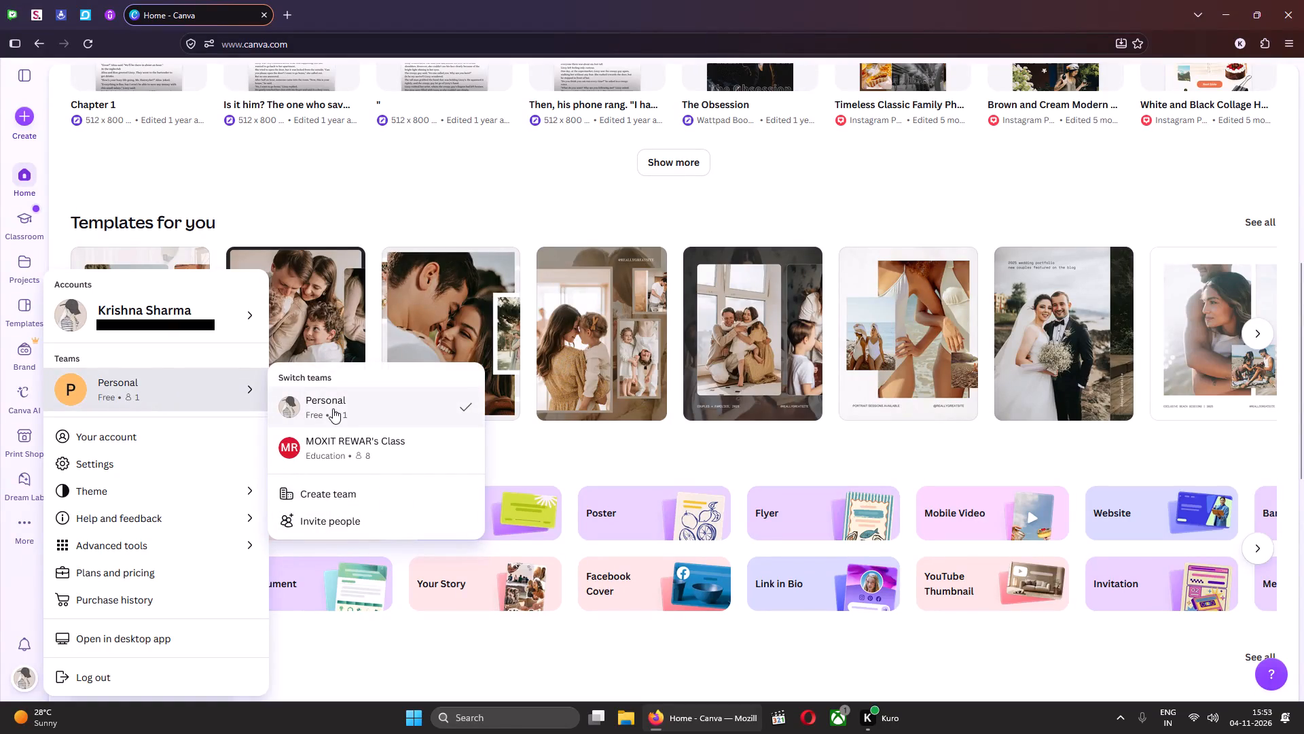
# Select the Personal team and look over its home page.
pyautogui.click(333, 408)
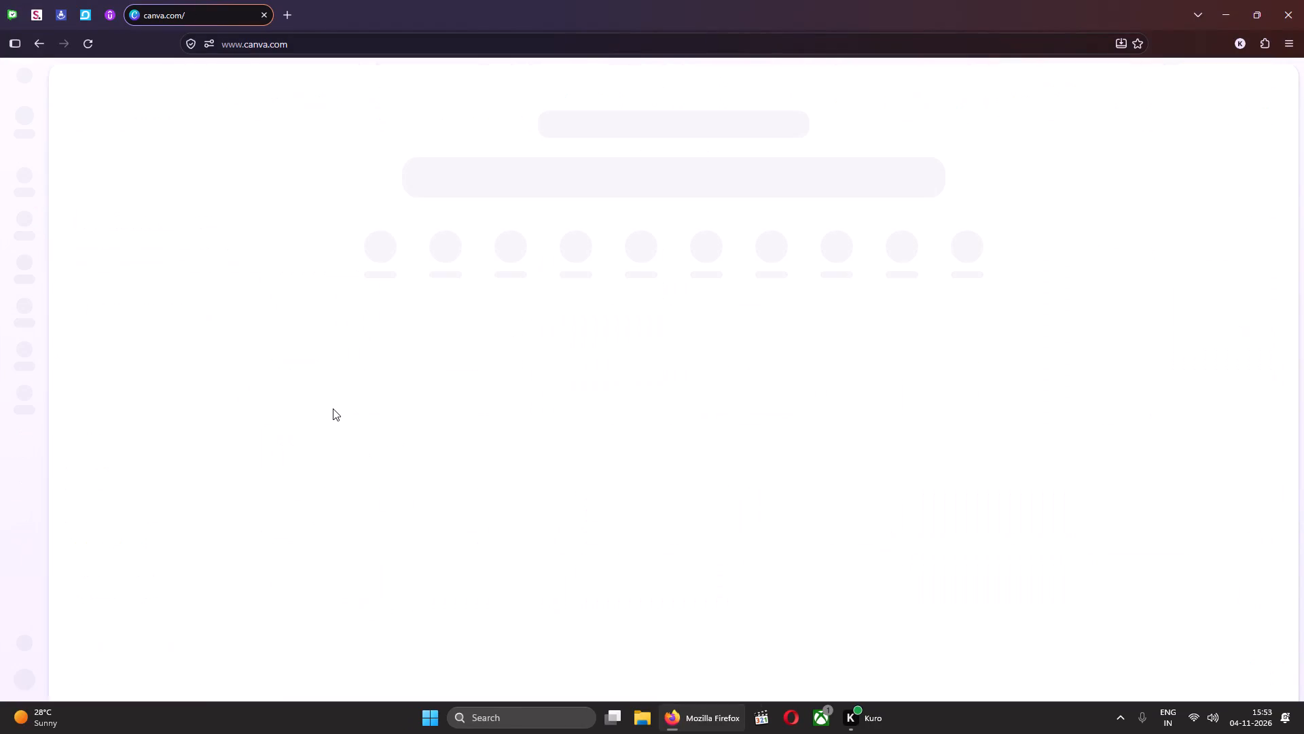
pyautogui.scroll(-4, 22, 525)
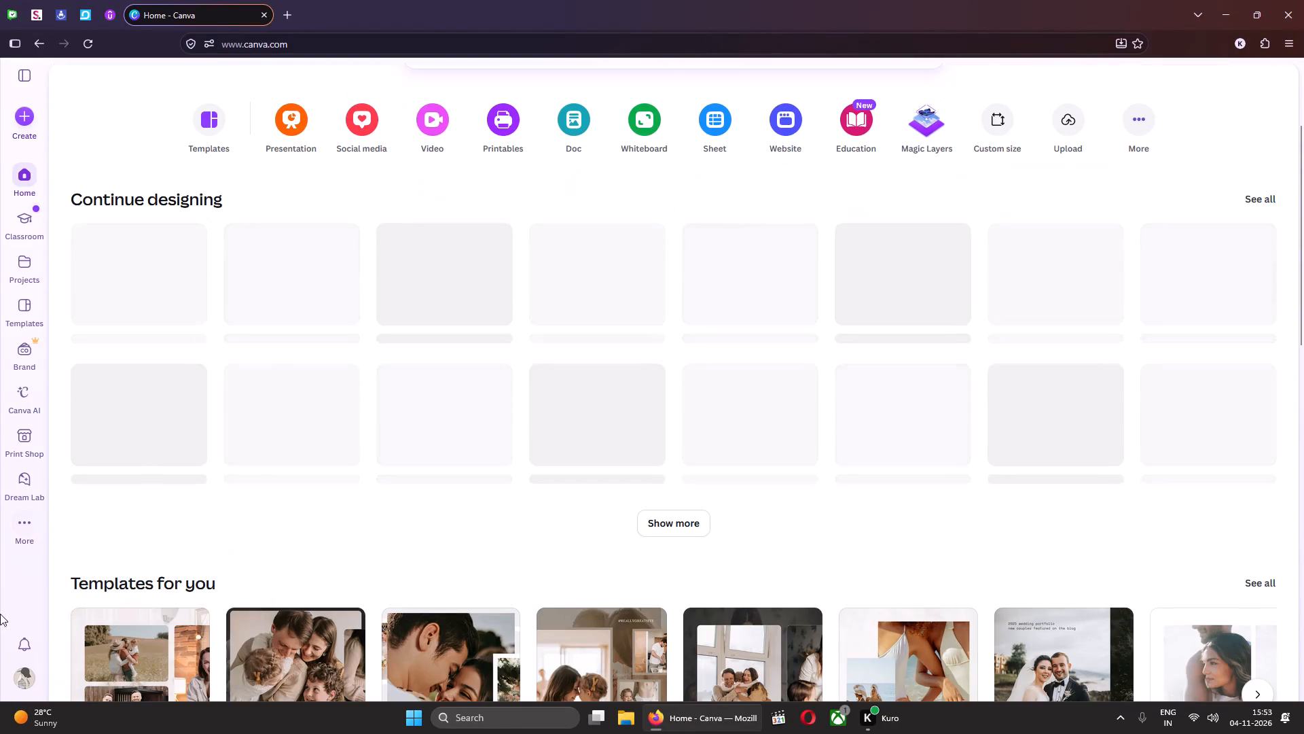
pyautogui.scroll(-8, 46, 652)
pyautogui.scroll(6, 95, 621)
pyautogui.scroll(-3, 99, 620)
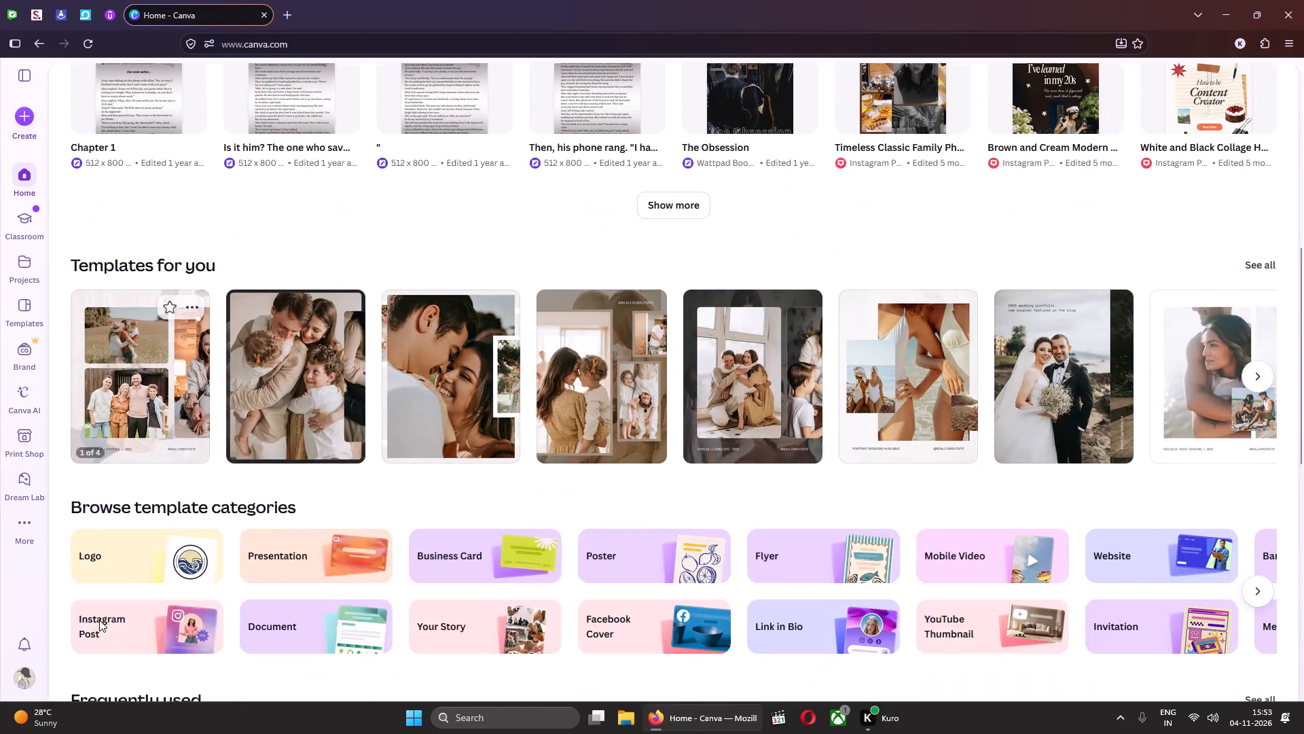
# Switch from the Personal team to the Education class team.
pyautogui.click(35, 674)
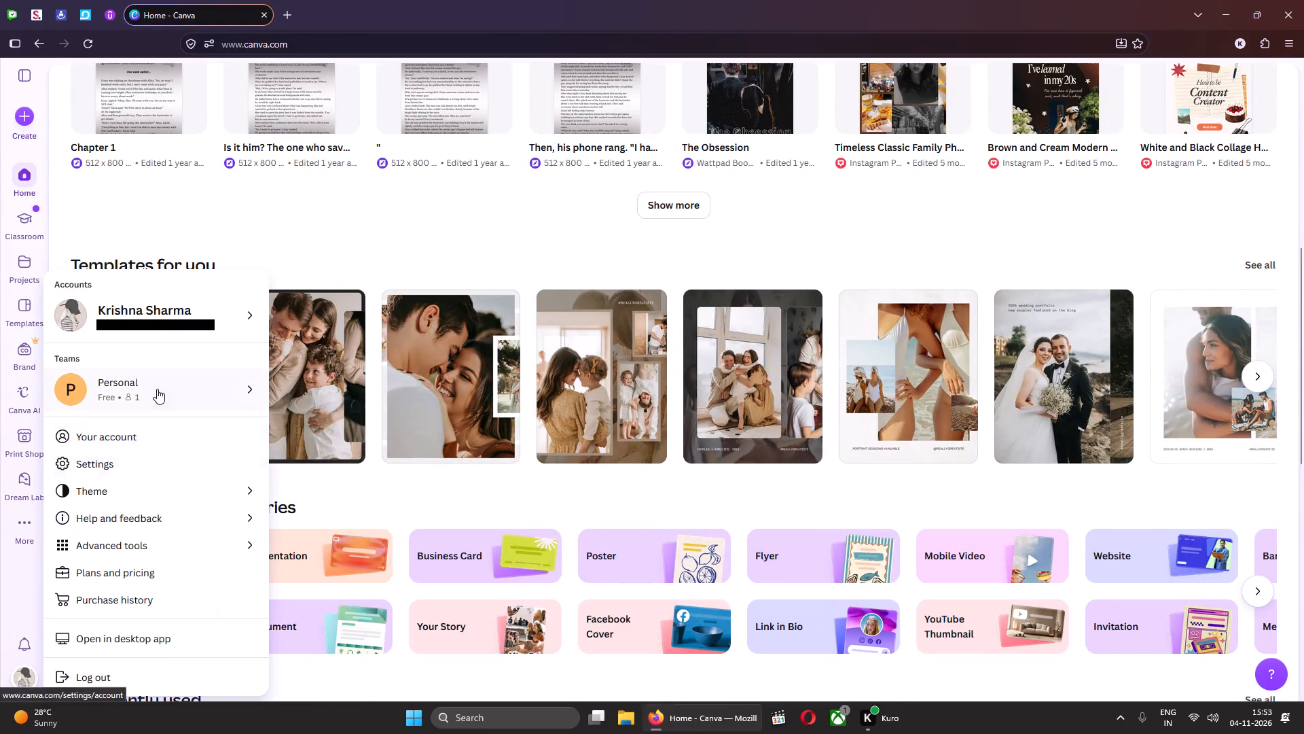
pyautogui.click(331, 453)
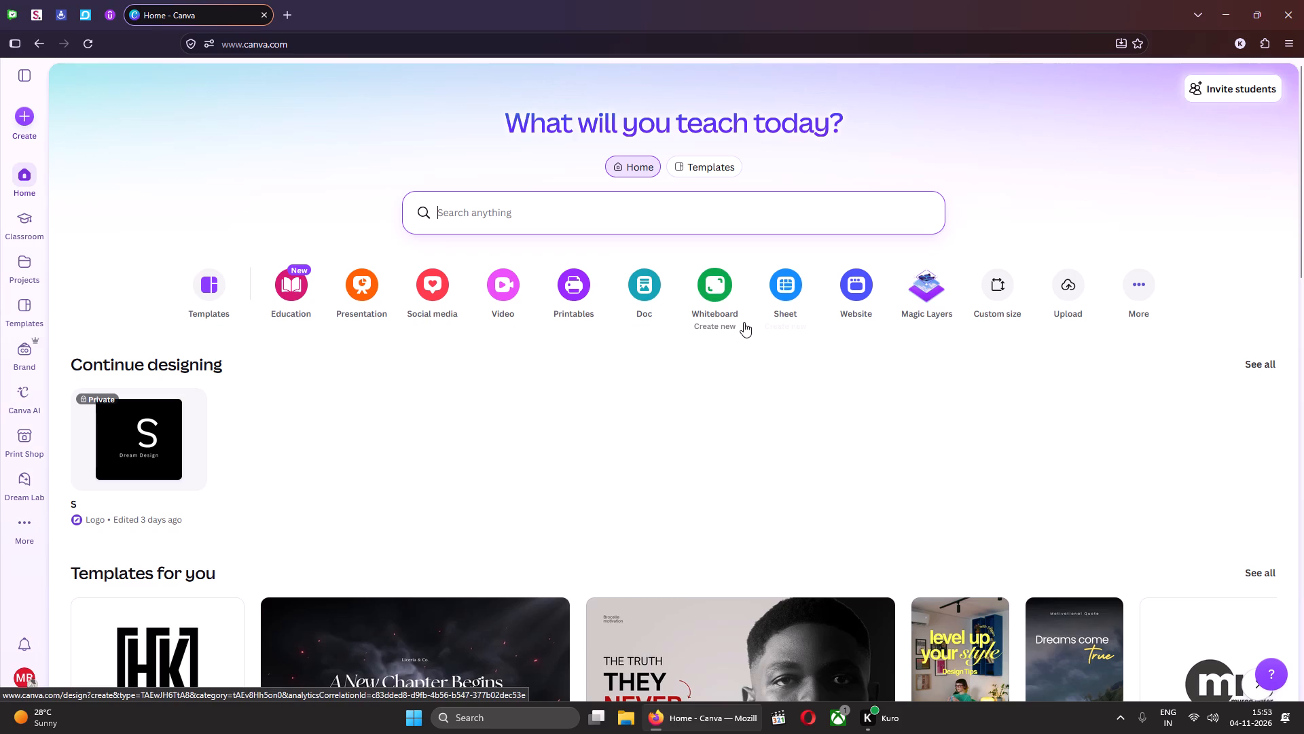
# Create a new website design.
pyautogui.click(869, 292)
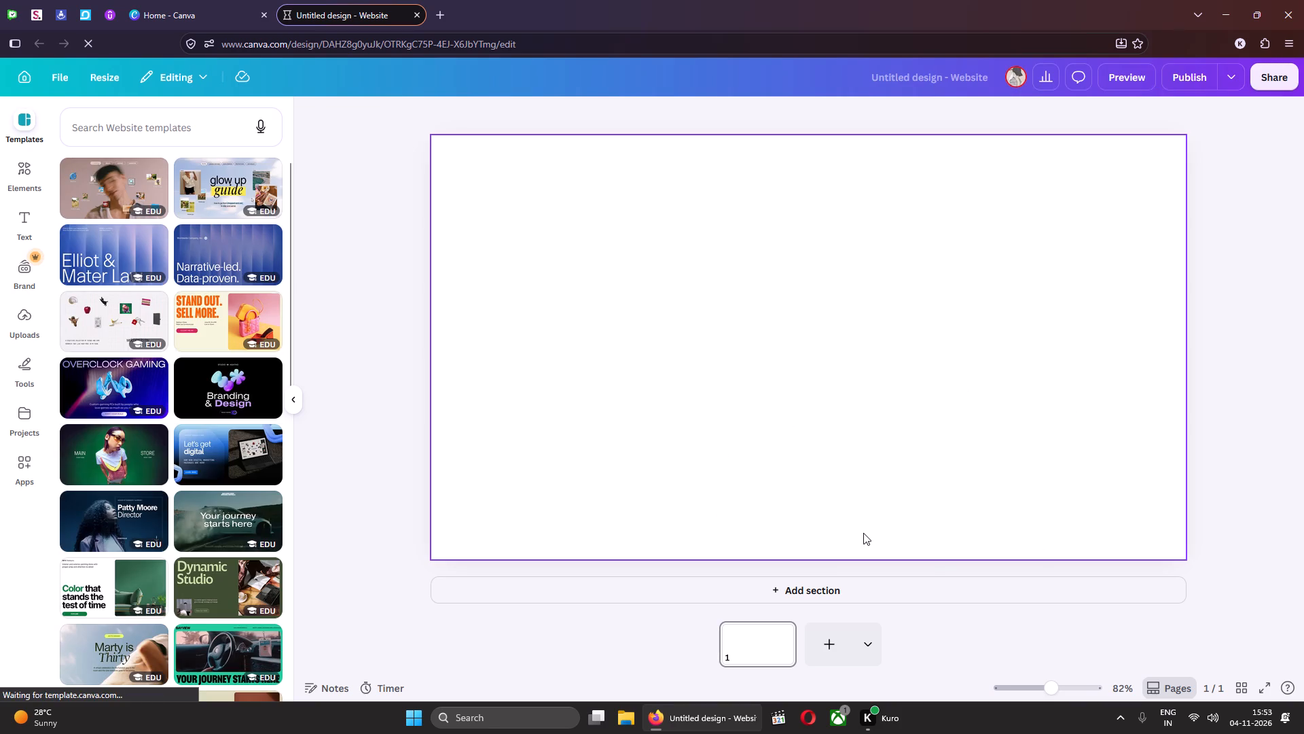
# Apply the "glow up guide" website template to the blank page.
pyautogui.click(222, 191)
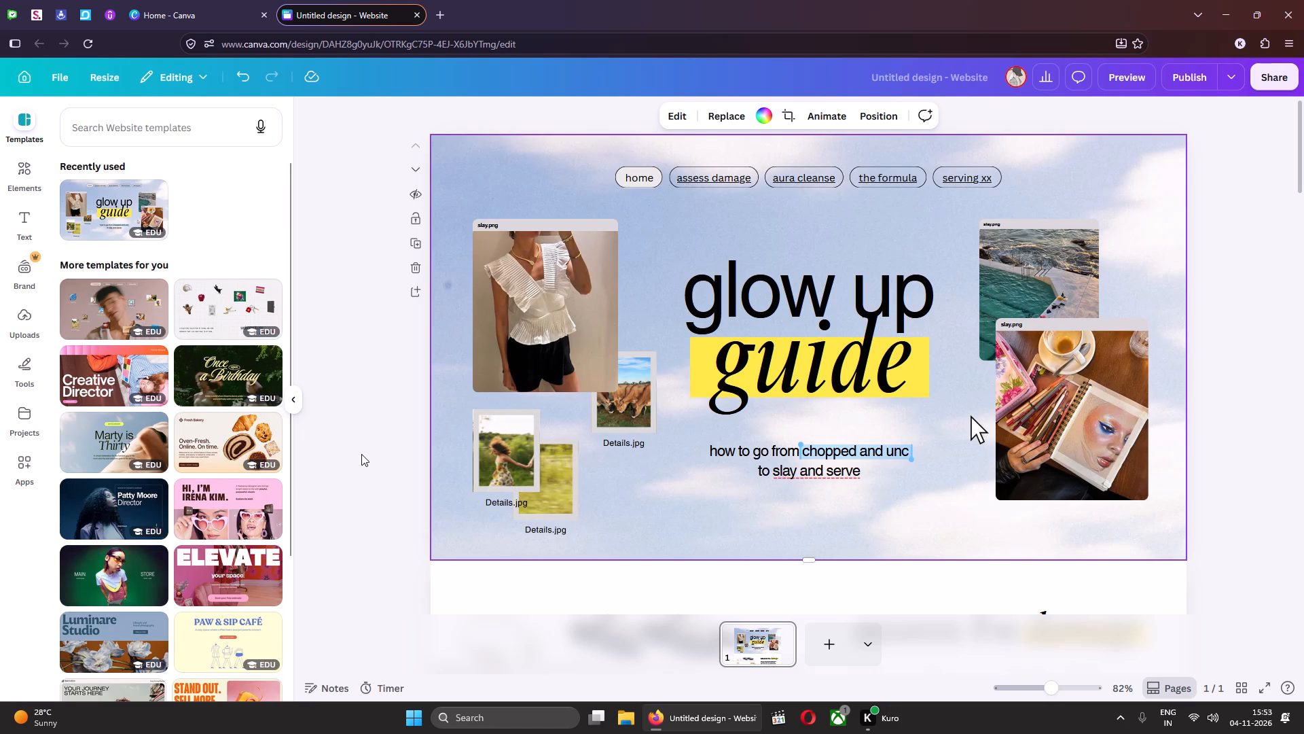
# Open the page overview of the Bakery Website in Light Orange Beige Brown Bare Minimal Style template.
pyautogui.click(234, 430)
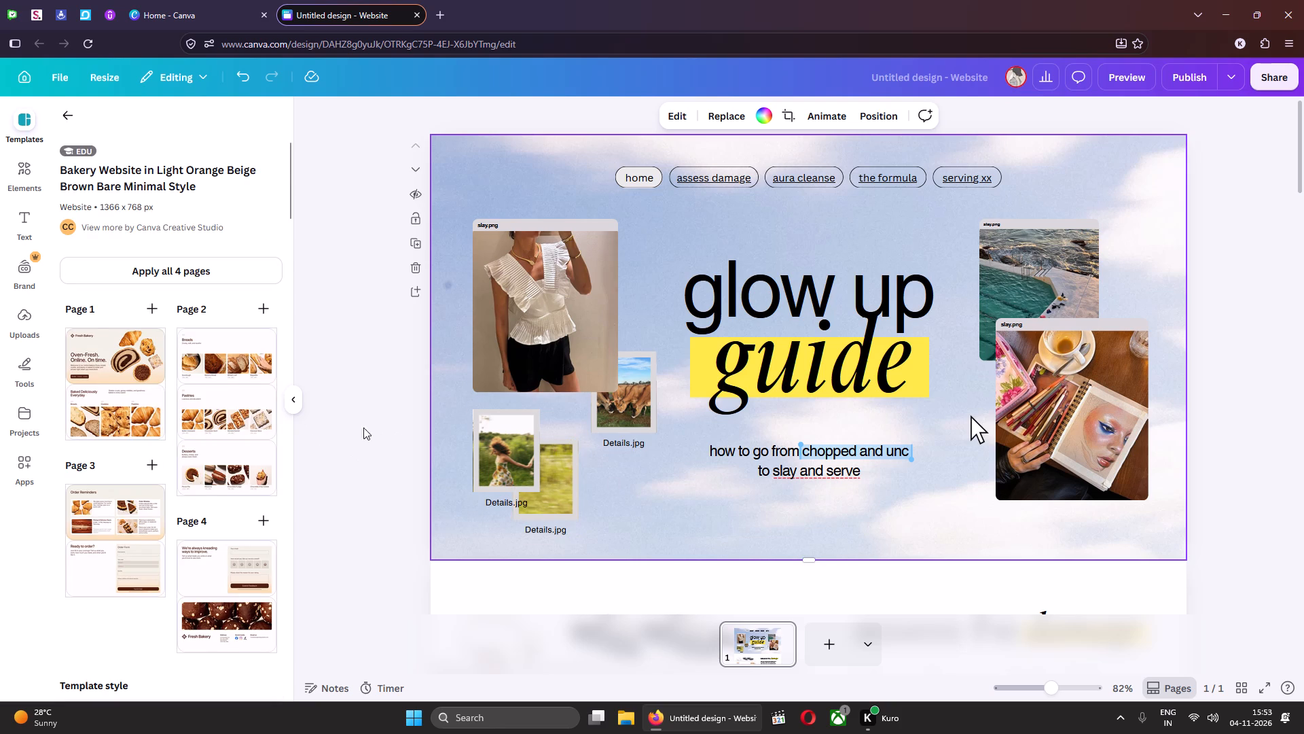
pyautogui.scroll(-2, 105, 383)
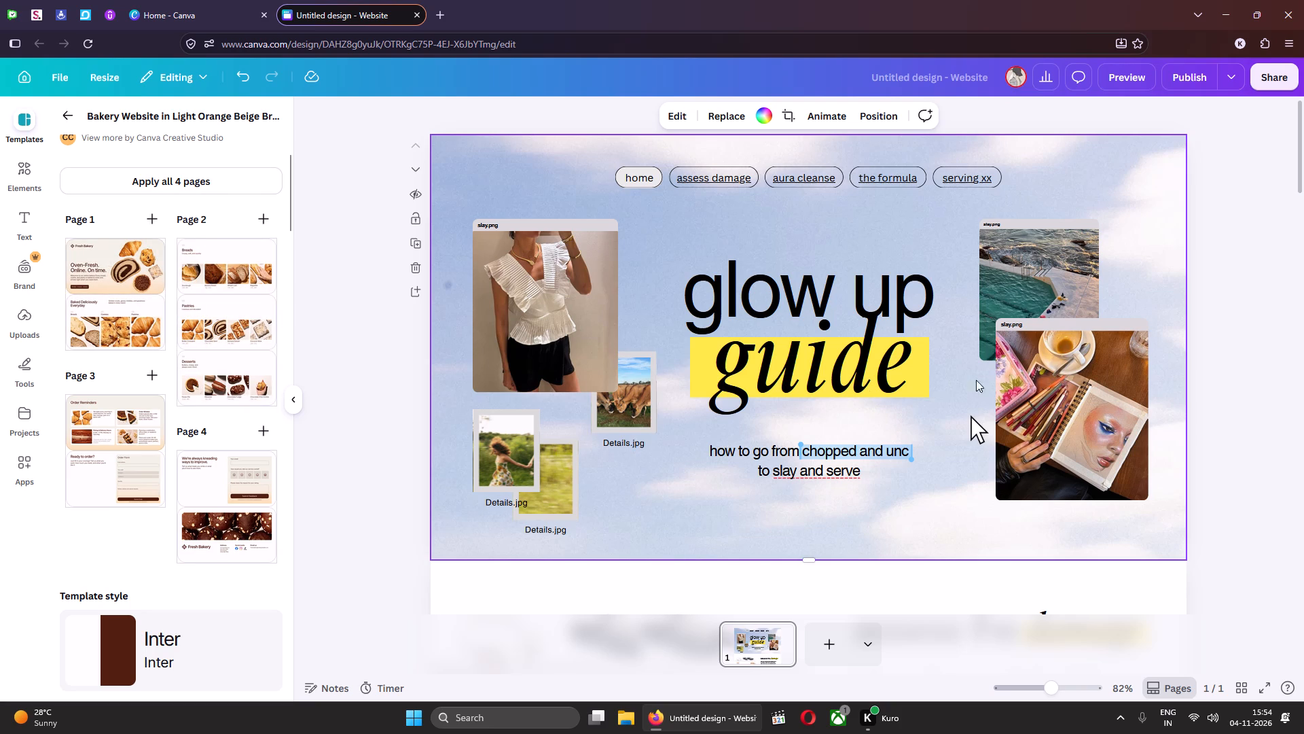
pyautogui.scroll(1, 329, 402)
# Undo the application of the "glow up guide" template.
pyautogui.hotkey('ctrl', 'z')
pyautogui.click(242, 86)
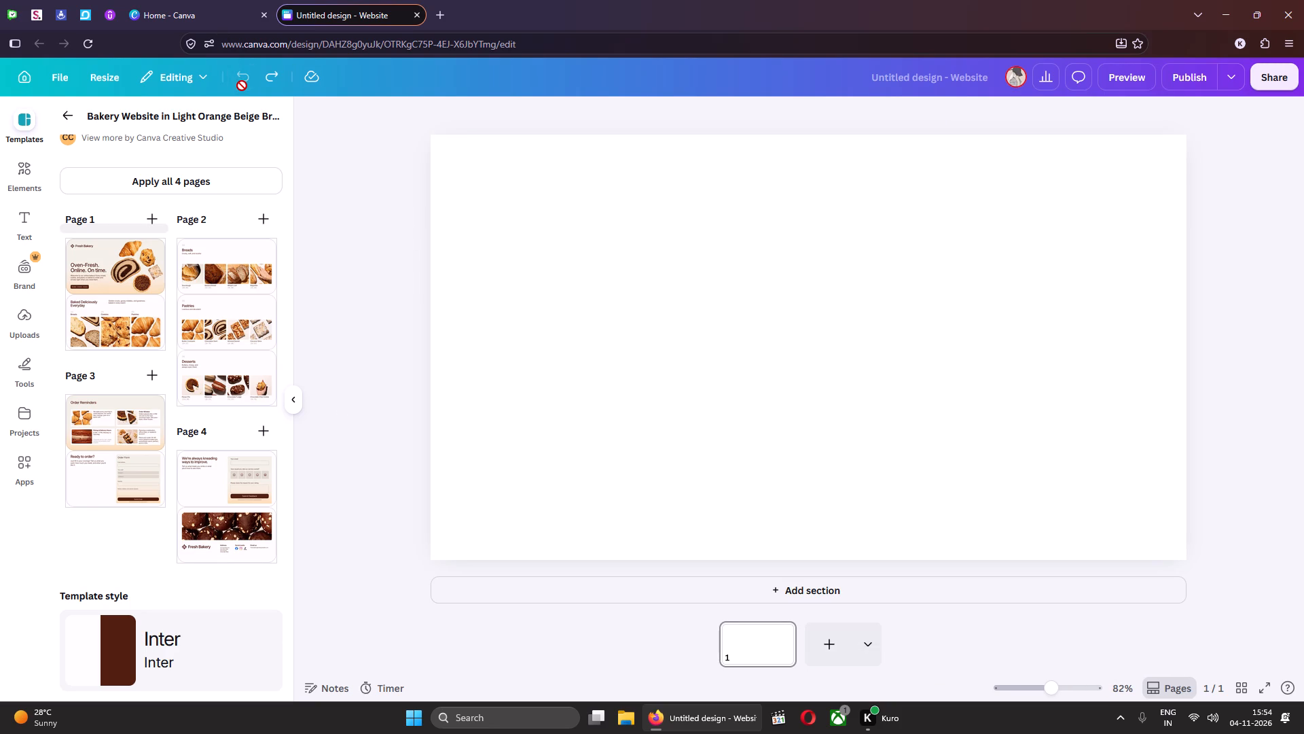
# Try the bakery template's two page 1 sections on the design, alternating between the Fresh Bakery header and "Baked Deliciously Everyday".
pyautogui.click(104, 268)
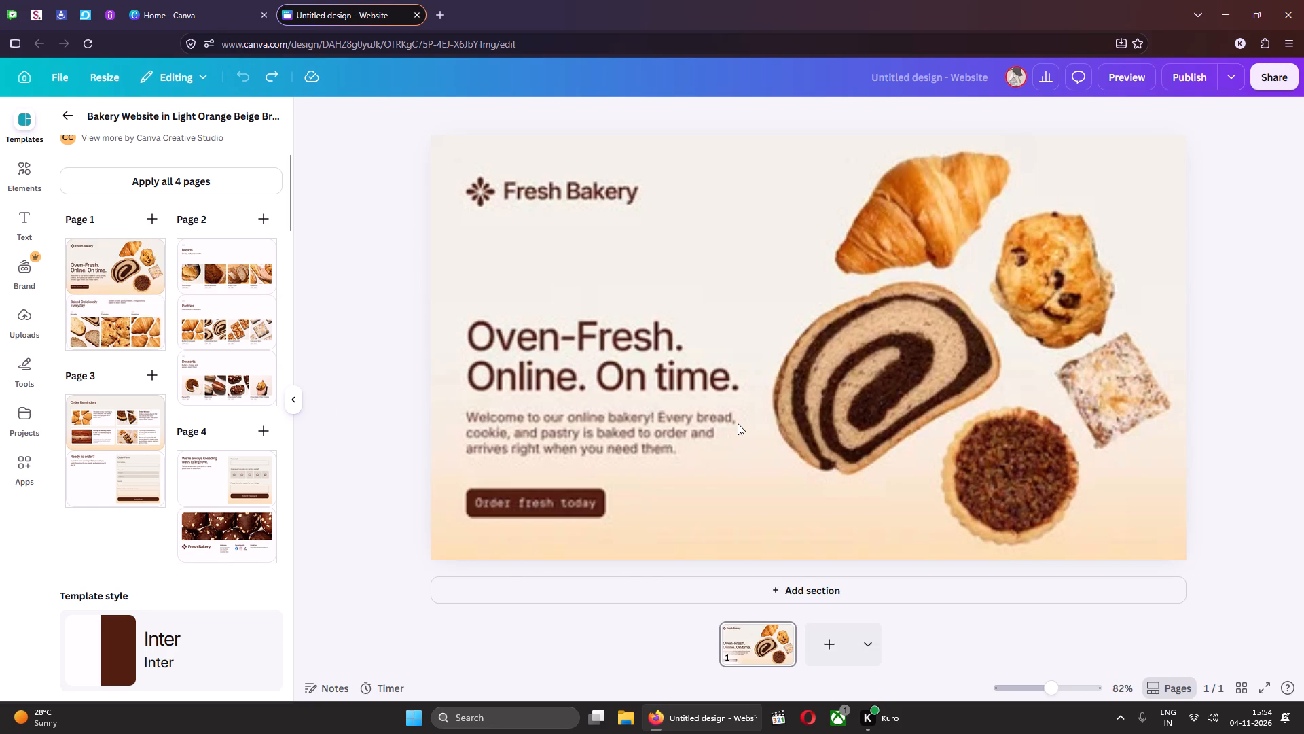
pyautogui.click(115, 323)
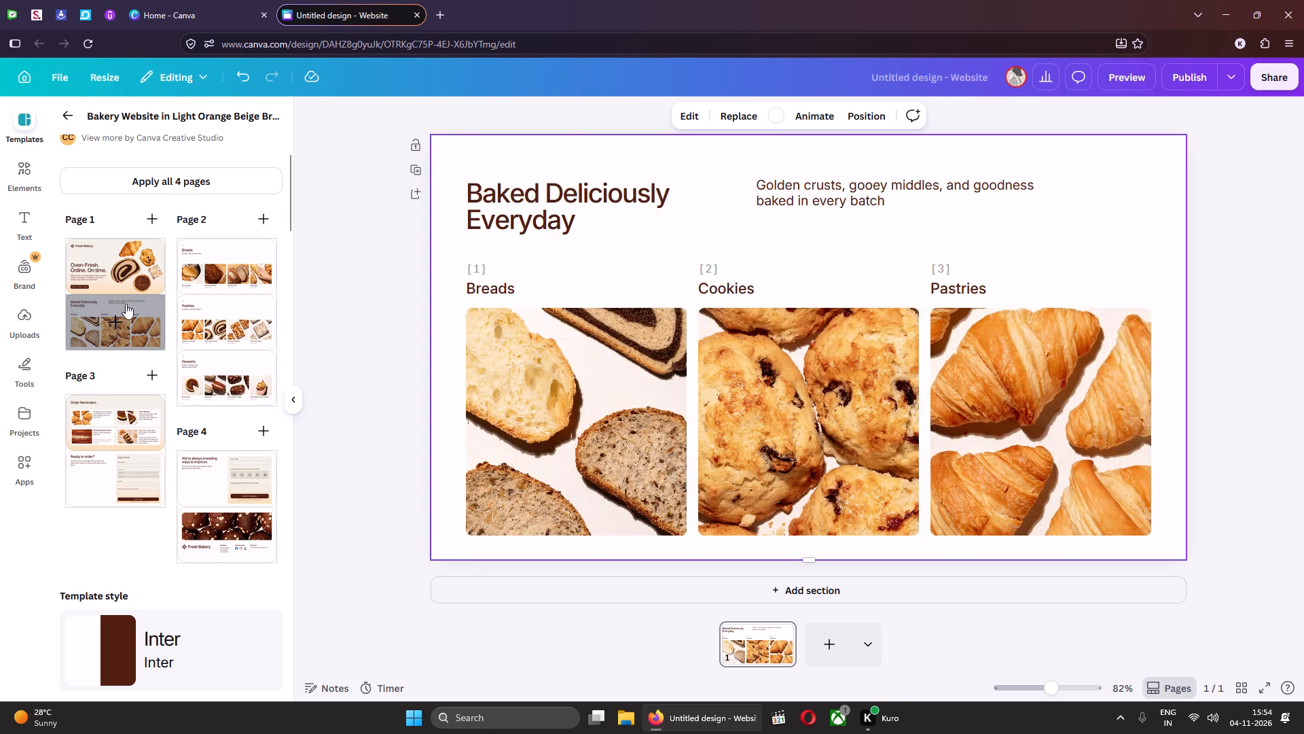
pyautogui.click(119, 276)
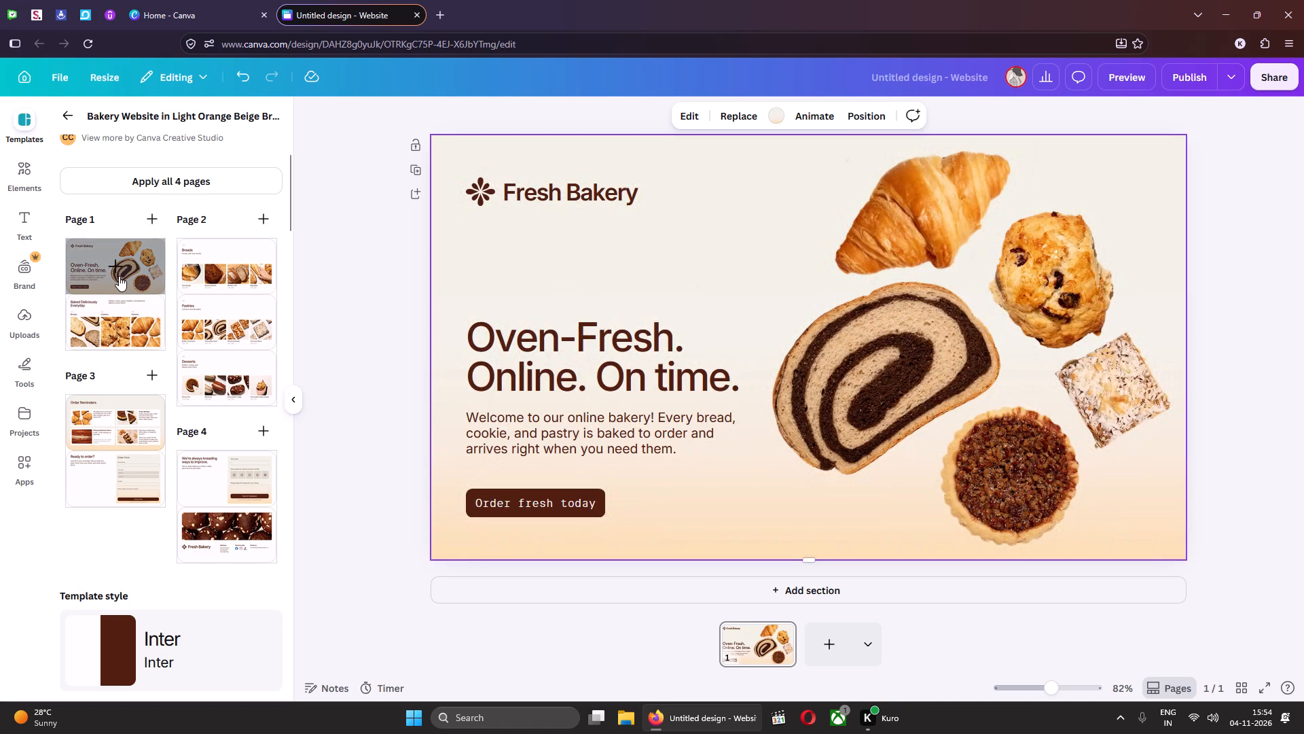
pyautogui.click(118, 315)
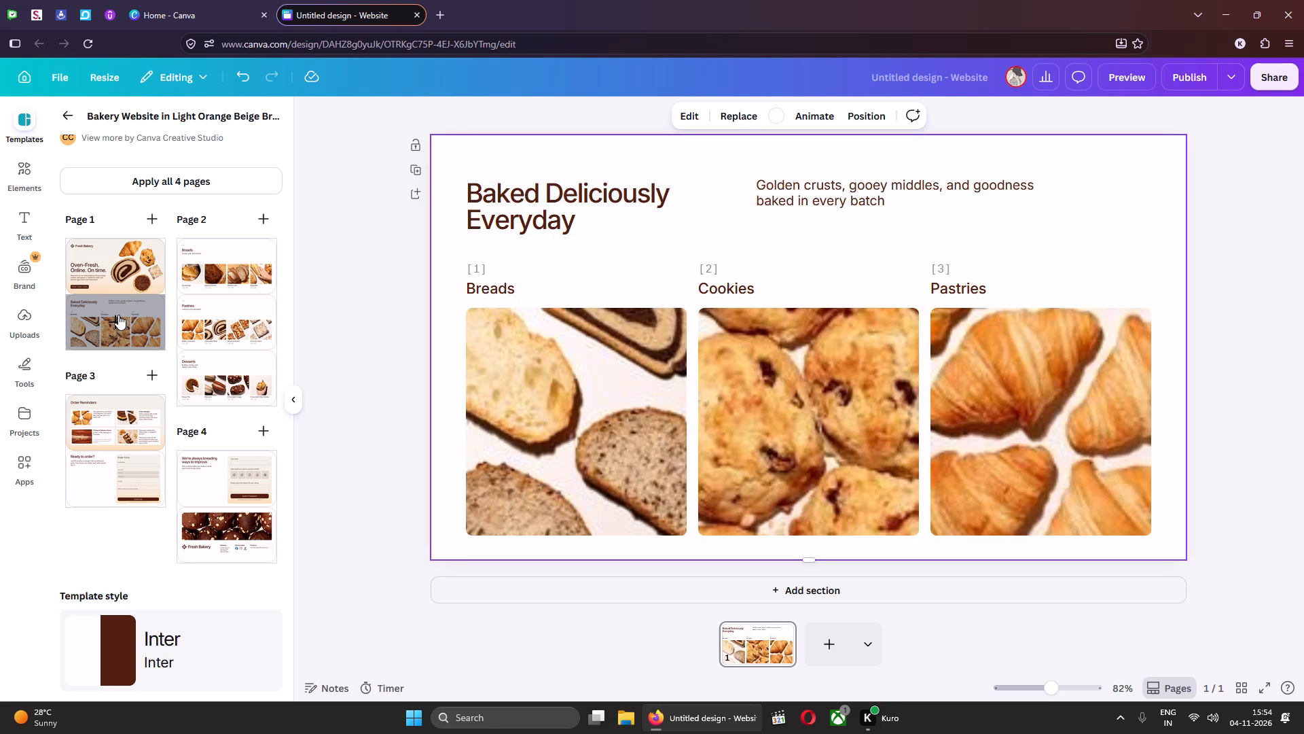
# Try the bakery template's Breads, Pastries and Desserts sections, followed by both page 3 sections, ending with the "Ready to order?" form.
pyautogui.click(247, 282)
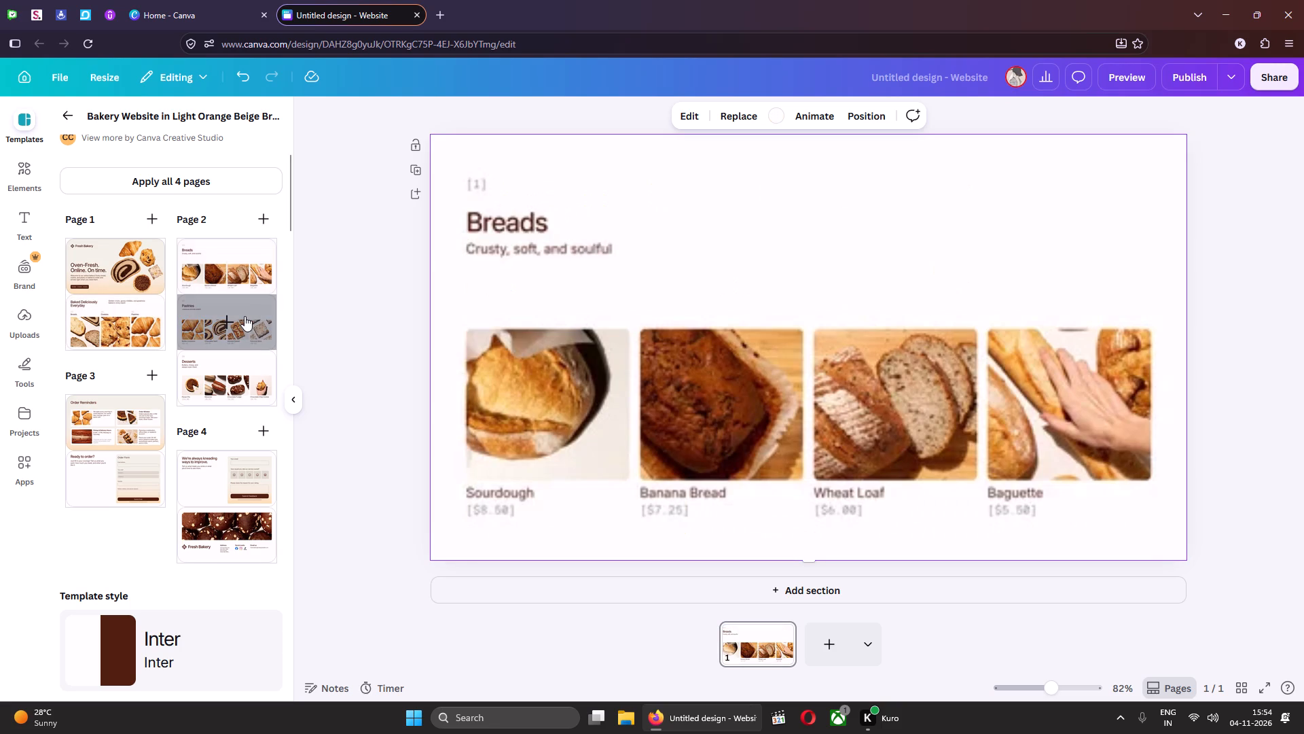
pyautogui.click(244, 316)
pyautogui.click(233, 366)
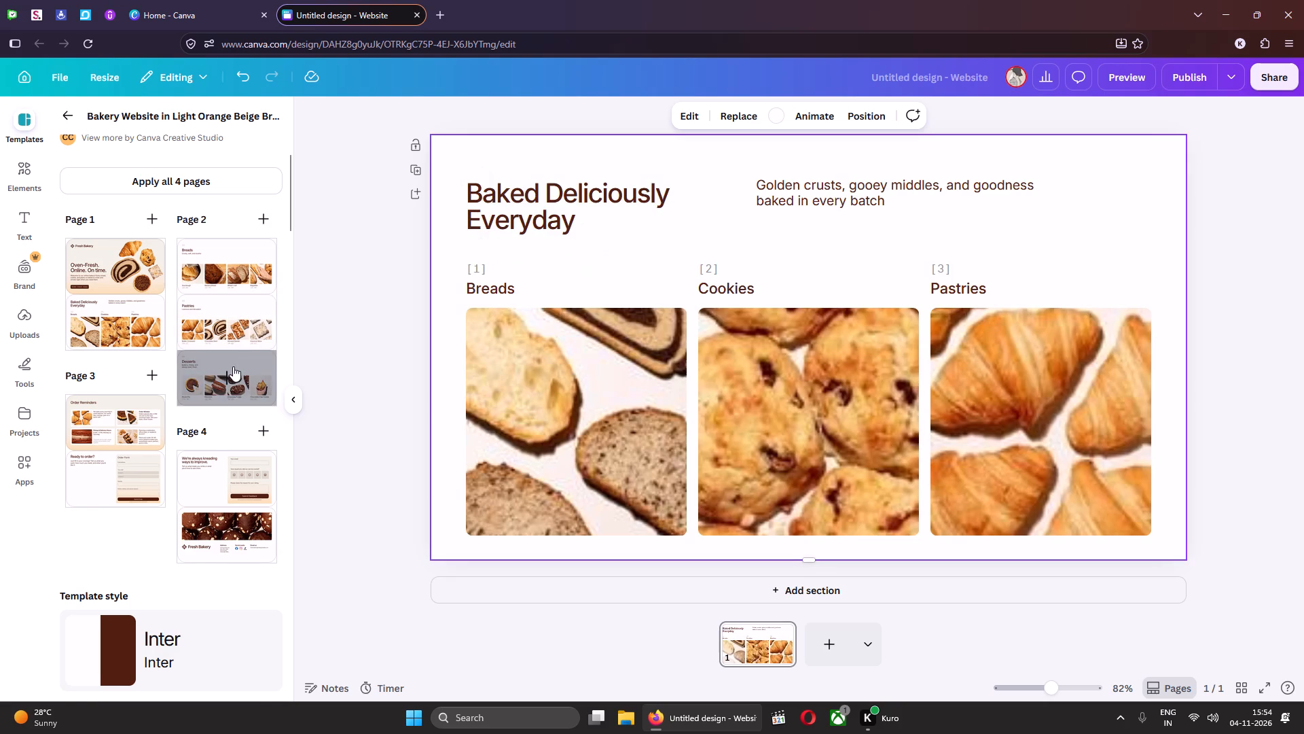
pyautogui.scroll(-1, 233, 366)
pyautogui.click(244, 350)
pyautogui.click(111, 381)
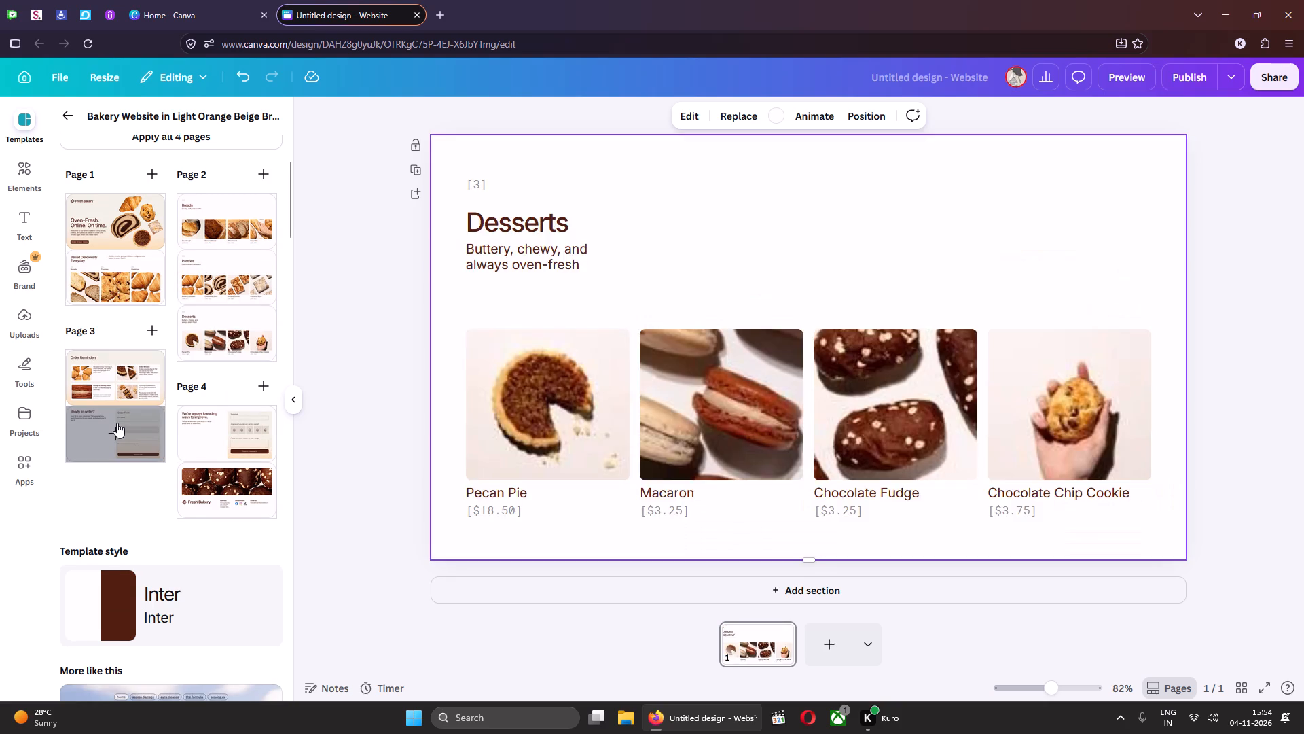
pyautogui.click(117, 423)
# Examine the bakery template's remaining pages, style and similar templates.
pyautogui.scroll(-4, 117, 423)
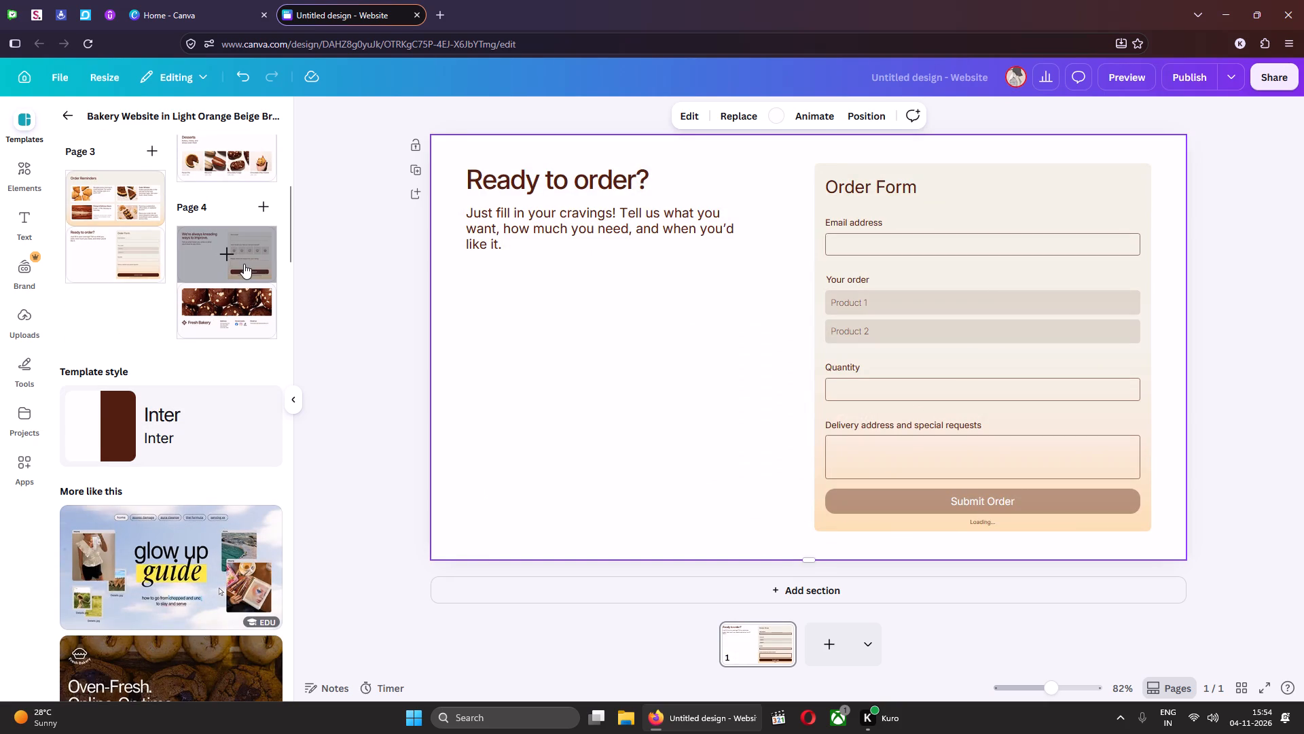
pyautogui.scroll(2, 246, 336)
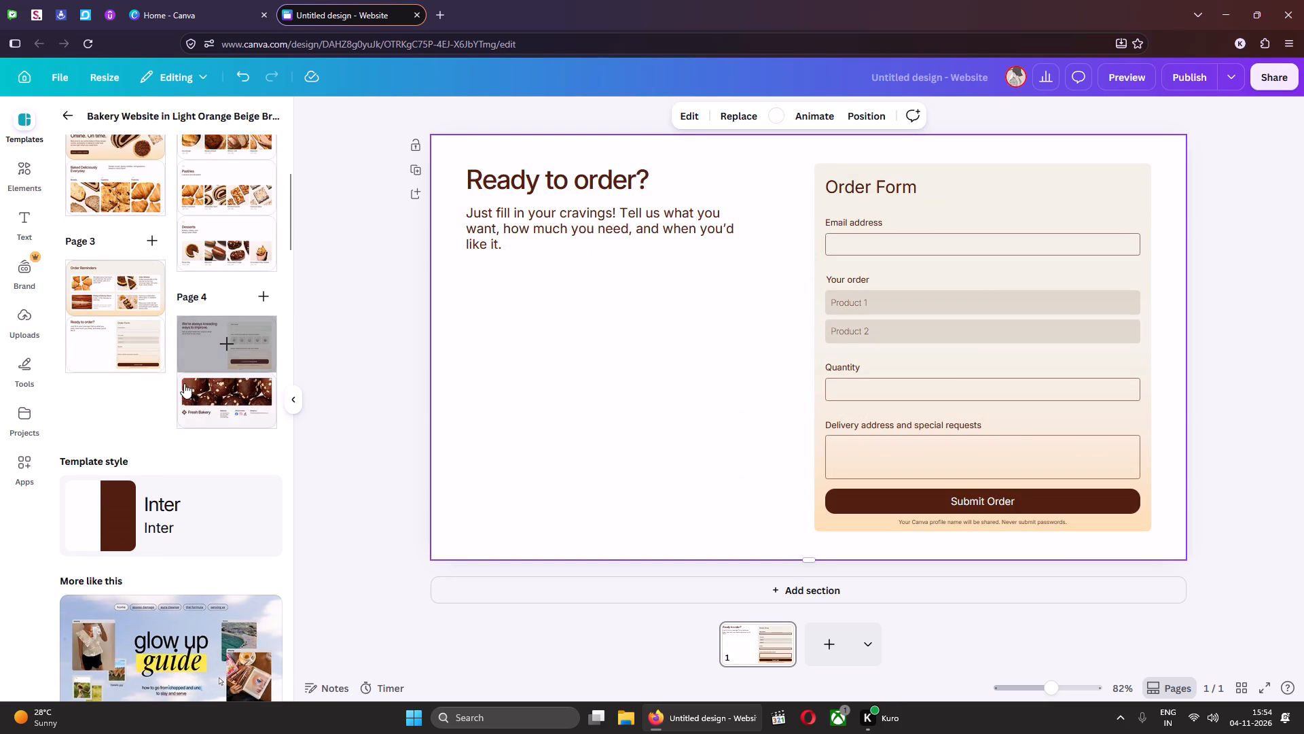
pyautogui.scroll(4, 117, 368)
pyautogui.scroll(-4, 154, 380)
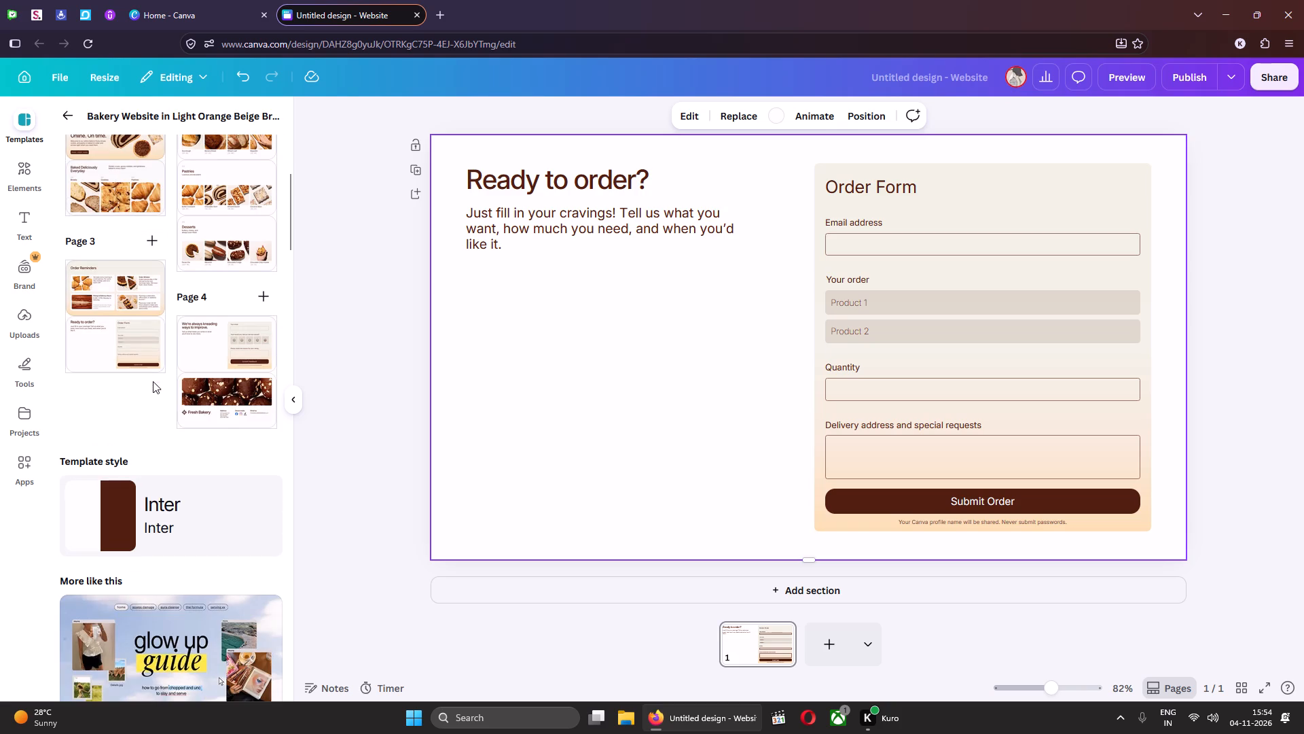
pyautogui.scroll(-3, 192, 470)
pyautogui.scroll(7, 192, 470)
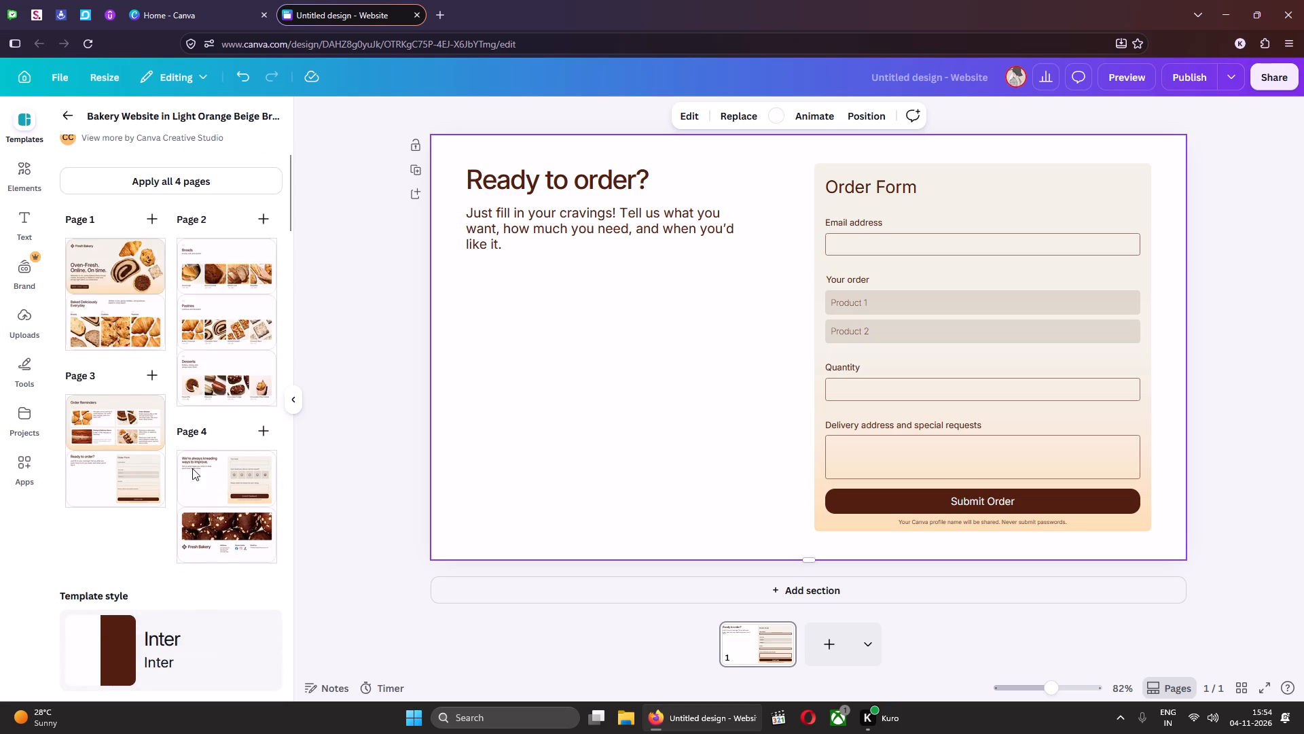
pyautogui.scroll(4, 192, 468)
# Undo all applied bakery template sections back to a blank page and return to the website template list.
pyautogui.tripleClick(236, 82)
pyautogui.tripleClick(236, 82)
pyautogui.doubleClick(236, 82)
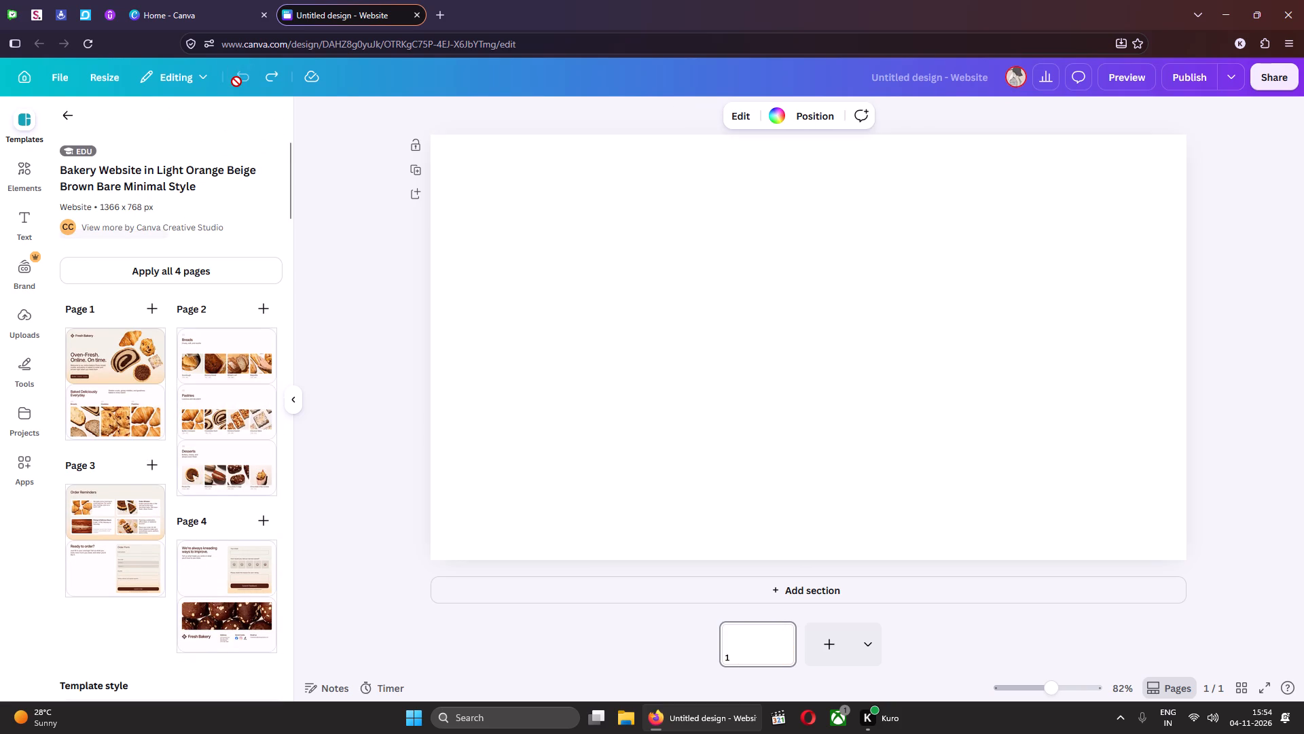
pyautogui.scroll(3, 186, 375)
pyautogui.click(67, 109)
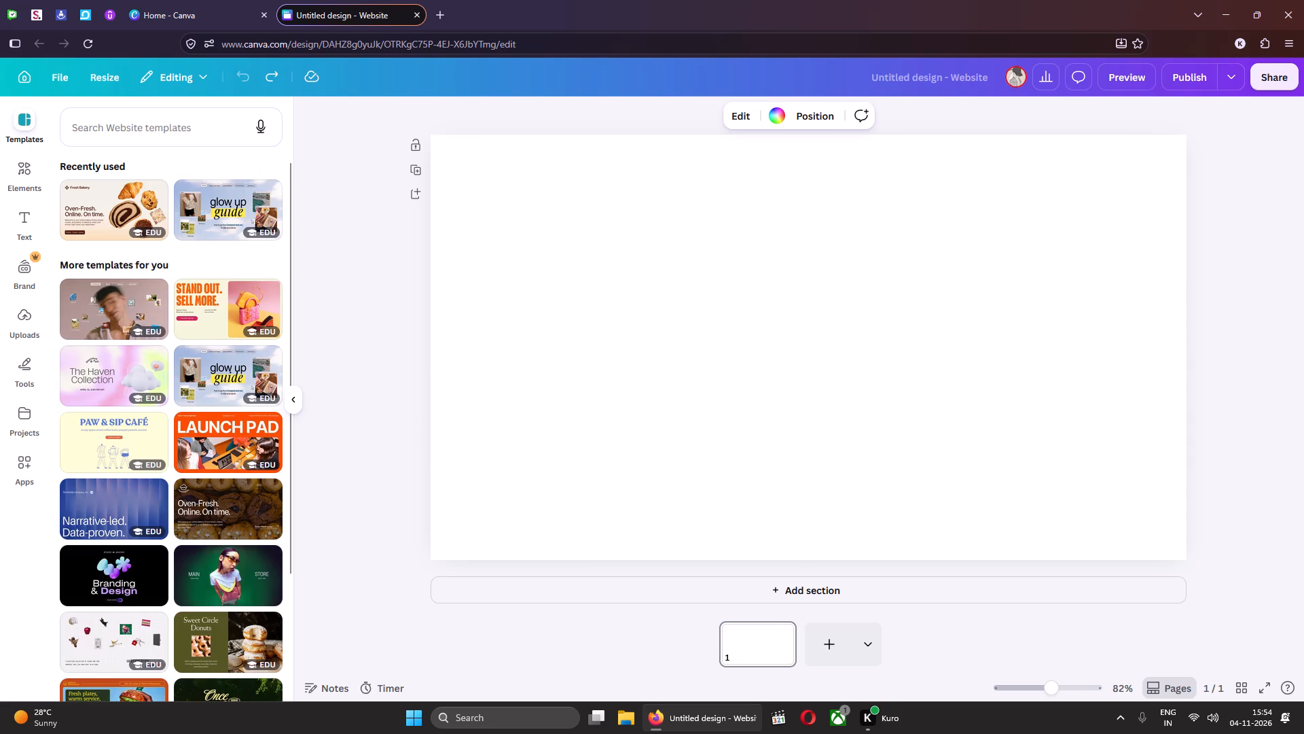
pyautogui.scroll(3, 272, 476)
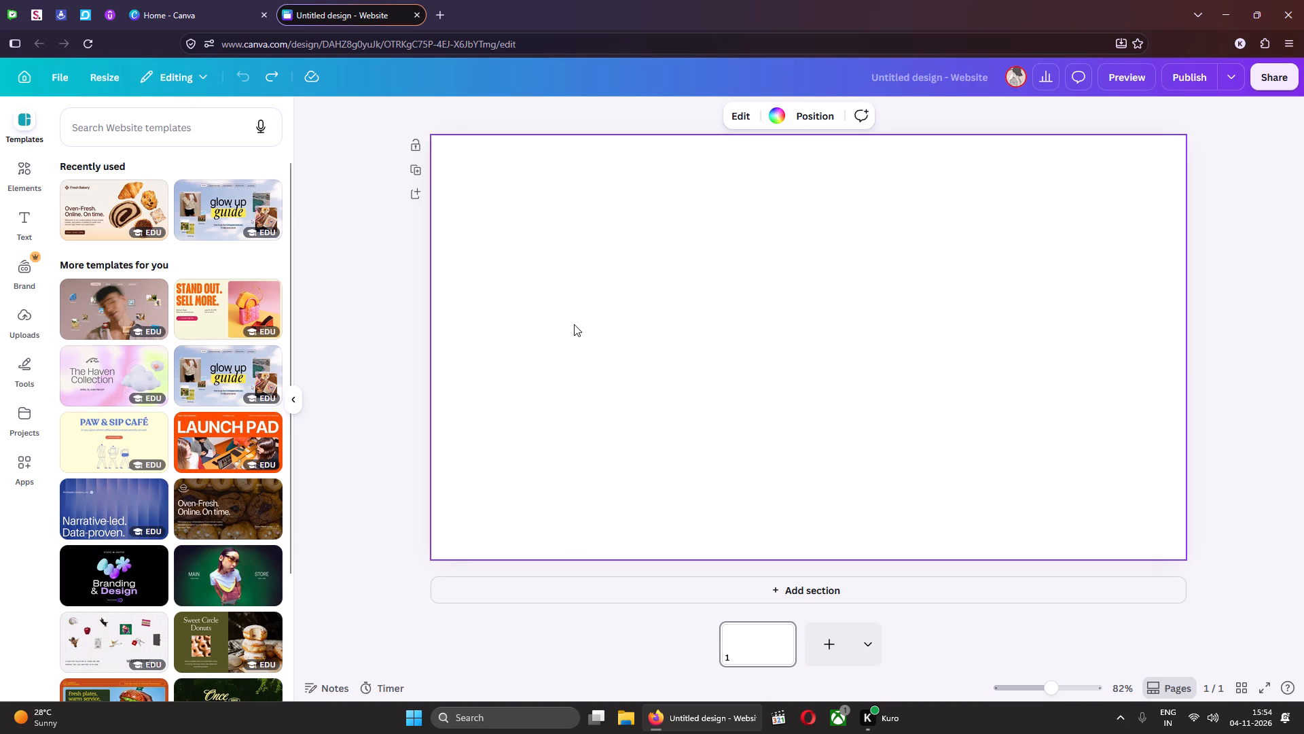
# Browse the Buttons and Graphics element categories for something to add.
pyautogui.click(41, 179)
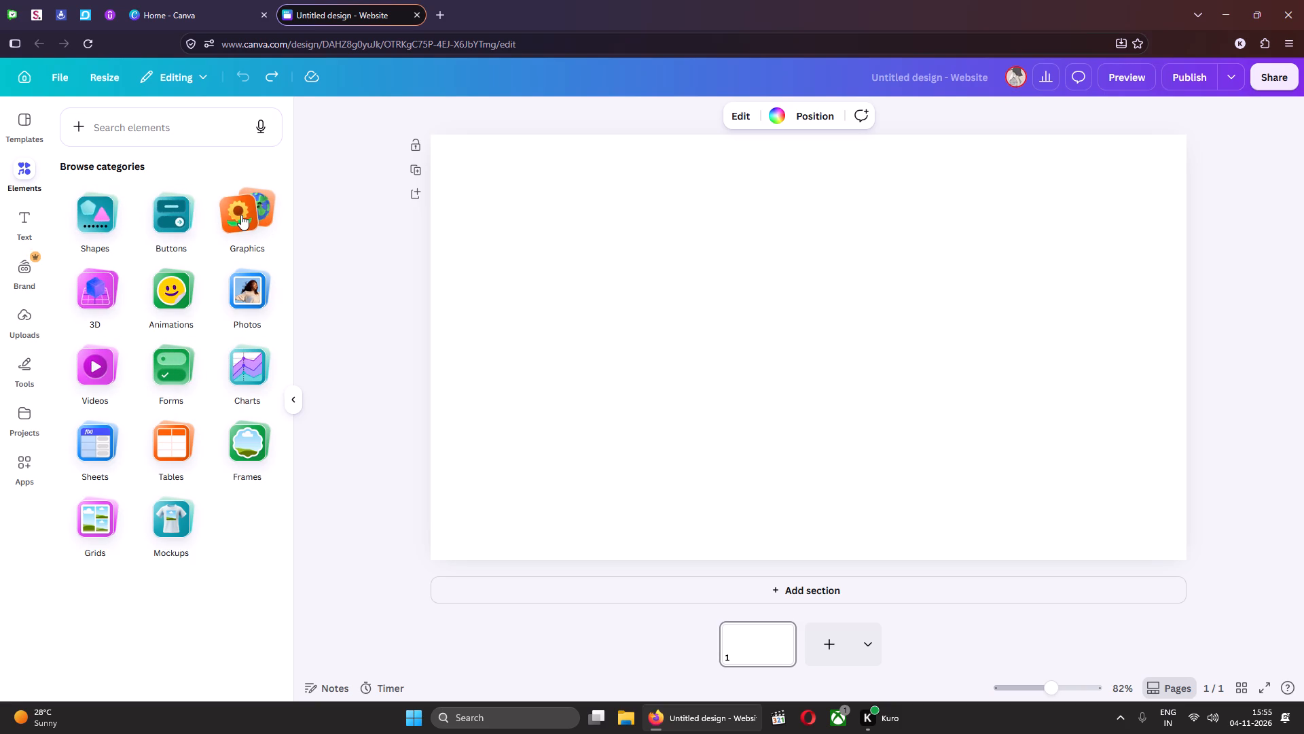
pyautogui.click(173, 219)
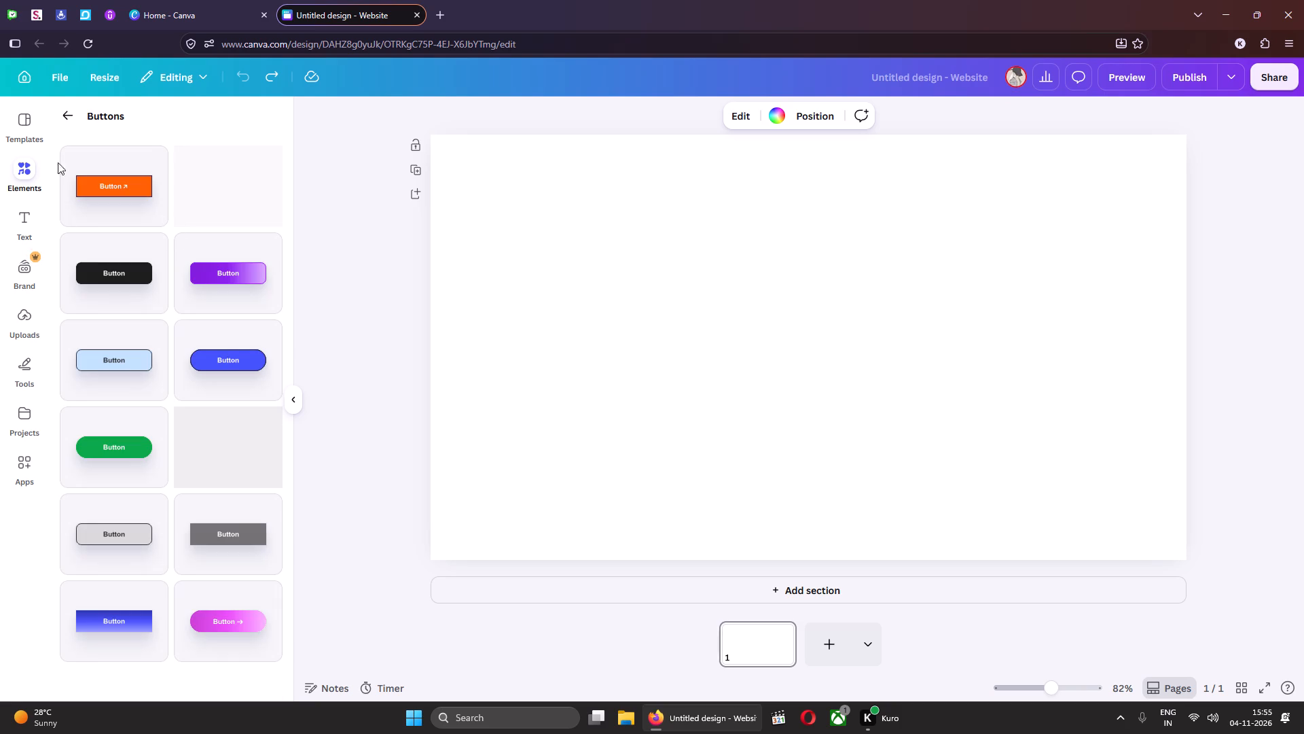
pyautogui.click(62, 119)
pyautogui.click(253, 215)
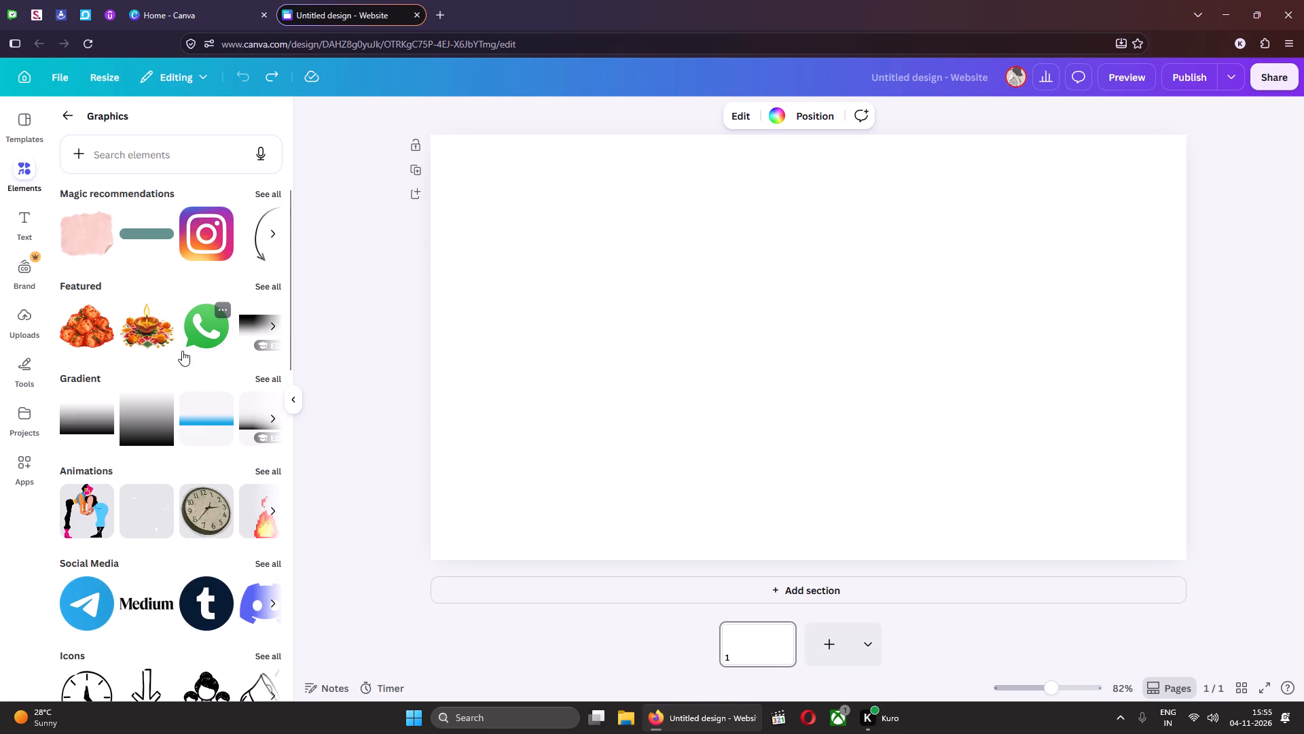
pyautogui.scroll(-4, 182, 351)
pyautogui.scroll(4, 182, 351)
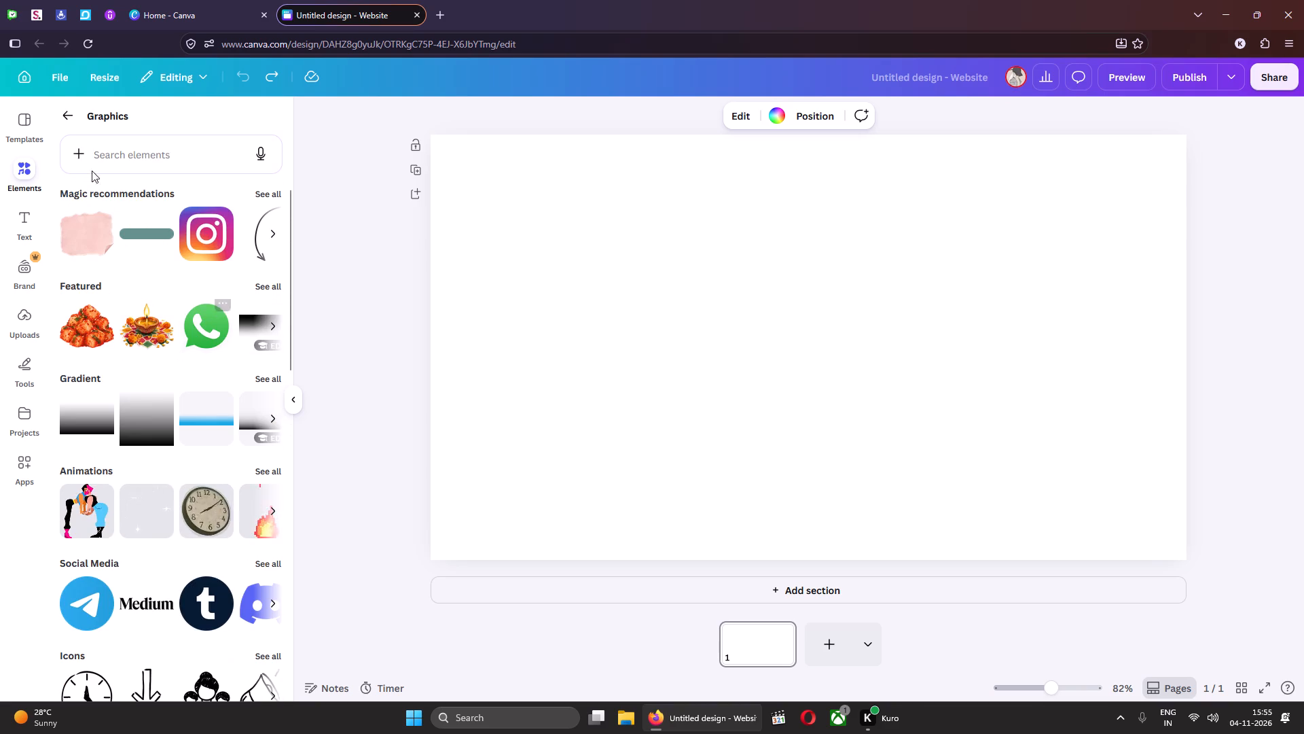
# Add the newspaper-textured butterfly from the Photos elements to the blank page.
pyautogui.click(65, 120)
pyautogui.click(257, 299)
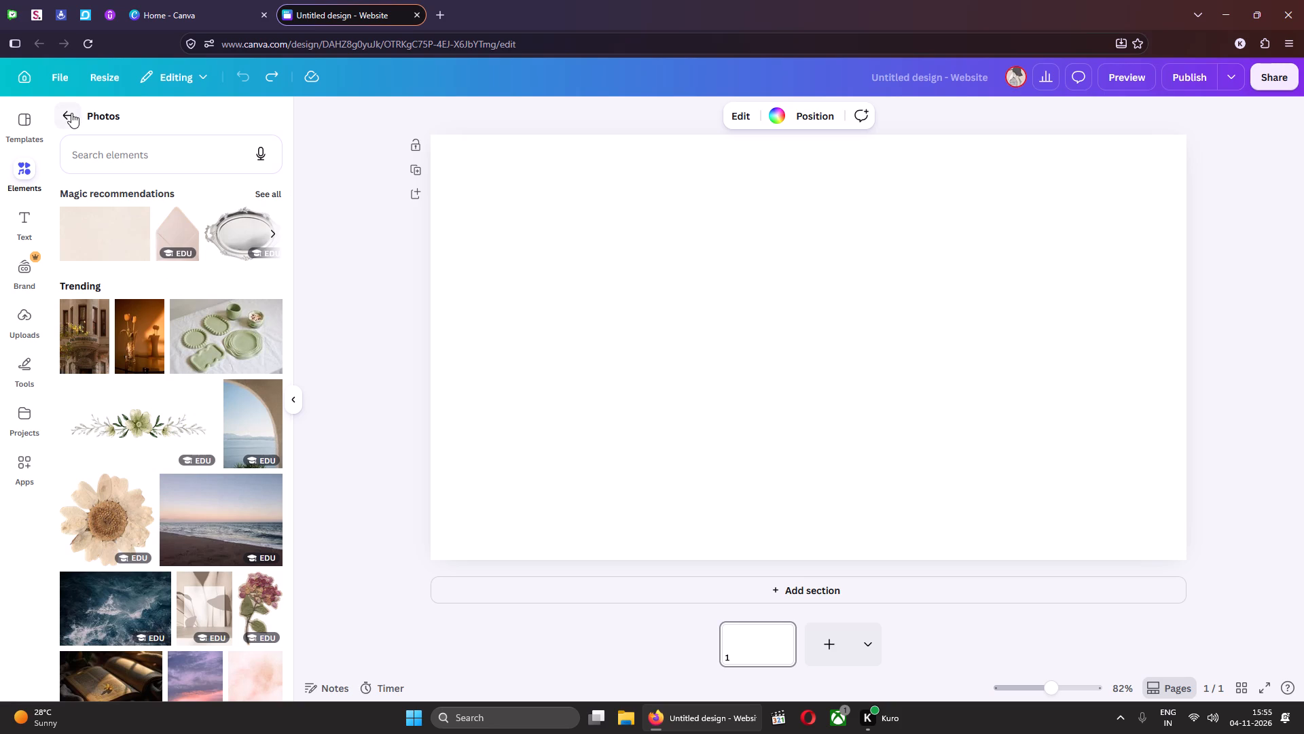
pyautogui.scroll(-7, 145, 344)
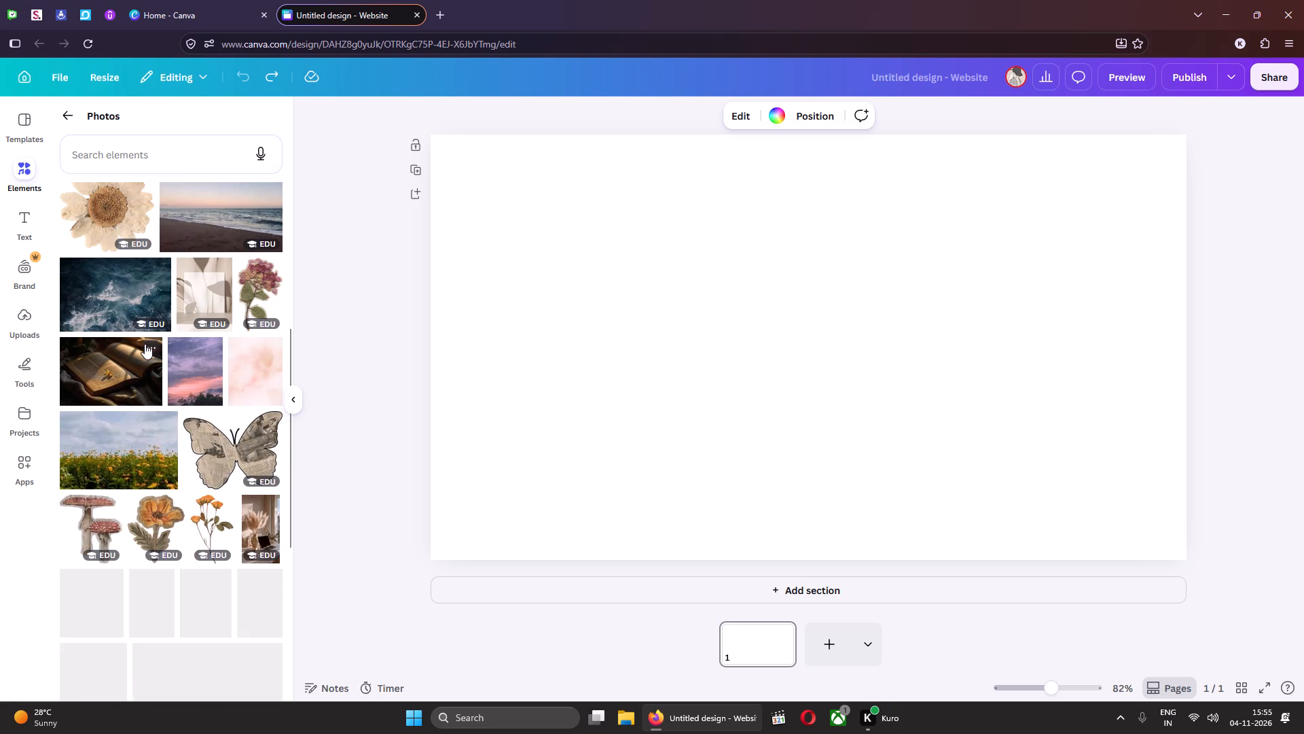
pyautogui.click(254, 457)
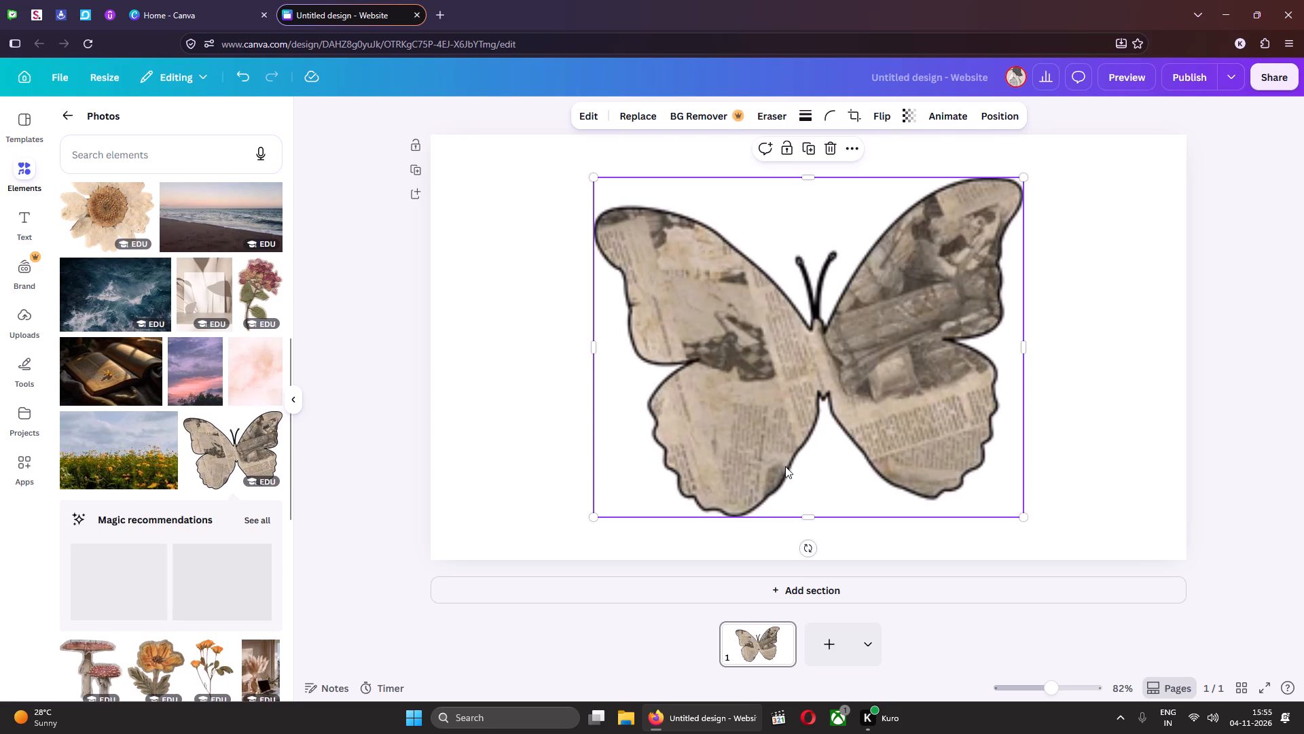
# Shrink the butterfly to less than half its size and move it to the lower-right area of the page.
pyautogui.moveTo(869, 393); pyautogui.dragTo(968, 419)
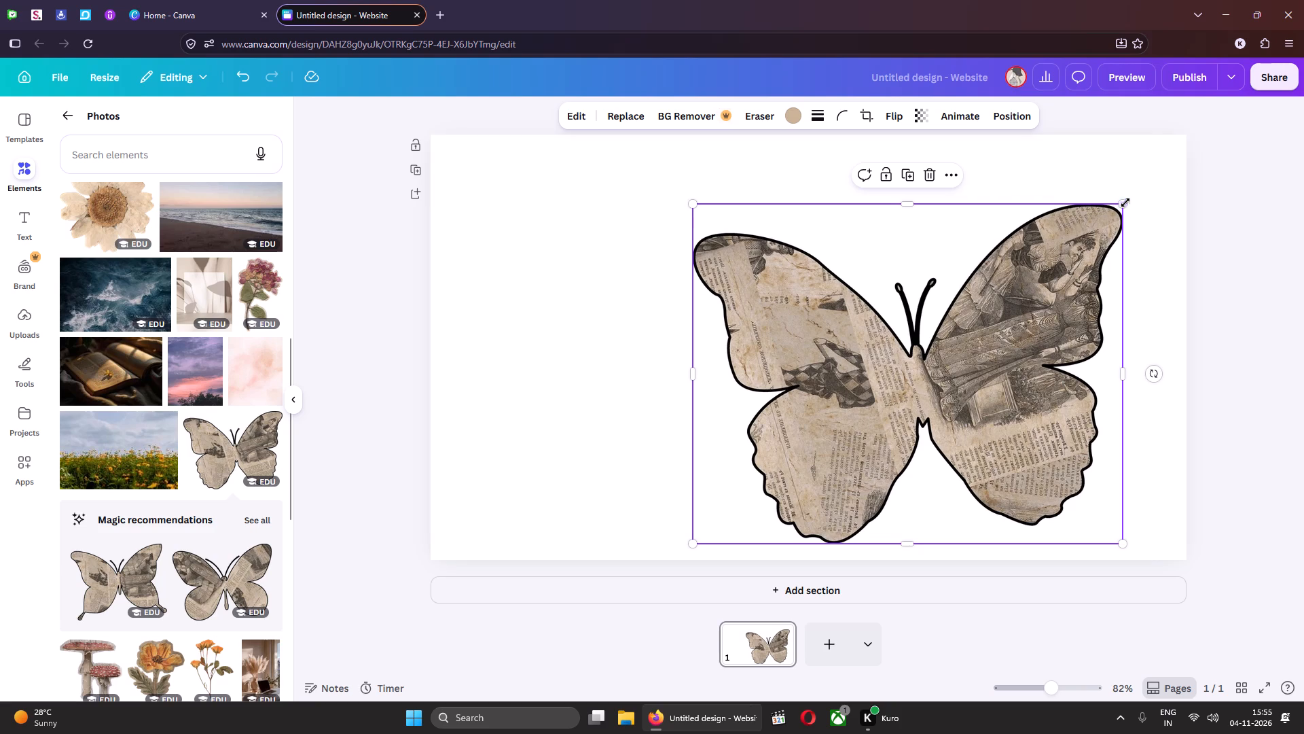
pyautogui.moveTo(1123, 205); pyautogui.dragTo(884, 394)
pyautogui.moveTo(827, 425); pyautogui.dragTo(1033, 412)
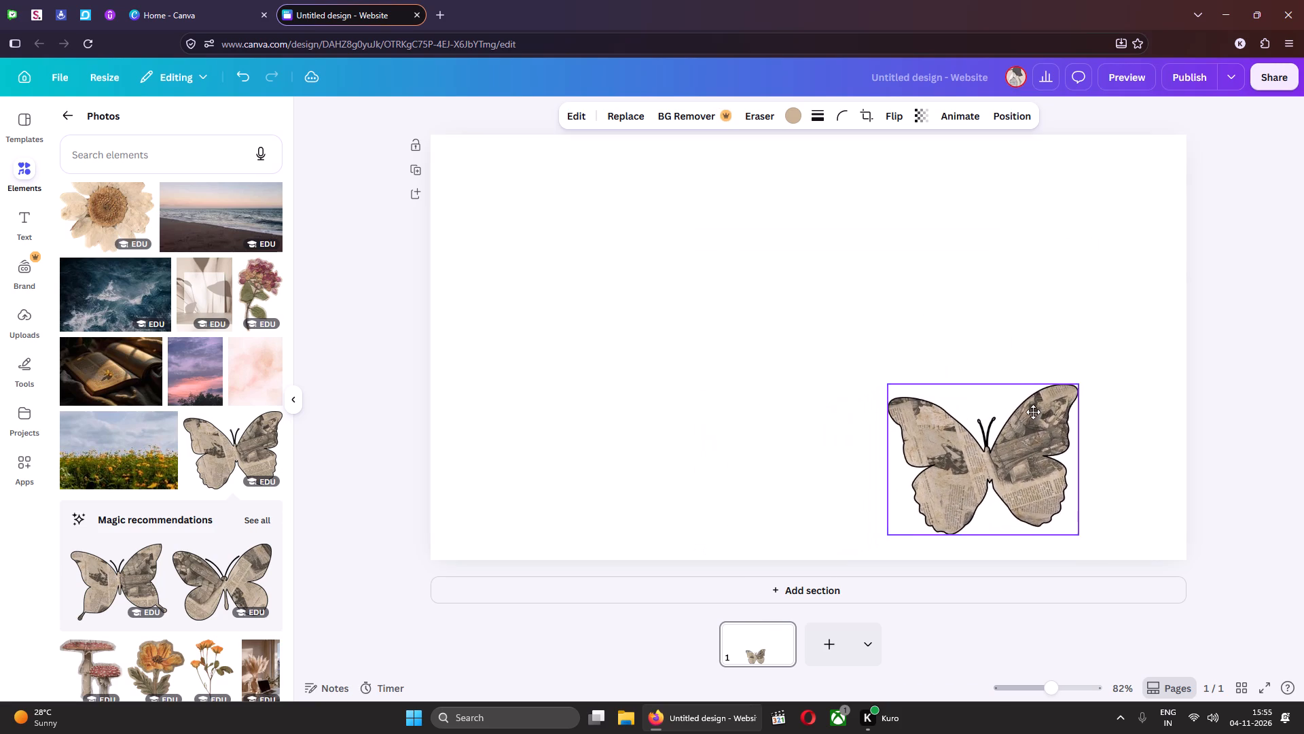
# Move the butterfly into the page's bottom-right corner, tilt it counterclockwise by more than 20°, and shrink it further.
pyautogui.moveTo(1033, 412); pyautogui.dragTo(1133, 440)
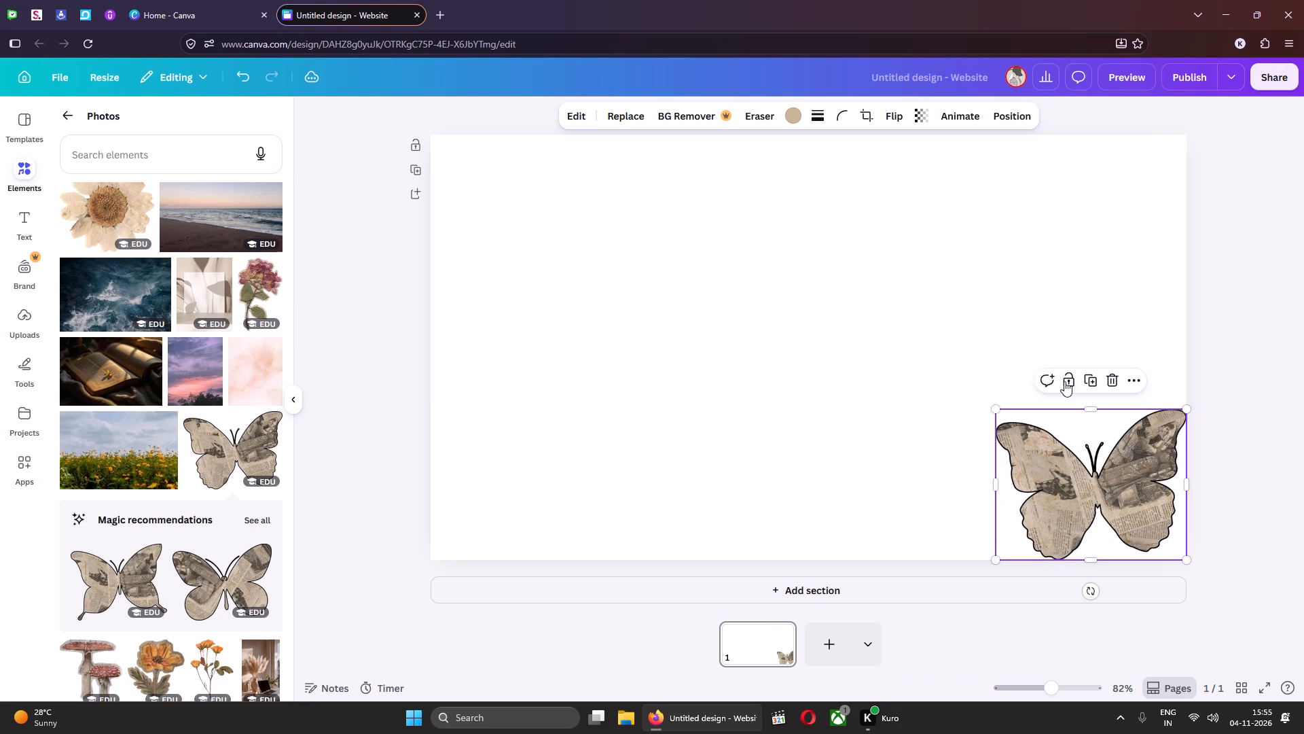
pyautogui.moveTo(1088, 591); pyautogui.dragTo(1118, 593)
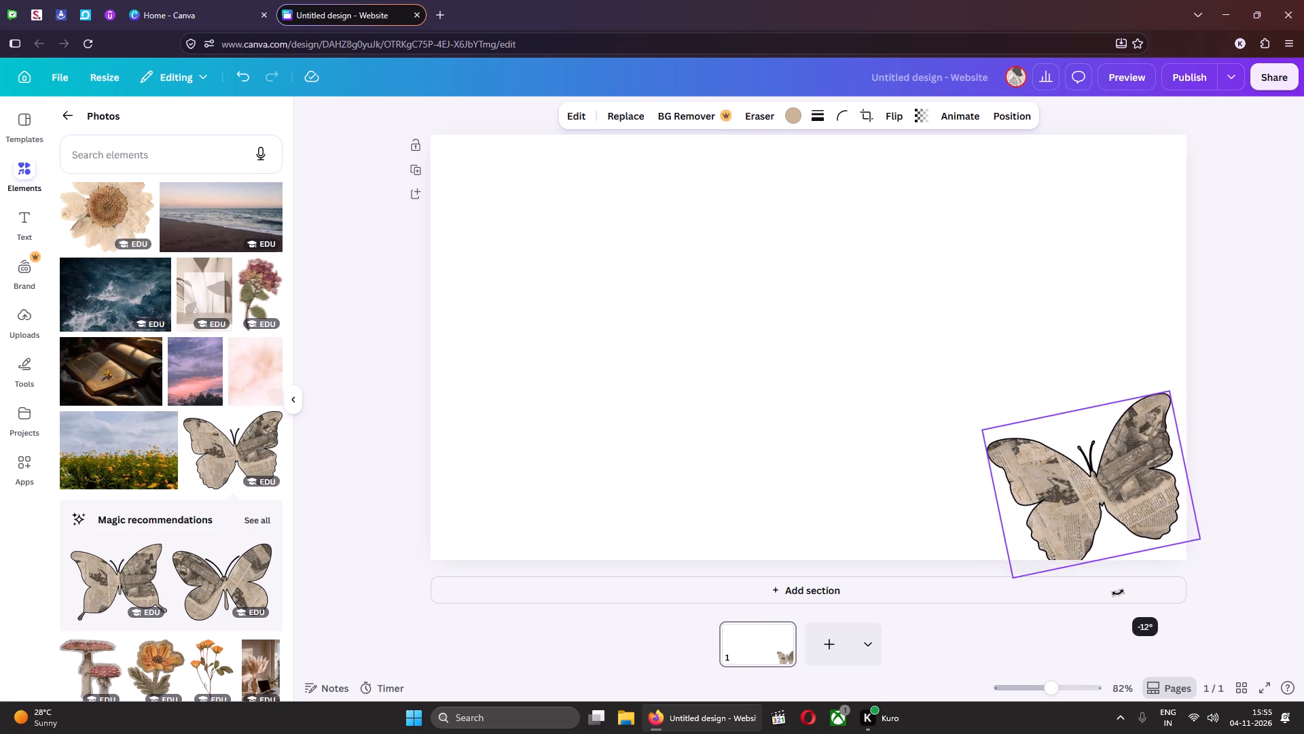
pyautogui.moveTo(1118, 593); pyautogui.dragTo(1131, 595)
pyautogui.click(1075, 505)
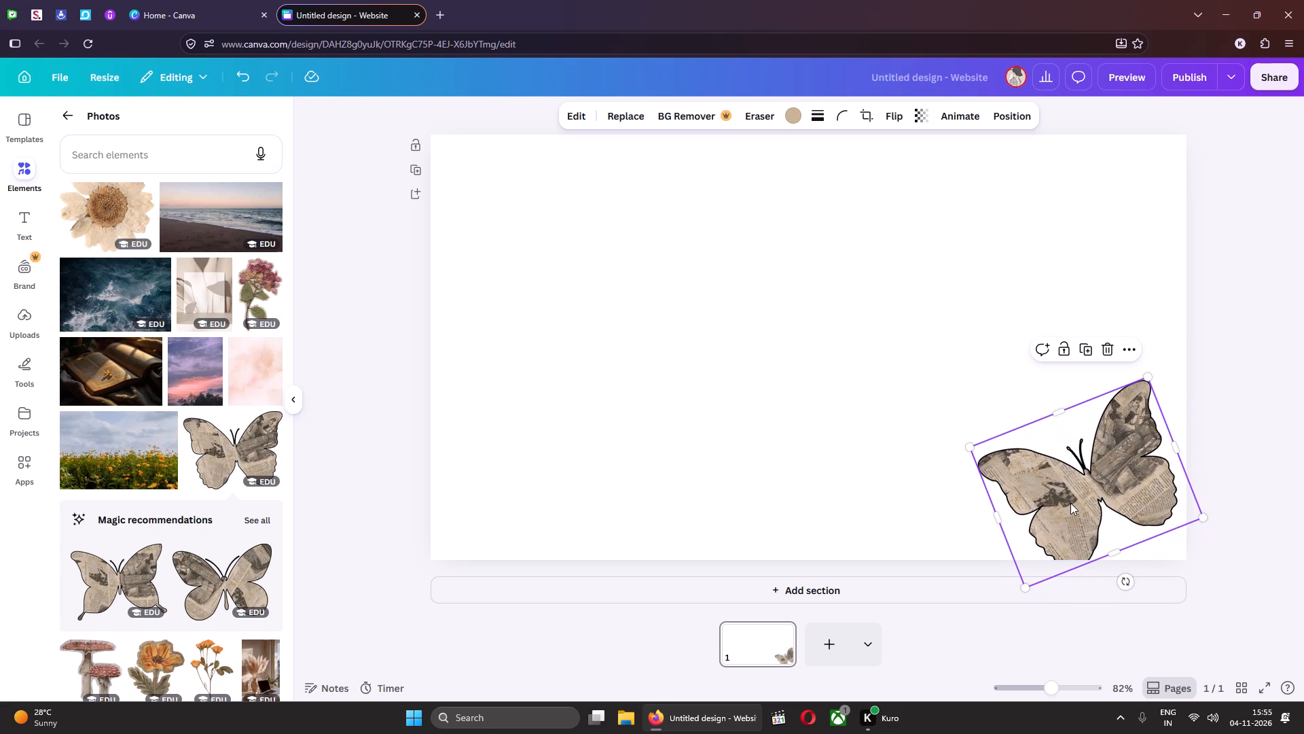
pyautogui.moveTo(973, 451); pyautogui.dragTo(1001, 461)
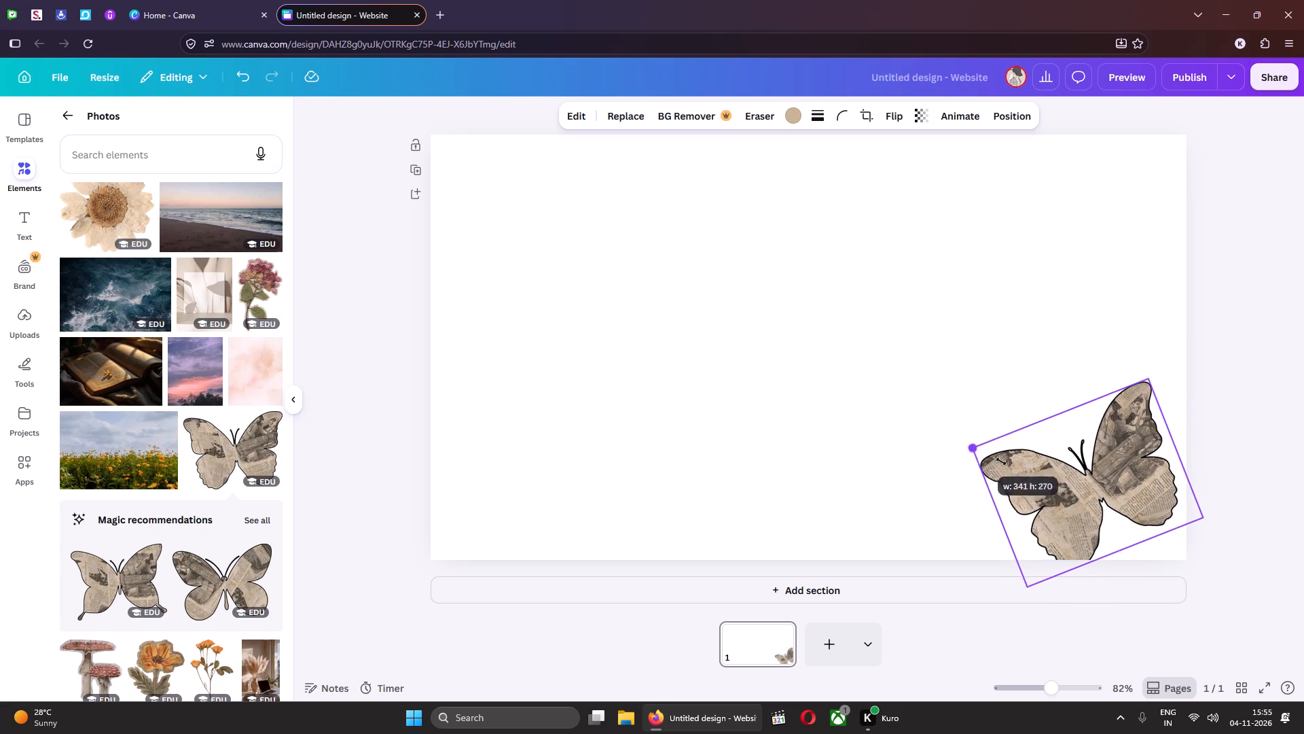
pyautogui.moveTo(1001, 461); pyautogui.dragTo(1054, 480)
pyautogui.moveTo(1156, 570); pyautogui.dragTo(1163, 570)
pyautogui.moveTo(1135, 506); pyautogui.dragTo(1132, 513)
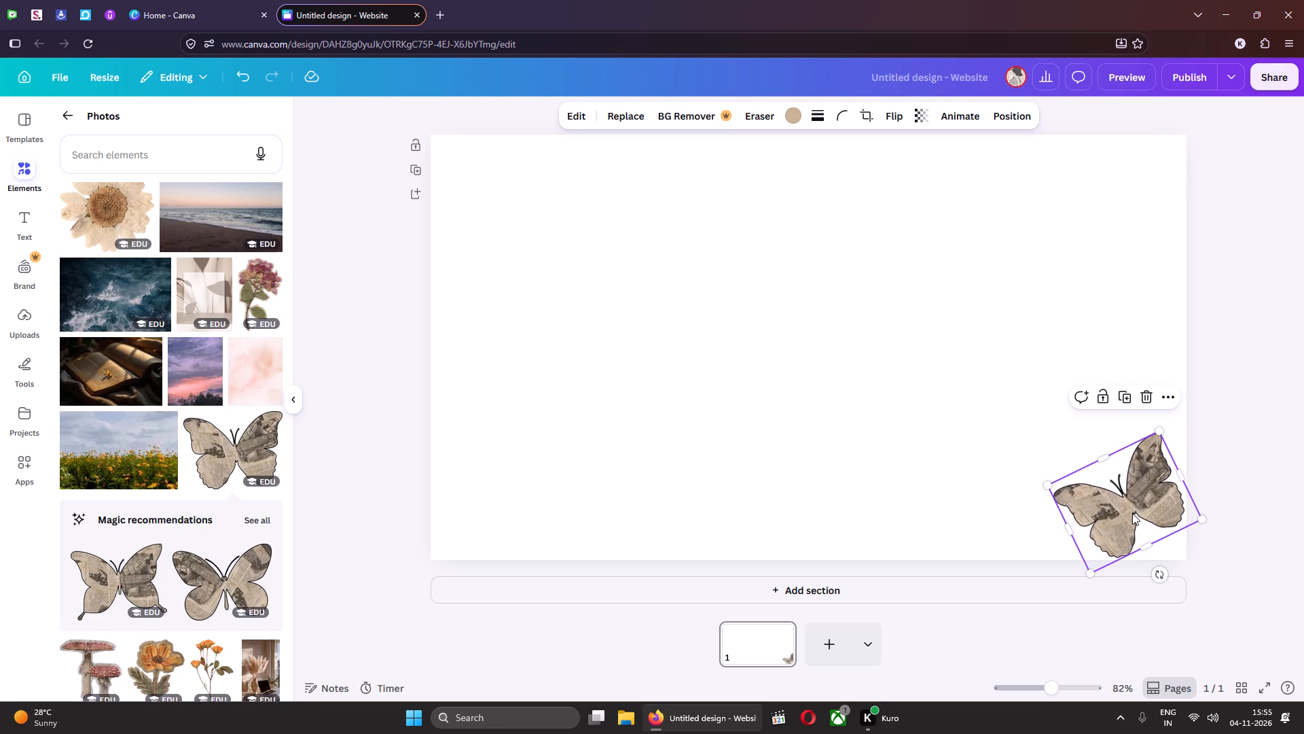
# Delete the newspaper-textured butterfly from the page.
pyautogui.press('Delete')
# Try several default gradients on the page background and settle on the black-to-blue one.
pyautogui.click(655, 331)
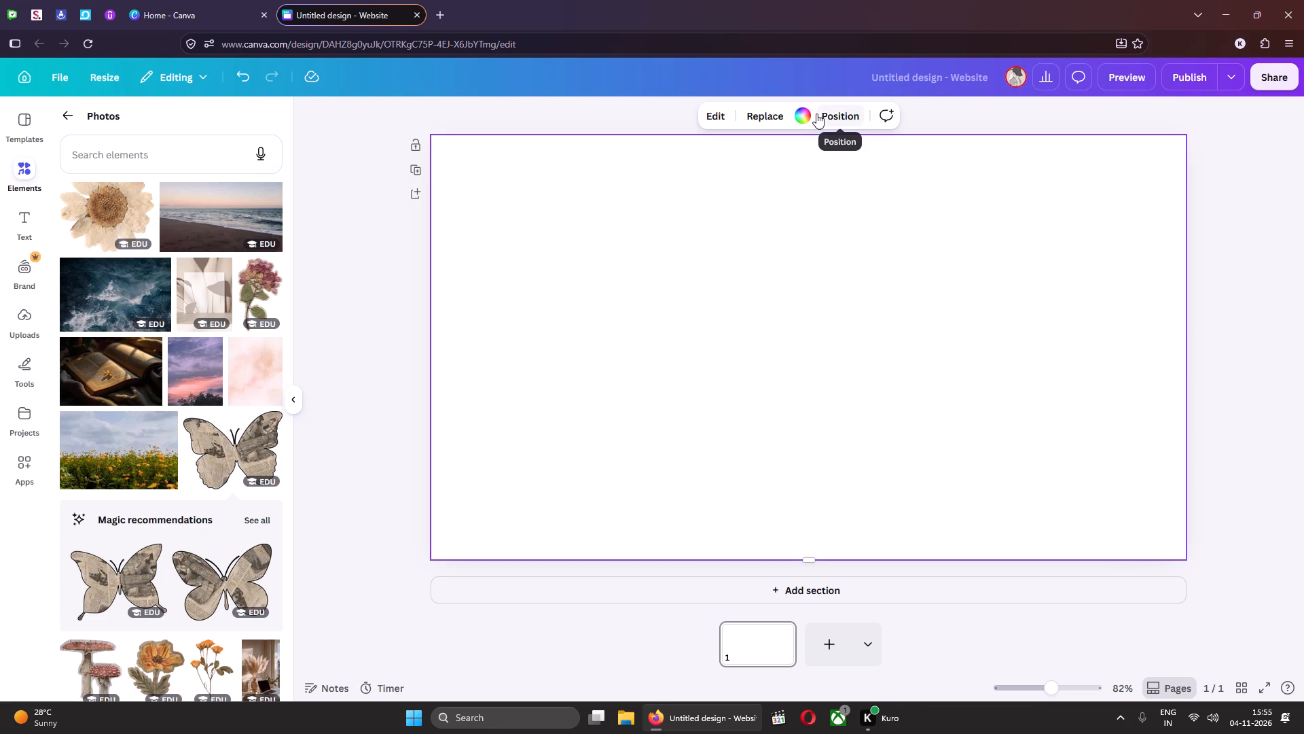
pyautogui.click(801, 115)
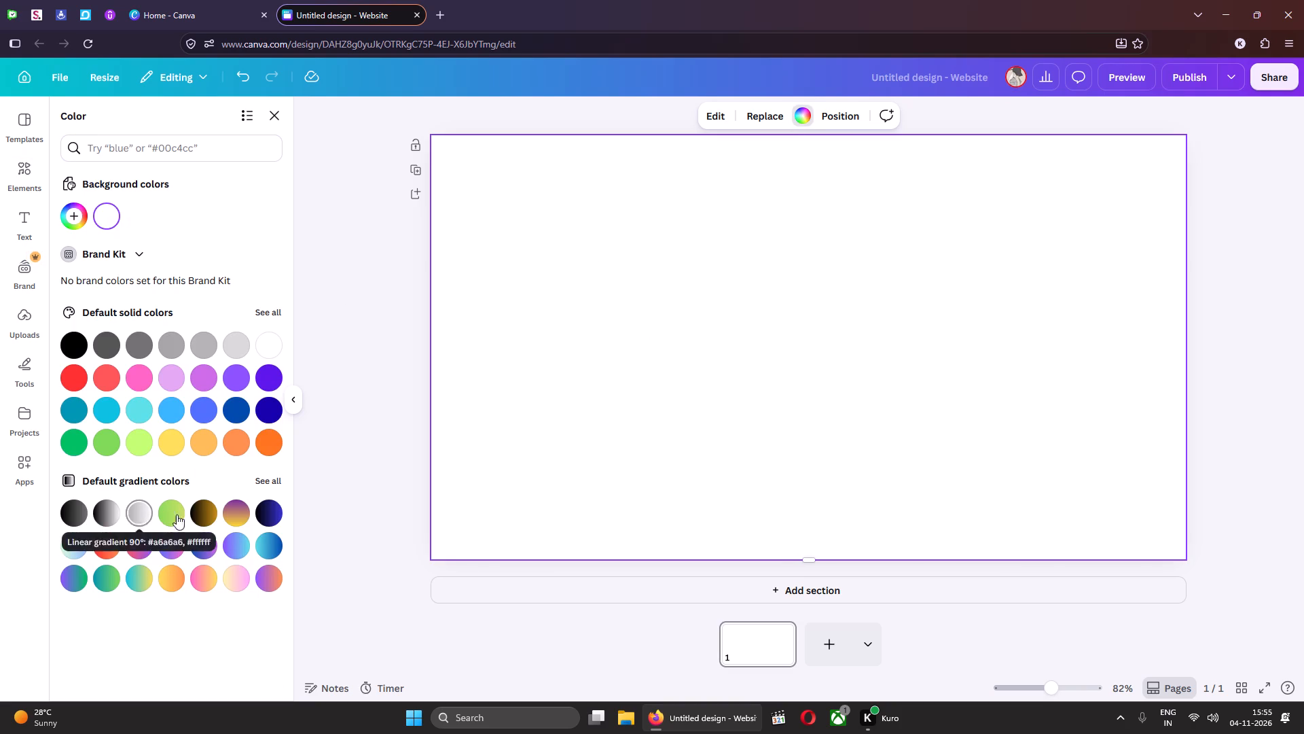
pyautogui.click(244, 513)
pyautogui.click(272, 514)
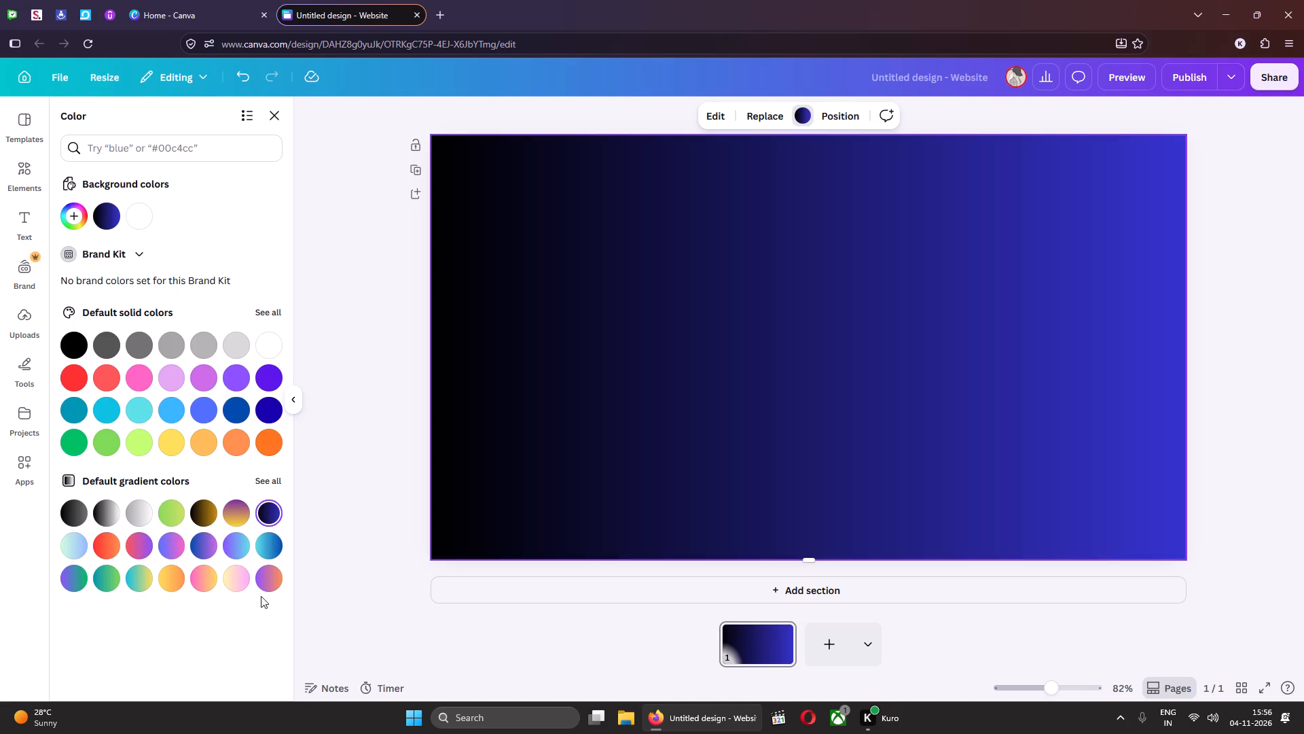
pyautogui.click(267, 578)
pyautogui.click(271, 515)
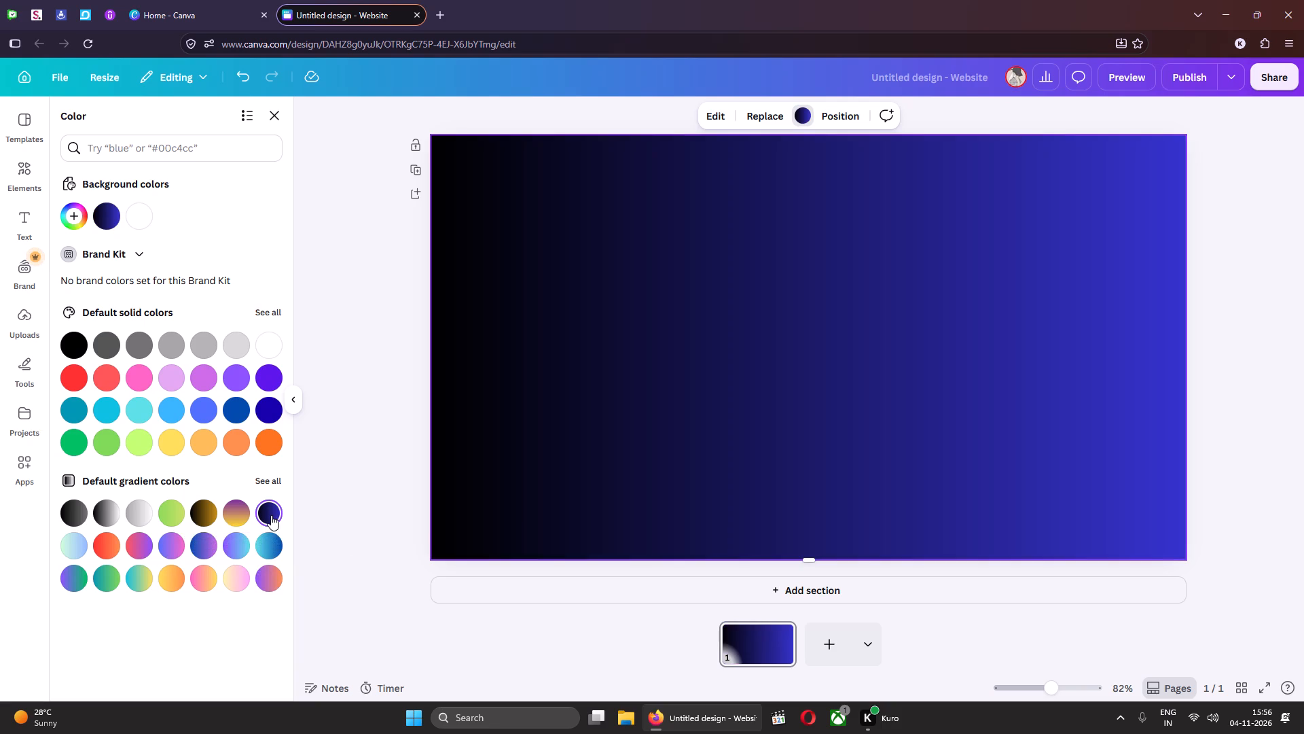
pyautogui.click(271, 547)
pyautogui.click(273, 519)
pyautogui.click(369, 303)
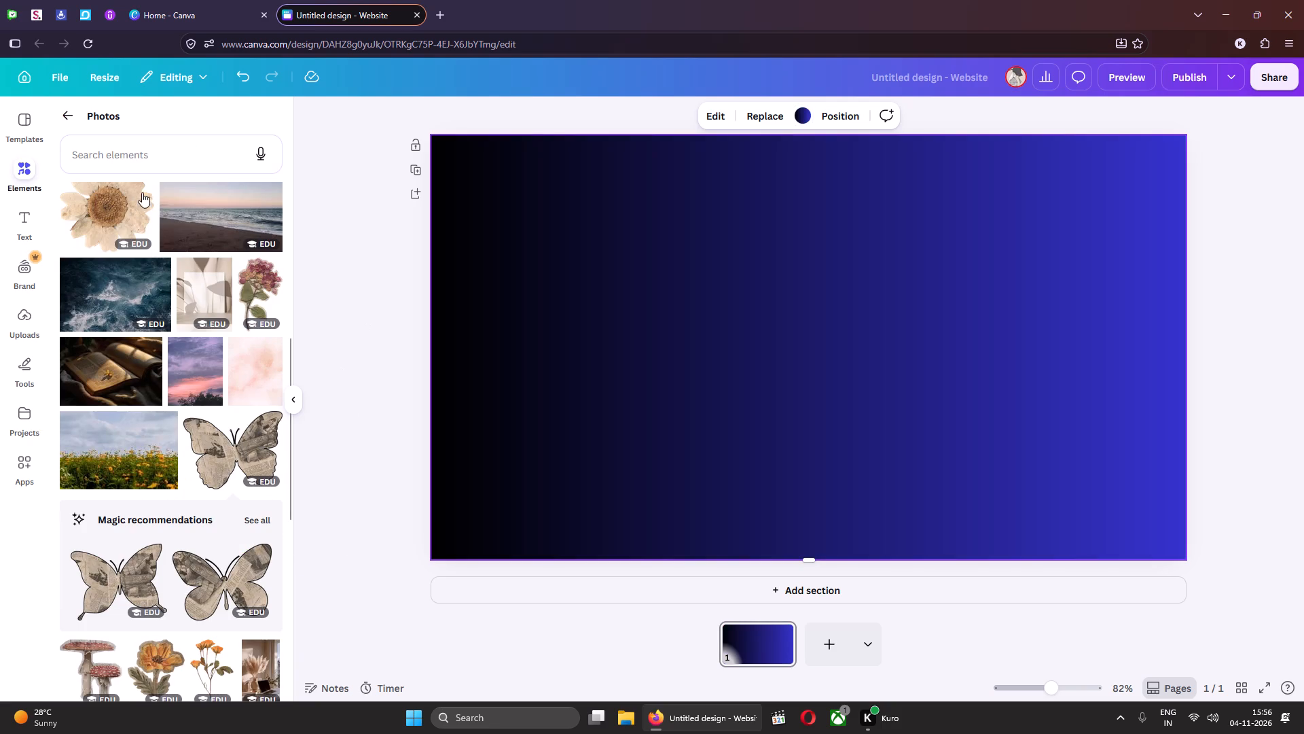
# Browse the Photos element category for an image to use on the page.
pyautogui.click(69, 119)
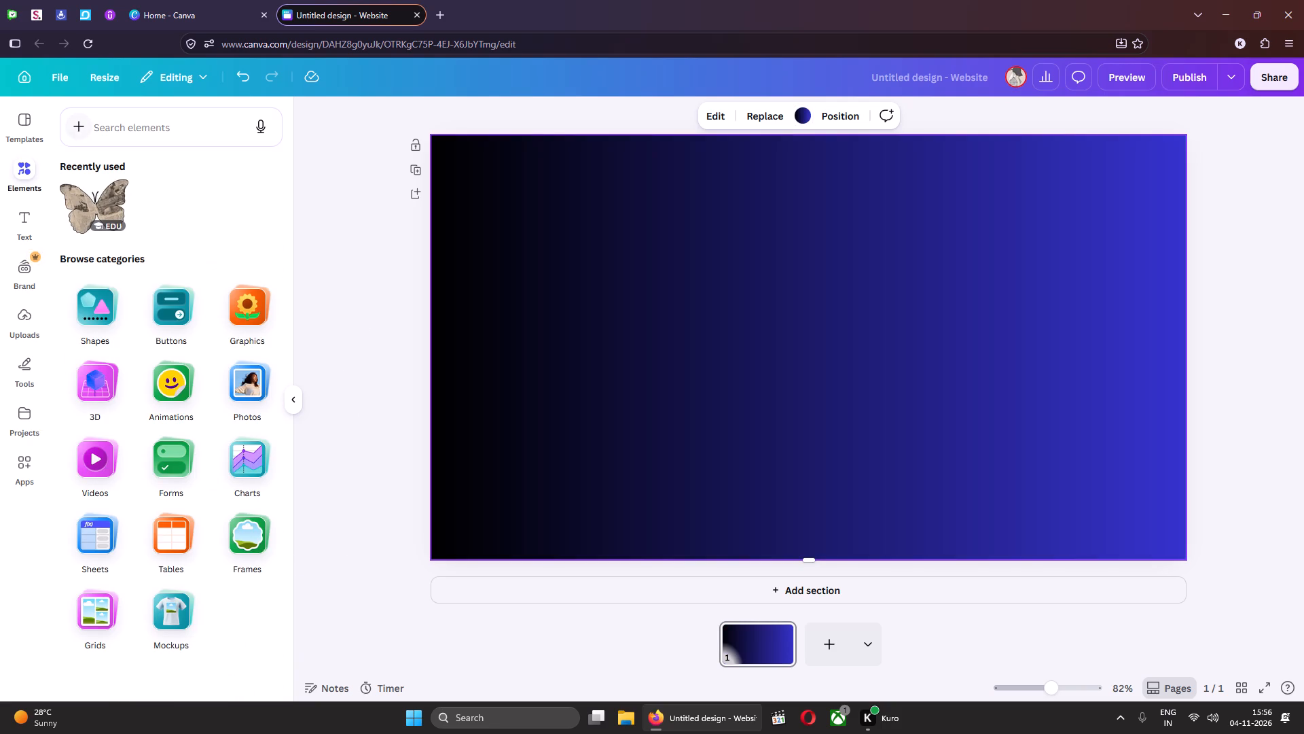
pyautogui.click(158, 128)
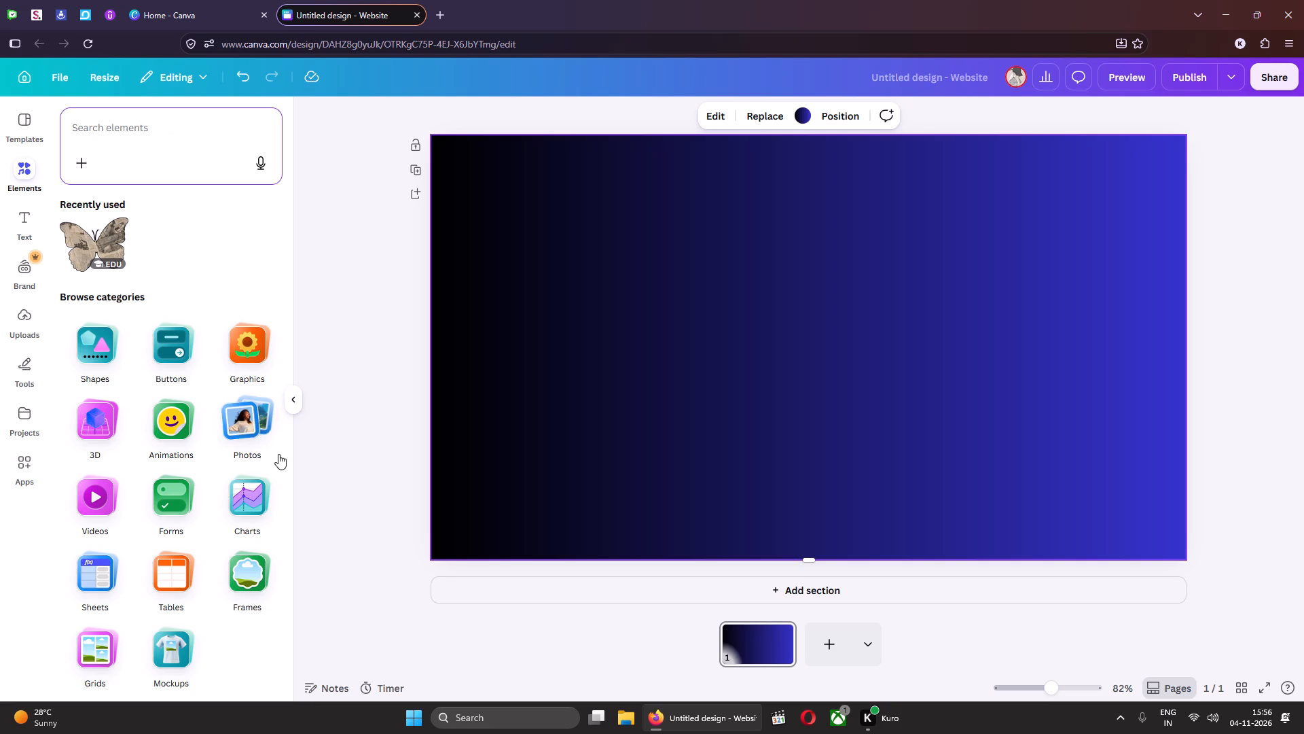
pyautogui.click(253, 419)
pyautogui.scroll(-10, 242, 385)
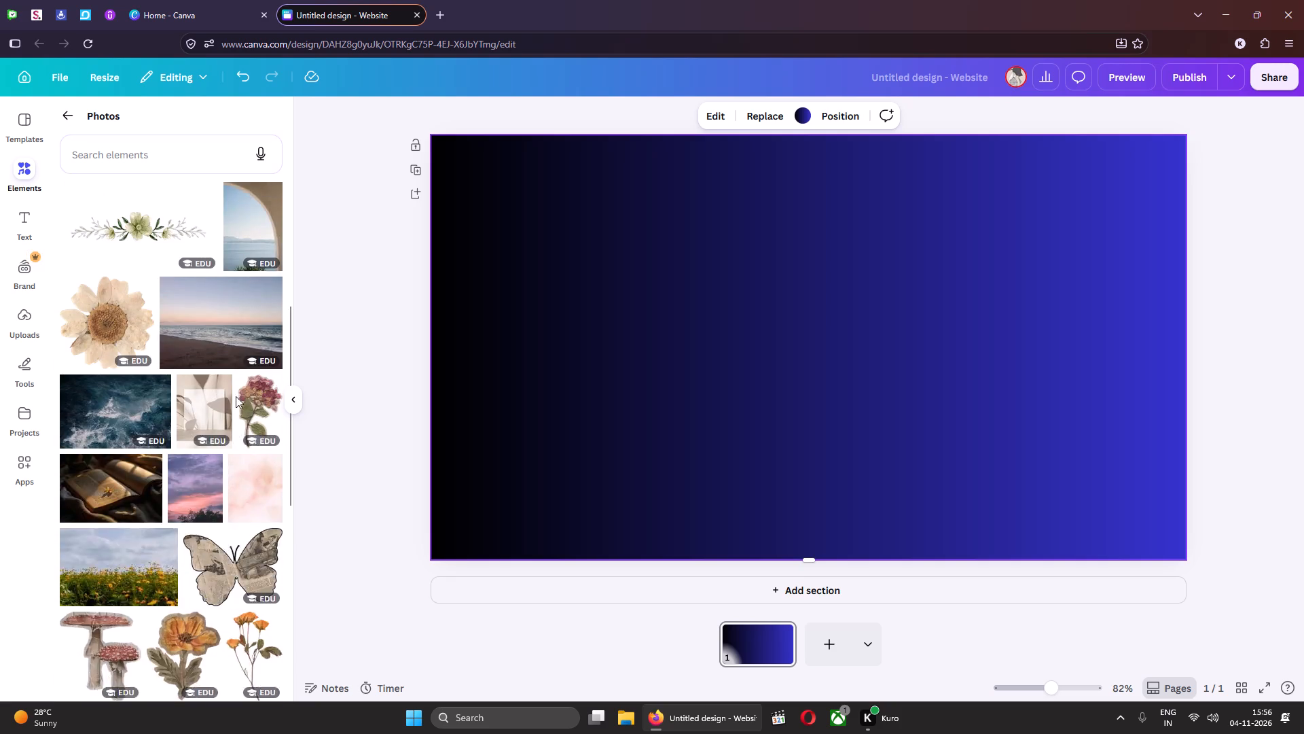
pyautogui.scroll(-7, 236, 396)
pyautogui.scroll(-20, 236, 396)
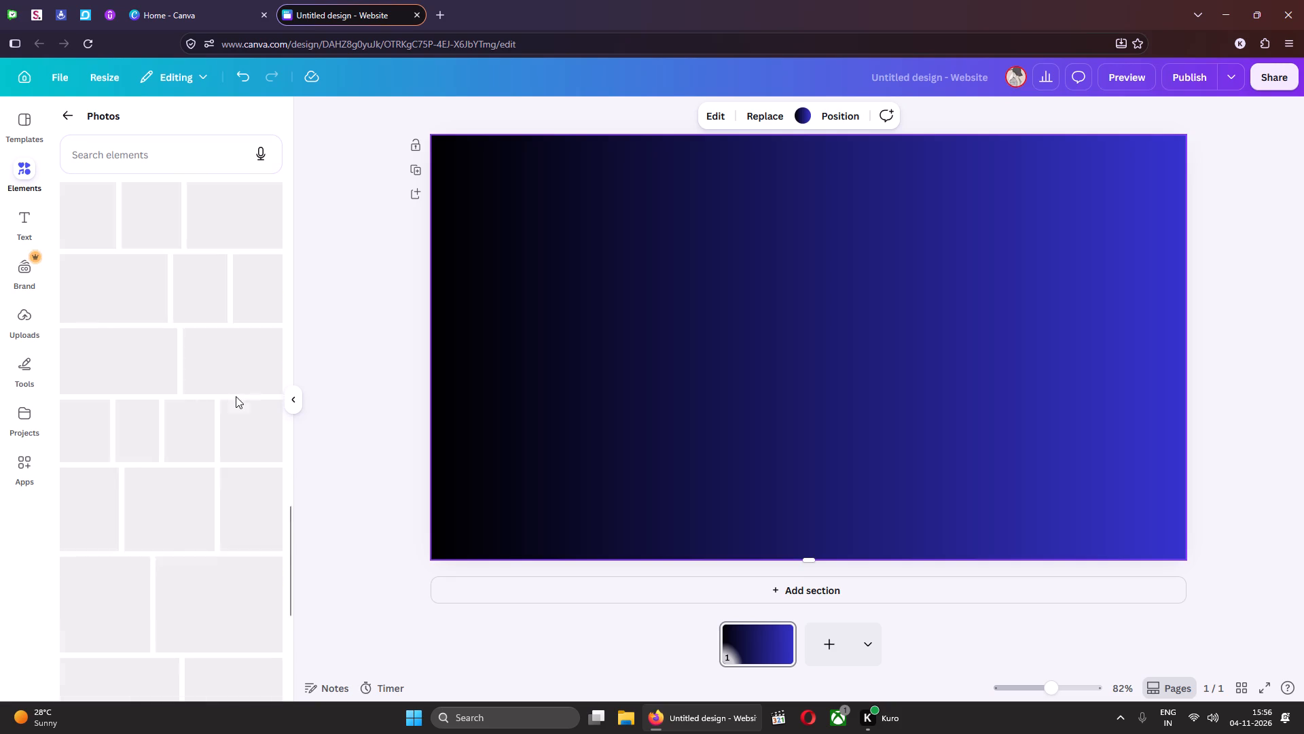
pyautogui.scroll(-20, 236, 396)
pyautogui.scroll(-5, 236, 396)
pyautogui.scroll(13, 236, 396)
pyautogui.click(69, 112)
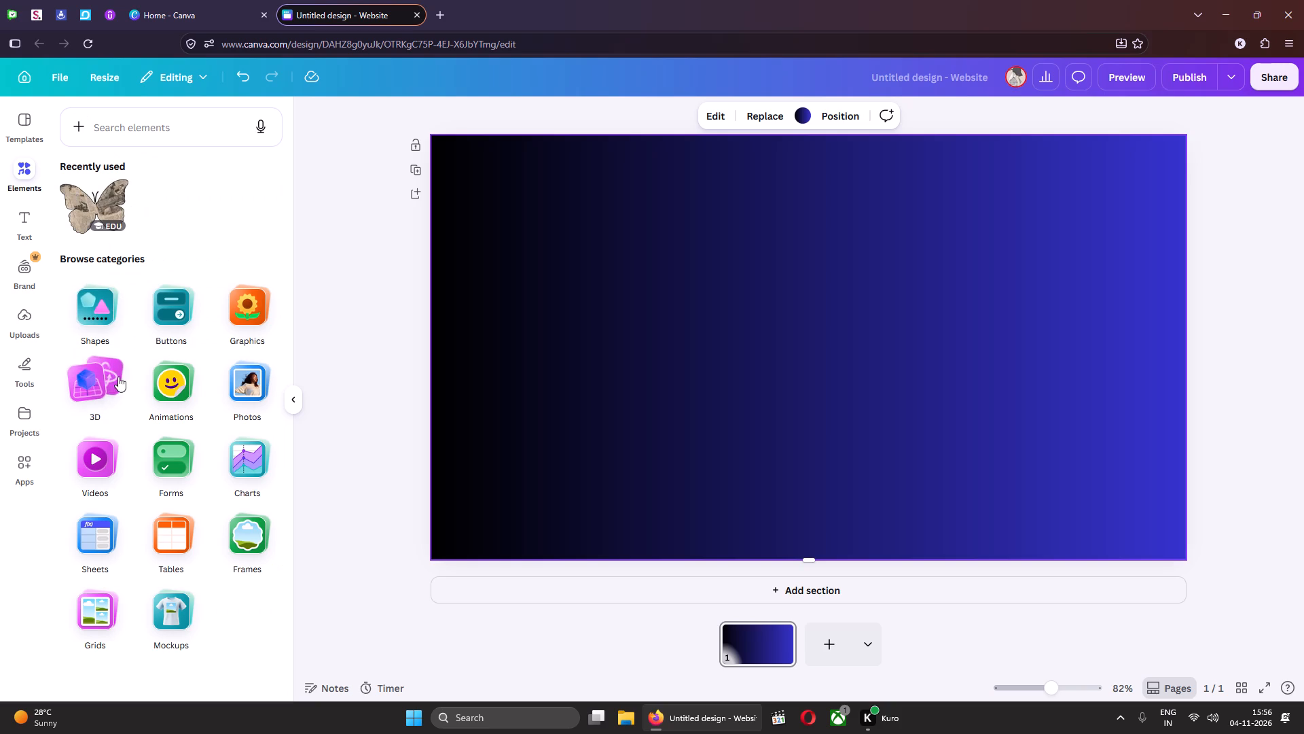
# Search the elements for "man" and show all of the Mockups results.
pyautogui.click(149, 129)
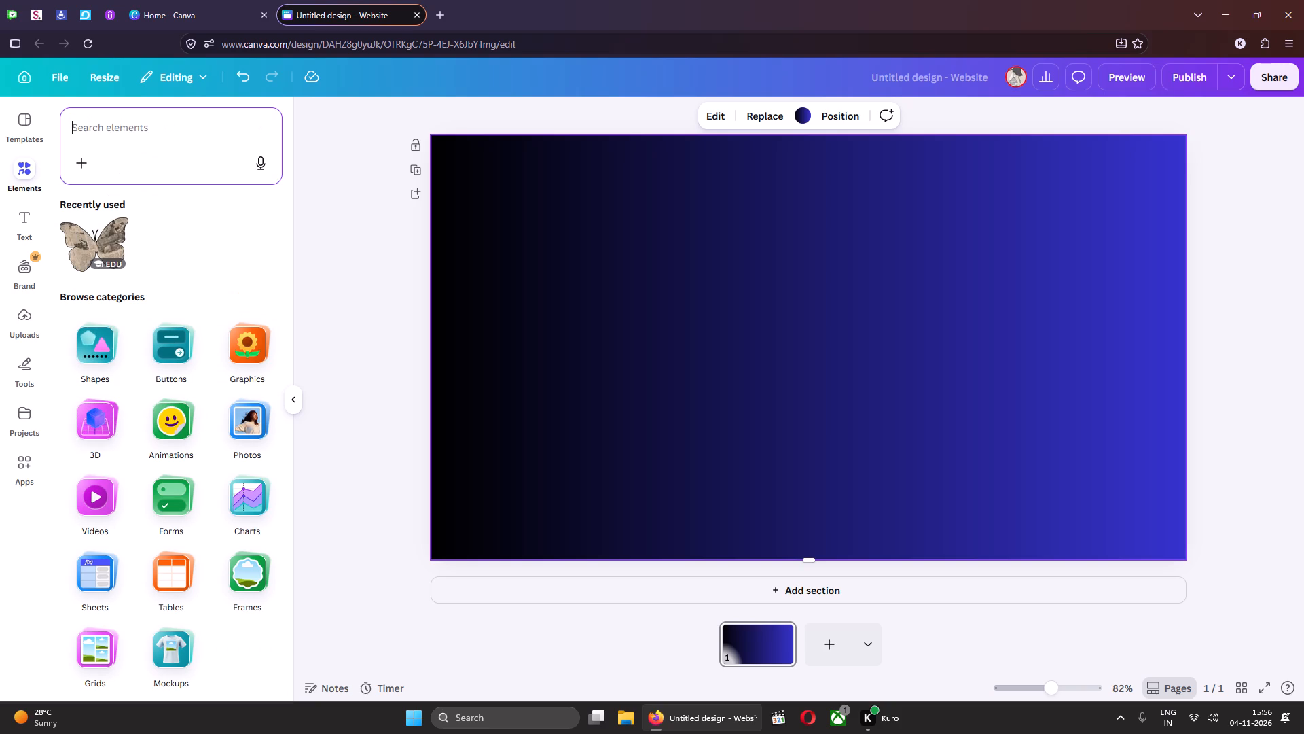
pyautogui.write('man')
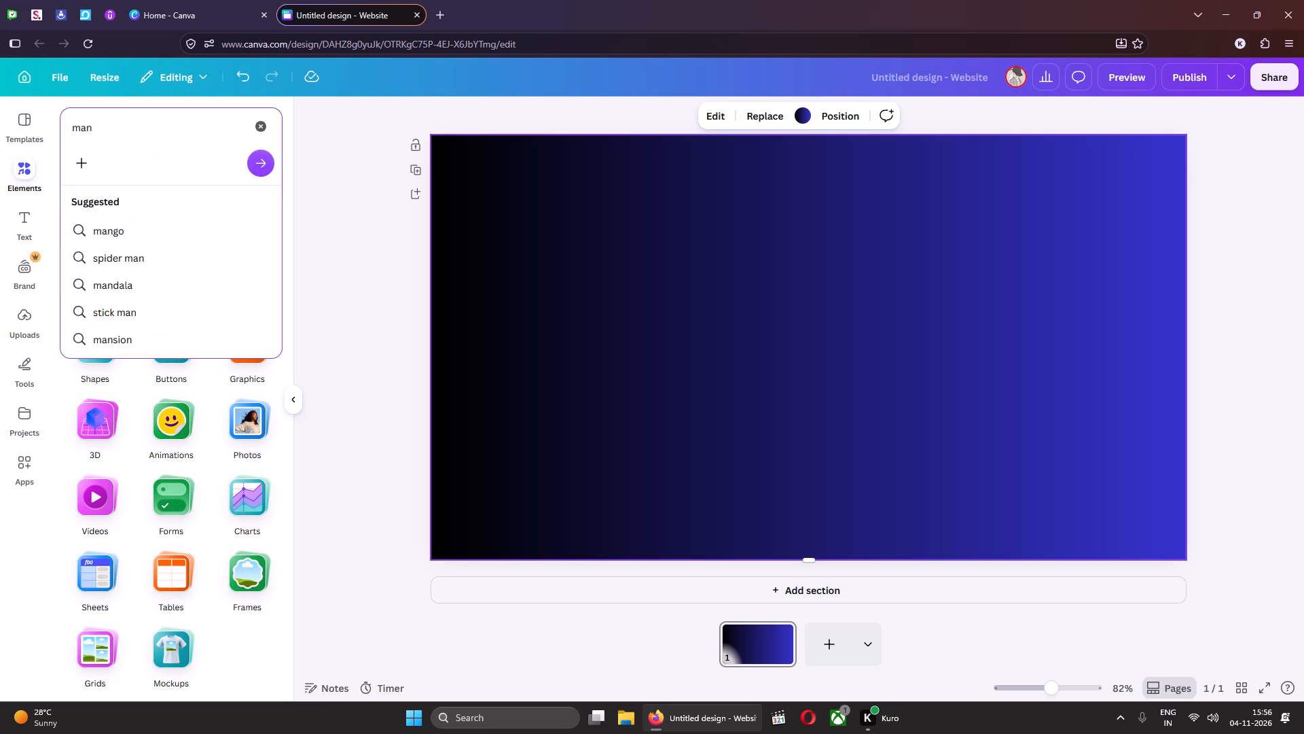
pyautogui.press('Return')
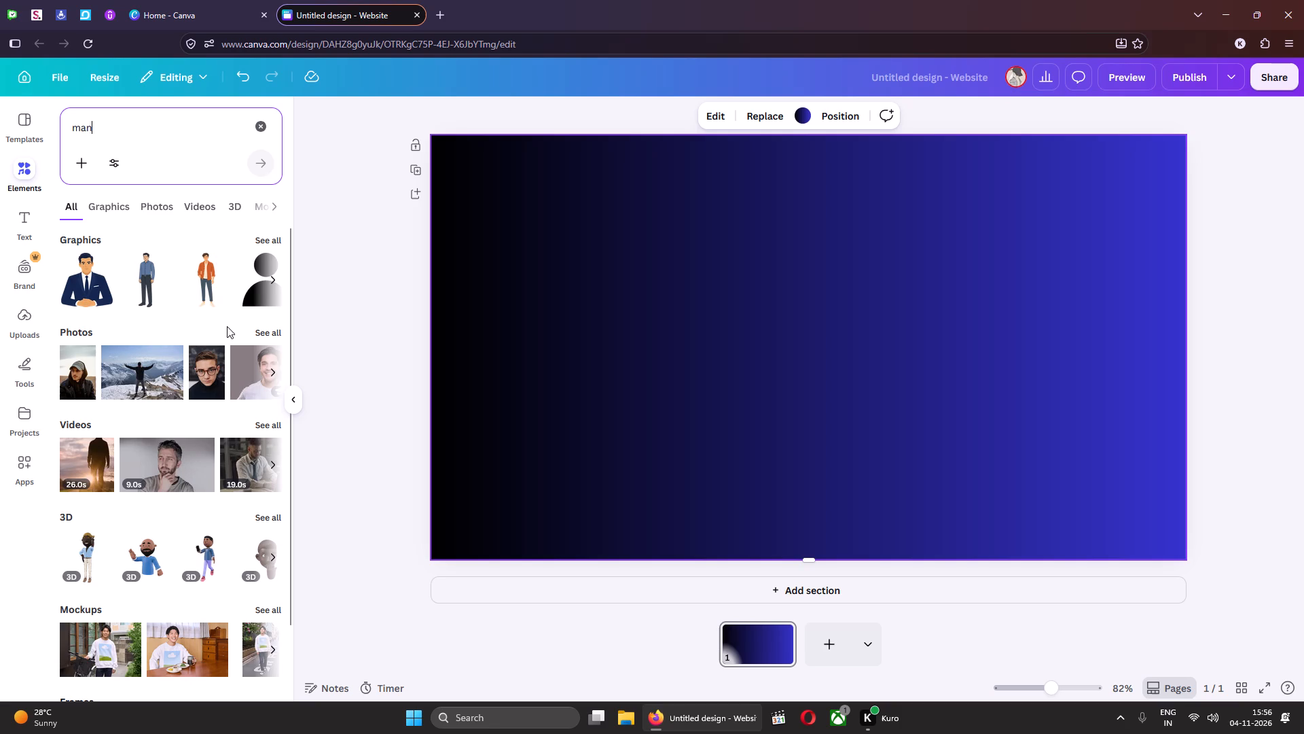
pyautogui.scroll(-4, 277, 239)
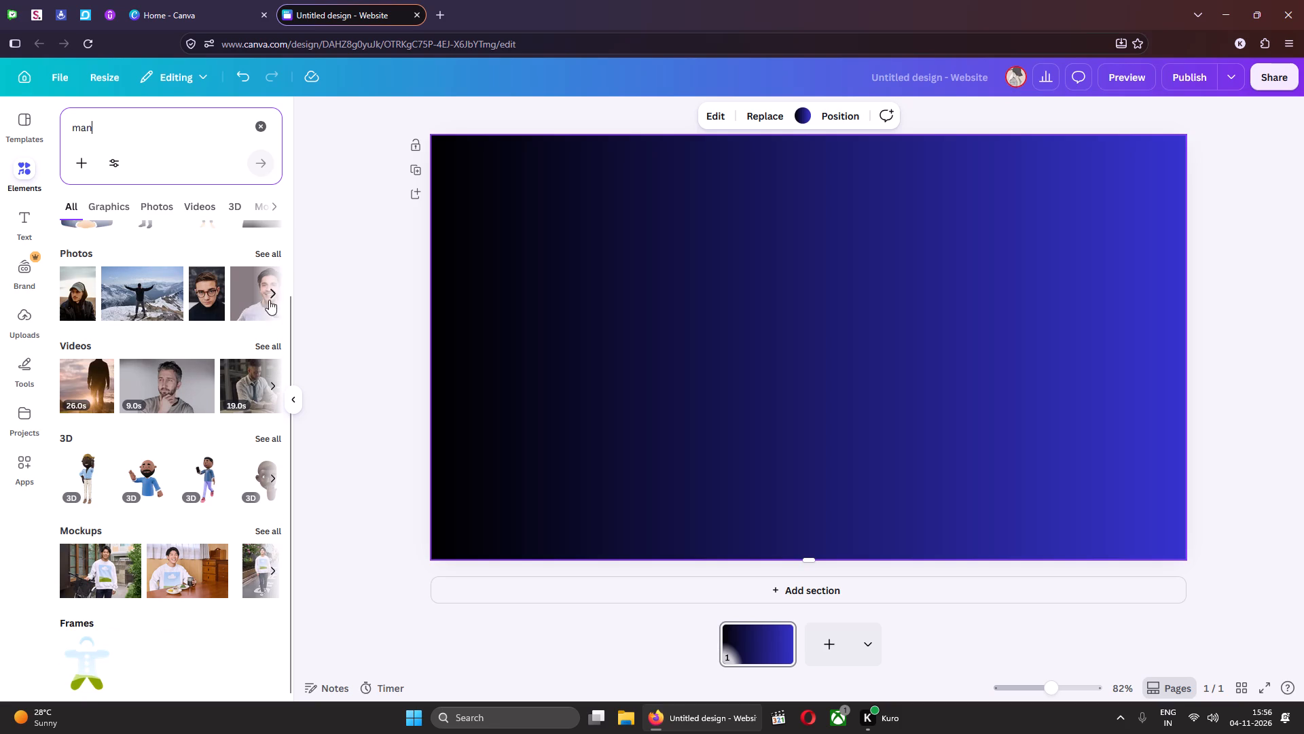
pyautogui.click(268, 534)
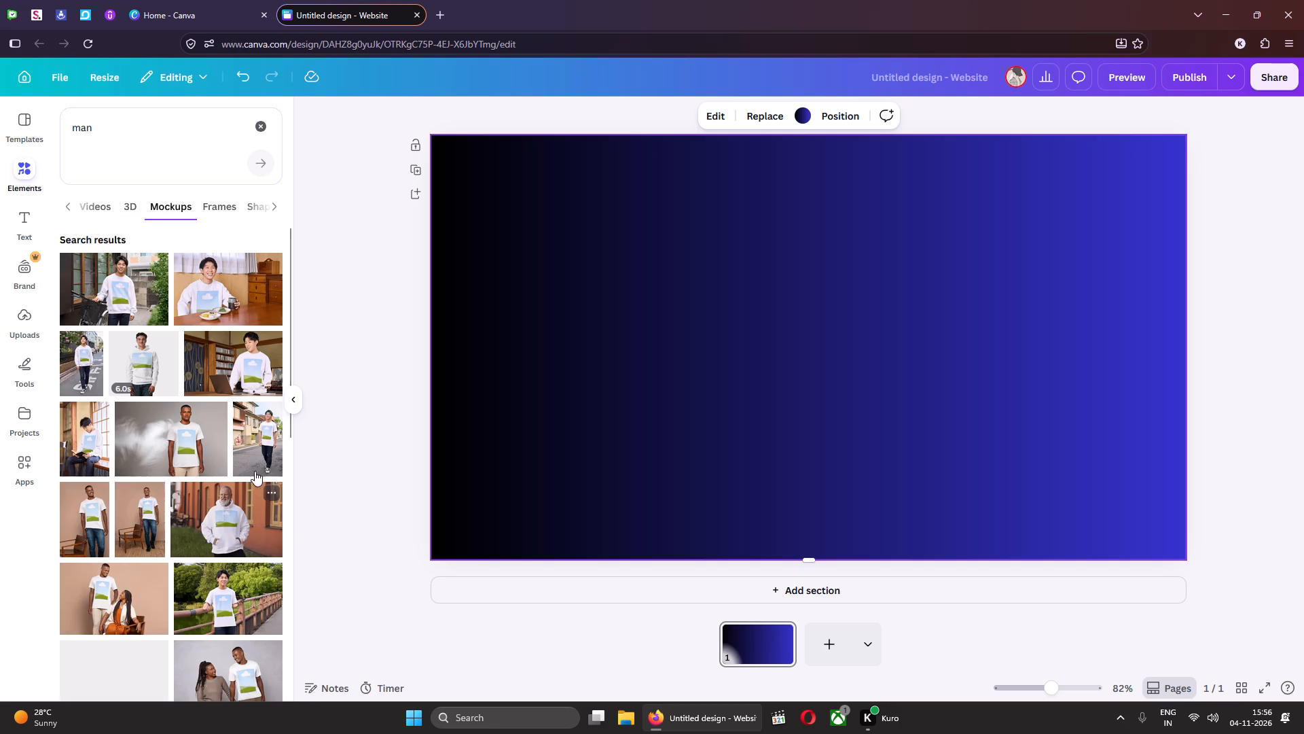
# Add the 6.0s beach video mockup of the seated man in a blue cap to the page, keeping only one copy.
pyautogui.scroll(-8, 242, 433)
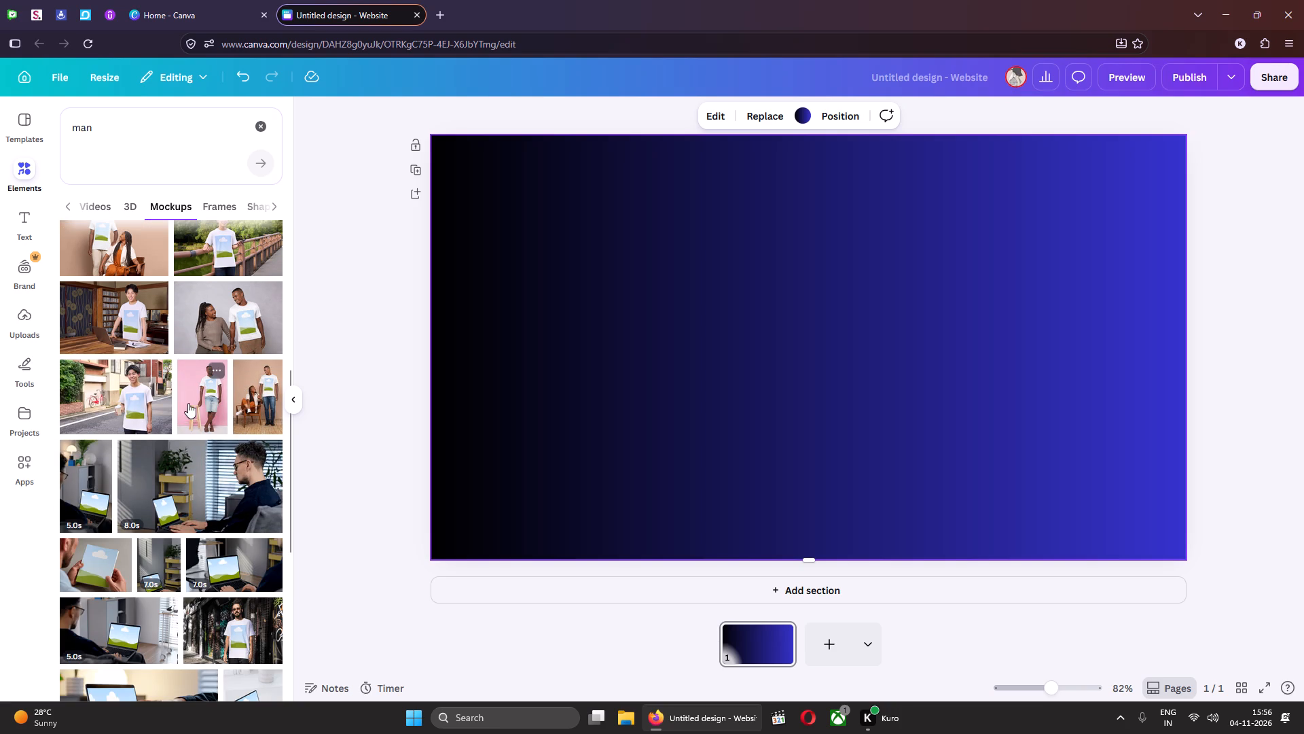
pyautogui.scroll(1, 199, 415)
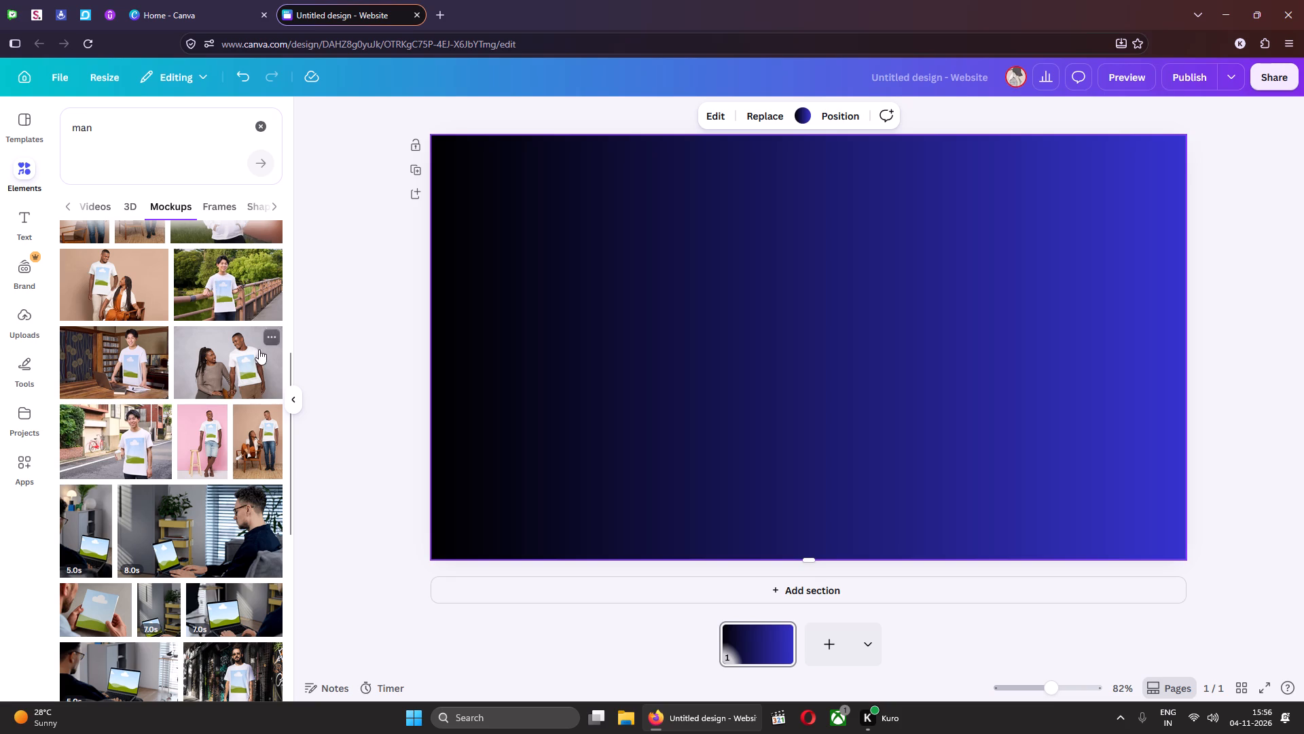
pyautogui.scroll(-5, 259, 349)
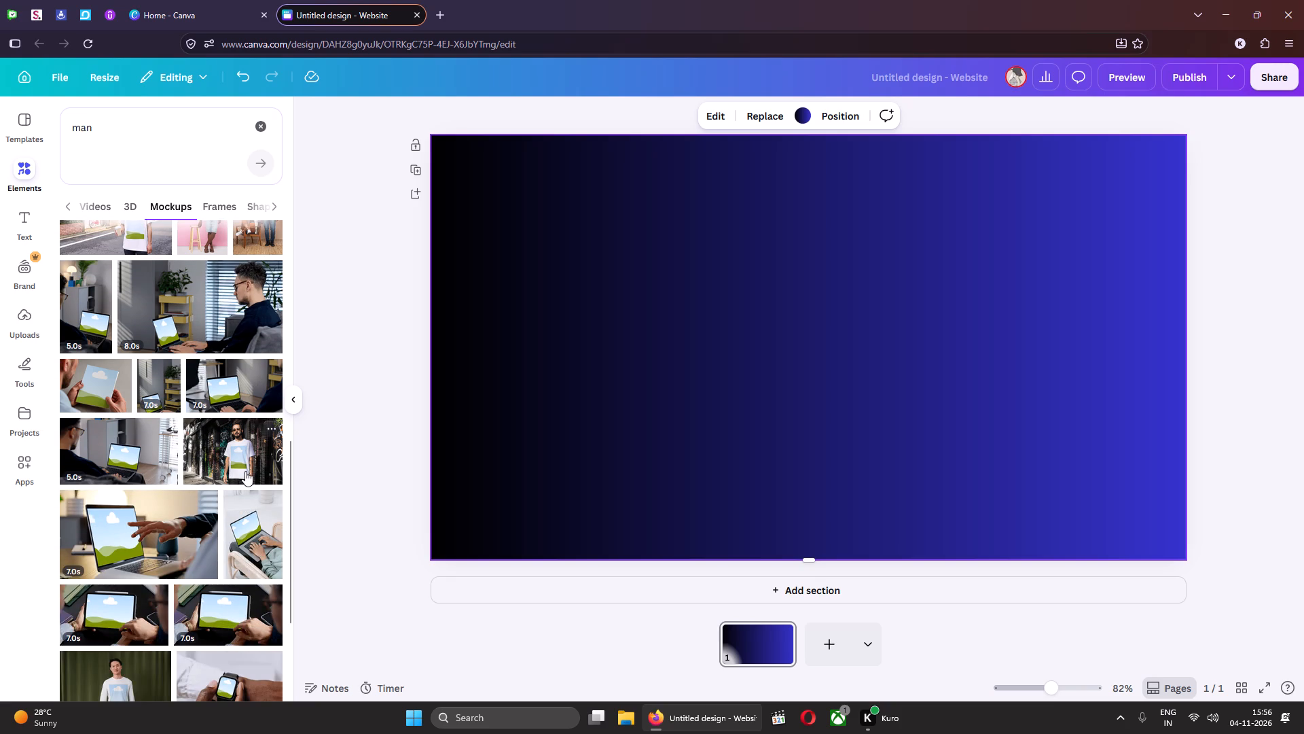
pyautogui.scroll(-2, 245, 471)
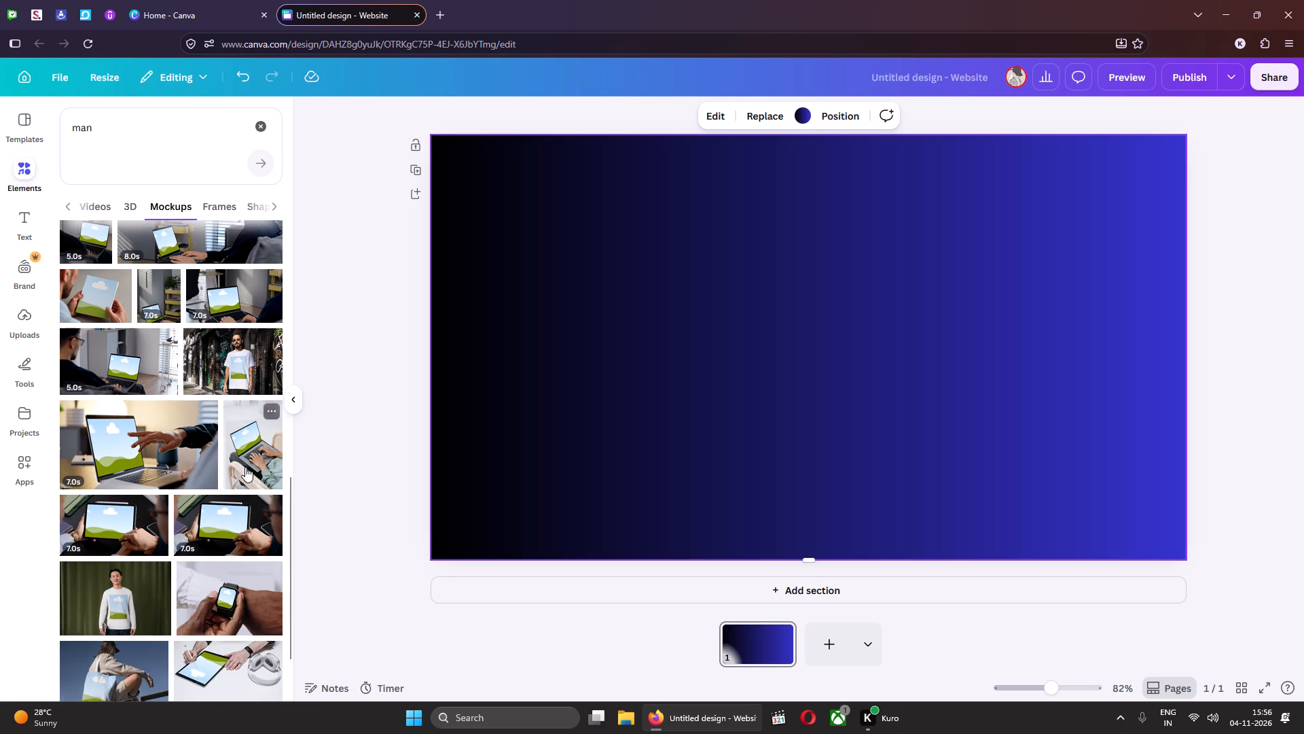
pyautogui.scroll(-5, 227, 383)
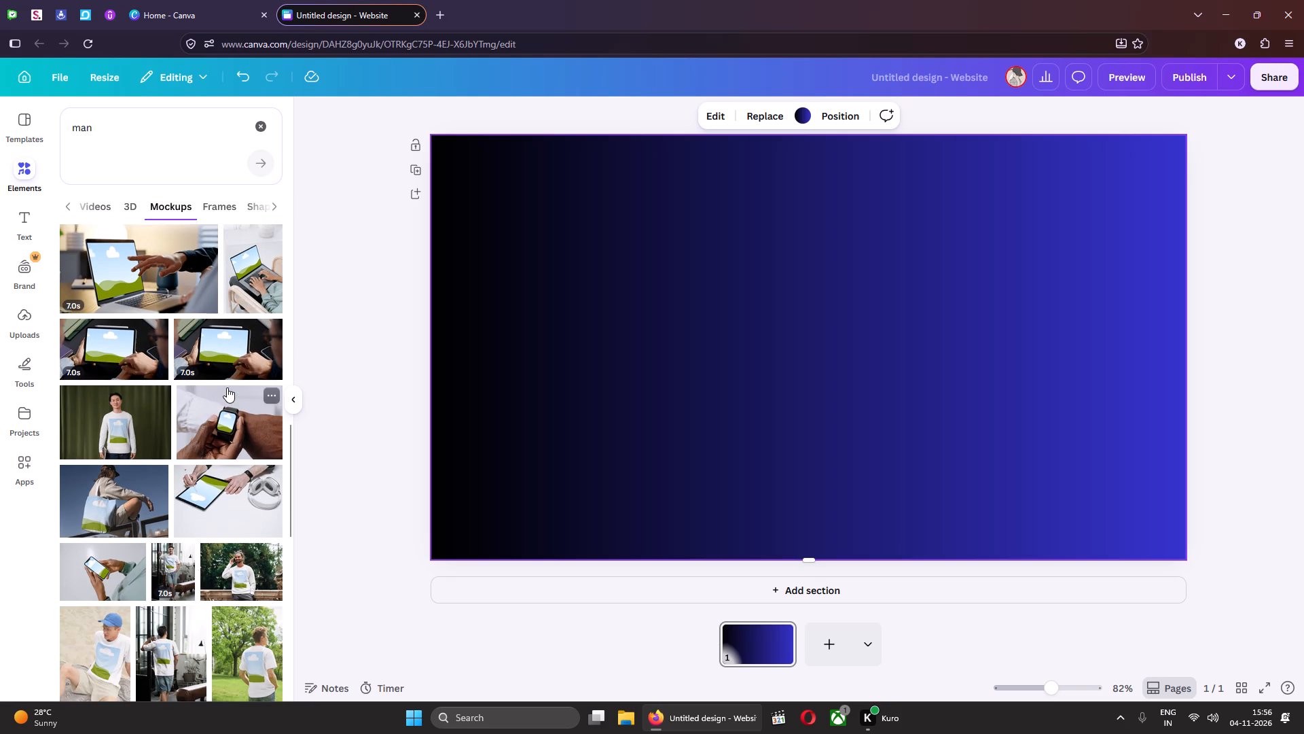
pyautogui.scroll(-3, 227, 389)
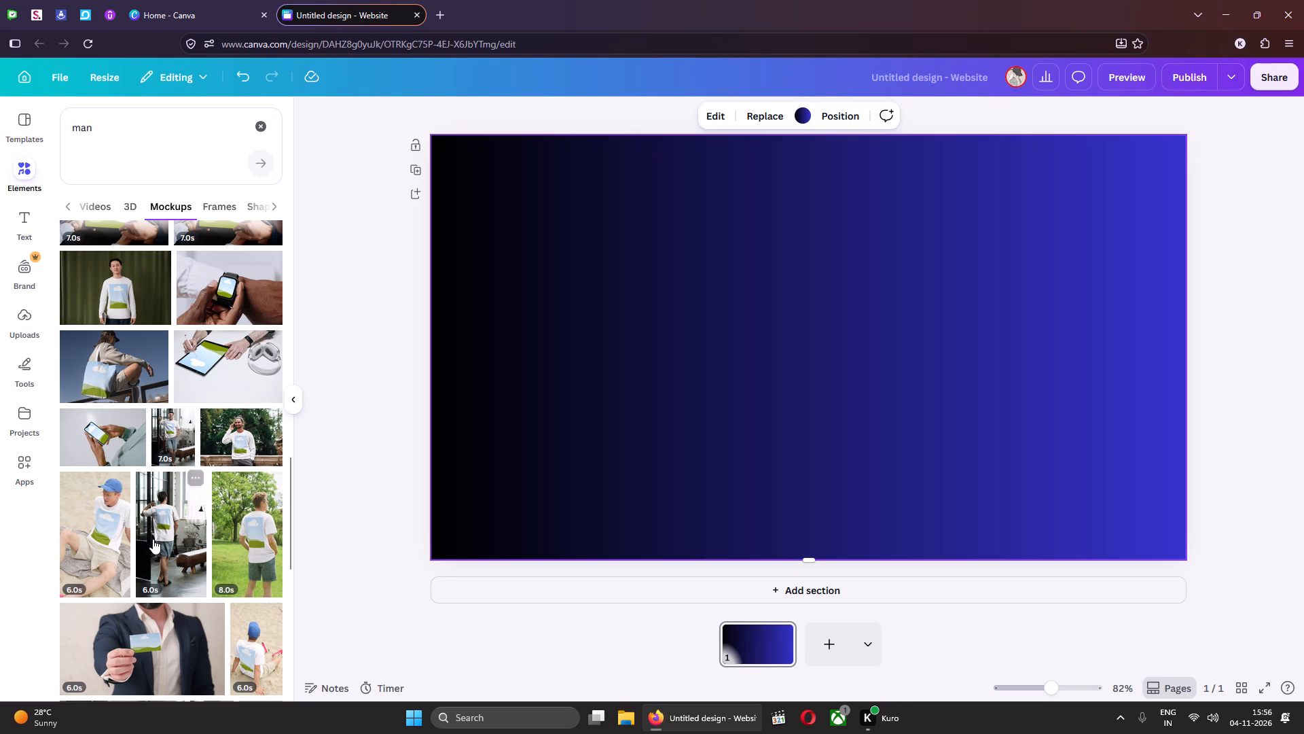
pyautogui.click(105, 549)
pyautogui.click(105, 549)
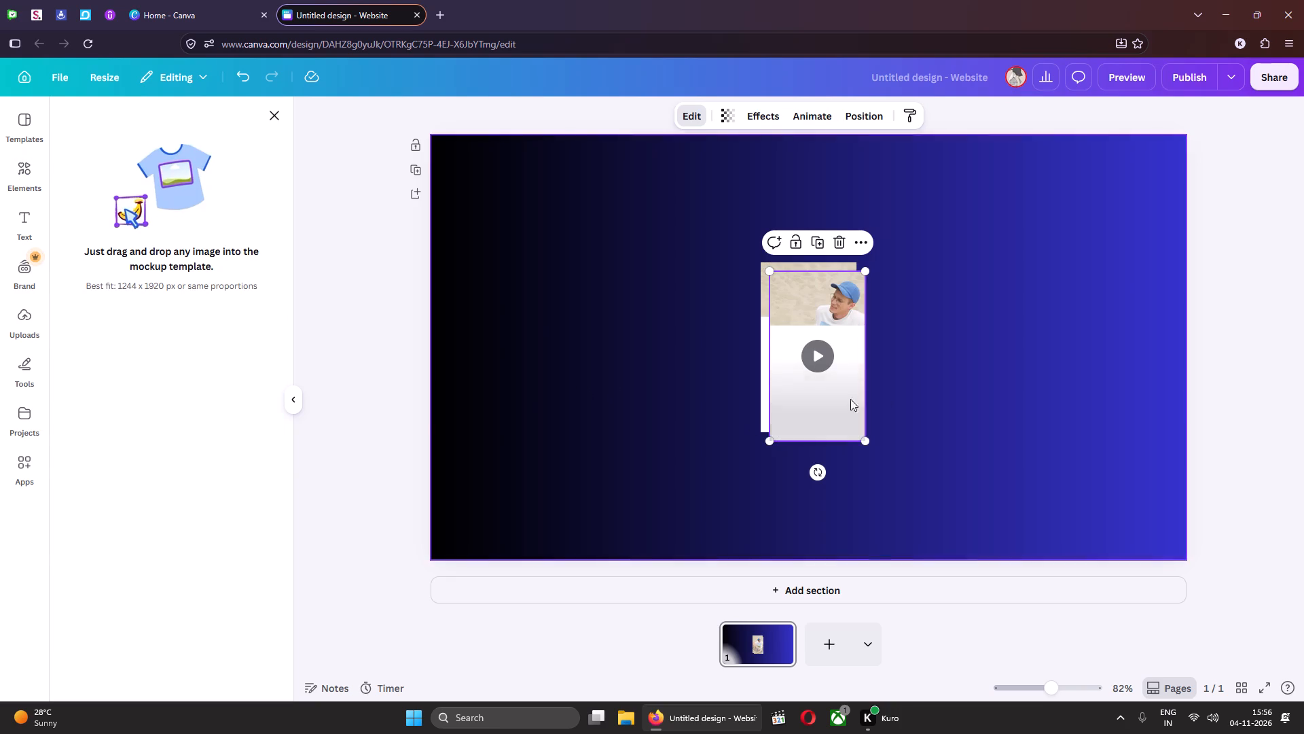
pyautogui.press('Delete')
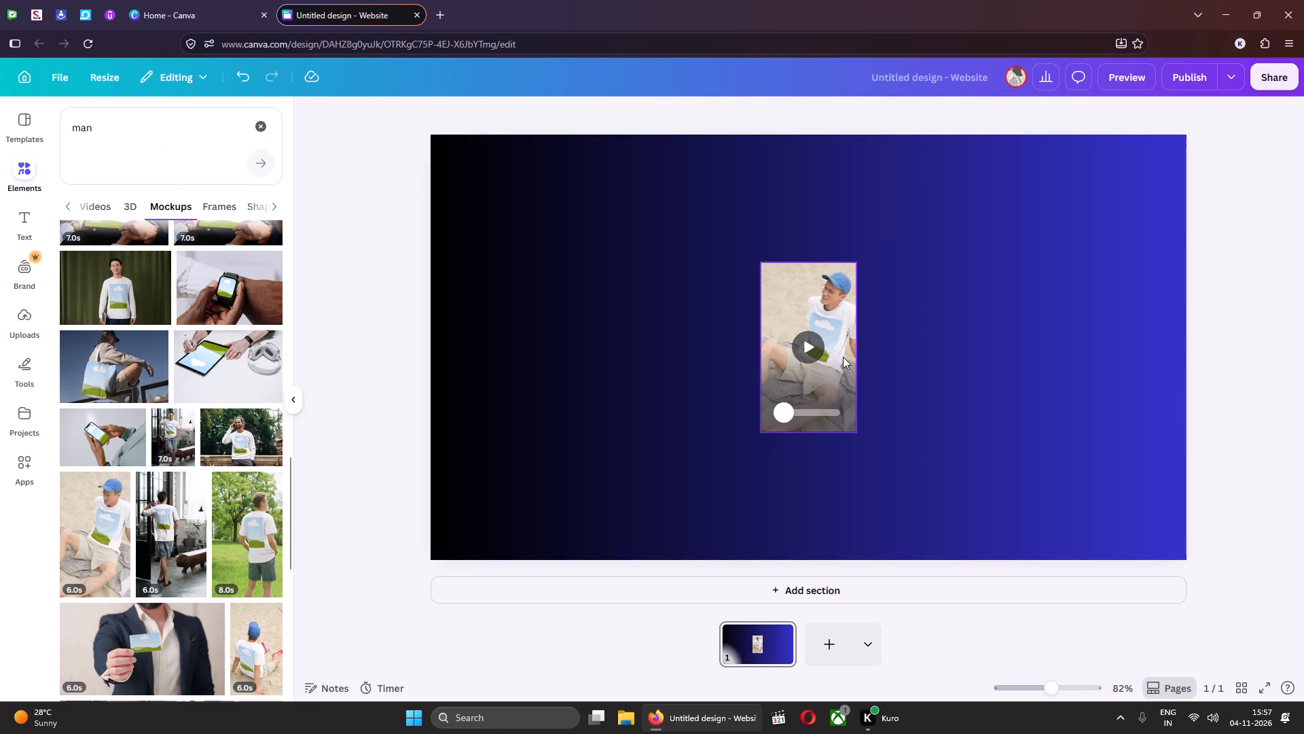
# Enlarge the man mockup to about two and a half times its size and place it slightly left of centre, extending below the page's bottom edge.
pyautogui.click(840, 364)
pyautogui.moveTo(854, 432); pyautogui.dragTo(943, 519)
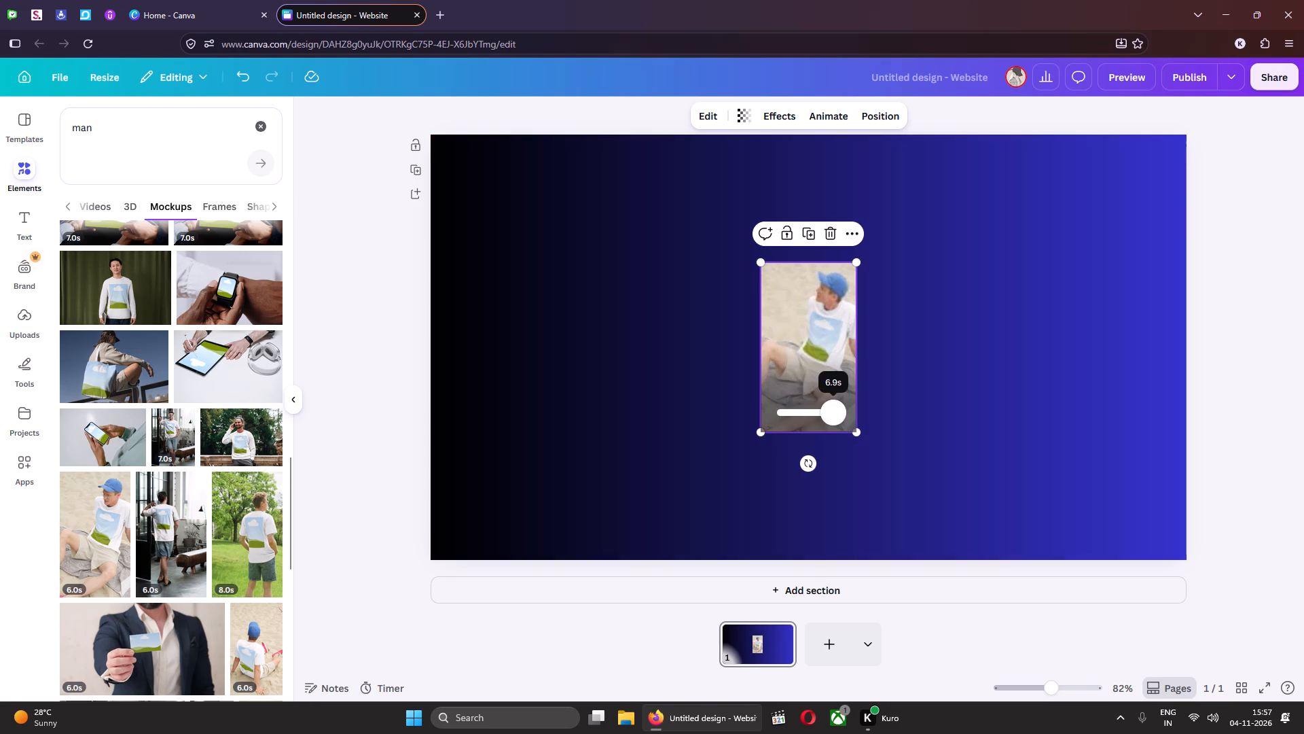
pyautogui.moveTo(943, 519); pyautogui.dragTo(943, 520)
pyautogui.moveTo(857, 432); pyautogui.dragTo(974, 542)
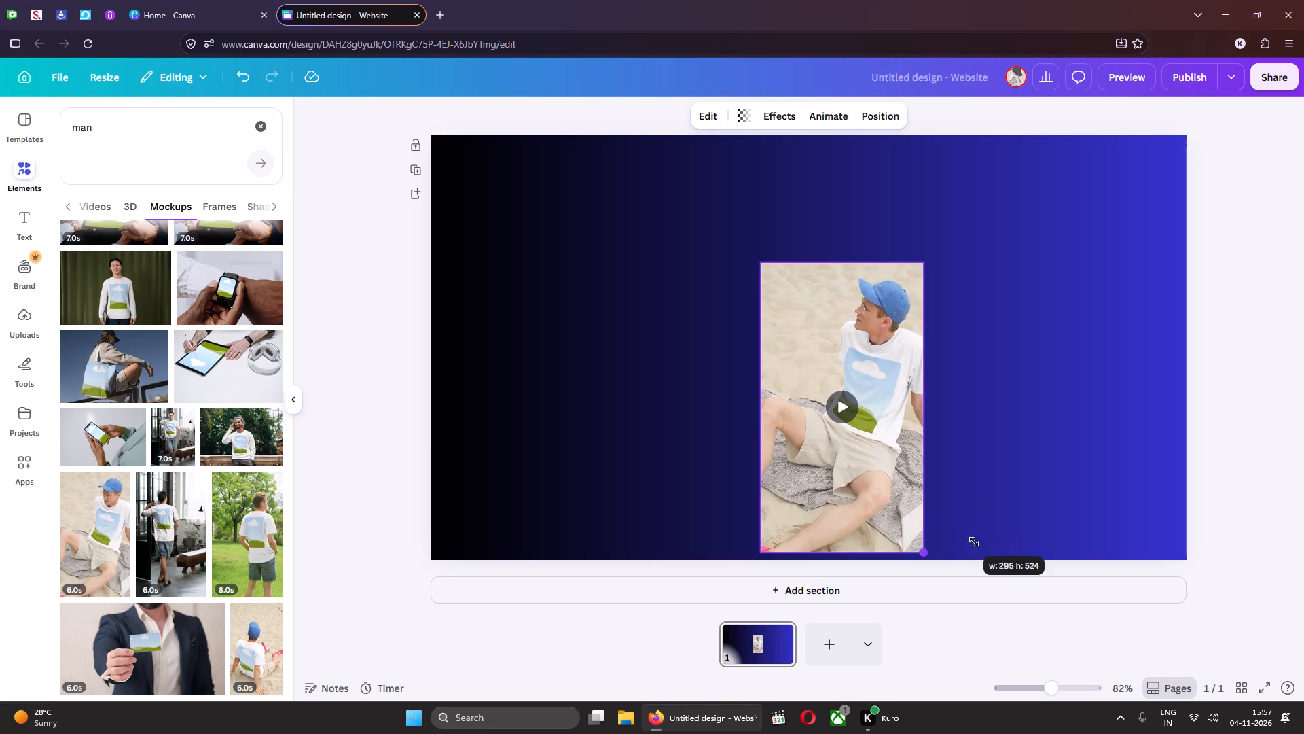
pyautogui.moveTo(974, 542); pyautogui.dragTo(983, 548)
pyautogui.moveTo(878, 485); pyautogui.dragTo(810, 512)
pyautogui.click(766, 430)
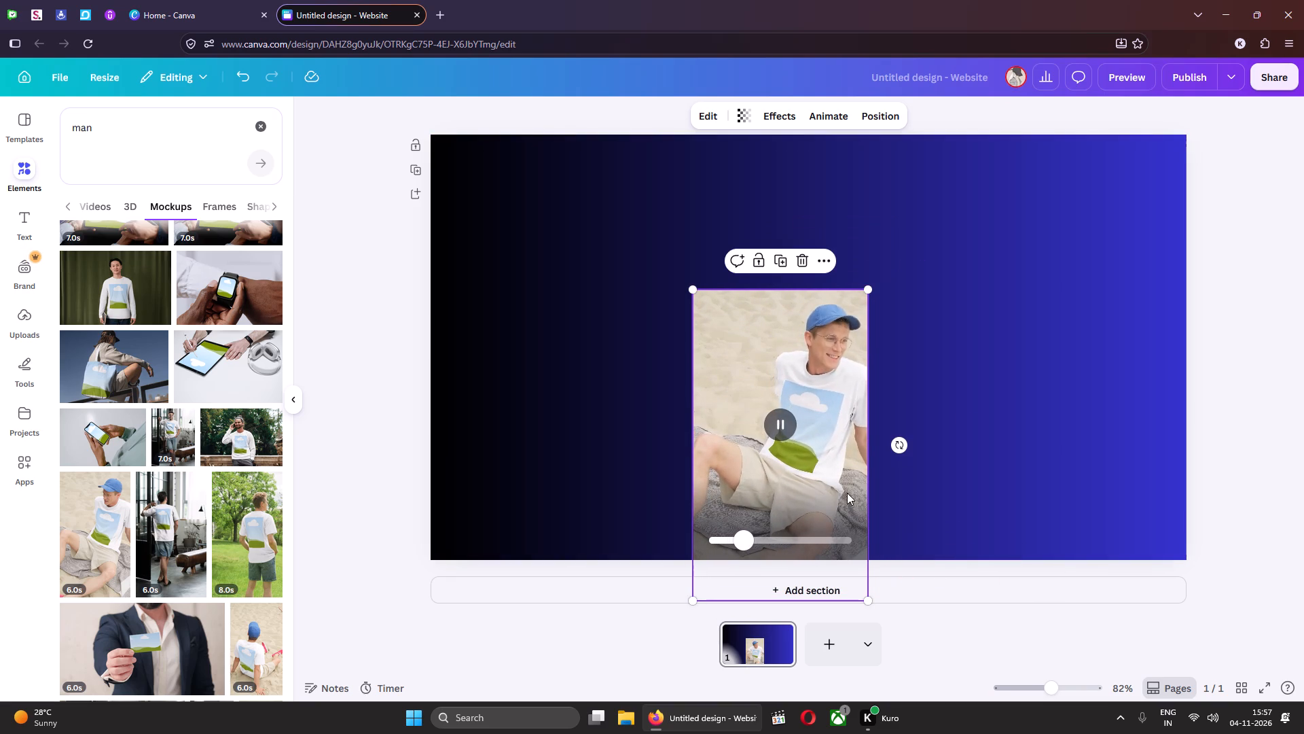
pyautogui.moveTo(853, 483); pyautogui.dragTo(799, 537)
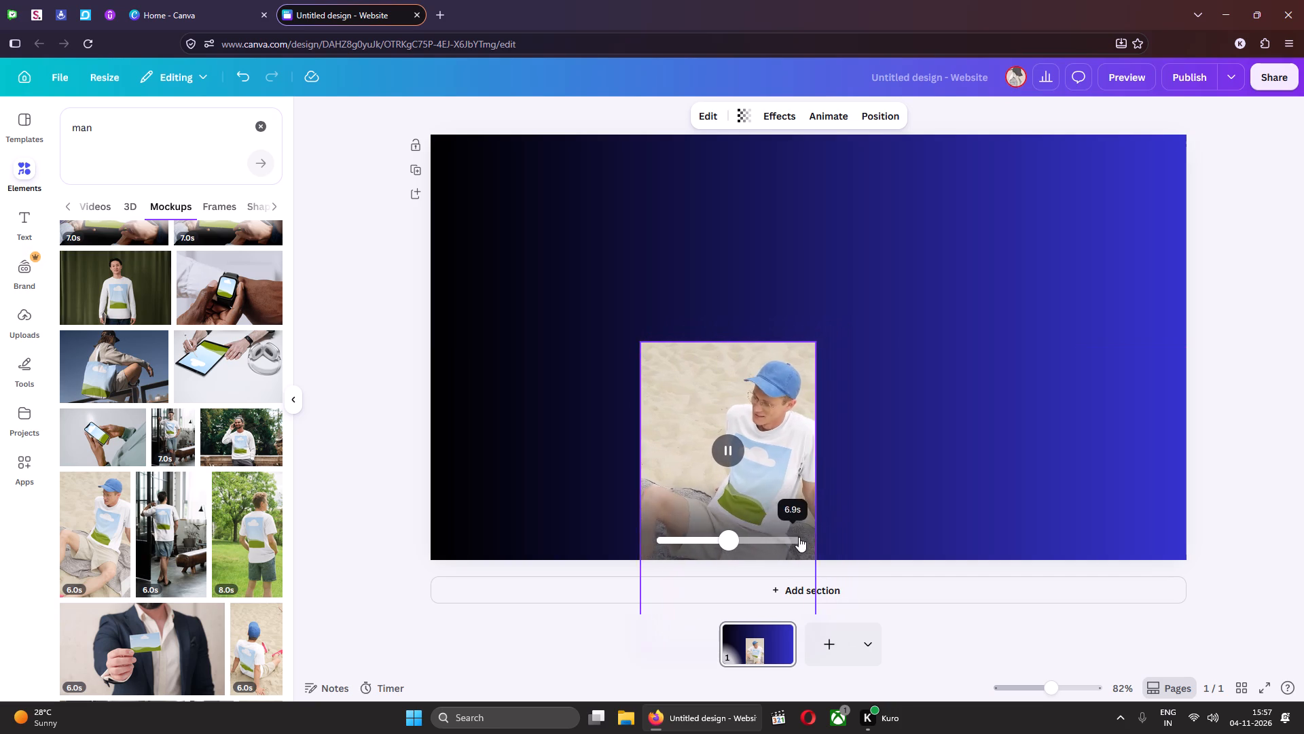
pyautogui.moveTo(799, 537); pyautogui.dragTo(791, 542)
pyautogui.moveTo(810, 345); pyautogui.dragTo(924, 243)
pyautogui.moveTo(808, 400); pyautogui.dragTo(799, 417)
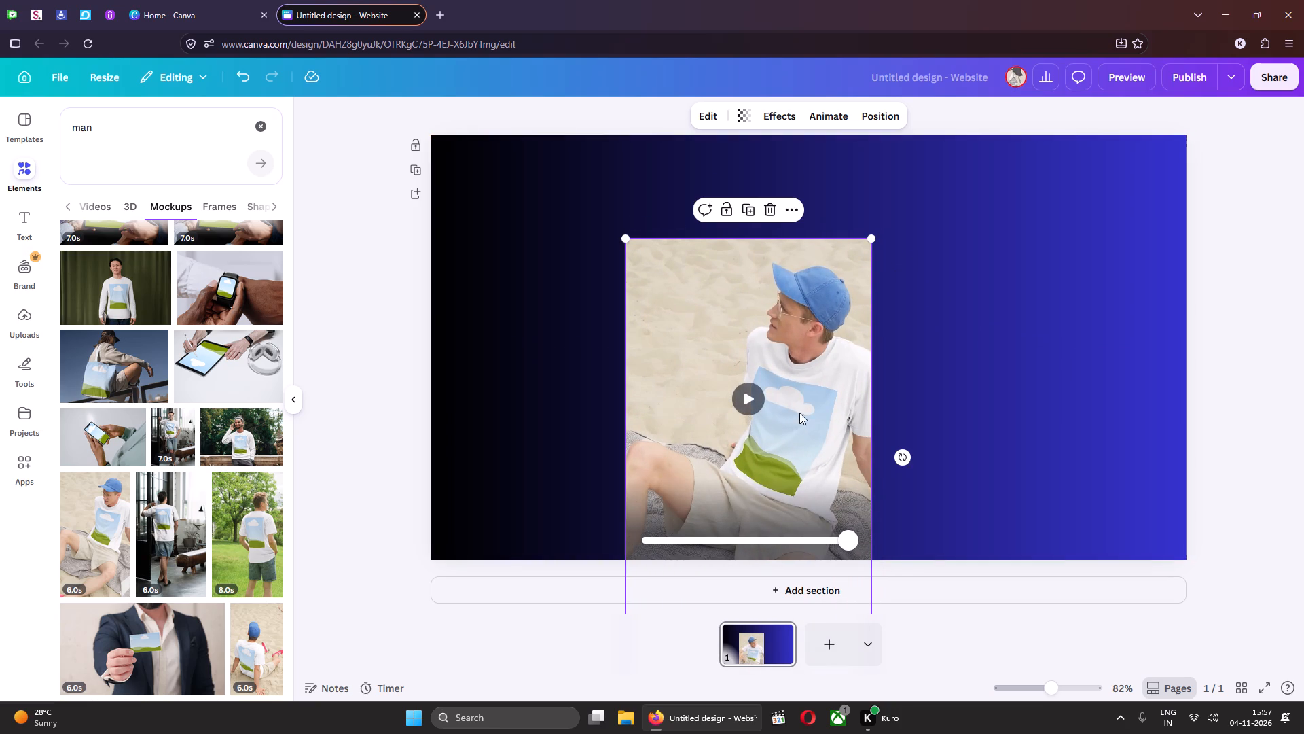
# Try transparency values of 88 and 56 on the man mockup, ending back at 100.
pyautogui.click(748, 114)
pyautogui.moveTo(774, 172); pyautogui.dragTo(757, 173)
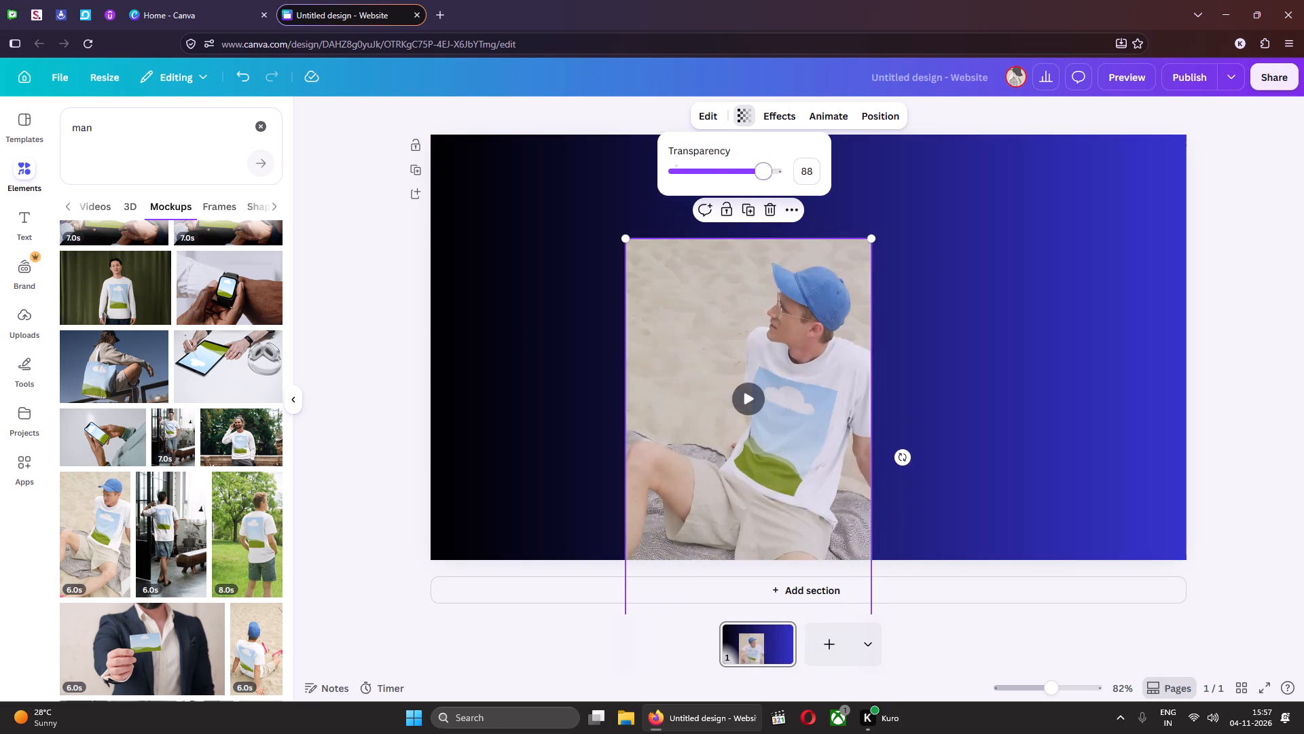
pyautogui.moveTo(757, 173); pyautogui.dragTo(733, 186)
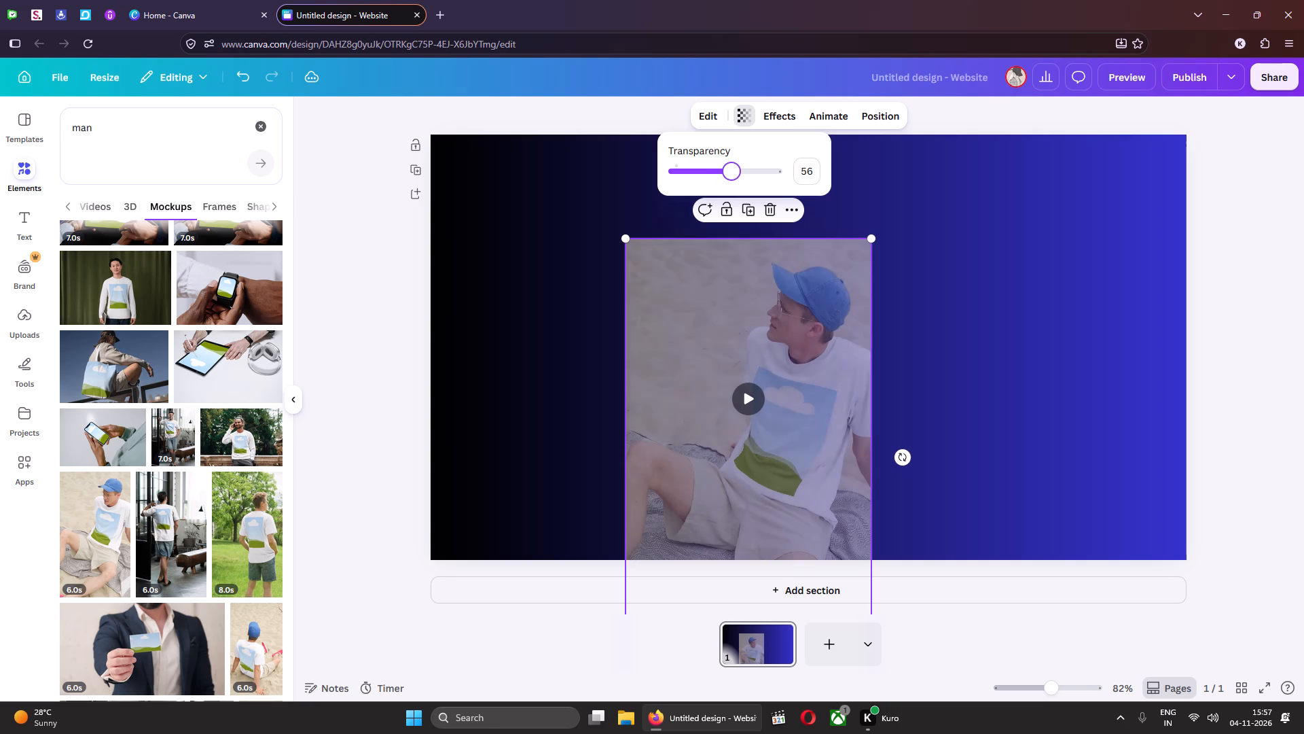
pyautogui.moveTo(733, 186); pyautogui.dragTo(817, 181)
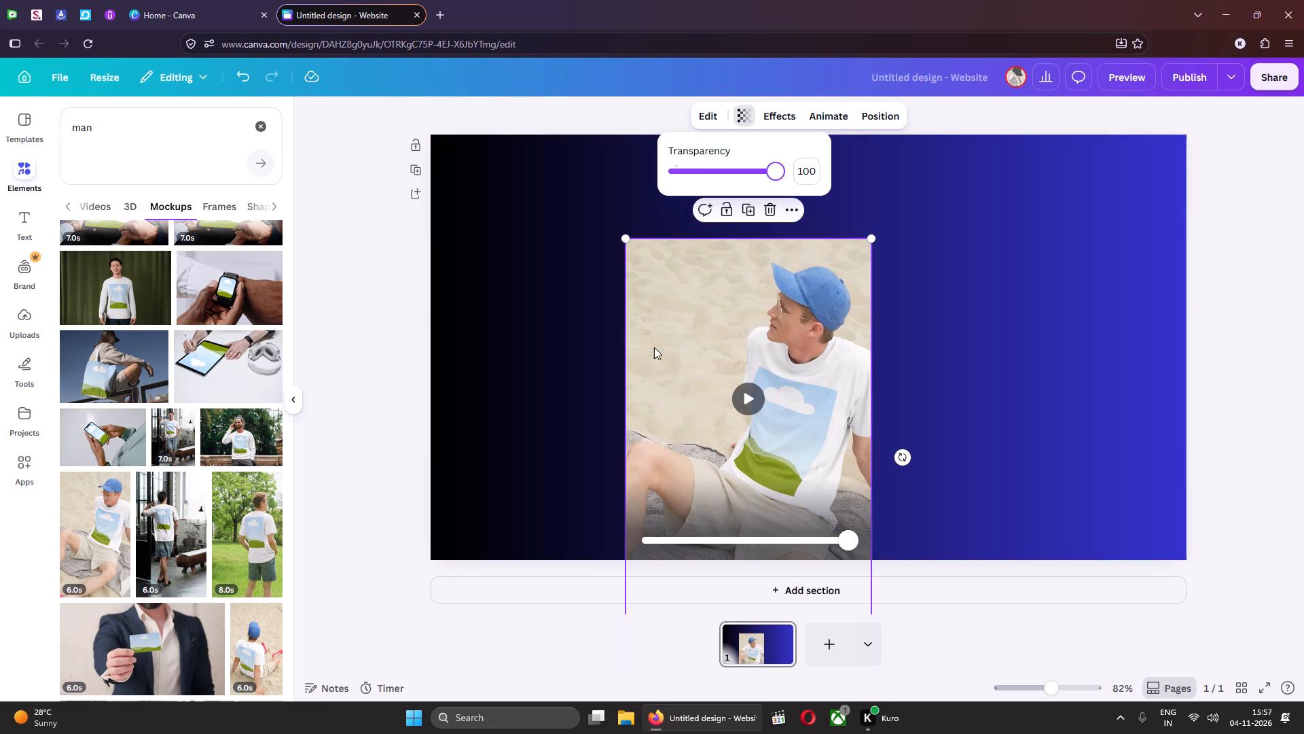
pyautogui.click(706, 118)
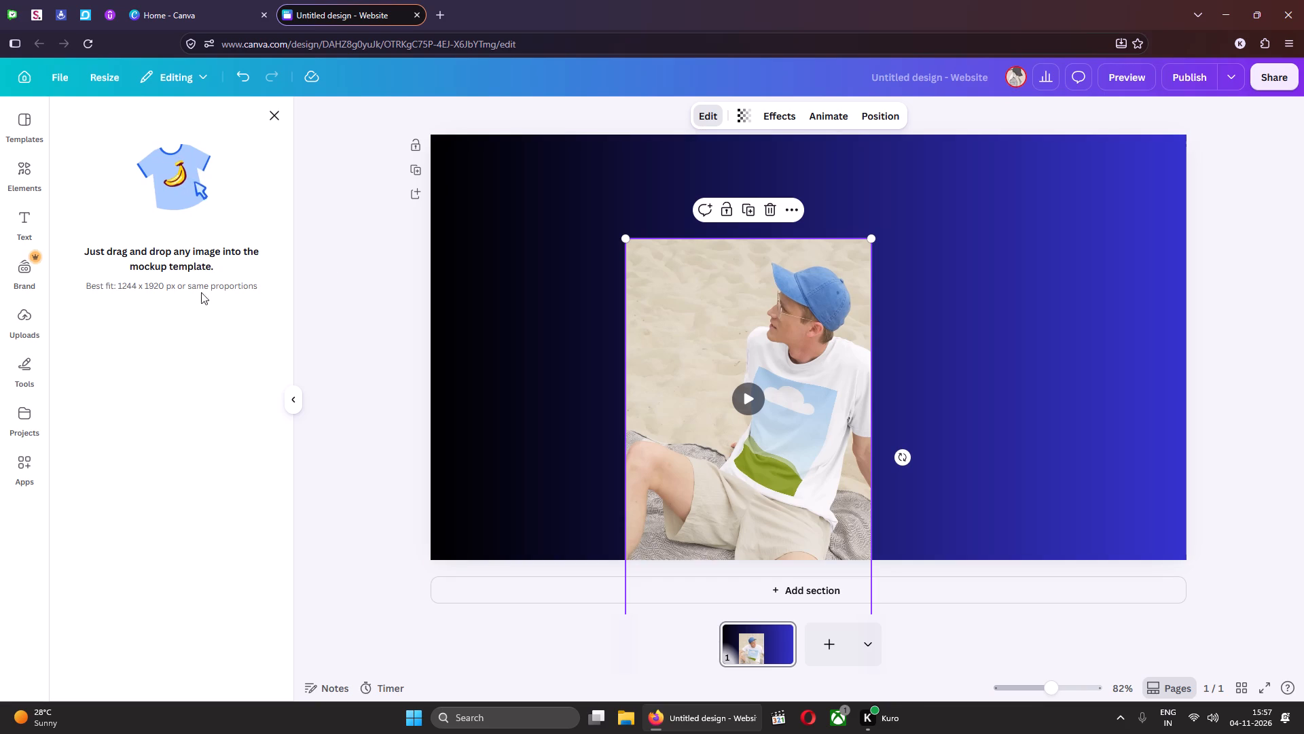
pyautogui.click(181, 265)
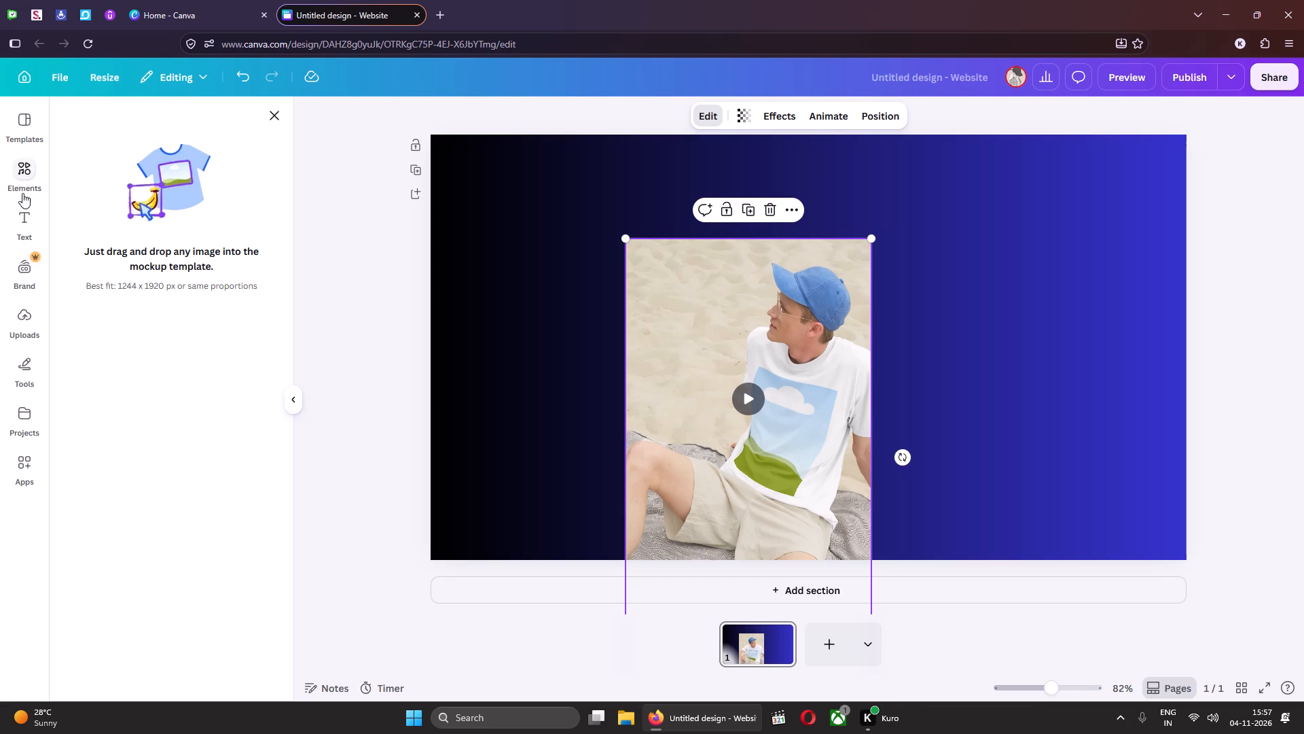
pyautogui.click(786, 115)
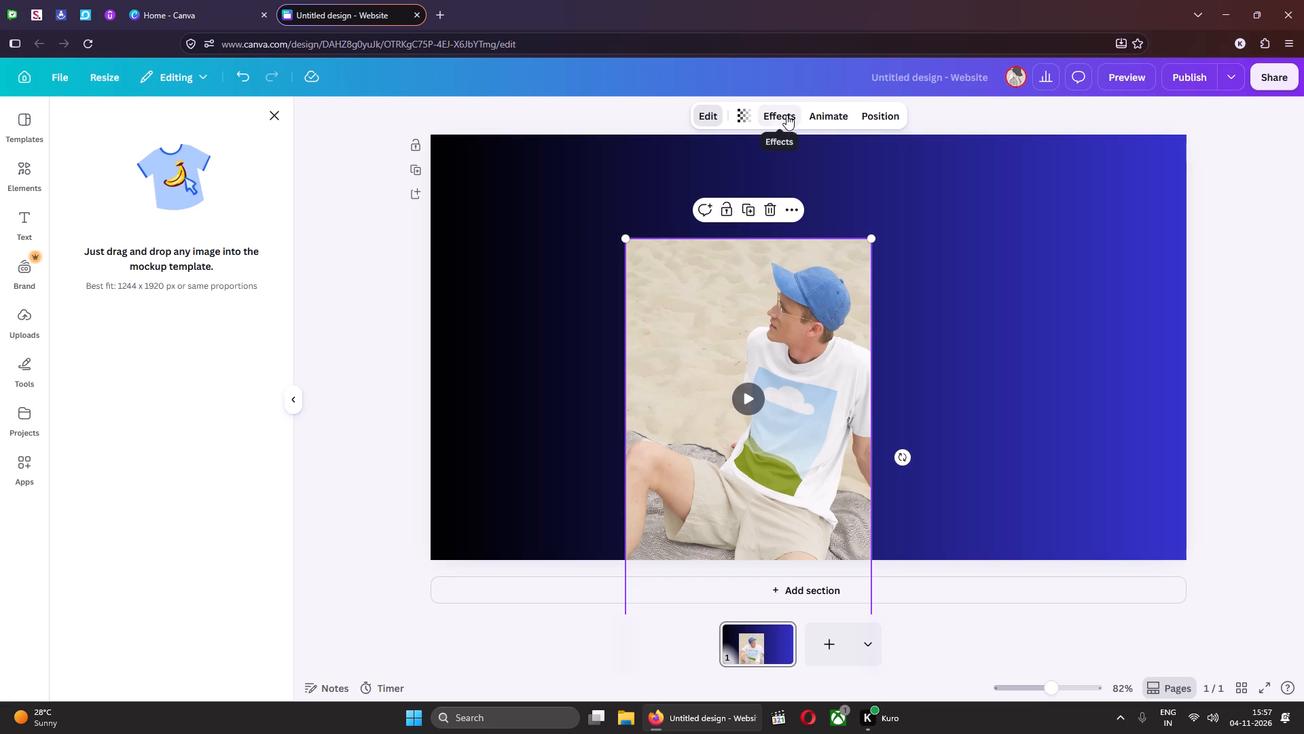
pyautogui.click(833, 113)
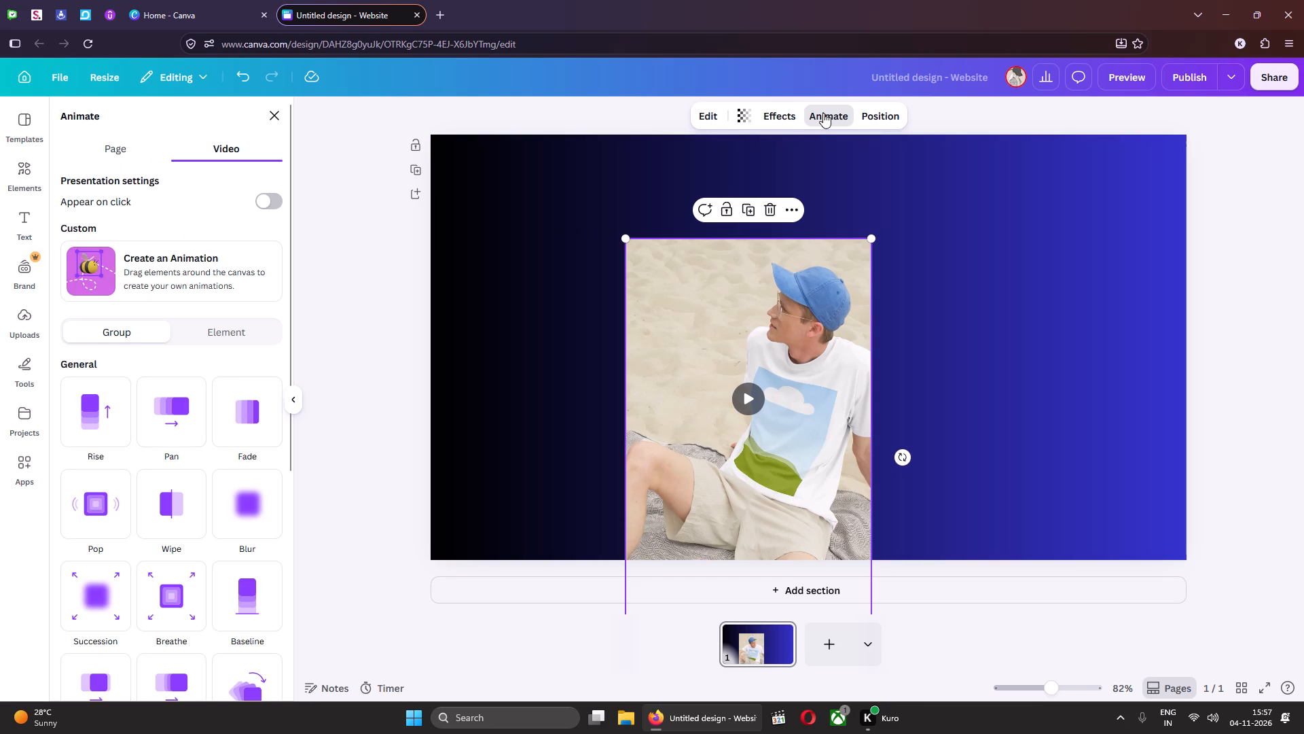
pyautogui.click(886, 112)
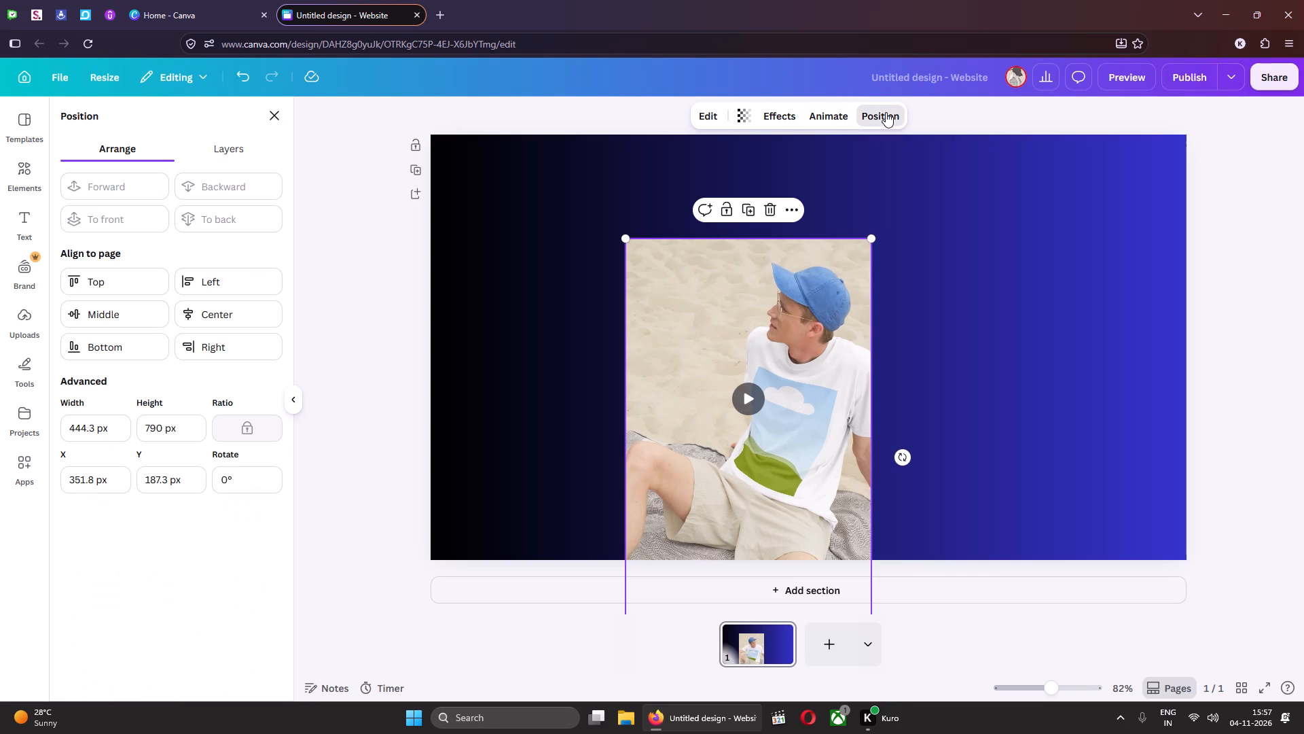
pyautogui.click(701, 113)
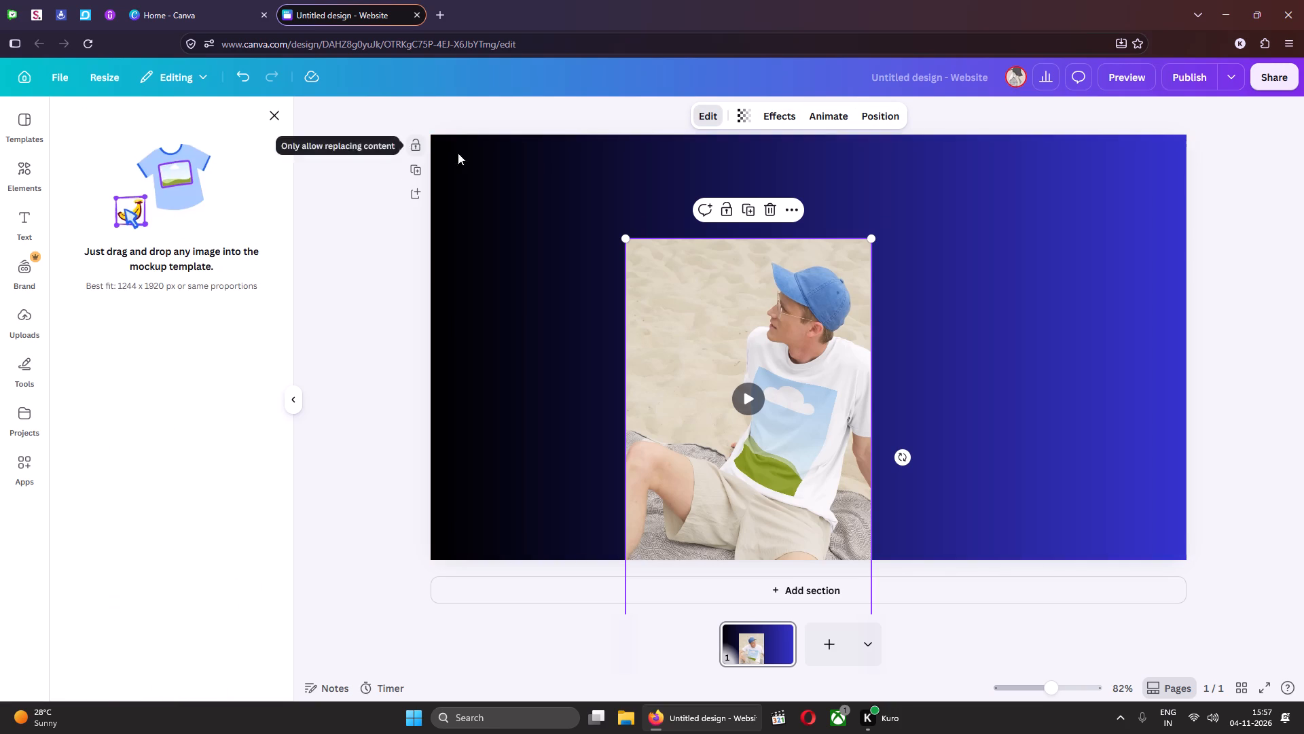
# Delete the man mockup from the page.
pyautogui.press('Delete')
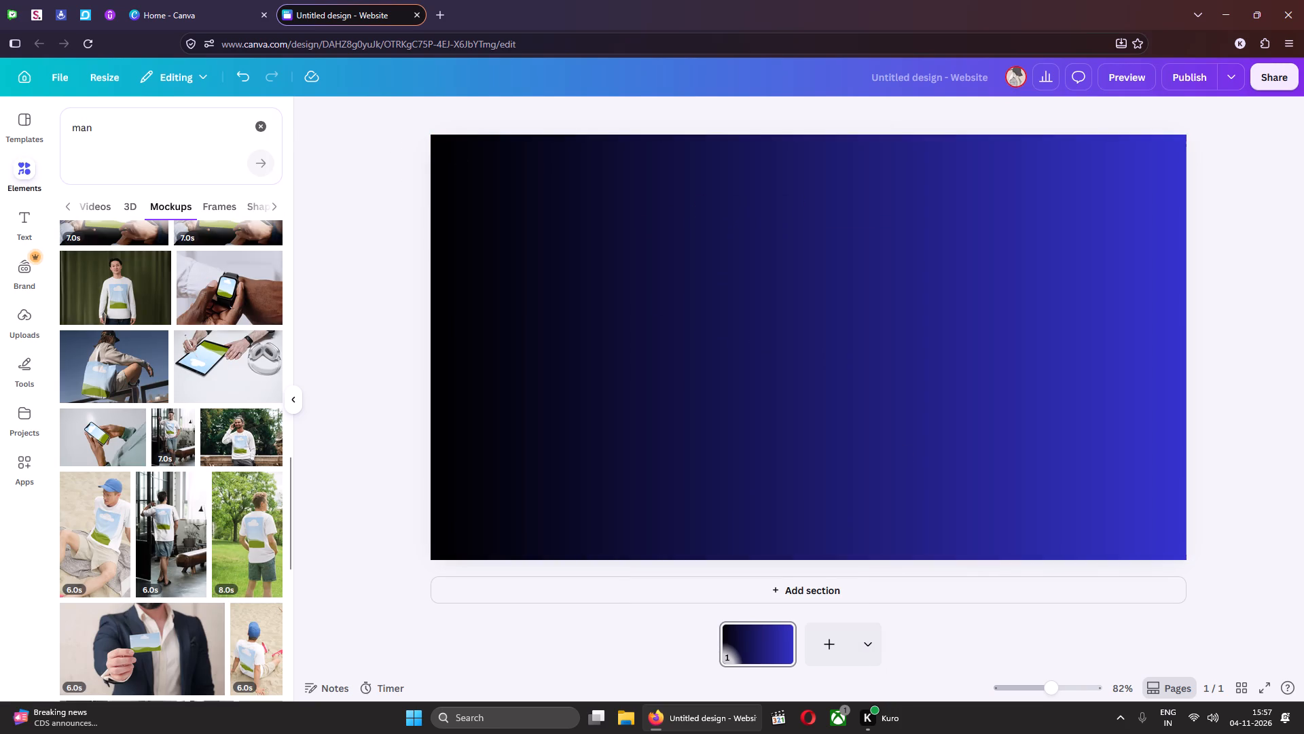
# Check the 3D results for "man", search the elements for "model" instead, and show all of the Photos results.
pyautogui.click(123, 207)
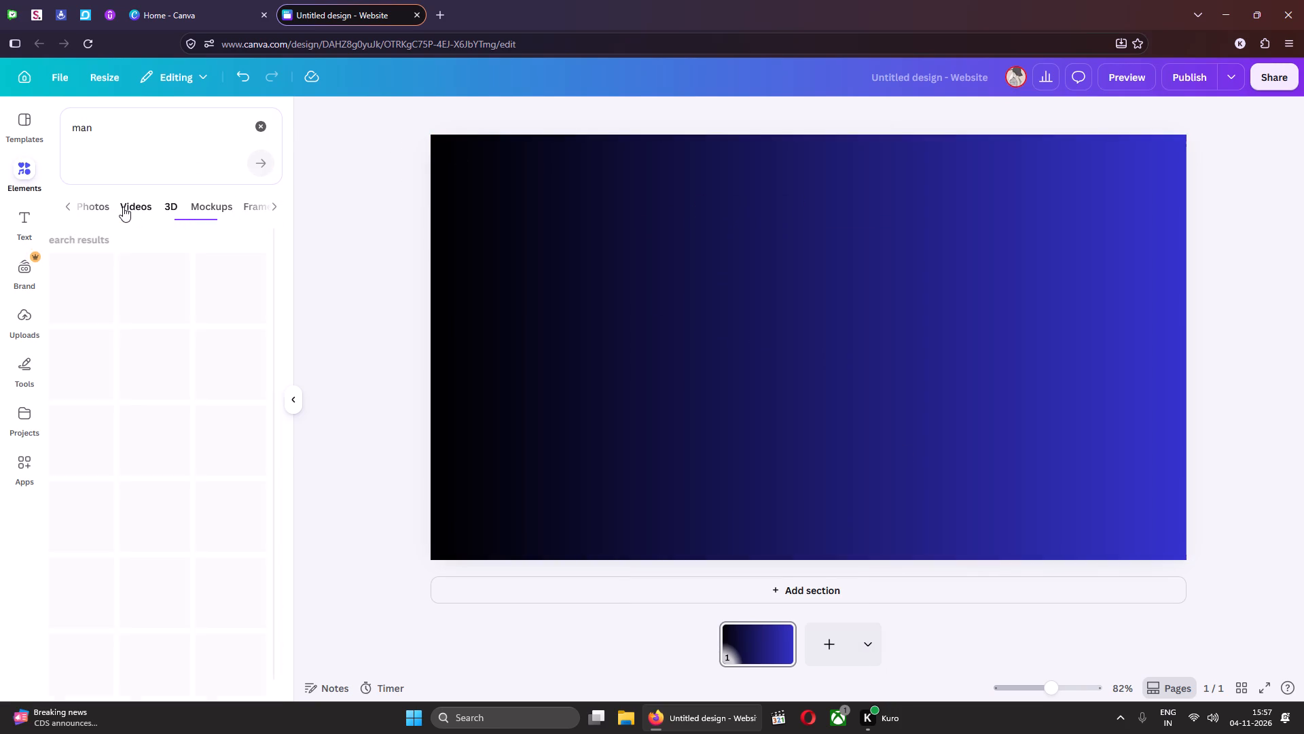
pyautogui.scroll(-8, 191, 378)
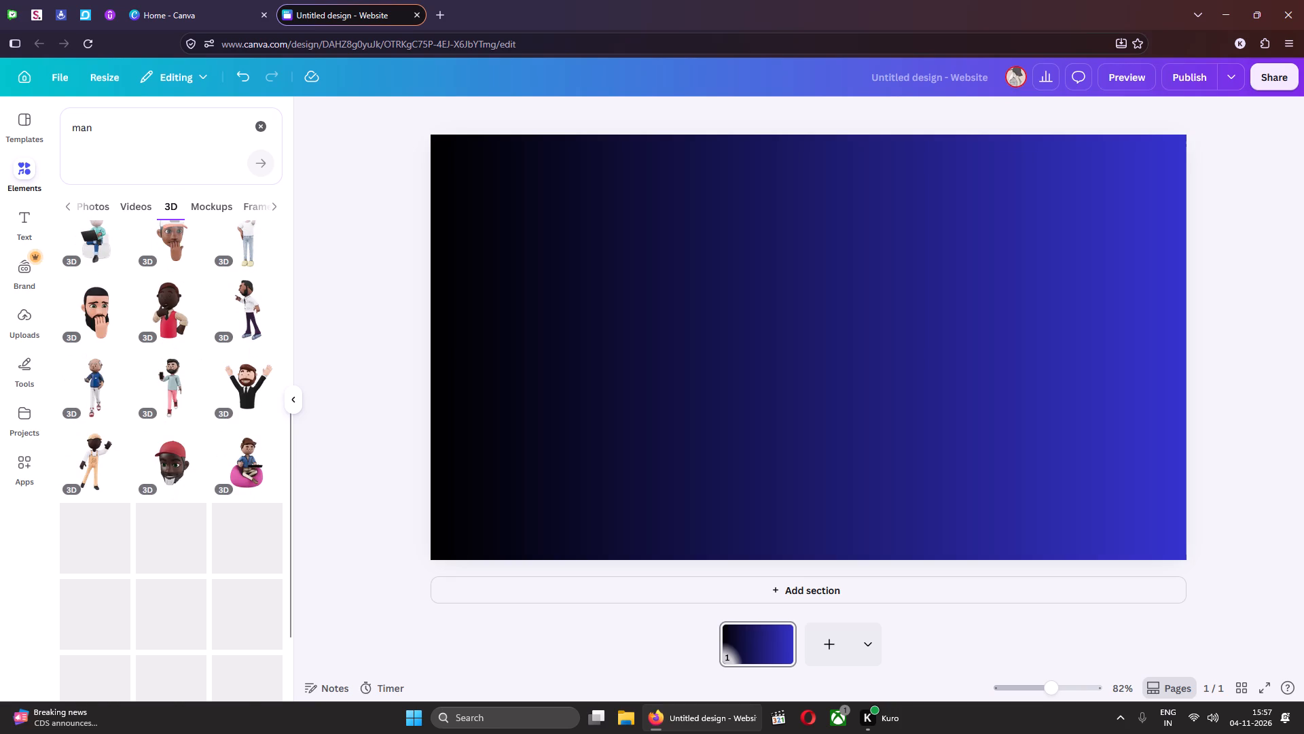
pyautogui.click(140, 137)
pyautogui.hotkey('ctrl', 'a')
pyautogui.click(139, 137)
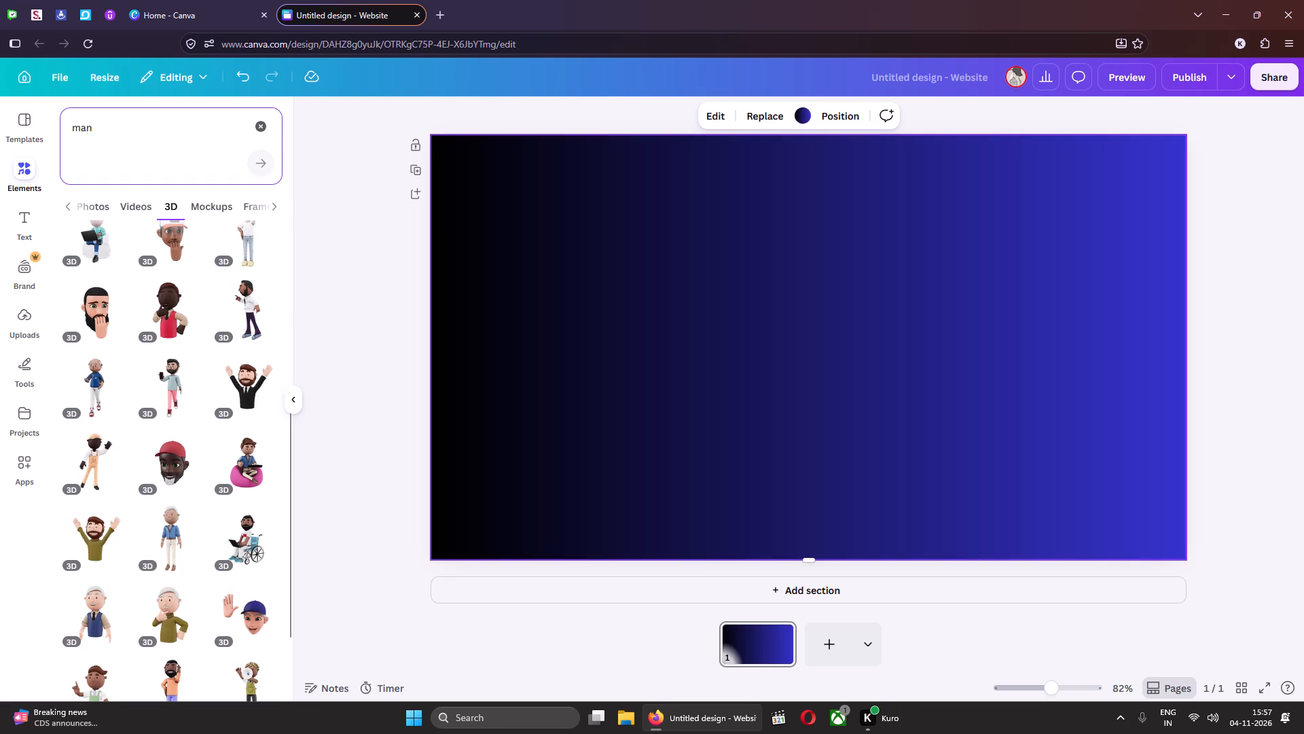
pyautogui.moveTo(99, 122); pyautogui.dragTo(0, 128)
pyautogui.write('model')
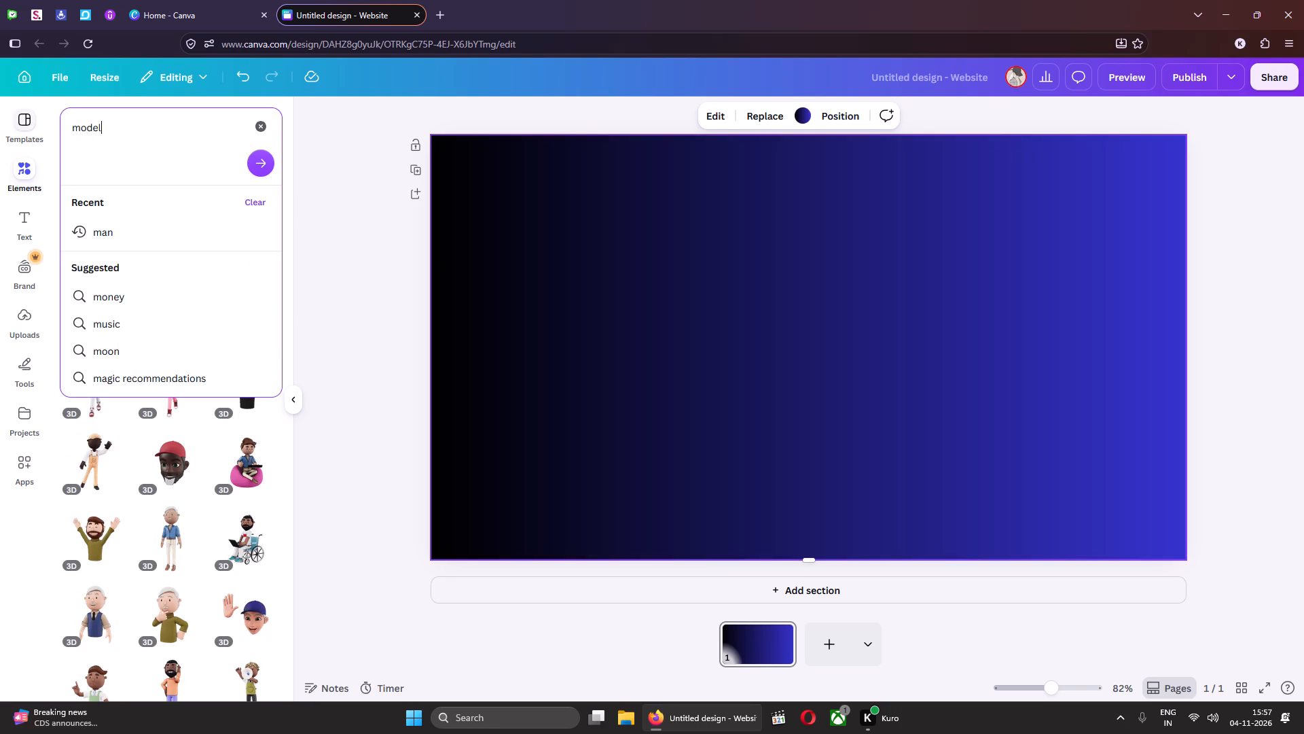
pyautogui.click(254, 172)
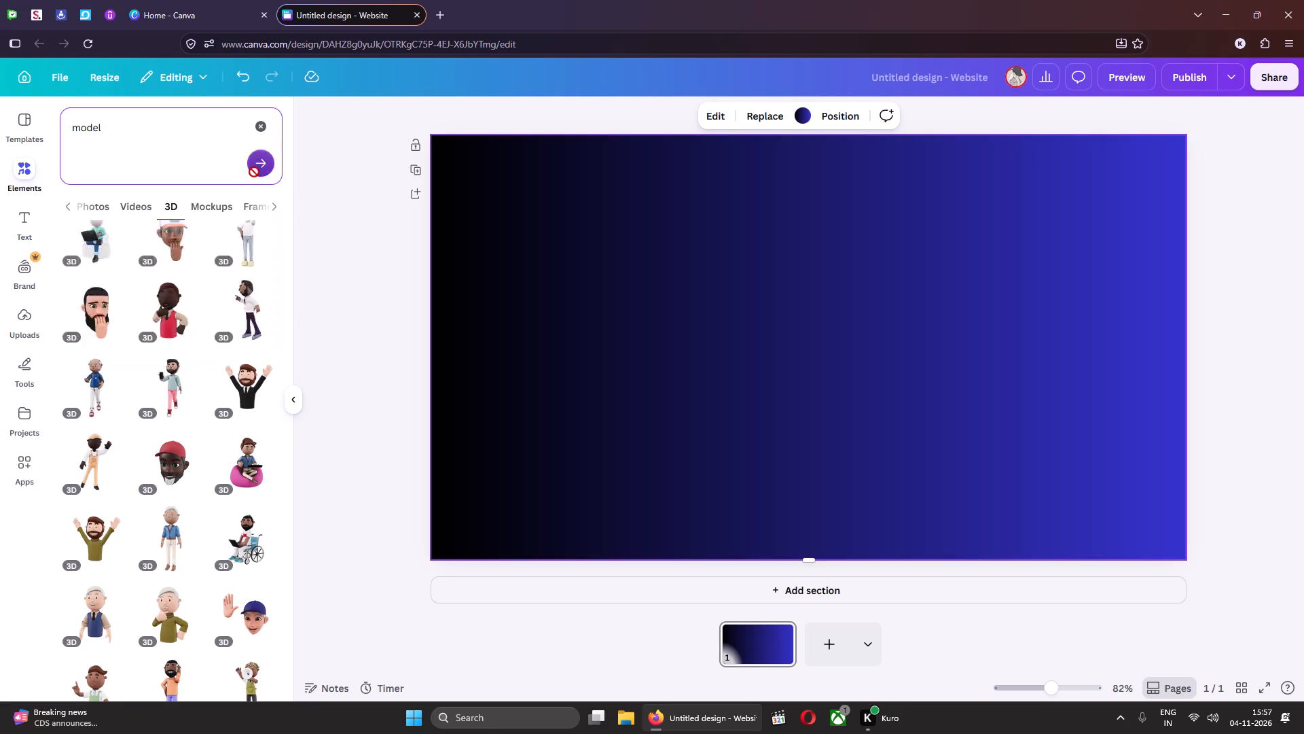
pyautogui.click(65, 208)
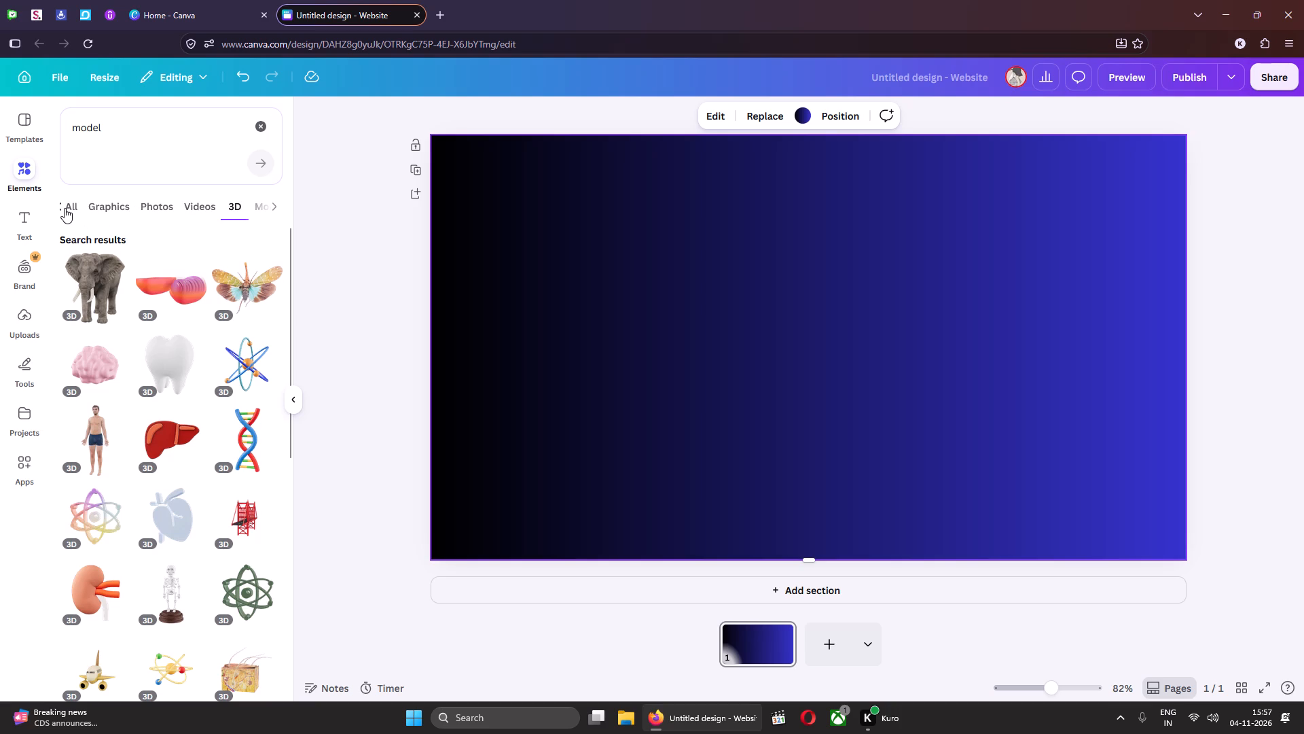
pyautogui.click(24, 168)
pyautogui.click(75, 200)
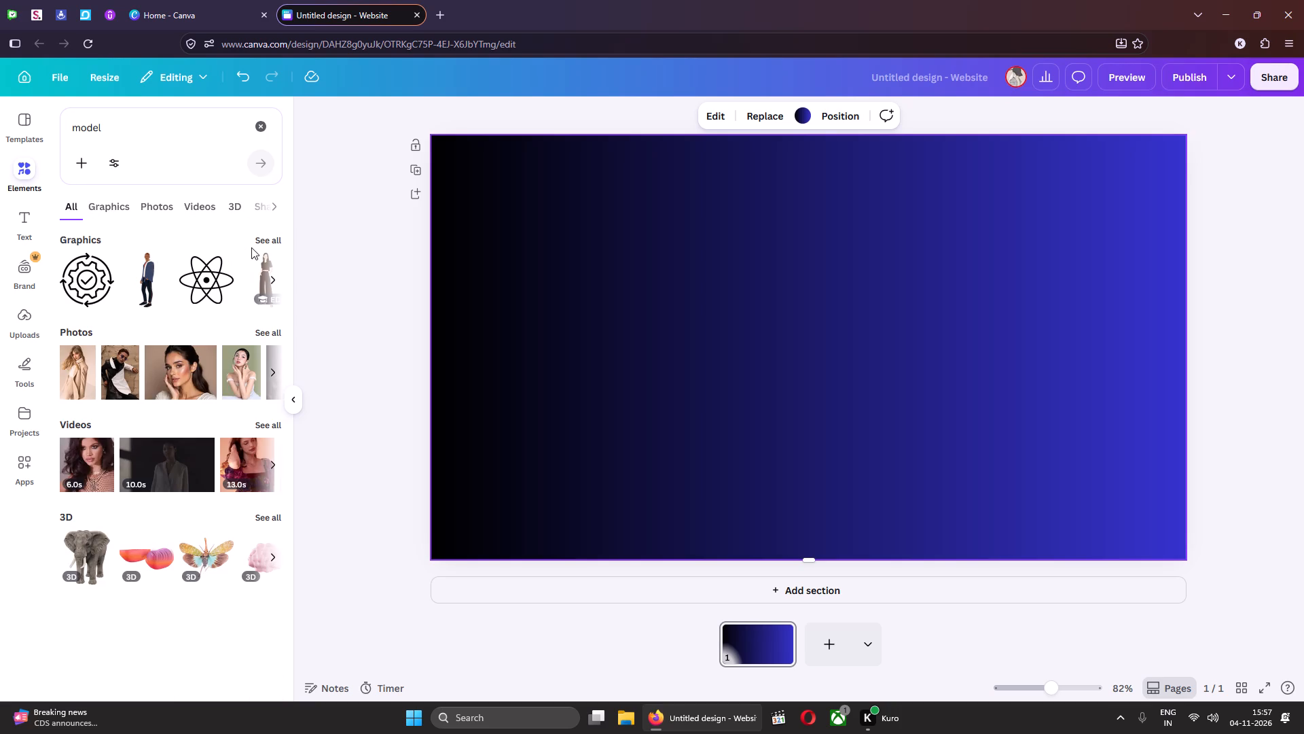
pyautogui.click(278, 332)
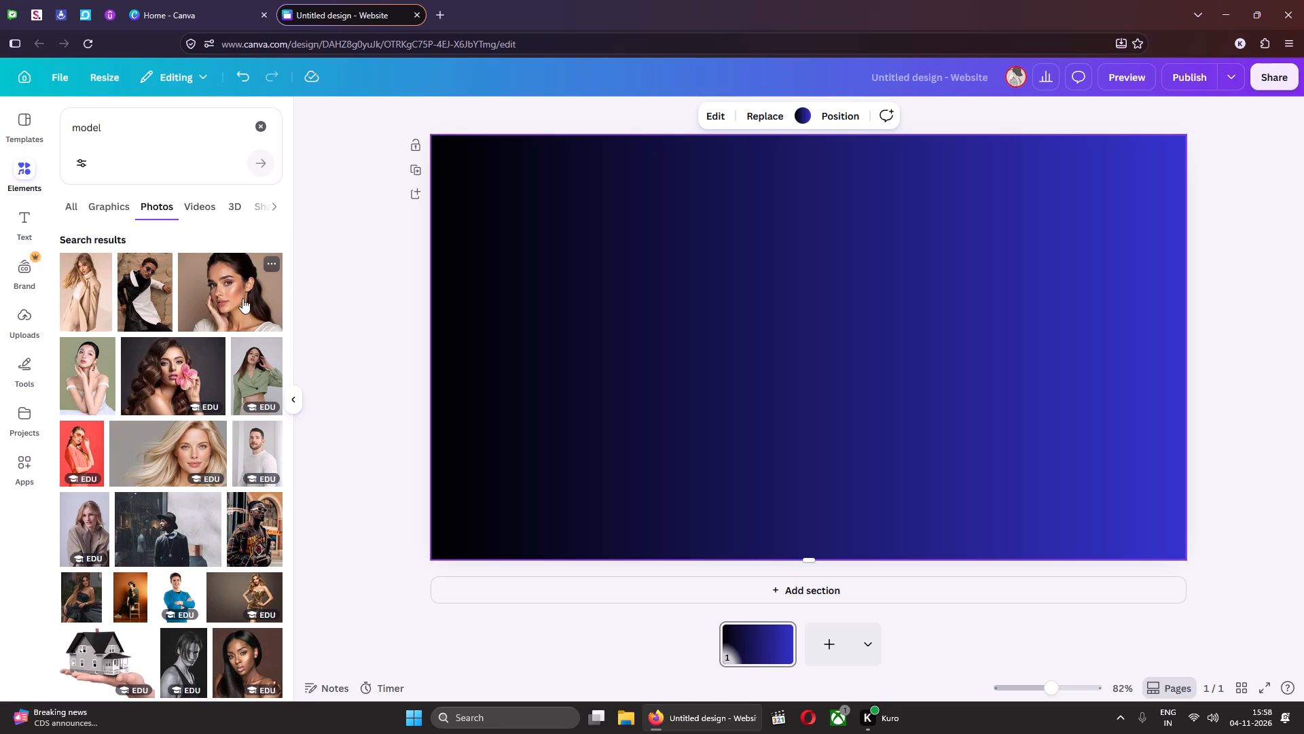
# Add the photo of the man in sunglasses and a black-and-white coat to the page and remove its background.
pyautogui.click(146, 289)
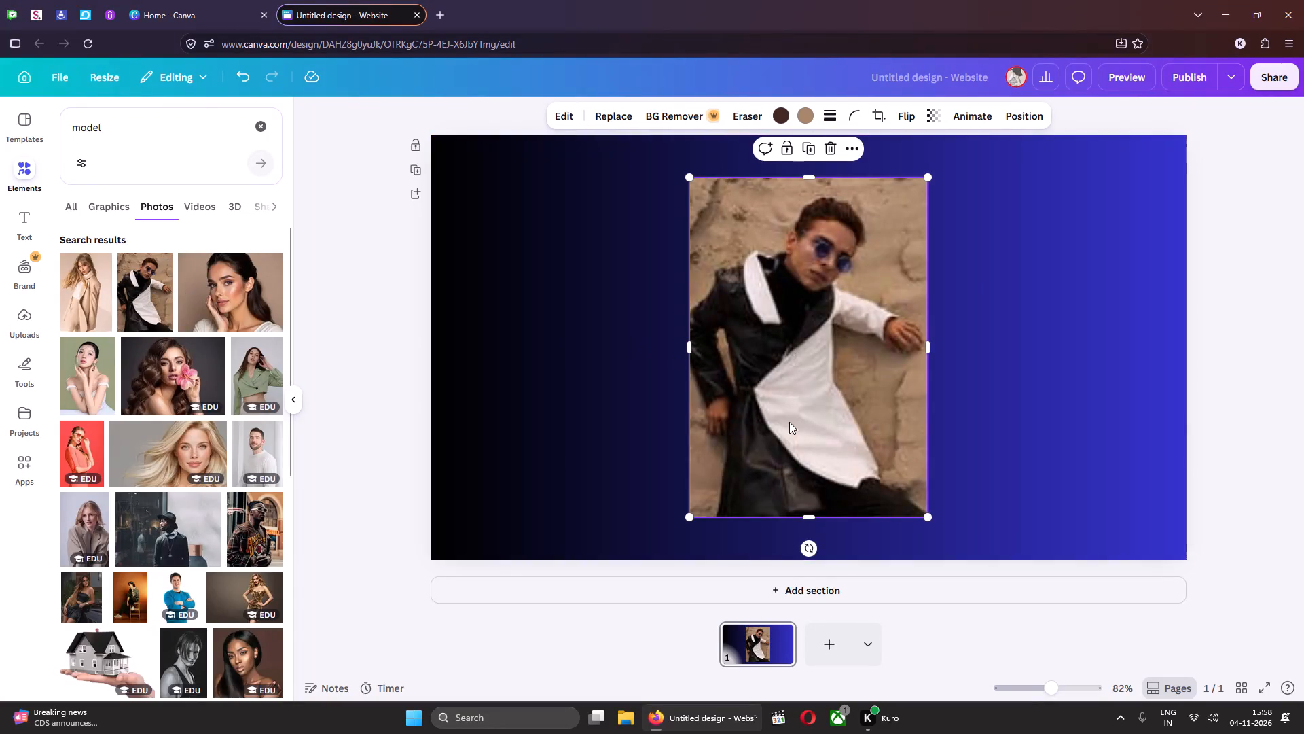
pyautogui.moveTo(815, 417); pyautogui.dragTo(780, 472)
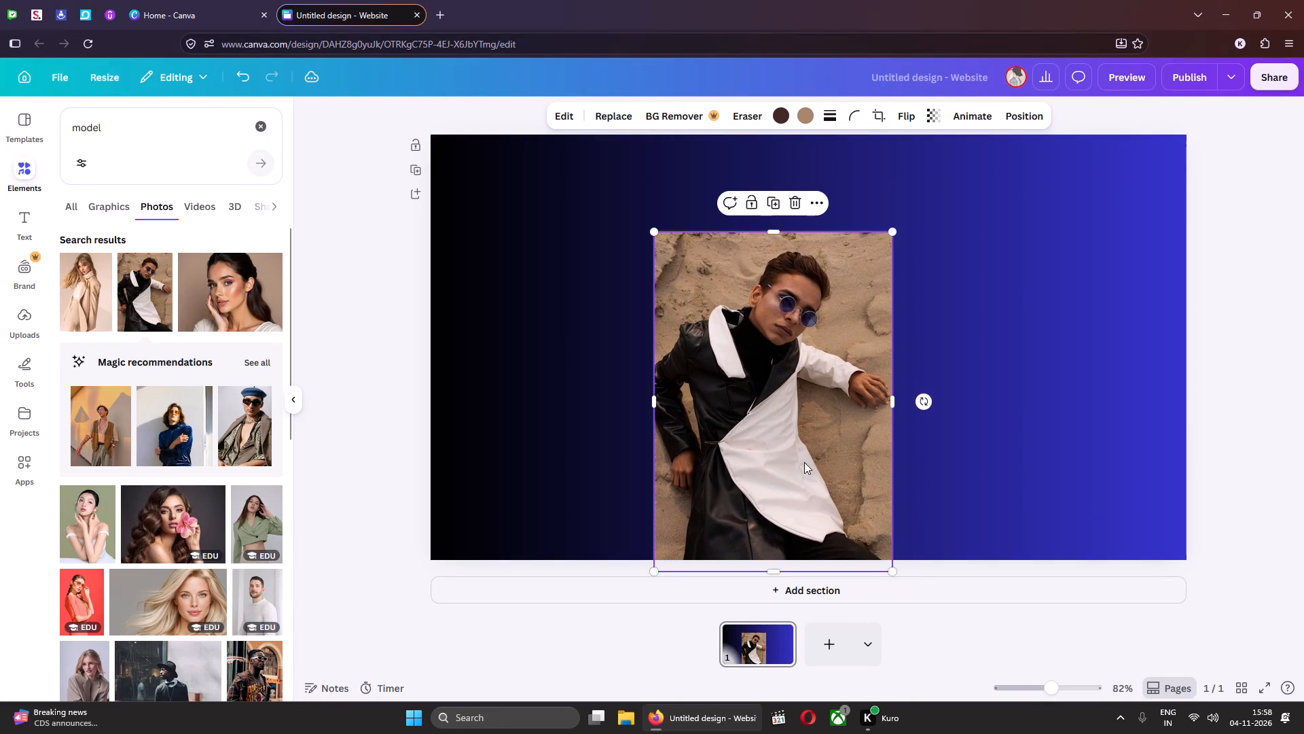
pyautogui.click(661, 117)
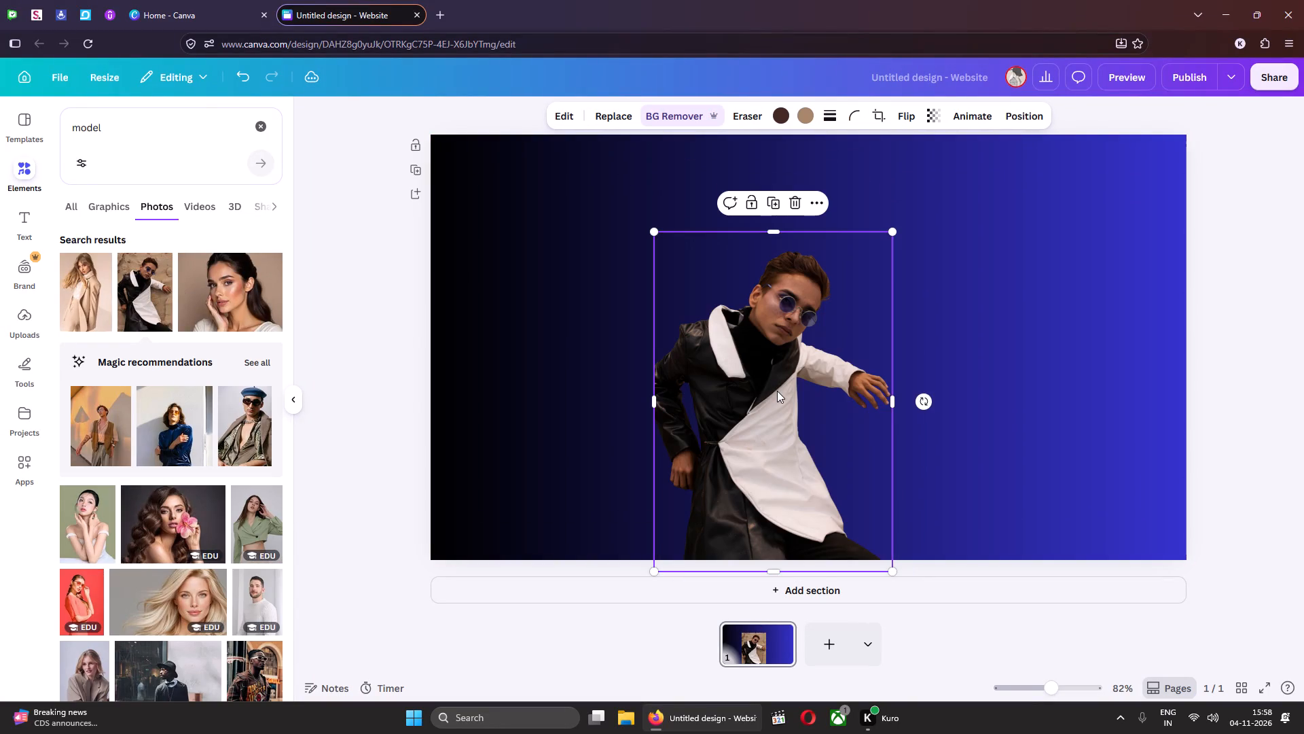
# Place the man in the black-and-white coat in the page's lower-left corner and shrink him to about half size.
pyautogui.moveTo(774, 393); pyautogui.dragTo(549, 398)
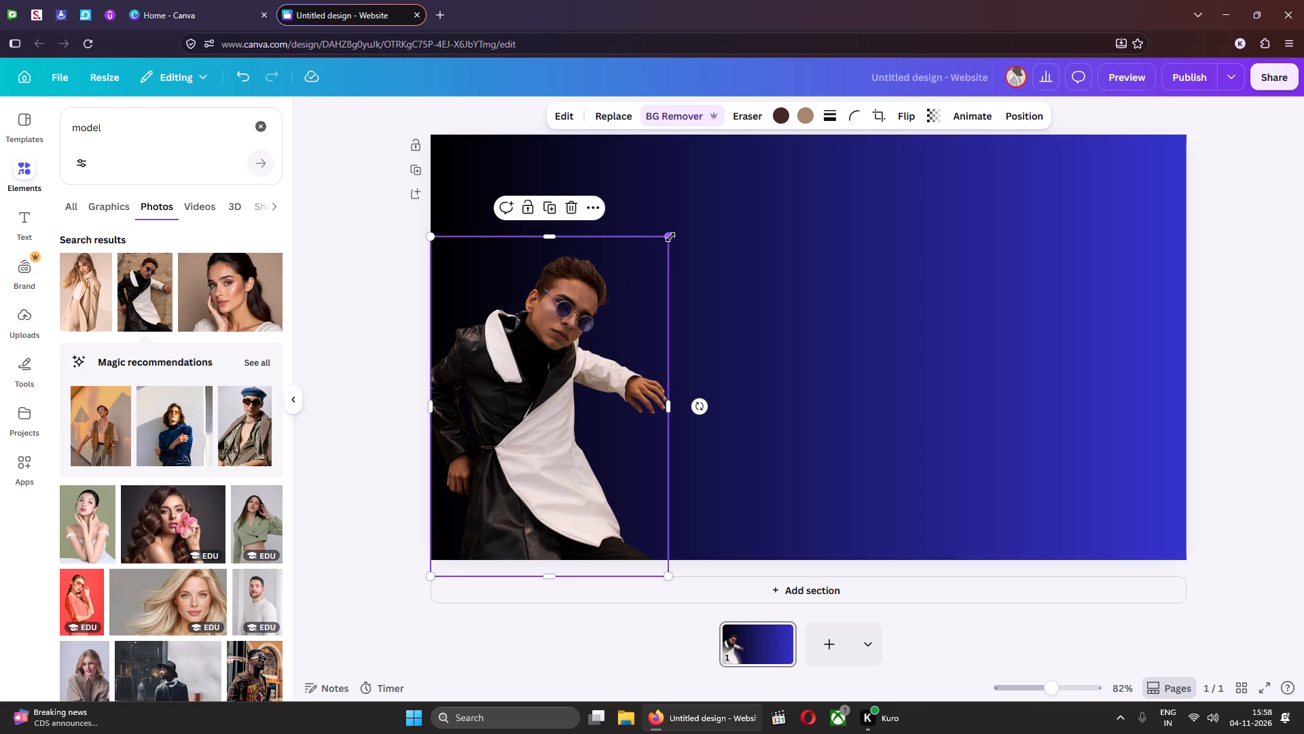
pyautogui.moveTo(670, 237); pyautogui.dragTo(668, 240)
pyautogui.moveTo(668, 240); pyautogui.dragTo(594, 332)
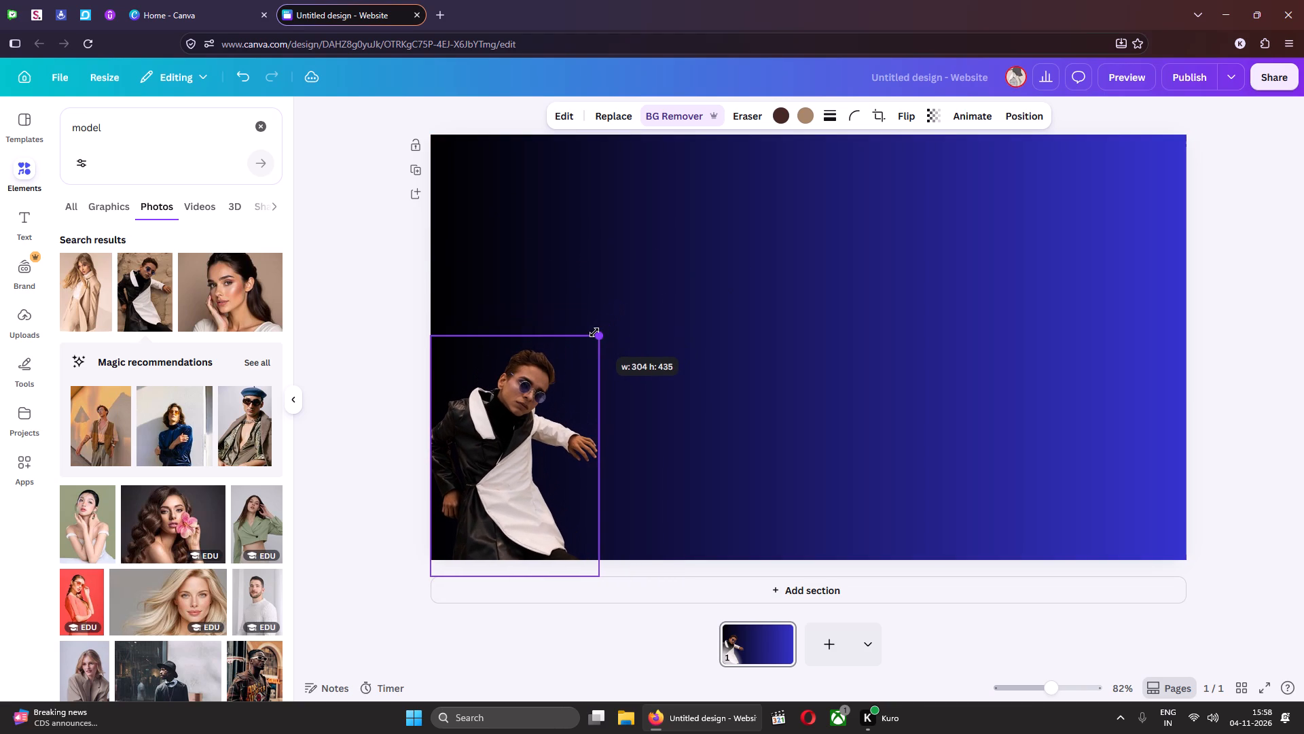
pyautogui.moveTo(594, 332); pyautogui.dragTo(563, 384)
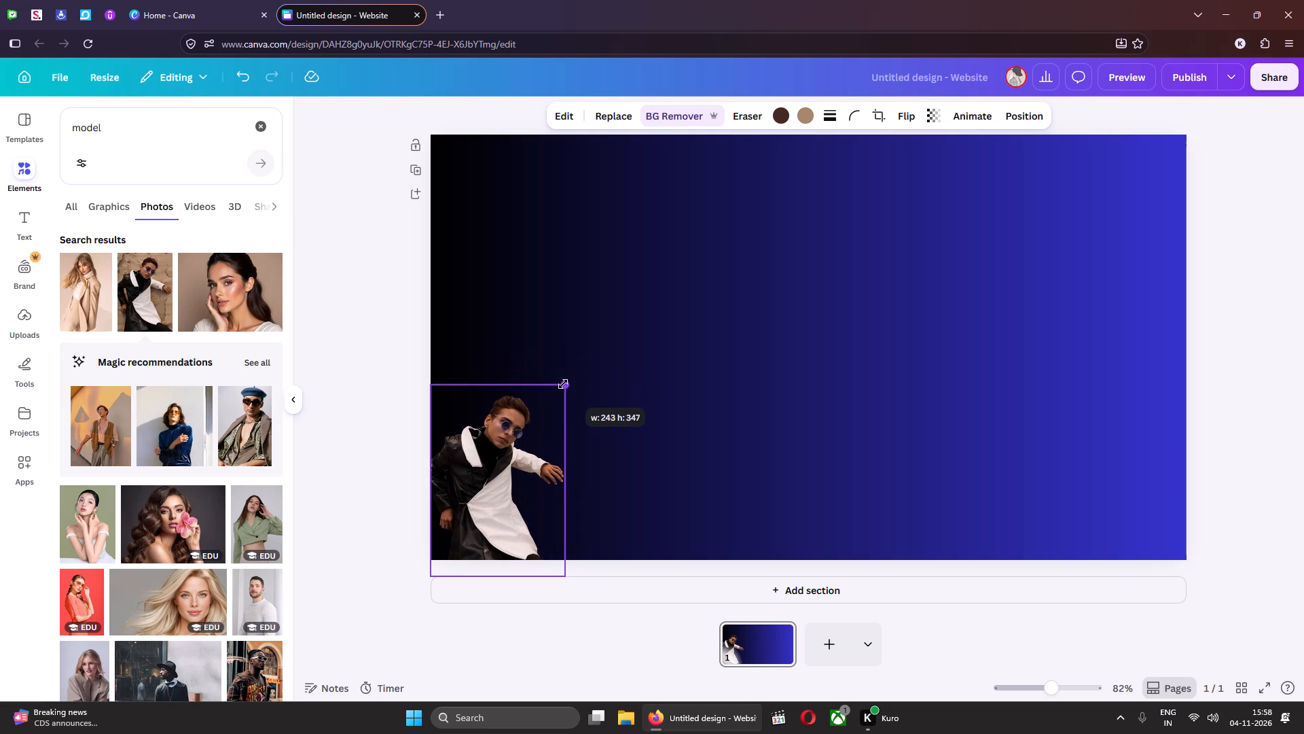
pyautogui.moveTo(563, 384); pyautogui.dragTo(558, 389)
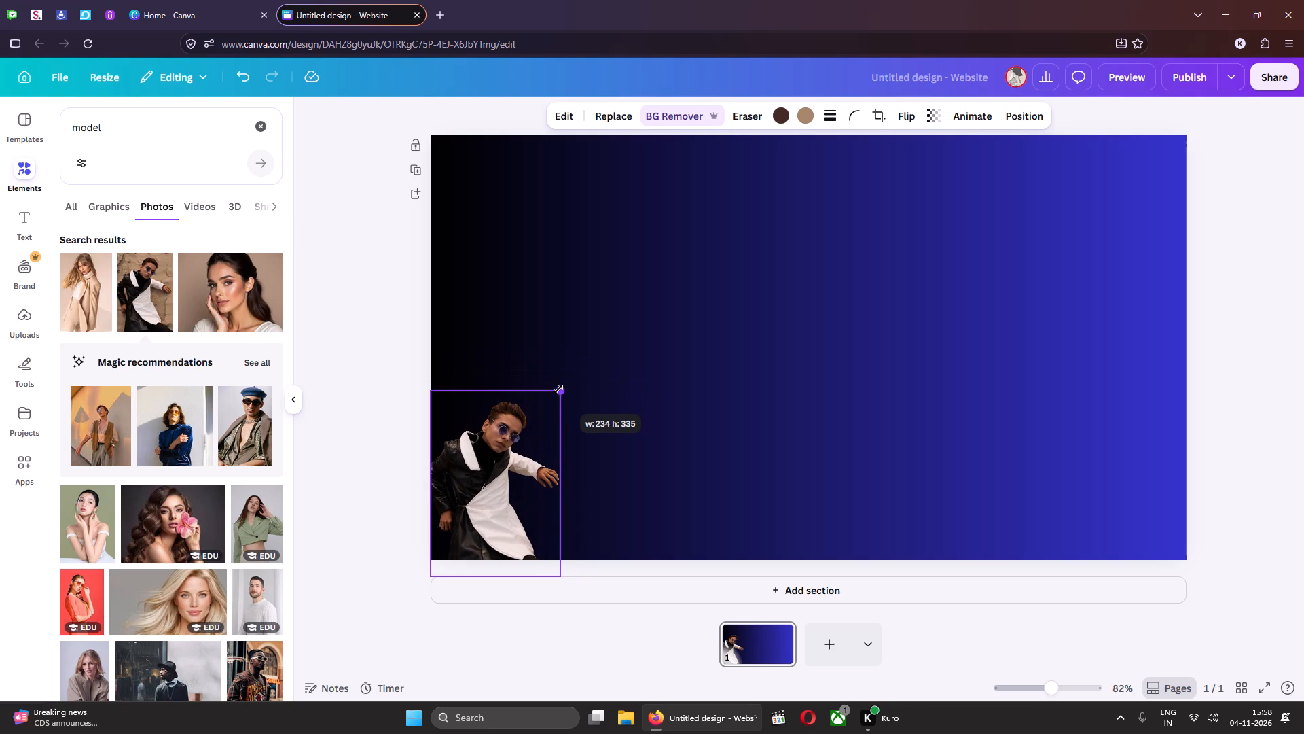
pyautogui.moveTo(558, 389); pyautogui.dragTo(558, 405)
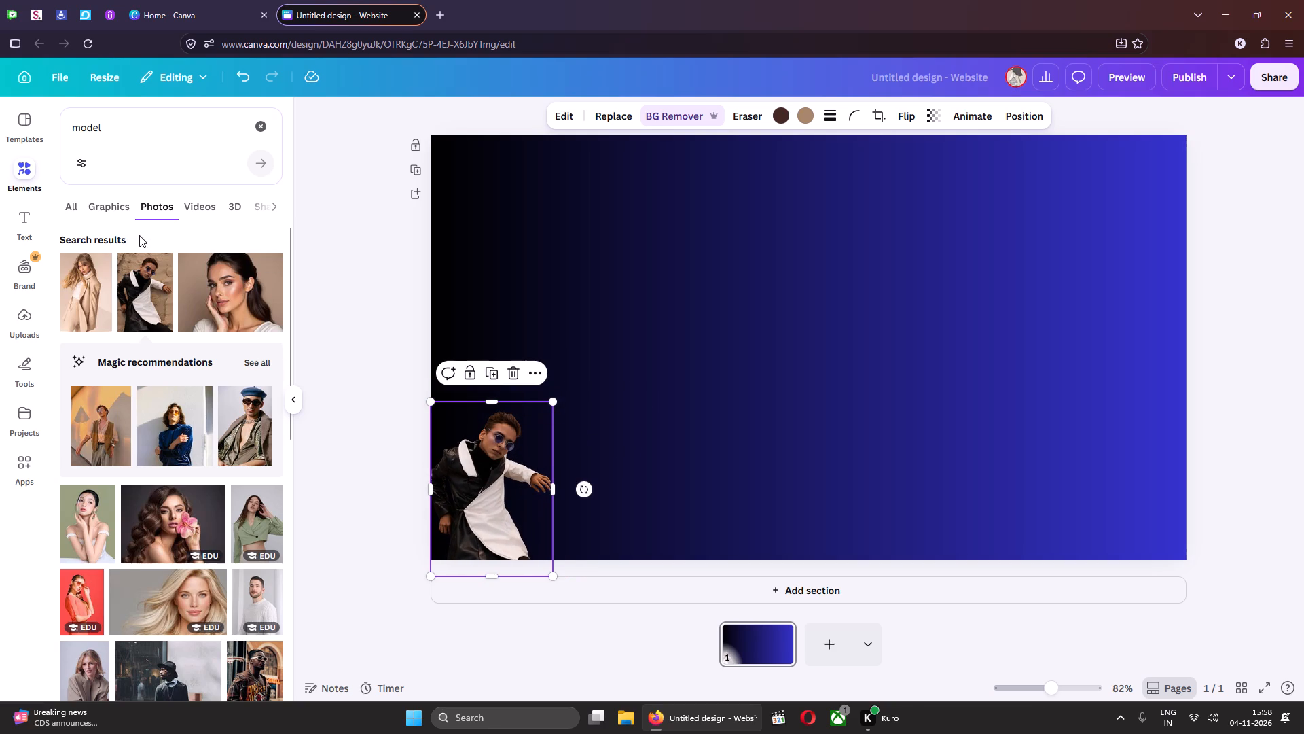
# Add the recommended photo of the man in a brown vest against an orange wall and remove its background.
pyautogui.scroll(-1, 139, 237)
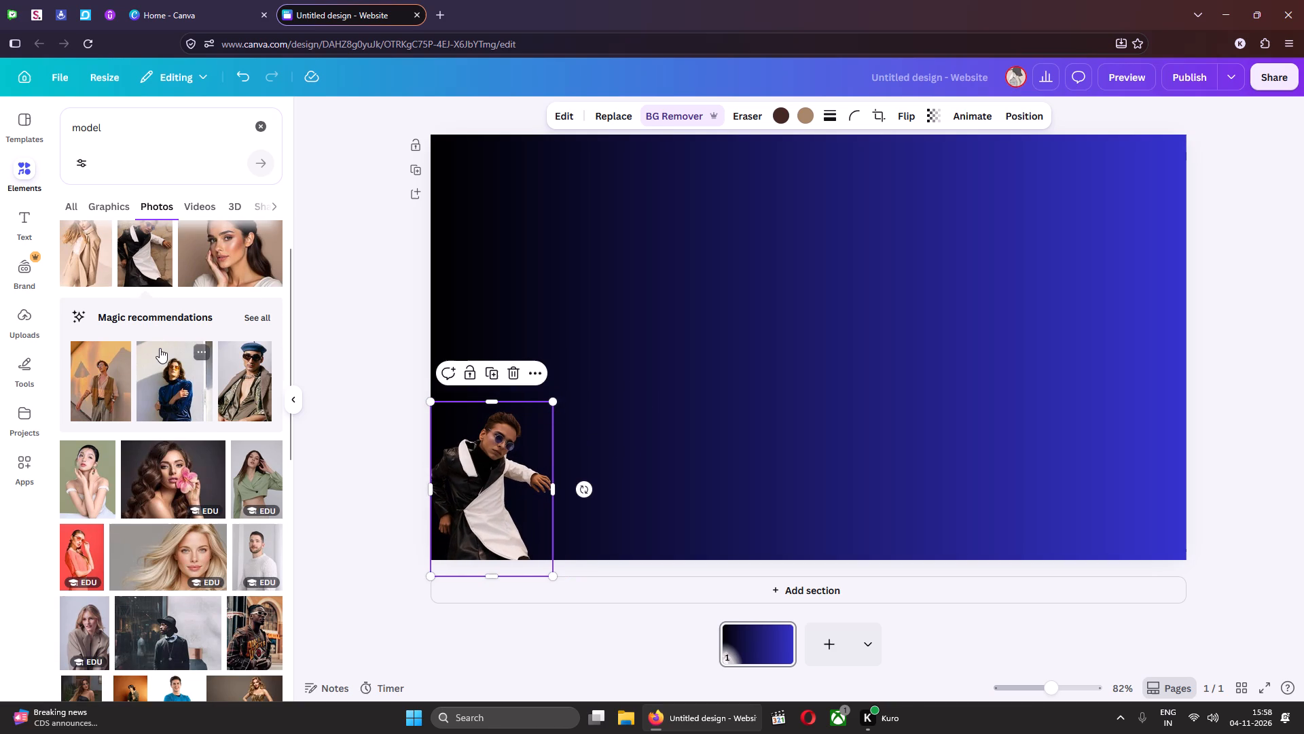
pyautogui.click(102, 386)
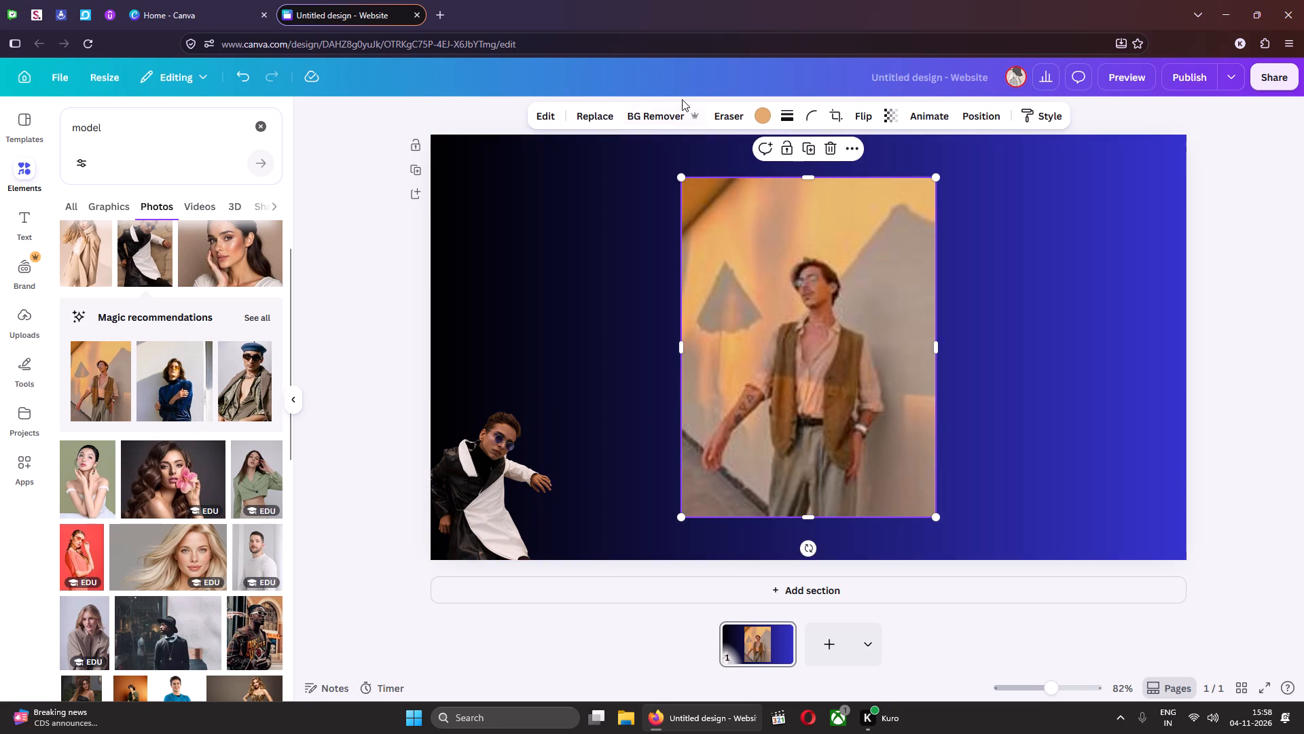
pyautogui.click(666, 114)
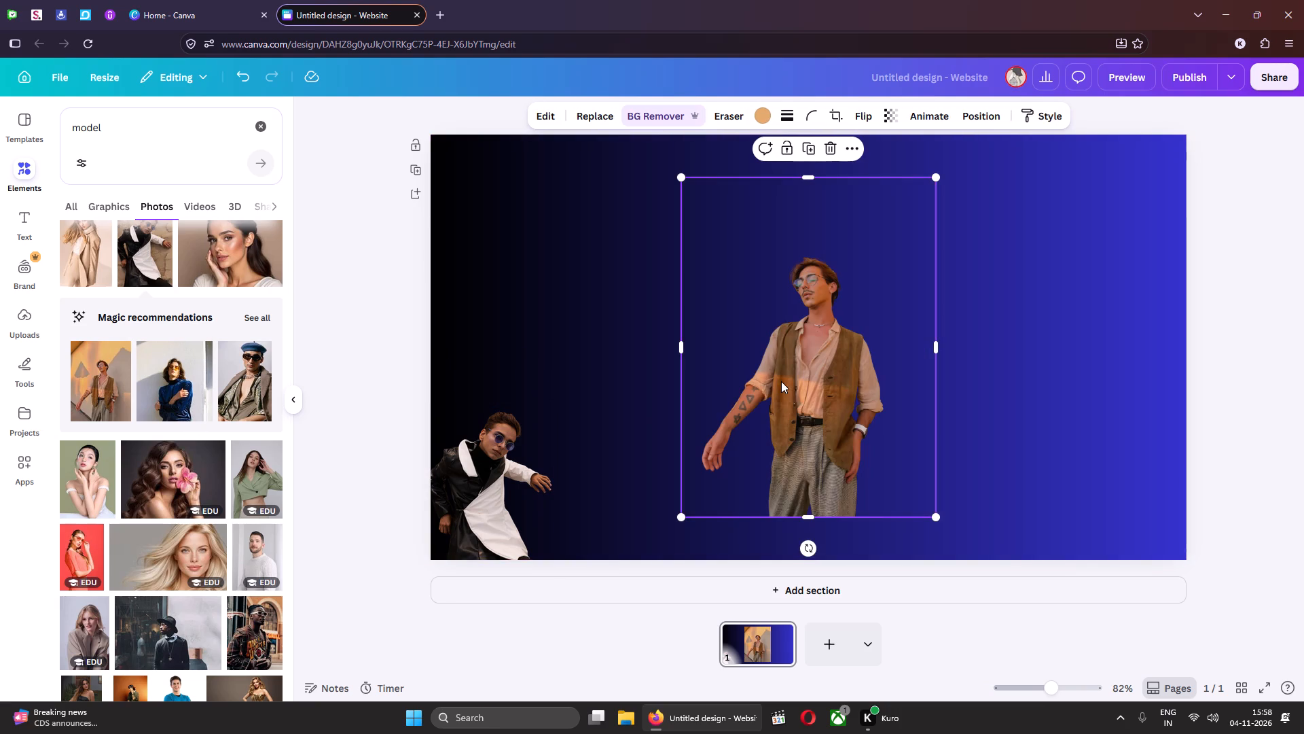
# Shrink the man in the brown vest to about three quarters of his size and place him in the page's lower-right corner.
pyautogui.moveTo(829, 379); pyautogui.dragTo(1119, 435)
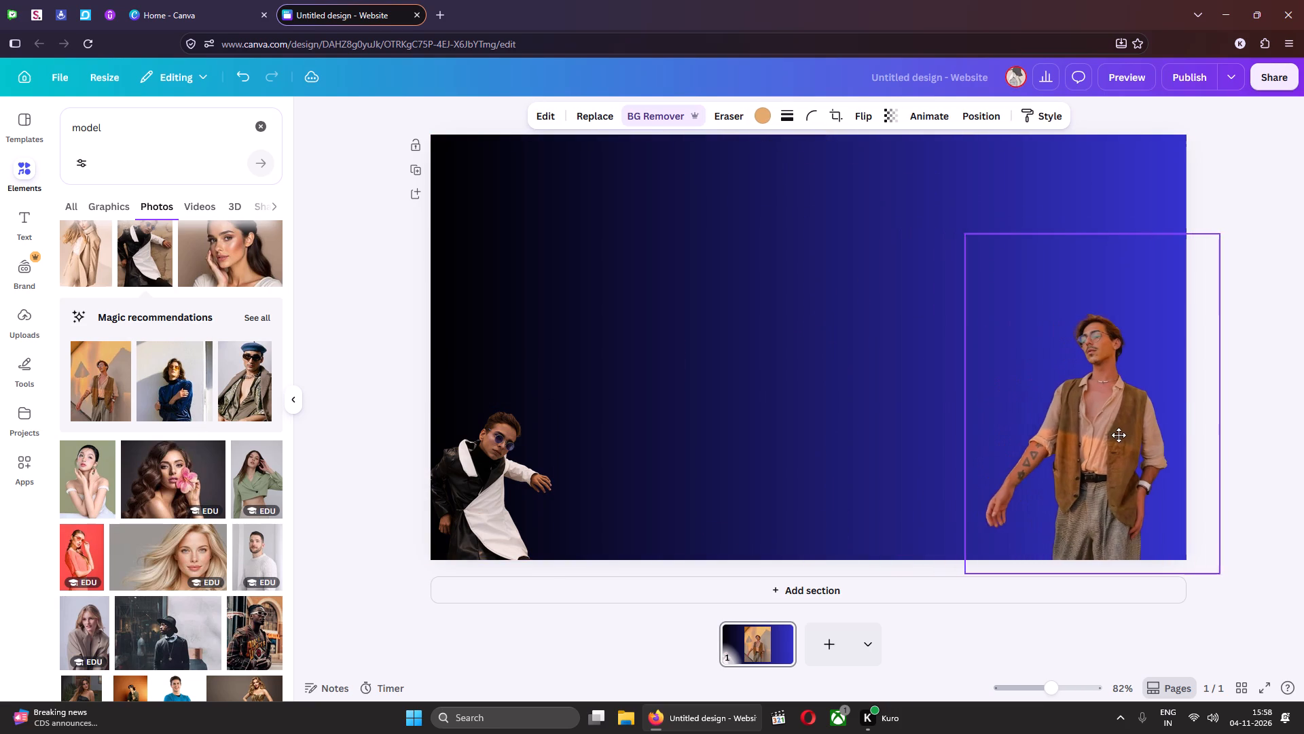
pyautogui.moveTo(1119, 435); pyautogui.dragTo(1150, 421)
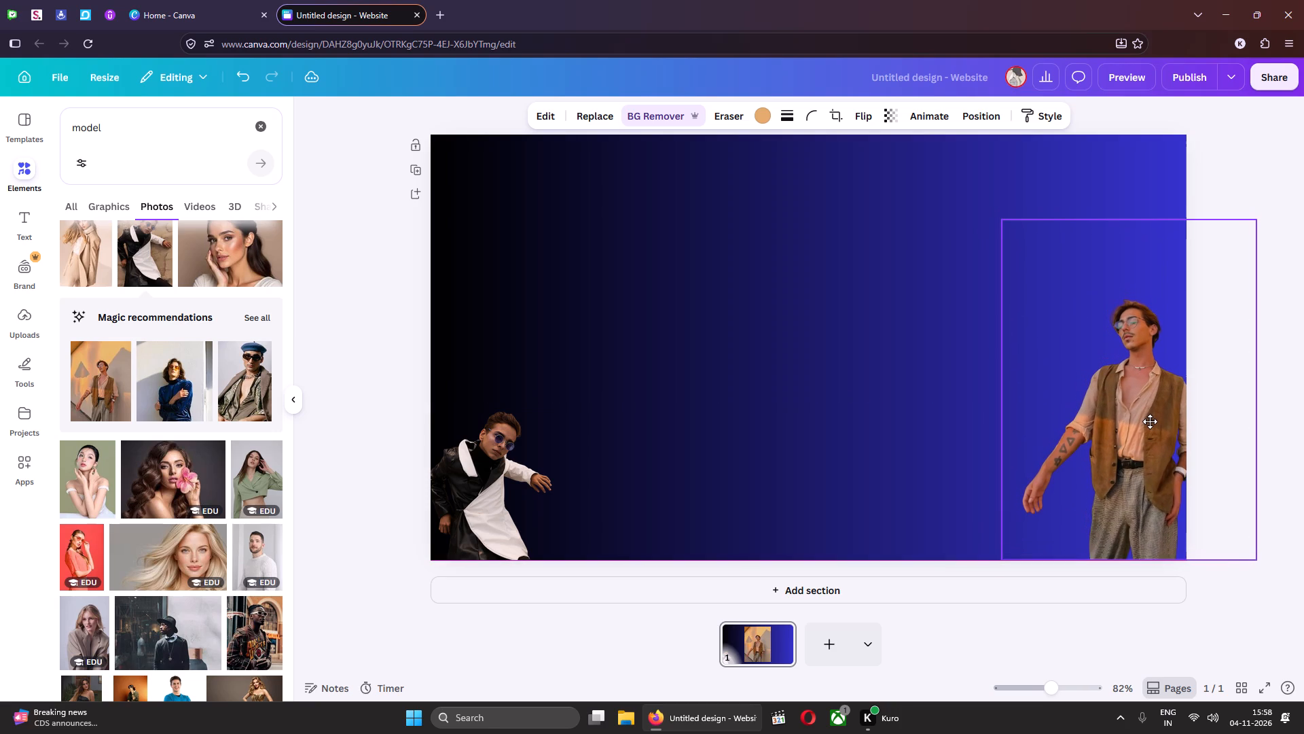
pyautogui.moveTo(1150, 421); pyautogui.dragTo(1142, 423)
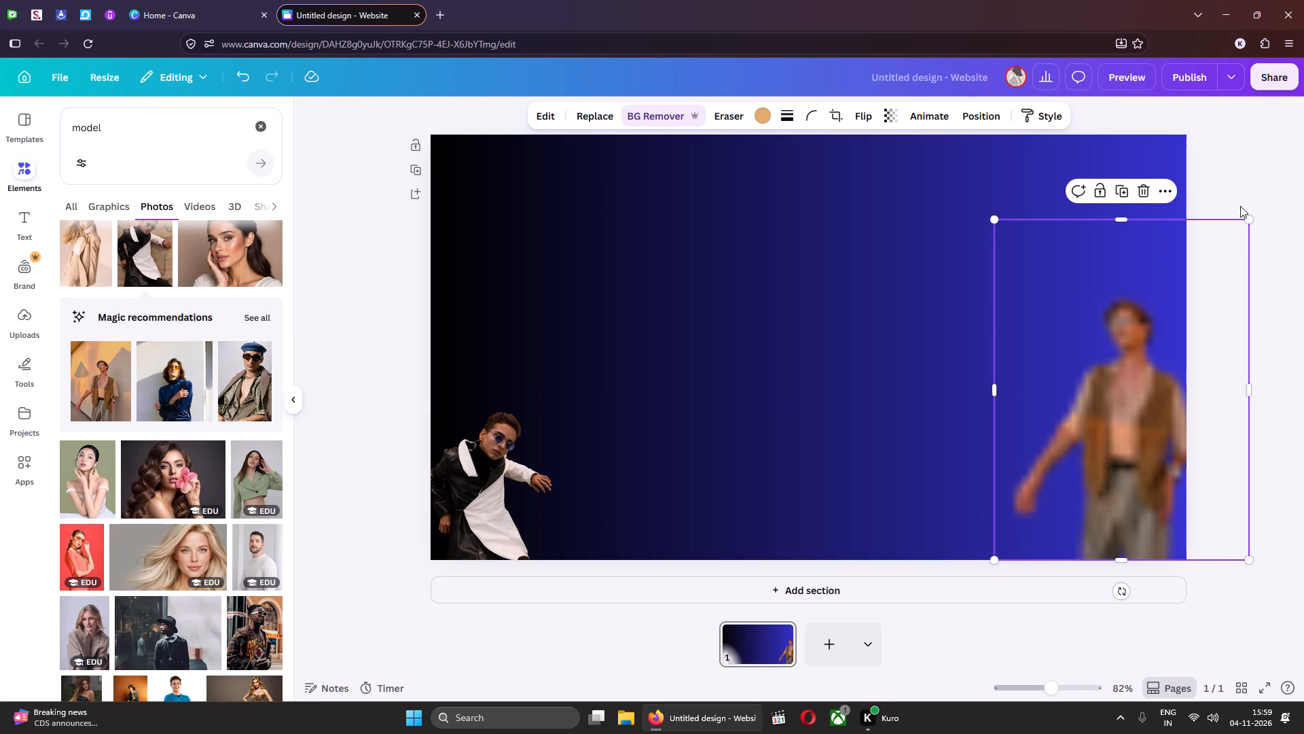
pyautogui.moveTo(1252, 220); pyautogui.dragTo(1181, 303)
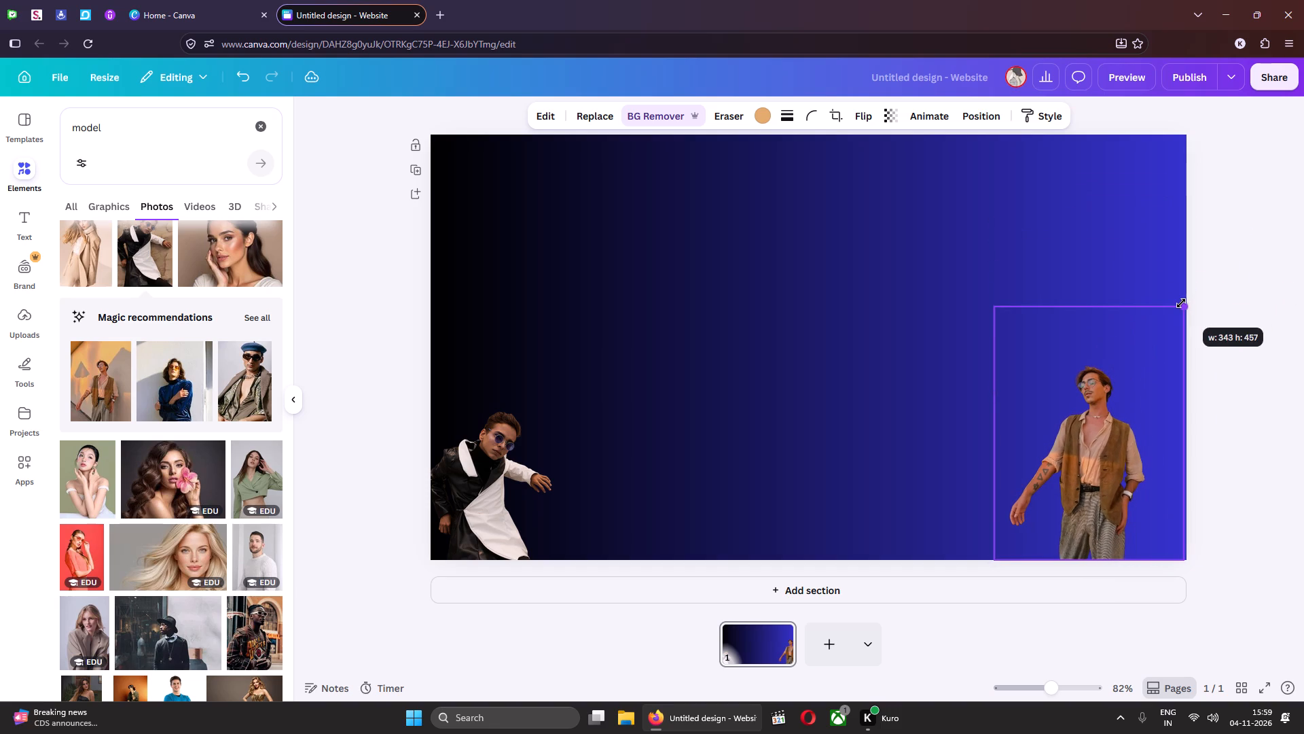
pyautogui.moveTo(1181, 303); pyautogui.dragTo(1180, 305)
pyautogui.moveTo(1098, 438); pyautogui.dragTo(1134, 442)
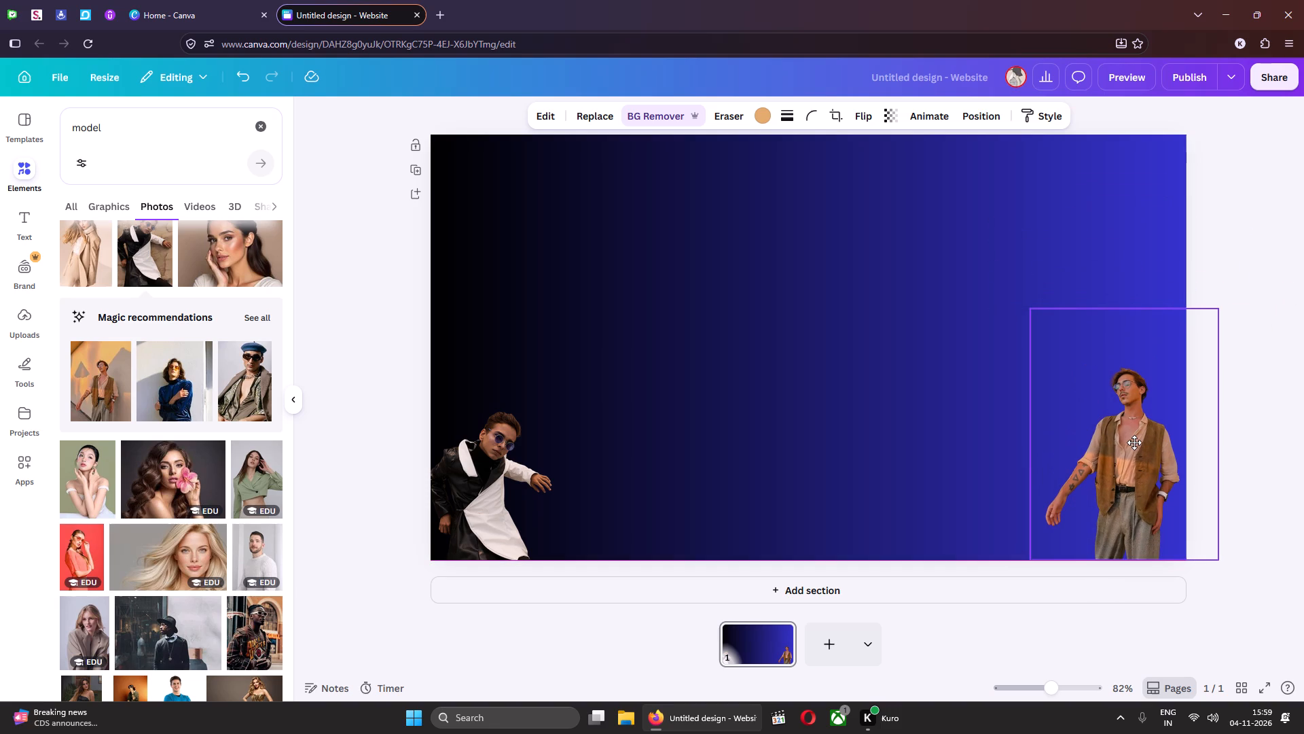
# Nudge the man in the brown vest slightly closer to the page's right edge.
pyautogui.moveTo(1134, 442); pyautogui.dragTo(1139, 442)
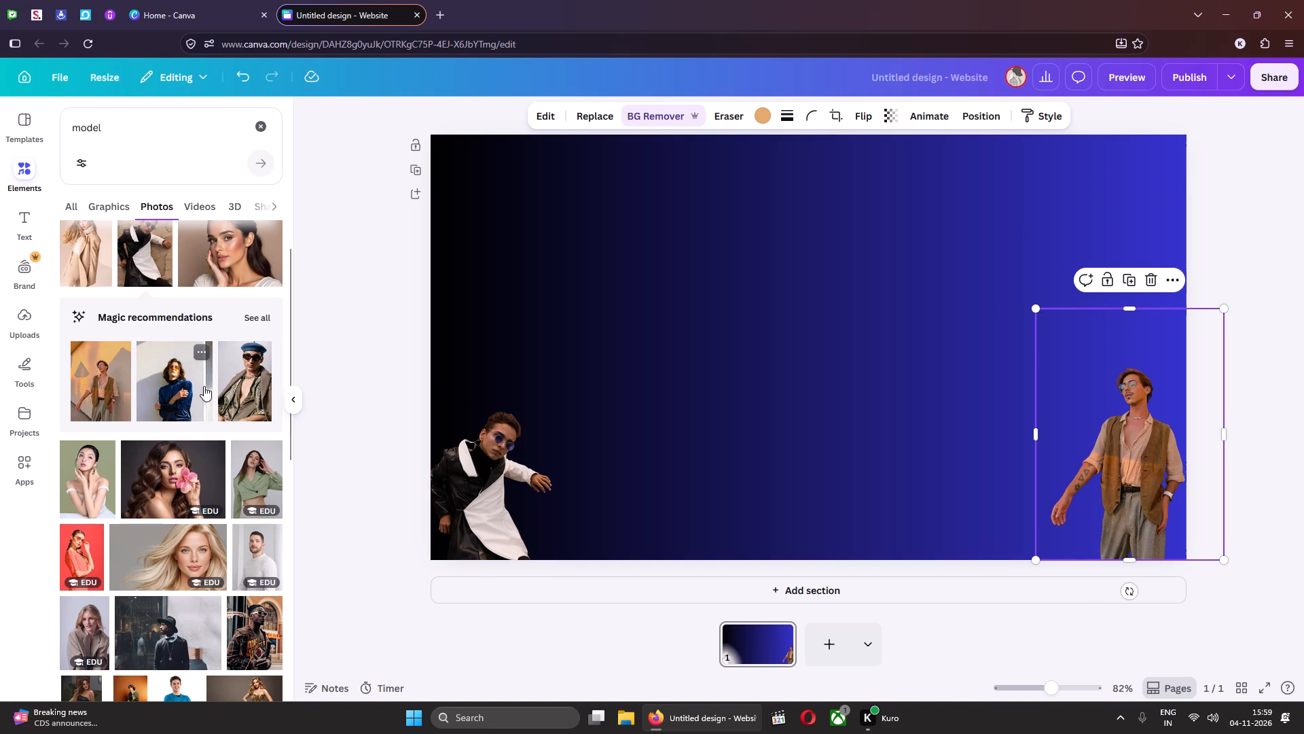
# Look through the model photo results for other people who suit the page.
pyautogui.scroll(-4, 204, 386)
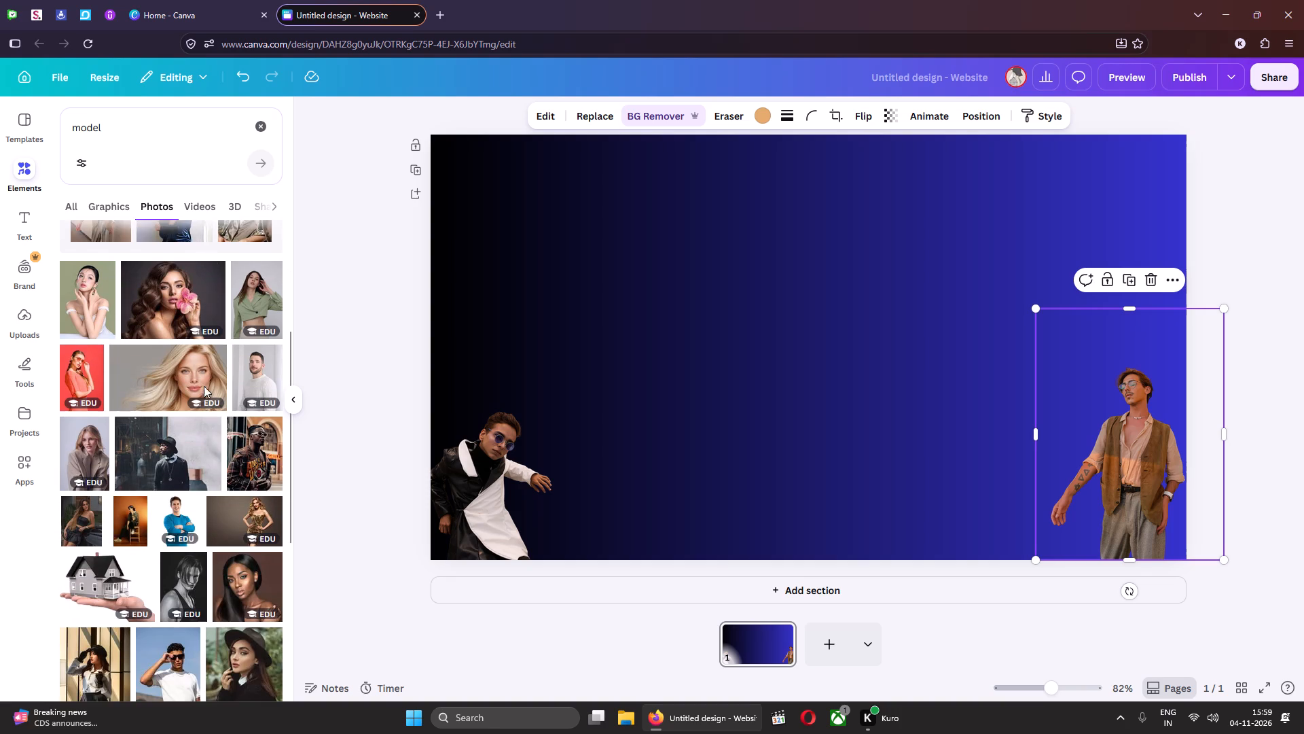
pyautogui.scroll(-6, 204, 386)
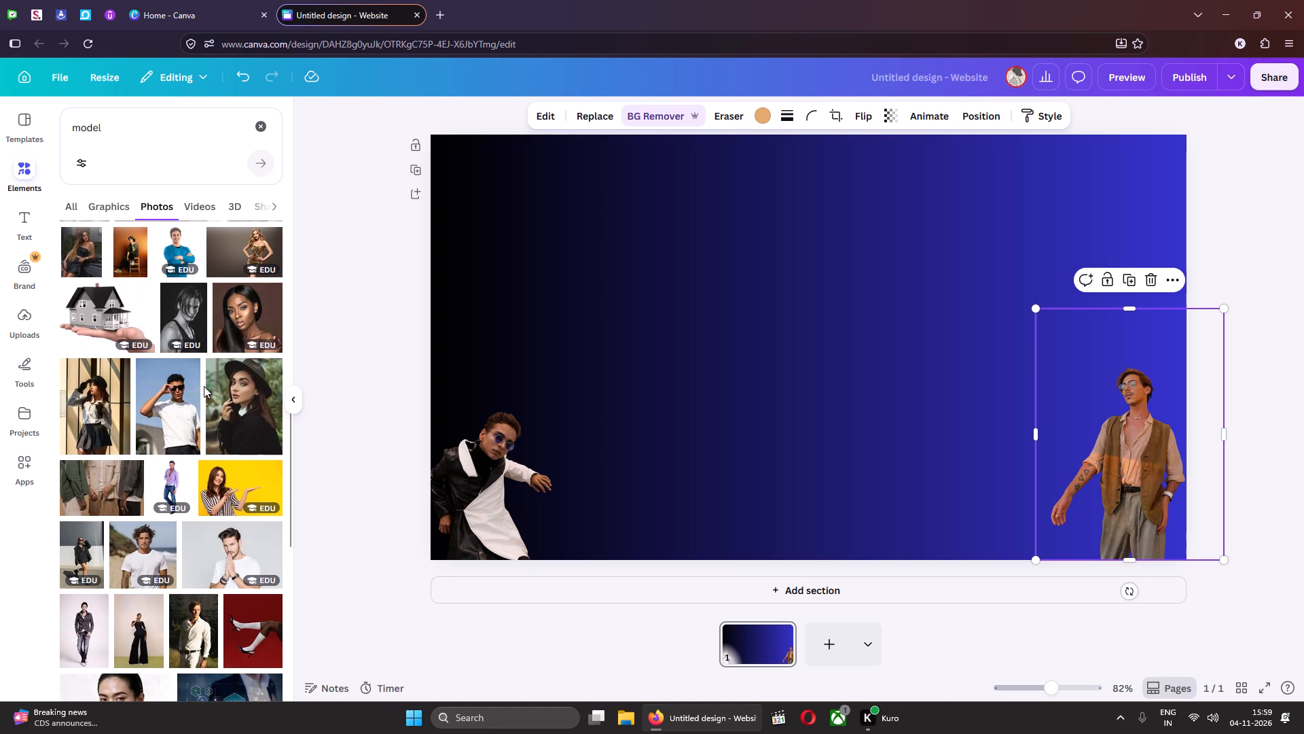
pyautogui.scroll(-4, 204, 386)
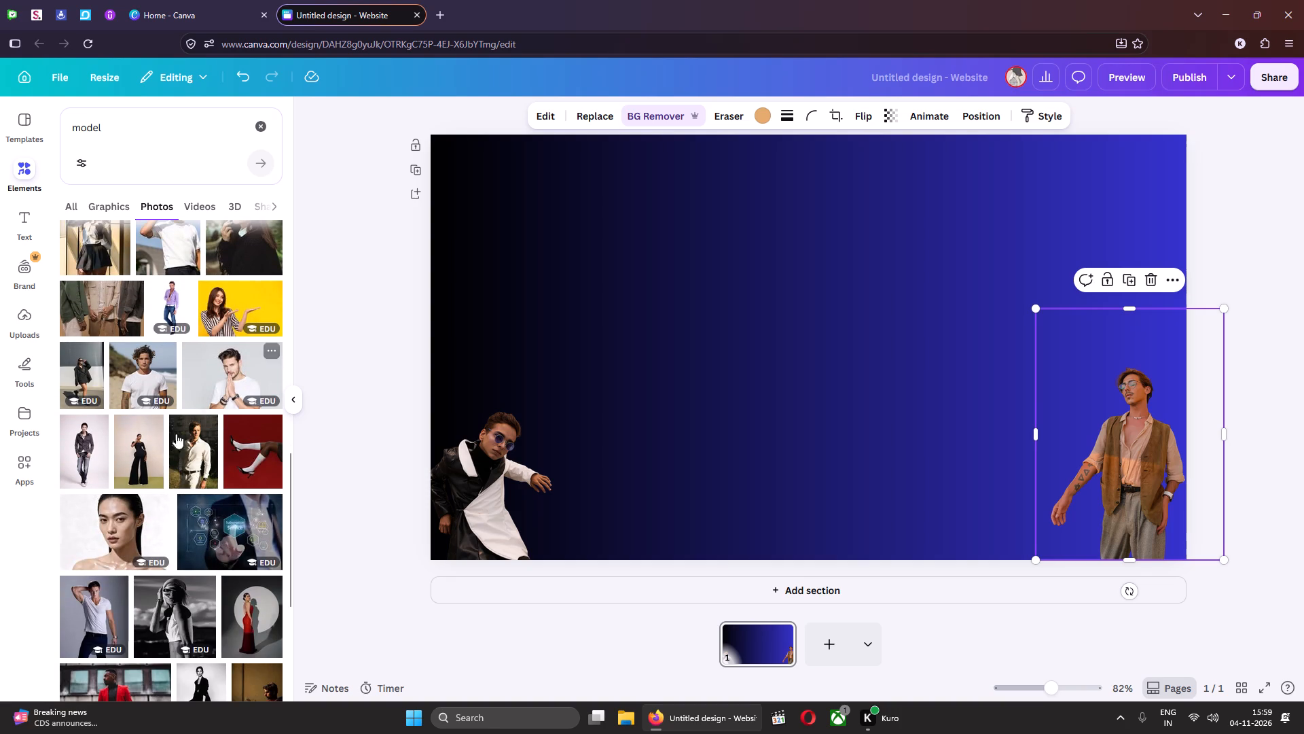
pyautogui.scroll(-3, 145, 461)
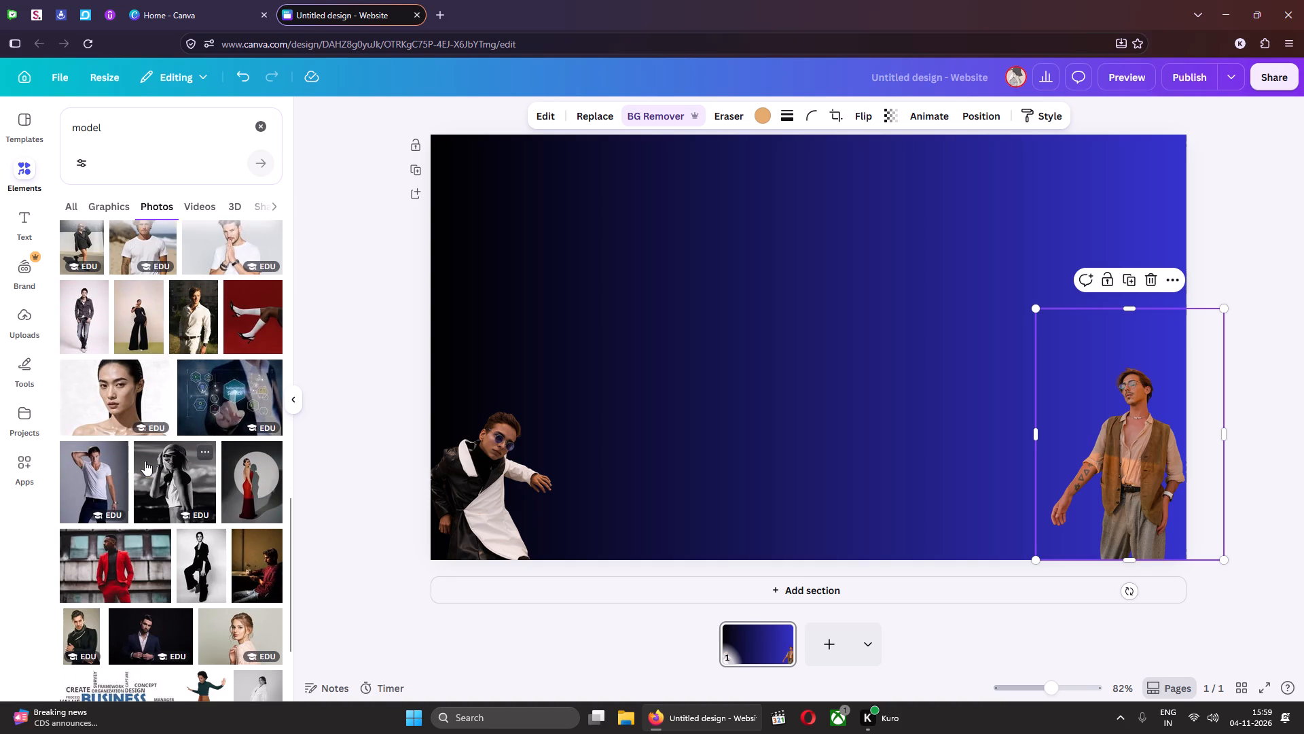
pyautogui.scroll(-7, 145, 461)
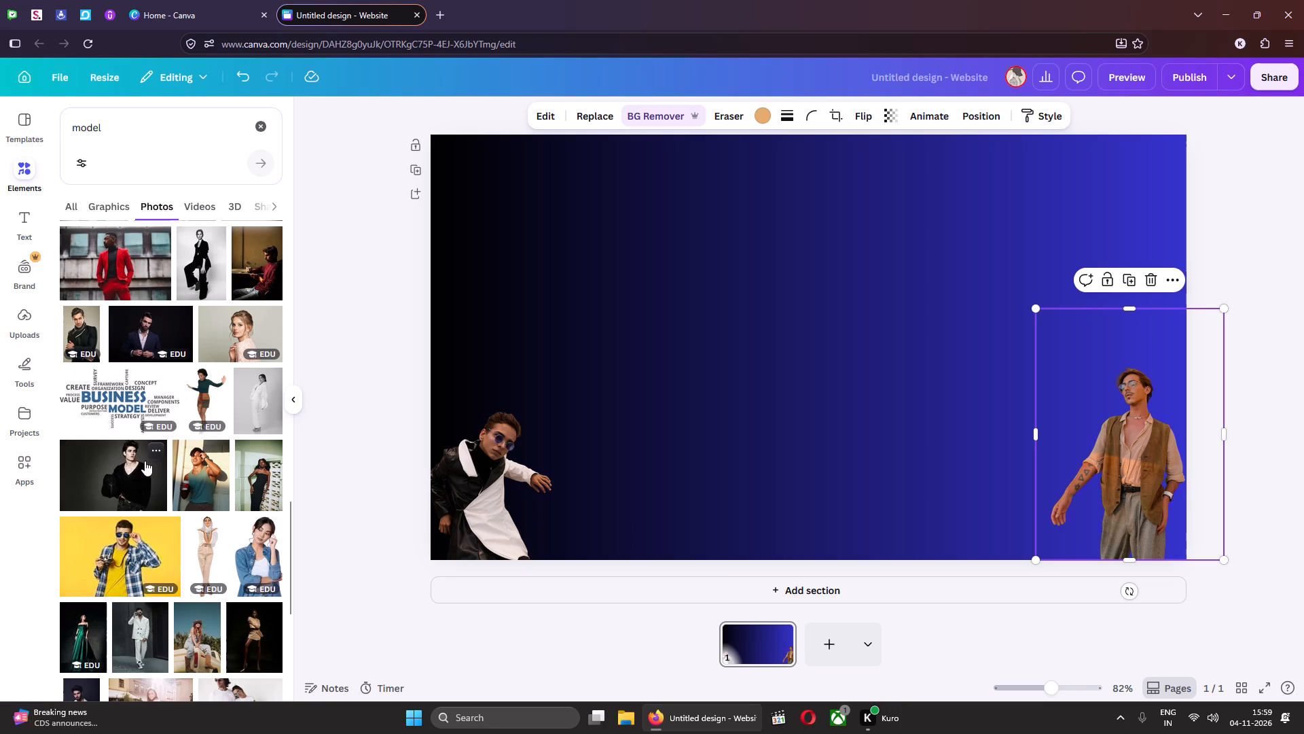
pyautogui.scroll(-2, 145, 461)
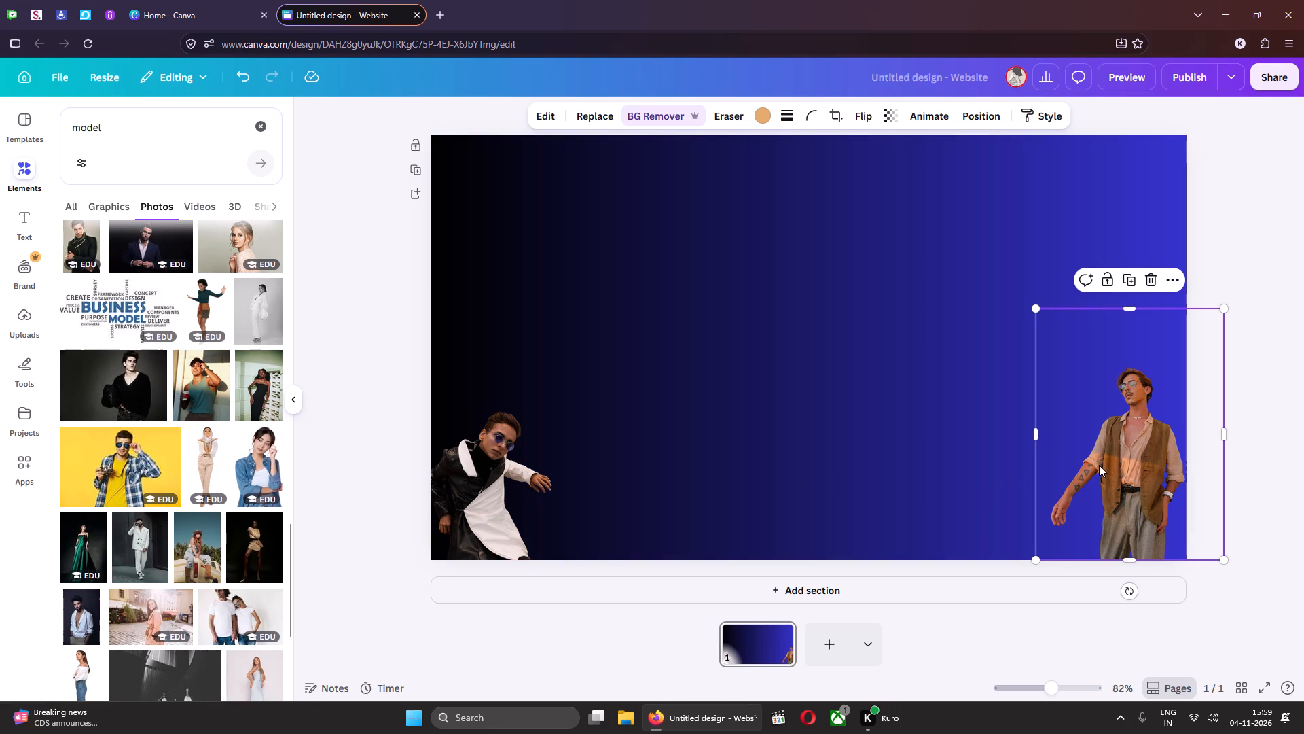
# Delete both cut-outs from the page, the man in the brown vest and the man in the black-and-white coat.
pyautogui.press('Delete')
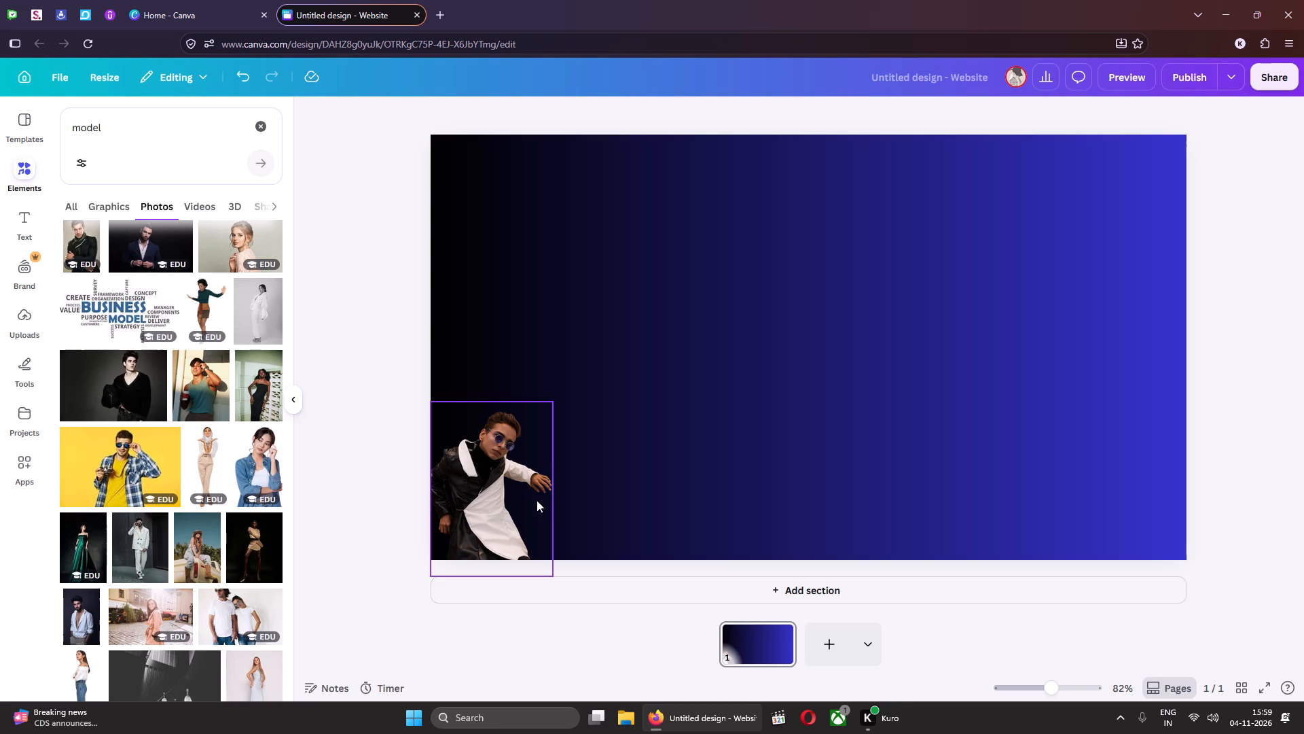
pyautogui.click(543, 500)
pyautogui.press('Delete')
# Add the photo of the woman in a black cap, white shirt and dark skirt and remove its background.
pyautogui.scroll(11, 239, 534)
pyautogui.scroll(-3, 239, 534)
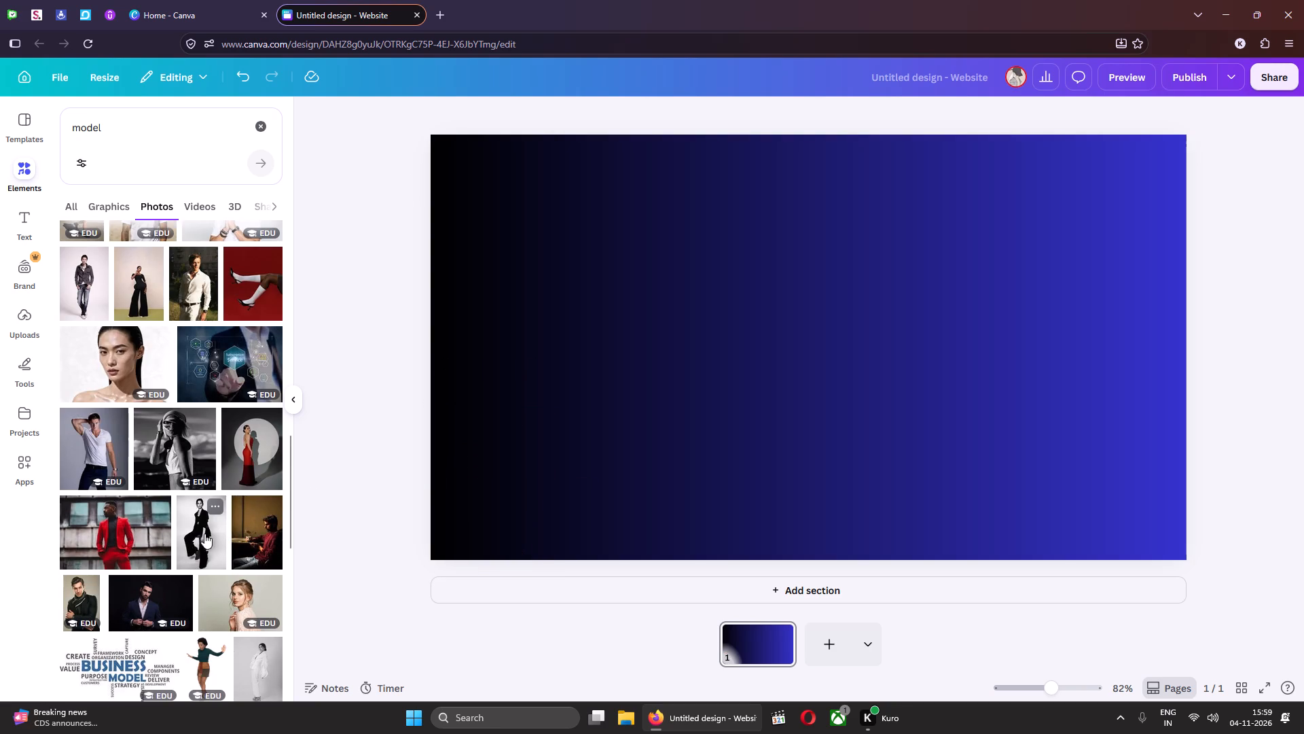
pyautogui.scroll(3, 209, 478)
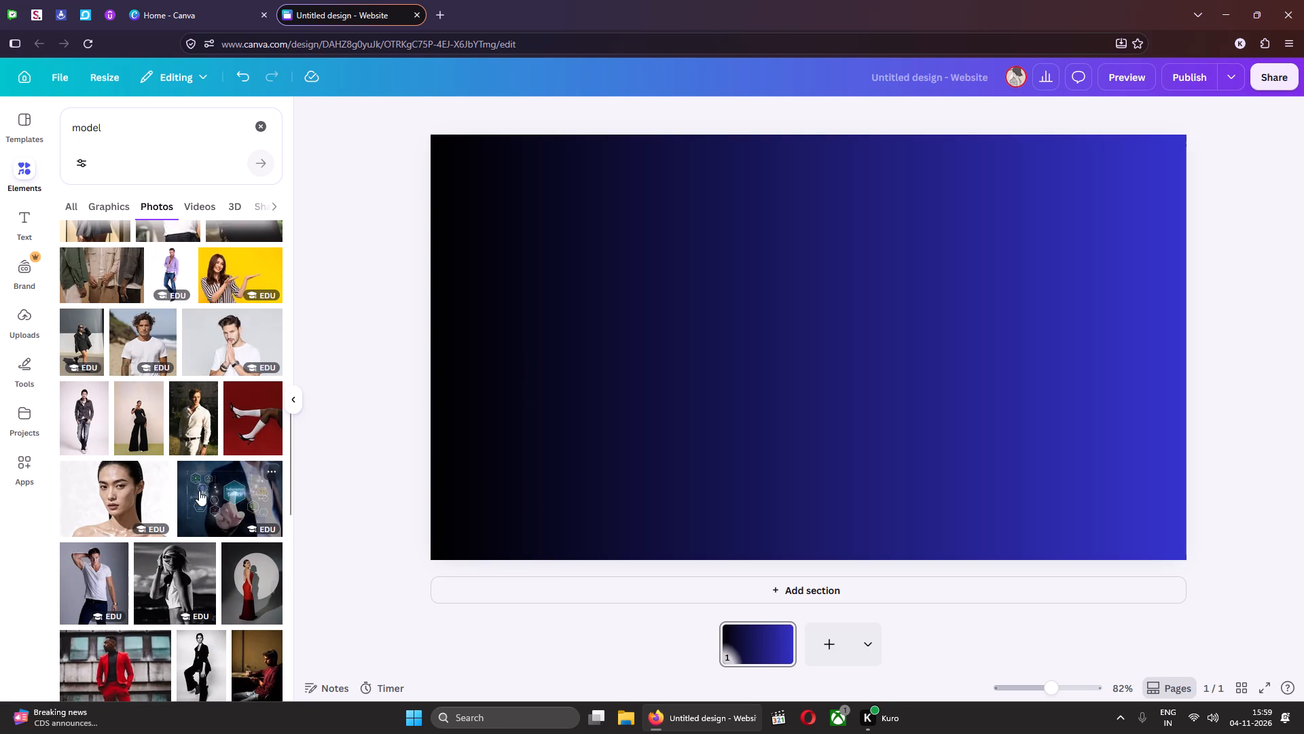
pyautogui.scroll(7, 199, 491)
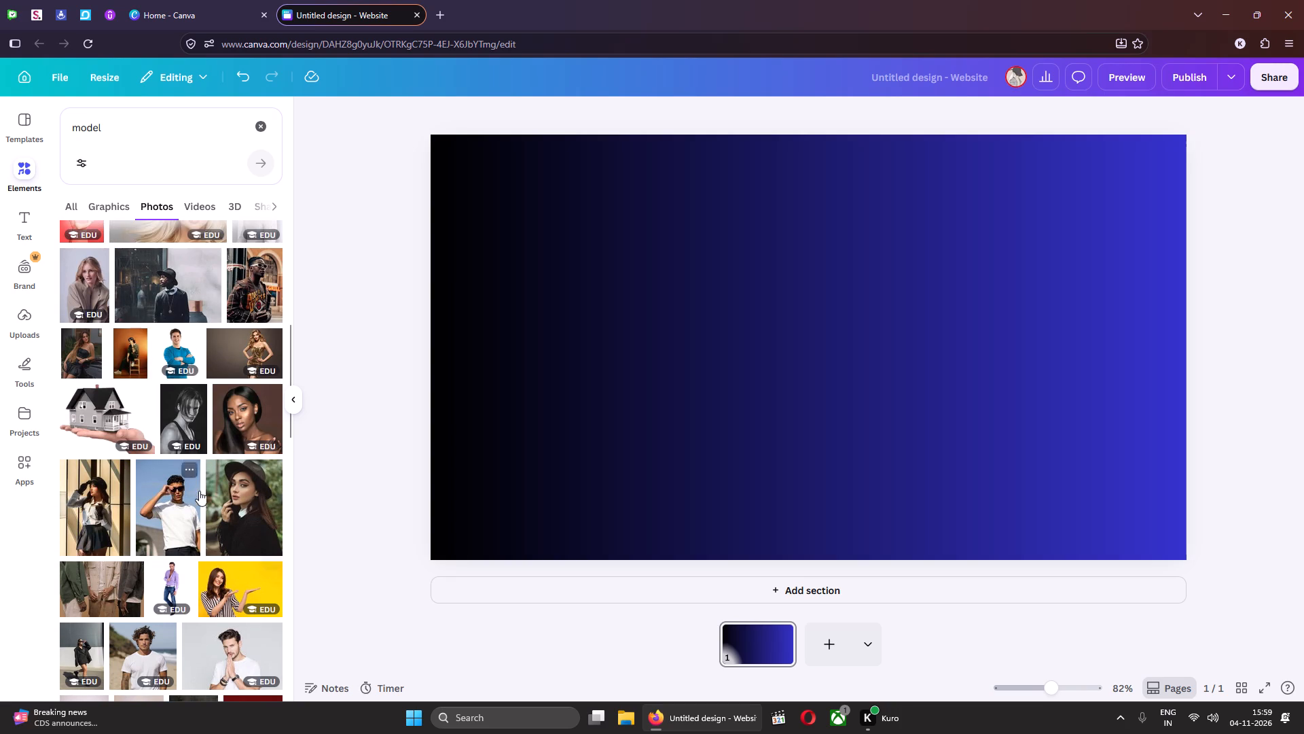
pyautogui.click(94, 512)
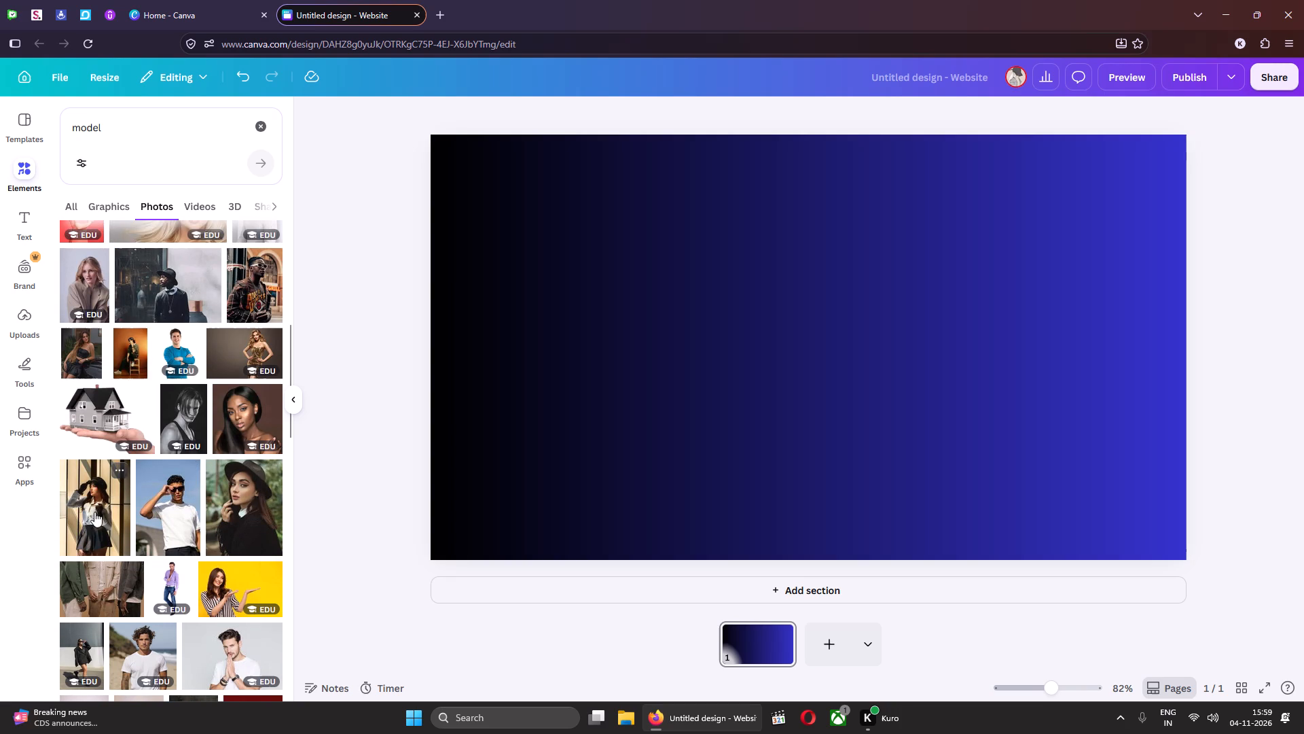
pyautogui.click(687, 113)
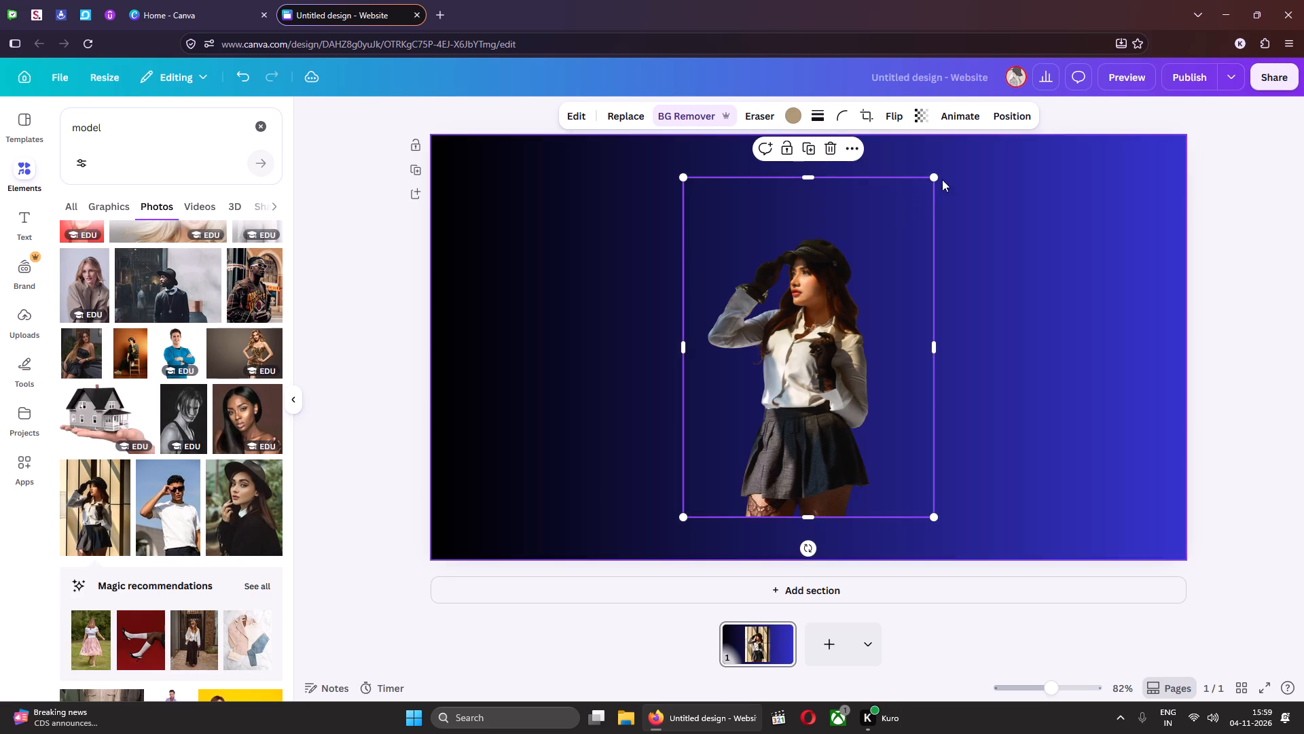
# Shrink the woman in the black cap to about three quarters of her size and place her in the page's lower-right corner.
pyautogui.moveTo(936, 177); pyautogui.dragTo(834, 294)
pyautogui.moveTo(770, 457); pyautogui.dragTo(1136, 494)
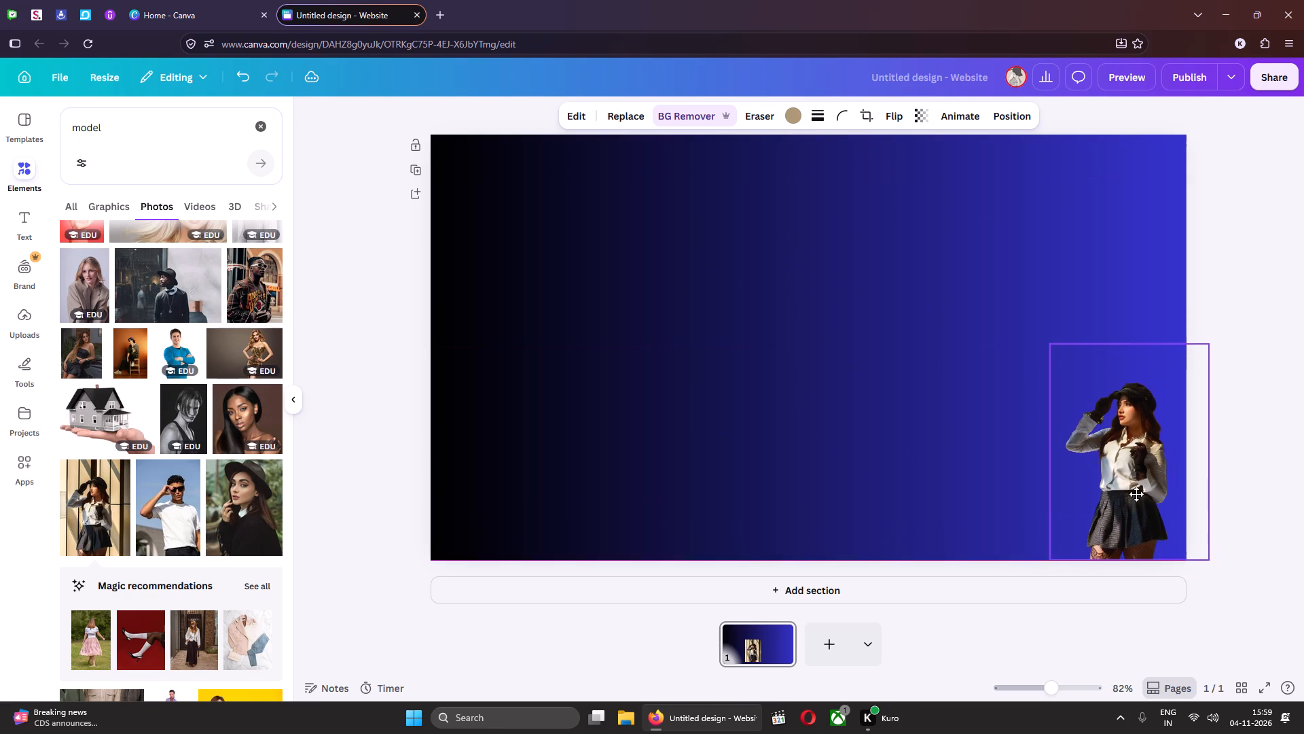
pyautogui.moveTo(1136, 494); pyautogui.dragTo(1147, 503)
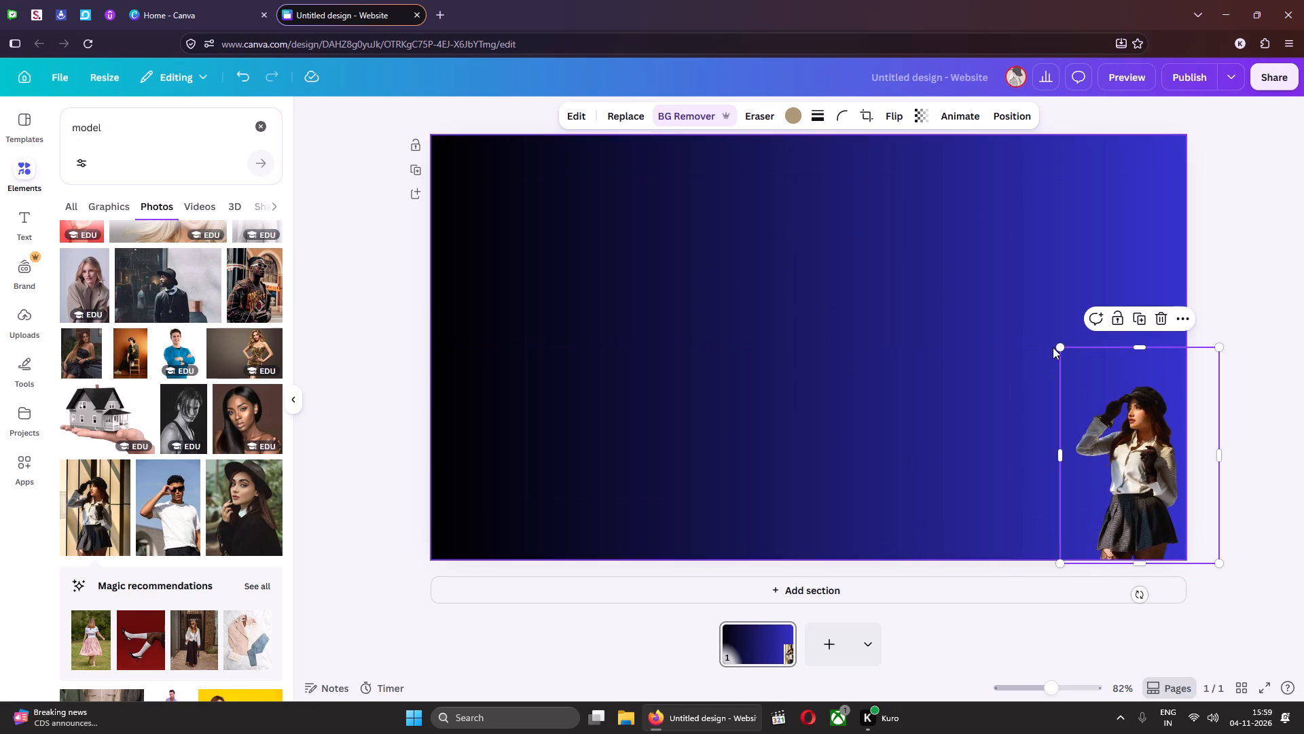
pyautogui.moveTo(1058, 347); pyautogui.dragTo(1009, 307)
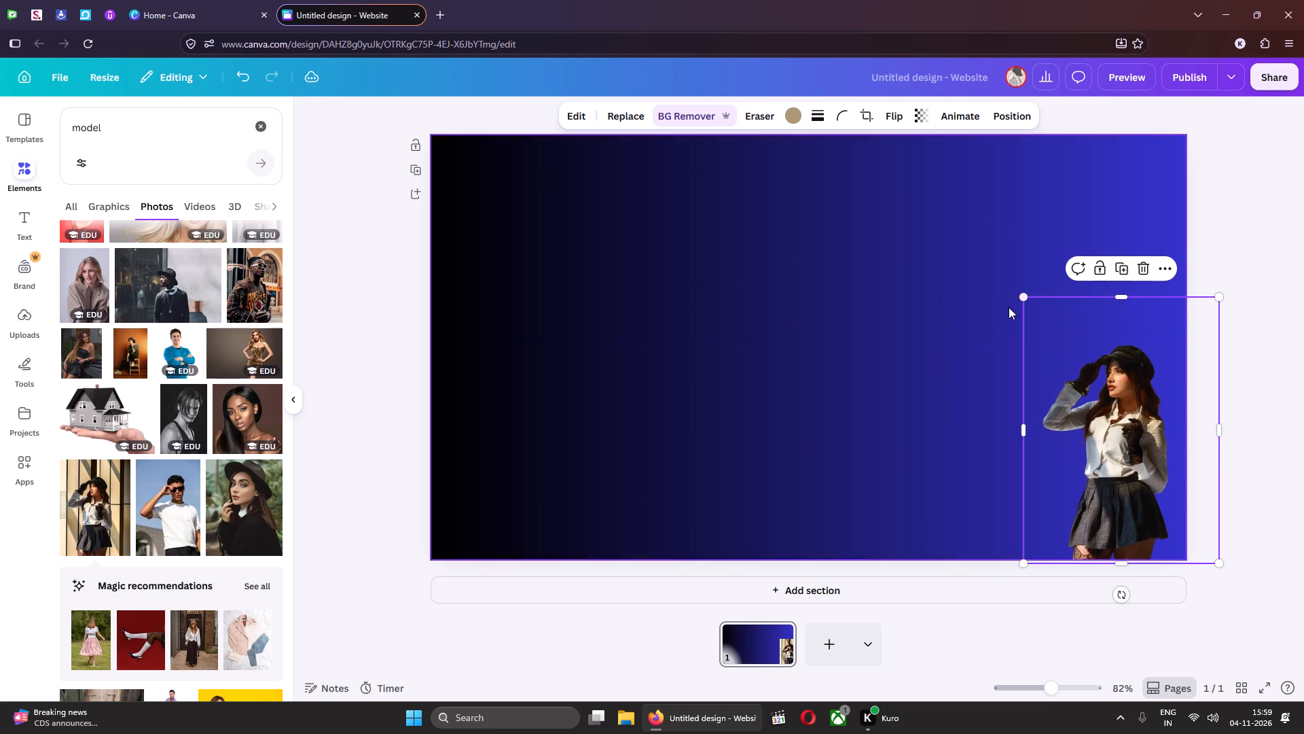
pyautogui.moveTo(1143, 431); pyautogui.dragTo(1144, 425)
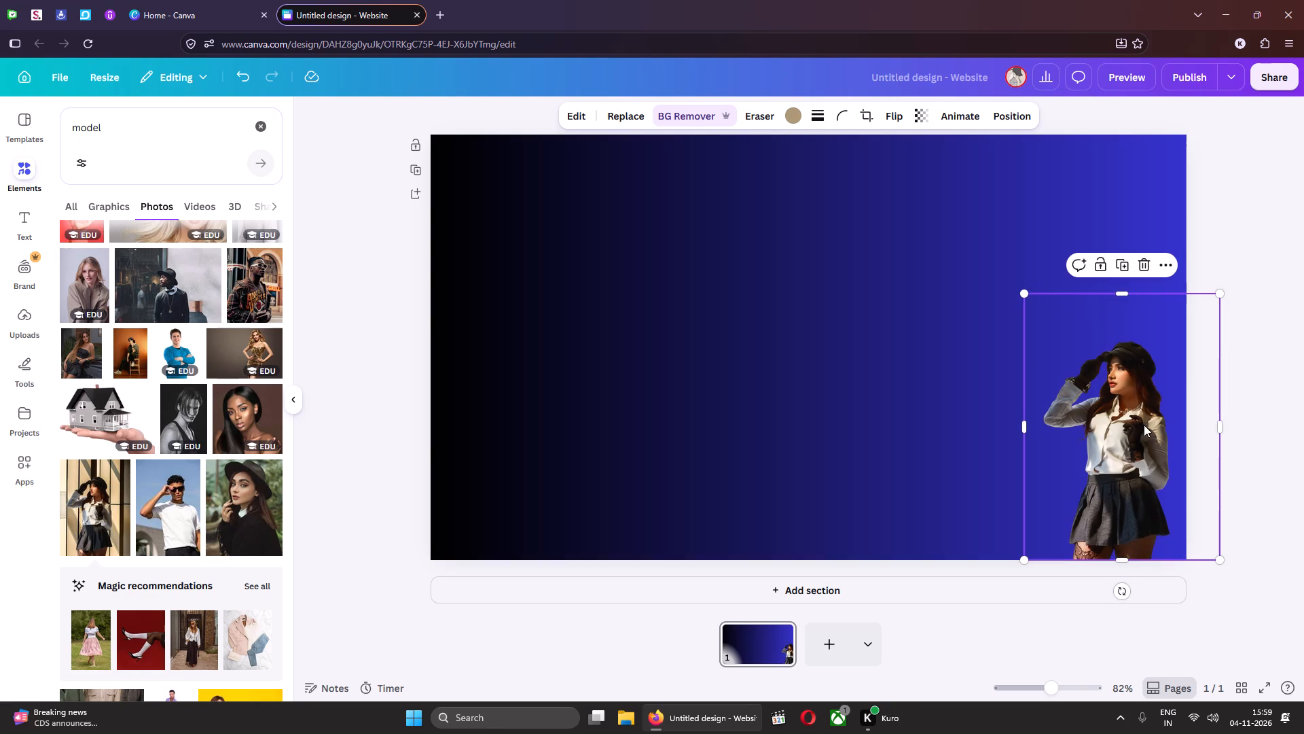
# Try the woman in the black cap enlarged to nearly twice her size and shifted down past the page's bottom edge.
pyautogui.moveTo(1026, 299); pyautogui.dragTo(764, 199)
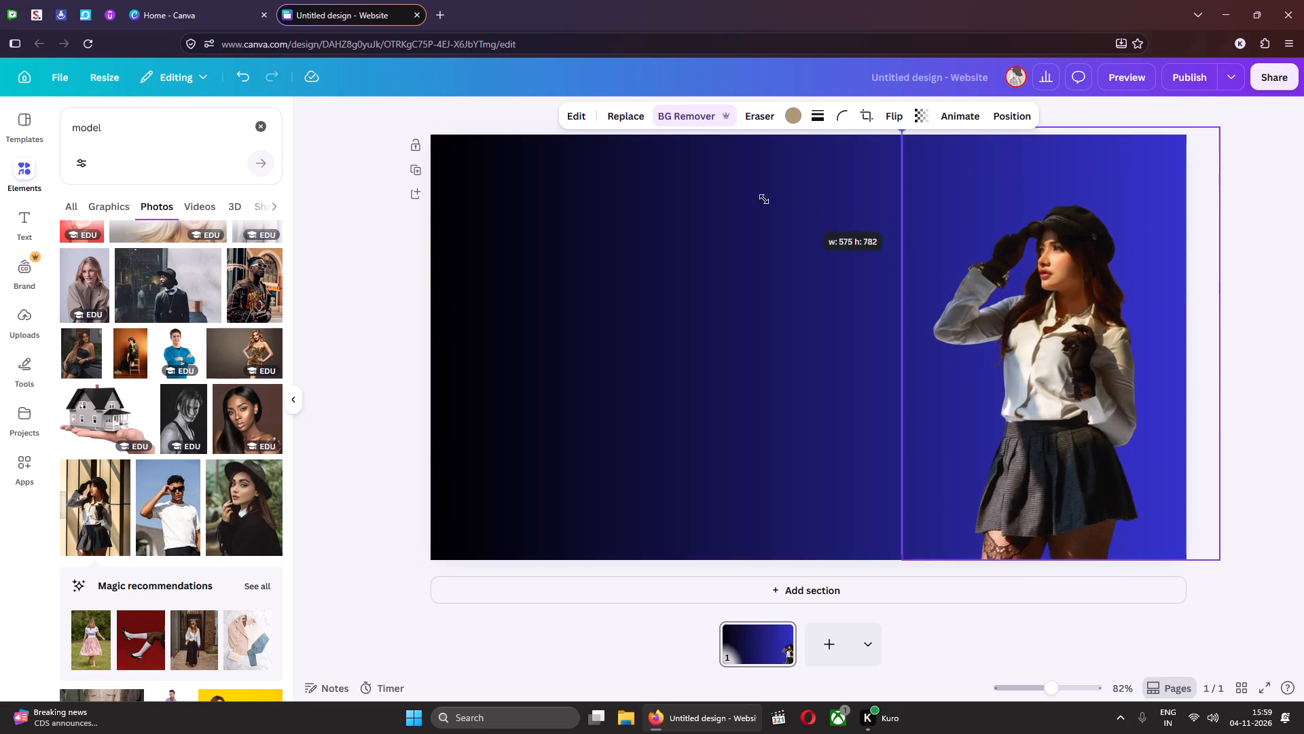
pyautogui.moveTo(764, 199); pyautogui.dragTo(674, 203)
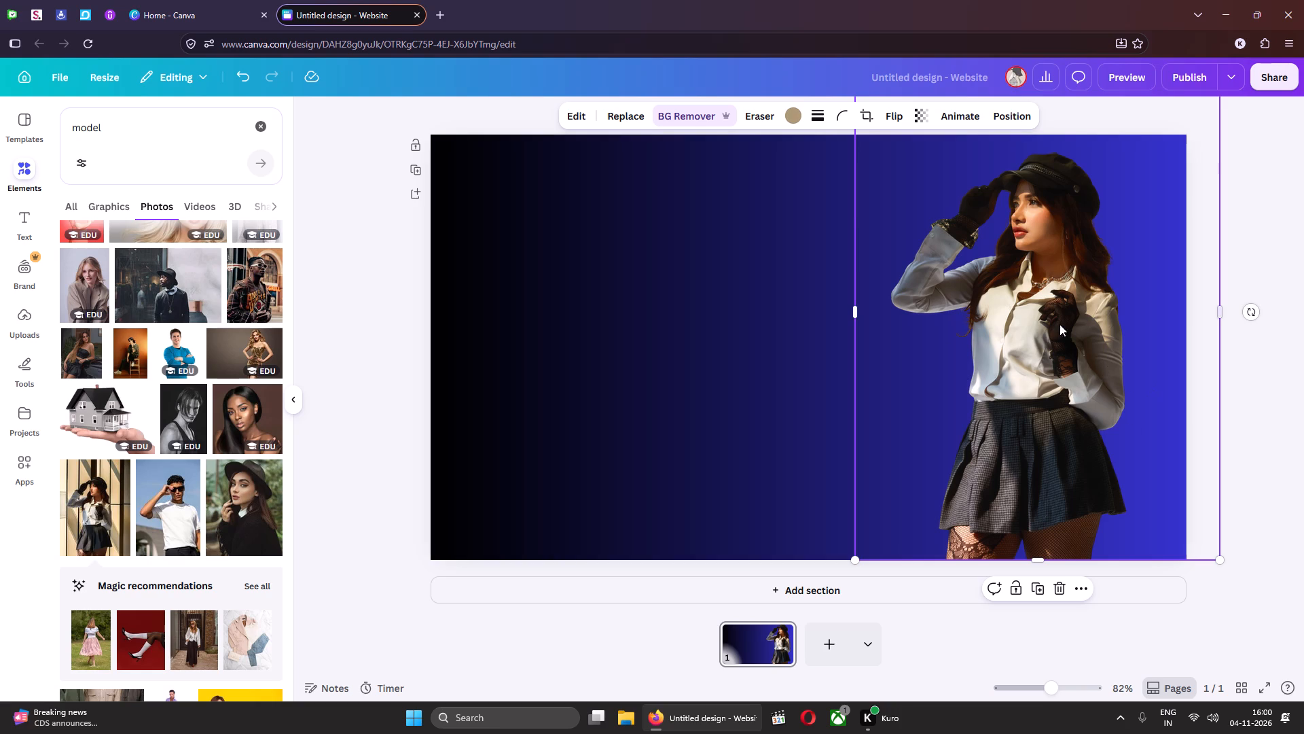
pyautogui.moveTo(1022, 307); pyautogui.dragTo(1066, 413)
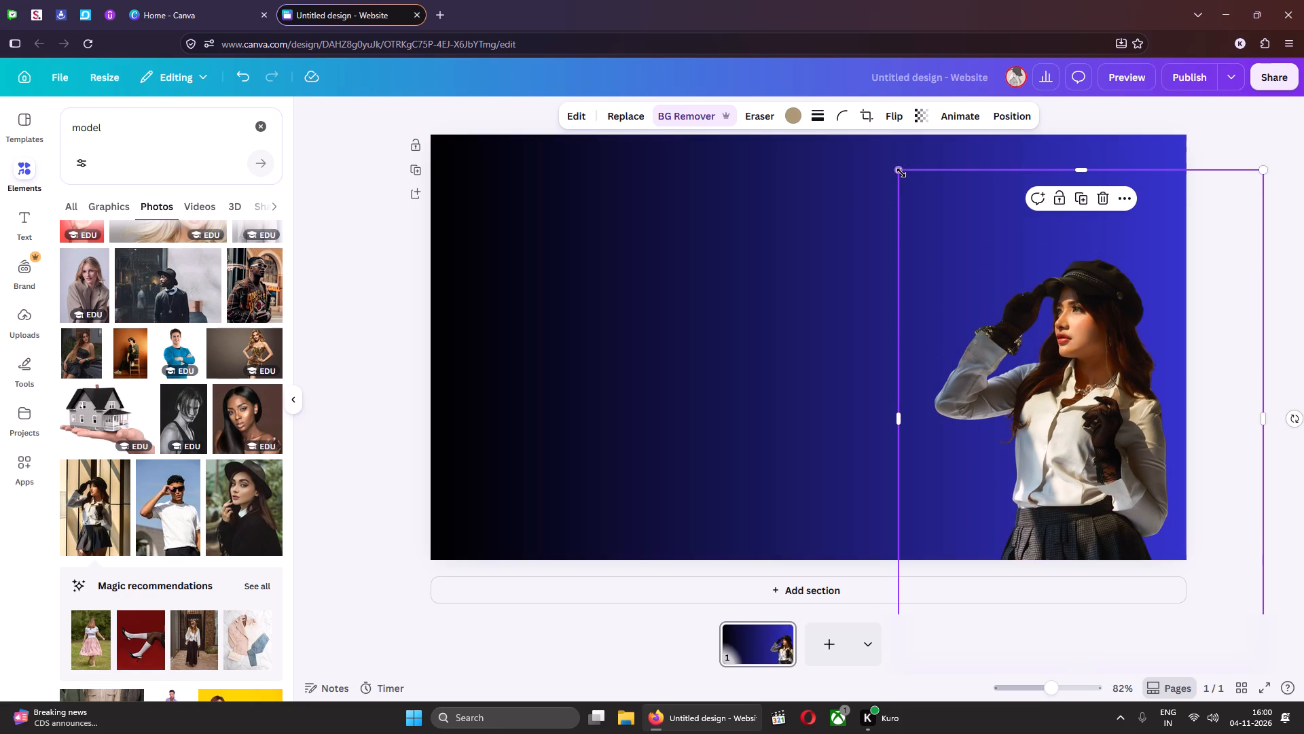
# Shrink the woman in the black cap to a little over half her size and fit her into the page's lower-right corner.
pyautogui.moveTo(901, 173); pyautogui.dragTo(1115, 354)
pyautogui.moveTo(1135, 510); pyautogui.dragTo(1067, 401)
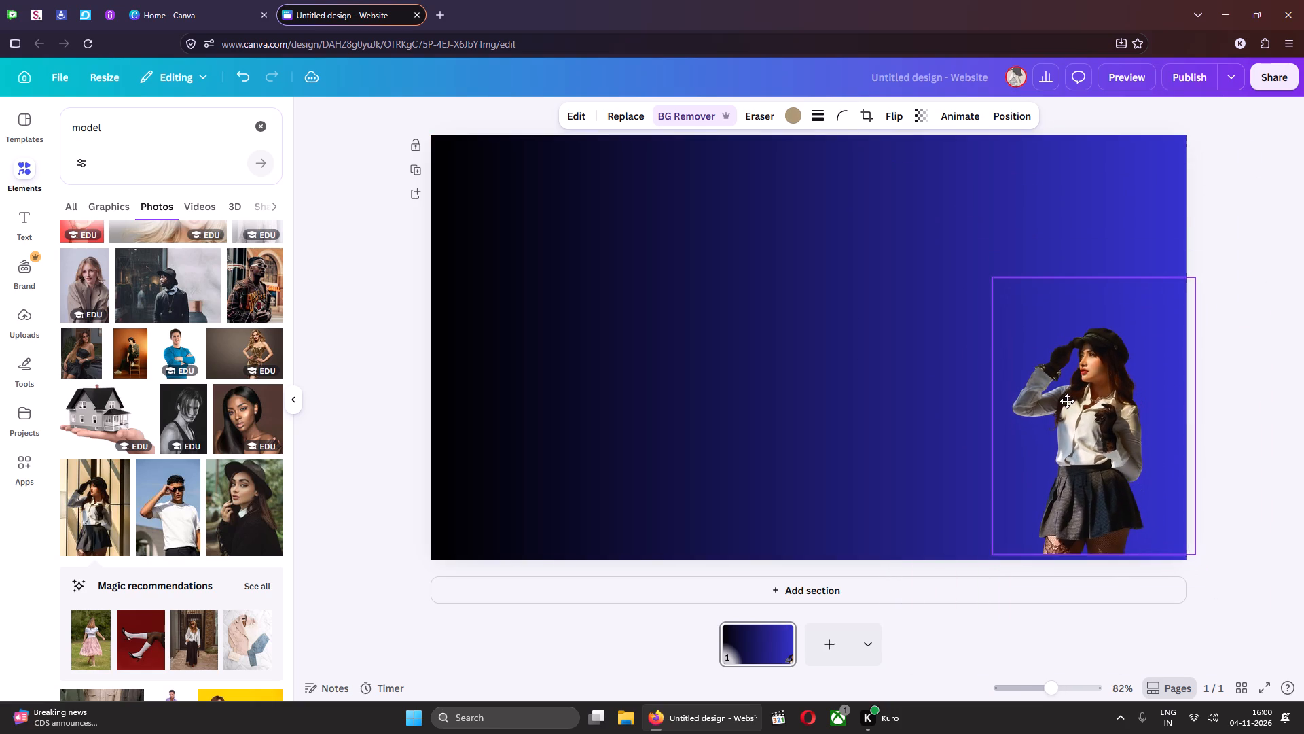
pyautogui.moveTo(1067, 401); pyautogui.dragTo(1079, 411)
pyautogui.moveTo(1079, 410); pyautogui.dragTo(1096, 413)
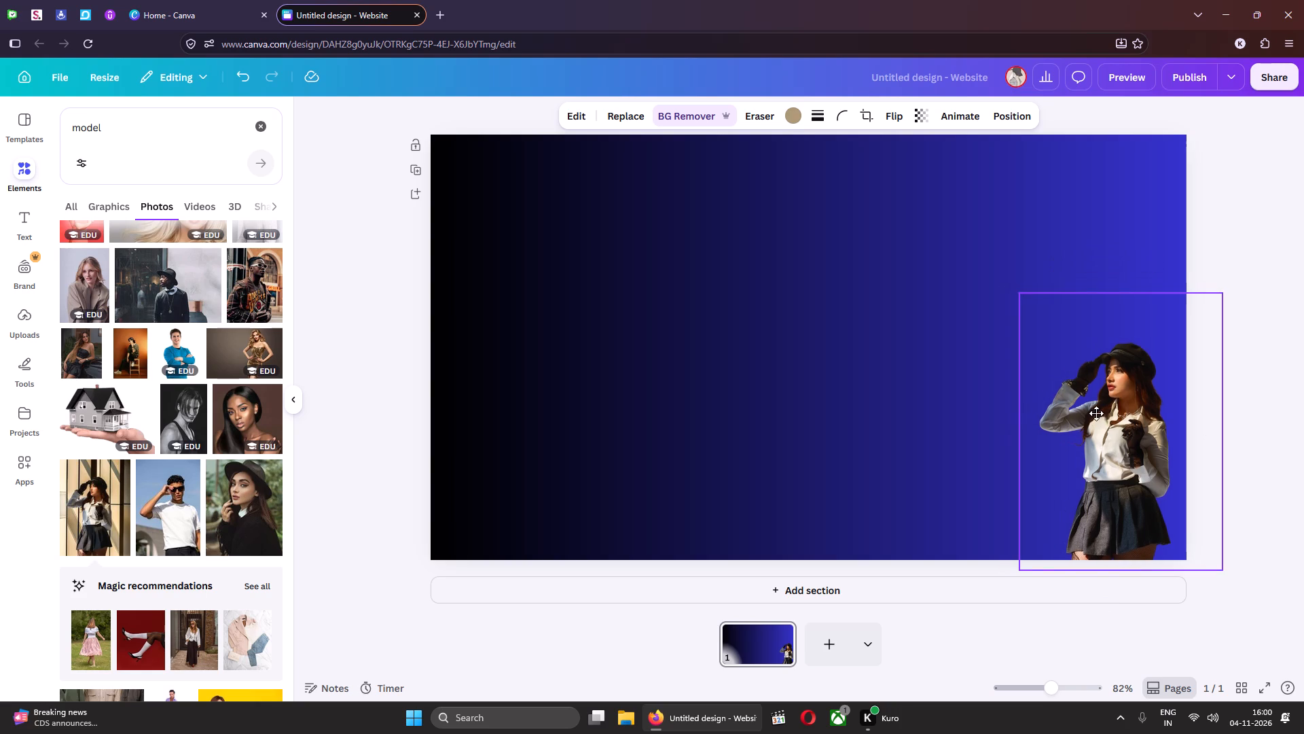
pyautogui.moveTo(1096, 413); pyautogui.dragTo(1100, 413)
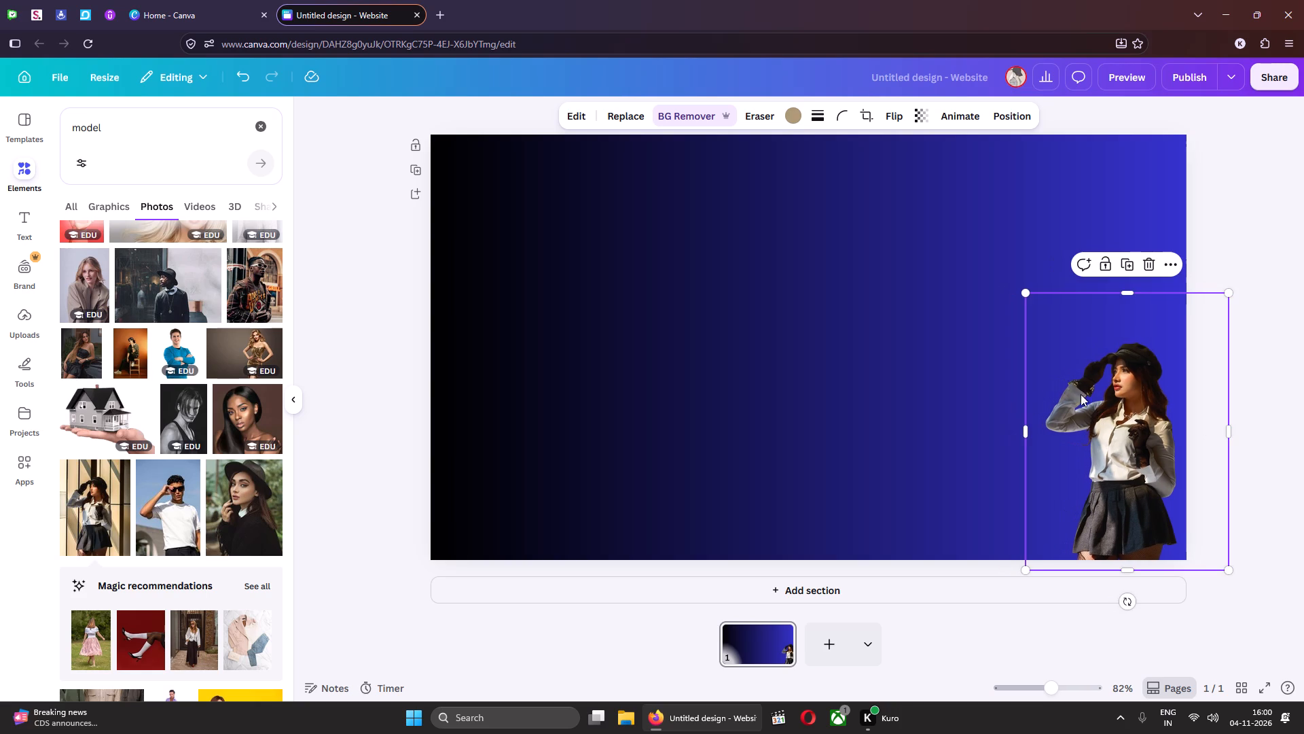
pyautogui.moveTo(1025, 292); pyautogui.dragTo(1033, 297)
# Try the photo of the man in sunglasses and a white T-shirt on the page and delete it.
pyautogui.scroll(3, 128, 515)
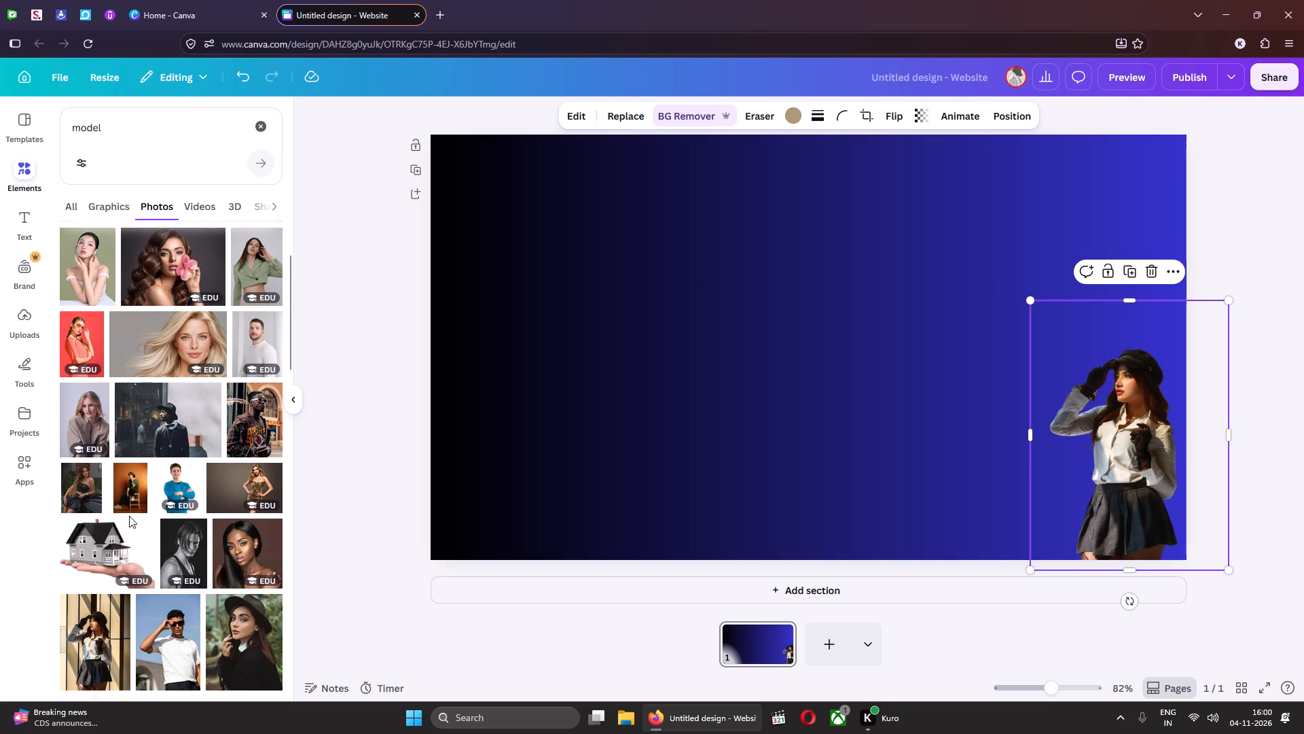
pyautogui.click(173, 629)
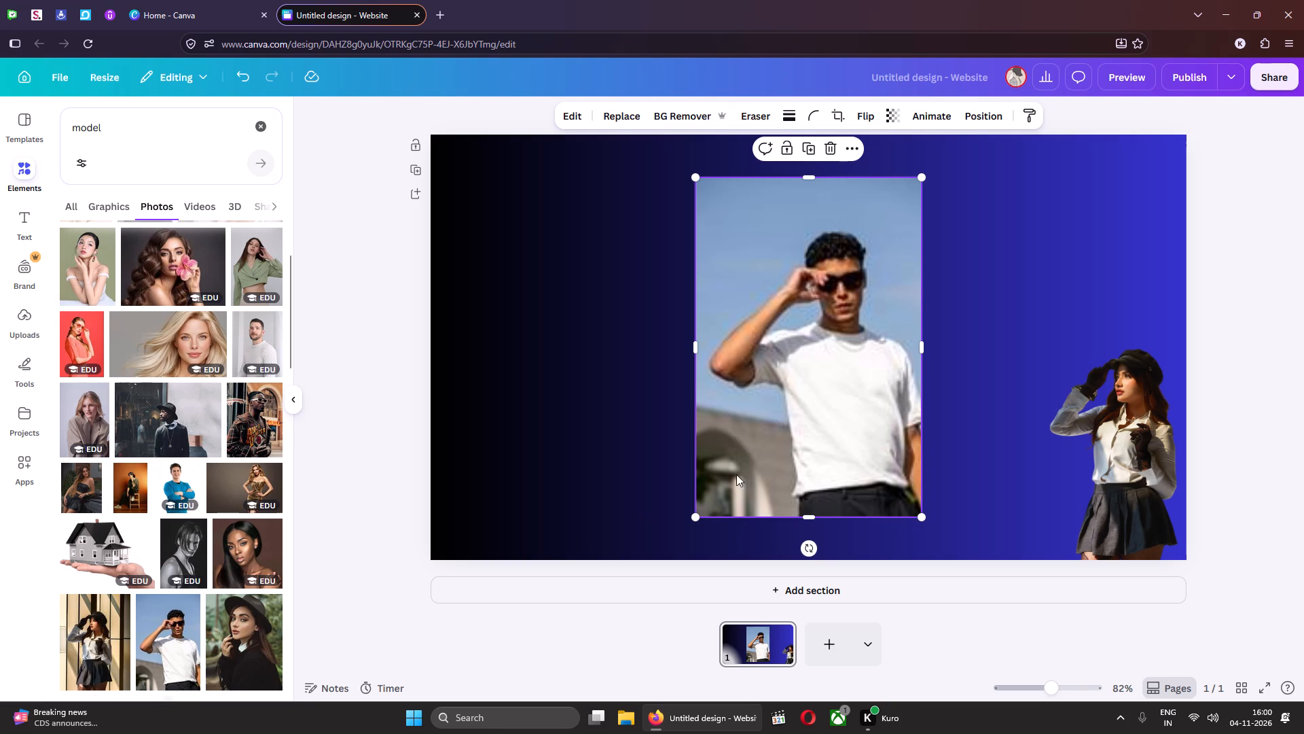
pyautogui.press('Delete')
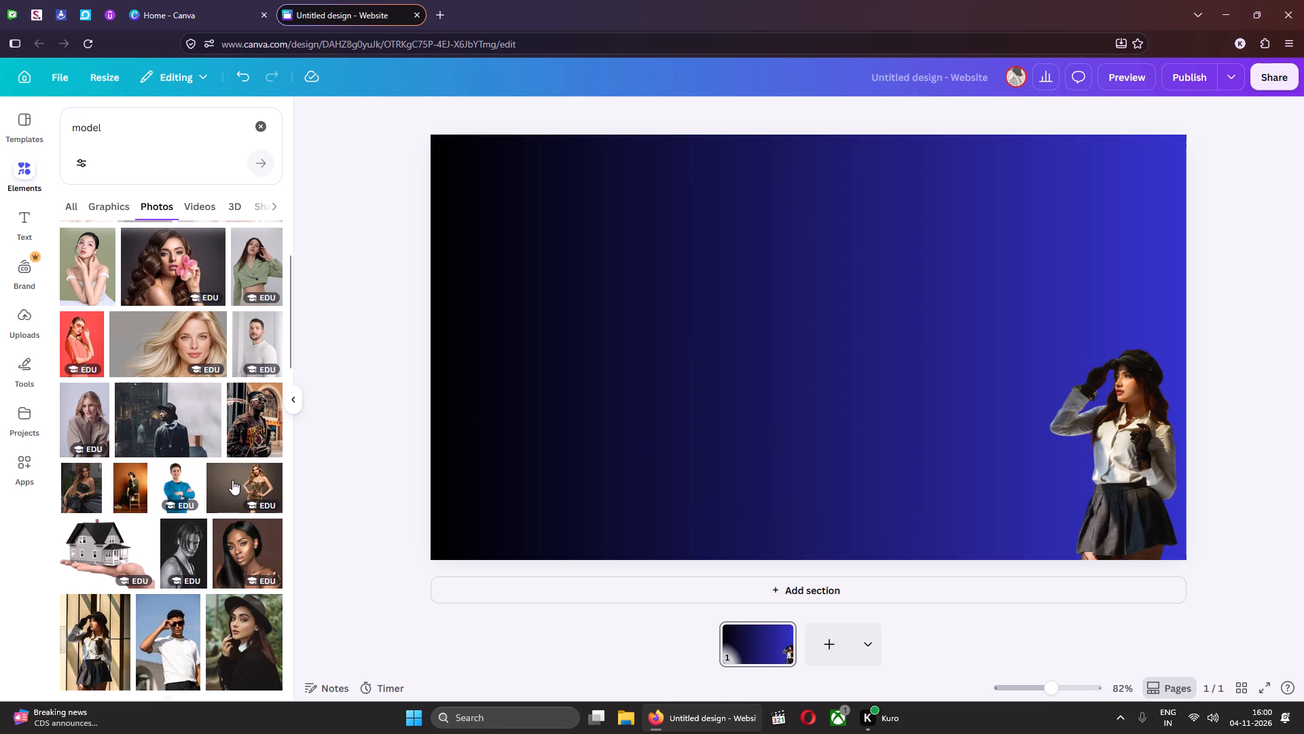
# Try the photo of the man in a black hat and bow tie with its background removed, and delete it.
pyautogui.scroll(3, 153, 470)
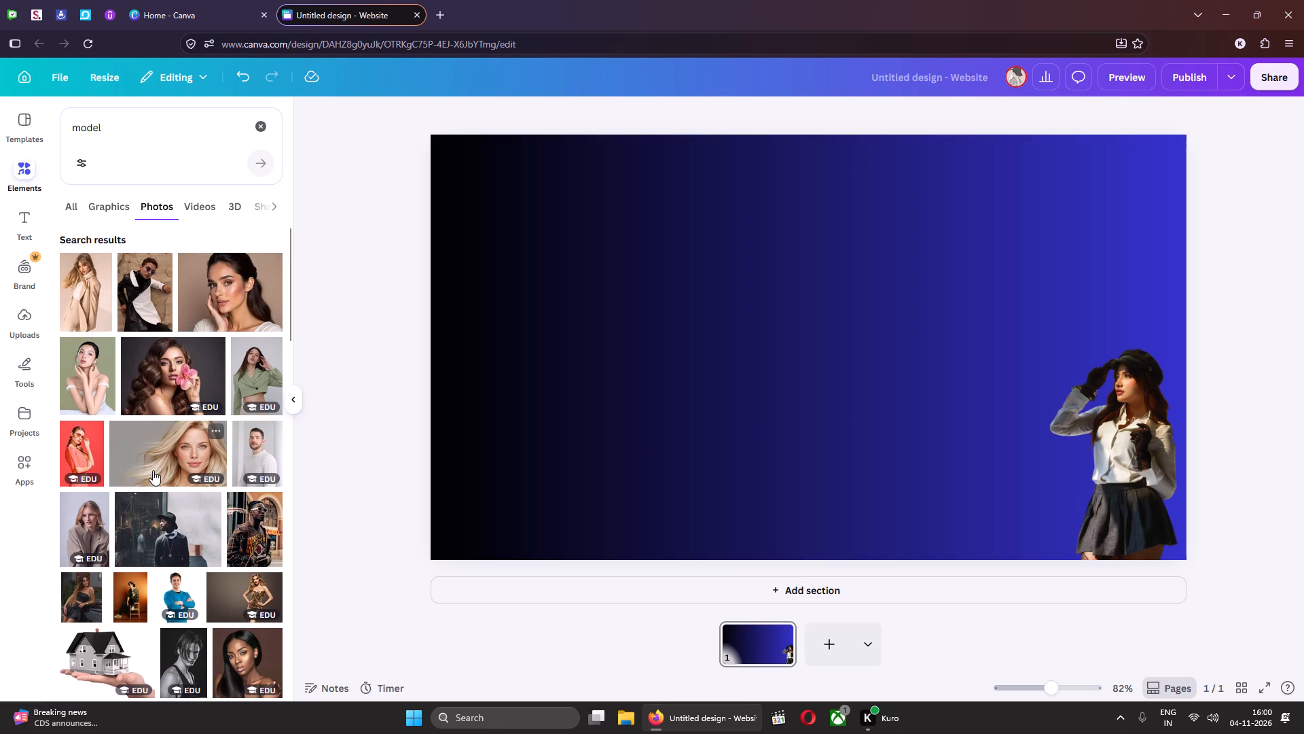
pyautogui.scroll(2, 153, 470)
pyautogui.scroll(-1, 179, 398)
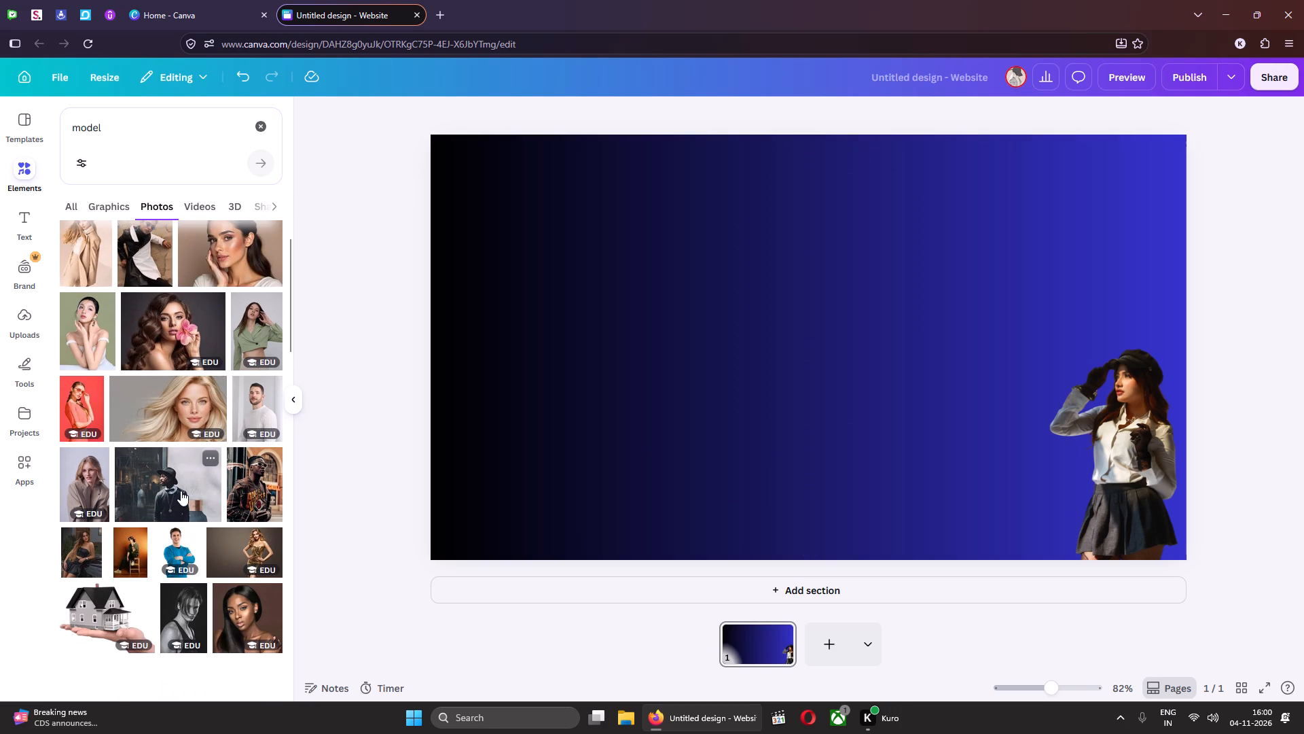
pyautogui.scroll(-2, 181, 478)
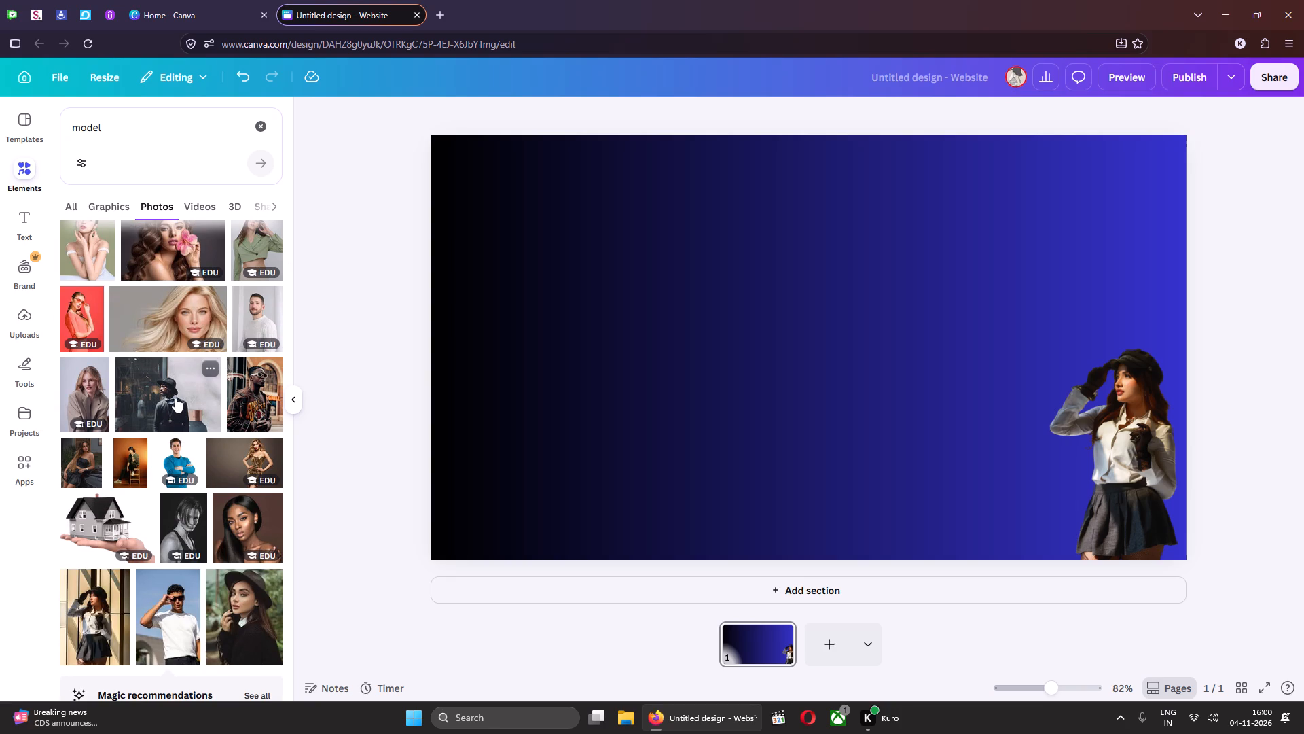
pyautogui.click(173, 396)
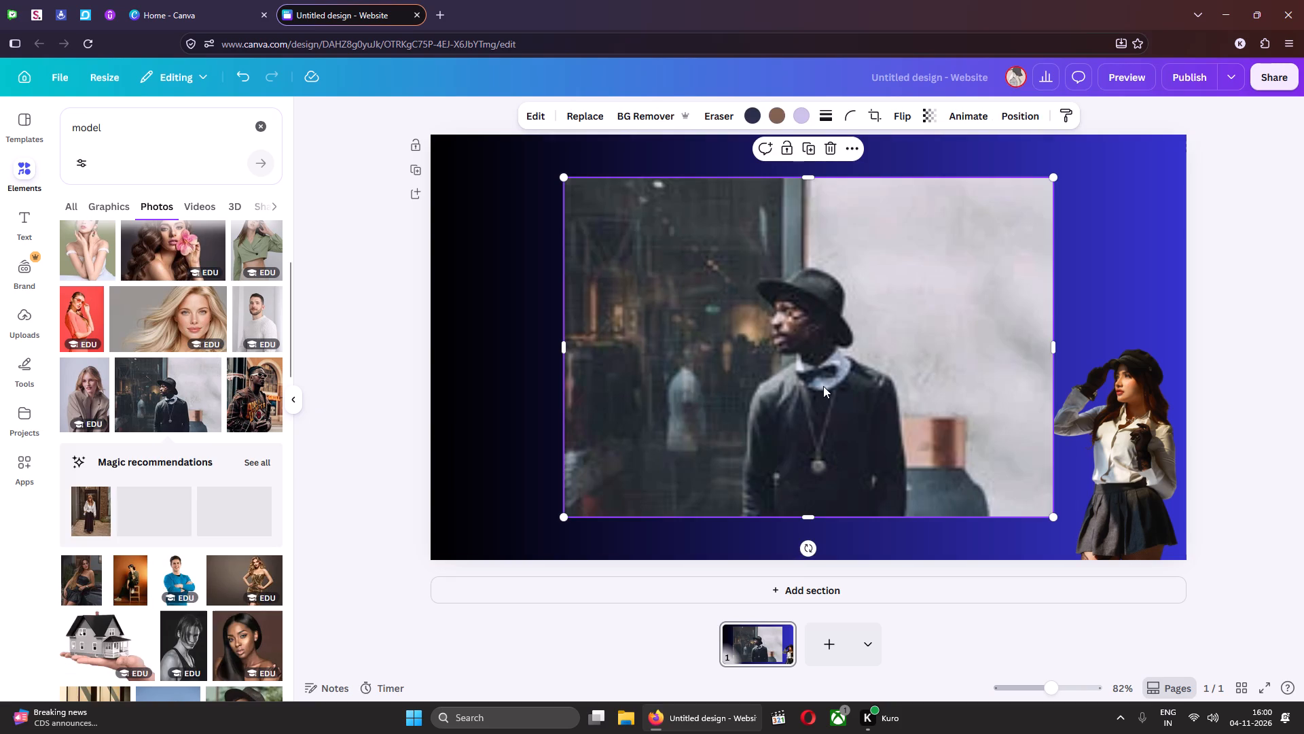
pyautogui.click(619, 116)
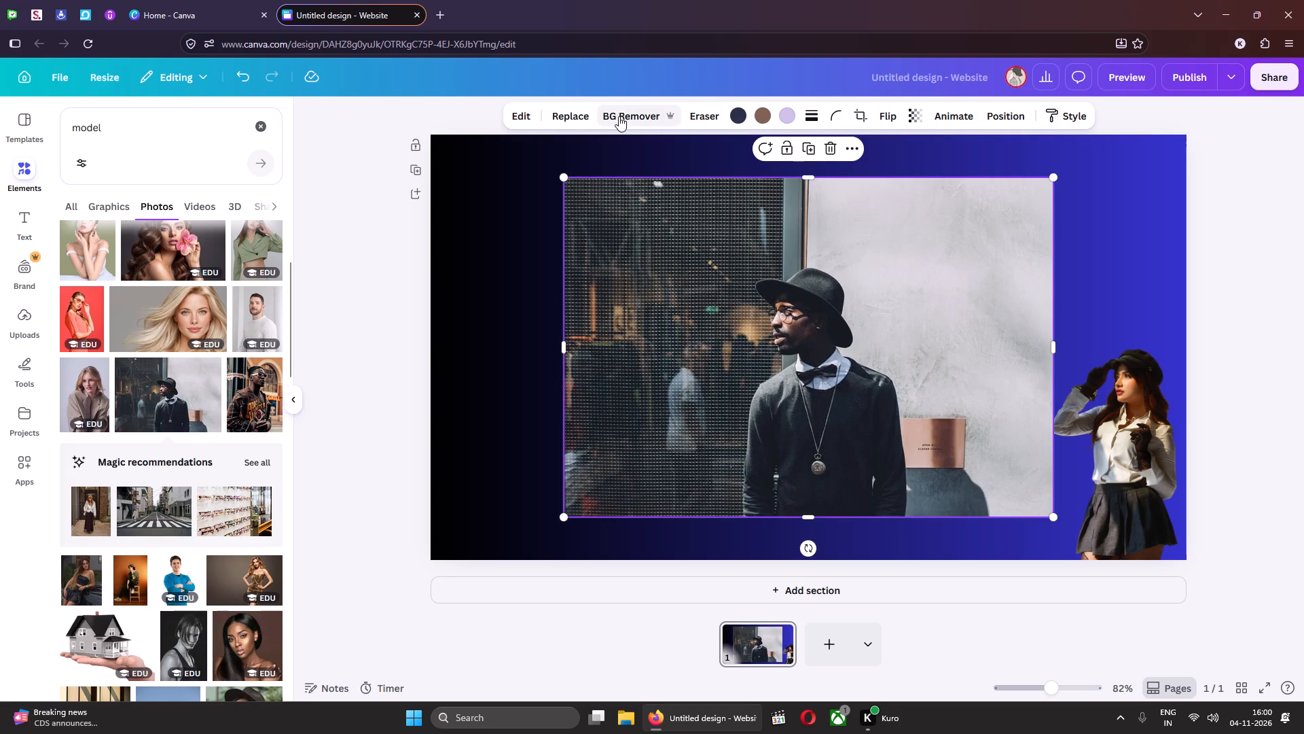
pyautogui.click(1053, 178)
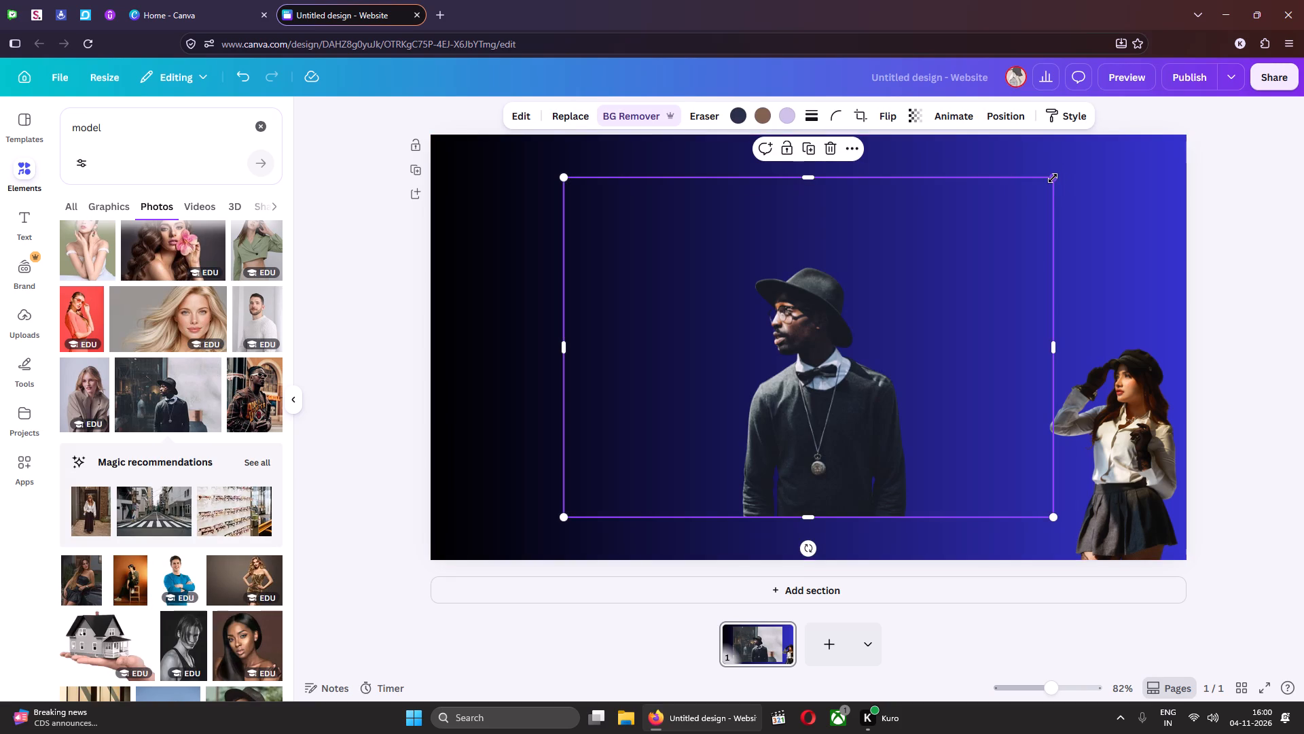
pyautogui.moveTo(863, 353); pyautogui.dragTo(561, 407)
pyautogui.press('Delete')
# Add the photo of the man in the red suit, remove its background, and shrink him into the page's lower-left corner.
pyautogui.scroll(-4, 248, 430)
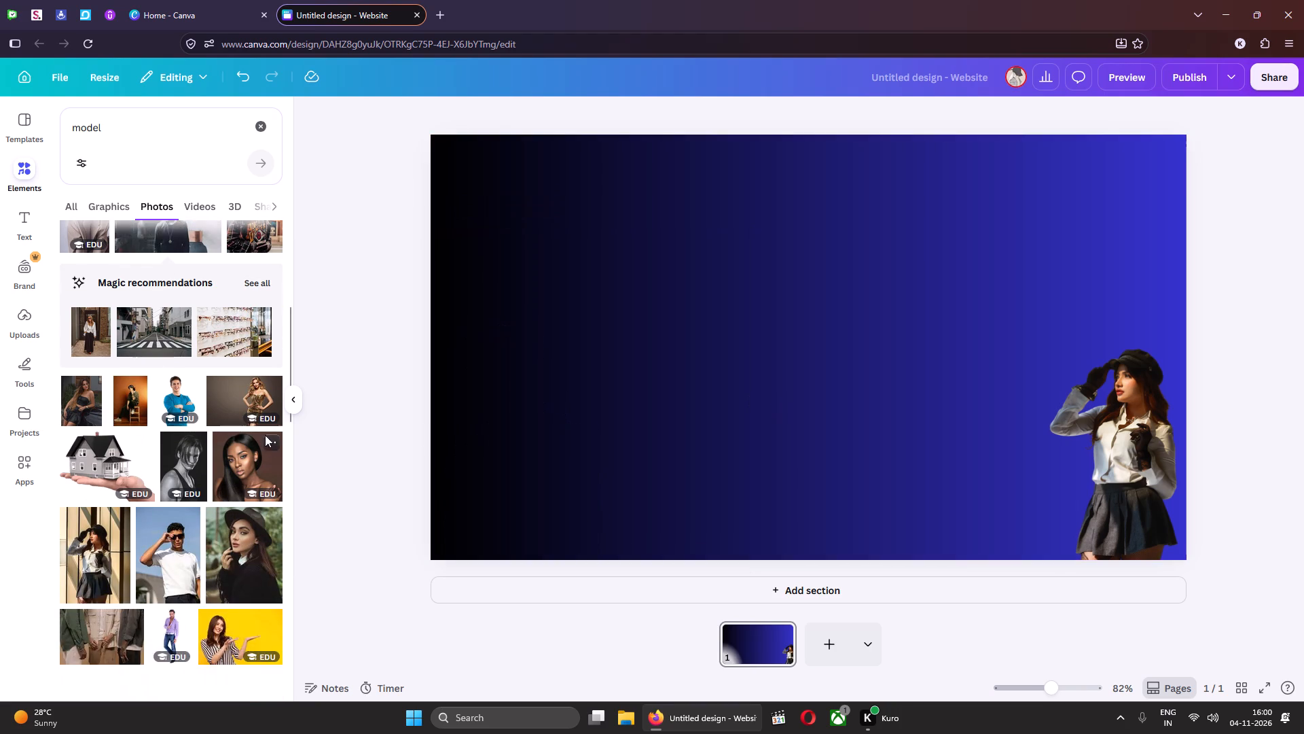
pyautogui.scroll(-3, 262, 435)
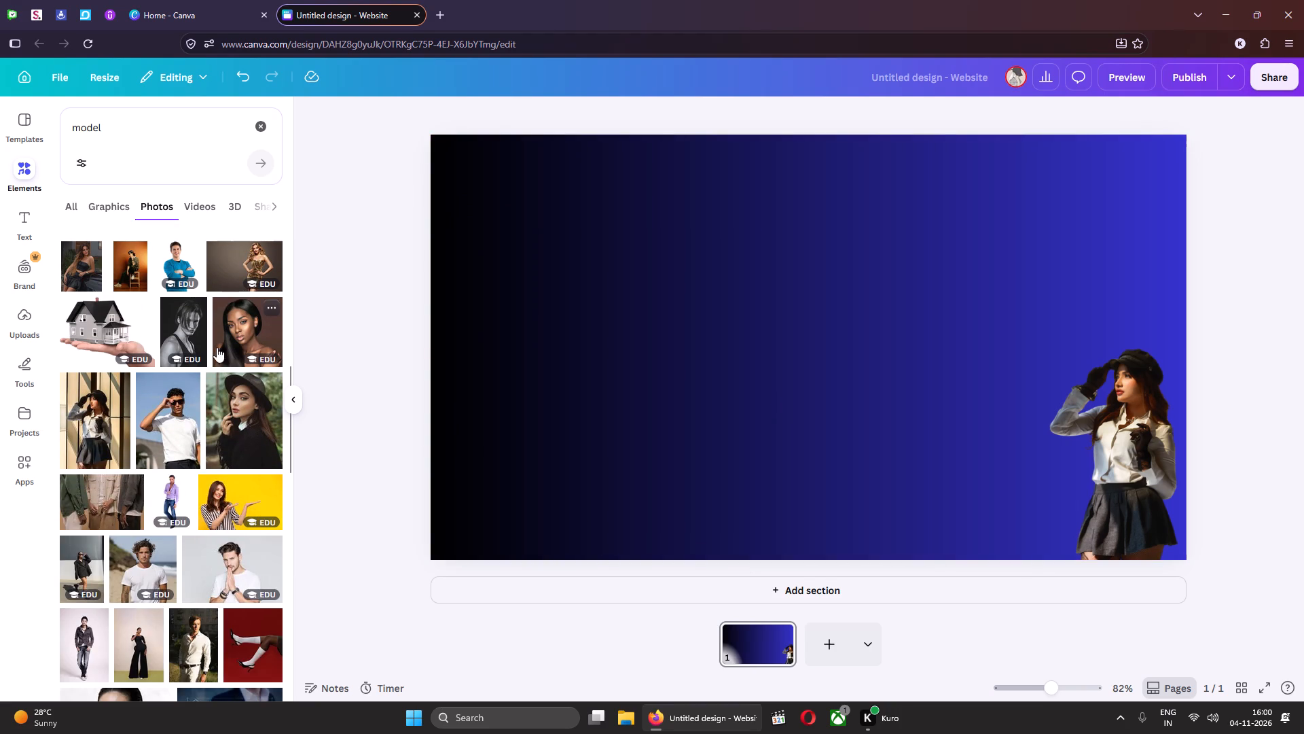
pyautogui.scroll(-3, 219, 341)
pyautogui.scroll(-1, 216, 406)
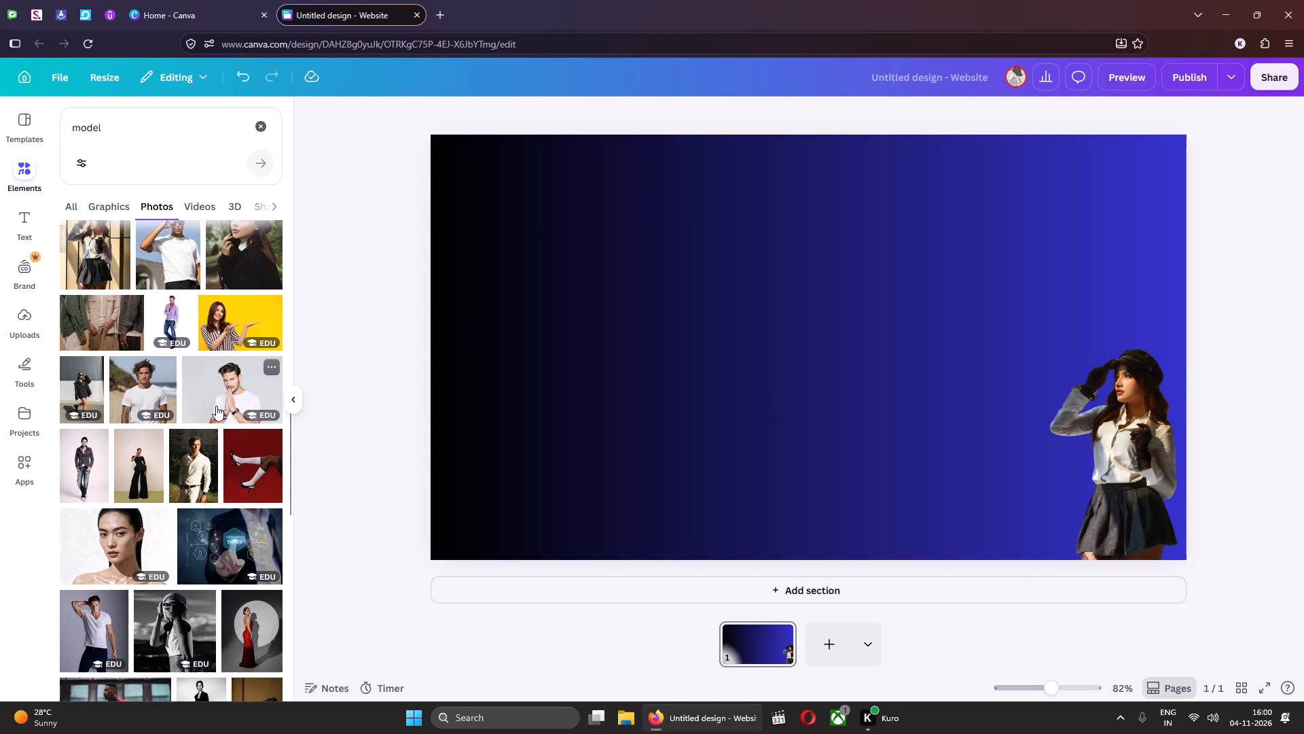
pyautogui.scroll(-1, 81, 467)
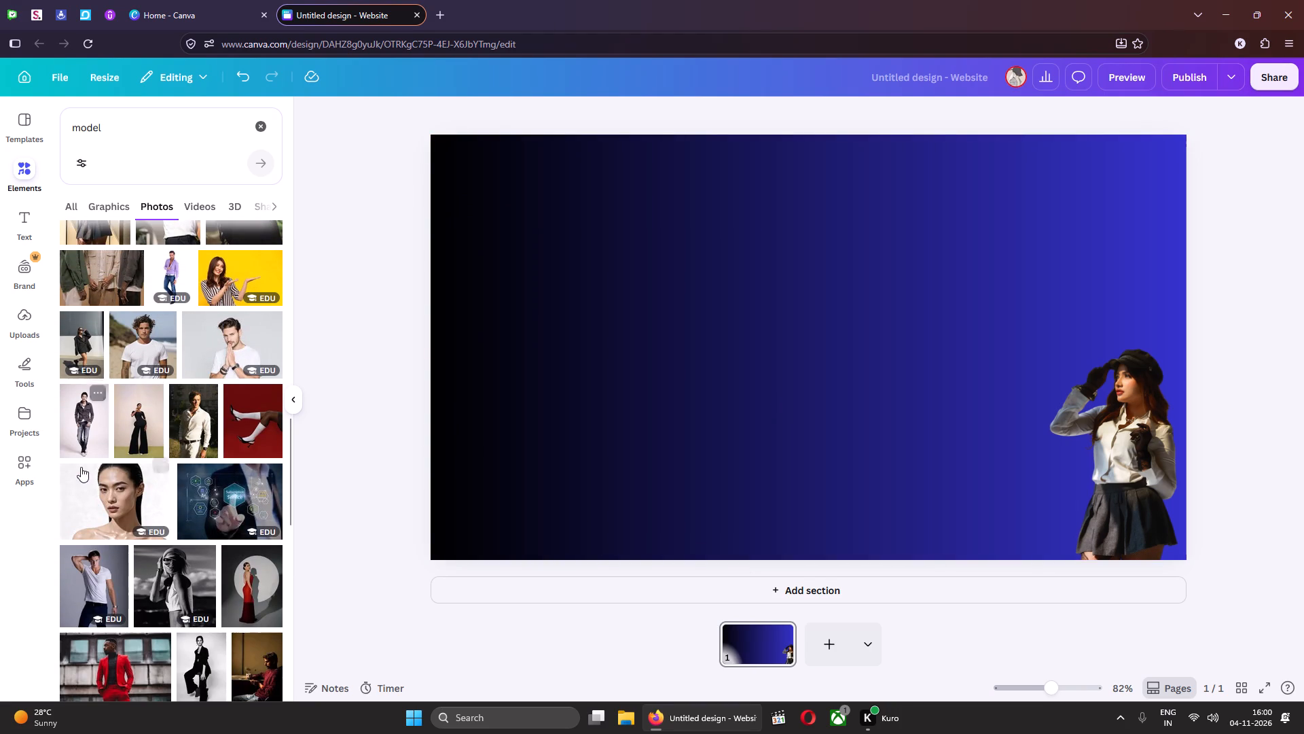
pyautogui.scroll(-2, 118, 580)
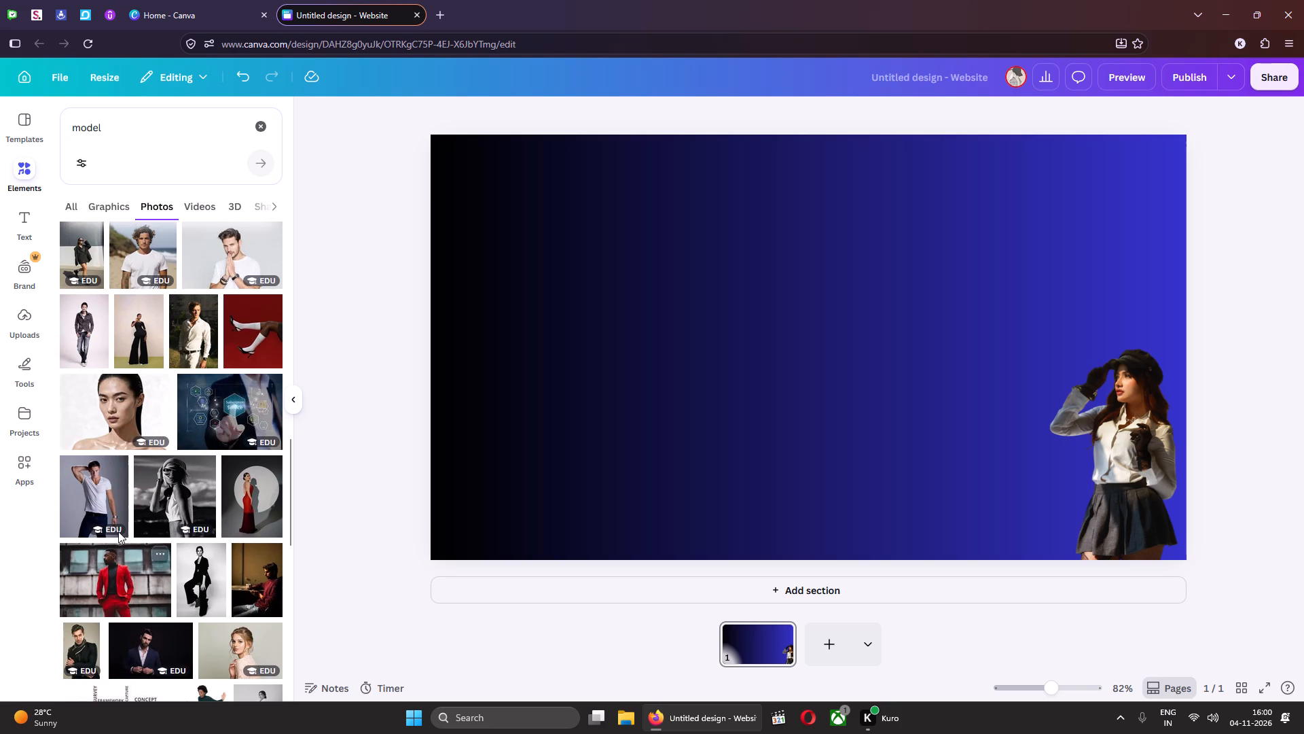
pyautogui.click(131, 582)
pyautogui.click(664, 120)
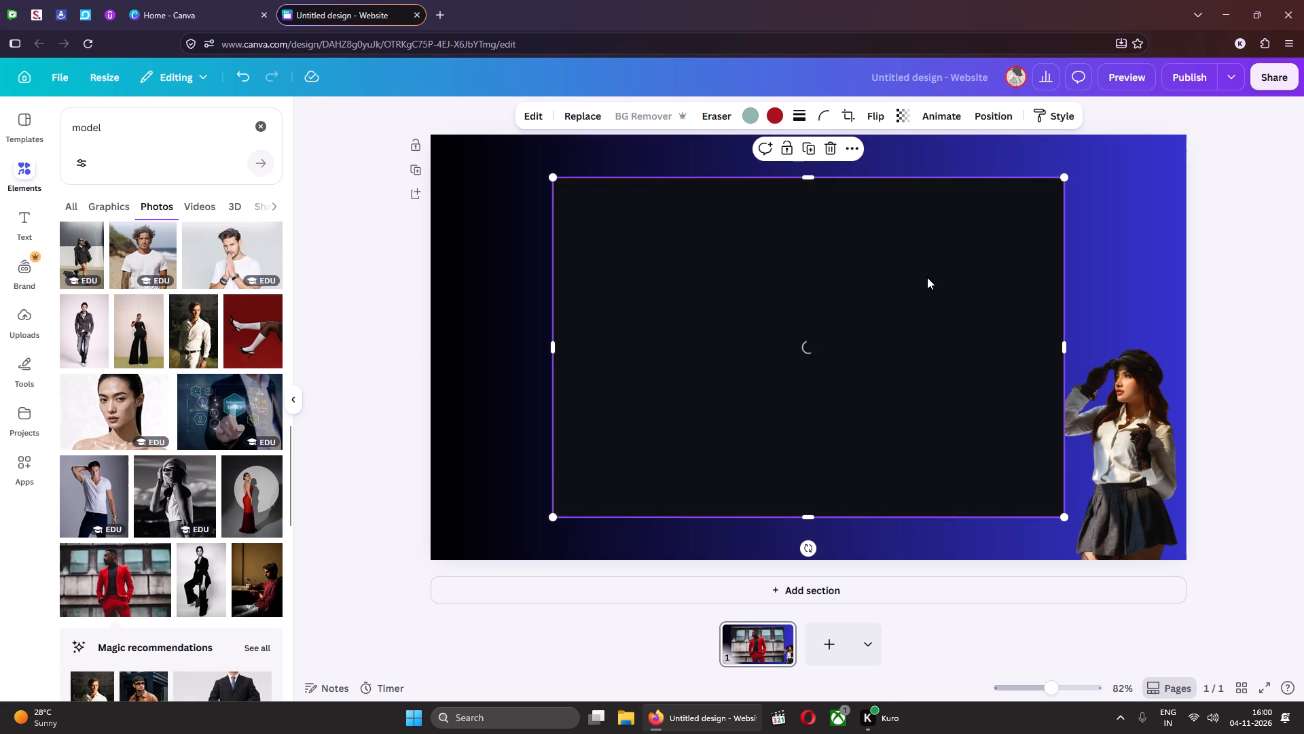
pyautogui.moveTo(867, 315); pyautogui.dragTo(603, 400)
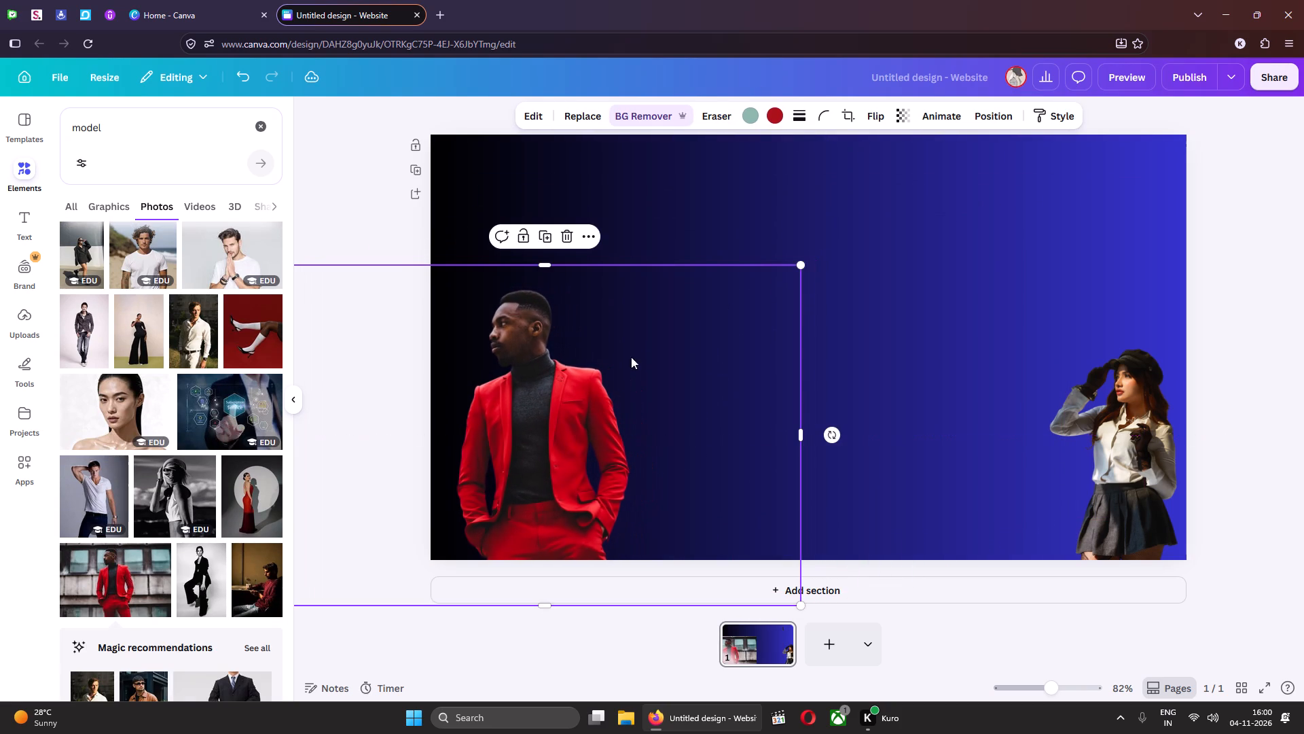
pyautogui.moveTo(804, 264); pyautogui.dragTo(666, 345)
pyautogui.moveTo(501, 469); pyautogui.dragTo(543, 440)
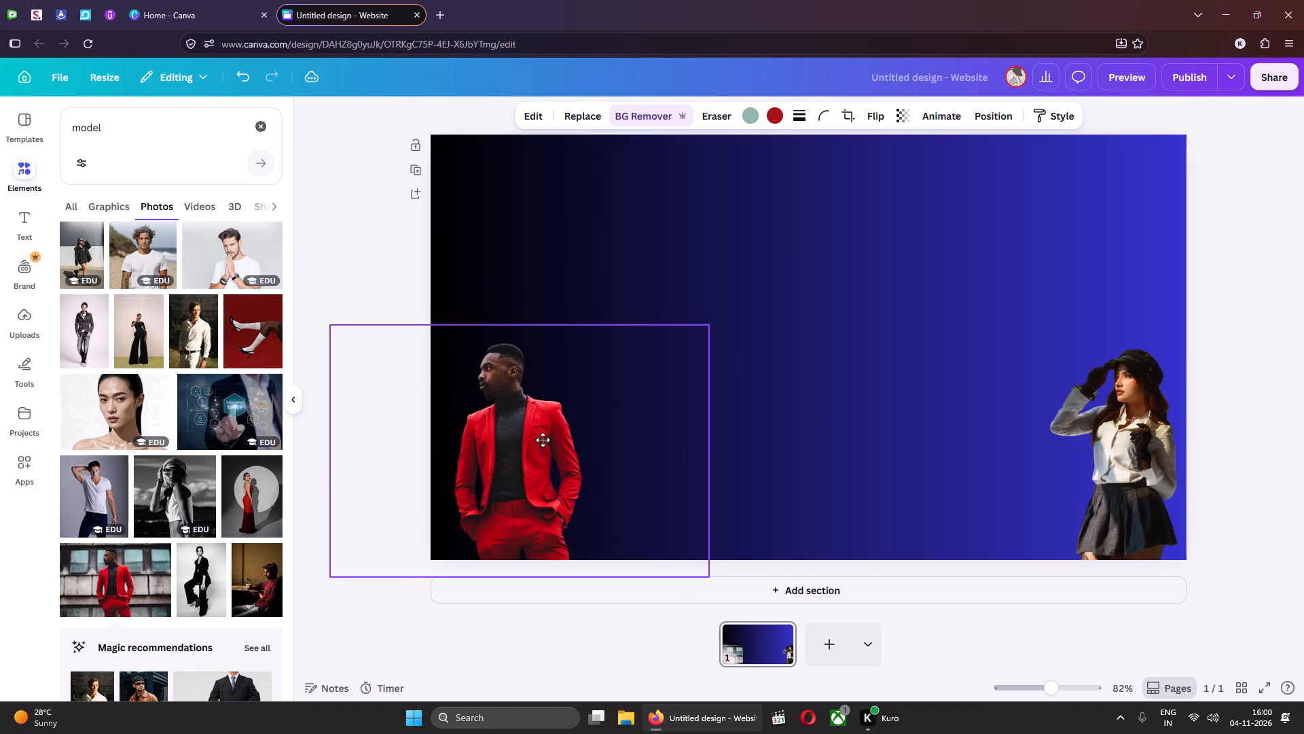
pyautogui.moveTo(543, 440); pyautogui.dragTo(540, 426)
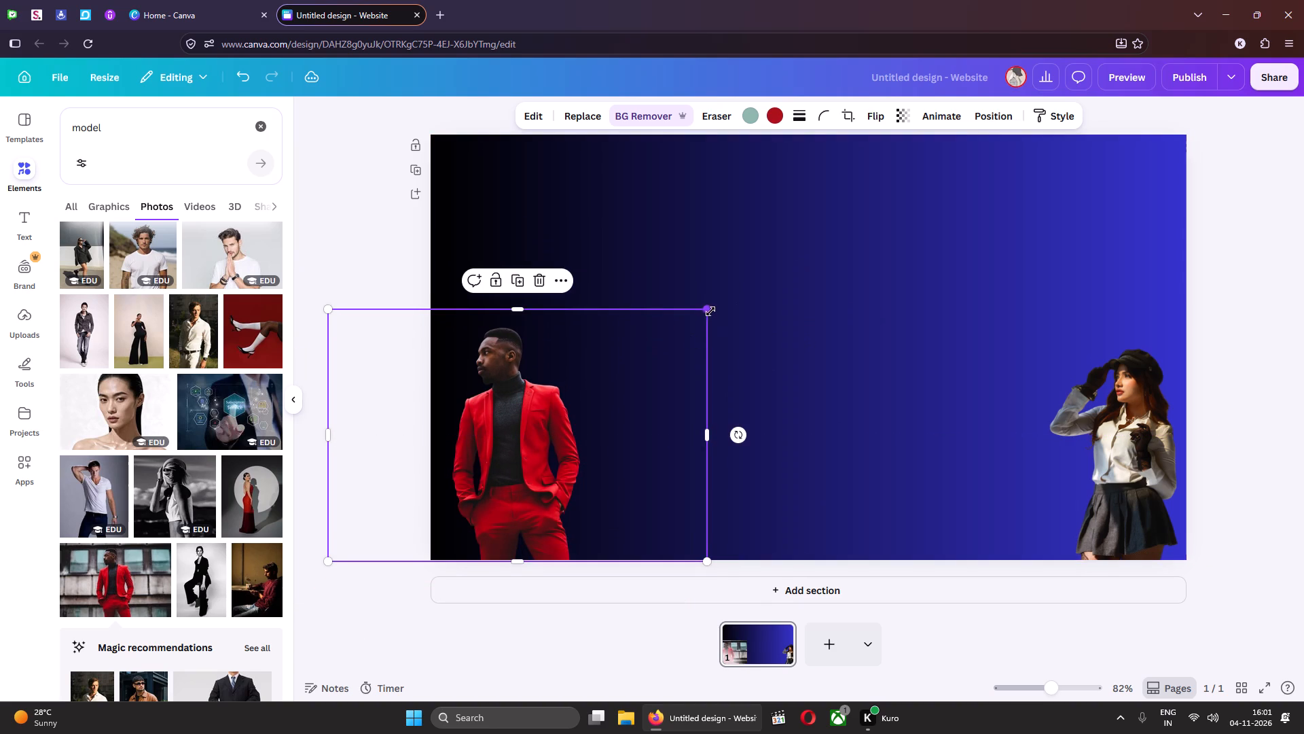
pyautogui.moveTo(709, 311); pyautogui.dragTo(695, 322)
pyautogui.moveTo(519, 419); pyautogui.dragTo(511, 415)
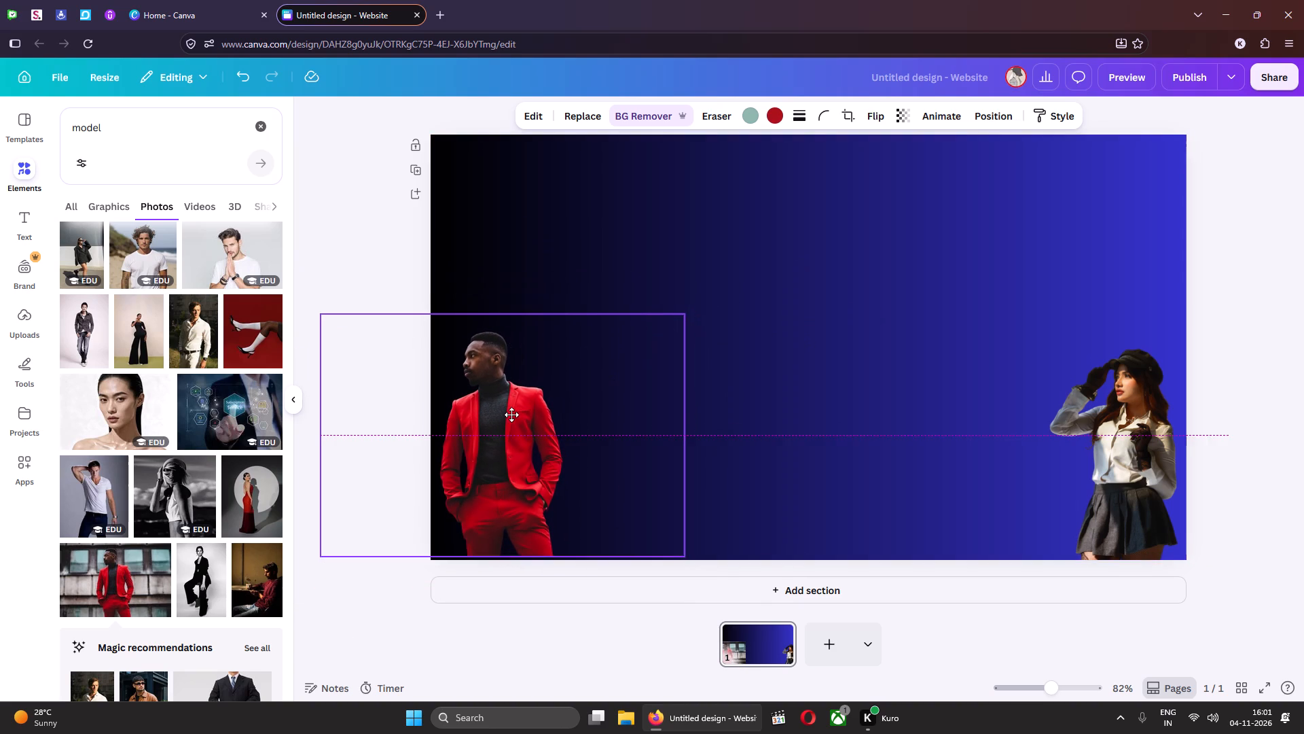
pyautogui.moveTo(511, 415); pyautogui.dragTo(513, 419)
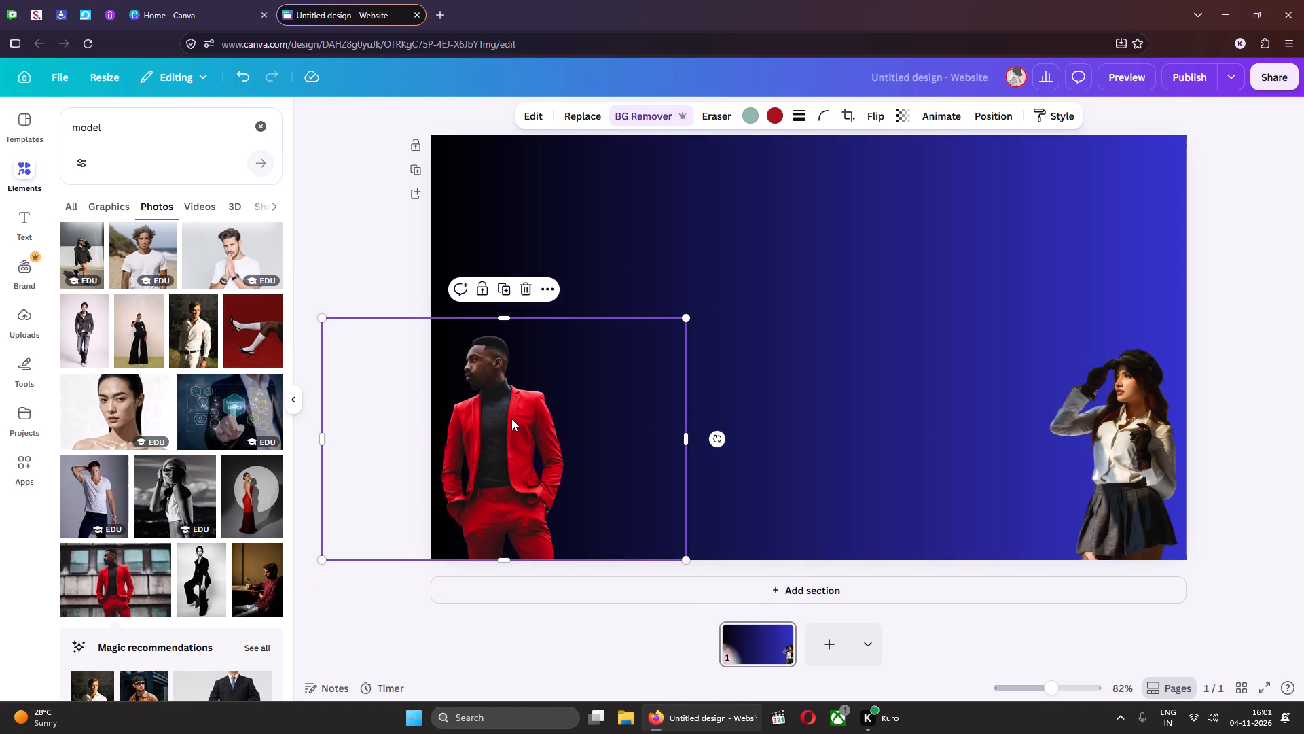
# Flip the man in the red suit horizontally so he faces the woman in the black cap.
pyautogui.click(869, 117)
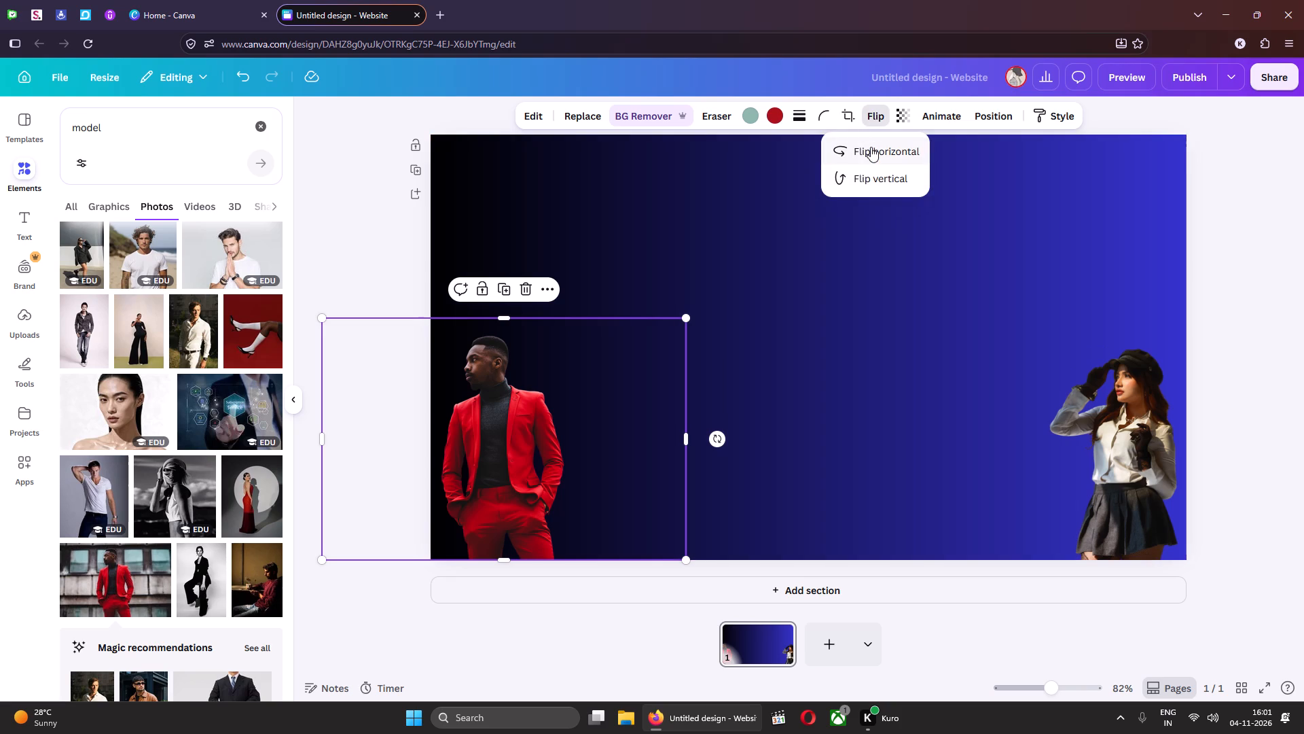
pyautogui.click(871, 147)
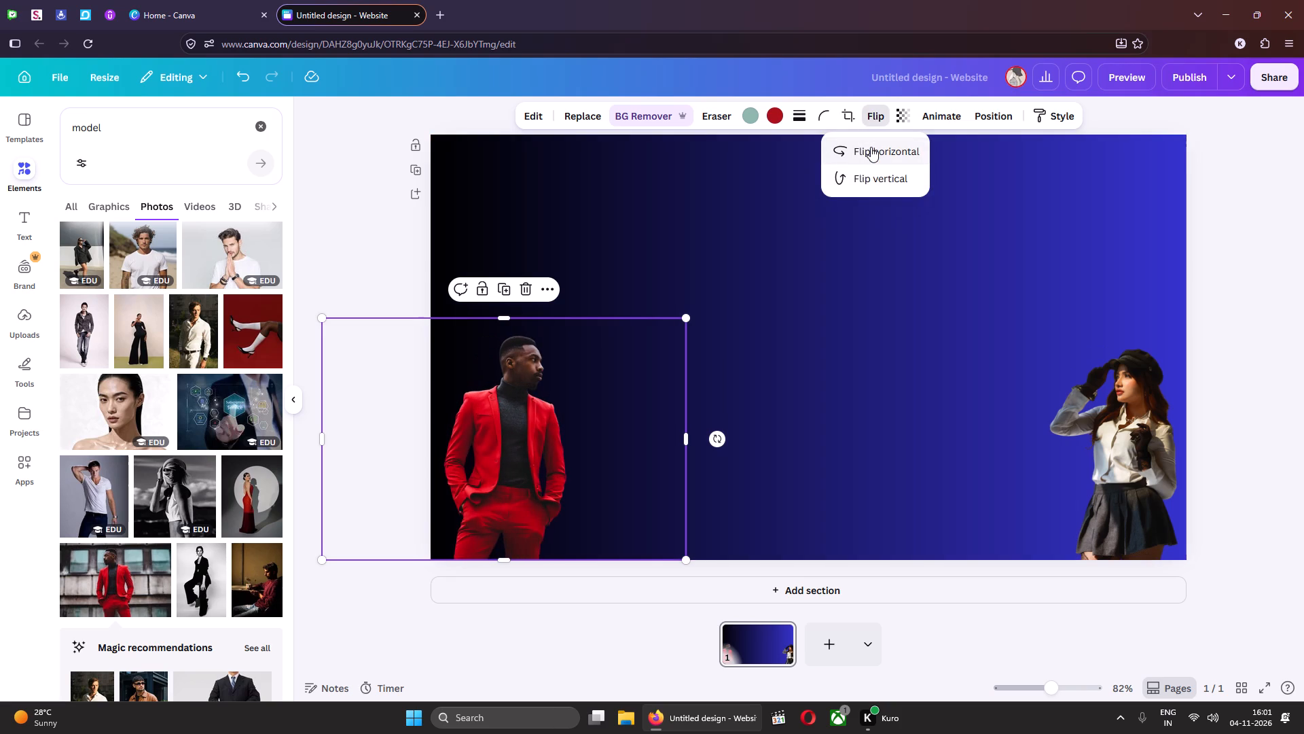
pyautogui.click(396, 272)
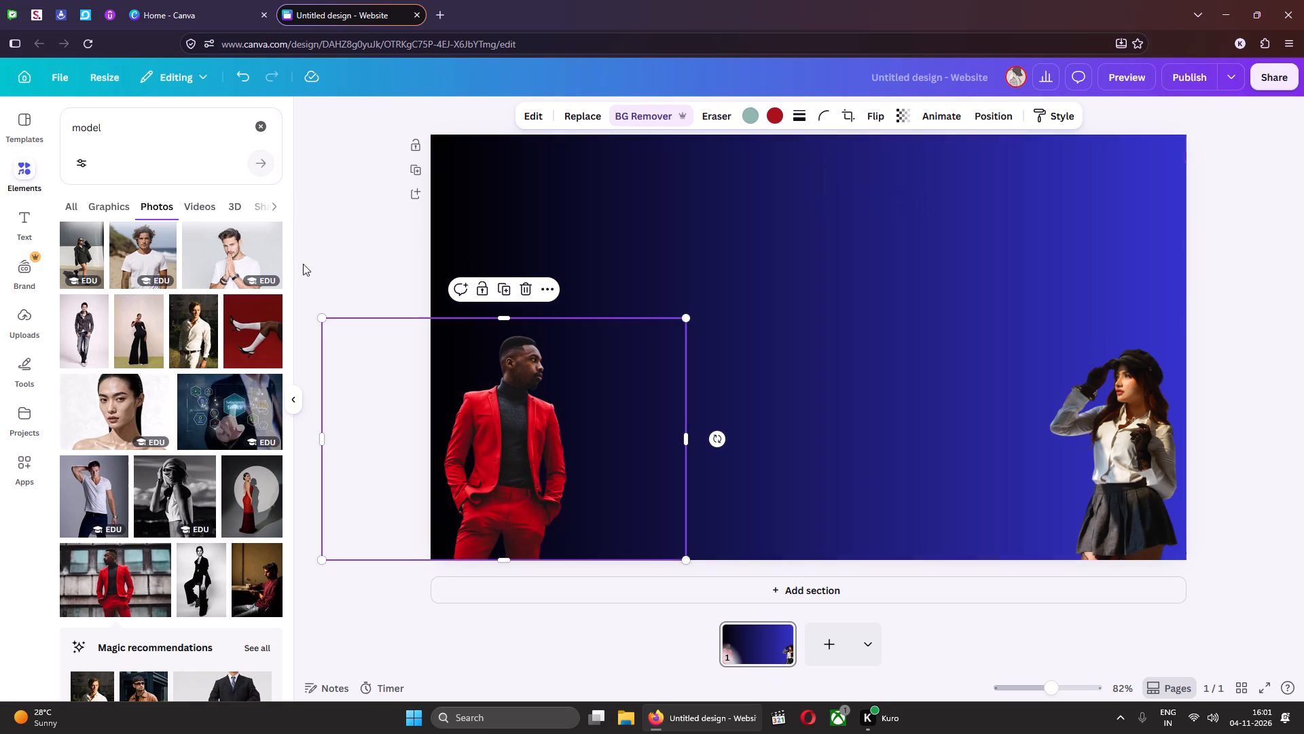
# Add the photo of the man in the white shirt and white trousers, and delete the man in the red suit.
pyautogui.click(200, 332)
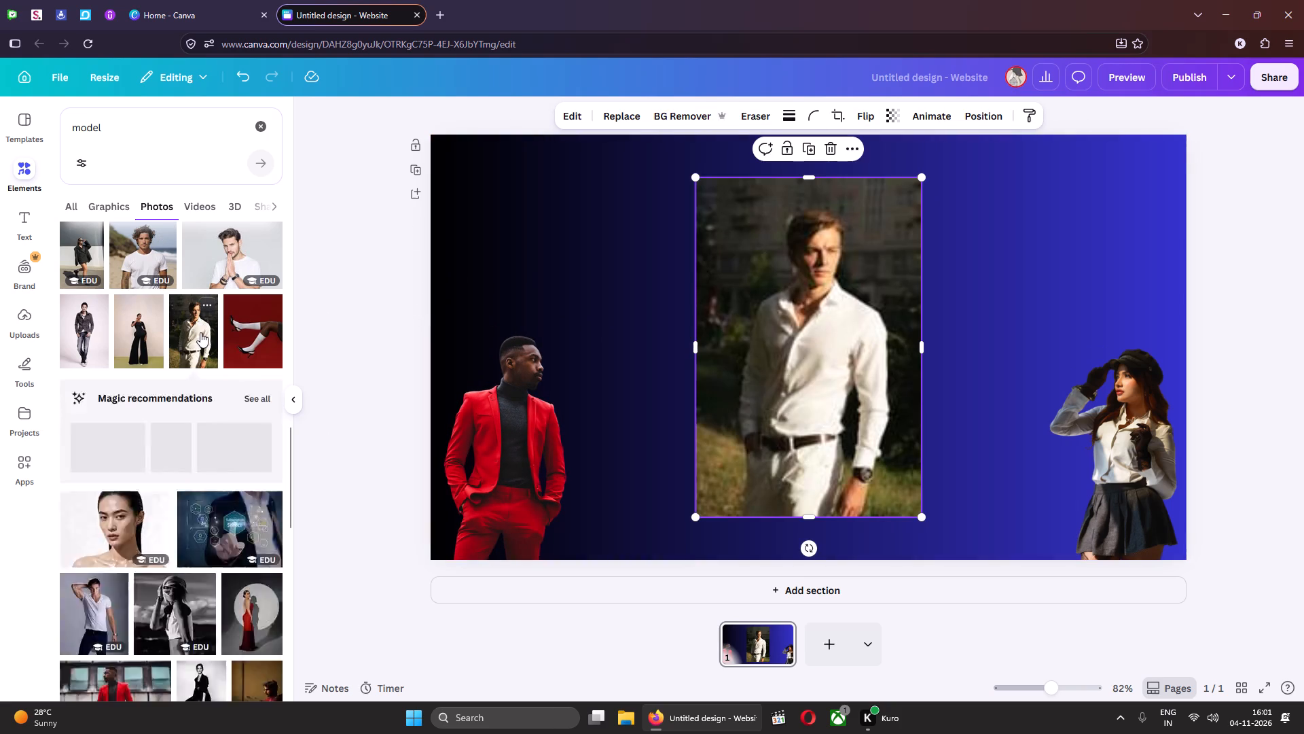
pyautogui.click(512, 466)
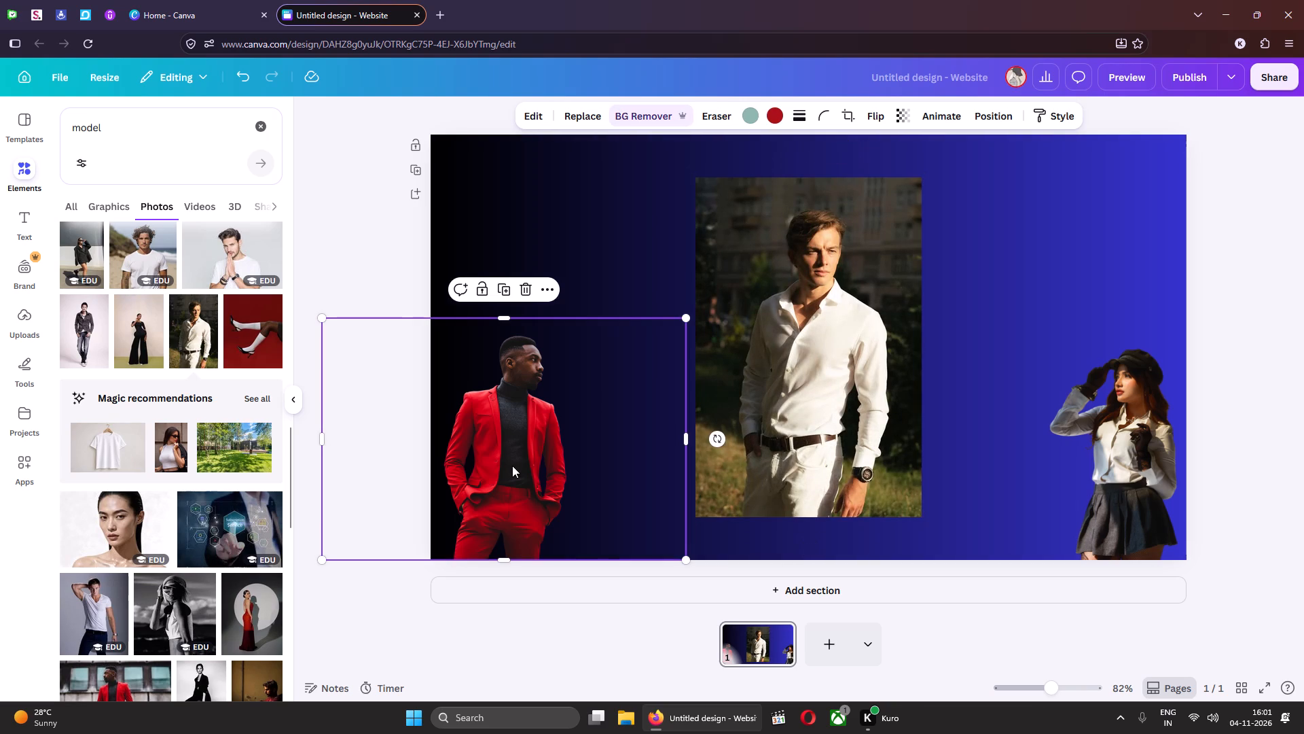
pyautogui.press('Delete')
# Remove the white-shirted man's background and fit him into the page's lower-left corner at about two thirds of his size.
pyautogui.click(800, 385)
pyautogui.click(659, 120)
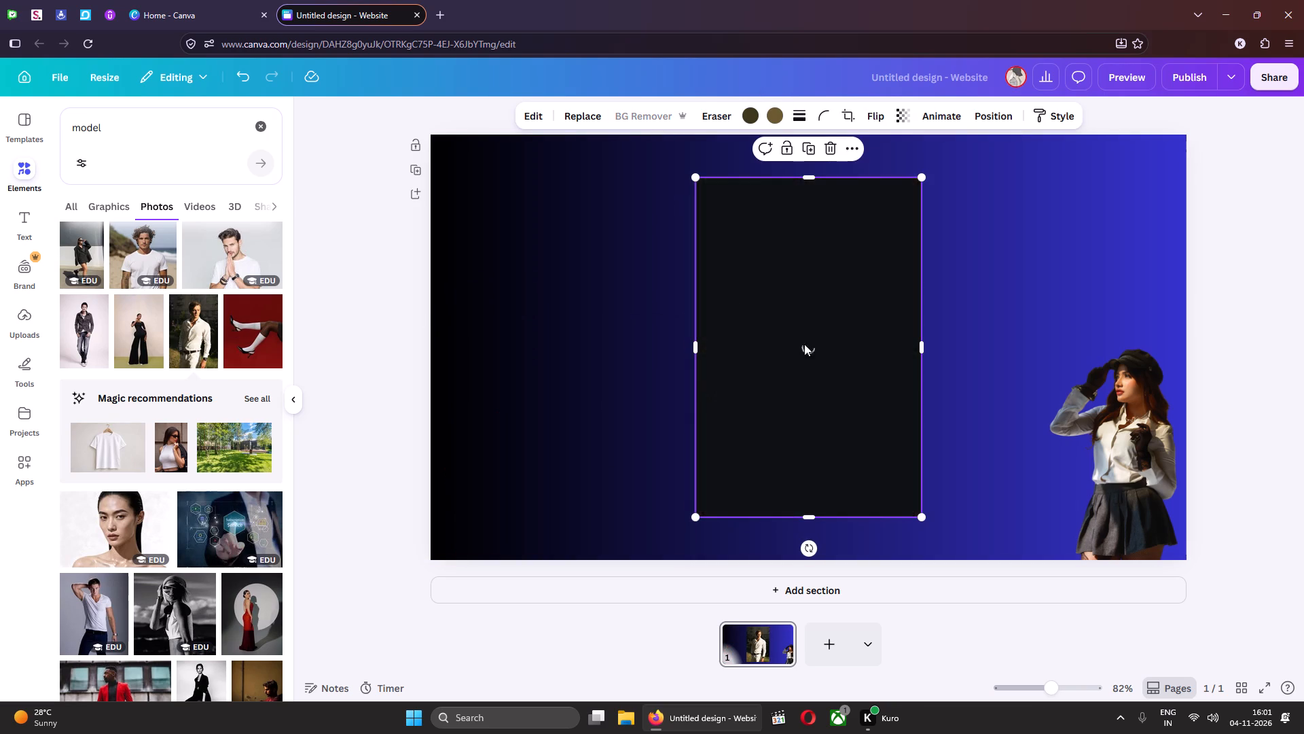
pyautogui.moveTo(804, 345); pyautogui.dragTo(523, 381)
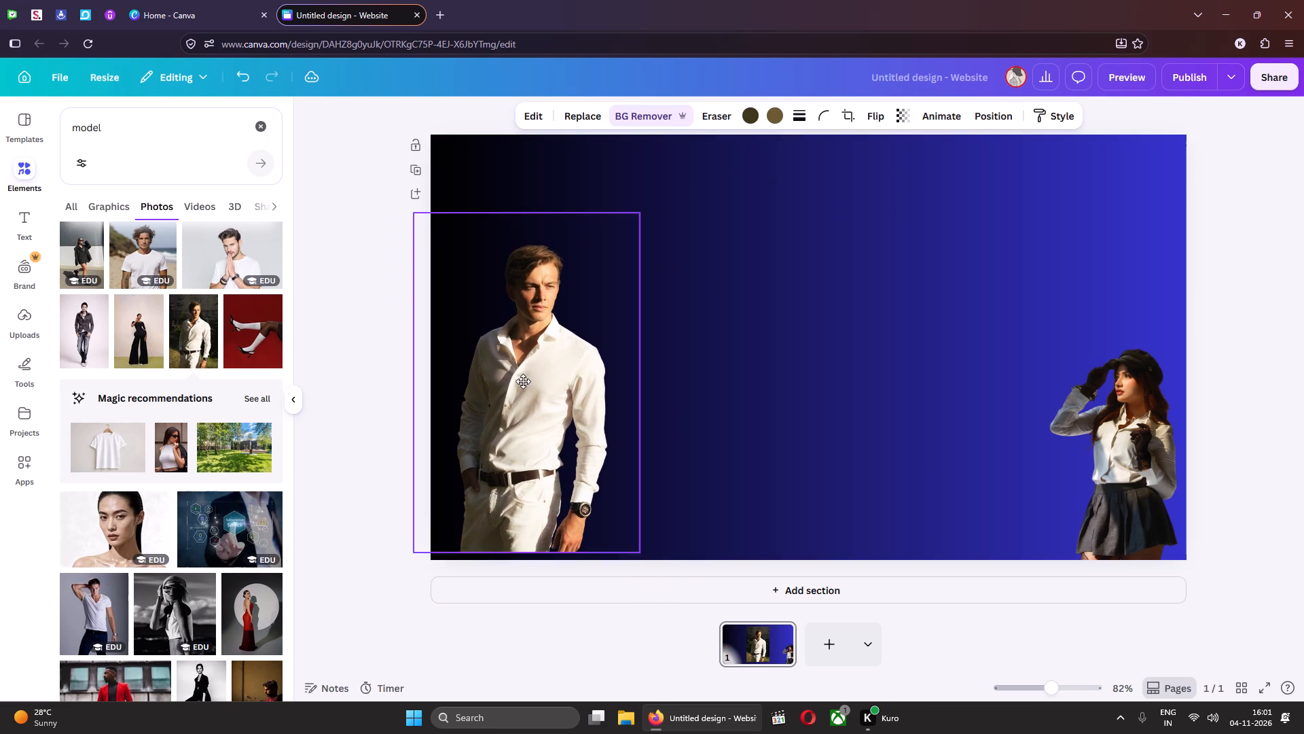
pyautogui.moveTo(523, 381); pyautogui.dragTo(525, 389)
pyautogui.moveTo(642, 220); pyautogui.dragTo(530, 299)
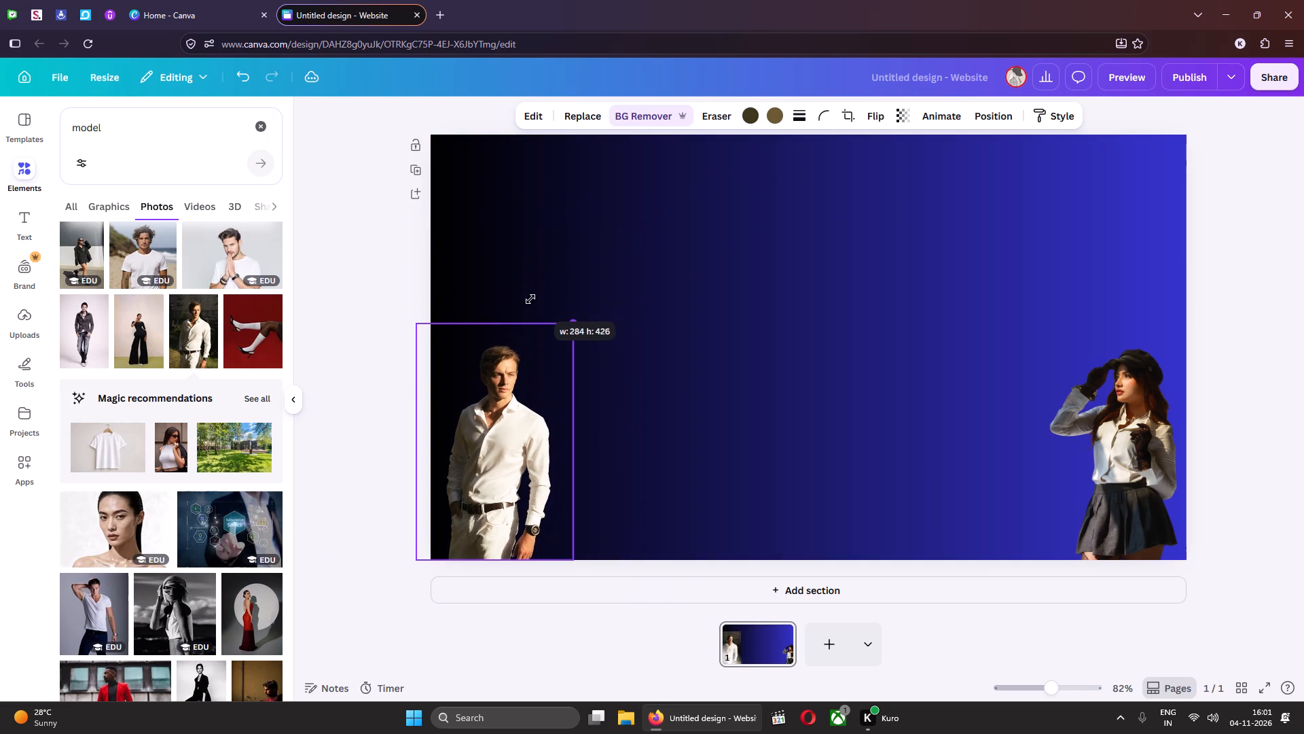
pyautogui.moveTo(530, 299); pyautogui.dragTo(529, 300)
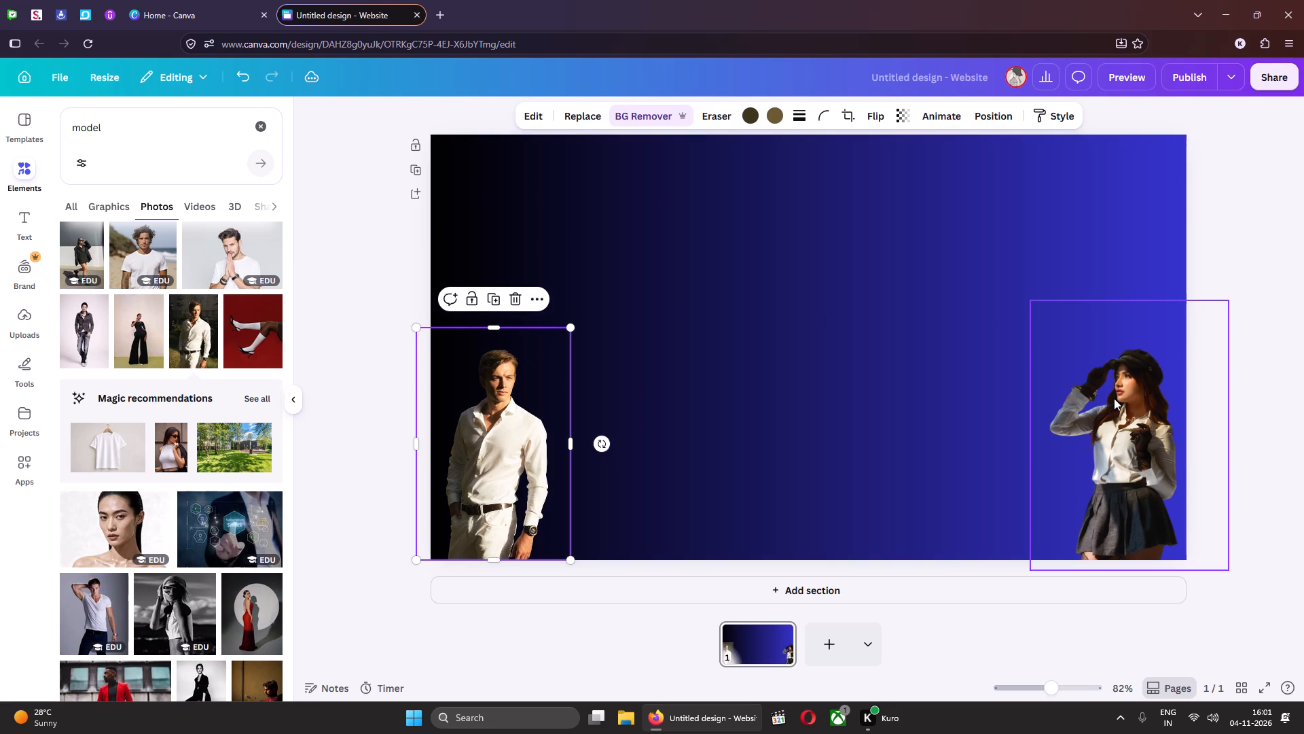
# Move the woman in the black cap slightly up and inward from the page's right edge.
pyautogui.moveTo(1114, 398); pyautogui.dragTo(1071, 388)
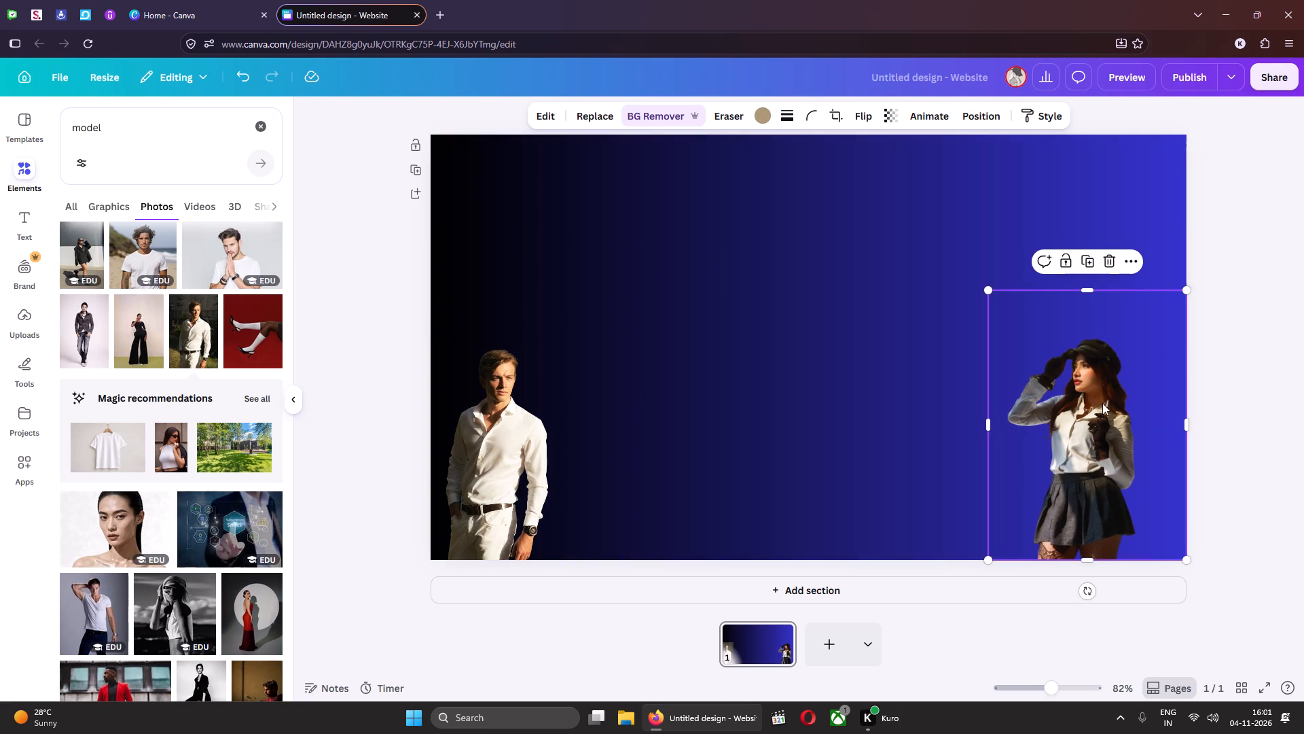
pyautogui.moveTo(1105, 404); pyautogui.dragTo(1140, 406)
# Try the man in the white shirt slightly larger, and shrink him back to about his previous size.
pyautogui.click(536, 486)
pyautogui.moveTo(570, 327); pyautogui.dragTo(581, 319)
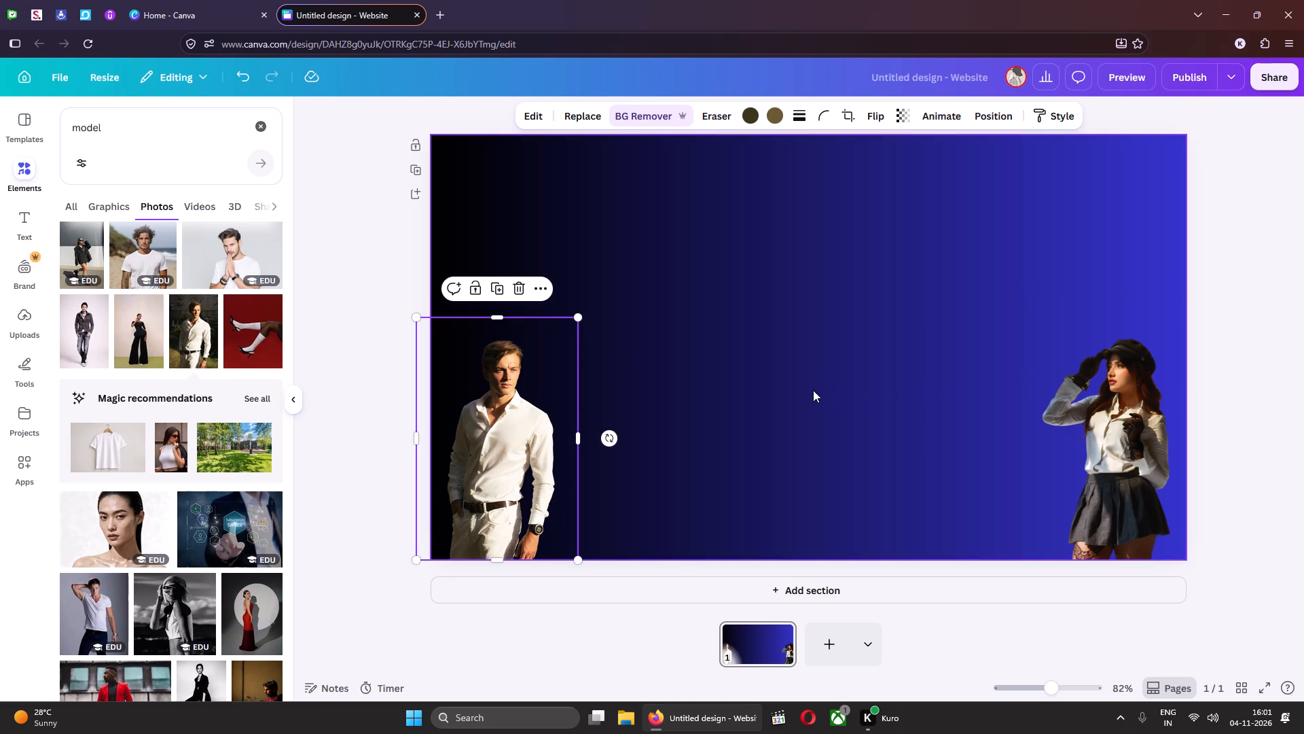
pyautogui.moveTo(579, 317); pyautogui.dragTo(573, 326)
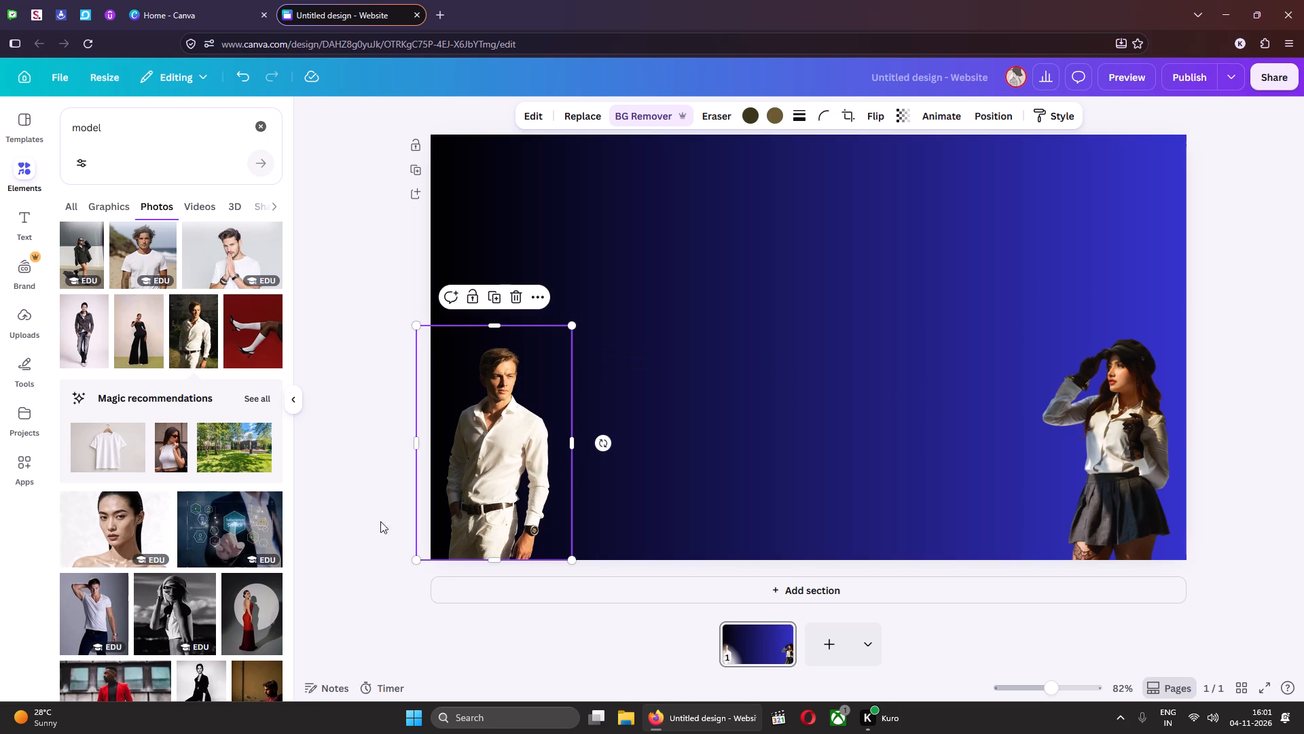
# Browse more of the model photos, and search the photos for "kid model".
pyautogui.scroll(-7, 130, 572)
pyautogui.scroll(-4, 109, 375)
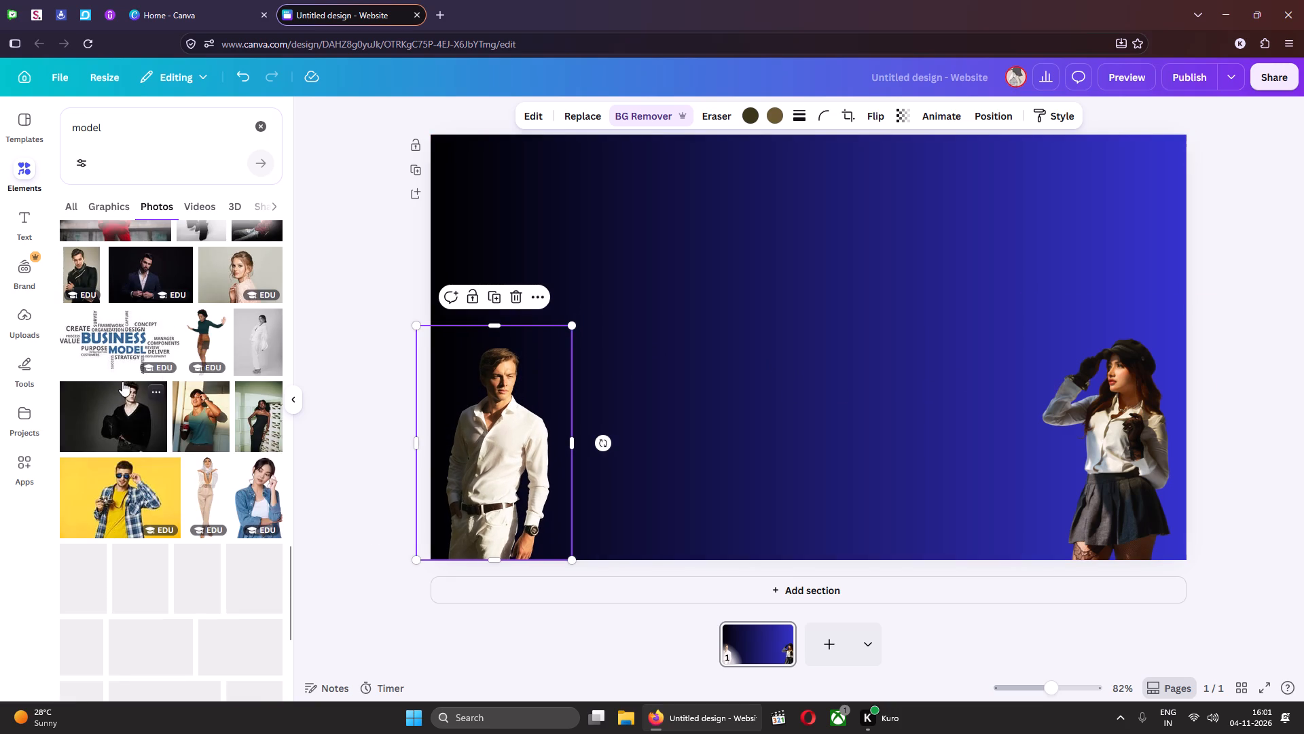
pyautogui.scroll(-6, 214, 396)
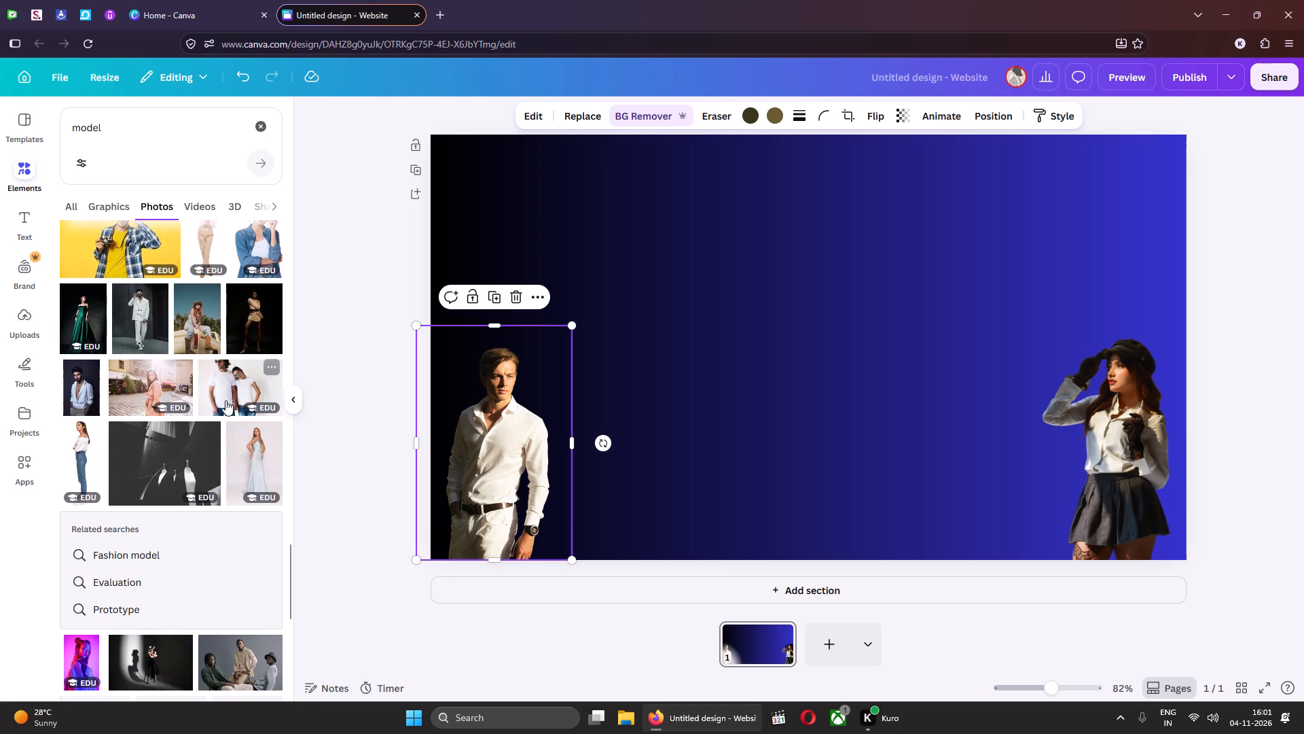
pyautogui.scroll(-5, 229, 380)
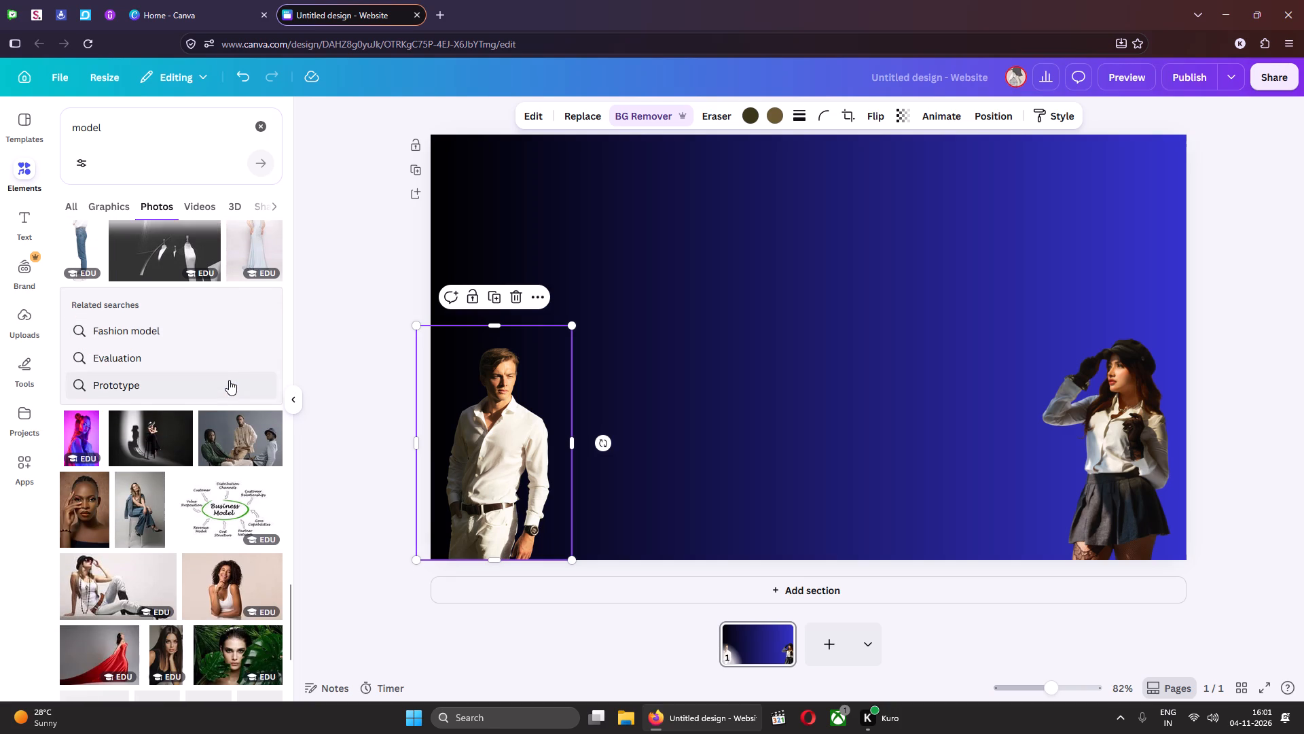
pyautogui.scroll(-6, 229, 380)
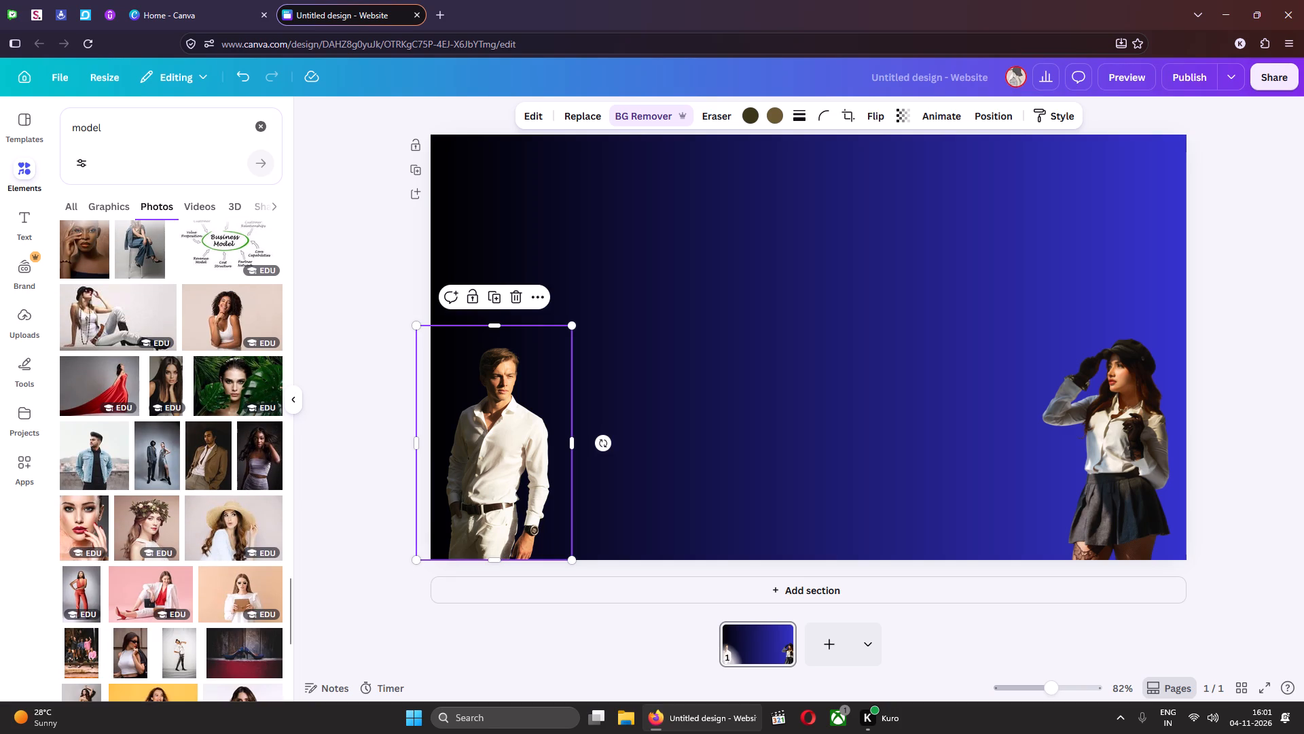
pyautogui.click(73, 131)
pyautogui.write('kid')
pyautogui.press('space')
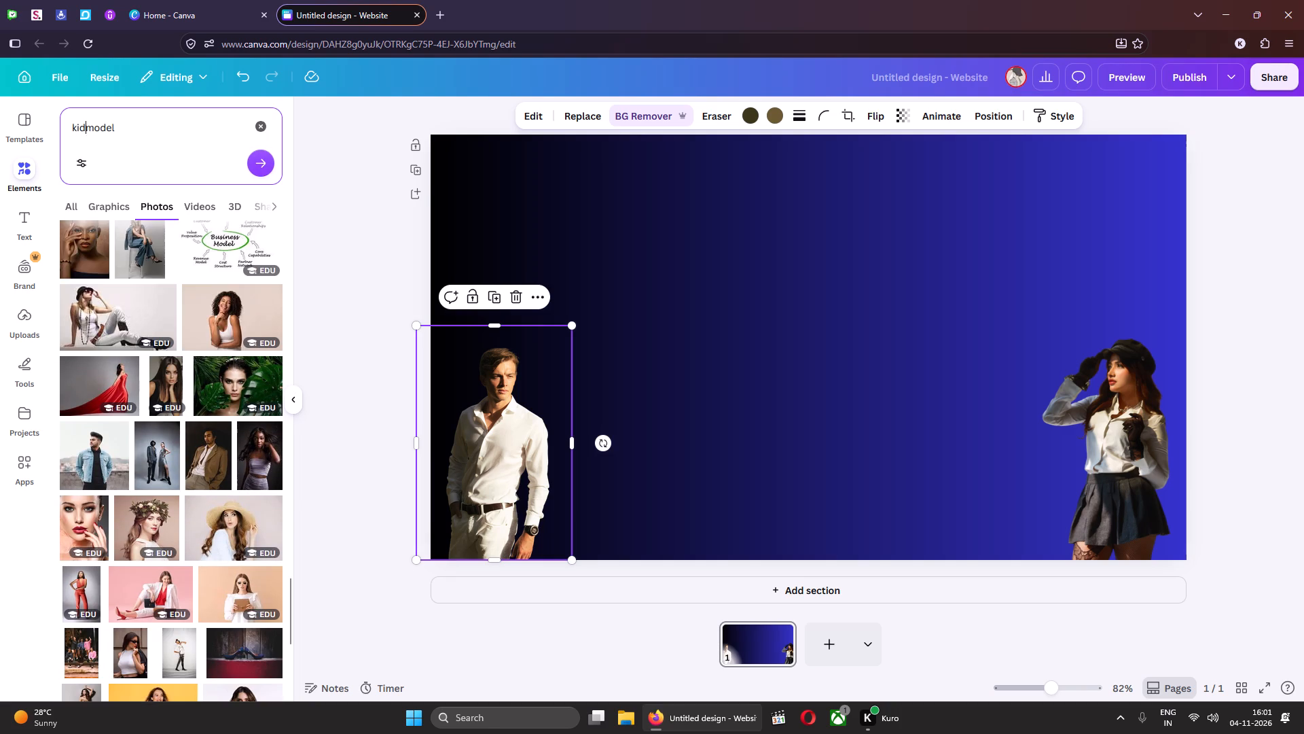
pyautogui.press('Return')
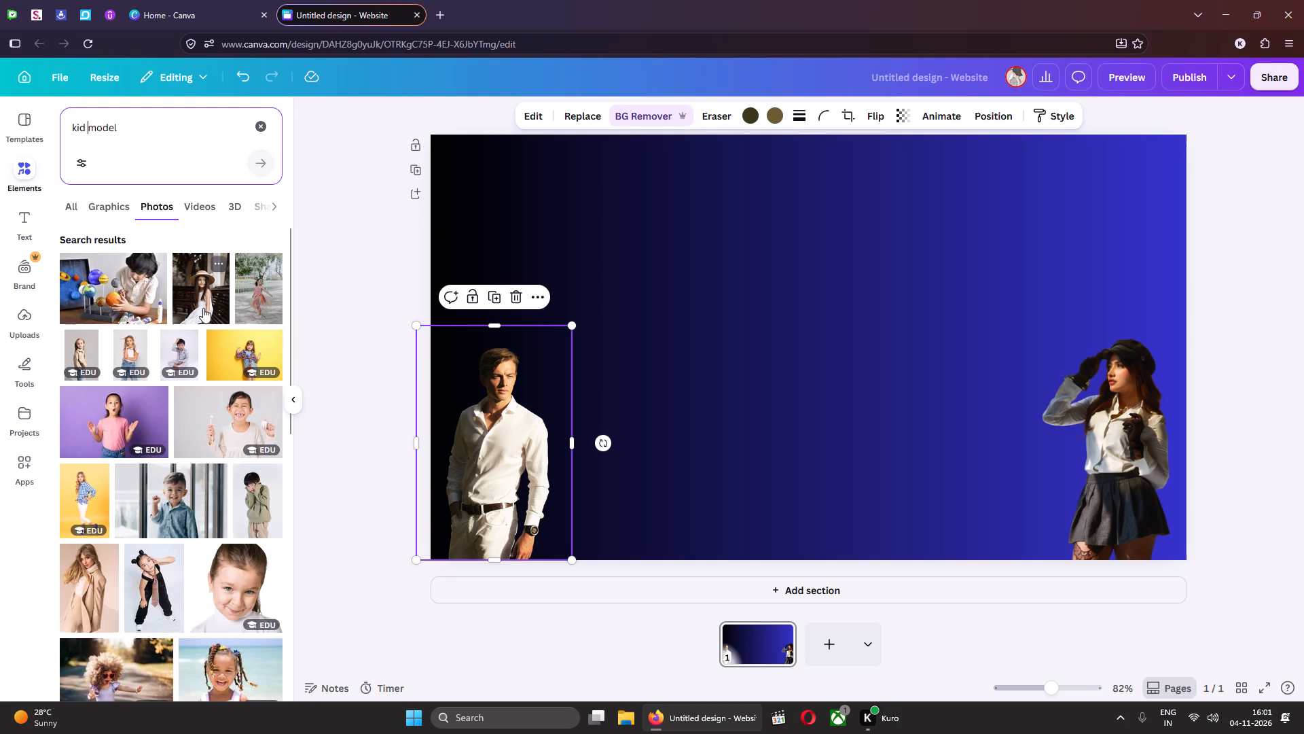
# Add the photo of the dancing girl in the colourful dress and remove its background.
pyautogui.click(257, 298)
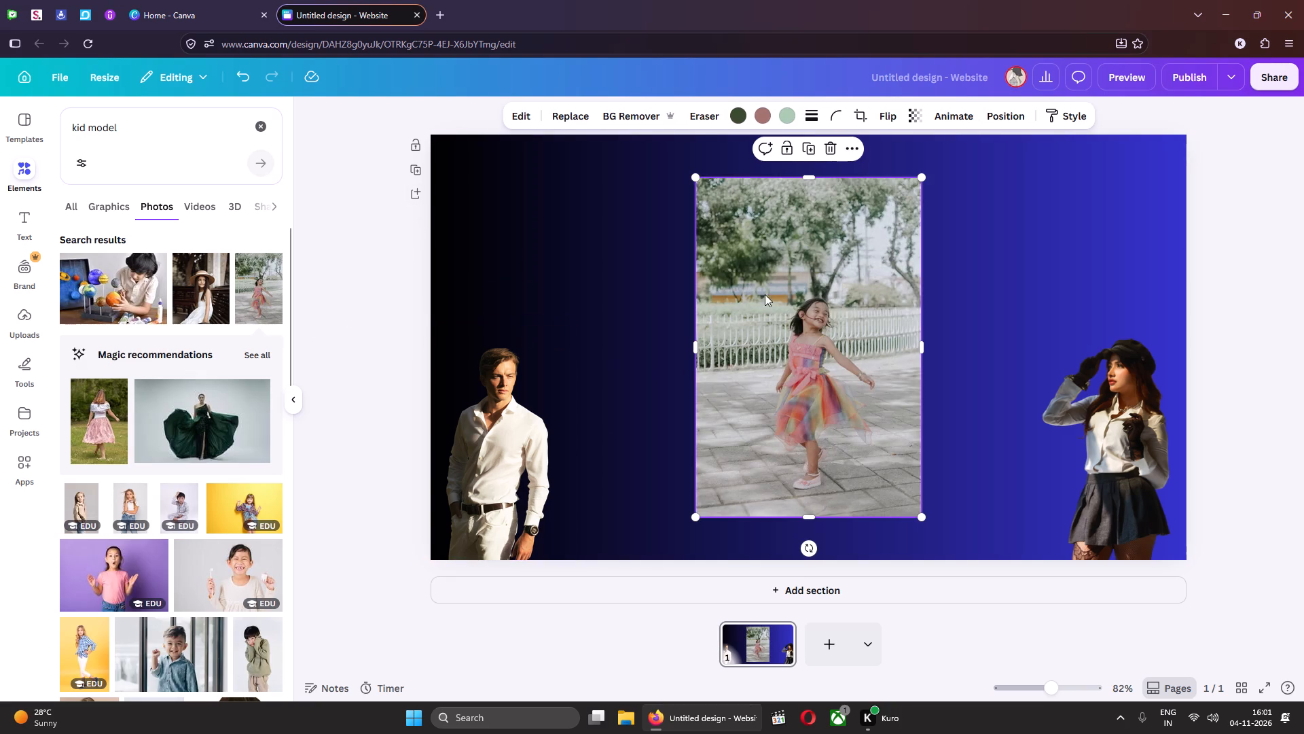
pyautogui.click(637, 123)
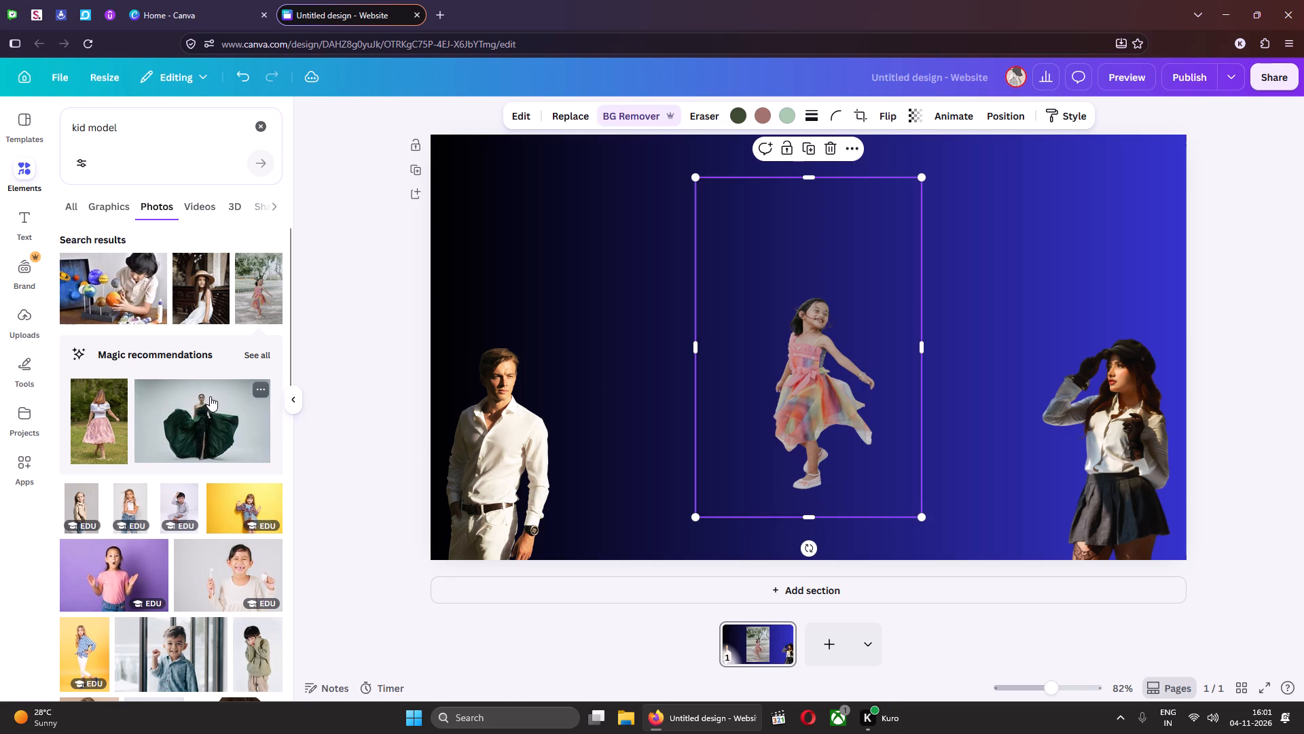
# Replace the dancing girl with the photo of the girl in a white T-shirt and jeans, placed at the page's bottom centre.
pyautogui.click(131, 504)
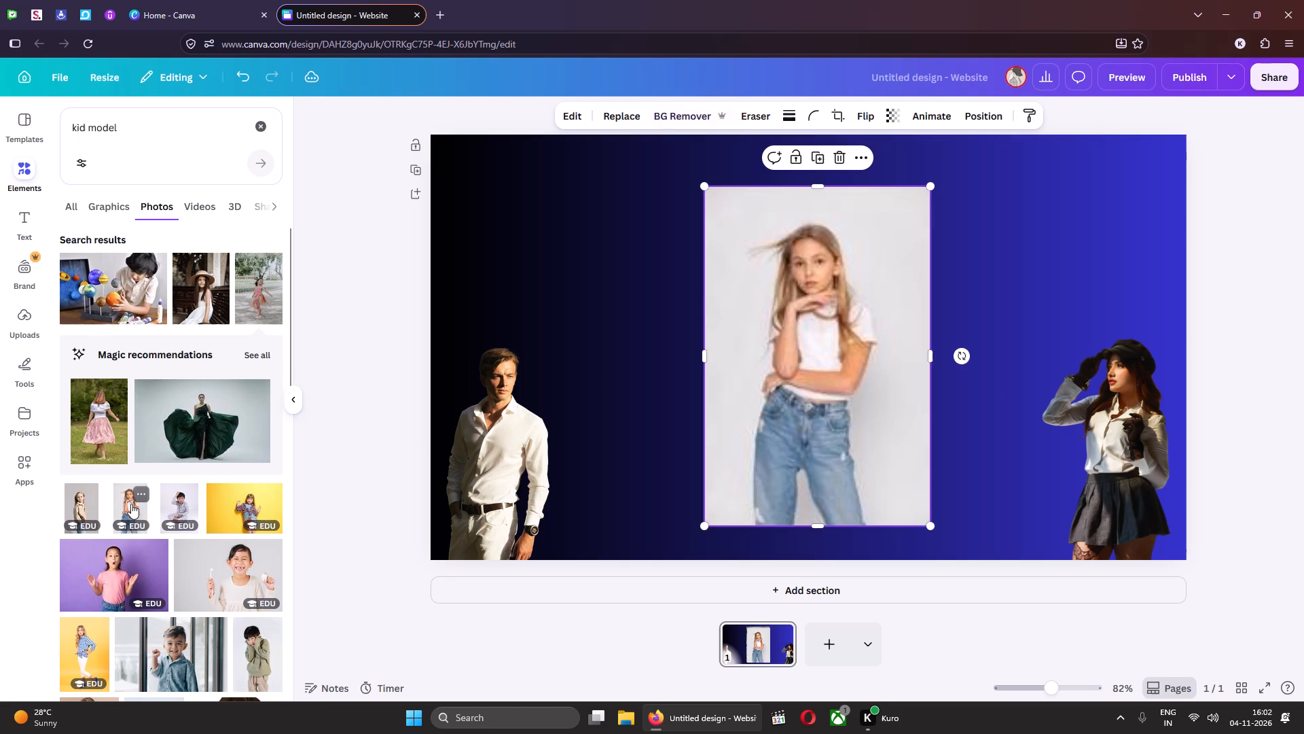
pyautogui.moveTo(825, 378); pyautogui.dragTo(659, 376)
pyautogui.click(882, 378)
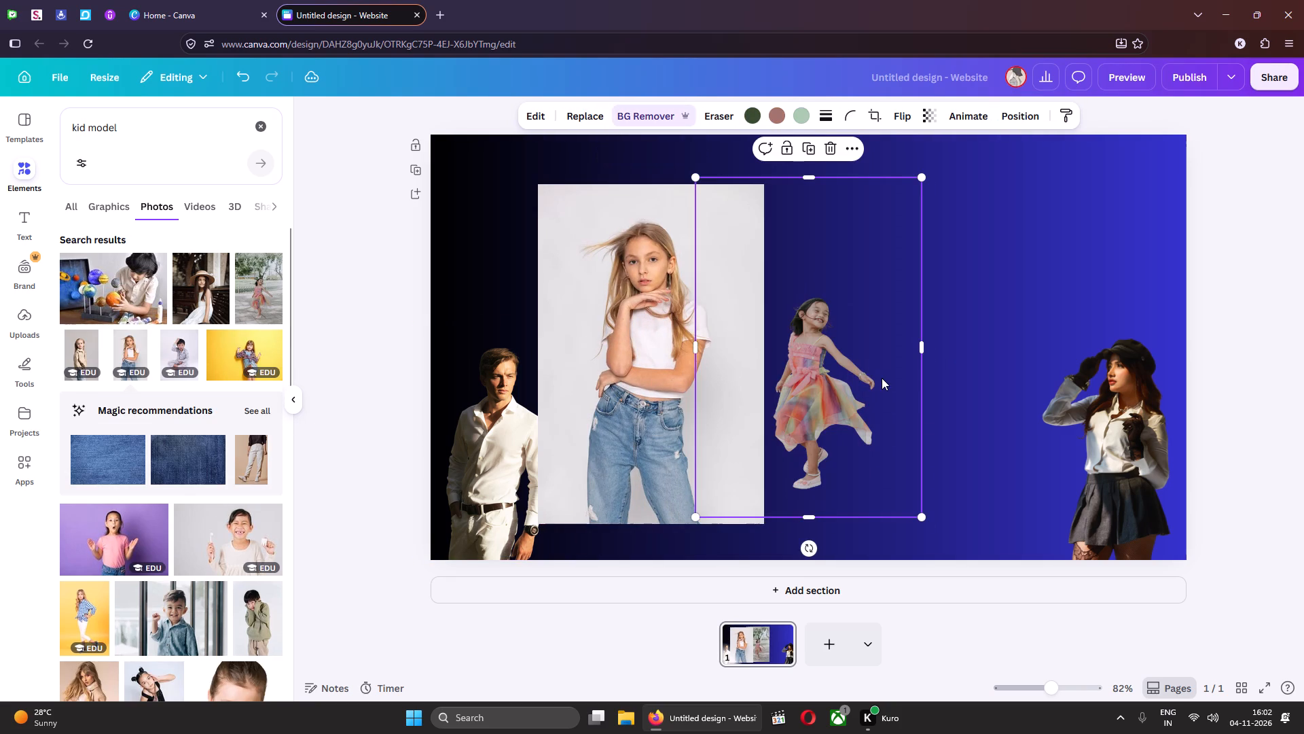
pyautogui.press('Delete')
pyautogui.moveTo(647, 298); pyautogui.dragTo(789, 337)
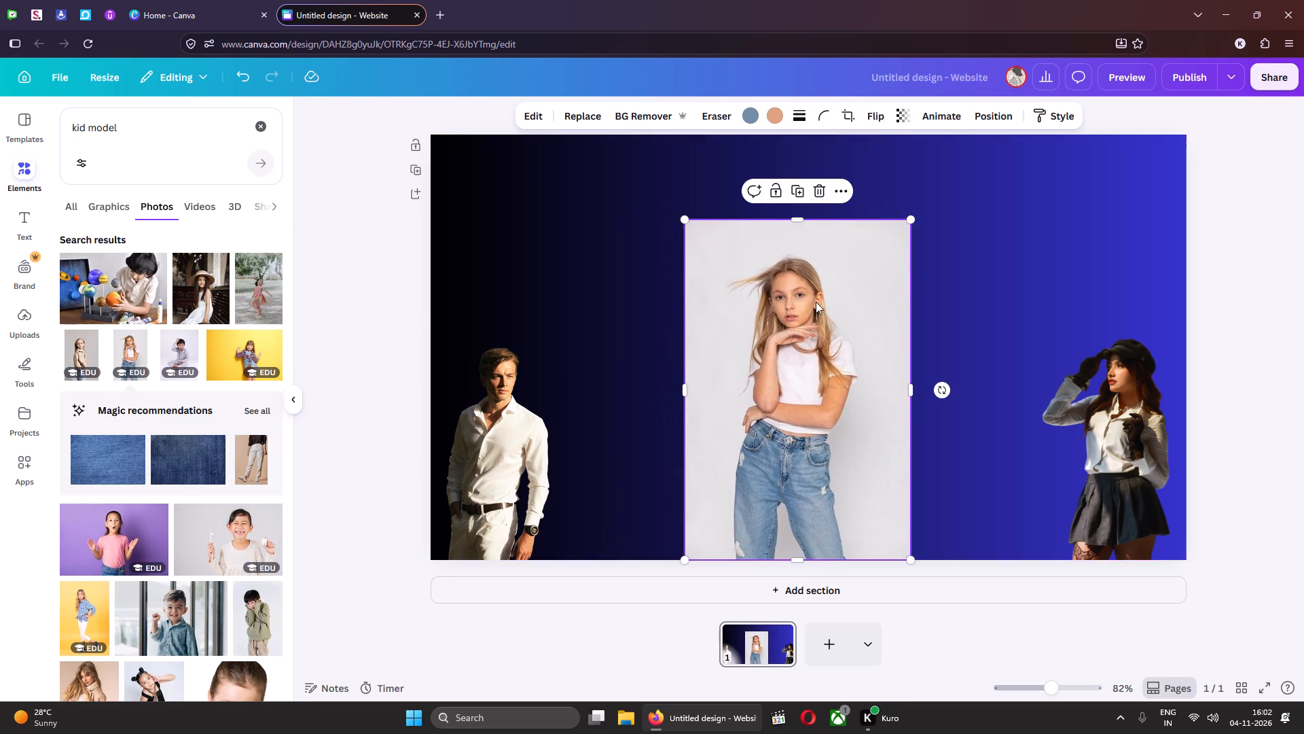
# Shrink the photo of the girl in the white T-shirt to about two-thirds of its size and remove its background.
pyautogui.moveTo(912, 219); pyautogui.dragTo(827, 313)
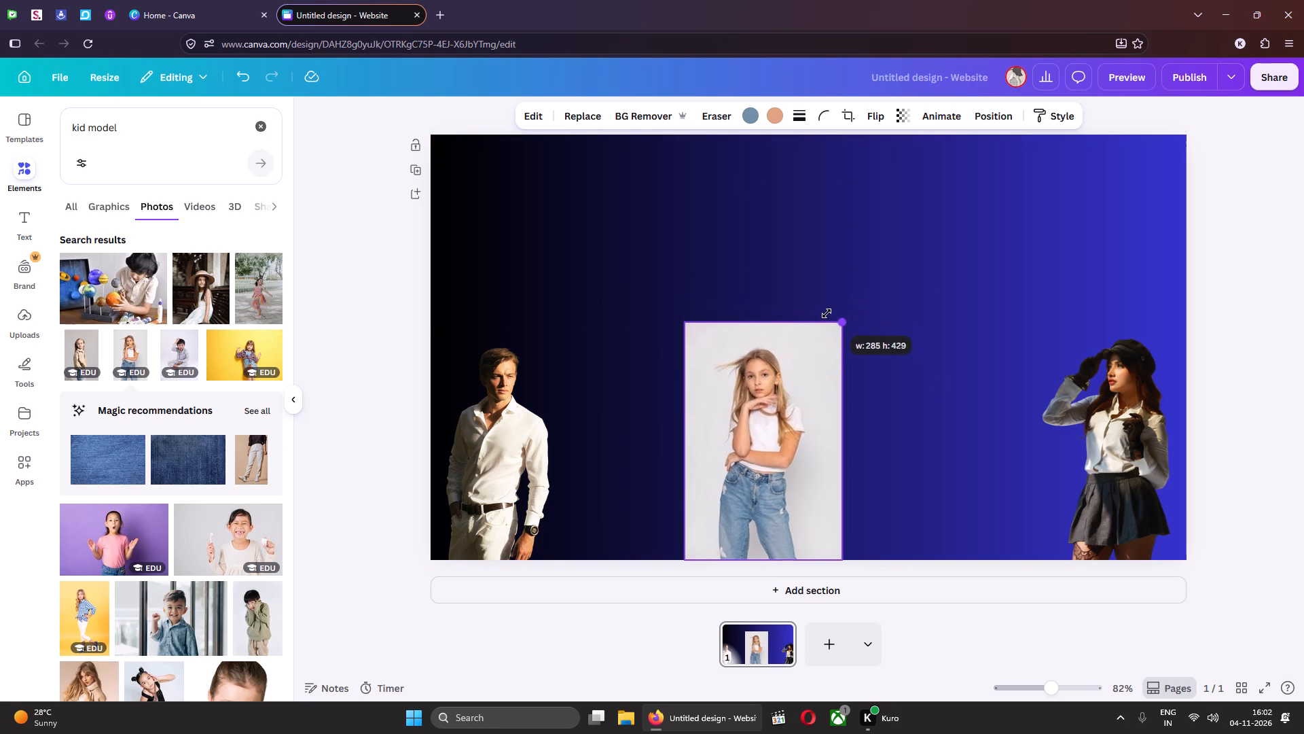
pyautogui.moveTo(827, 313); pyautogui.dragTo(818, 333)
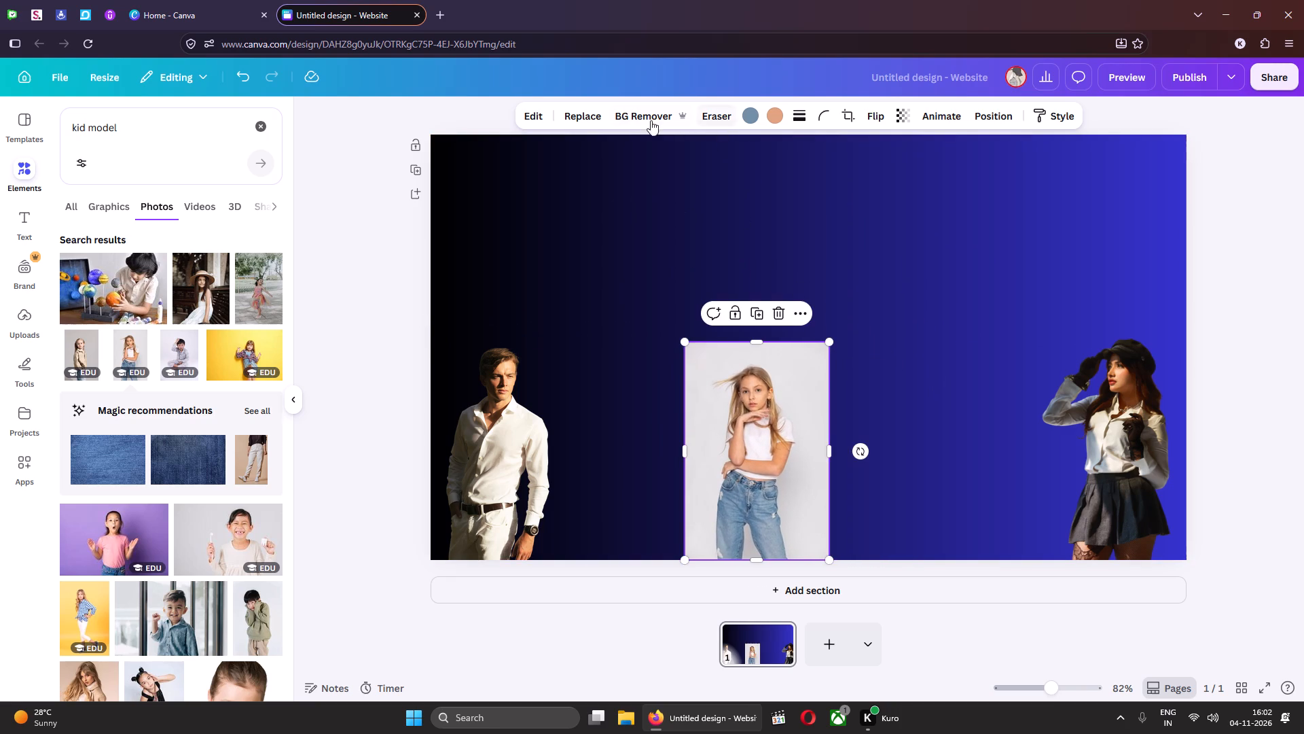
pyautogui.click(633, 120)
# Place the cut-out girl at the page's bottom edge about midway between the man and woman, slightly smaller than before.
pyautogui.moveTo(776, 428); pyautogui.dragTo(832, 432)
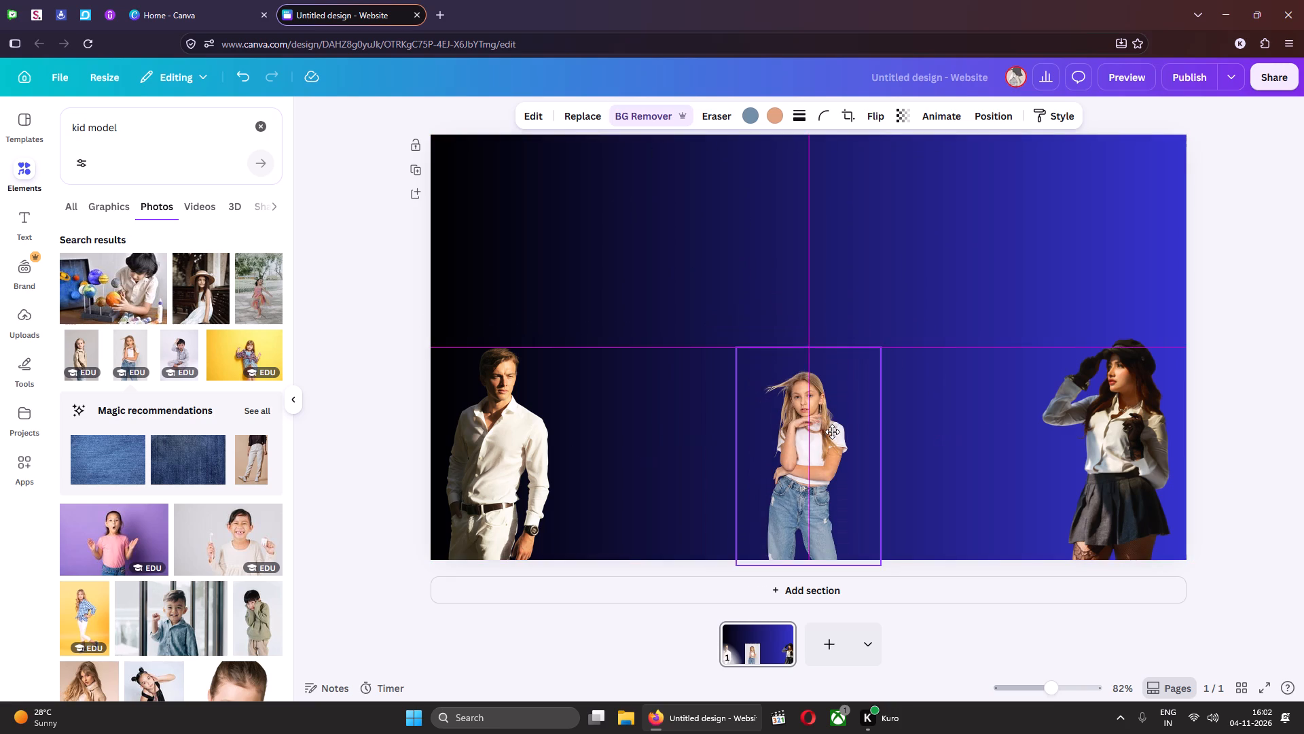
pyautogui.moveTo(832, 432); pyautogui.dragTo(819, 430)
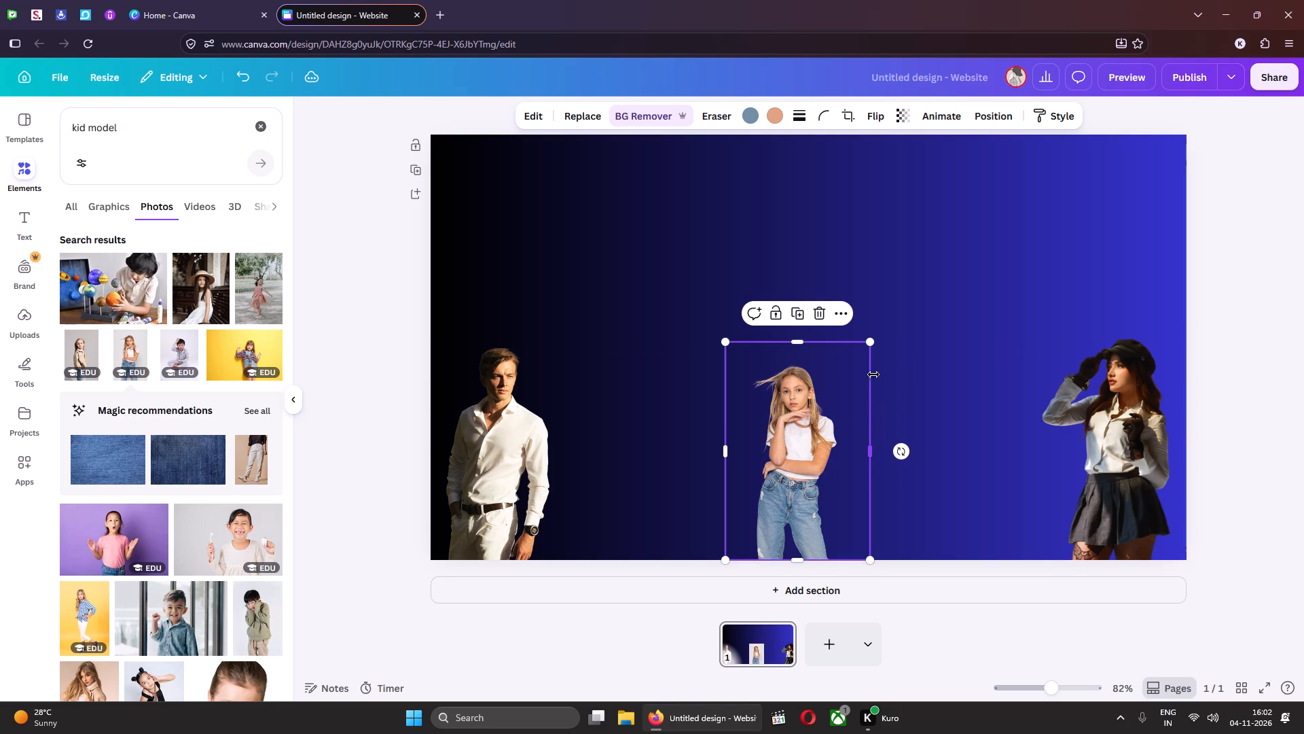
pyautogui.moveTo(867, 345); pyautogui.dragTo(848, 364)
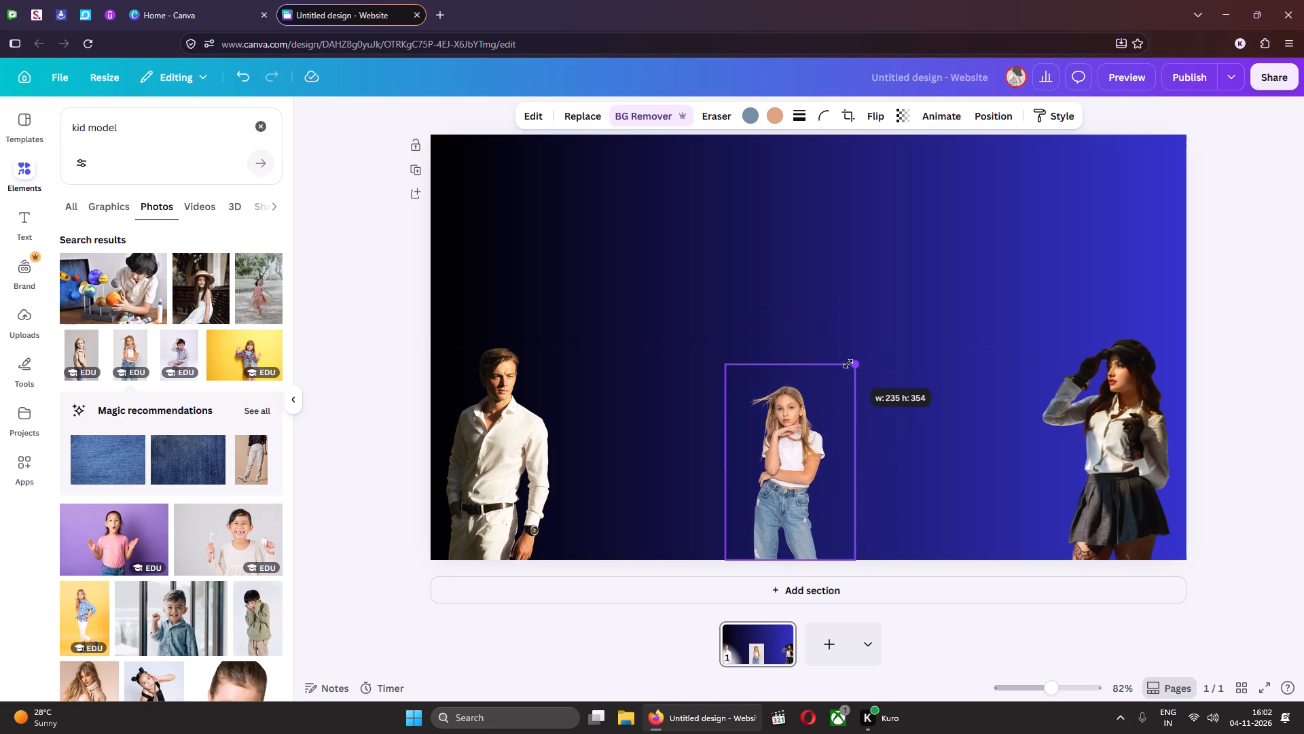
pyautogui.moveTo(848, 364); pyautogui.dragTo(861, 360)
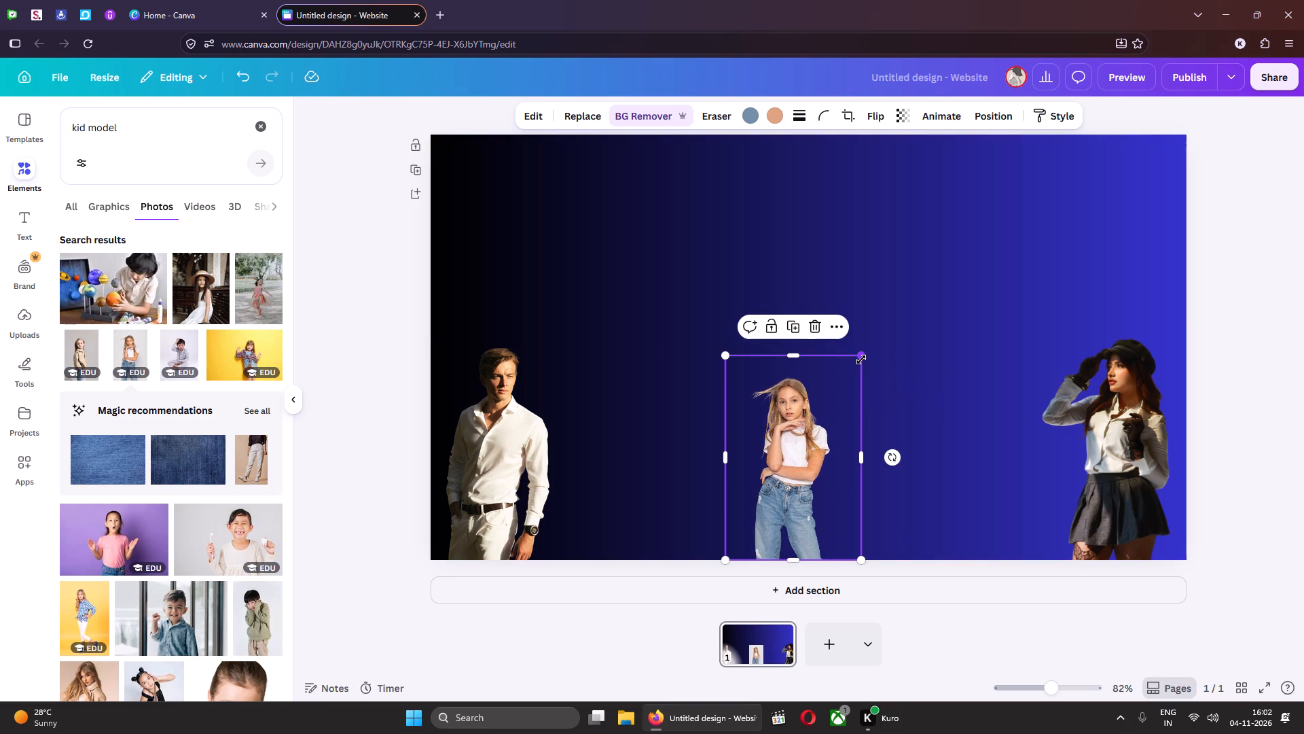
pyautogui.click(992, 618)
pyautogui.click(1265, 375)
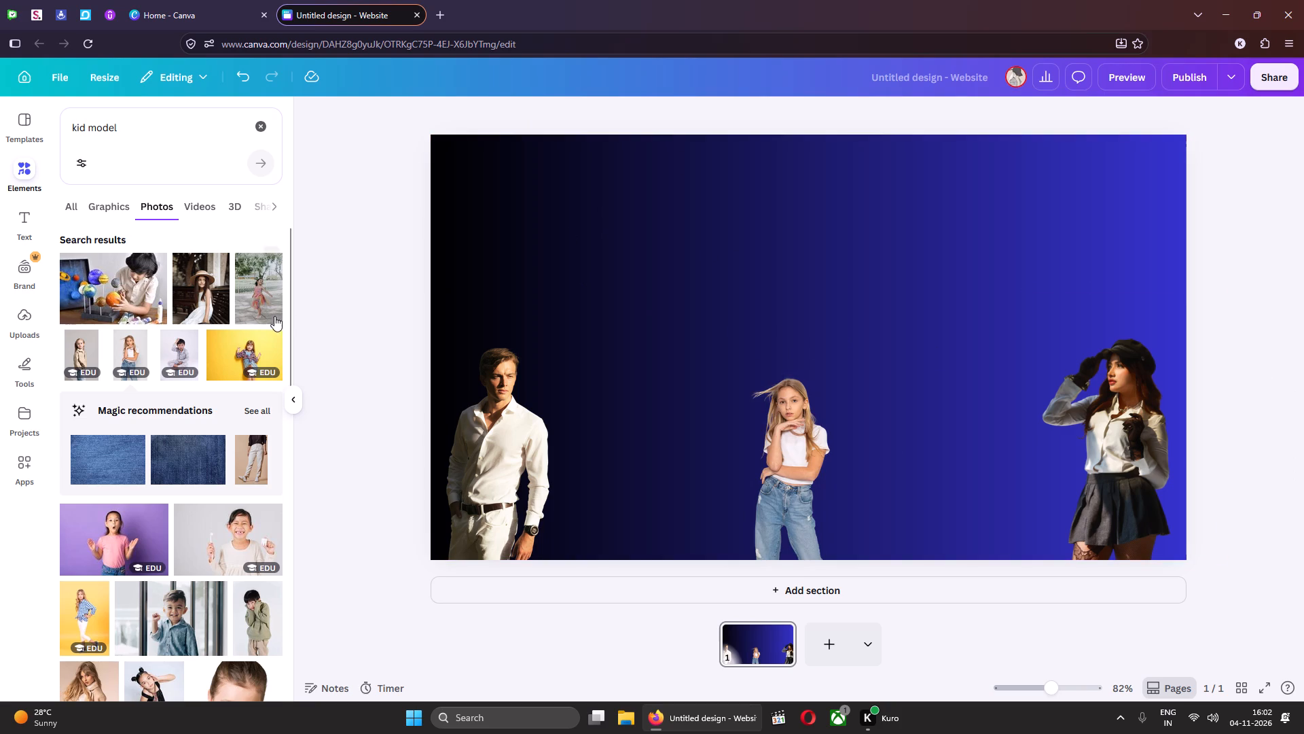
# Search the photos for "logo".
pyautogui.scroll(-14, 240, 398)
pyautogui.scroll(5, 236, 402)
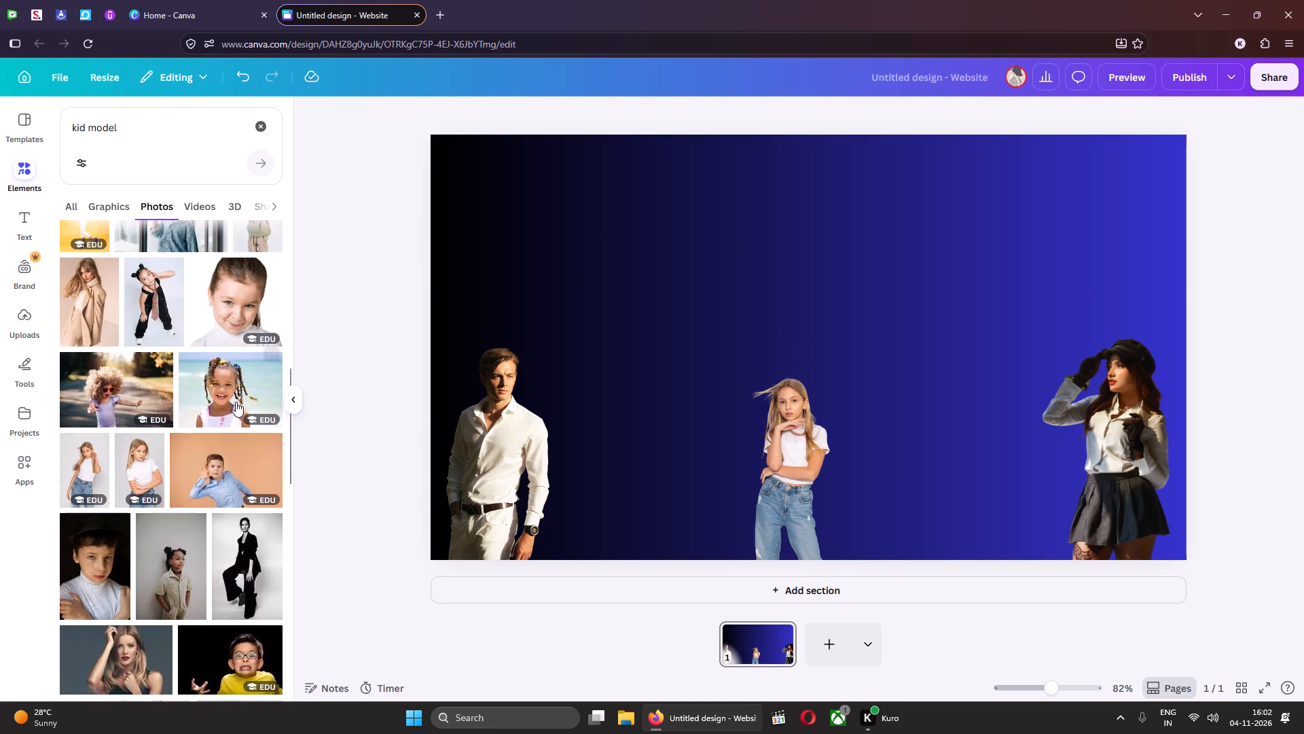
pyautogui.click(206, 124)
pyautogui.hotkey('ctrl', 'a')
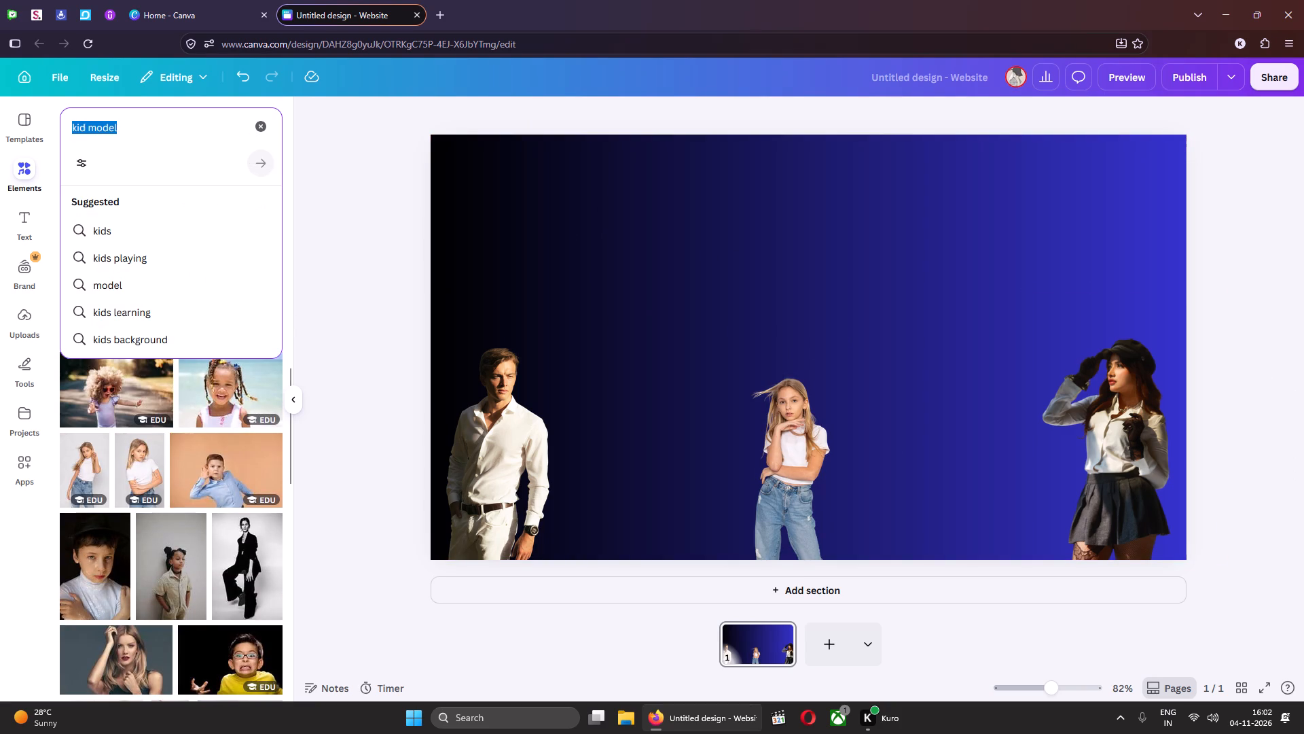
pyautogui.write('.logo')
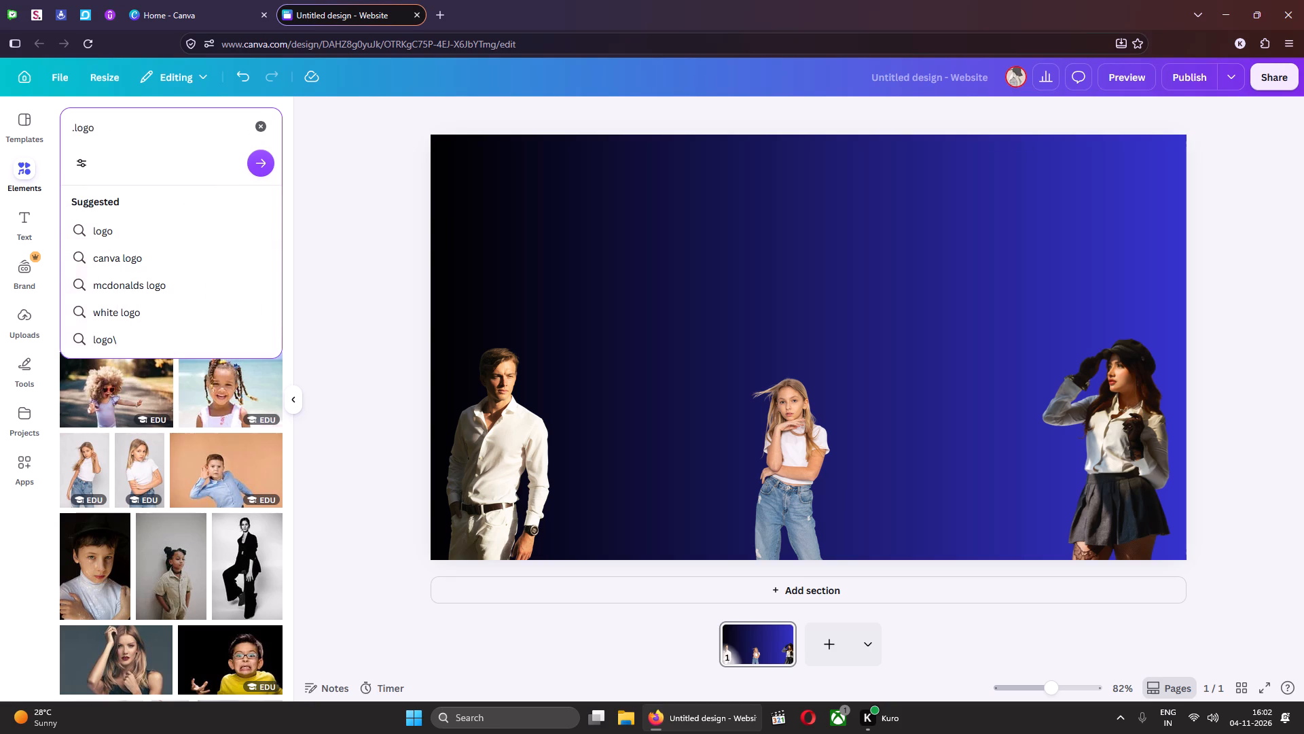
pyautogui.hotkey('ctrl', 'a')
pyautogui.write('logo')
pyautogui.press('Return')
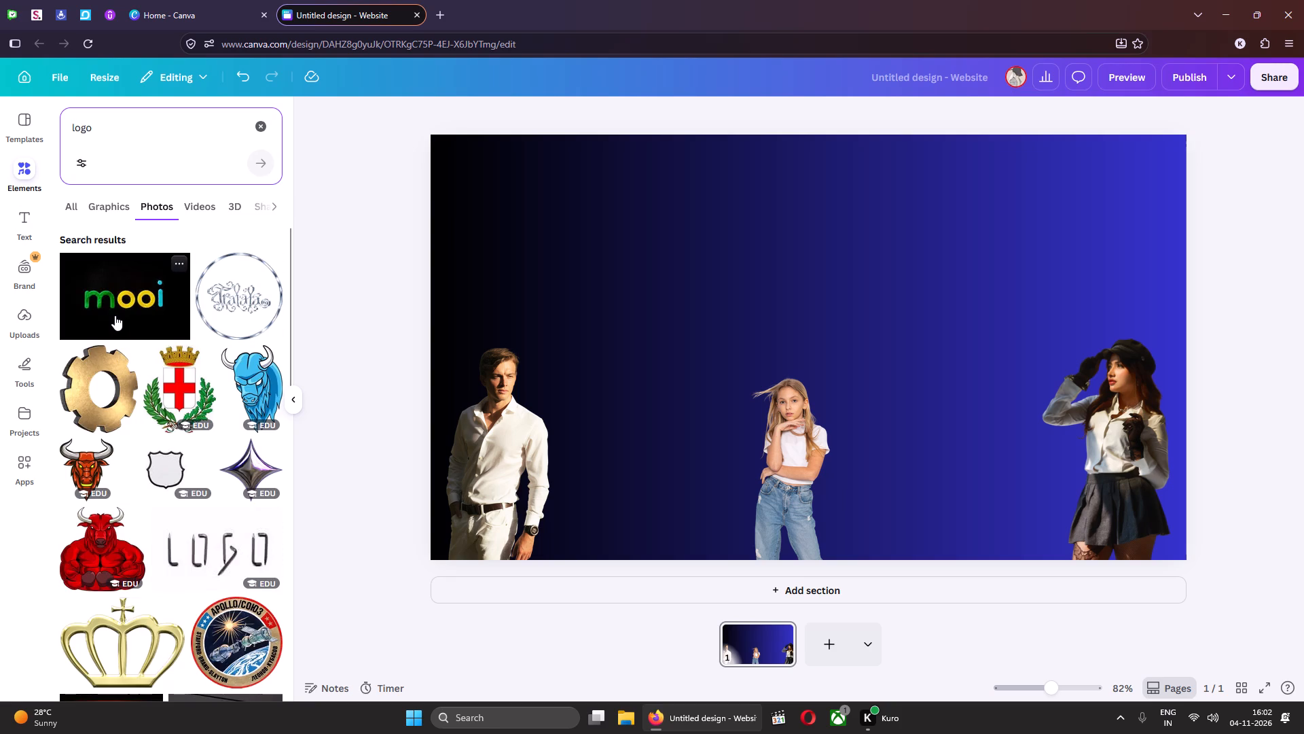
# Add the photo of white LOGO letters on wooden planks and remove its background.
pyautogui.scroll(-4, 126, 451)
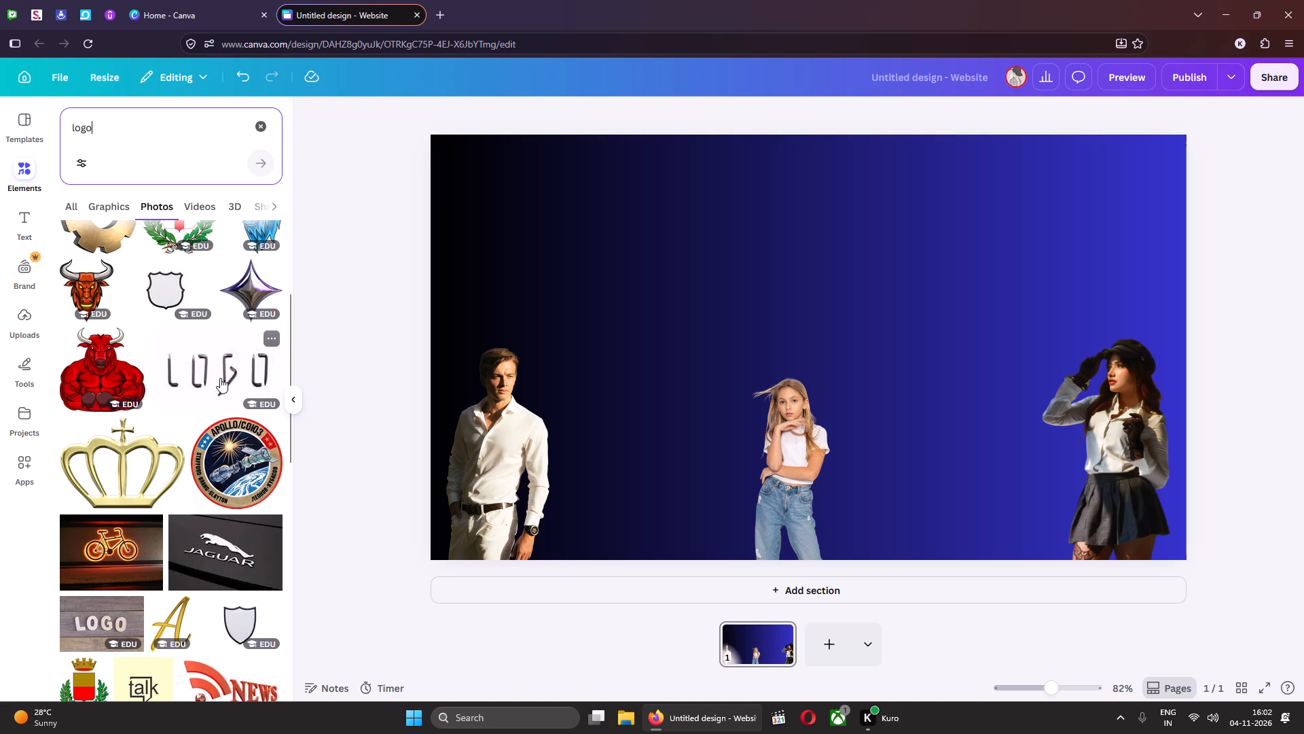
pyautogui.scroll(-4, 220, 378)
pyautogui.click(84, 438)
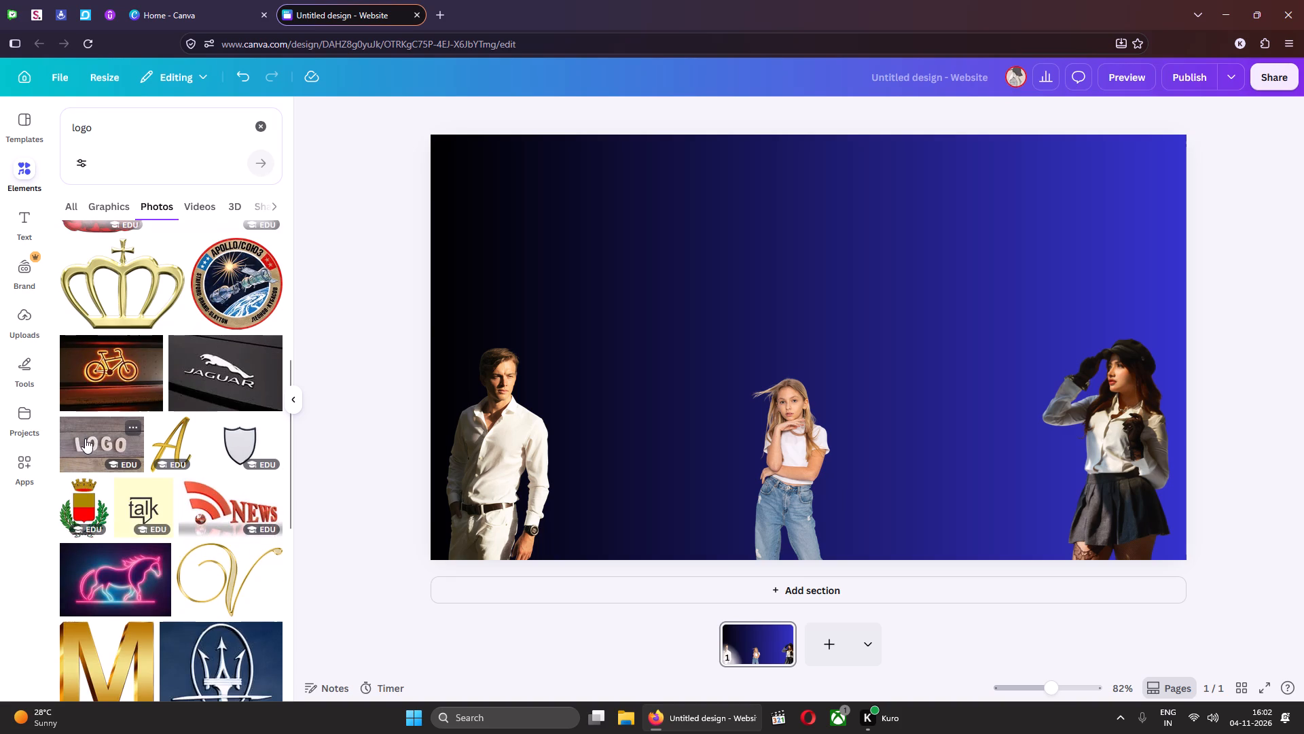
pyautogui.click(655, 113)
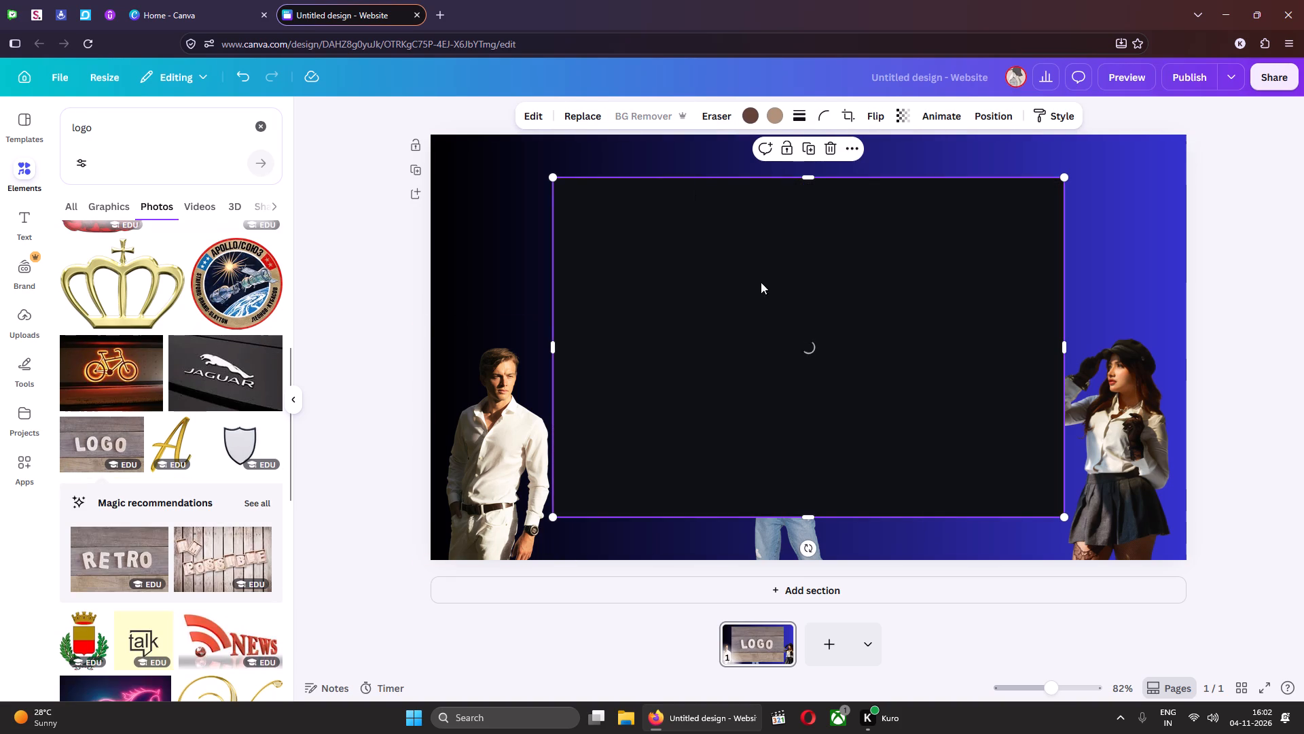
# Move the LOGO lettering to the page's top-left corner and shrink it to about three-quarters of its size.
pyautogui.moveTo(833, 358); pyautogui.dragTo(645, 213)
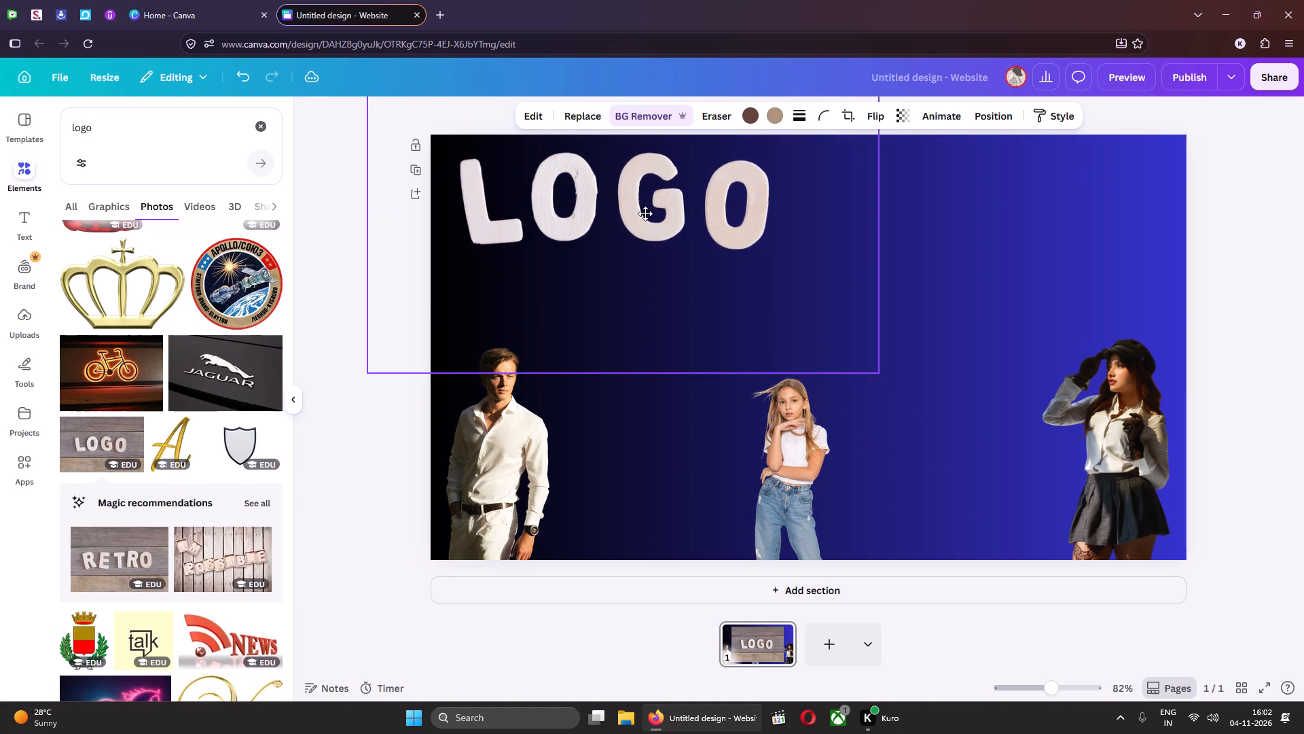
pyautogui.moveTo(645, 213); pyautogui.dragTo(628, 205)
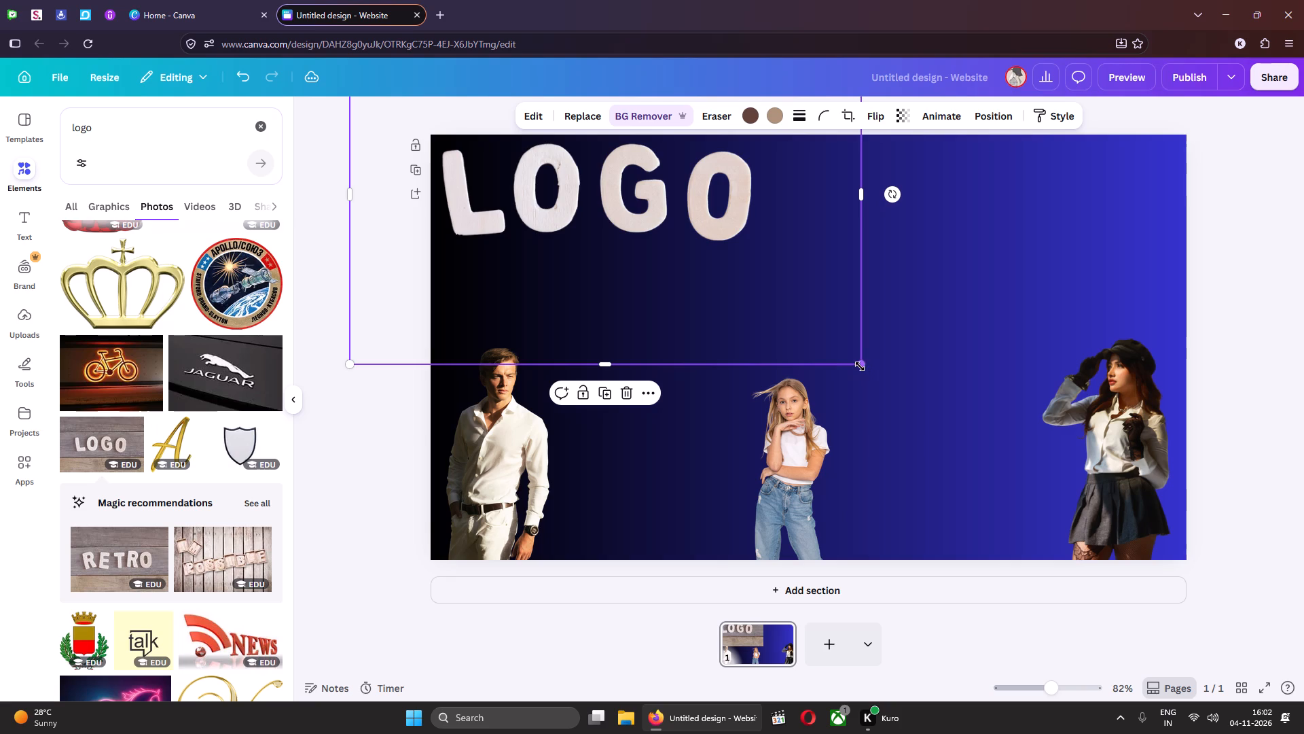
pyautogui.moveTo(859, 366); pyautogui.dragTo(716, 300)
pyautogui.moveTo(588, 179); pyautogui.dragTo(615, 203)
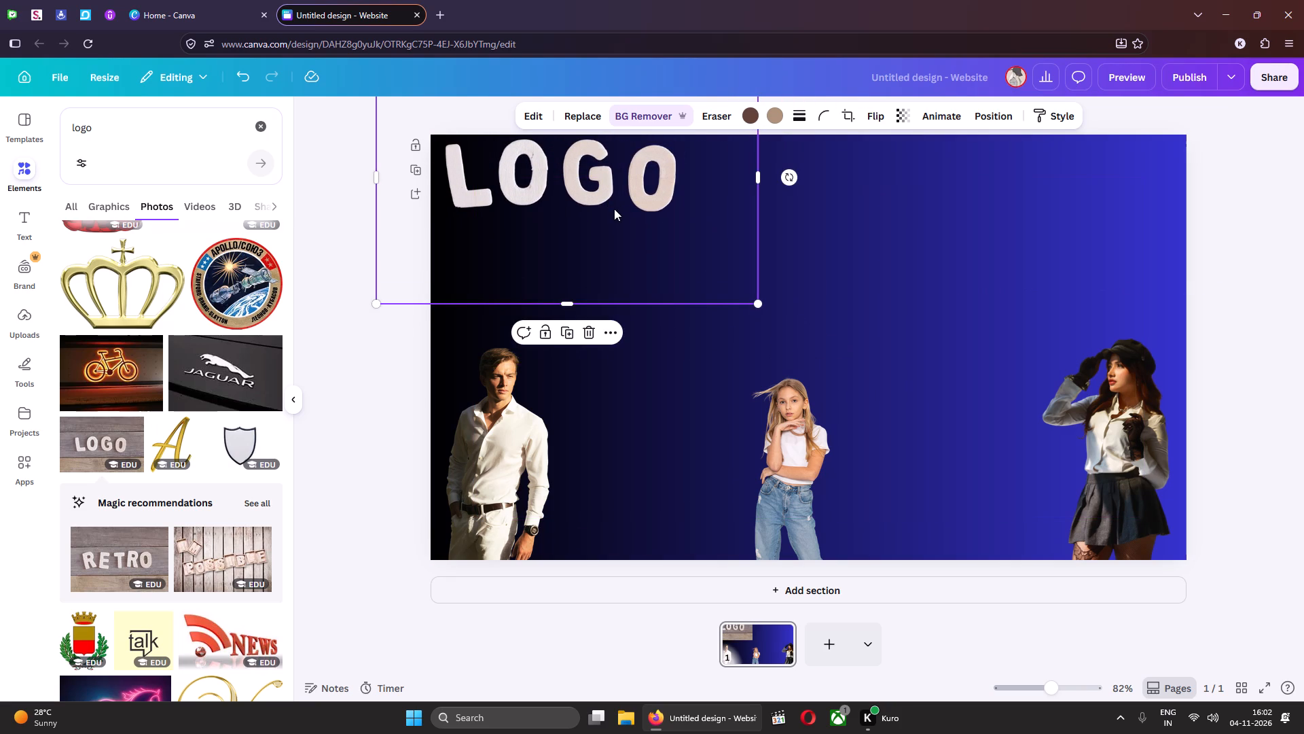
pyautogui.click(320, 353)
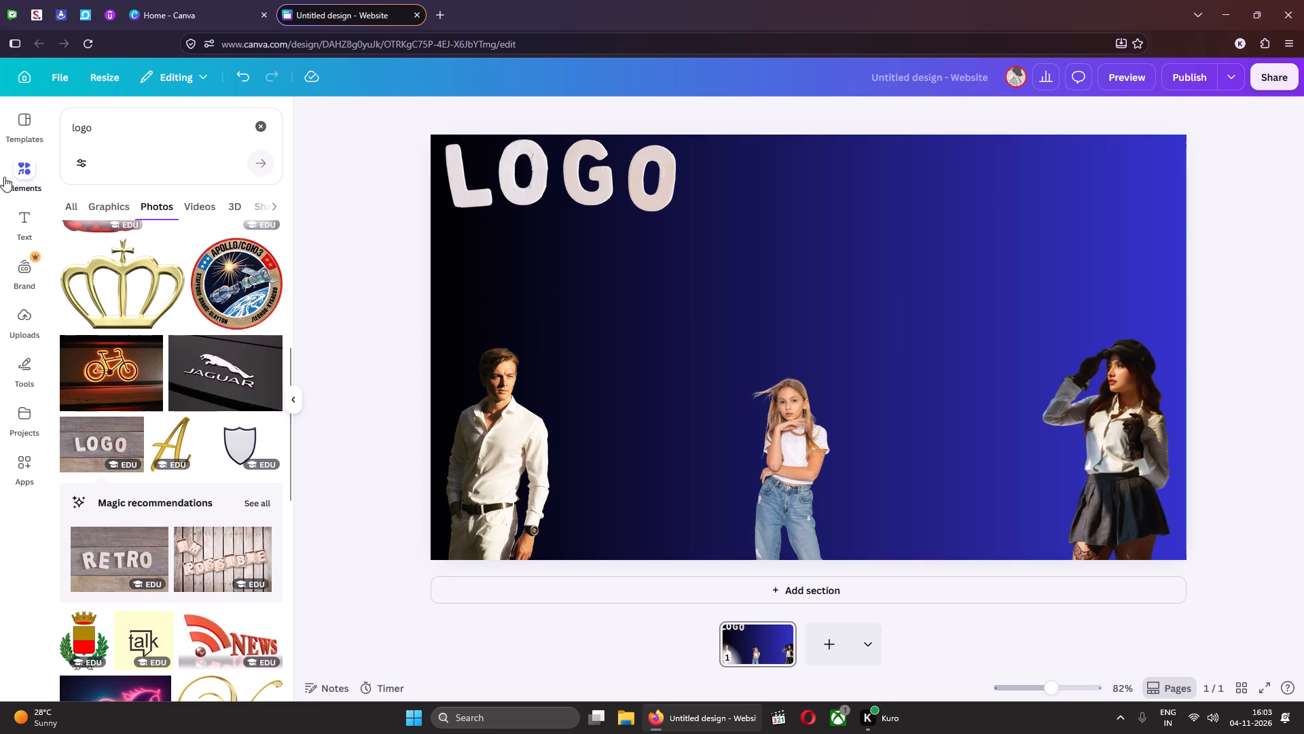
# Add a subheading reading "Wear Your Own Trend".
pyautogui.click(21, 223)
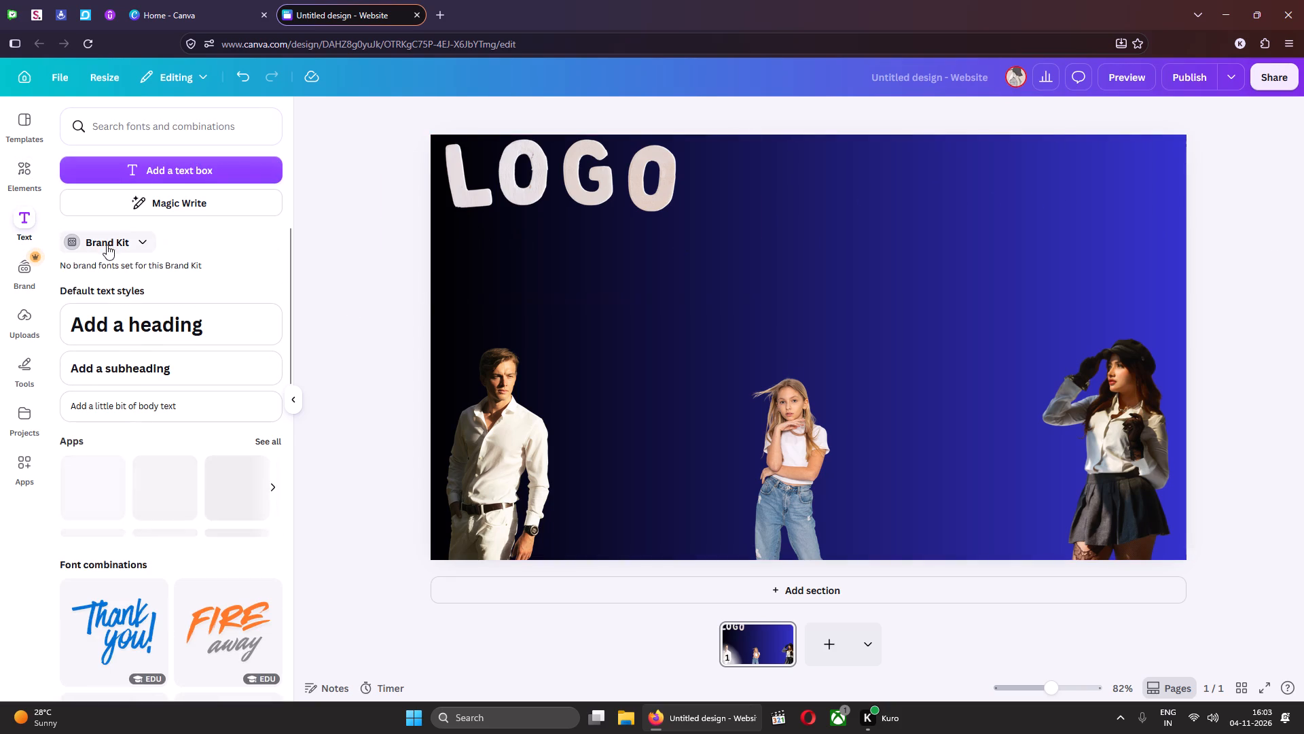
pyautogui.click(178, 366)
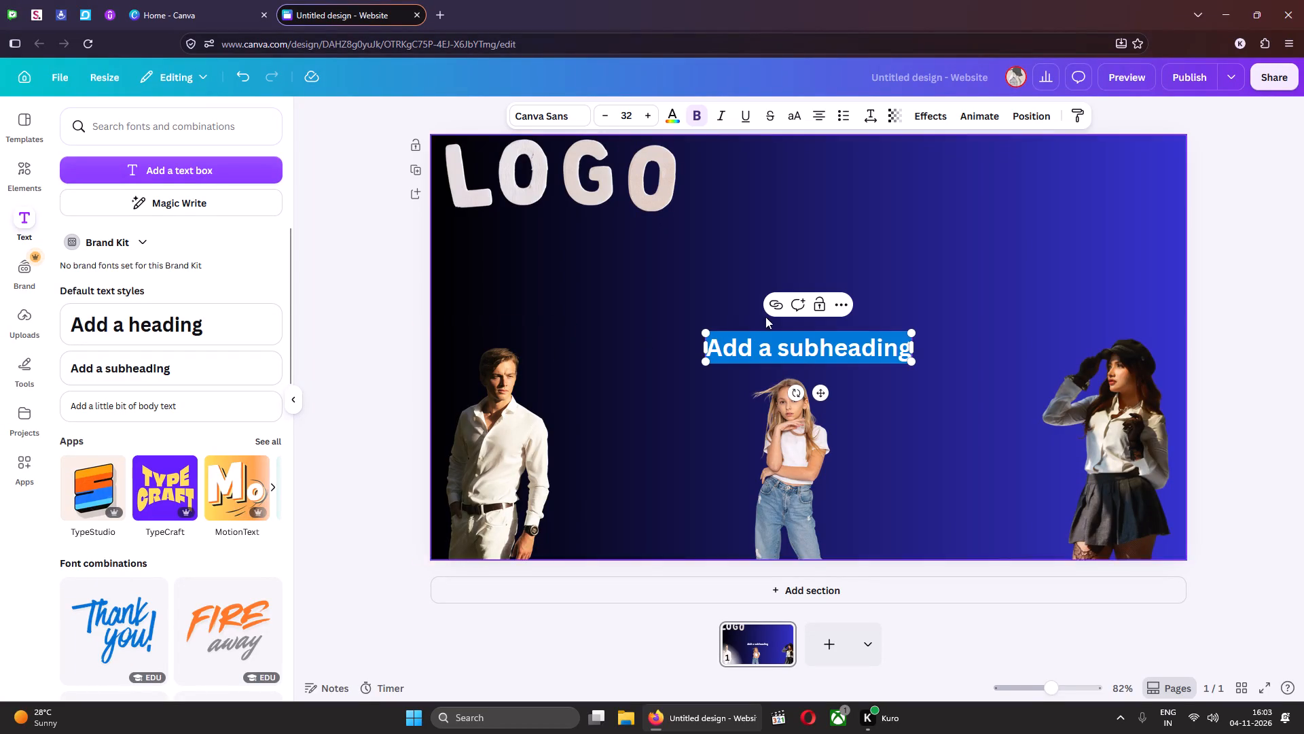
pyautogui.write('Wear y')
pyautogui.press('BackSpace')
pyautogui.write('Ypo')
pyautogui.press('BackSpace')
pyautogui.press('BackSpace')
pyautogui.write('our Own Trea')
pyautogui.press('BackSpace')
pyautogui.write('nt')
pyautogui.press('BackSpace')
pyautogui.press('d')
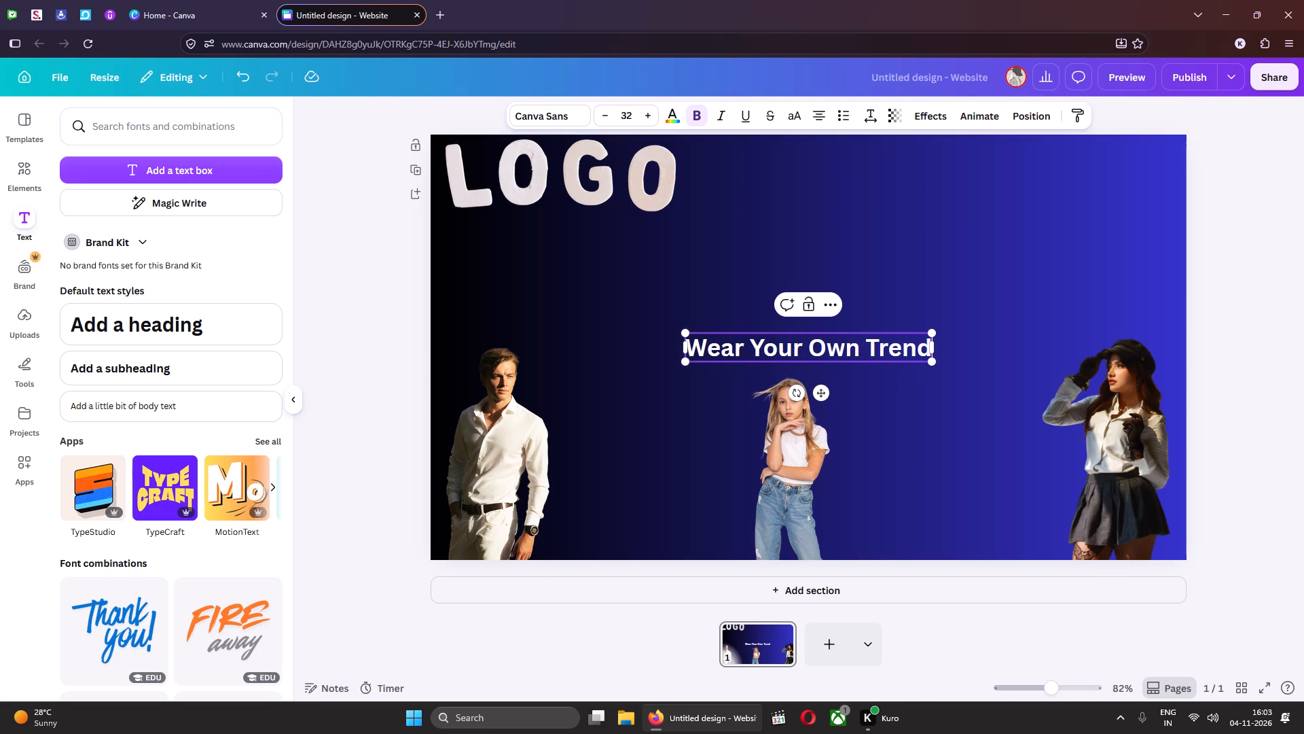
# Place the "Wear Your Own Trend" tagline directly beneath the LOGO lettering and resize it to font size 37.4.
pyautogui.moveTo(805, 349); pyautogui.dragTo(784, 341)
pyautogui.moveTo(930, 362); pyautogui.dragTo(1023, 389)
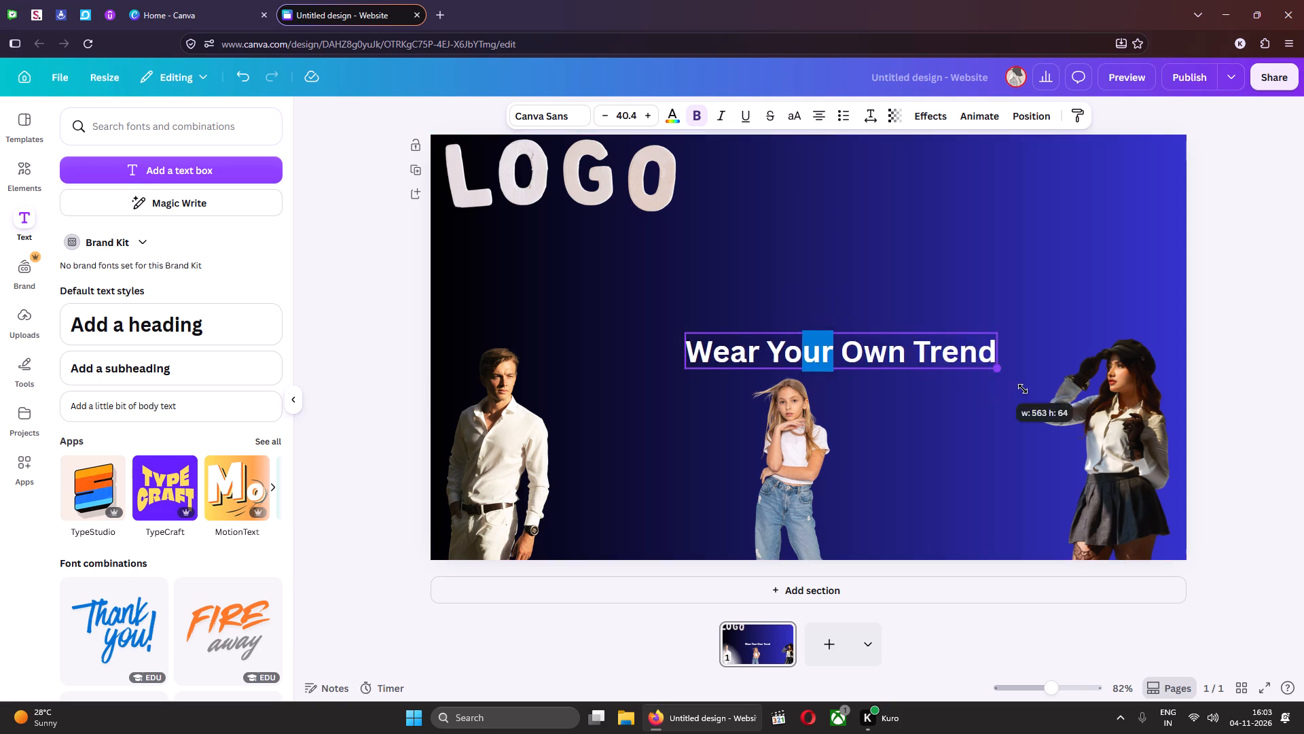
pyautogui.moveTo(1023, 389); pyautogui.dragTo(1049, 396)
pyautogui.moveTo(881, 404); pyautogui.dragTo(873, 399)
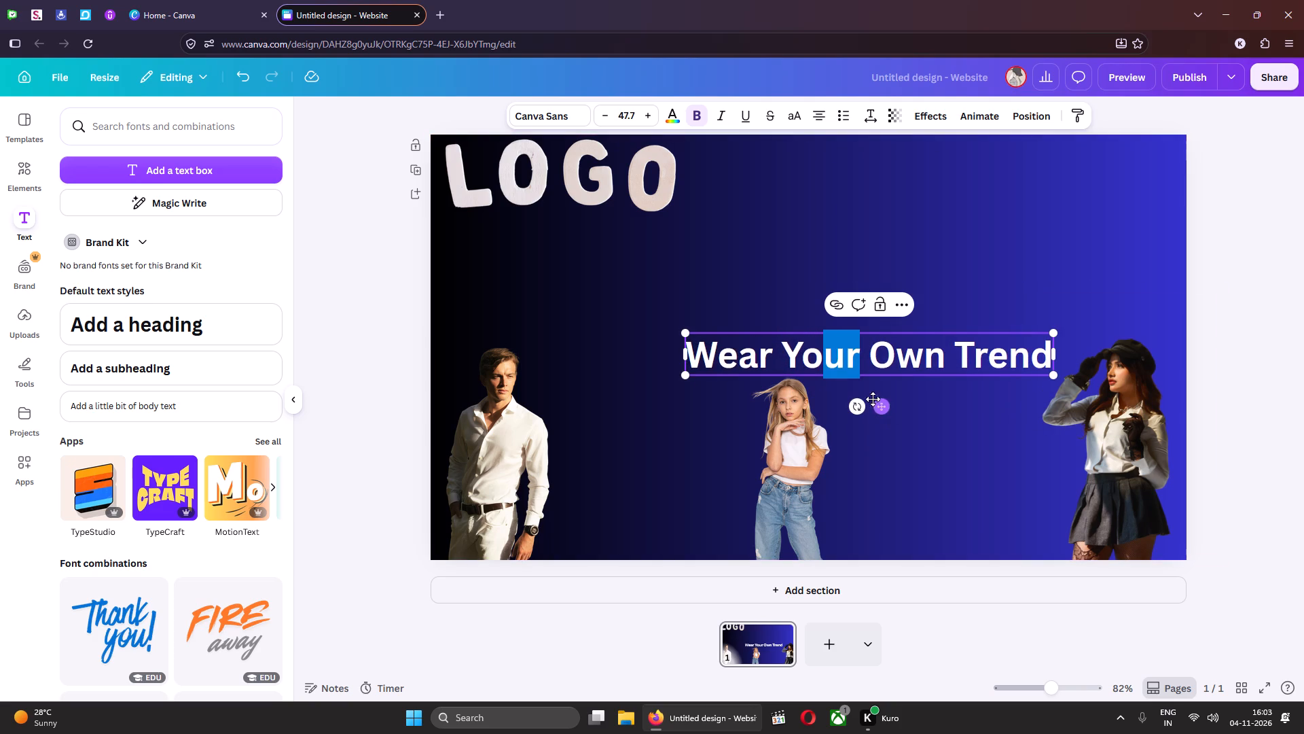
pyautogui.moveTo(873, 399); pyautogui.dragTo(632, 287)
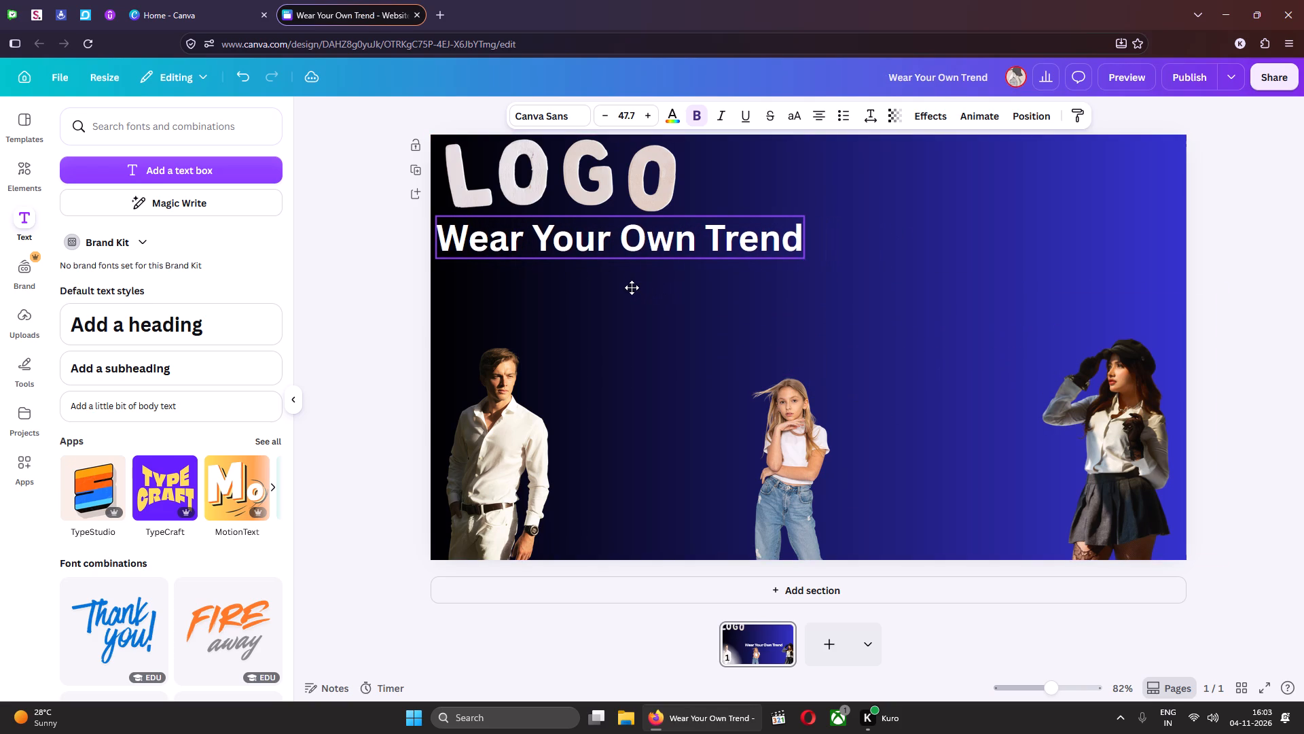
pyautogui.moveTo(632, 287); pyautogui.dragTo(636, 282)
pyautogui.moveTo(810, 252); pyautogui.dragTo(729, 251)
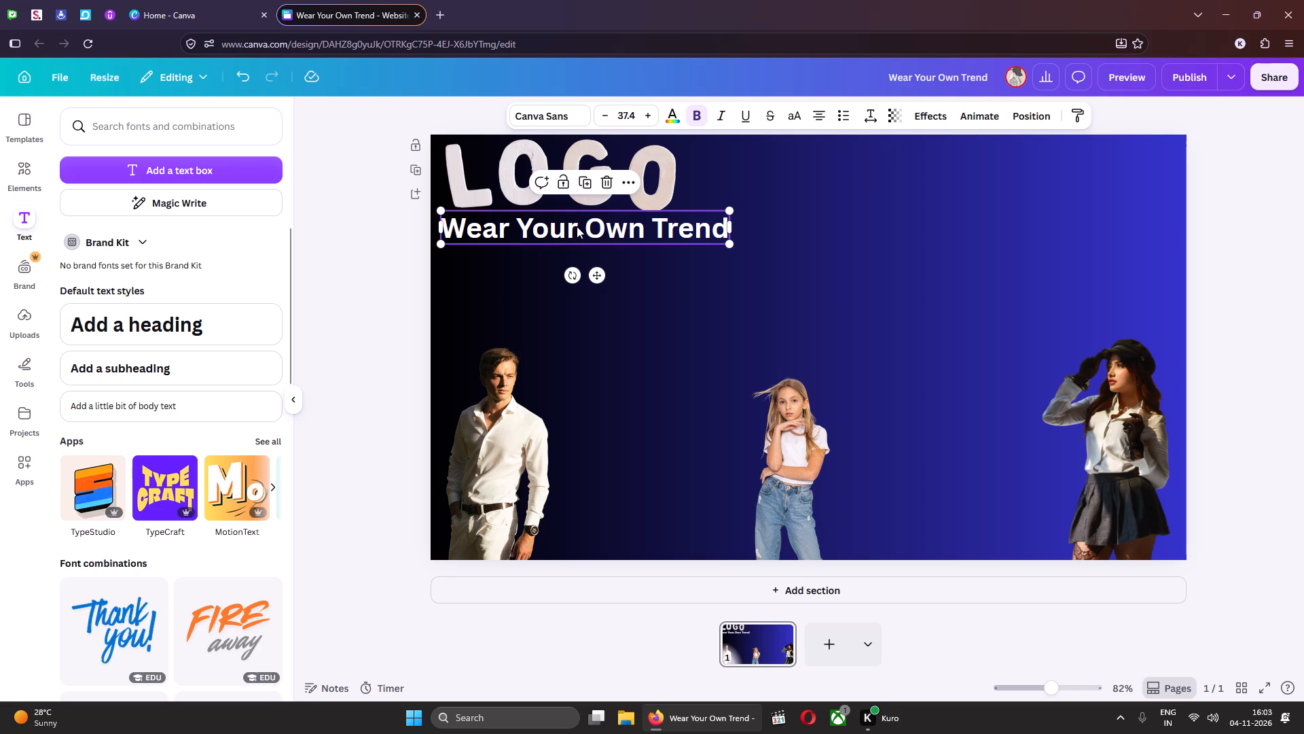
# Turn off bold for the "Wear Your Own Trend" tagline.
pyautogui.click(693, 118)
pyautogui.click(693, 118)
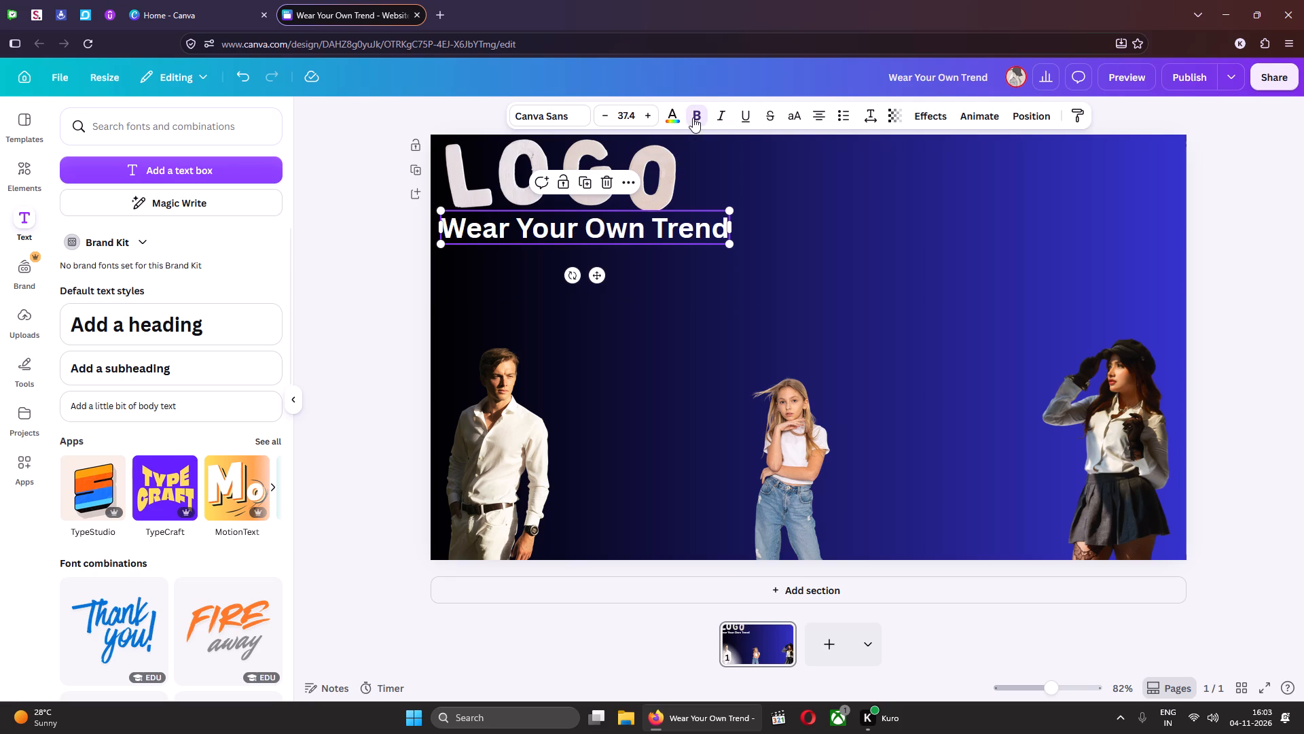
pyautogui.click(693, 115)
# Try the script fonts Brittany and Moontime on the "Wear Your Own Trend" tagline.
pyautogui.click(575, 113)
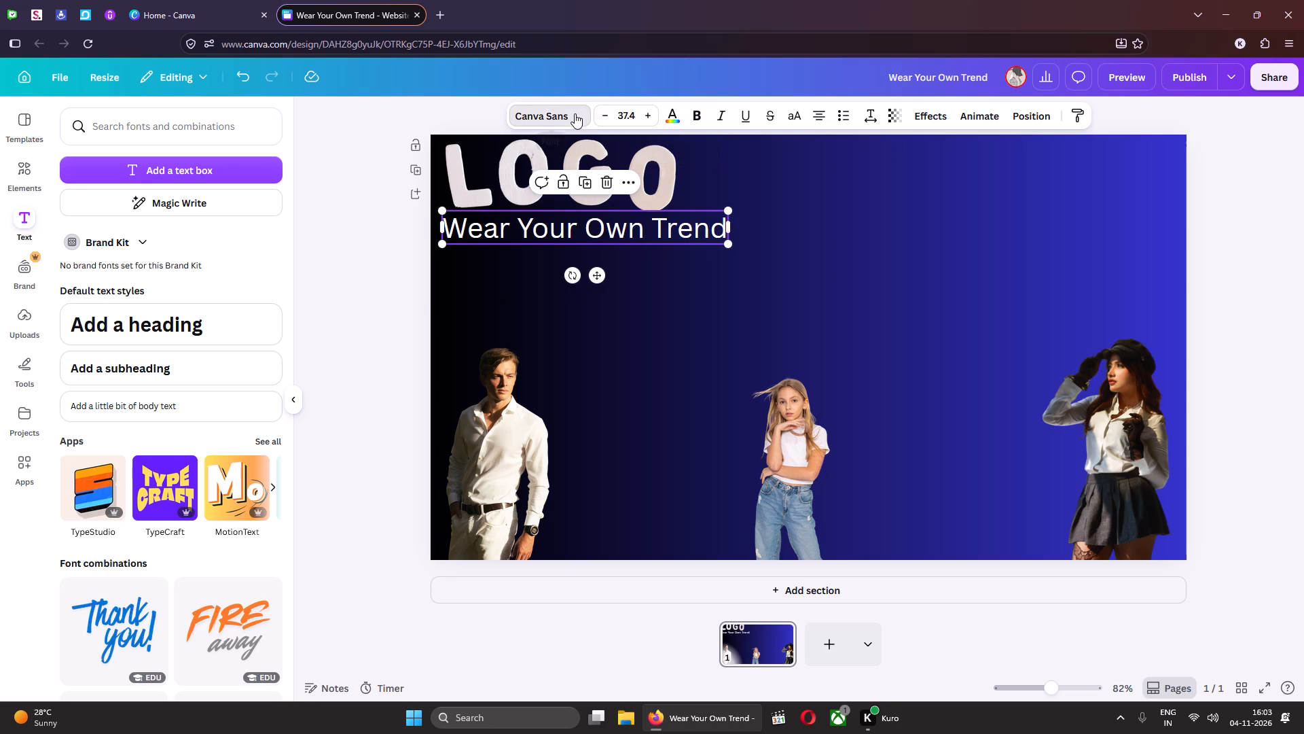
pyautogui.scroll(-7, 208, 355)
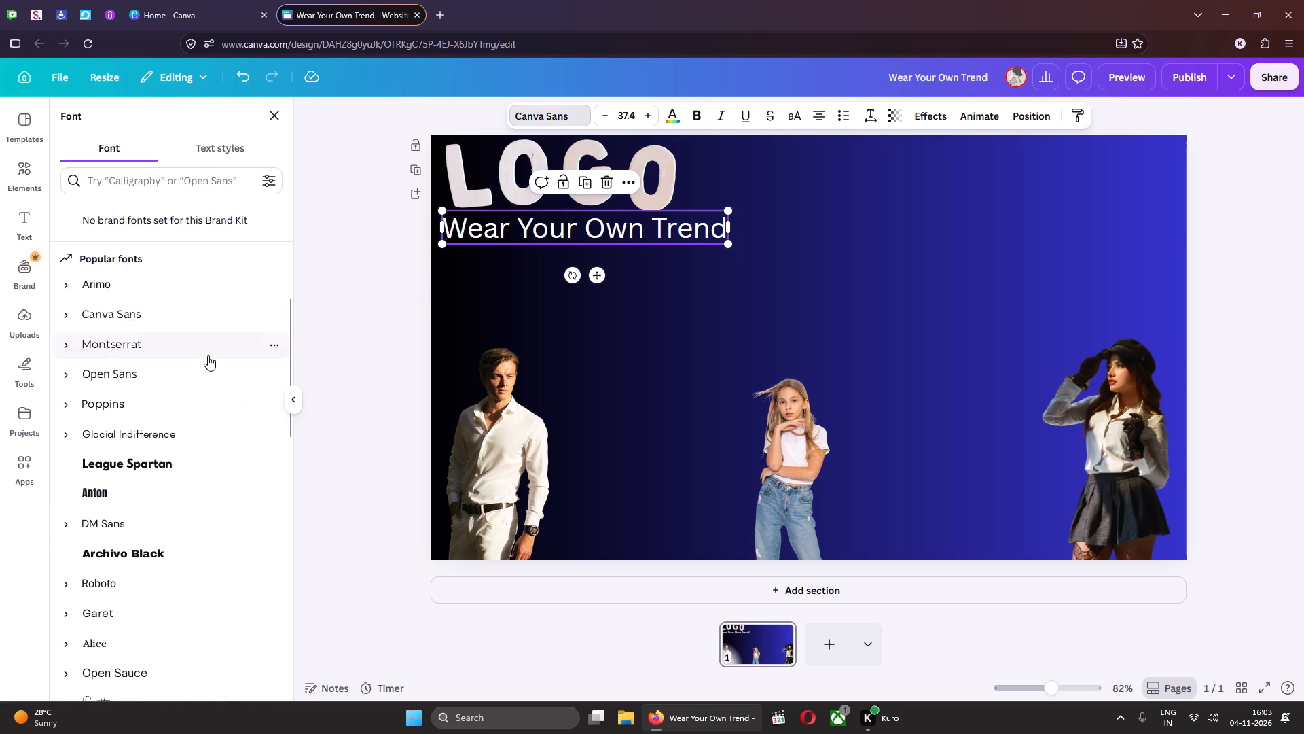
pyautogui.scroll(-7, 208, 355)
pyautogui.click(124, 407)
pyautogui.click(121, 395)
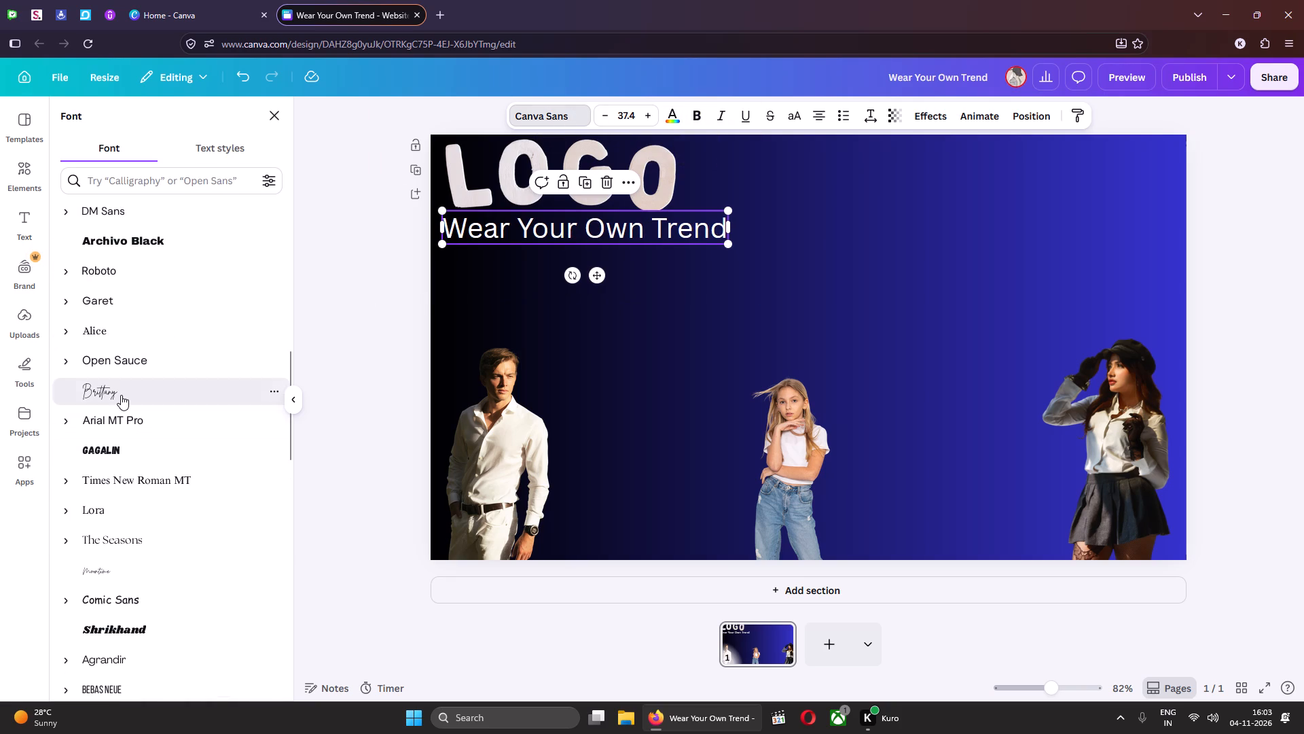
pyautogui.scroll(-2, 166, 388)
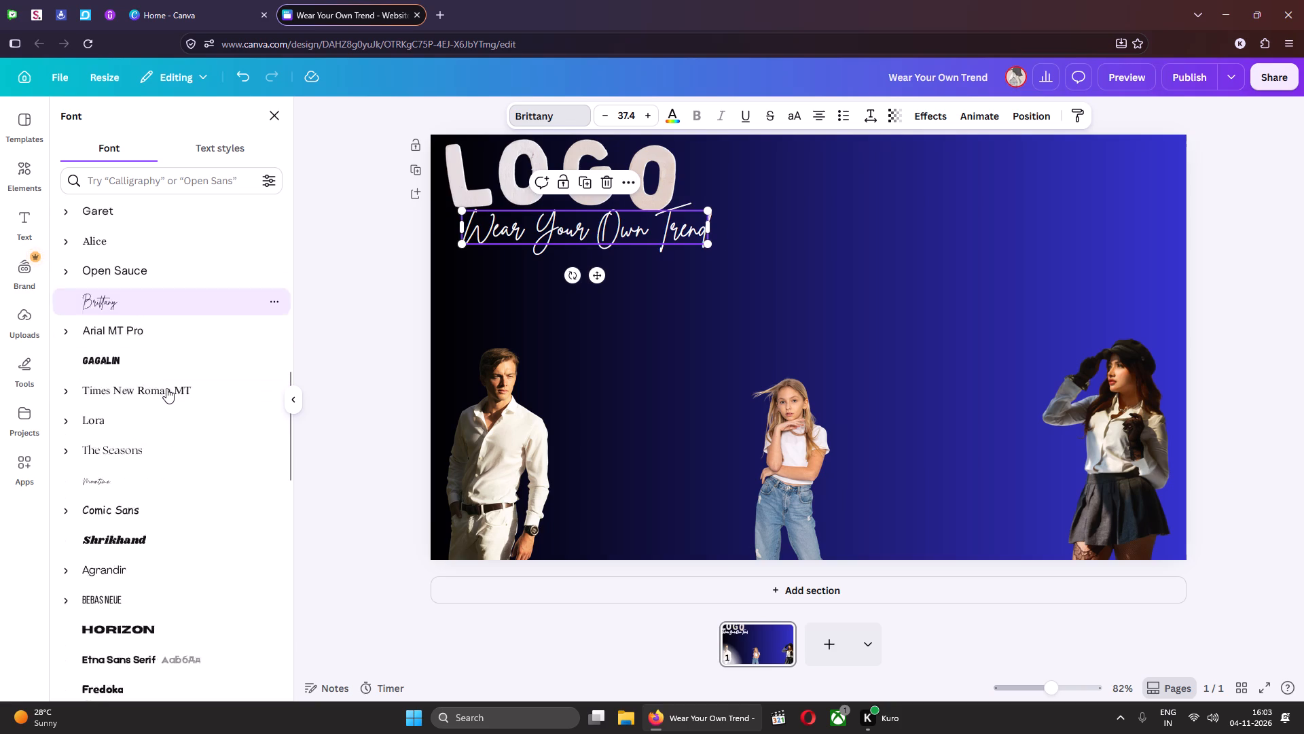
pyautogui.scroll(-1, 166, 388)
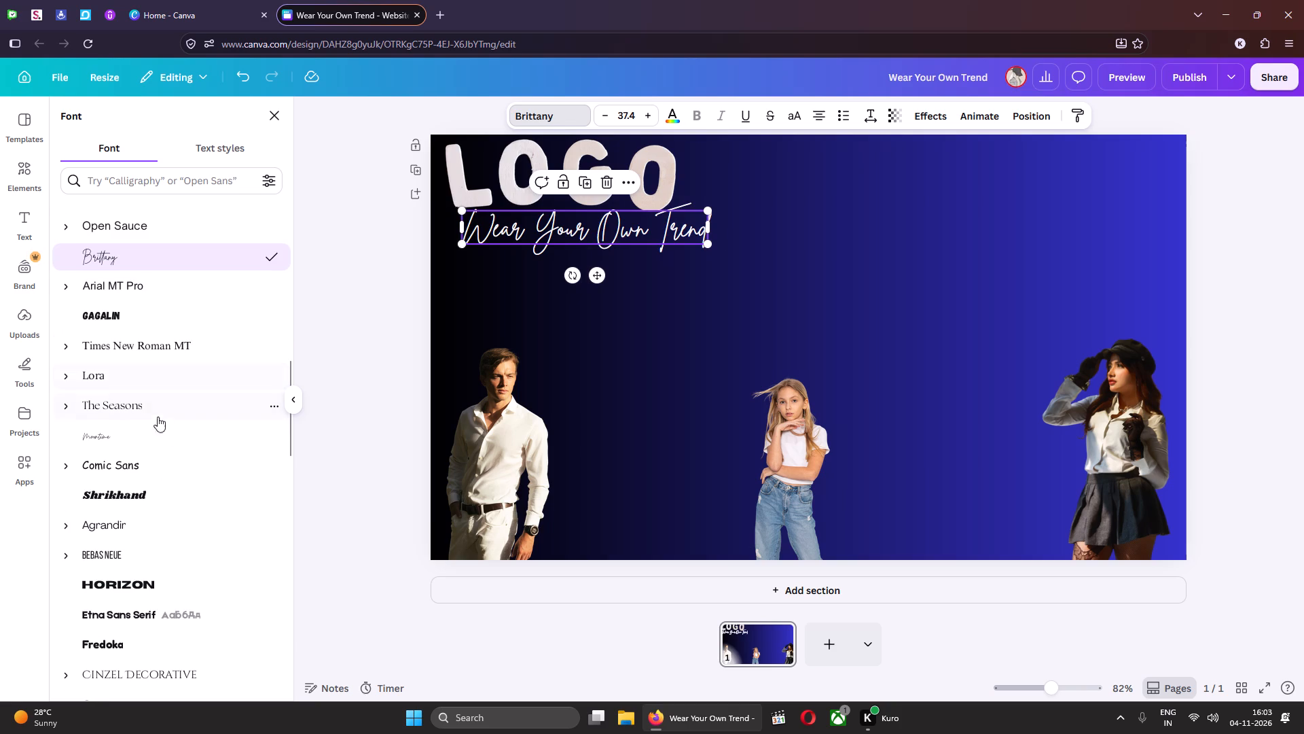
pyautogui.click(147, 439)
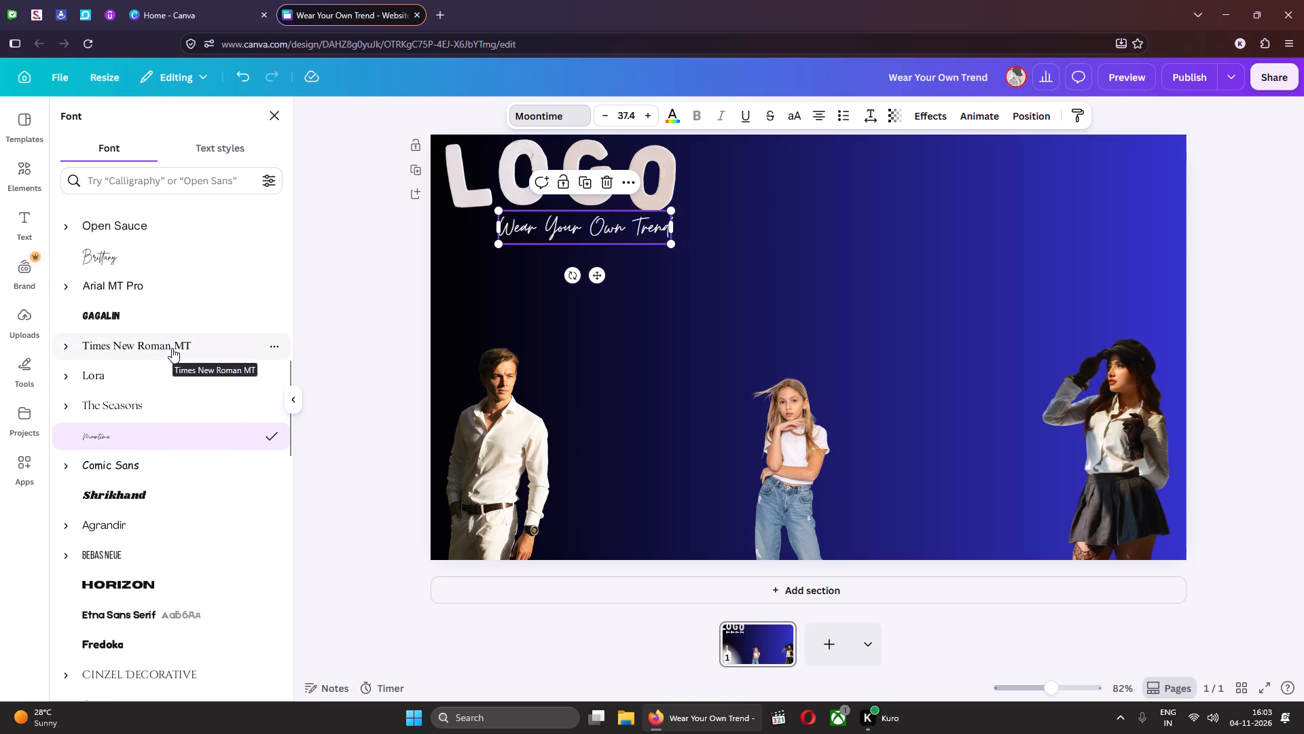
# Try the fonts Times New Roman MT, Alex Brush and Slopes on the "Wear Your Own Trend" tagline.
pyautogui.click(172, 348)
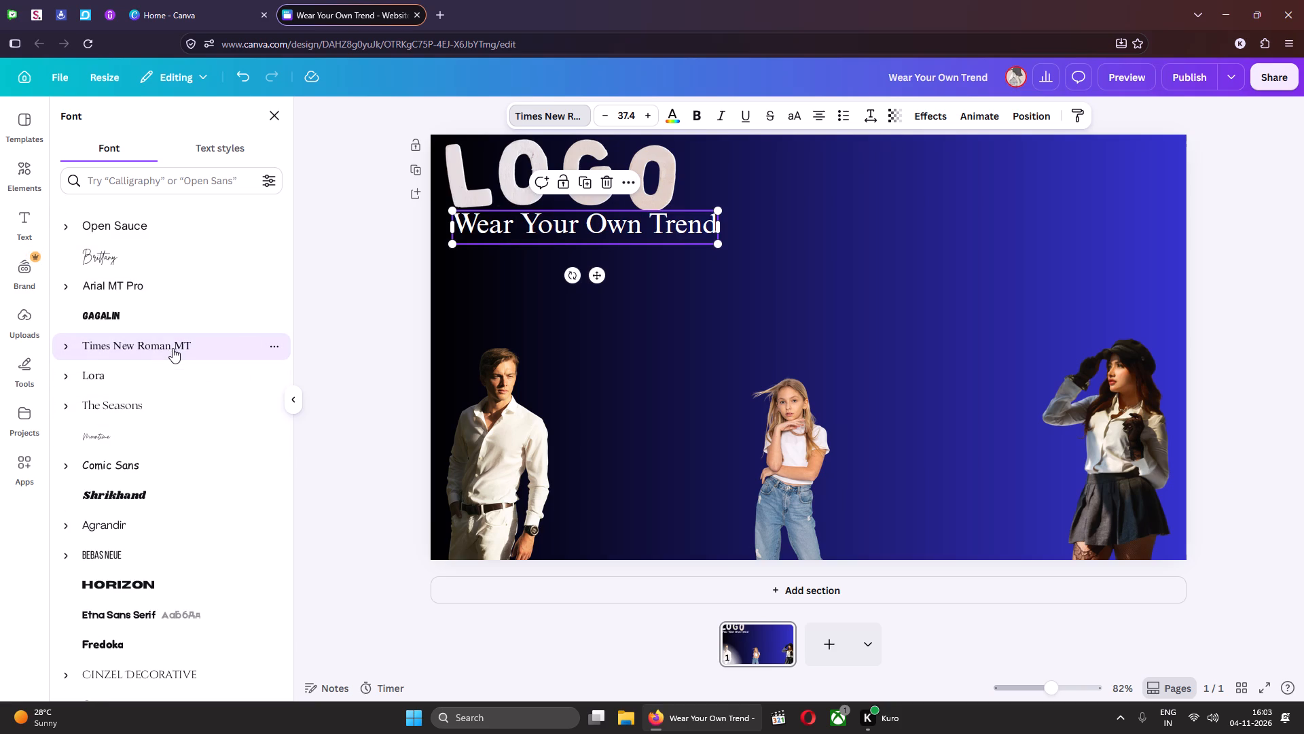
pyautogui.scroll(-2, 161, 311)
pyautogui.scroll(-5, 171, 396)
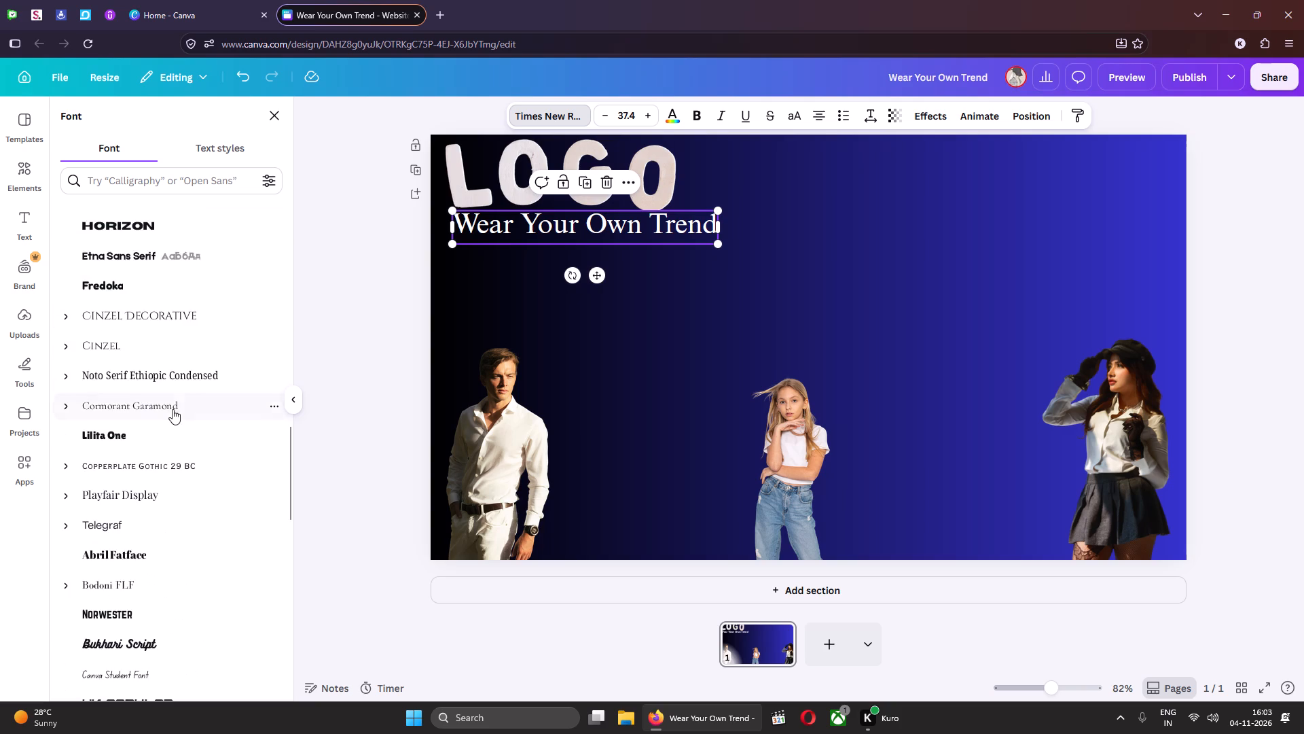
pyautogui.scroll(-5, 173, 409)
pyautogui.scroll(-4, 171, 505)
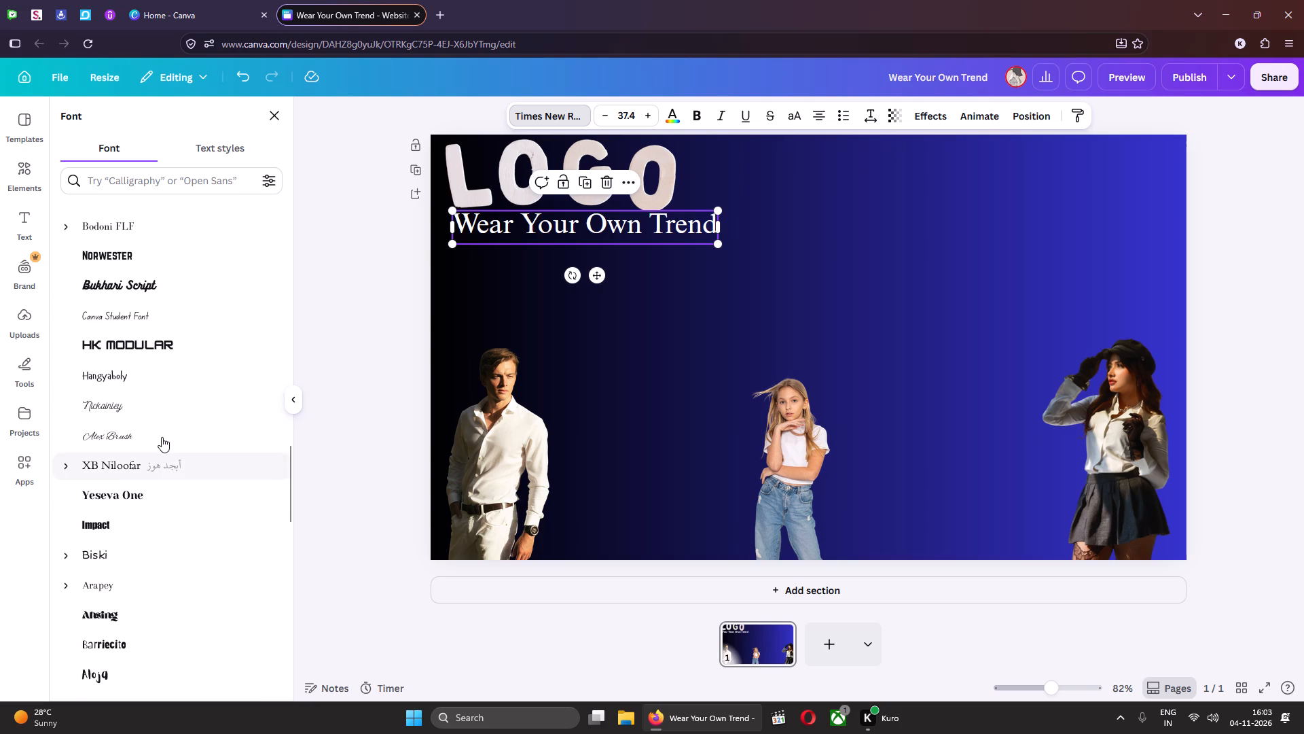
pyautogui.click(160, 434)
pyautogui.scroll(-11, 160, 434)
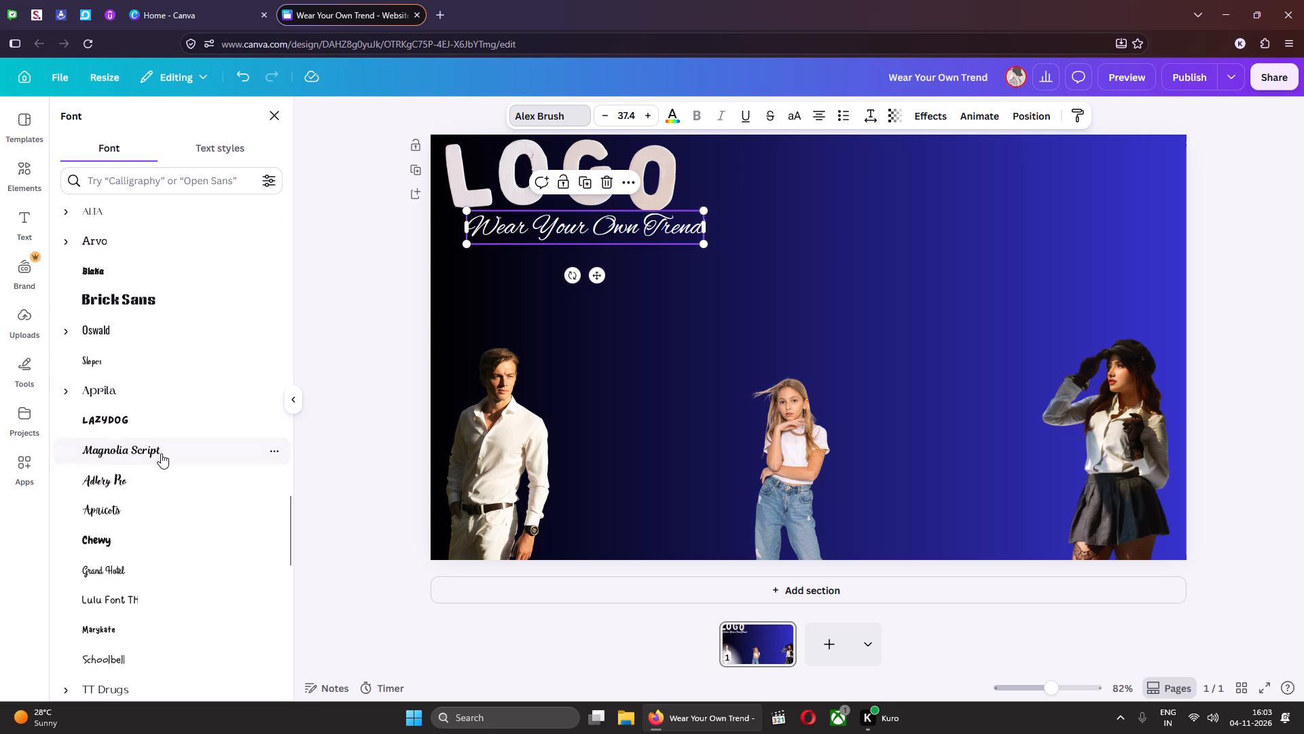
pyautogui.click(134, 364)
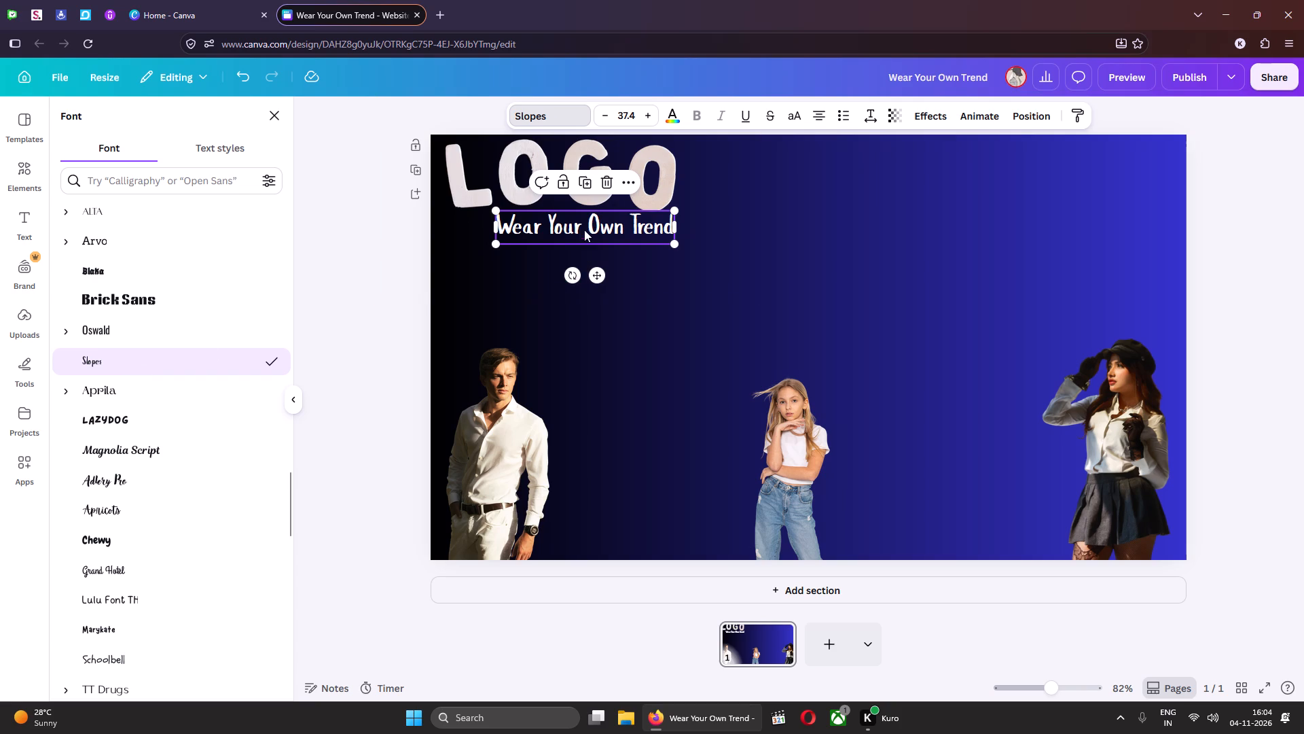
# Shift the "Wear Your Own Trend" tagline right so it sits beneath the end of the LOGO lettering.
pyautogui.moveTo(584, 230); pyautogui.dragTo(637, 231)
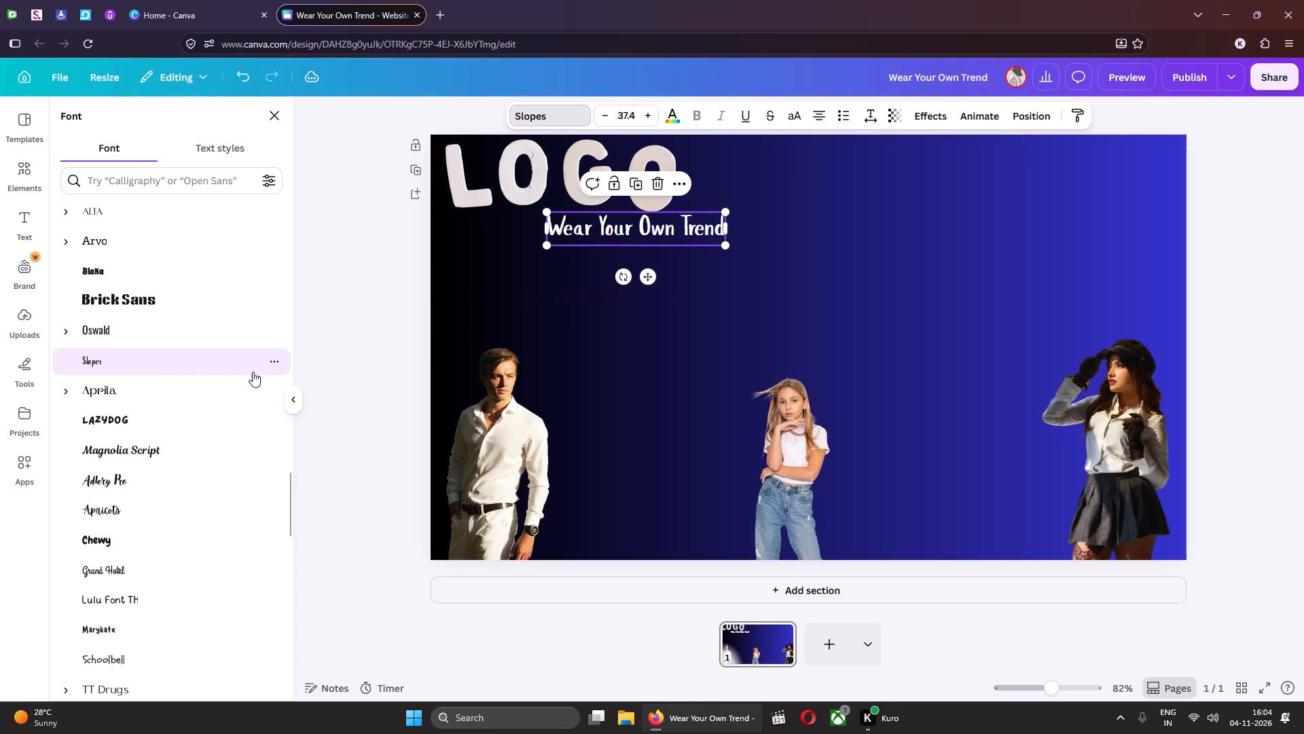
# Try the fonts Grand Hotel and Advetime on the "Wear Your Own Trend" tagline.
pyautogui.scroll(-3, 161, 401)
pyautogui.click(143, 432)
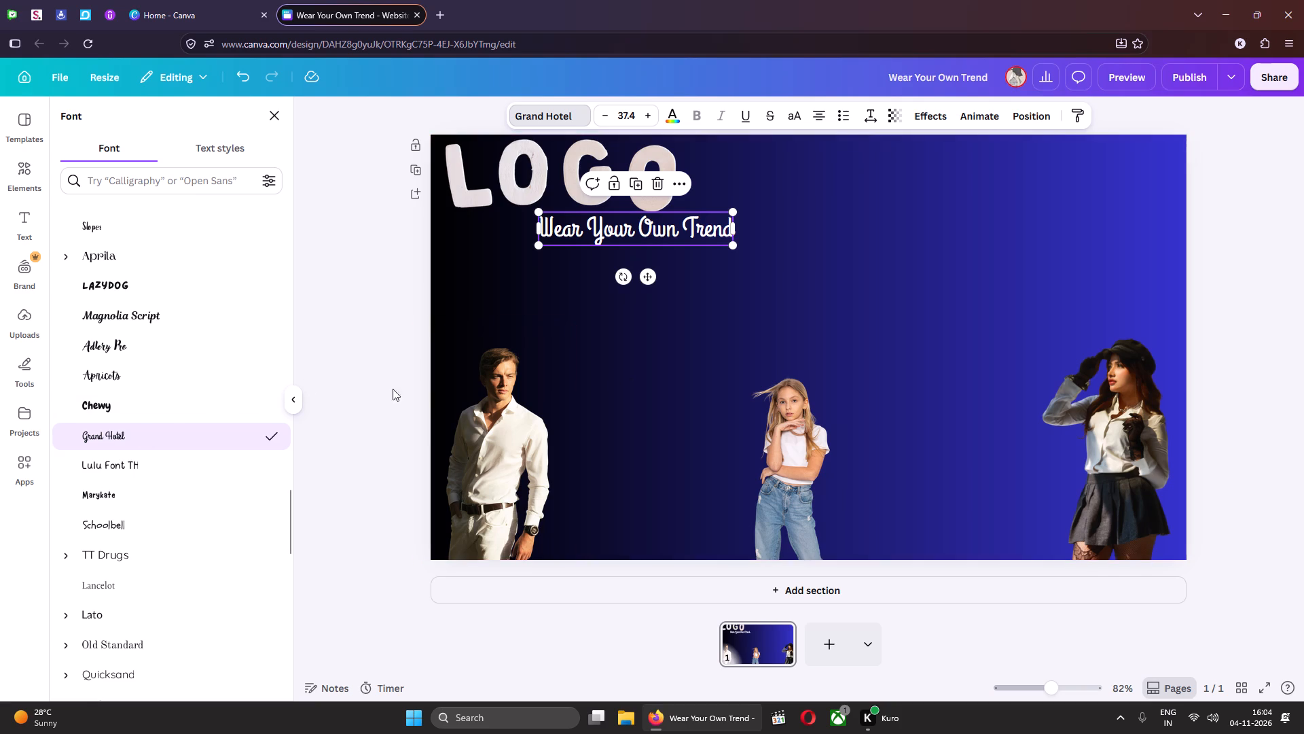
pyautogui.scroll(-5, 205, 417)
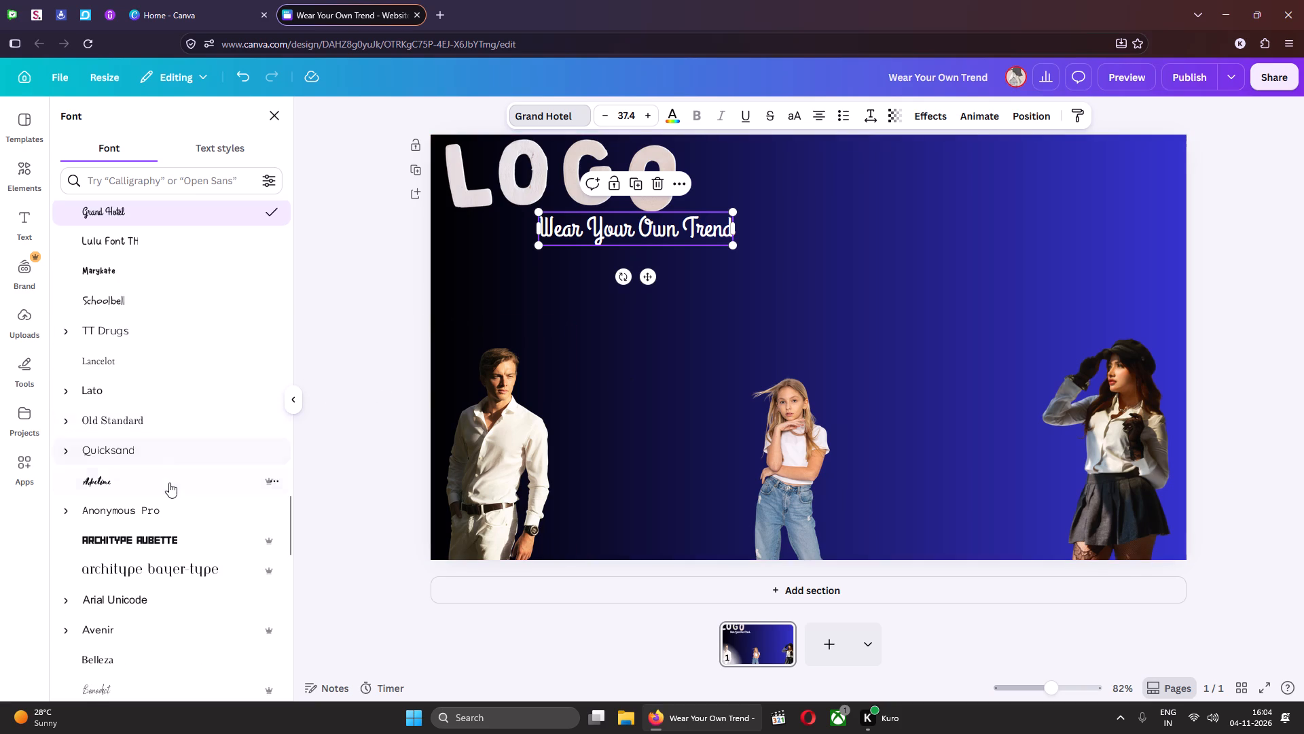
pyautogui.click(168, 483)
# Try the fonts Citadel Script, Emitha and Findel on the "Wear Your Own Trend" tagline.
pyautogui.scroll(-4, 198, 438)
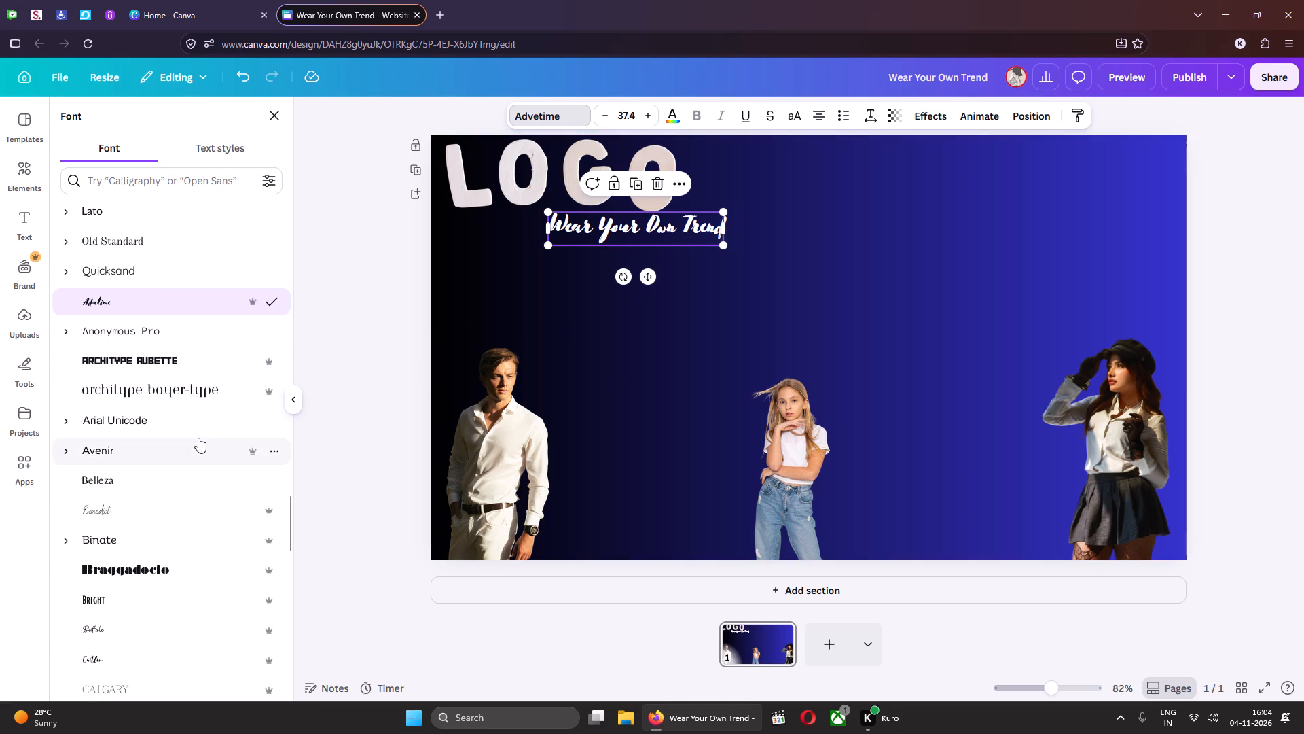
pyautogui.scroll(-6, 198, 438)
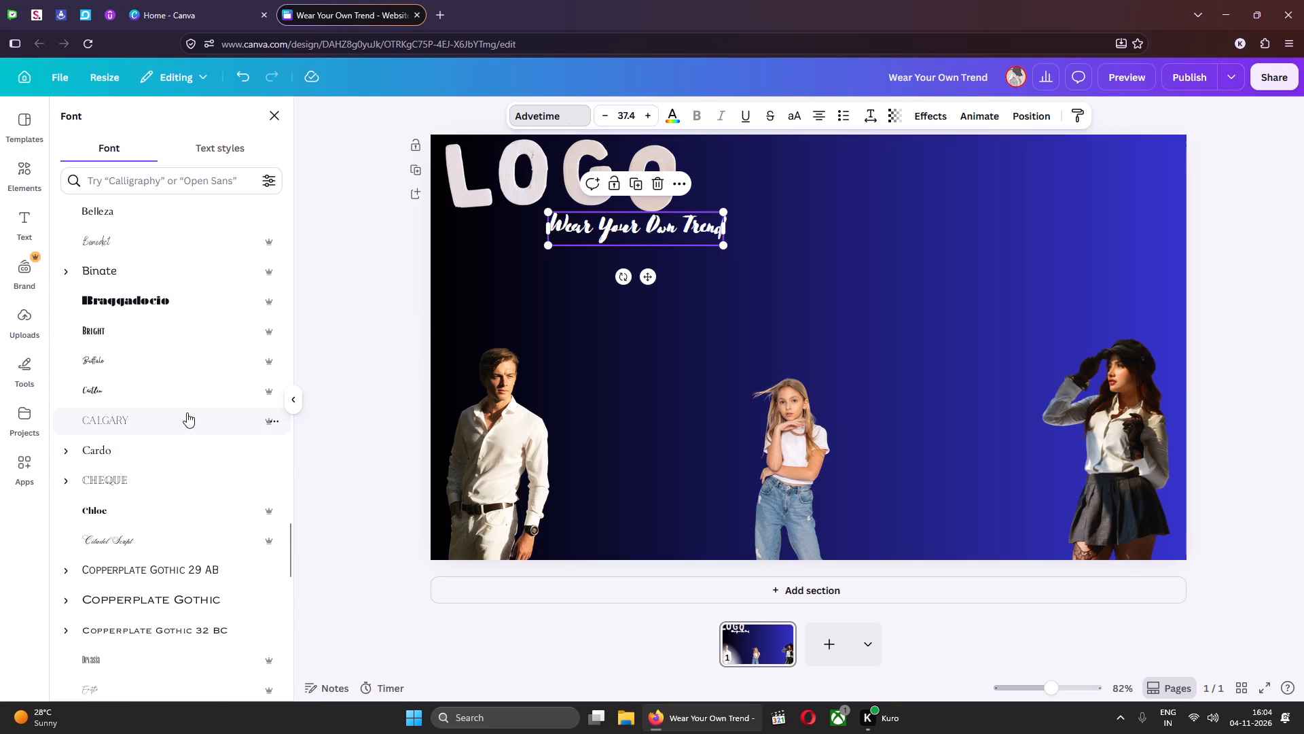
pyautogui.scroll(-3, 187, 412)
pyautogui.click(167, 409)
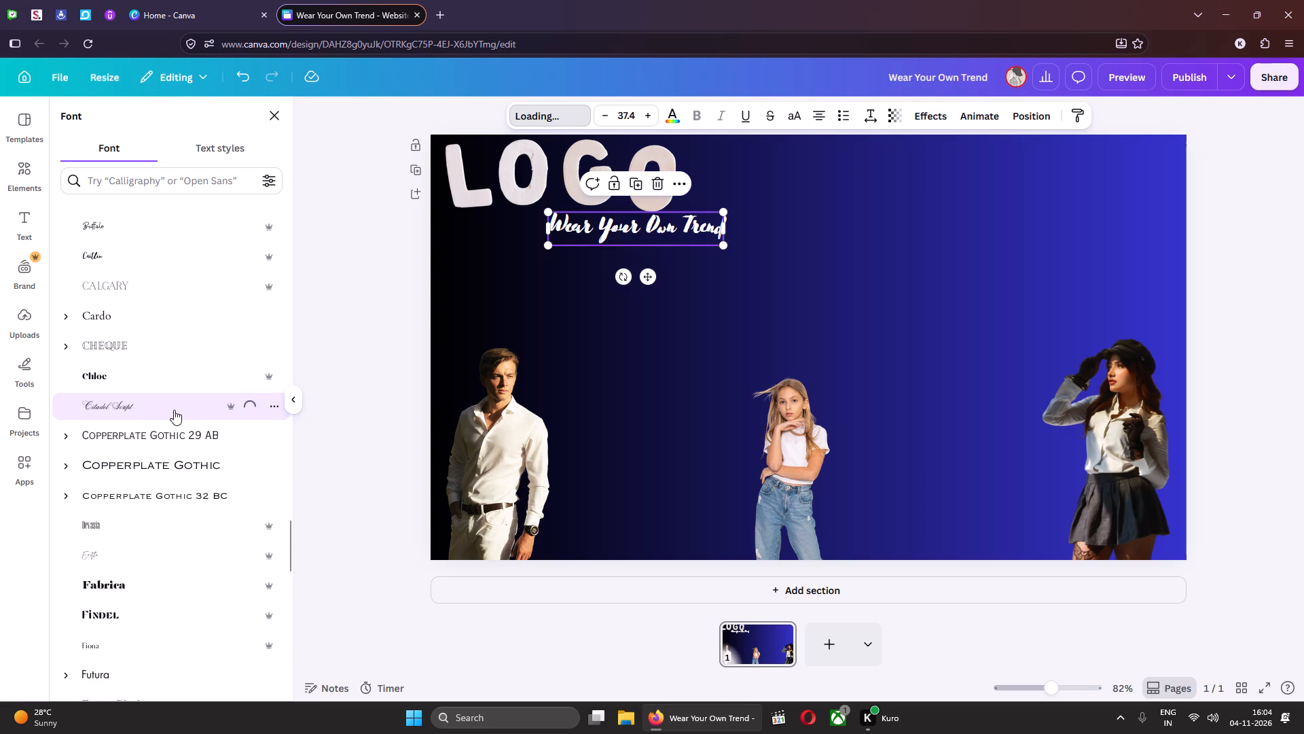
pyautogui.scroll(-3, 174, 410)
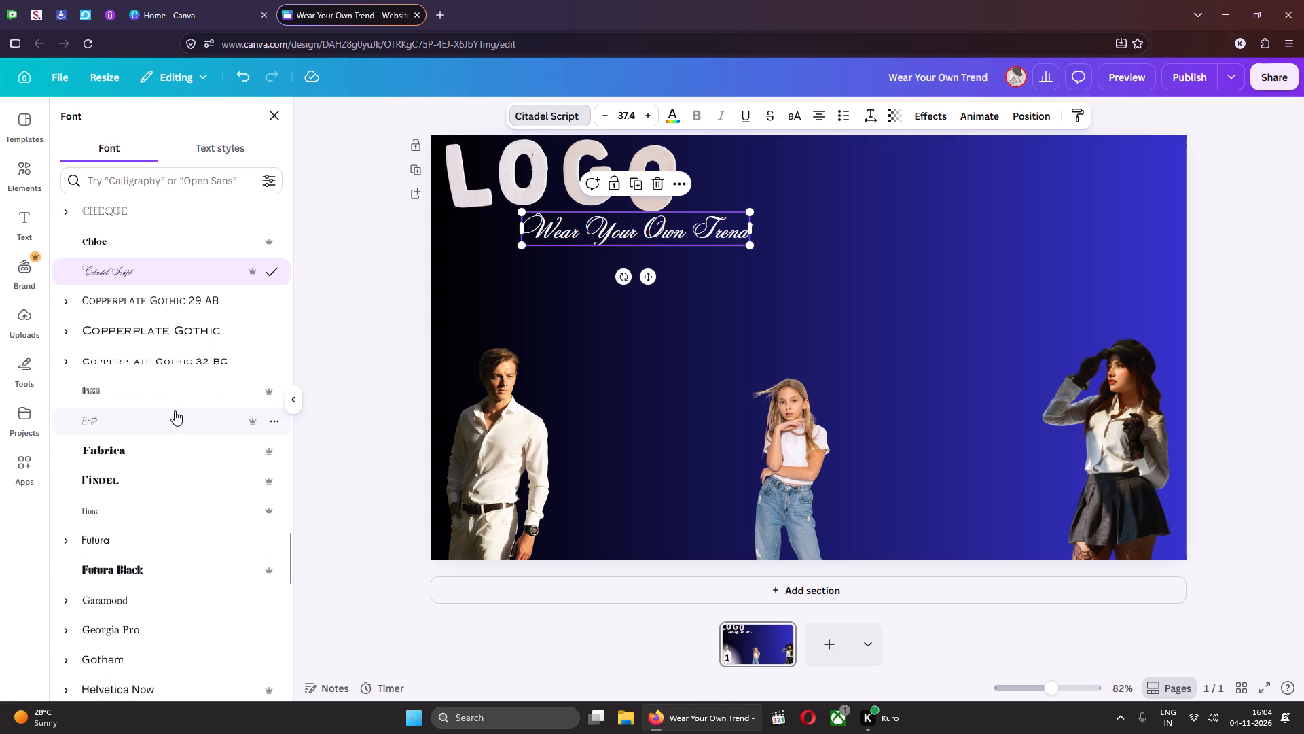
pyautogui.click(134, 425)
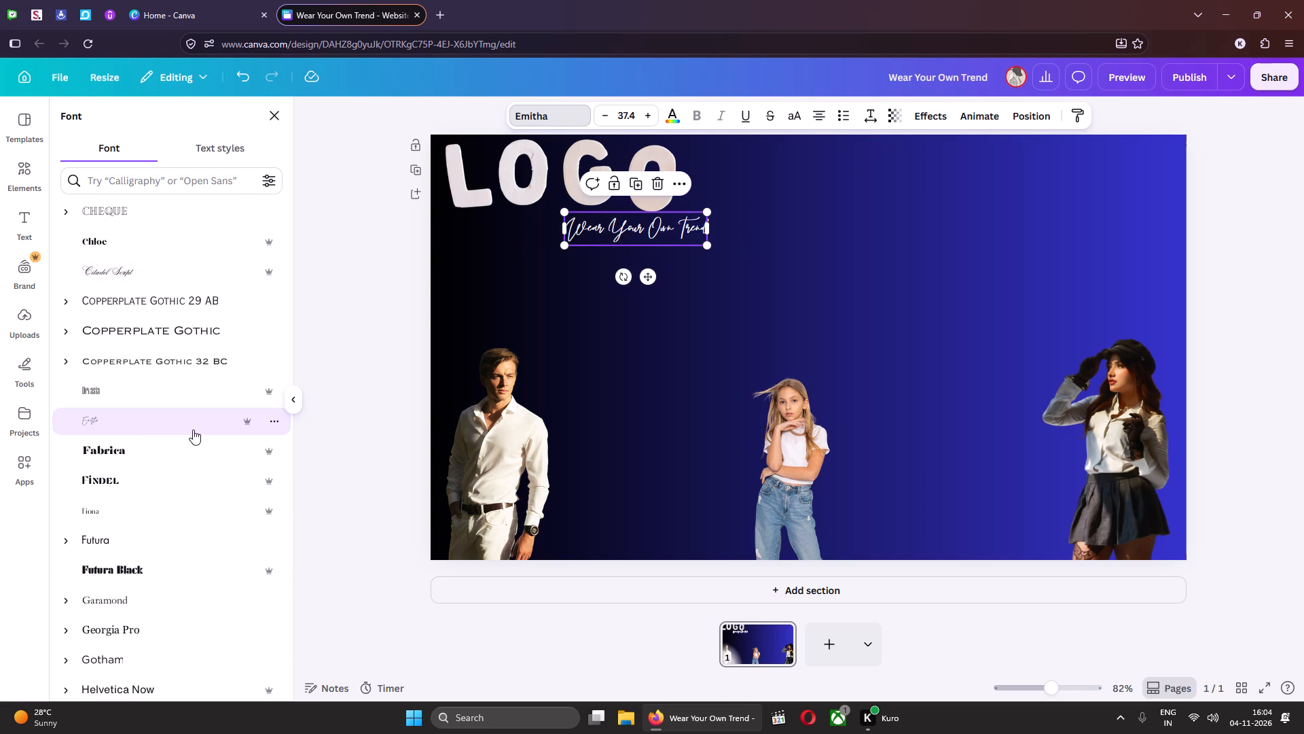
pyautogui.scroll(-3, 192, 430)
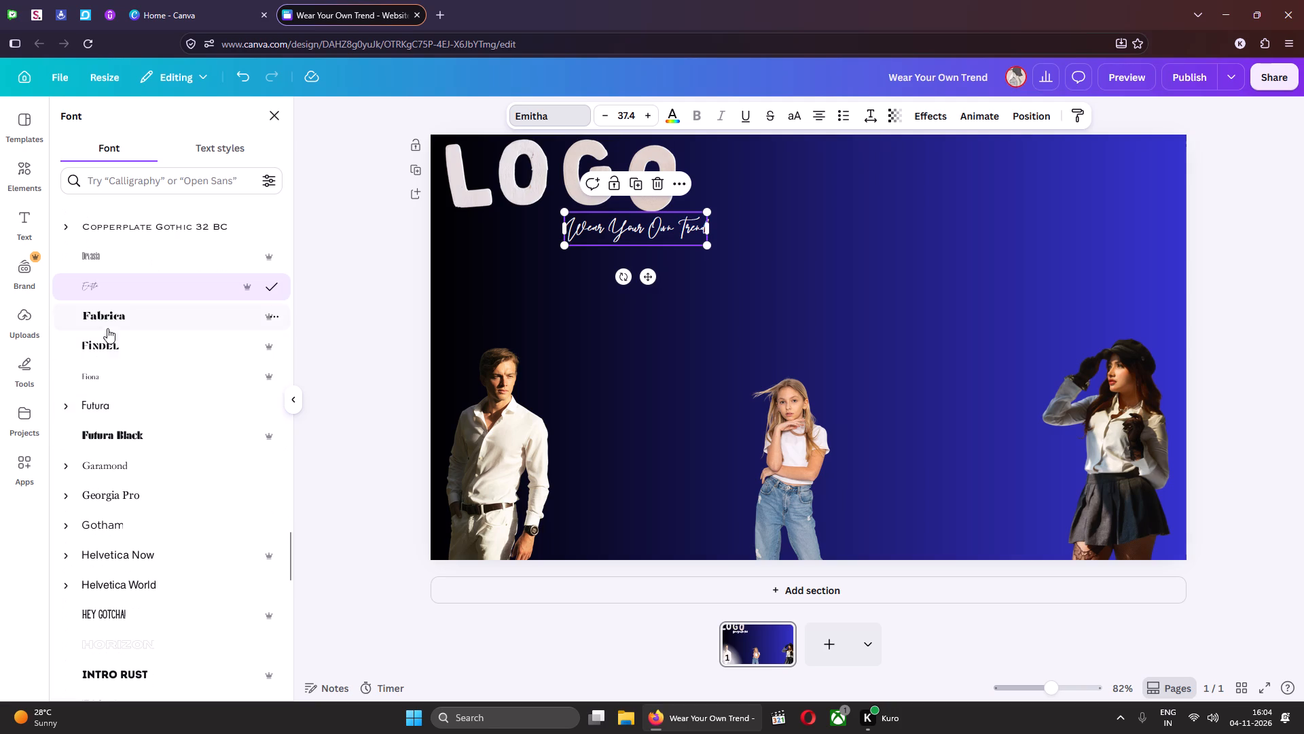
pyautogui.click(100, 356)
# Set the "Wear Your Own Trend" tagline in the Adventures Unlimited script font from the English fonts.
pyautogui.scroll(-1, 165, 415)
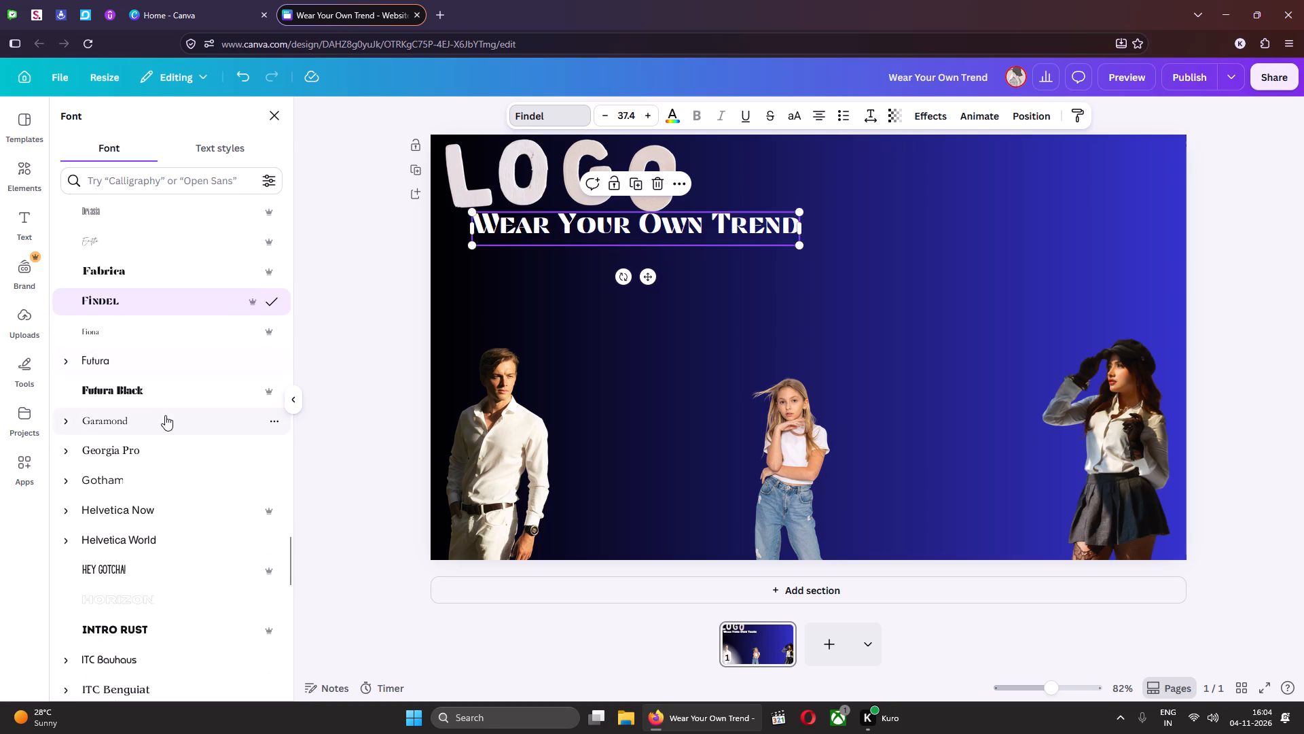
pyautogui.scroll(-7, 165, 415)
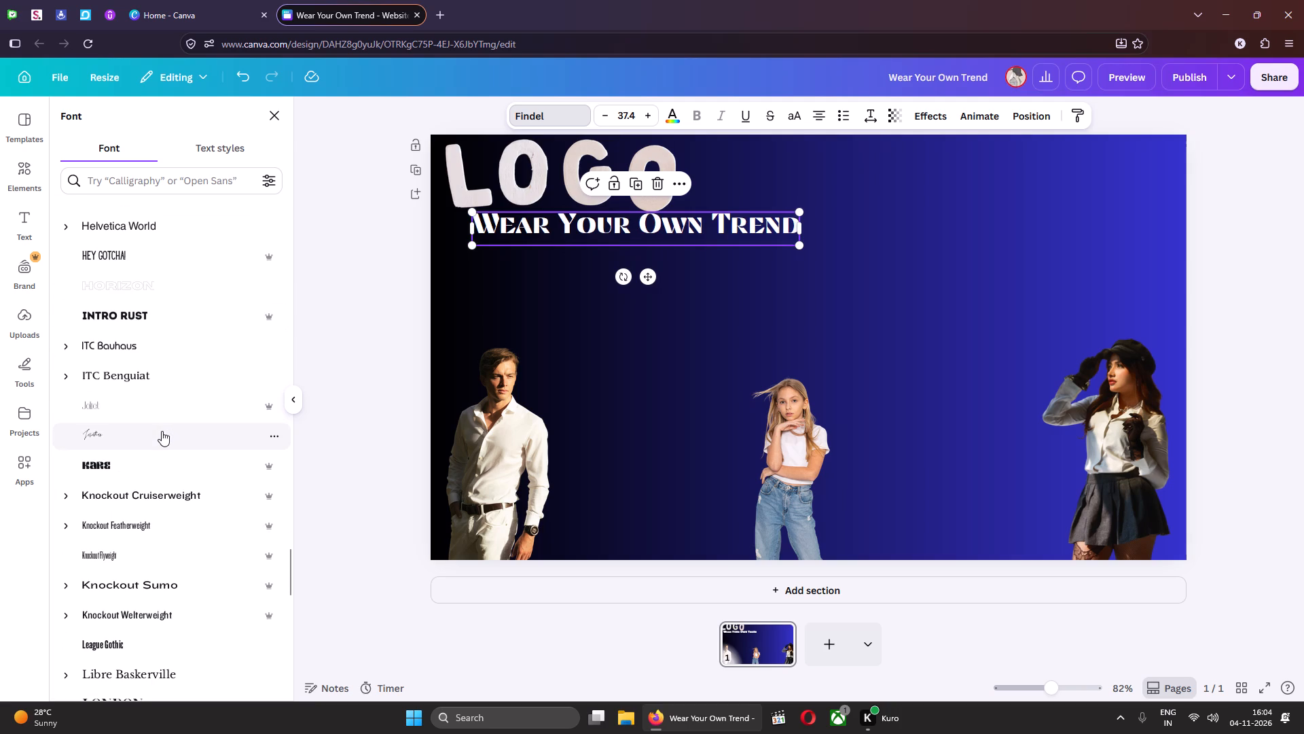
pyautogui.scroll(-6, 137, 408)
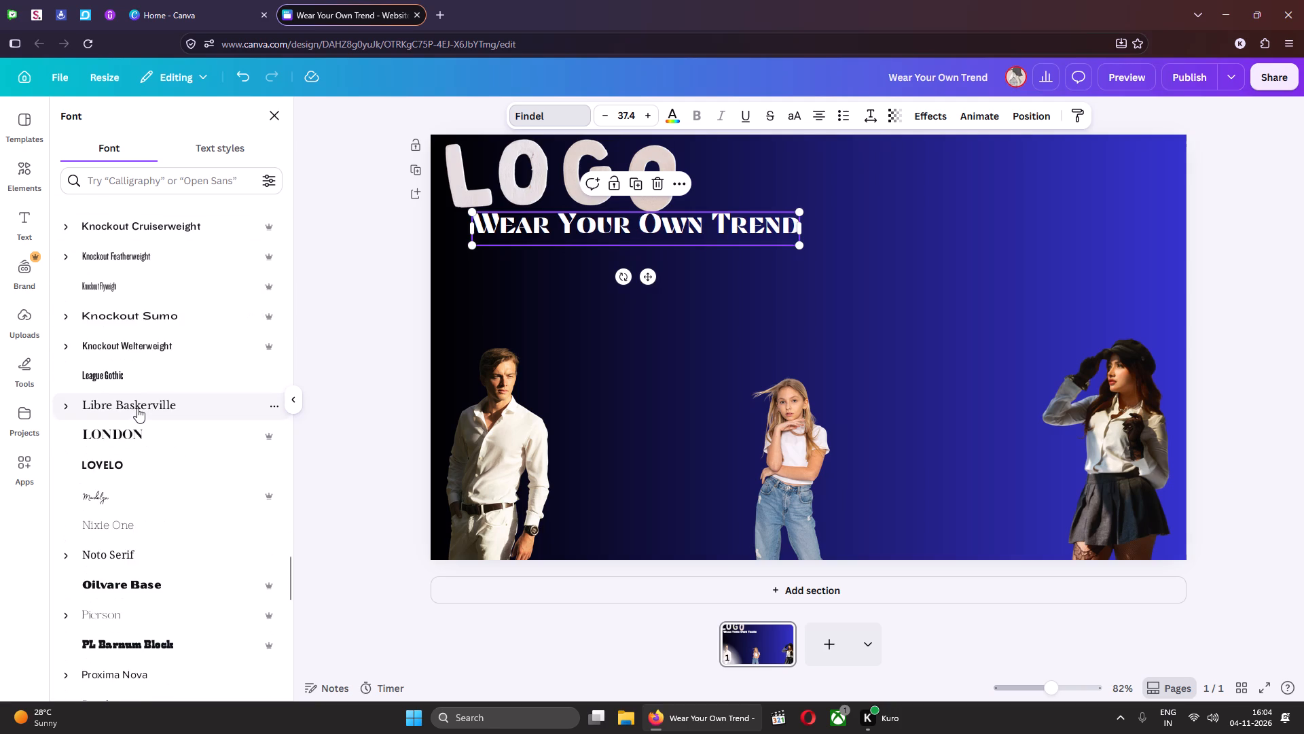
pyautogui.scroll(-10, 142, 418)
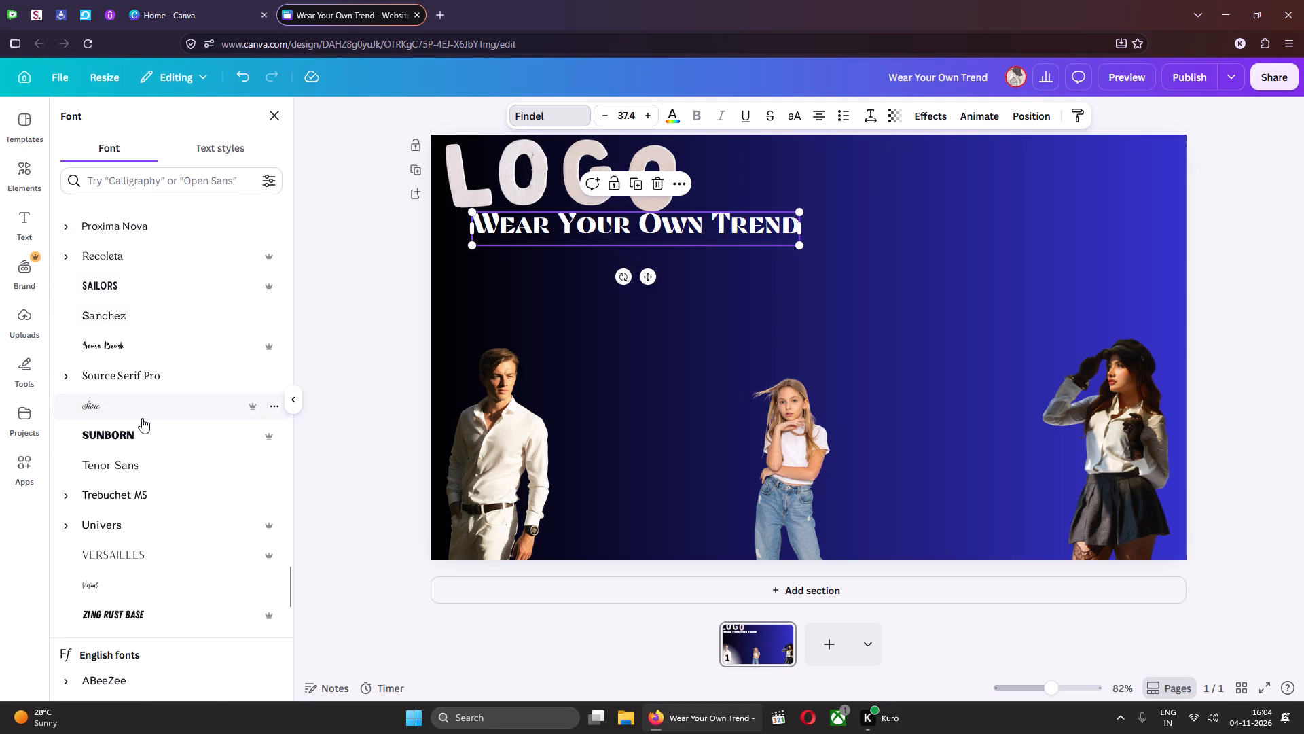
pyautogui.scroll(-8, 142, 418)
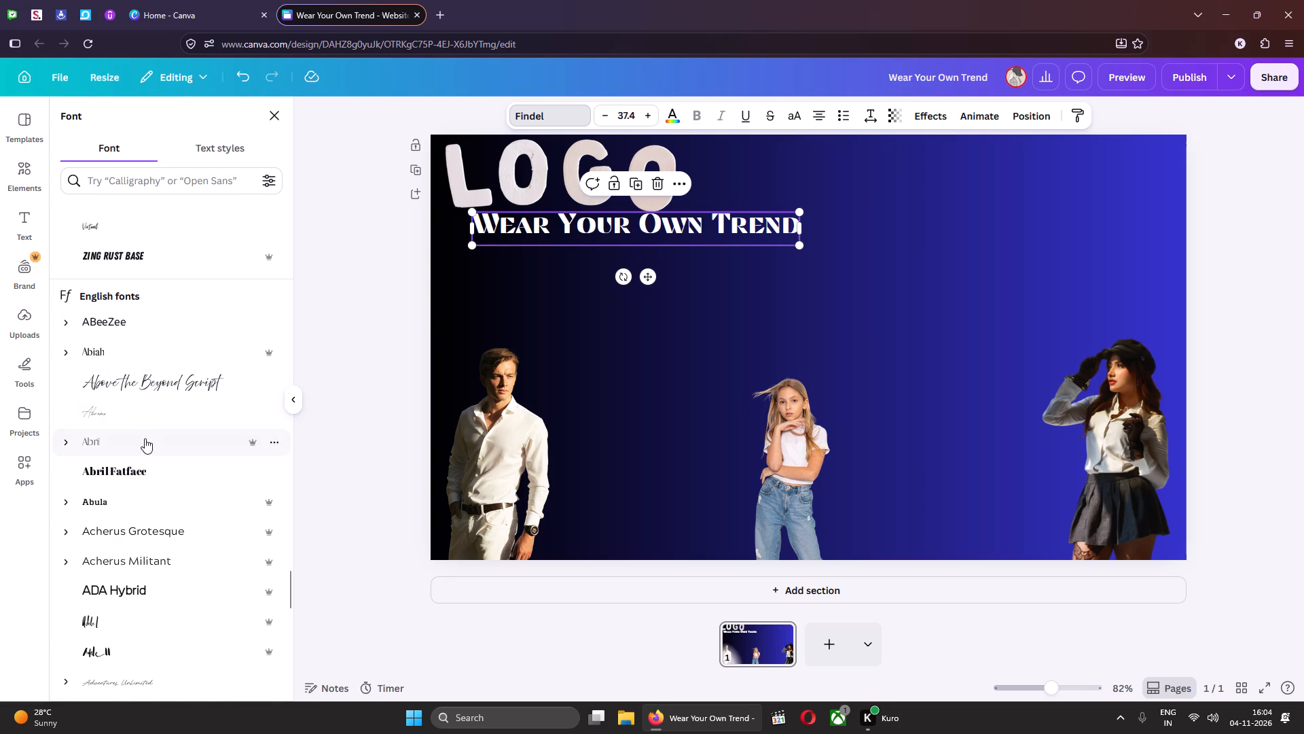
pyautogui.scroll(-6, 145, 438)
pyautogui.click(149, 412)
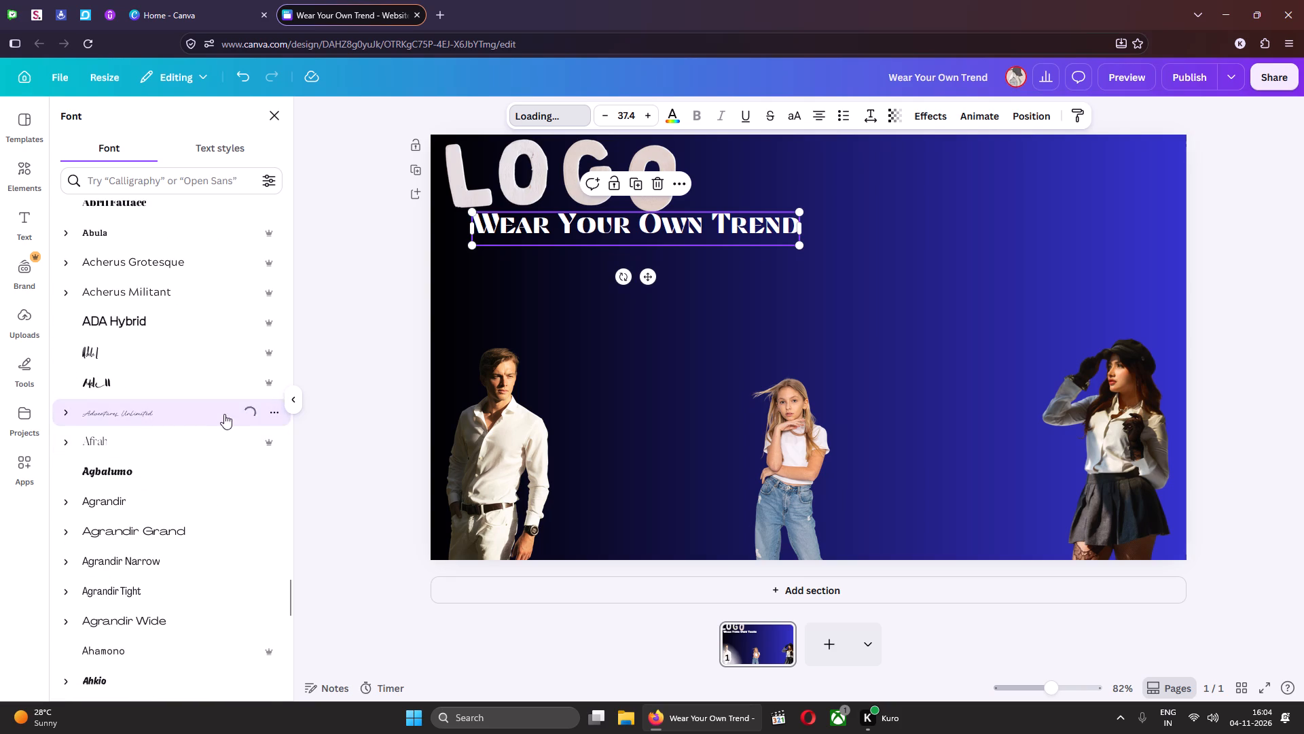
pyautogui.scroll(-5, 222, 425)
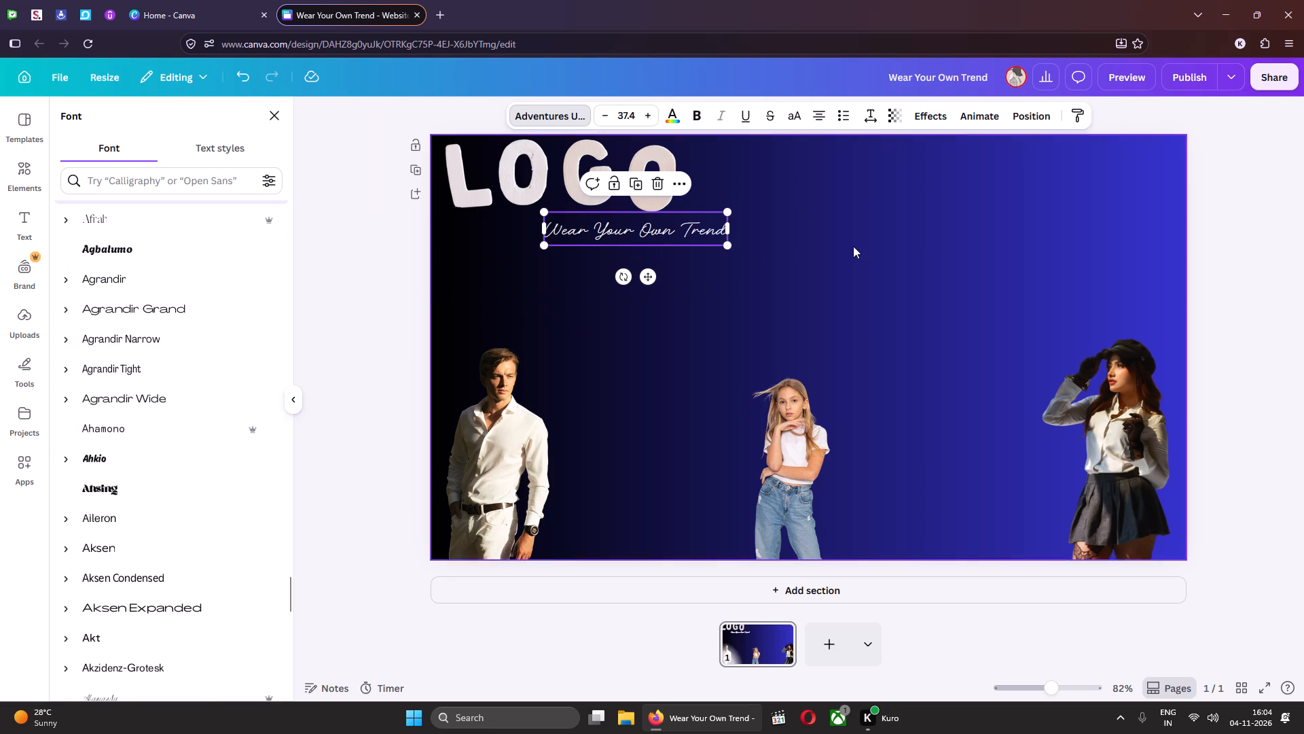
pyautogui.click(346, 273)
pyautogui.scroll(4, 201, 275)
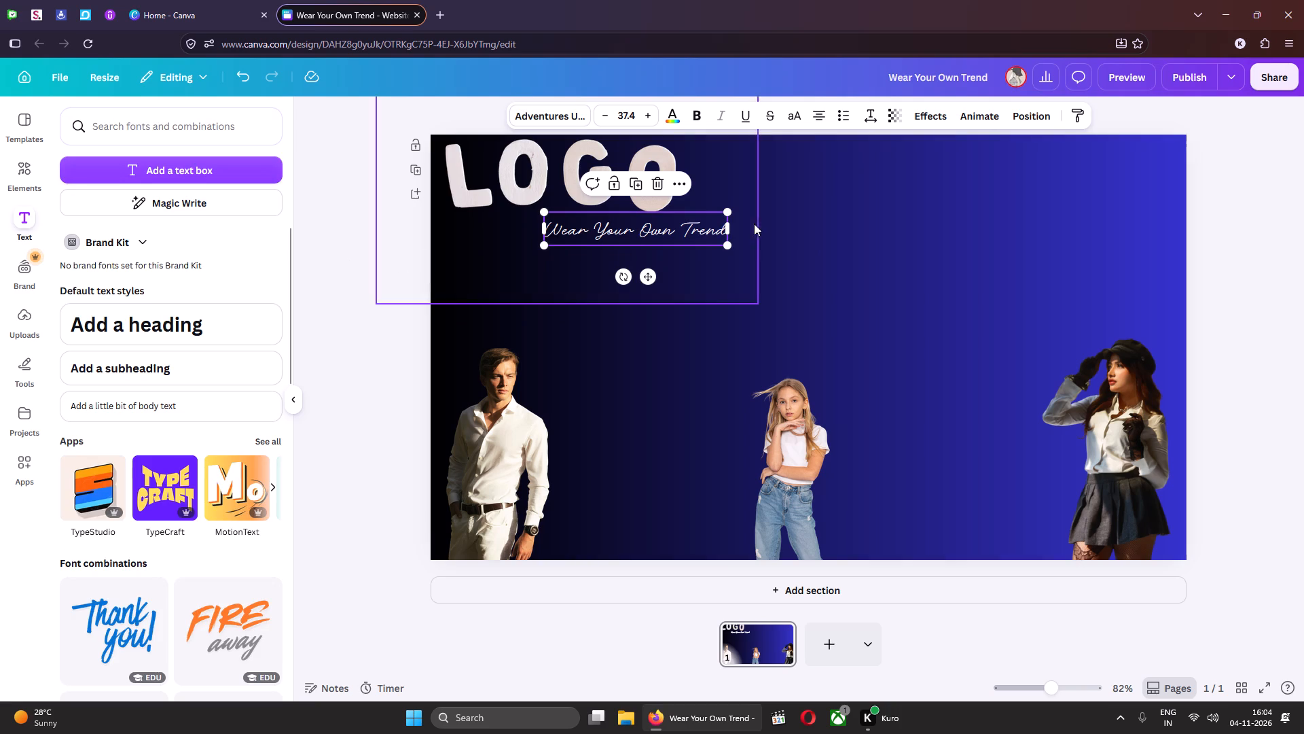
# Enlarge the "Wear Your Own Trend" tagline to font size 40.9, keeping it just under the LOGO lettering.
pyautogui.moveTo(729, 245); pyautogui.dragTo(760, 256)
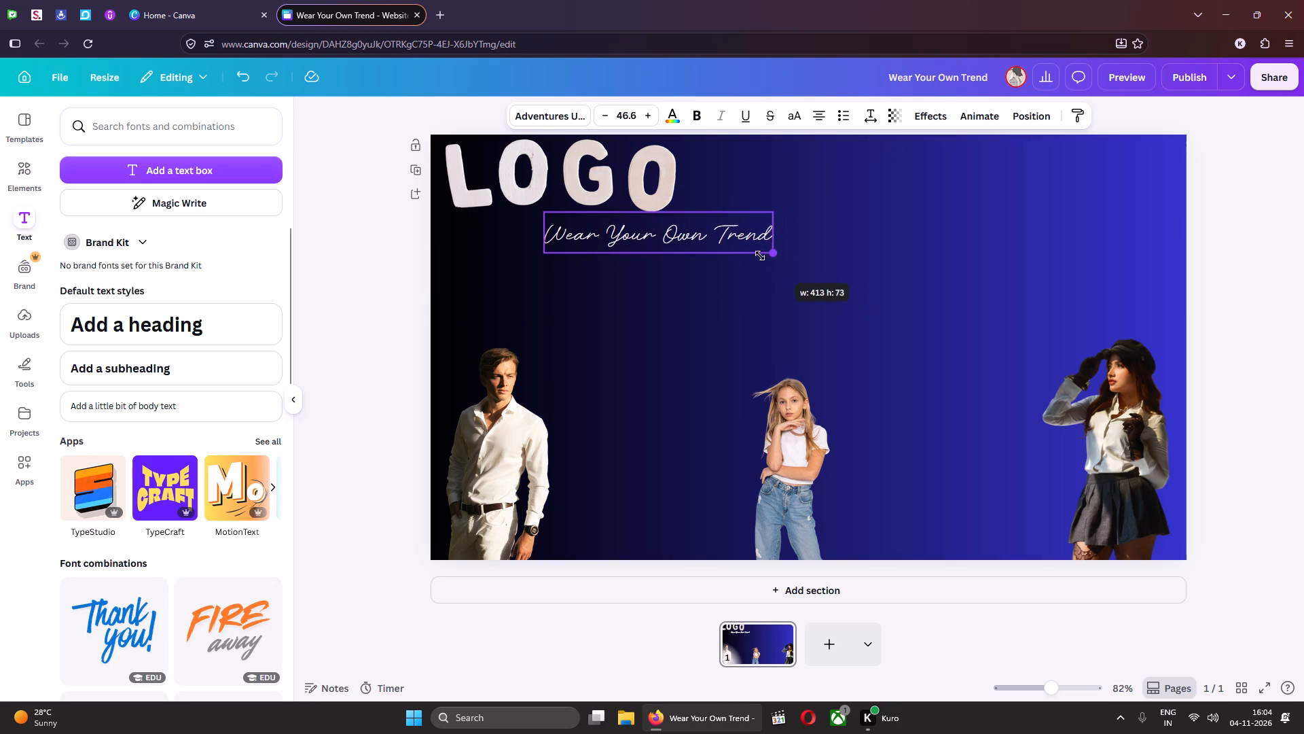
pyautogui.moveTo(760, 256); pyautogui.dragTo(746, 250)
pyautogui.click(610, 225)
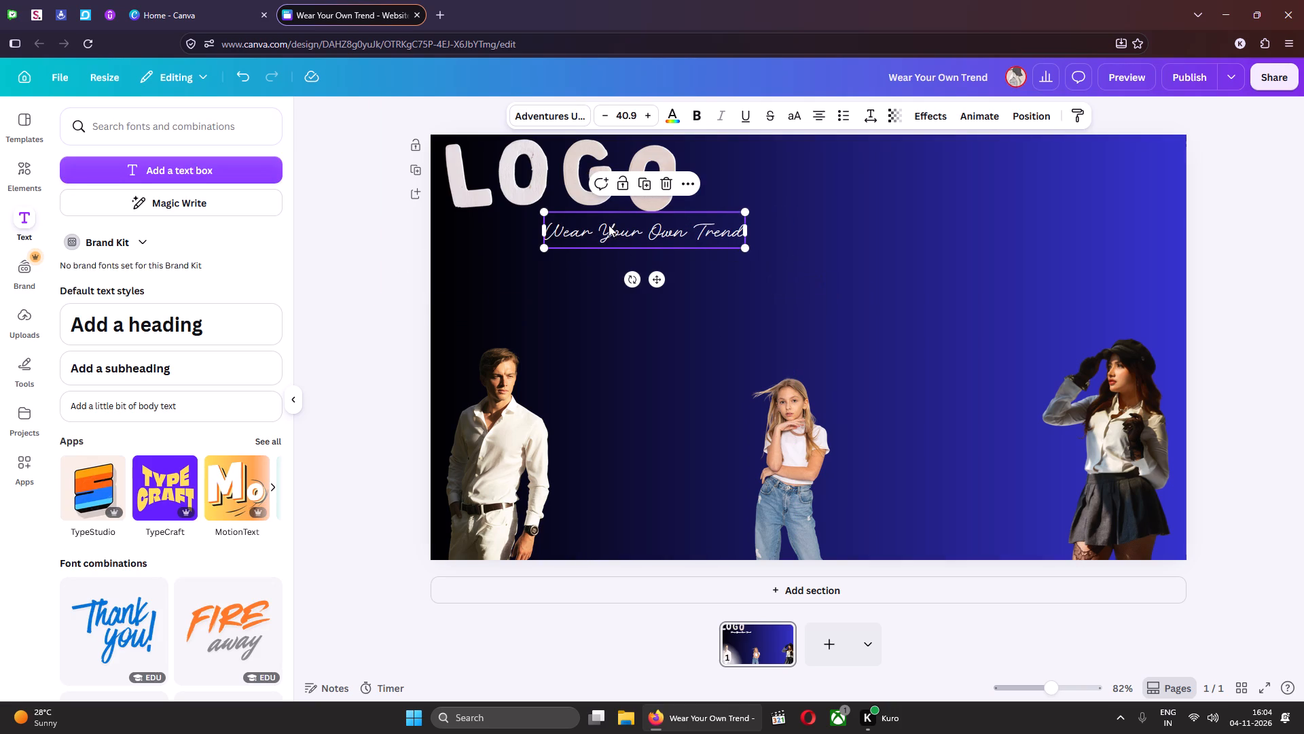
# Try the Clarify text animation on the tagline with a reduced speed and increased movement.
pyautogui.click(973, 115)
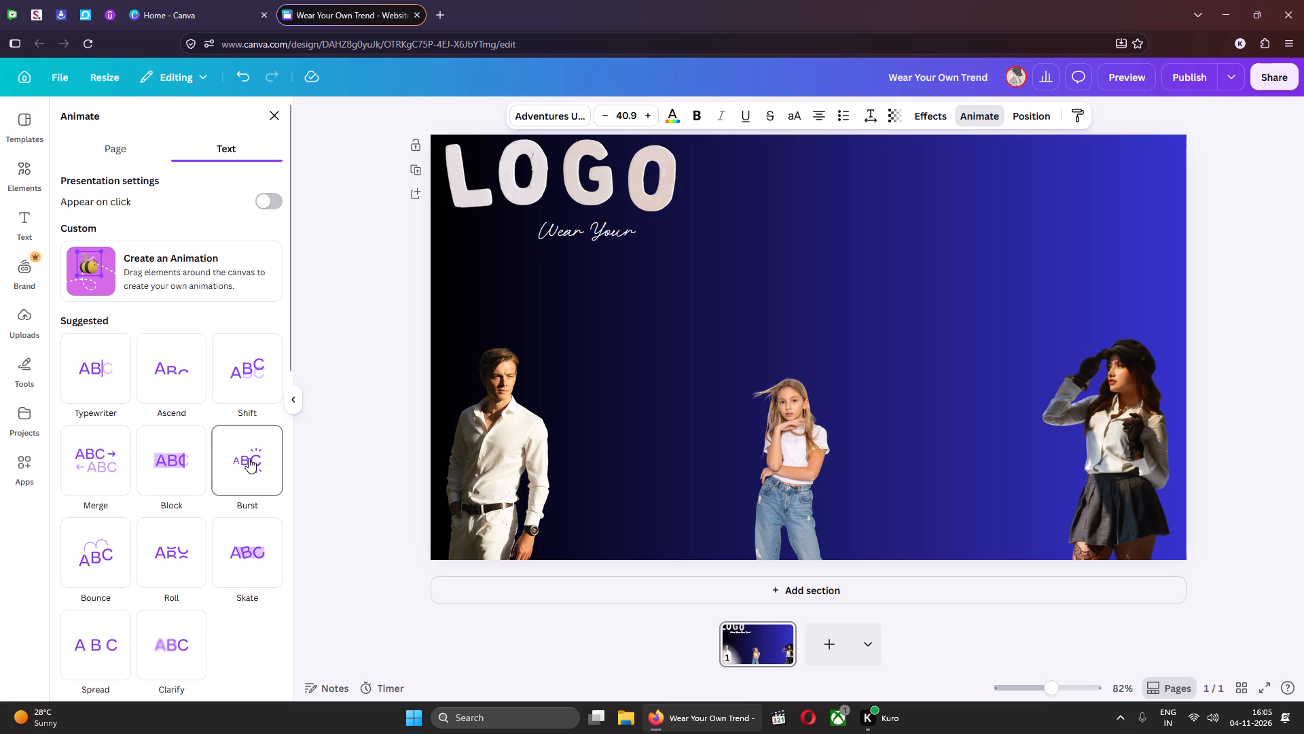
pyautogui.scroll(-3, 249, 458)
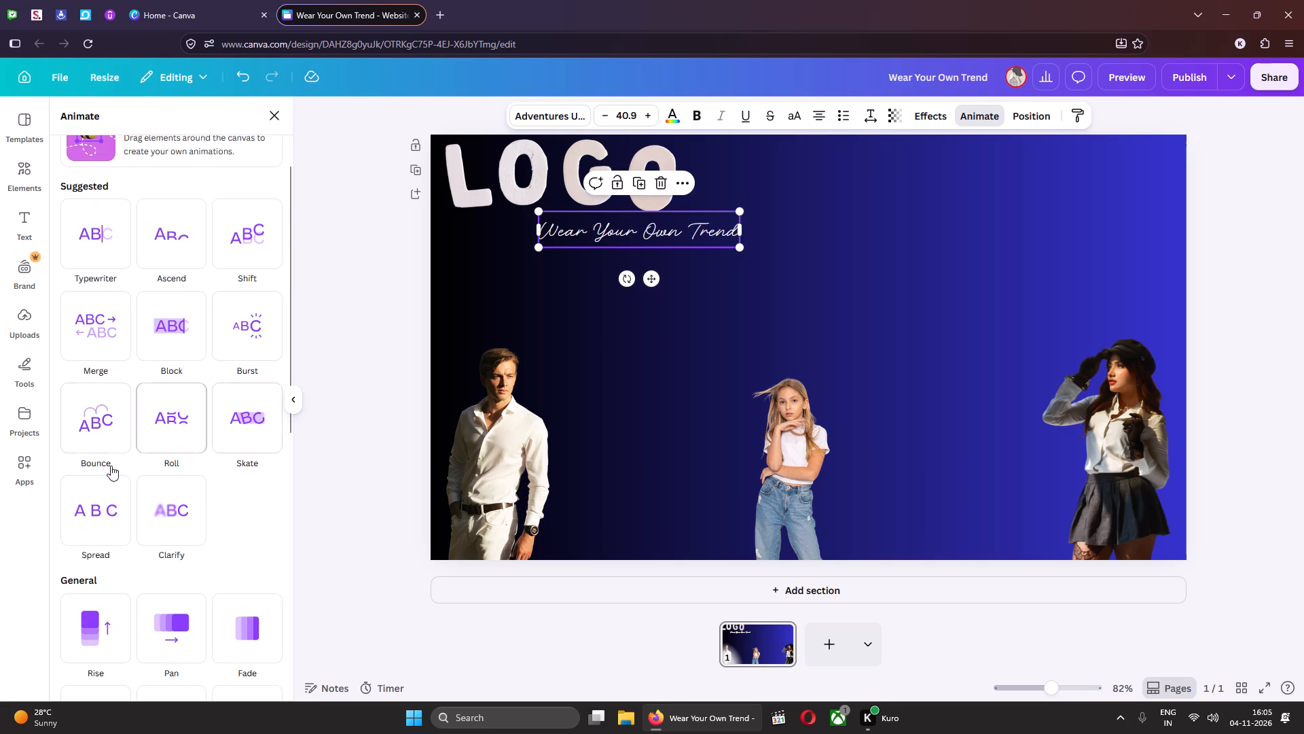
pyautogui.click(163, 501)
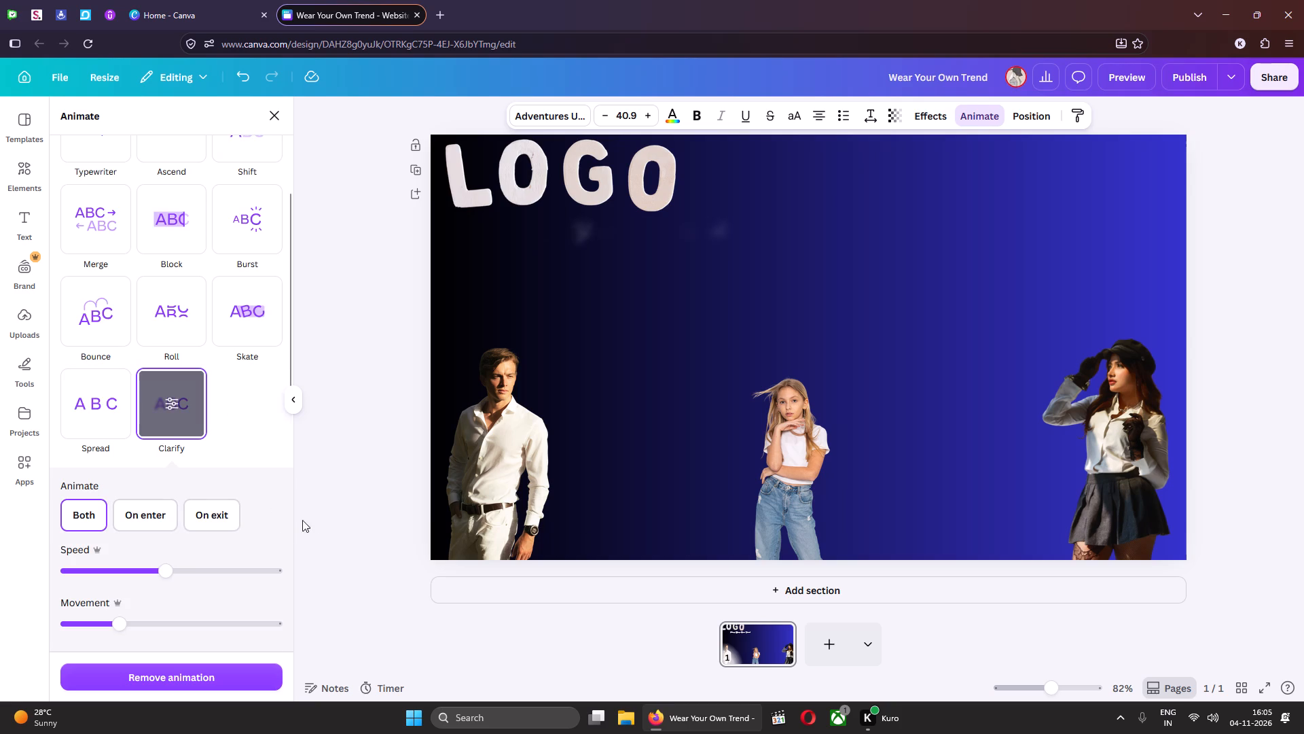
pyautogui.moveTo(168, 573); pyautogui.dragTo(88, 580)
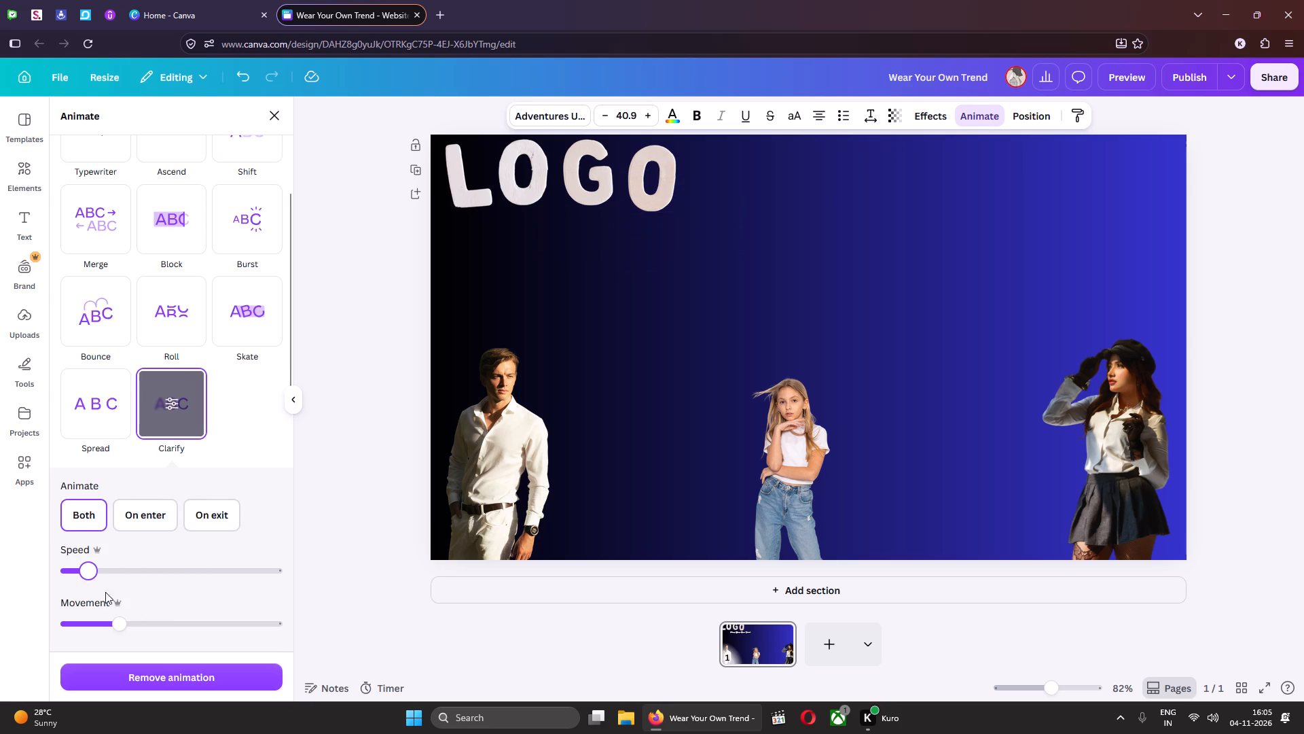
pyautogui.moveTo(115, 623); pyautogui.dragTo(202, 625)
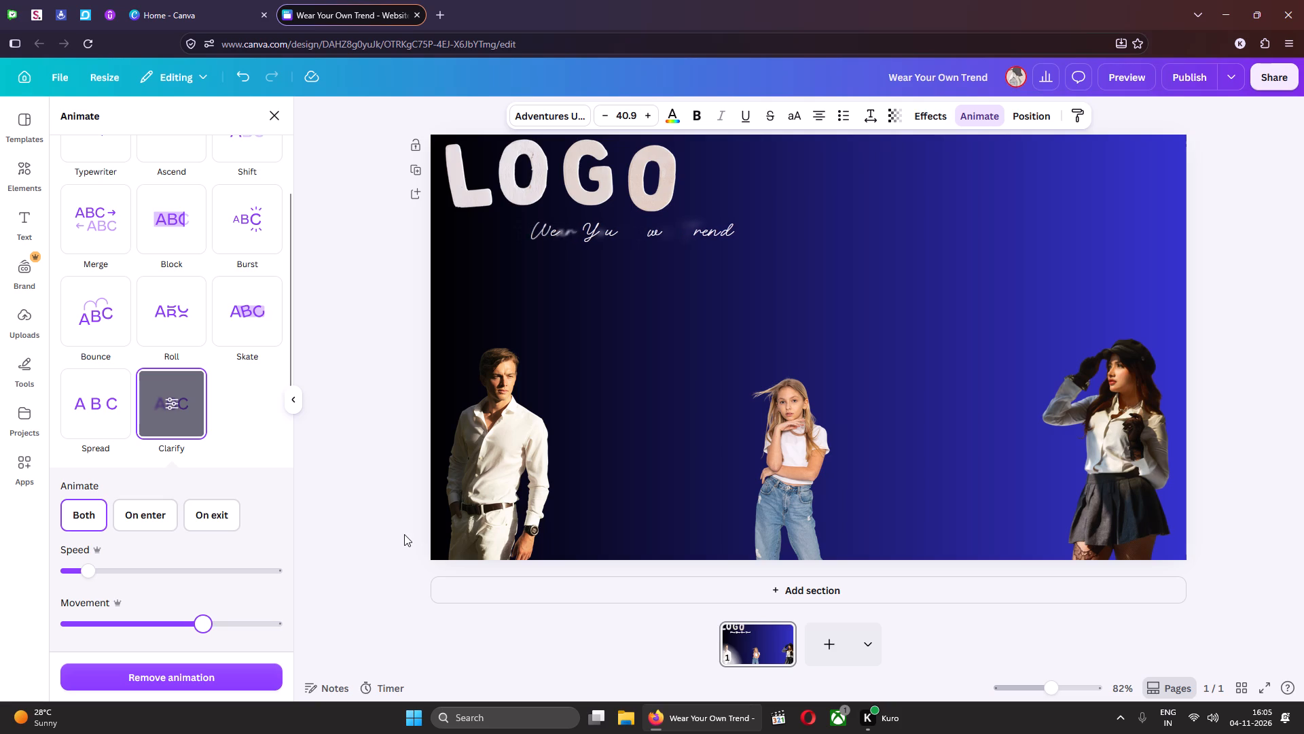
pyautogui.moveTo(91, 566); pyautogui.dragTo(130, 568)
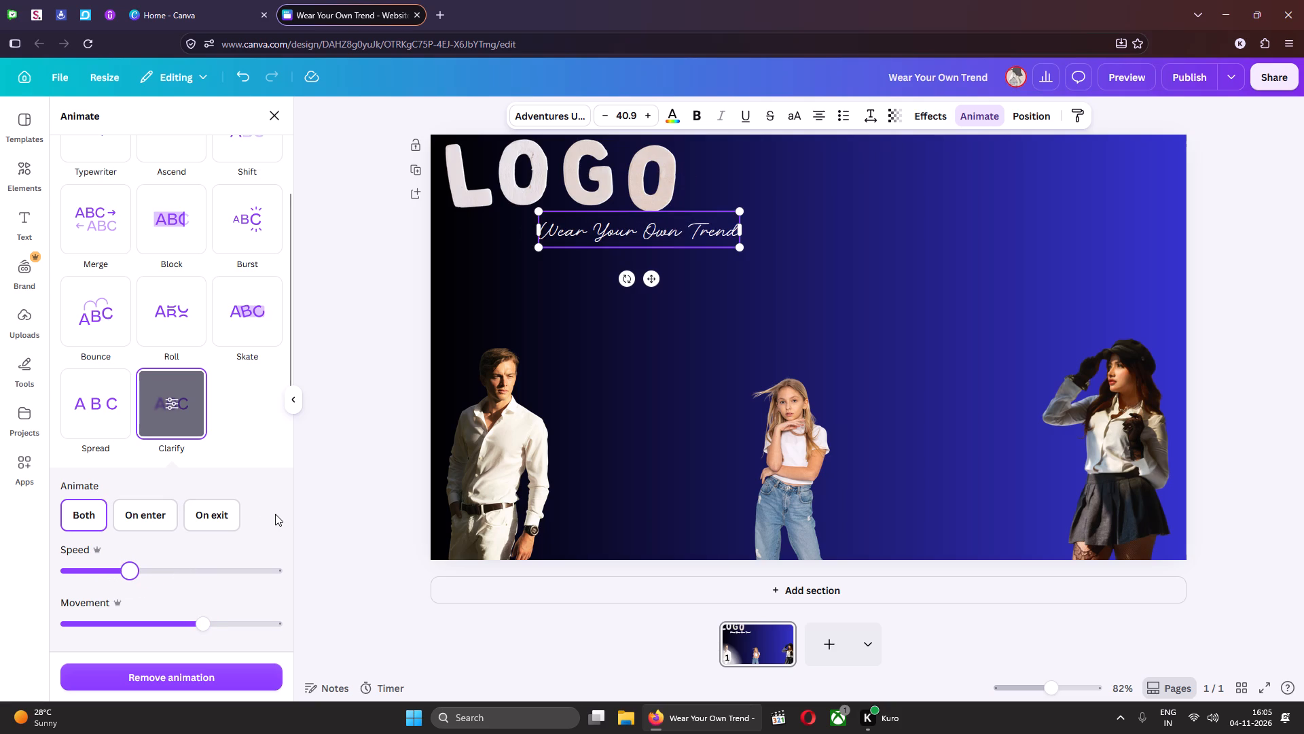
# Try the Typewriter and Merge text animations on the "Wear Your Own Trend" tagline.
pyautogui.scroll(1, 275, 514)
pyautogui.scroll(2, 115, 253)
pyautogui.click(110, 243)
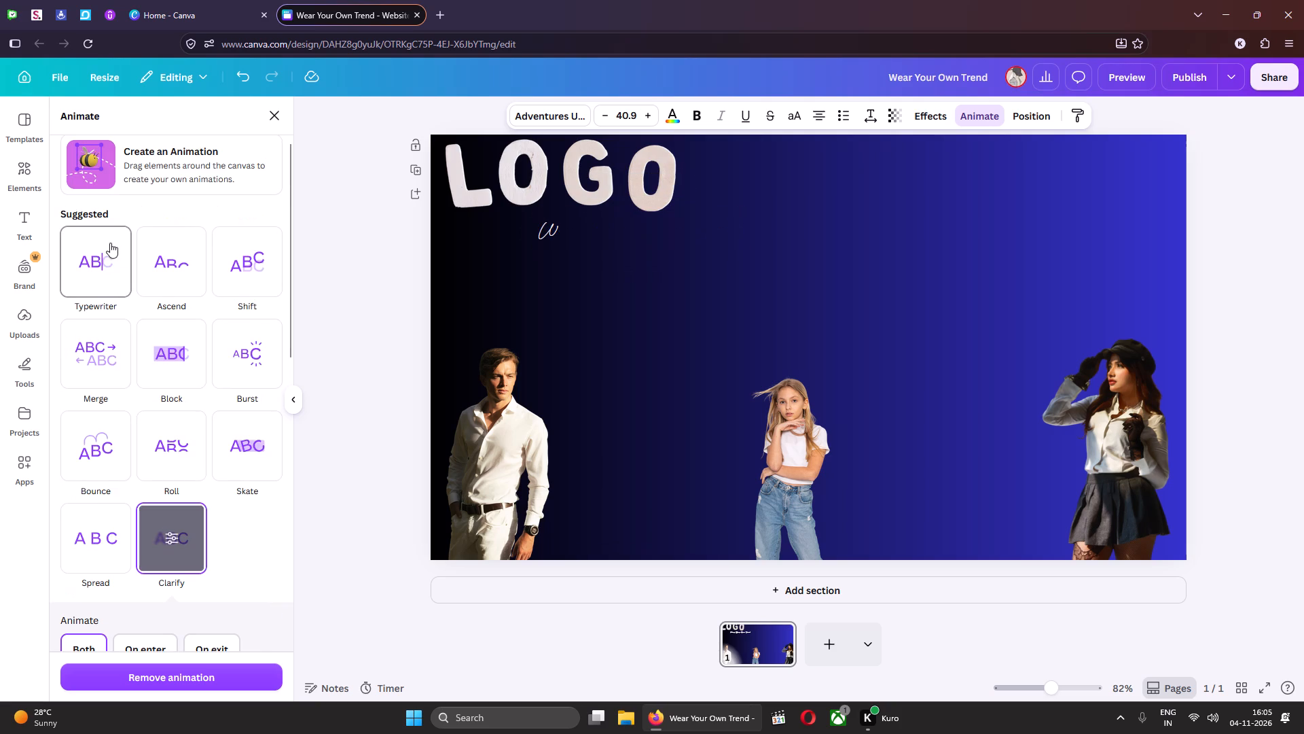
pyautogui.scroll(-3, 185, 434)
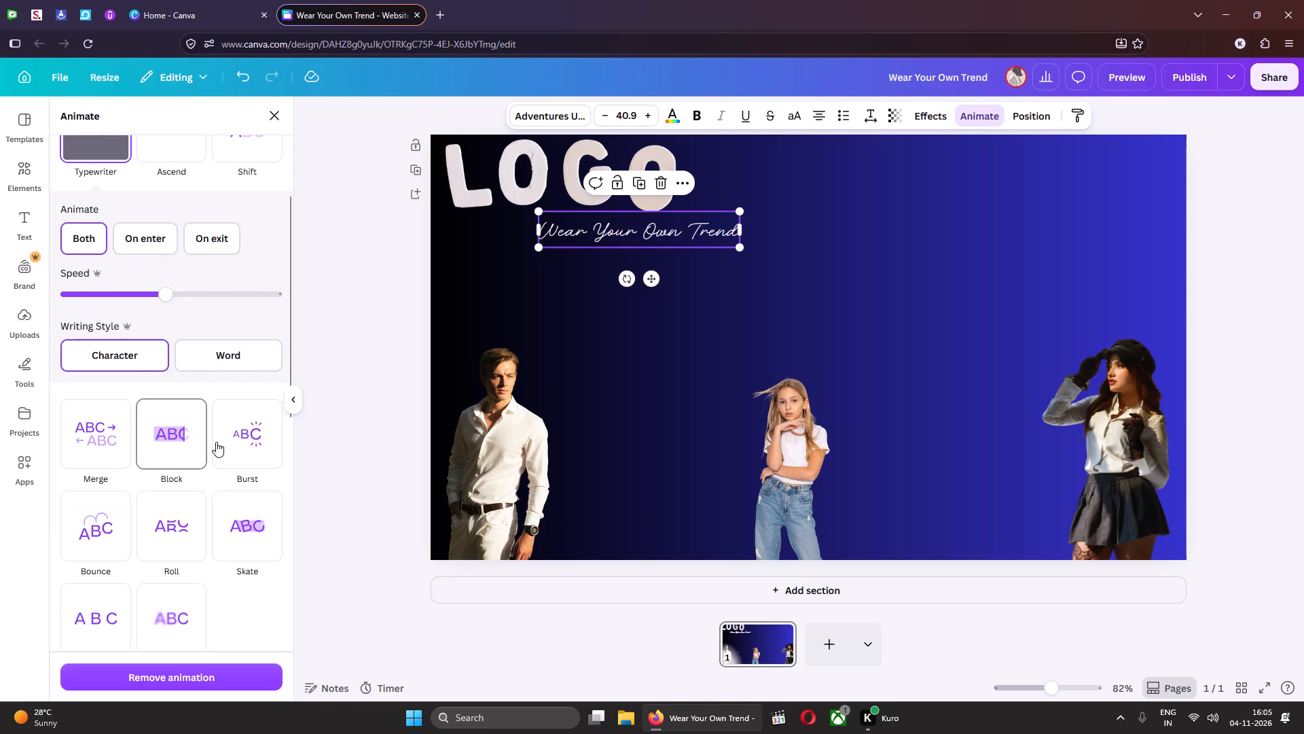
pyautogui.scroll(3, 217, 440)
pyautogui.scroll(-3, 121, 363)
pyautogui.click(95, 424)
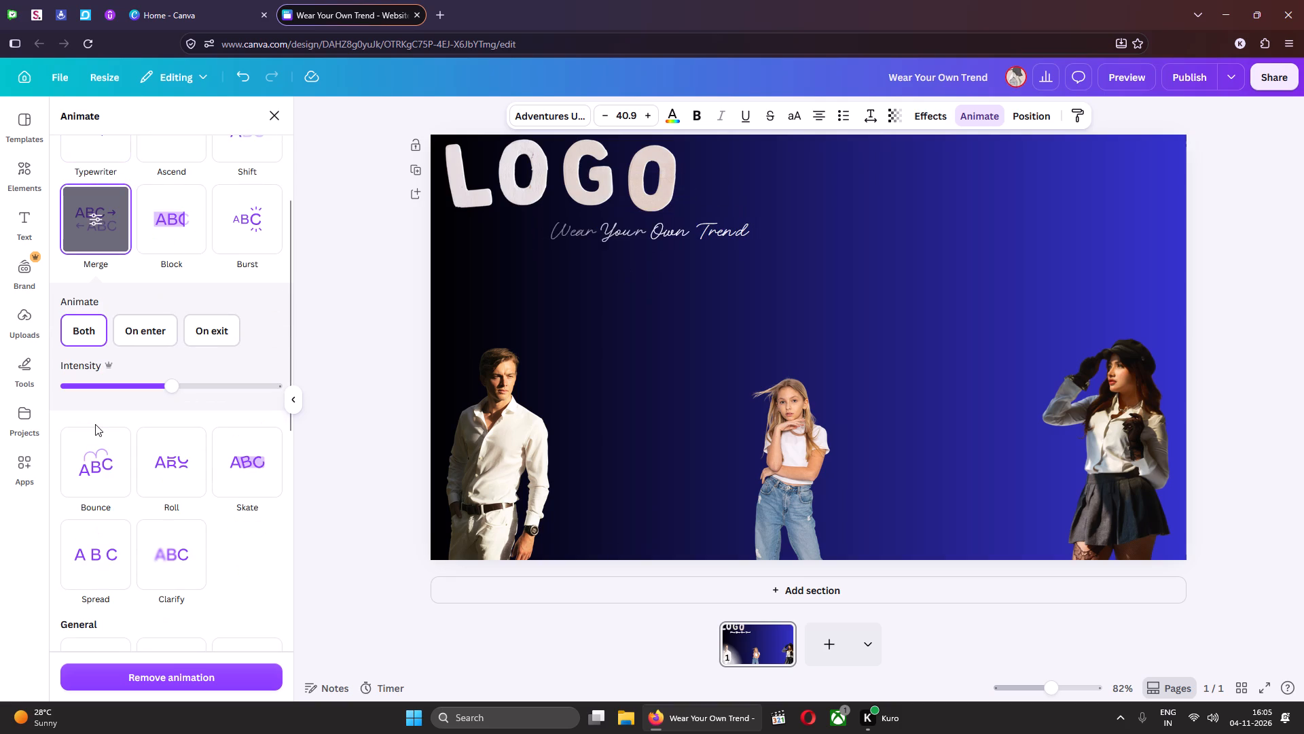
# Apply the Typewriter text animation to the "Wear Your Own Trend" tagline.
pyautogui.scroll(6, 131, 432)
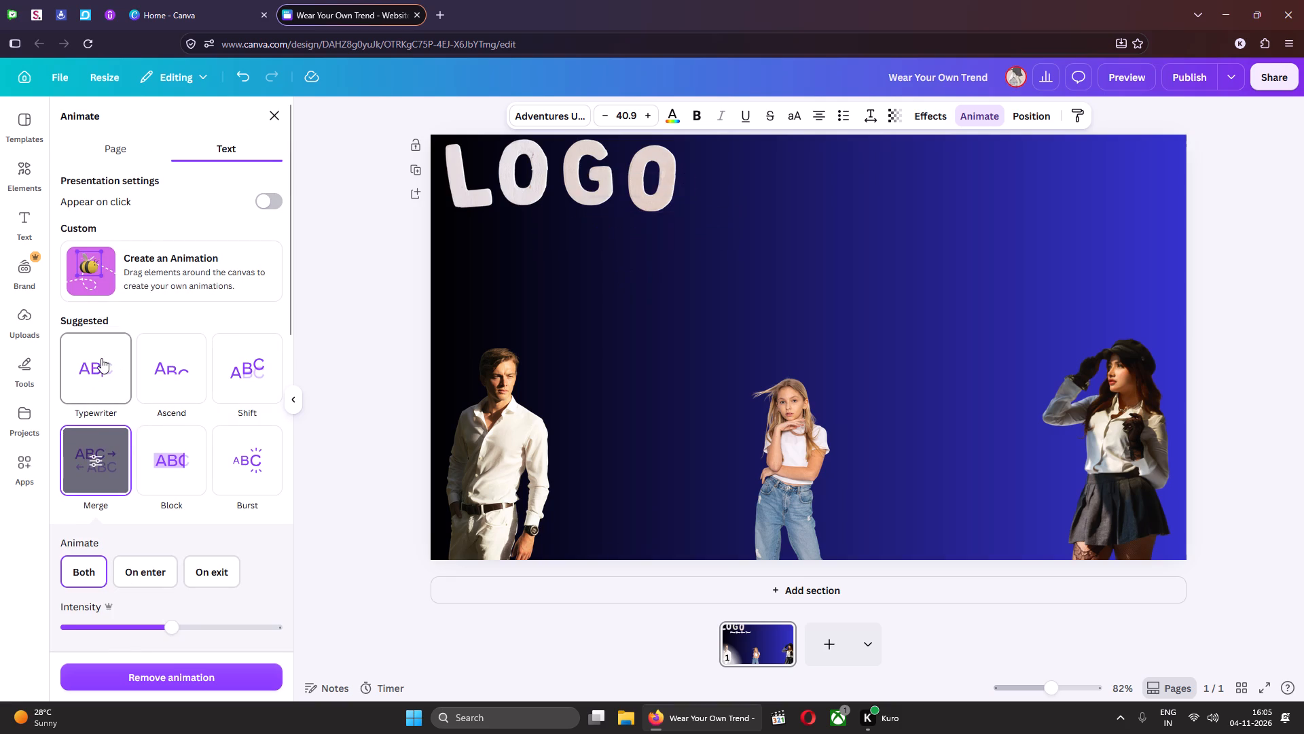
pyautogui.click(101, 358)
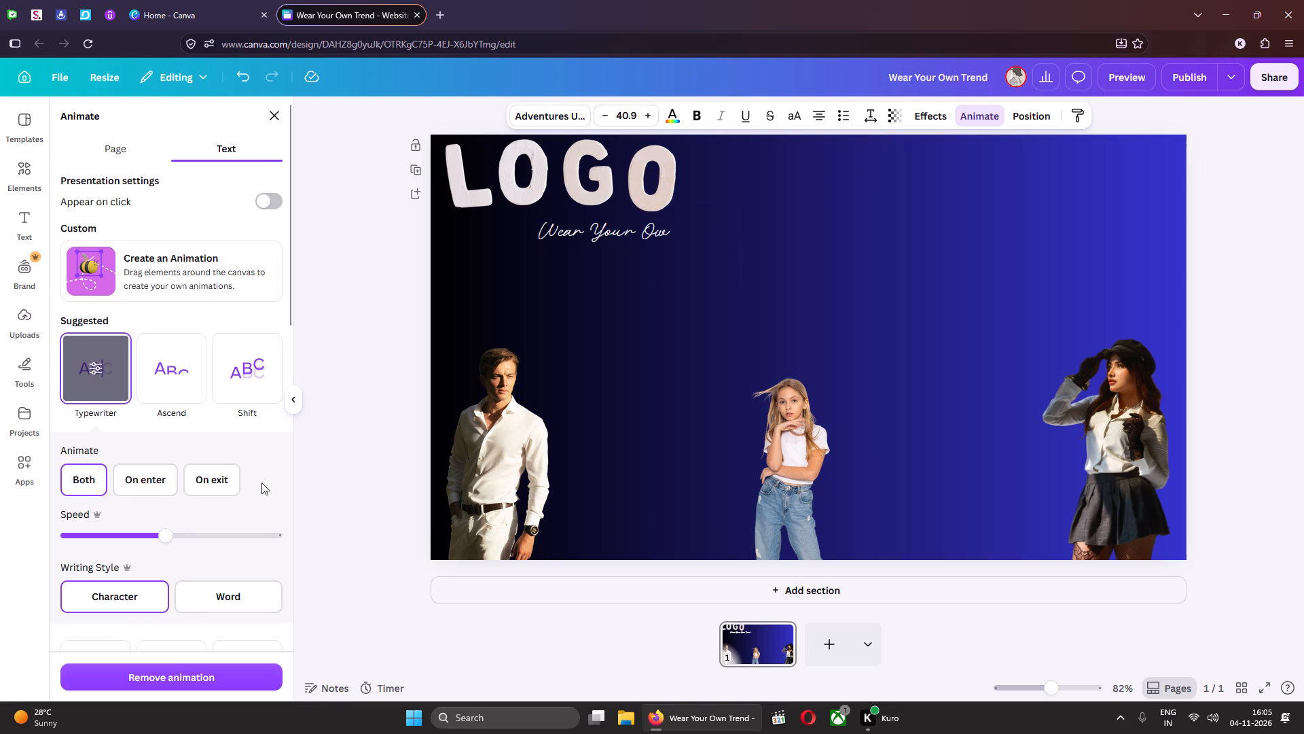
# Slow the tagline's Typewriter animation to roughly a fifth of the speed range, with the Character writing style.
pyautogui.moveTo(162, 536); pyautogui.dragTo(109, 538)
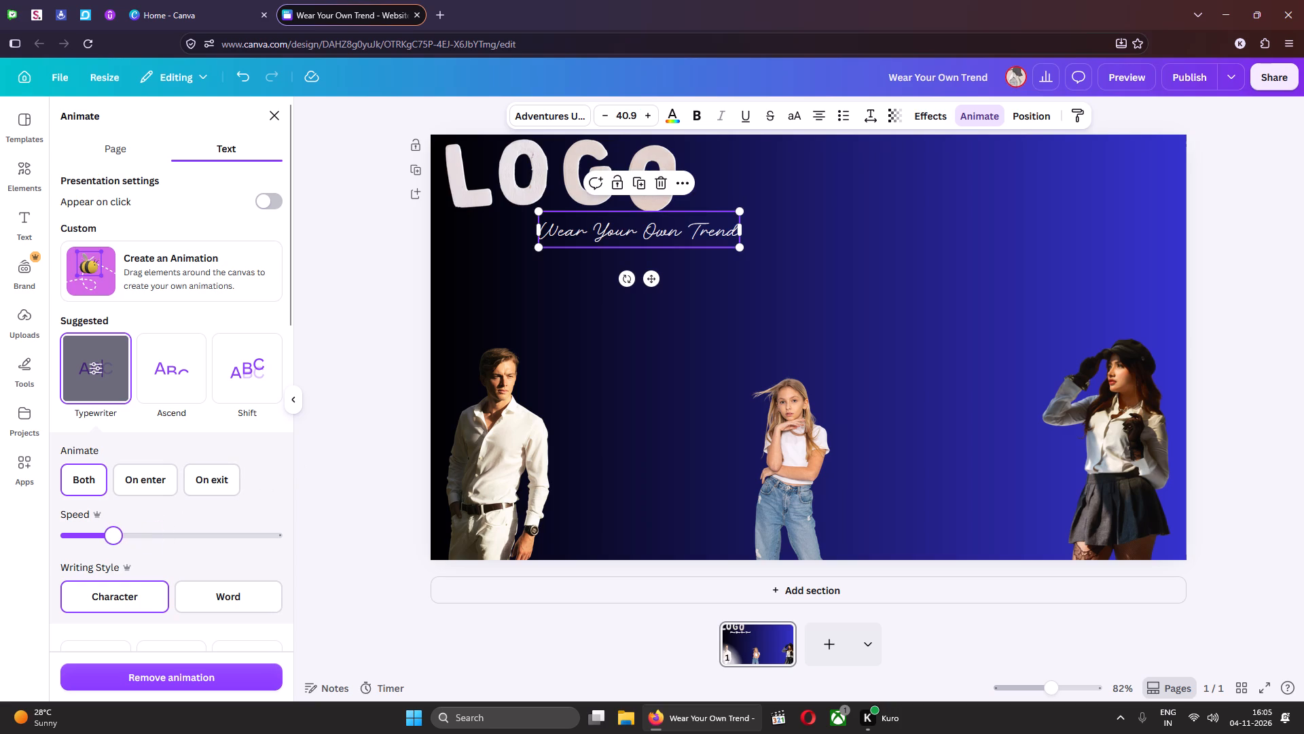
pyautogui.moveTo(109, 538); pyautogui.dragTo(98, 539)
pyautogui.scroll(-1, 206, 527)
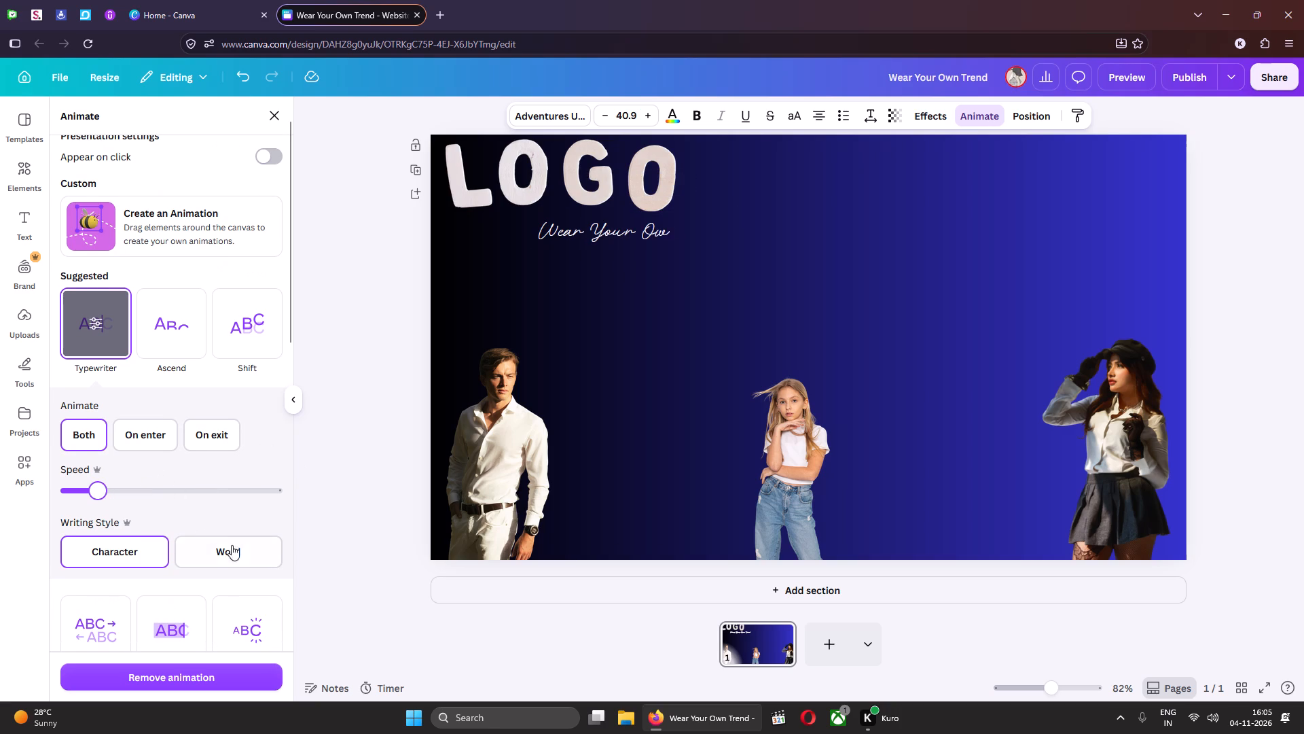
pyautogui.click(234, 553)
pyautogui.click(103, 552)
pyautogui.moveTo(98, 492); pyautogui.dragTo(169, 492)
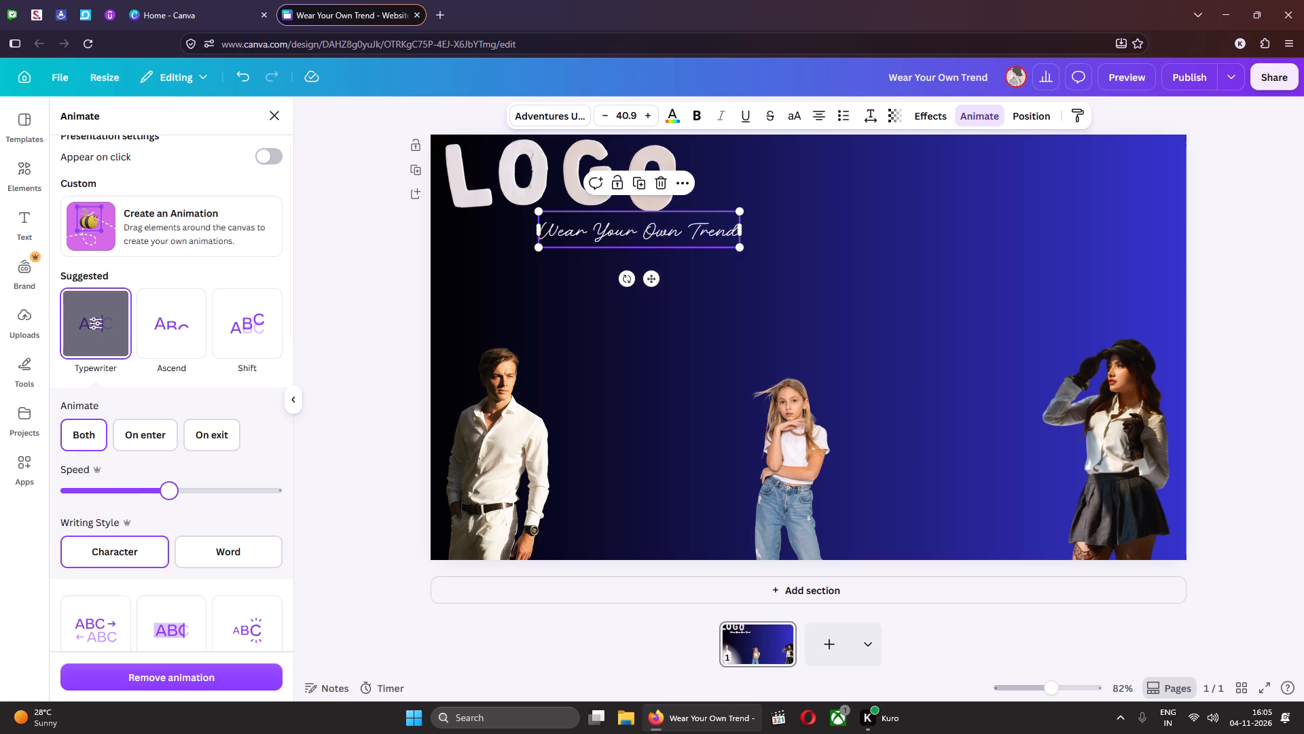
pyautogui.moveTo(167, 495); pyautogui.dragTo(253, 492)
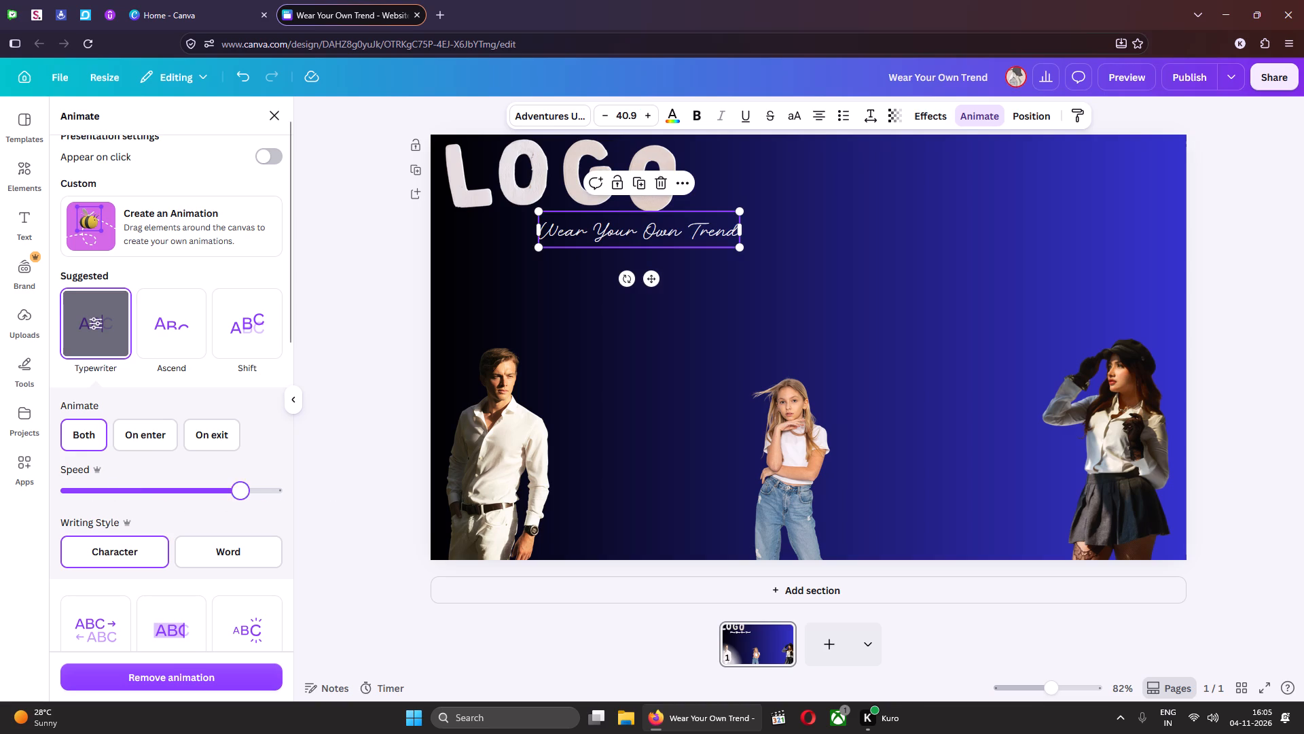
pyautogui.moveTo(253, 492); pyautogui.dragTo(282, 491)
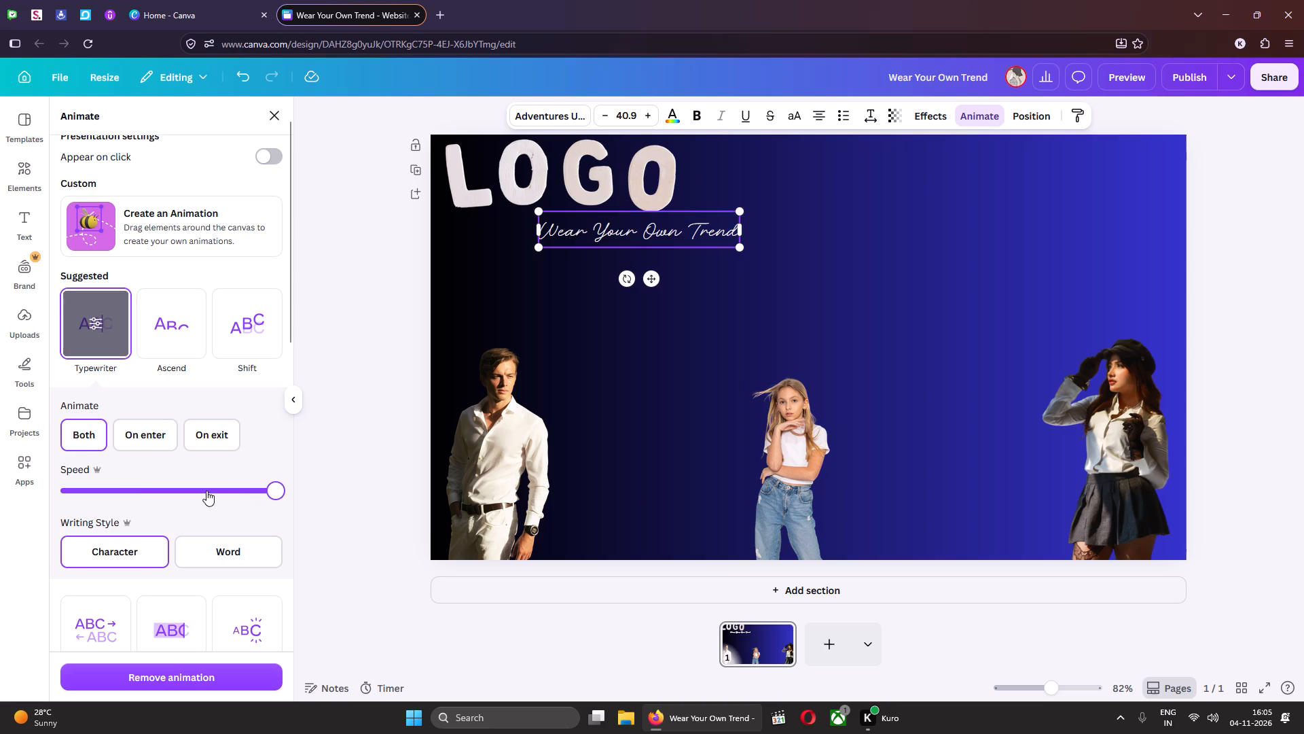
pyautogui.moveTo(112, 486); pyautogui.dragTo(65, 487)
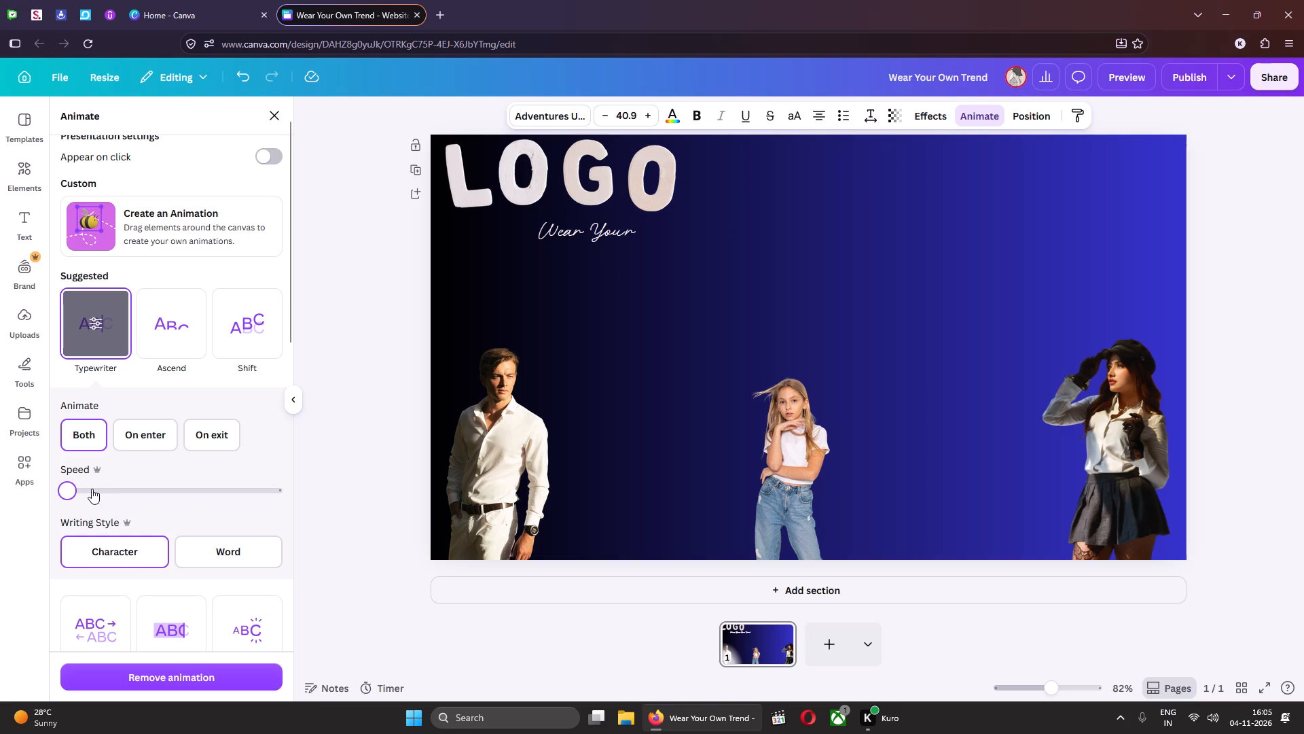
pyautogui.click(102, 487)
pyautogui.click(324, 434)
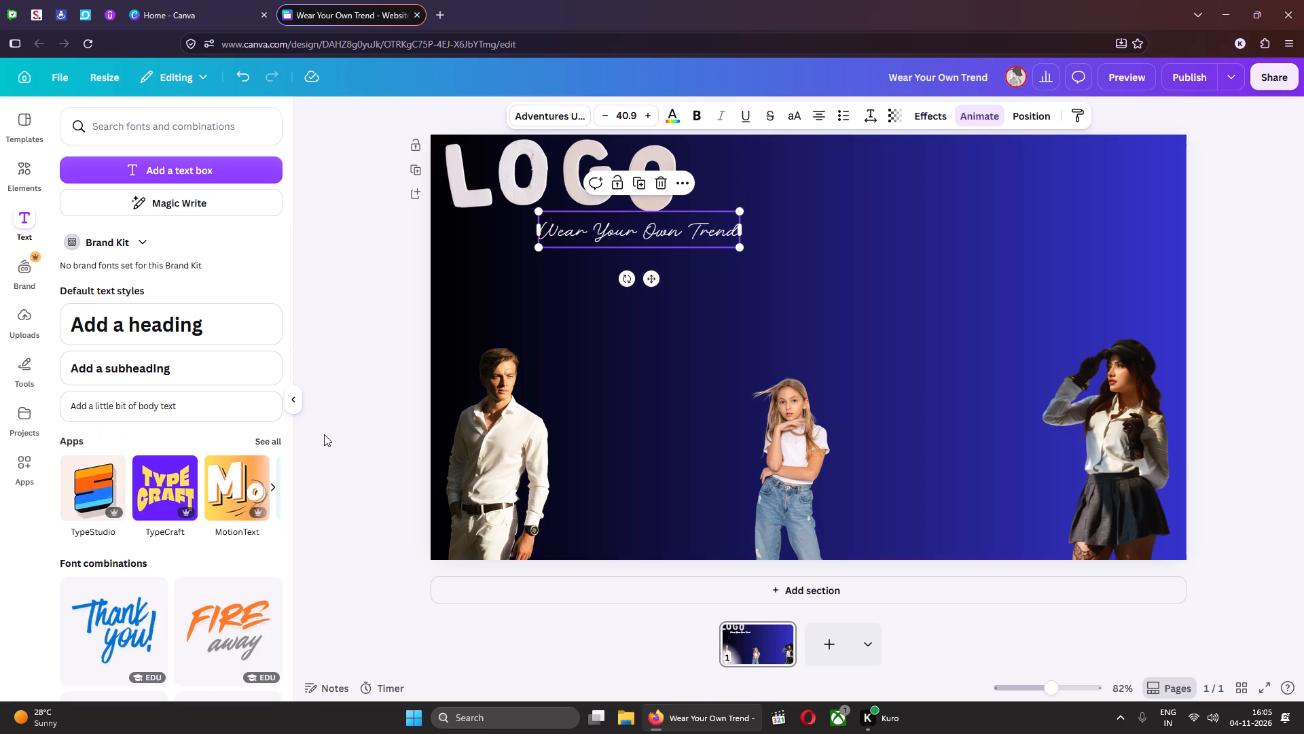
# Delete the LOGO lettering image above the "Wear Your Own Trend" tagline.
pyautogui.scroll(4, 214, 421)
pyautogui.scroll(-8, 206, 376)
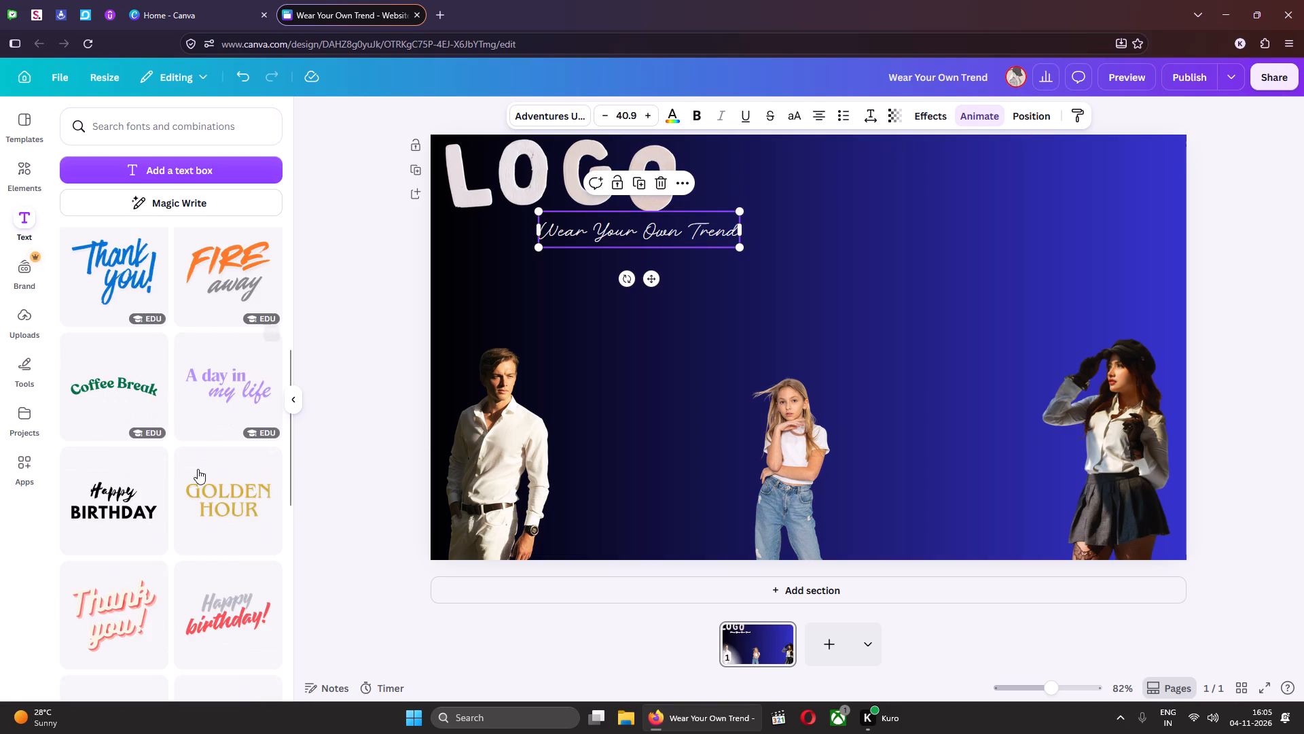
pyautogui.scroll(12, 198, 490)
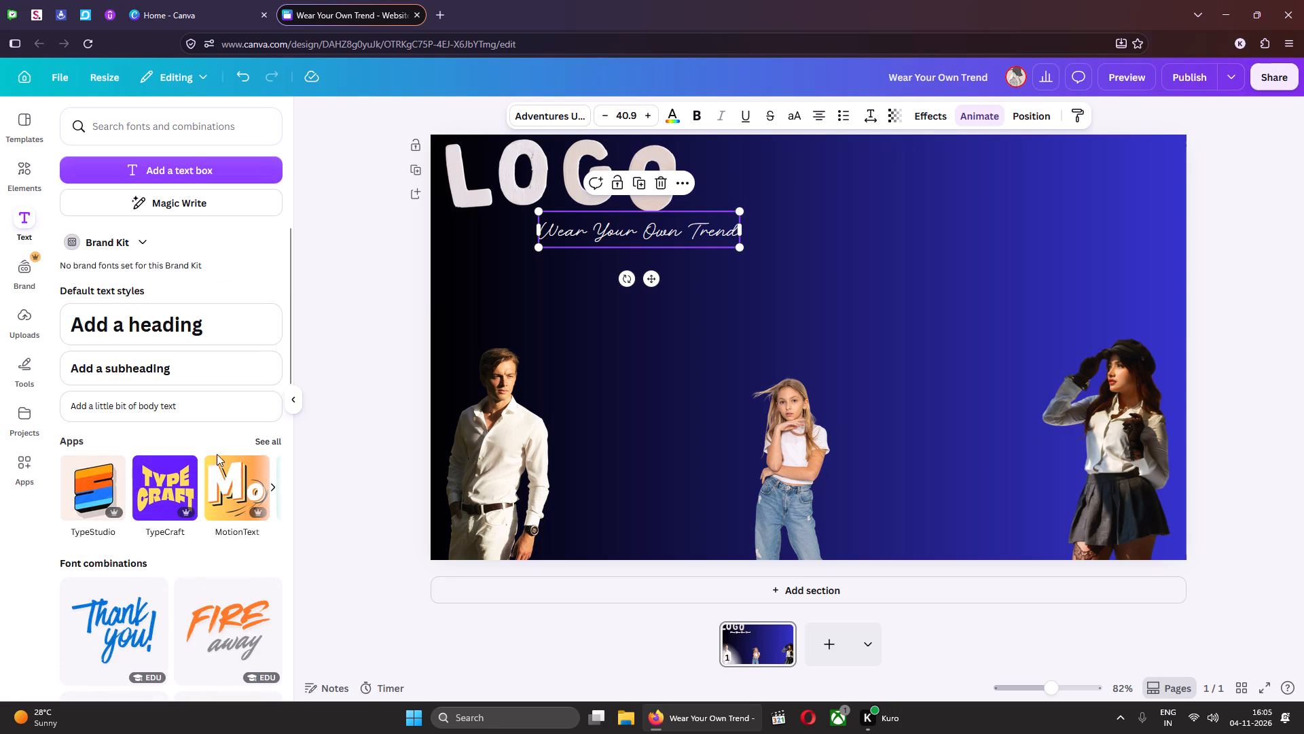
pyautogui.click(468, 183)
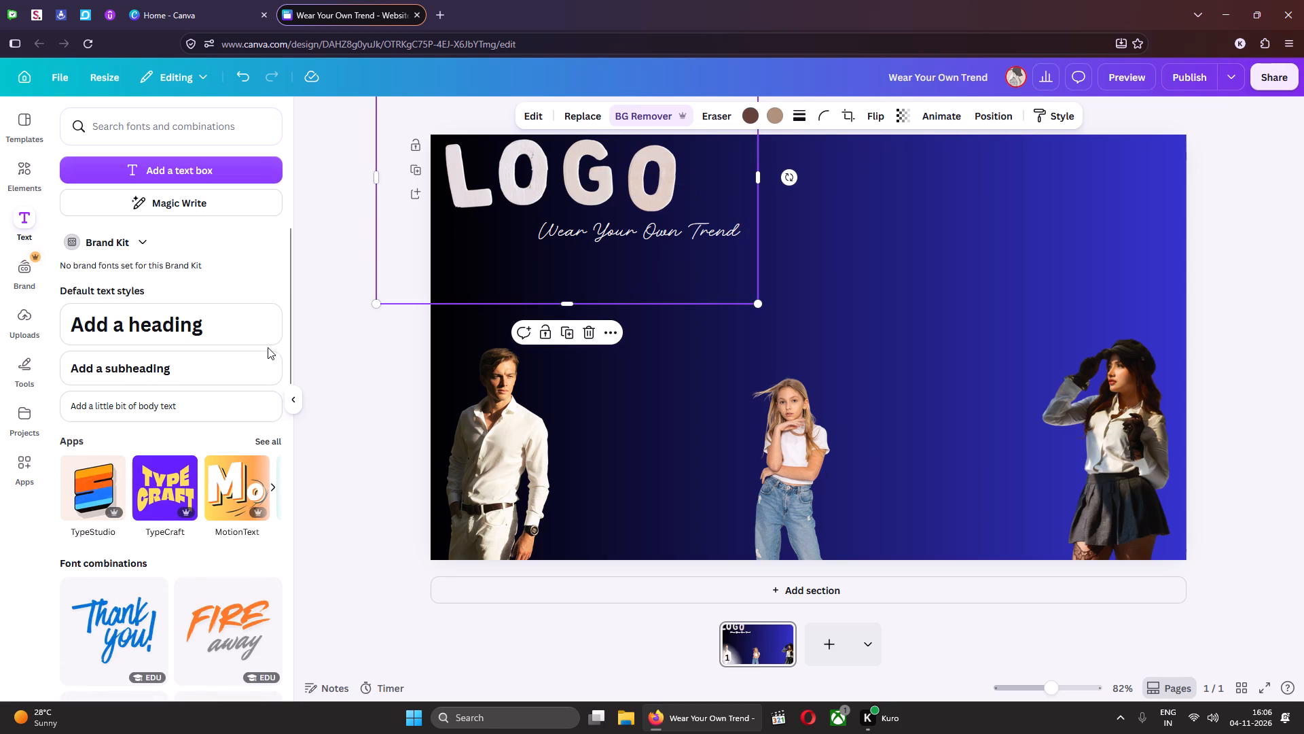
pyautogui.scroll(3, 202, 227)
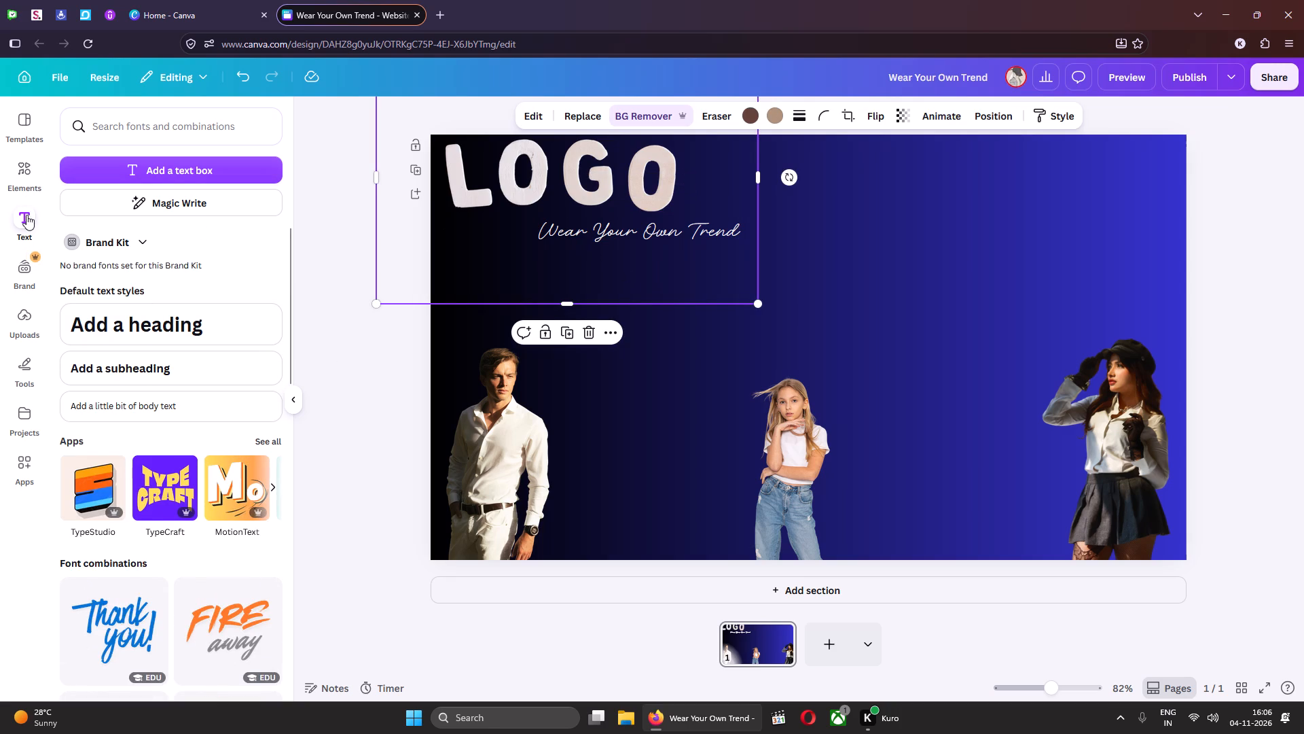
pyautogui.press('Delete')
# Add a heading text reading "L O G O", with spaces between the letters.
pyautogui.click(25, 215)
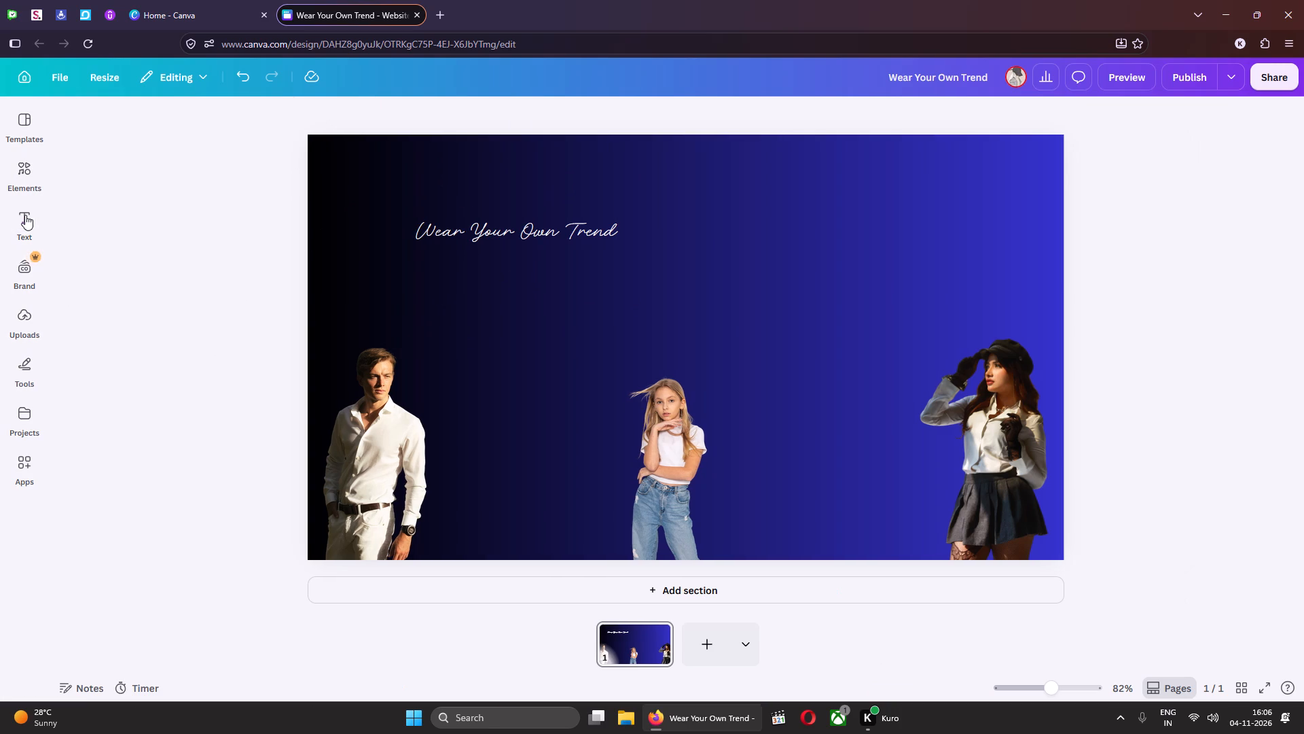
pyautogui.click(25, 219)
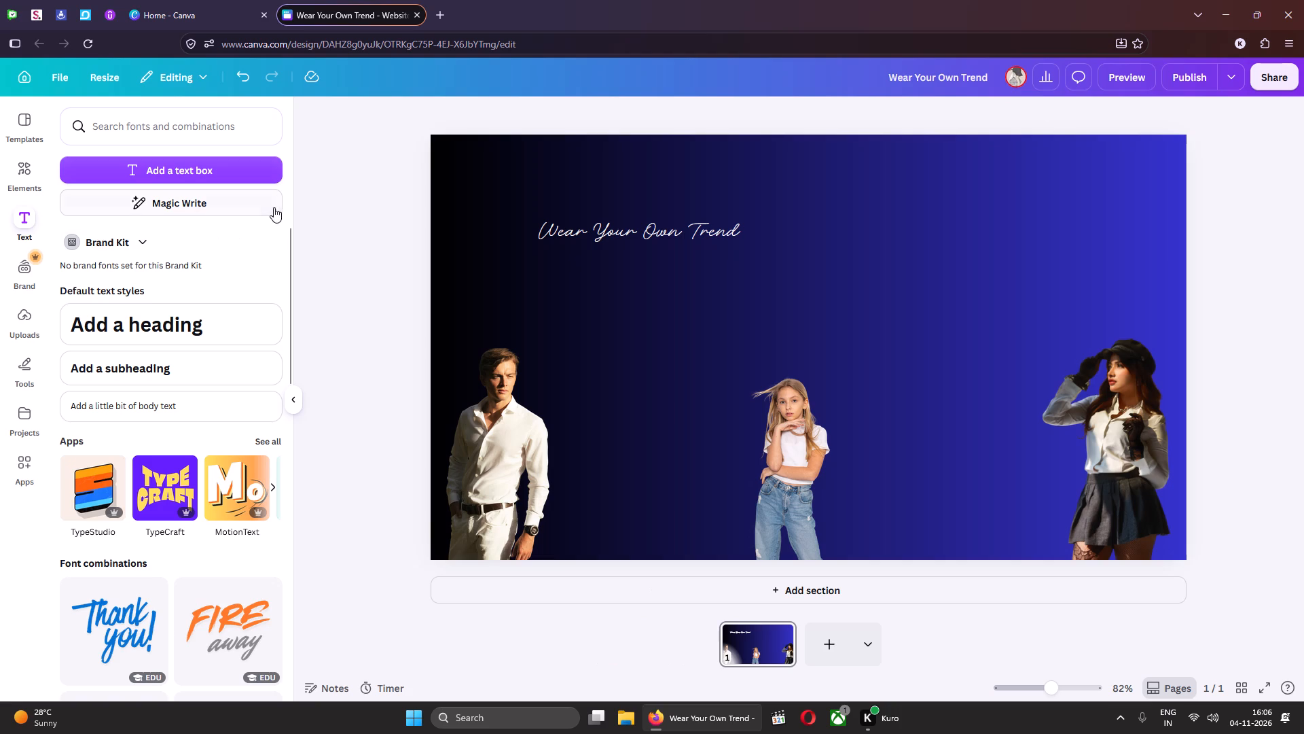
pyautogui.click(138, 328)
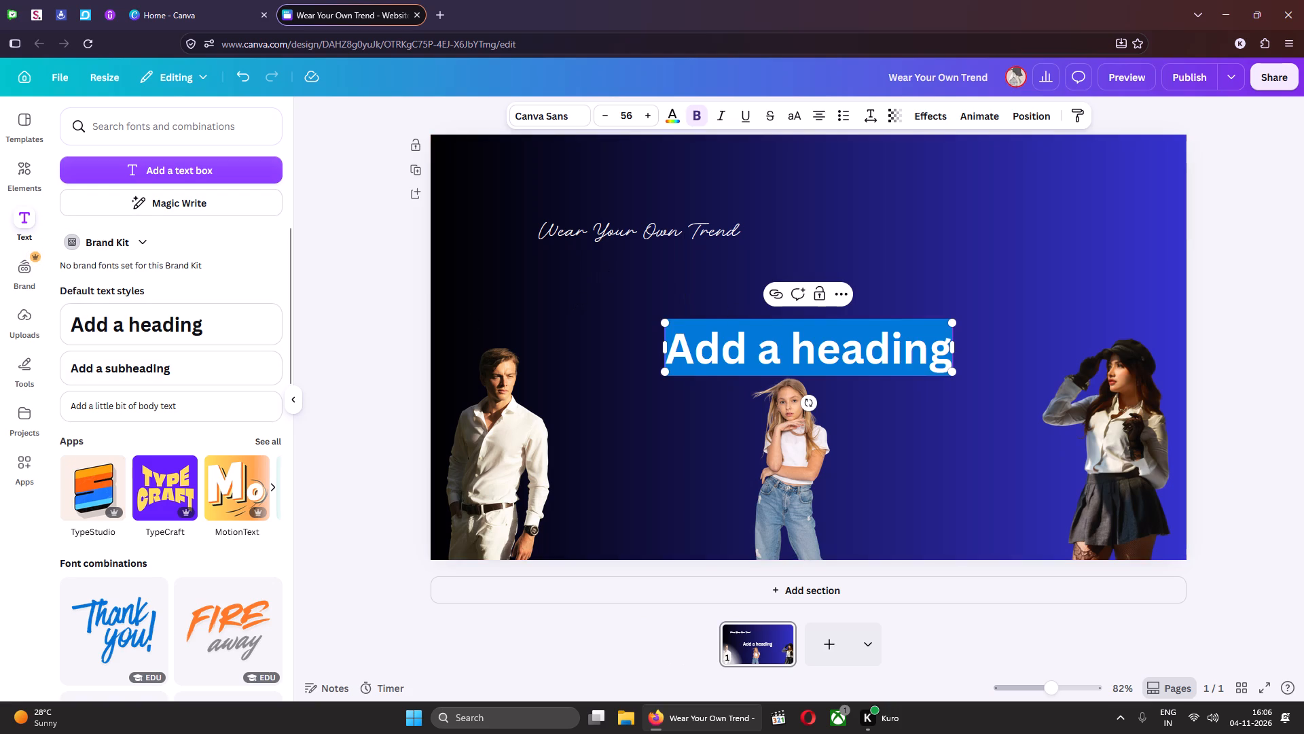
pyautogui.hotkey('shift', 'l')
pyautogui.press('space')
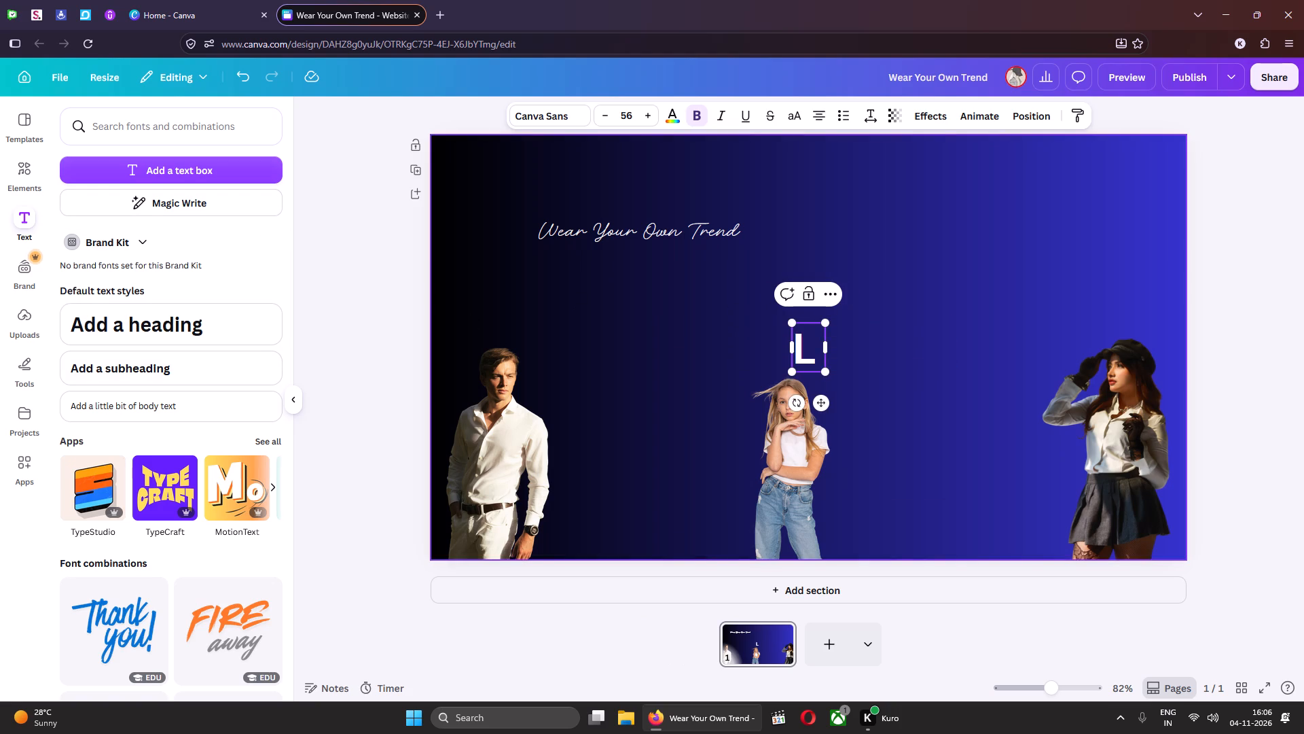
pyautogui.write('O G O')
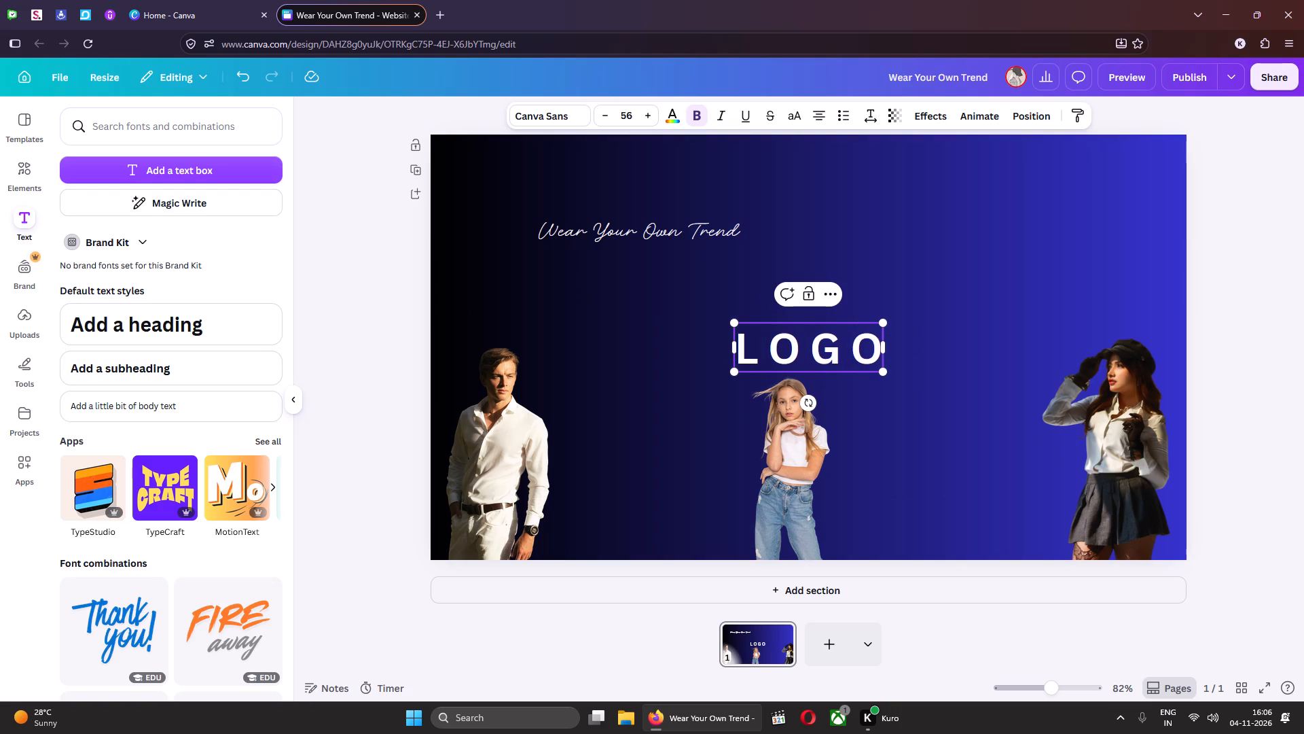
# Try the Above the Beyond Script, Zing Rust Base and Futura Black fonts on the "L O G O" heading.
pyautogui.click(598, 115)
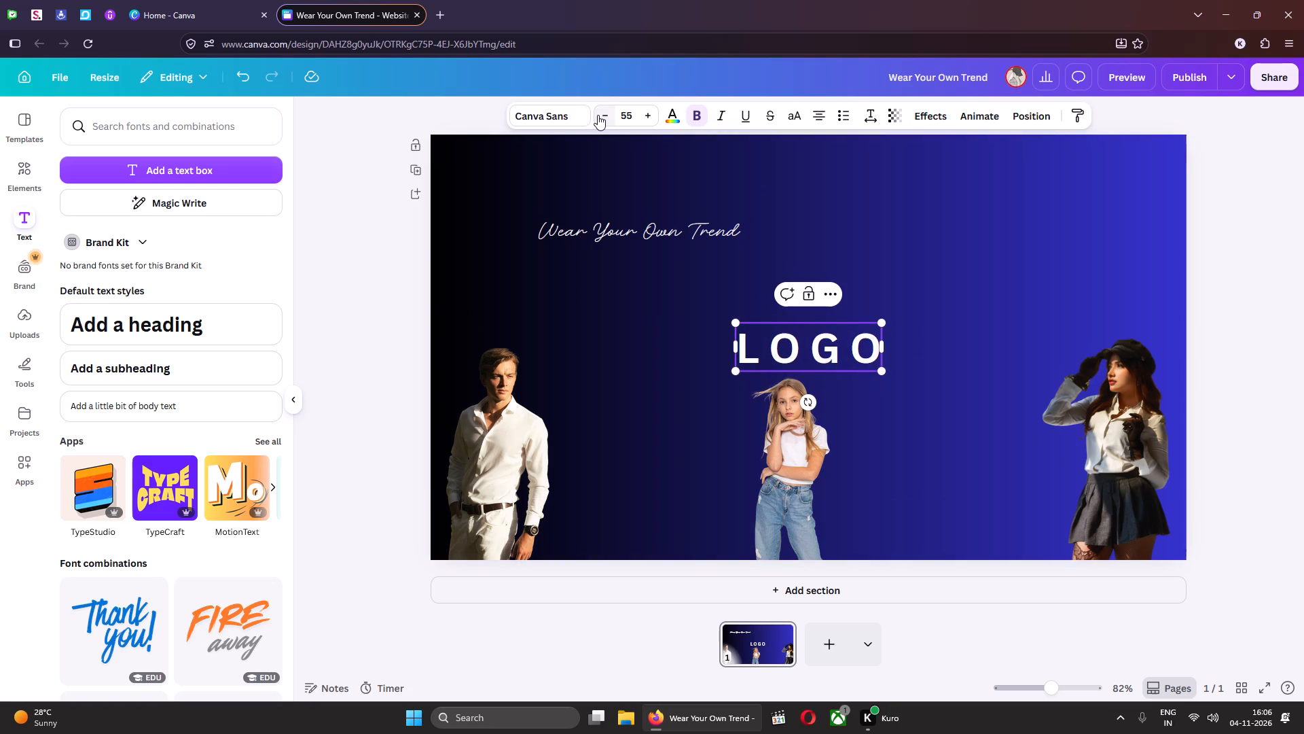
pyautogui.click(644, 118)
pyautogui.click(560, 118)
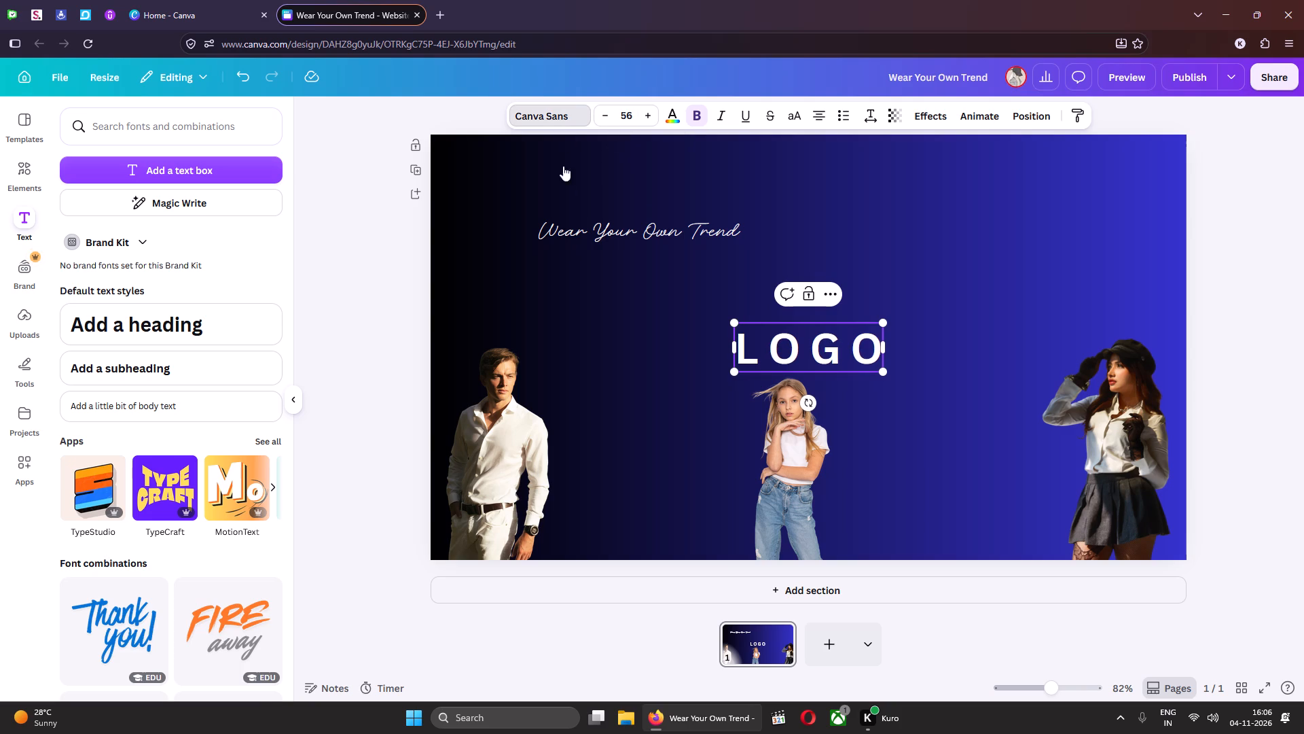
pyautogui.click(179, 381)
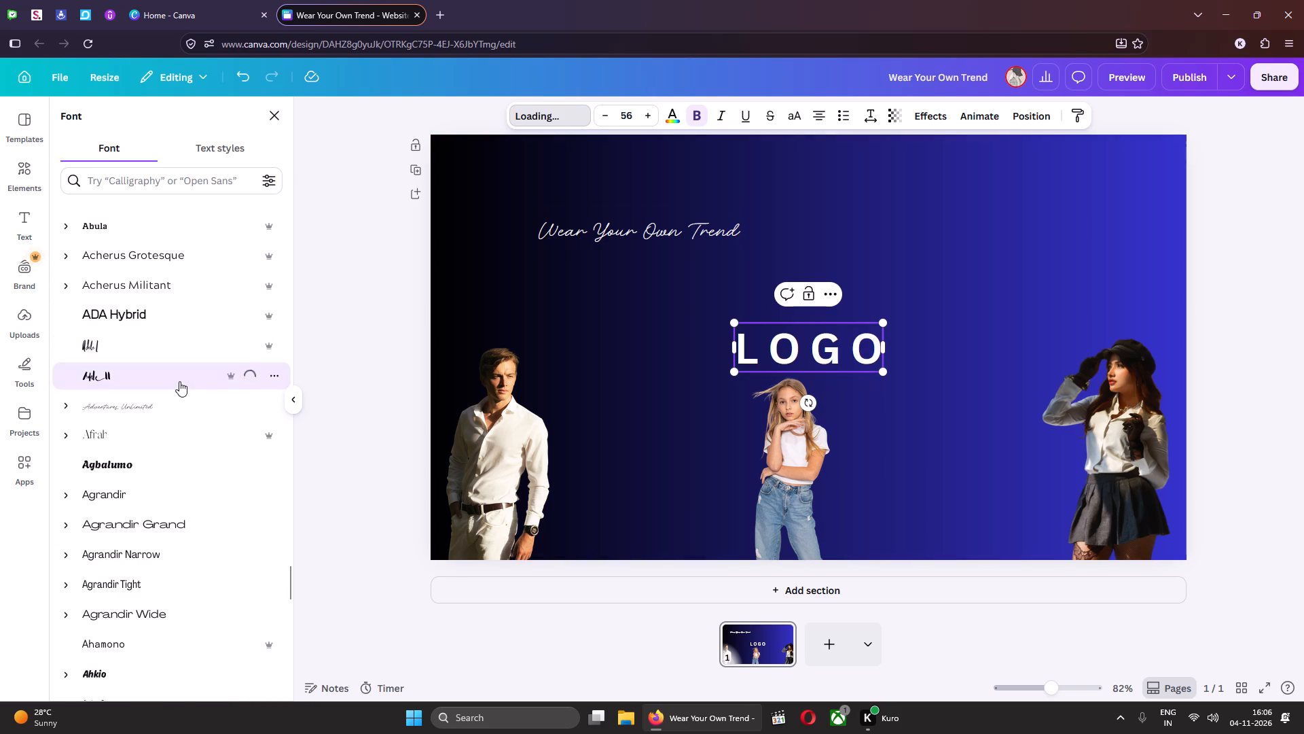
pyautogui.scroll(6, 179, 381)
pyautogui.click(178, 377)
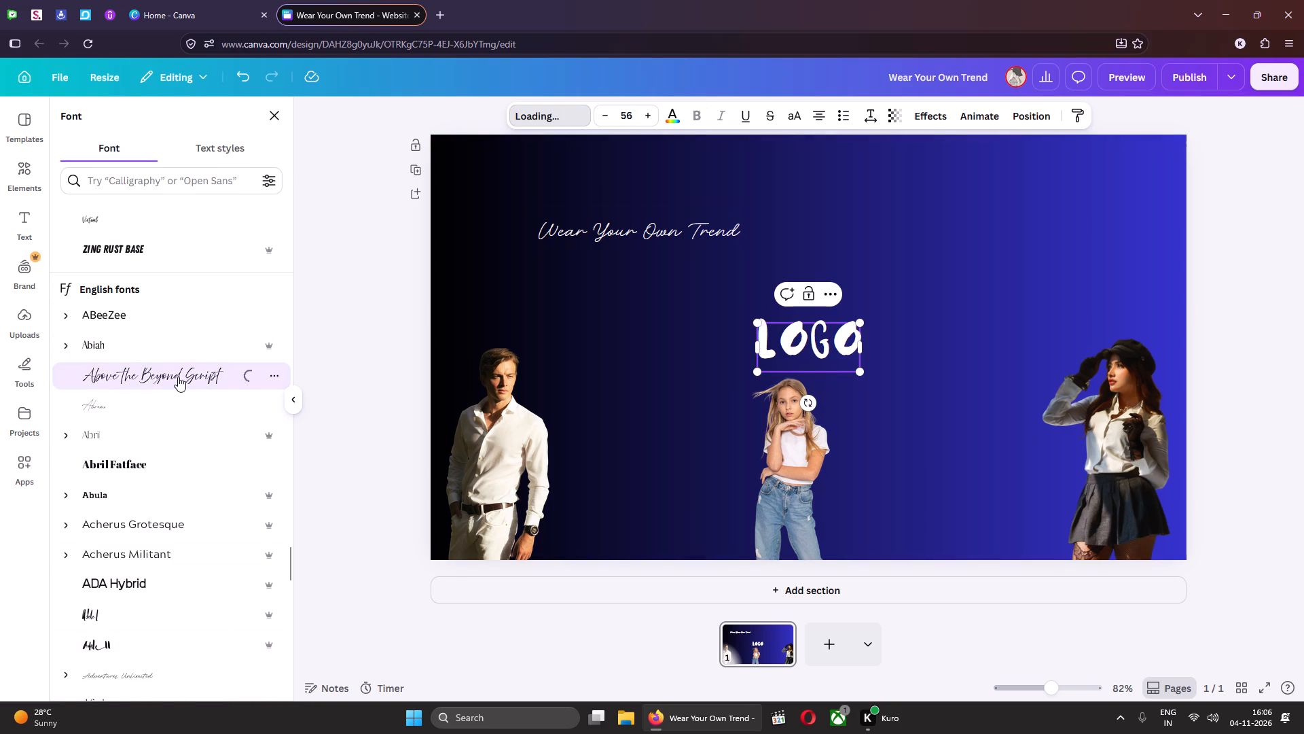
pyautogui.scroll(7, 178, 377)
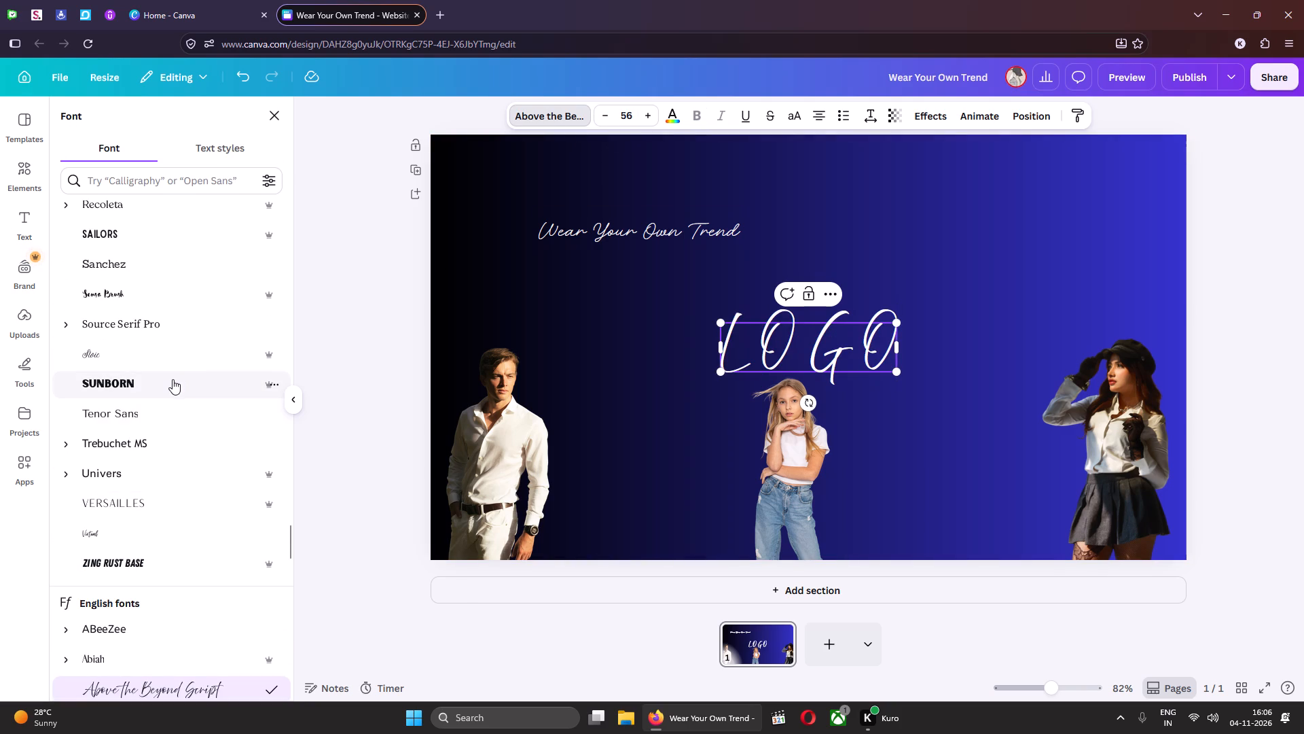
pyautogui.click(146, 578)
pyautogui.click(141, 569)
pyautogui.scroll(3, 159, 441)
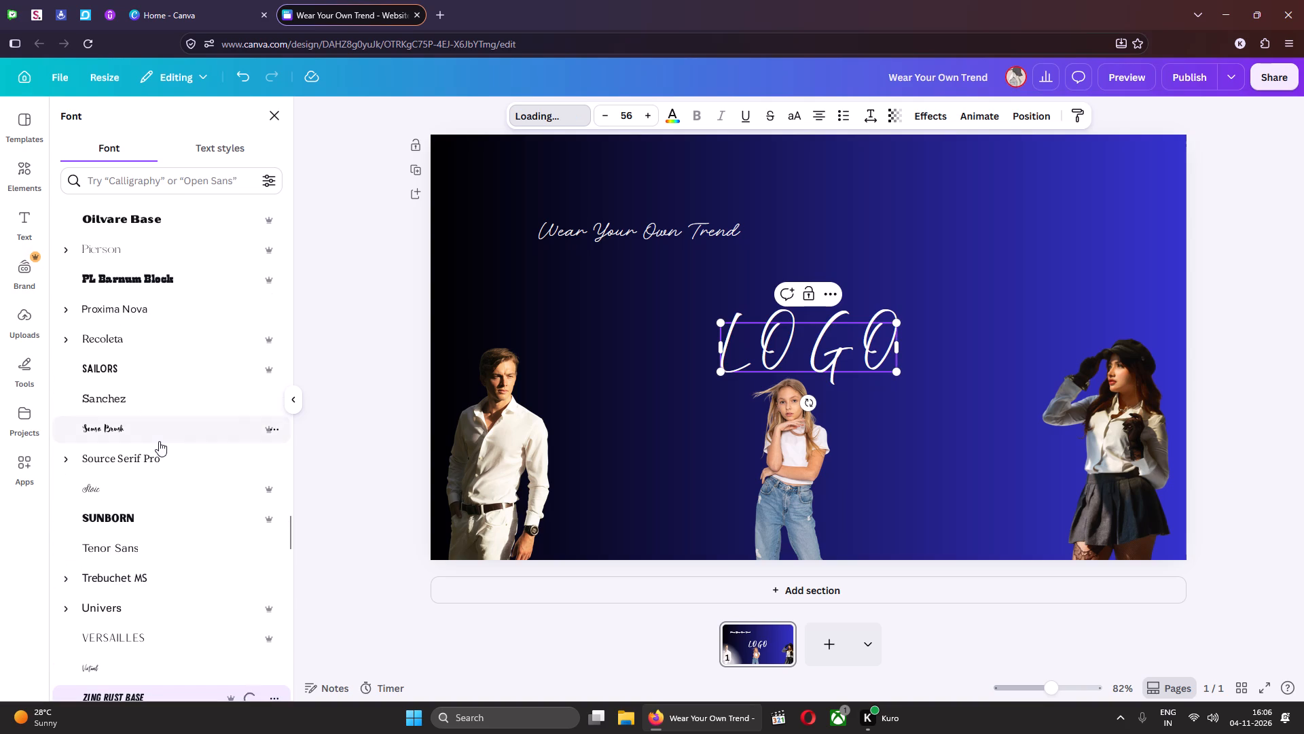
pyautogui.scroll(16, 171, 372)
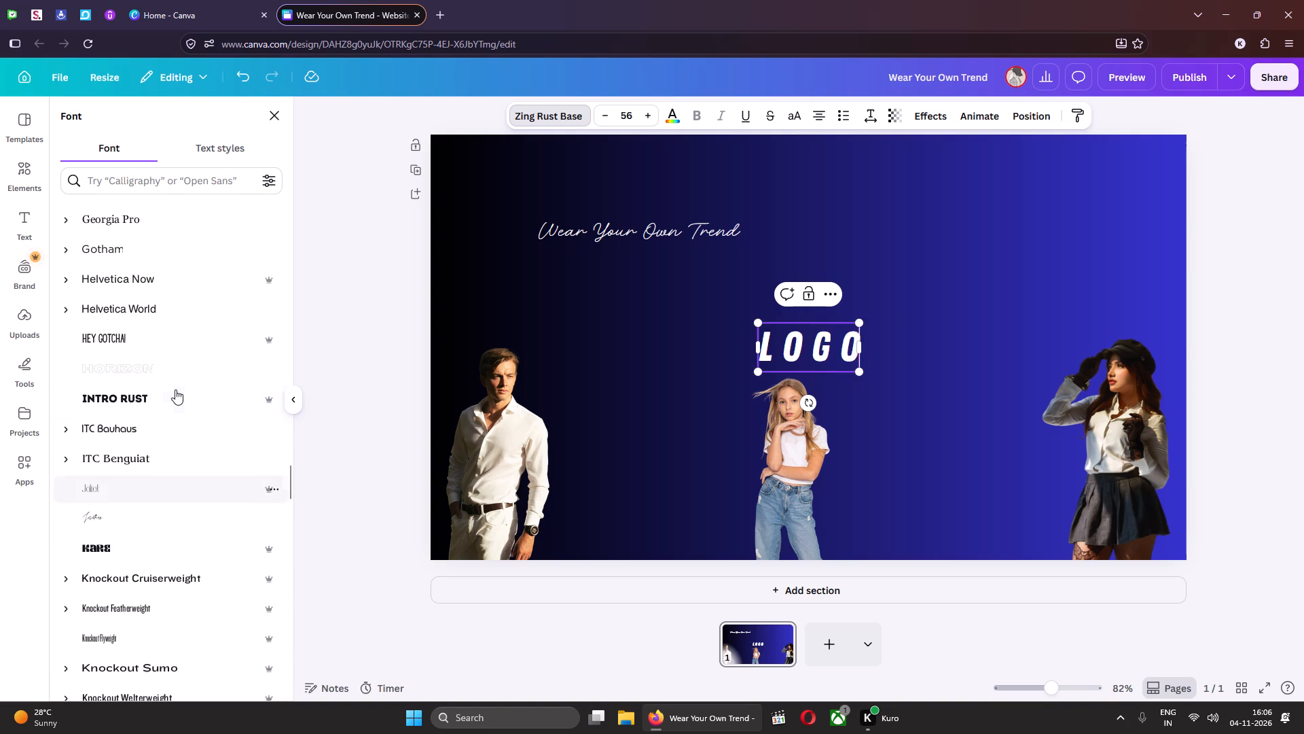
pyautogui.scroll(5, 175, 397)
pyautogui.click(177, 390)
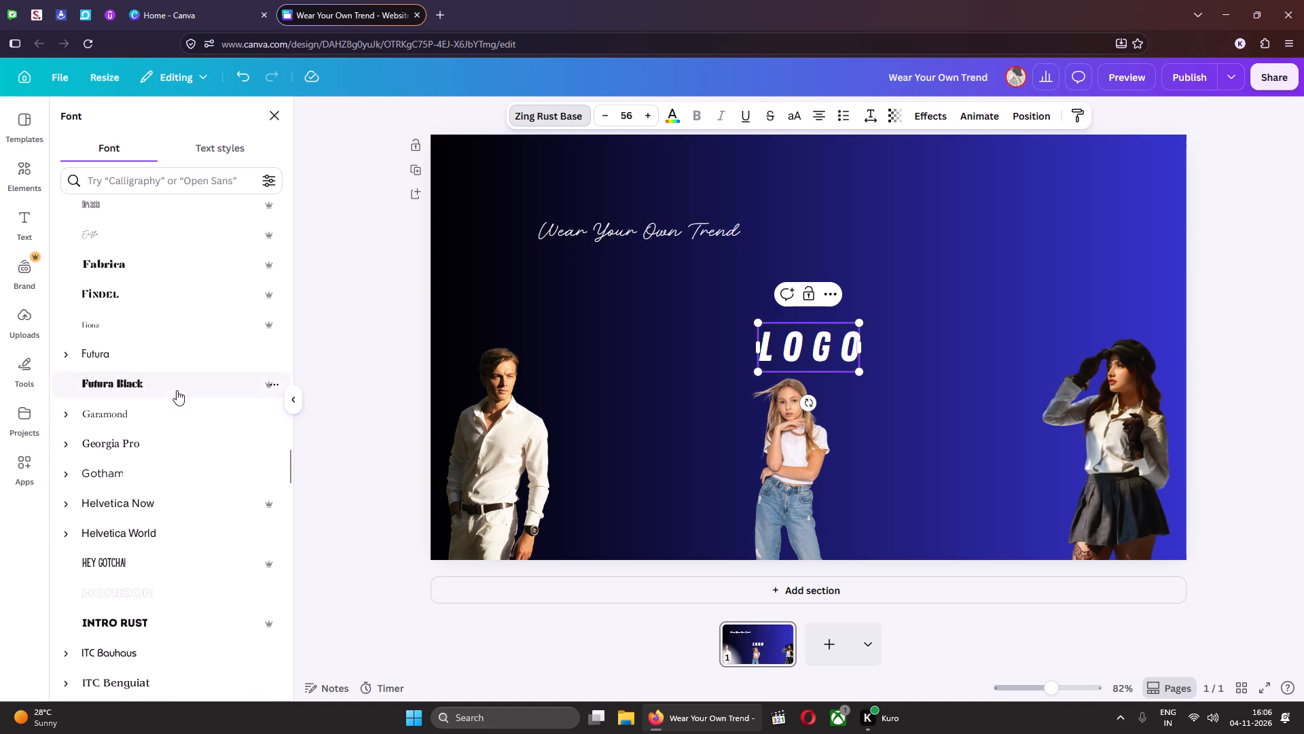
# Set the "L O G O" heading's font to Findel from the recently used fonts, keeping size 56.
pyautogui.moveTo(289, 458); pyautogui.dragTo(291, 433)
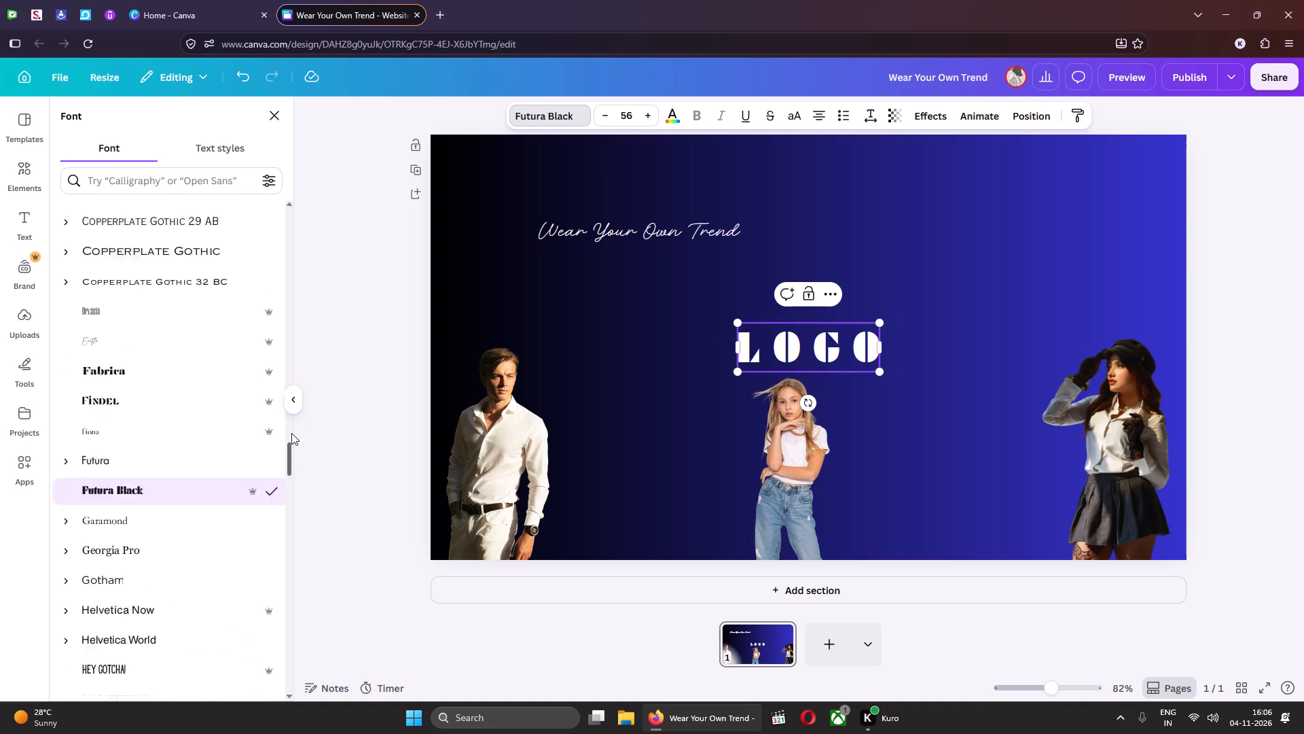
pyautogui.moveTo(291, 433); pyautogui.dragTo(296, 202)
pyautogui.scroll(-1, 164, 345)
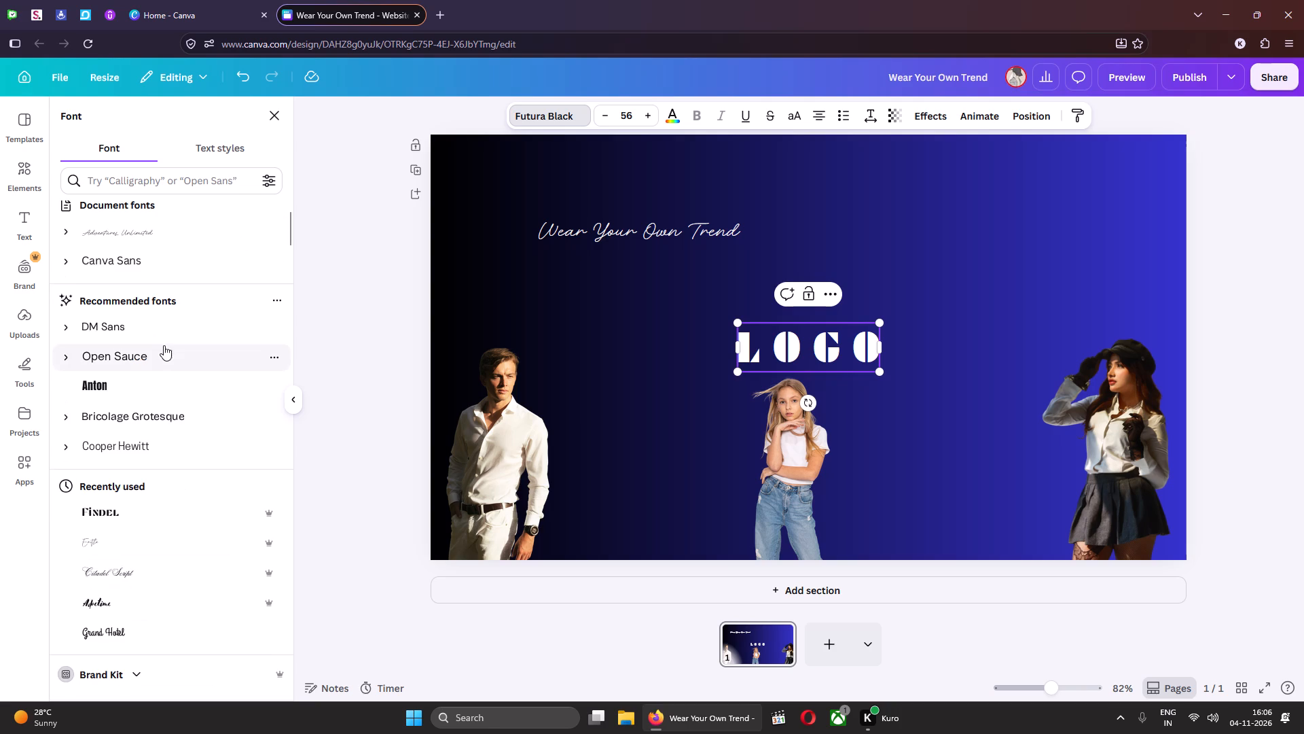
pyautogui.scroll(-3, 142, 336)
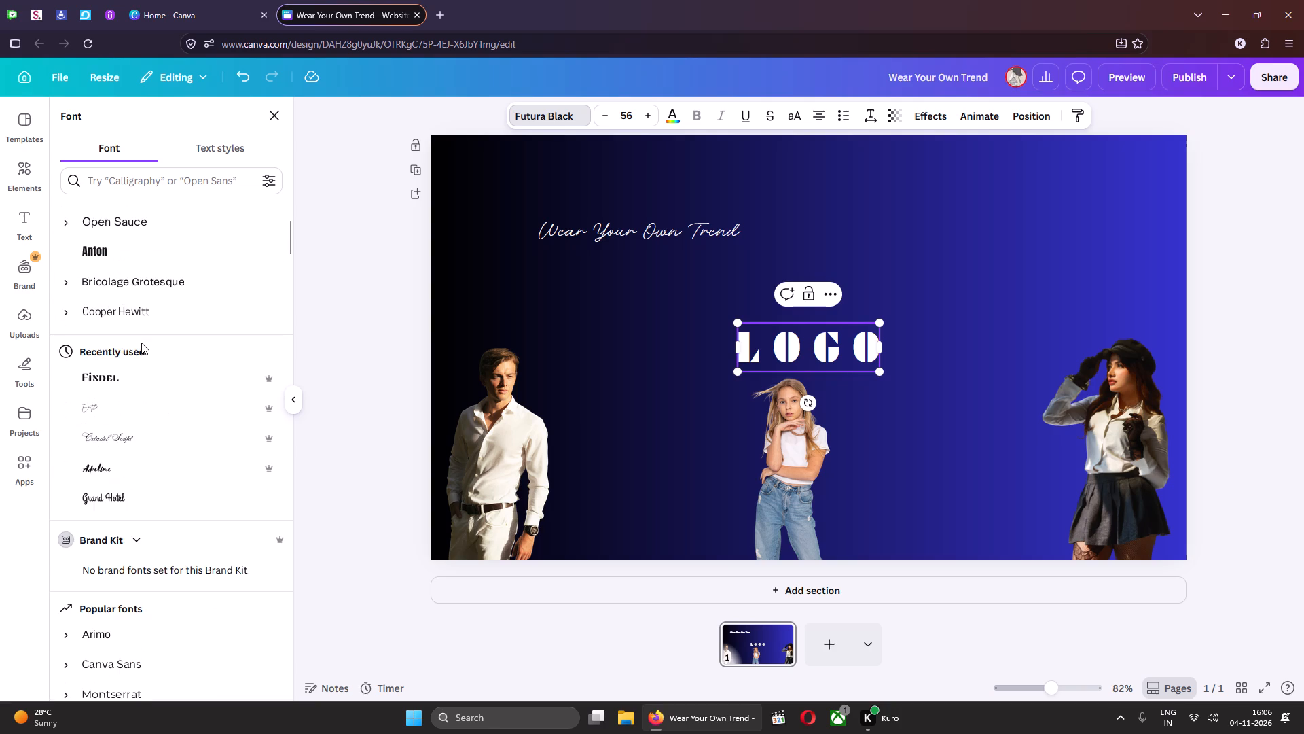
pyautogui.click(132, 379)
pyautogui.scroll(-3, 135, 377)
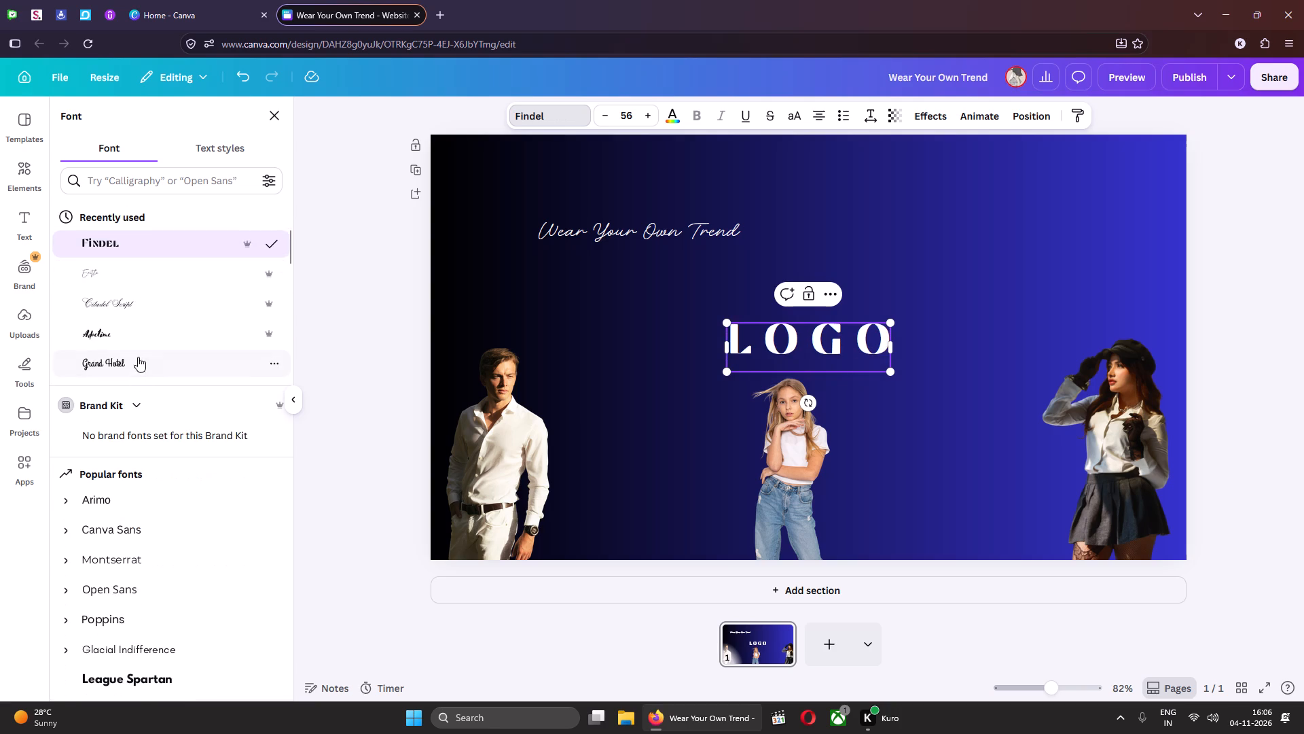
pyautogui.scroll(-1, 141, 341)
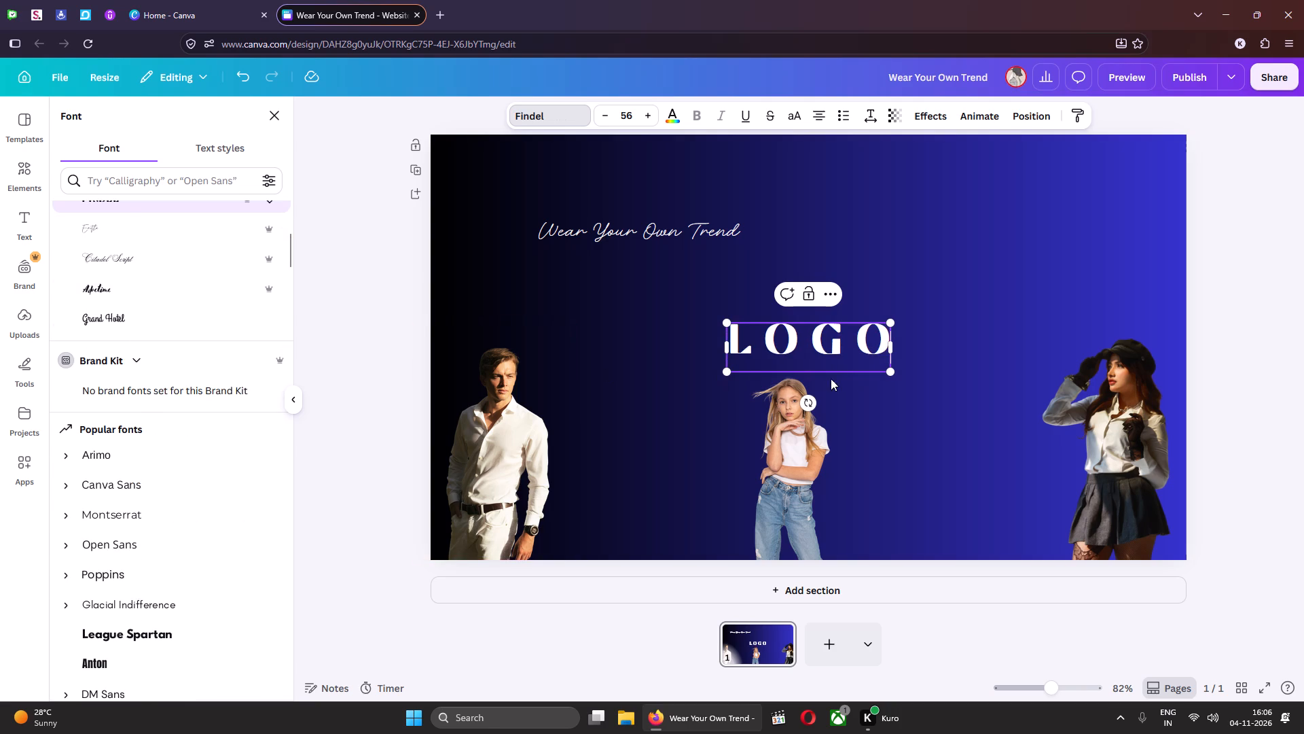
pyautogui.click(808, 346)
pyautogui.click(1245, 313)
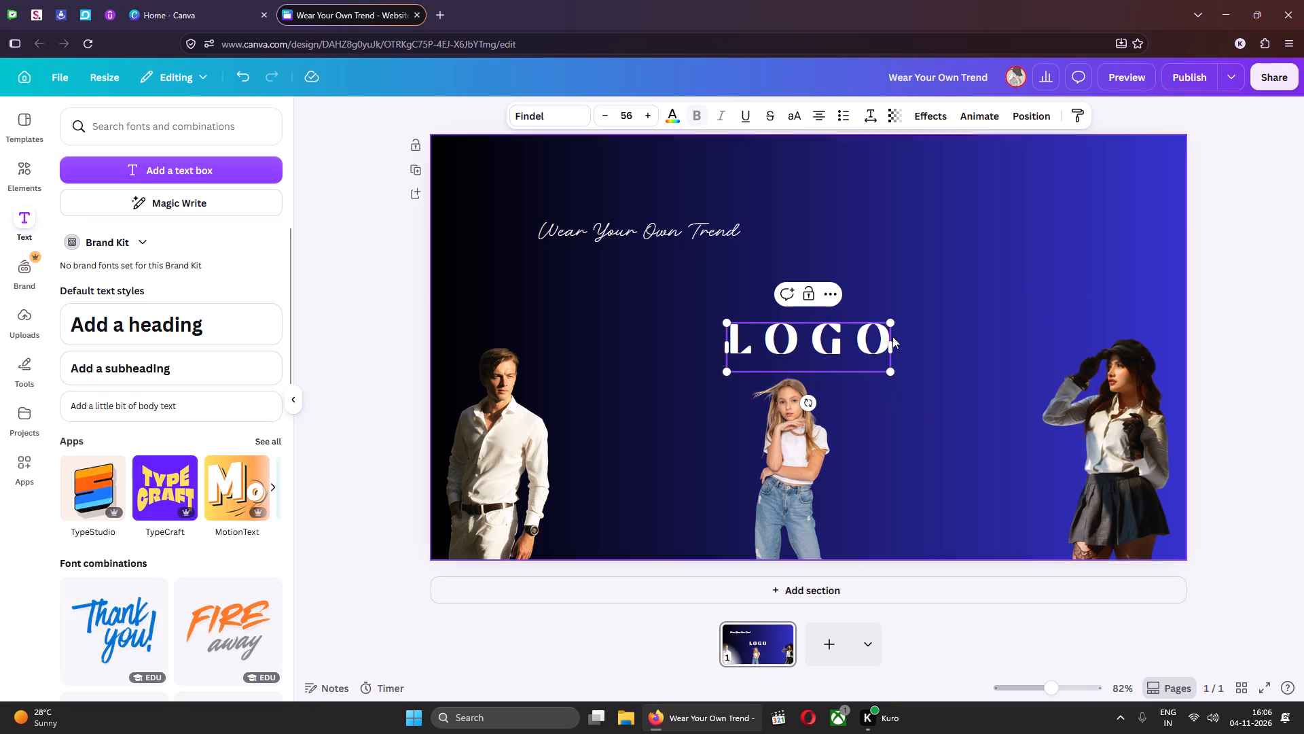
pyautogui.click(829, 337)
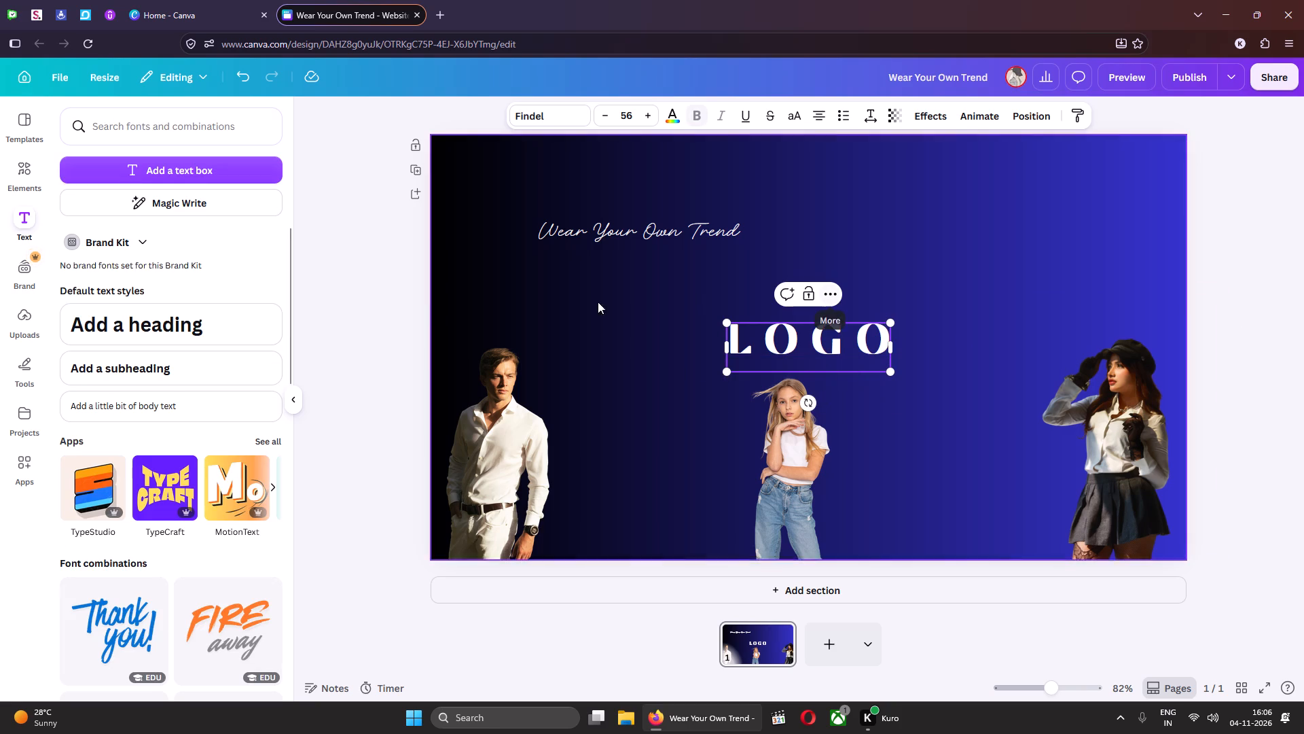
pyautogui.click(359, 299)
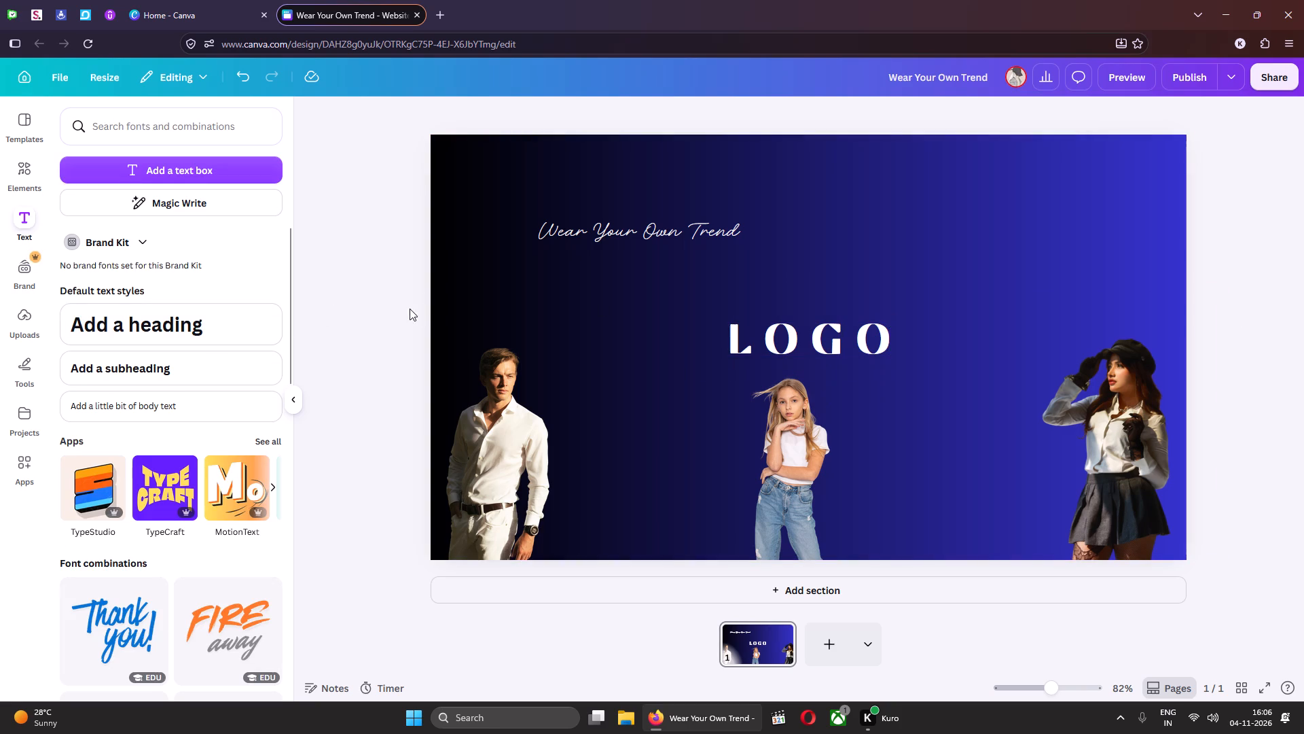
# Move the "L O G O" heading to the page's upper-left corner and enlarge it to about size 99.3.
pyautogui.click(851, 336)
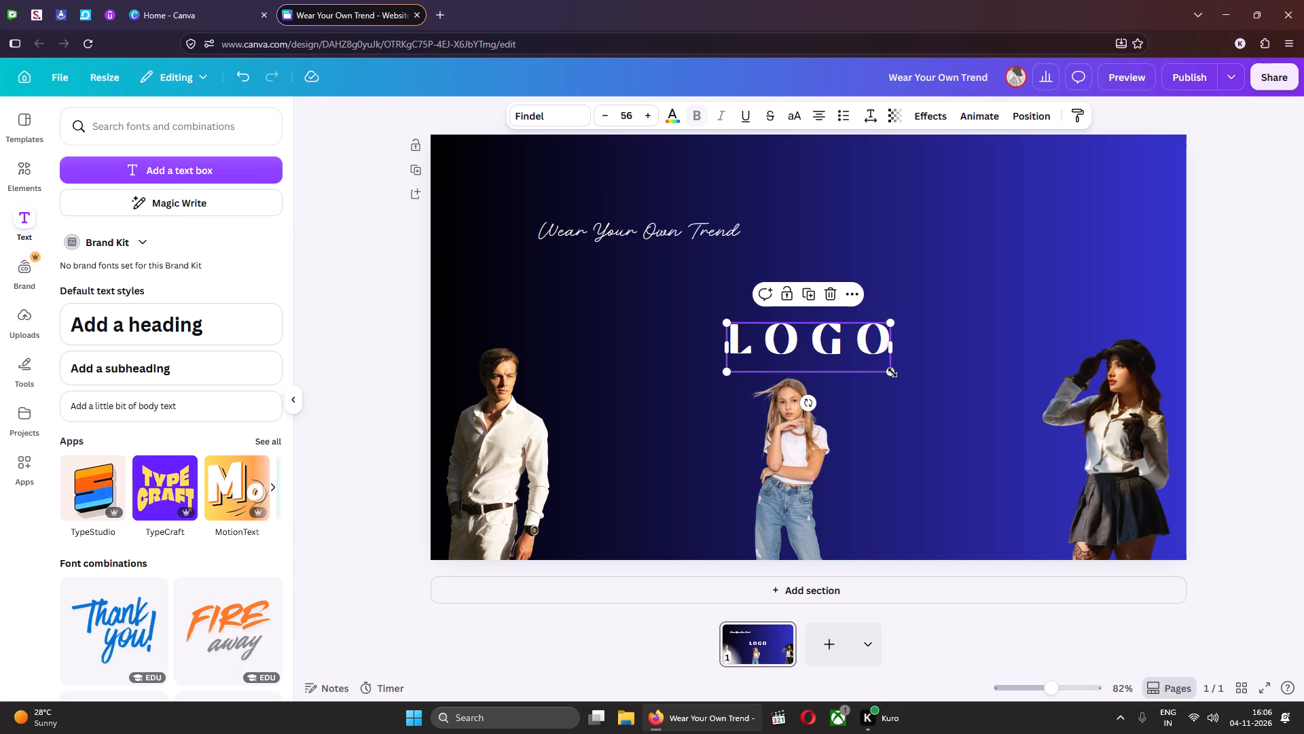
pyautogui.moveTo(805, 344); pyautogui.dragTo(574, 206)
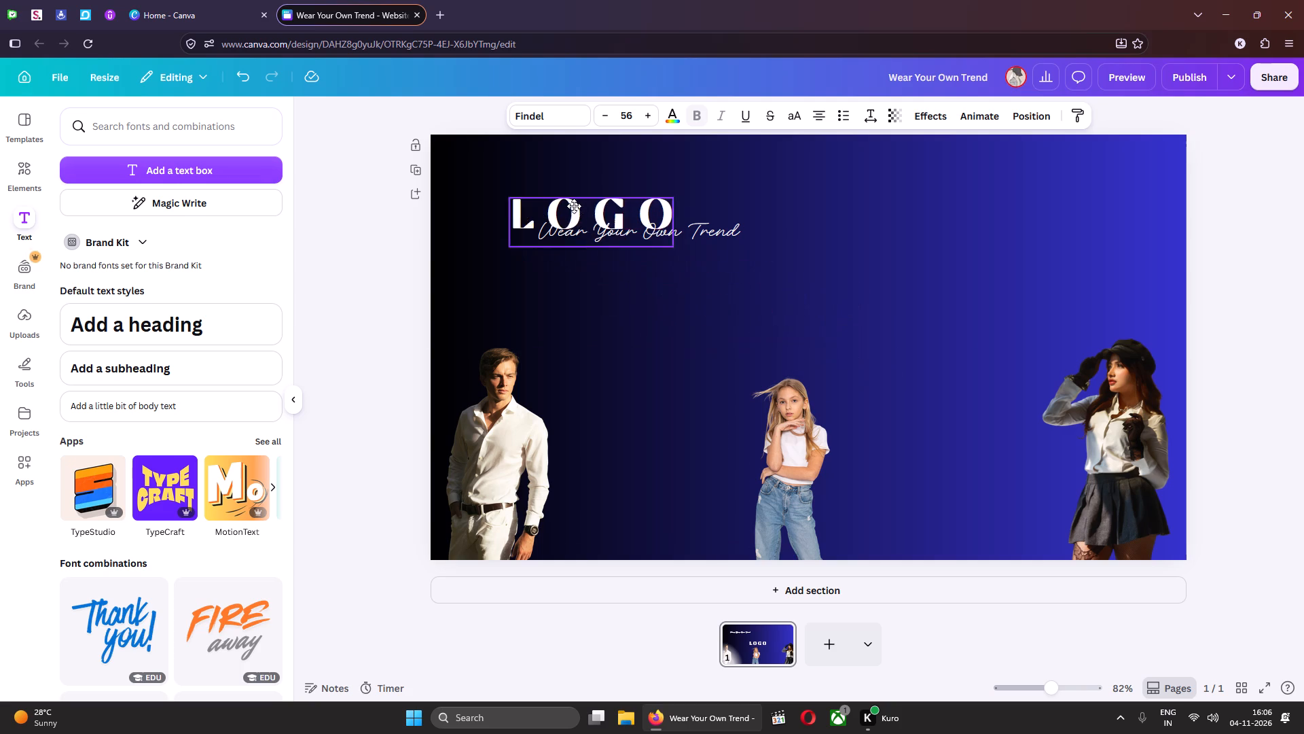
pyautogui.moveTo(574, 206); pyautogui.dragTo(511, 159)
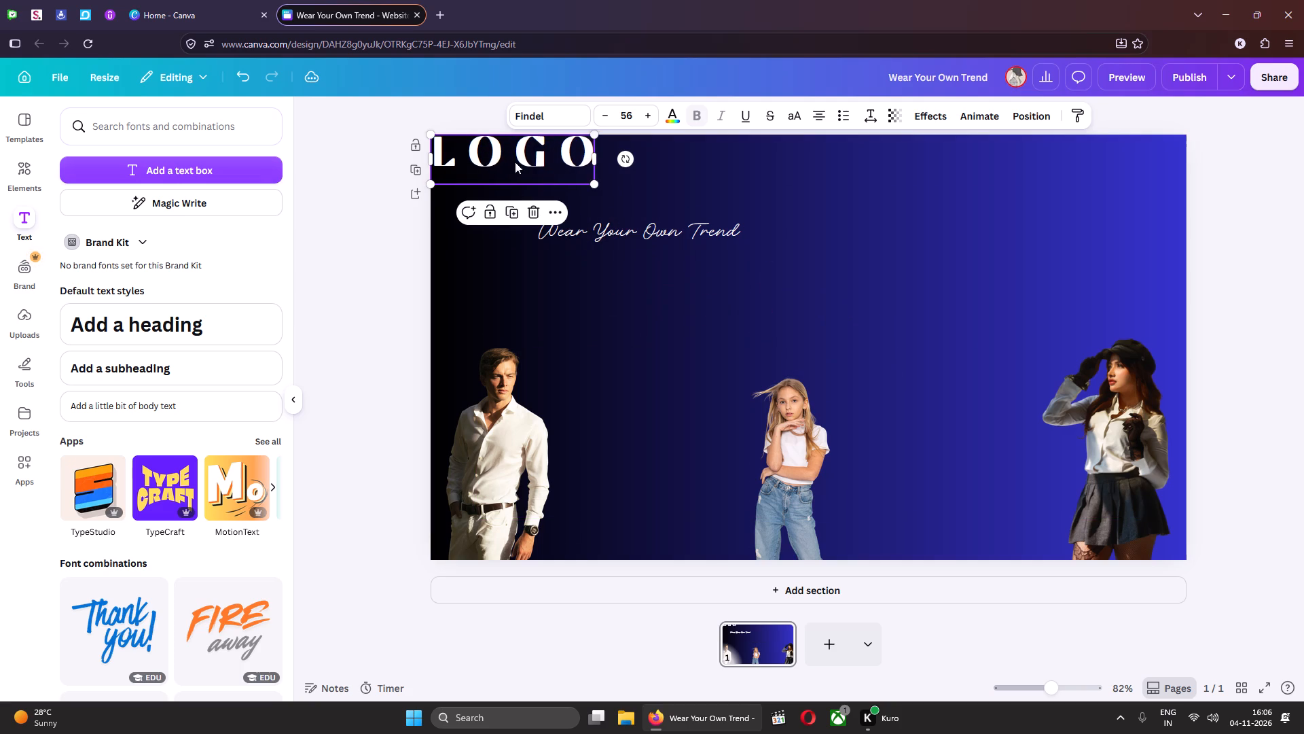
pyautogui.moveTo(595, 185); pyautogui.dragTo(750, 222)
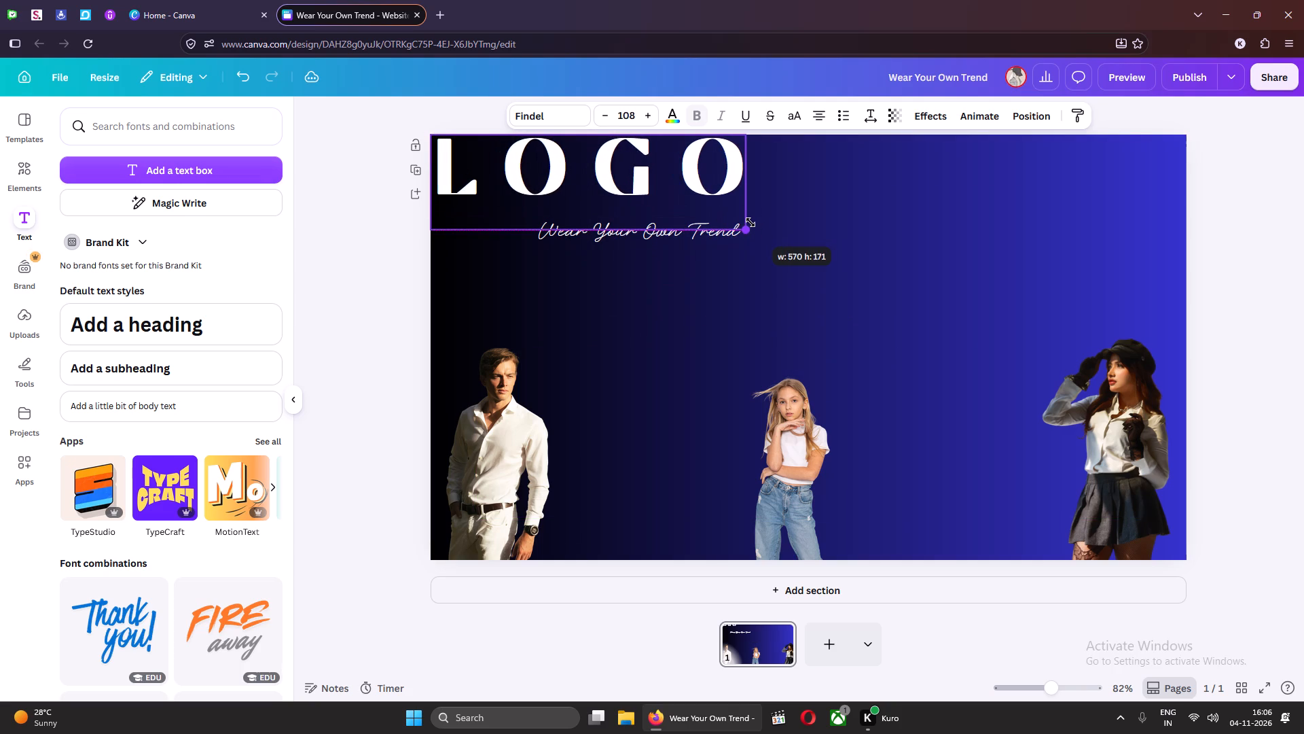
pyautogui.moveTo(750, 222); pyautogui.dragTo(721, 224)
pyautogui.moveTo(571, 165); pyautogui.dragTo(570, 171)
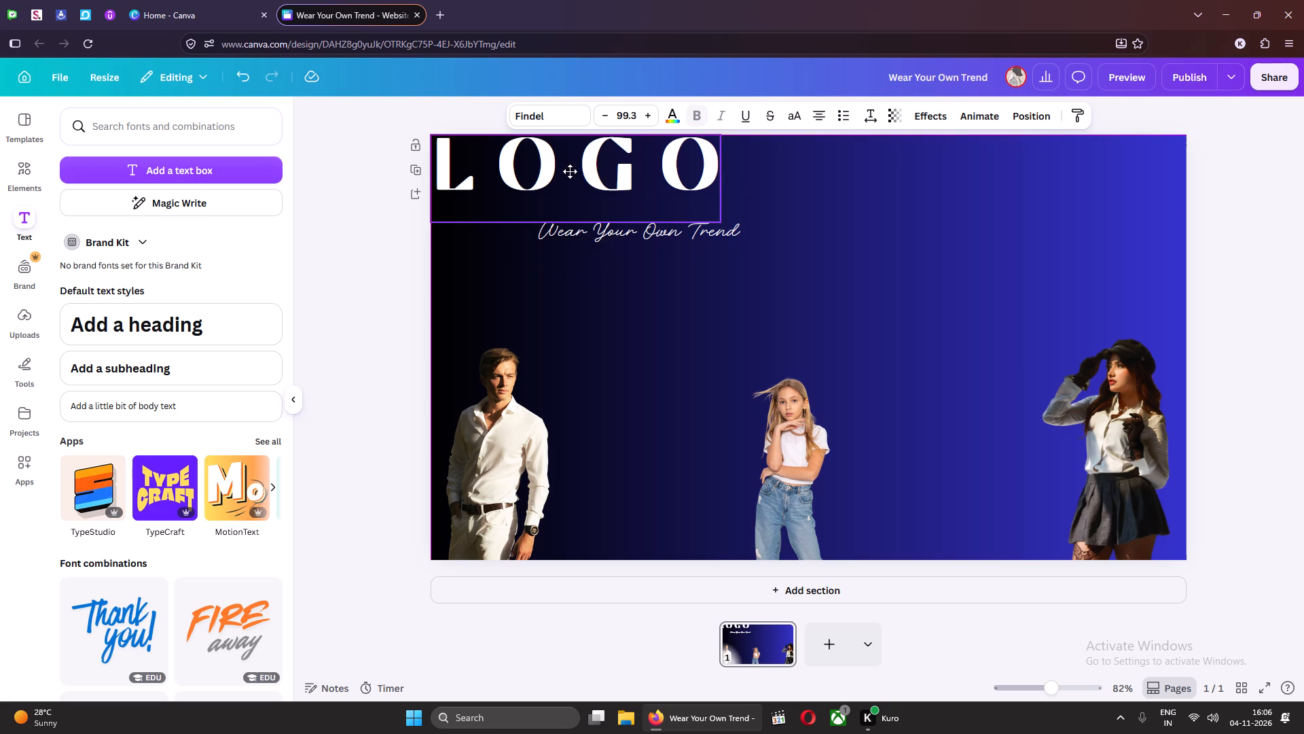
pyautogui.moveTo(570, 171); pyautogui.dragTo(570, 175)
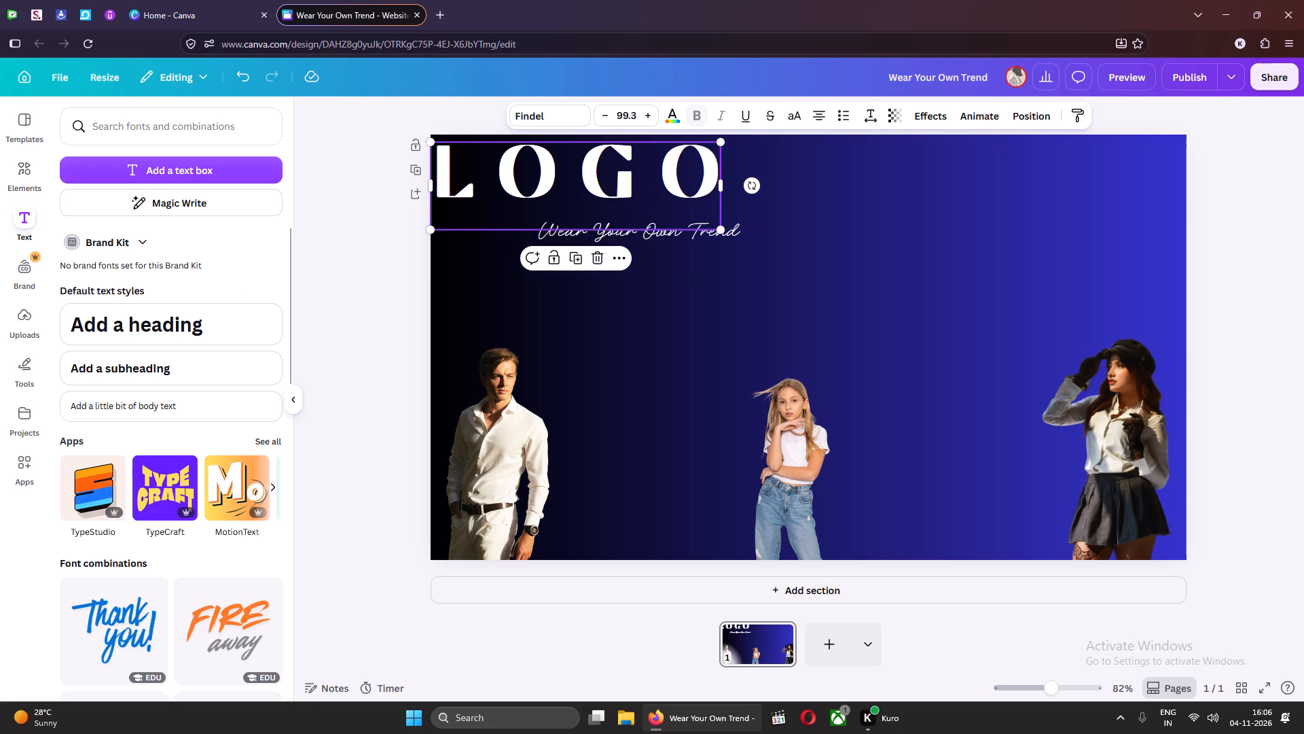
# Change the "L O G O" heading's font to Gagalin from the popular fonts.
pyautogui.click(520, 111)
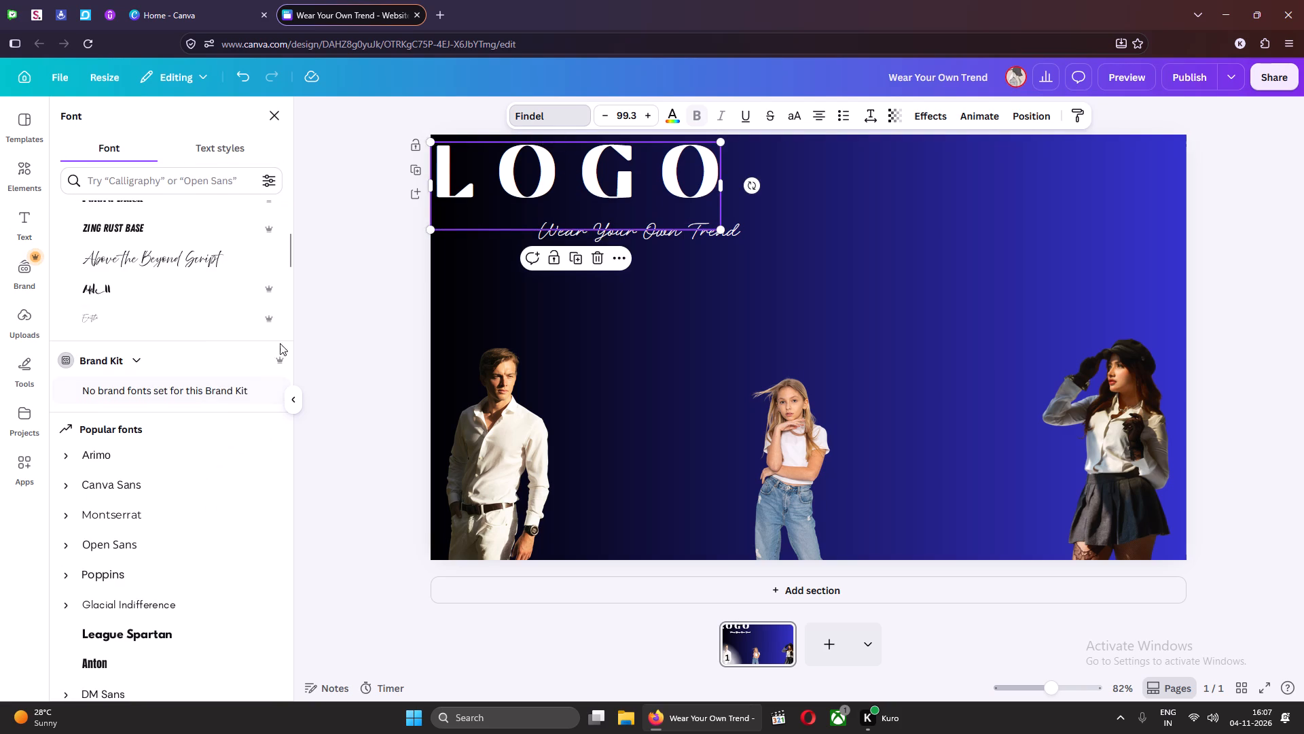
pyautogui.scroll(-8, 238, 330)
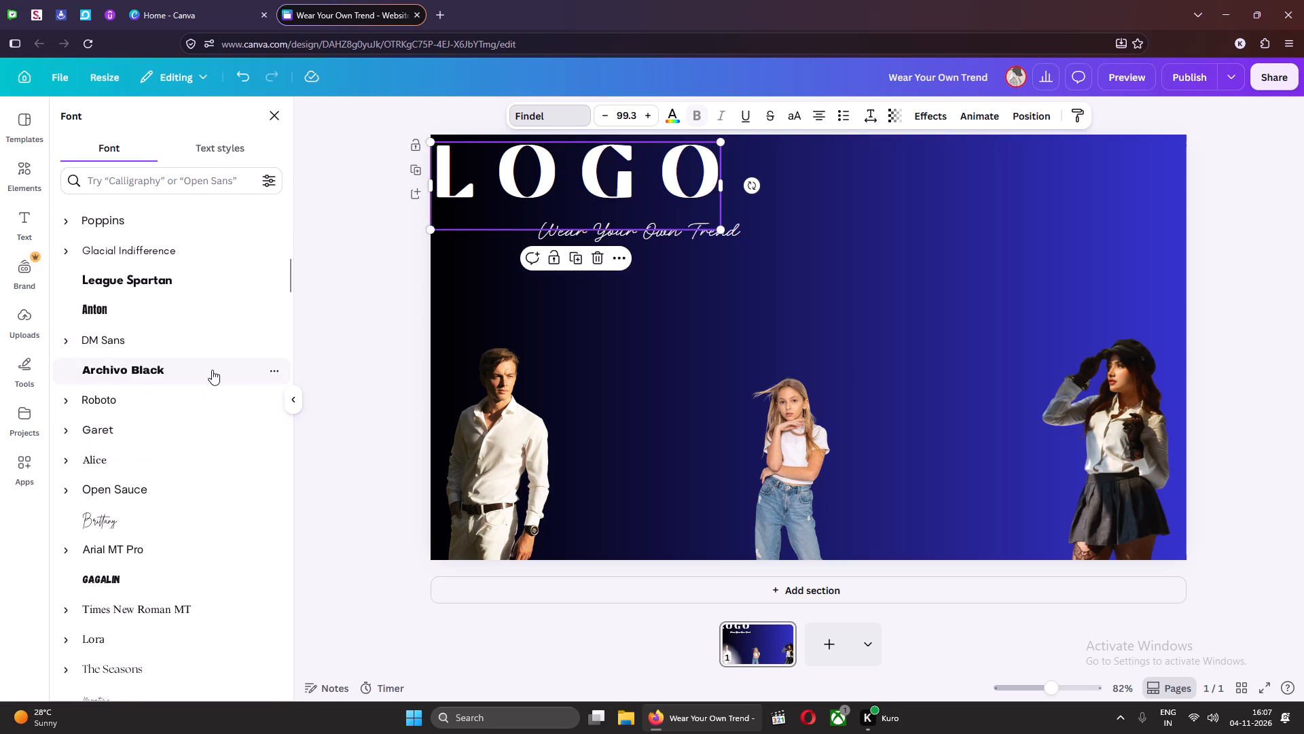
pyautogui.scroll(-4, 212, 370)
pyautogui.click(166, 393)
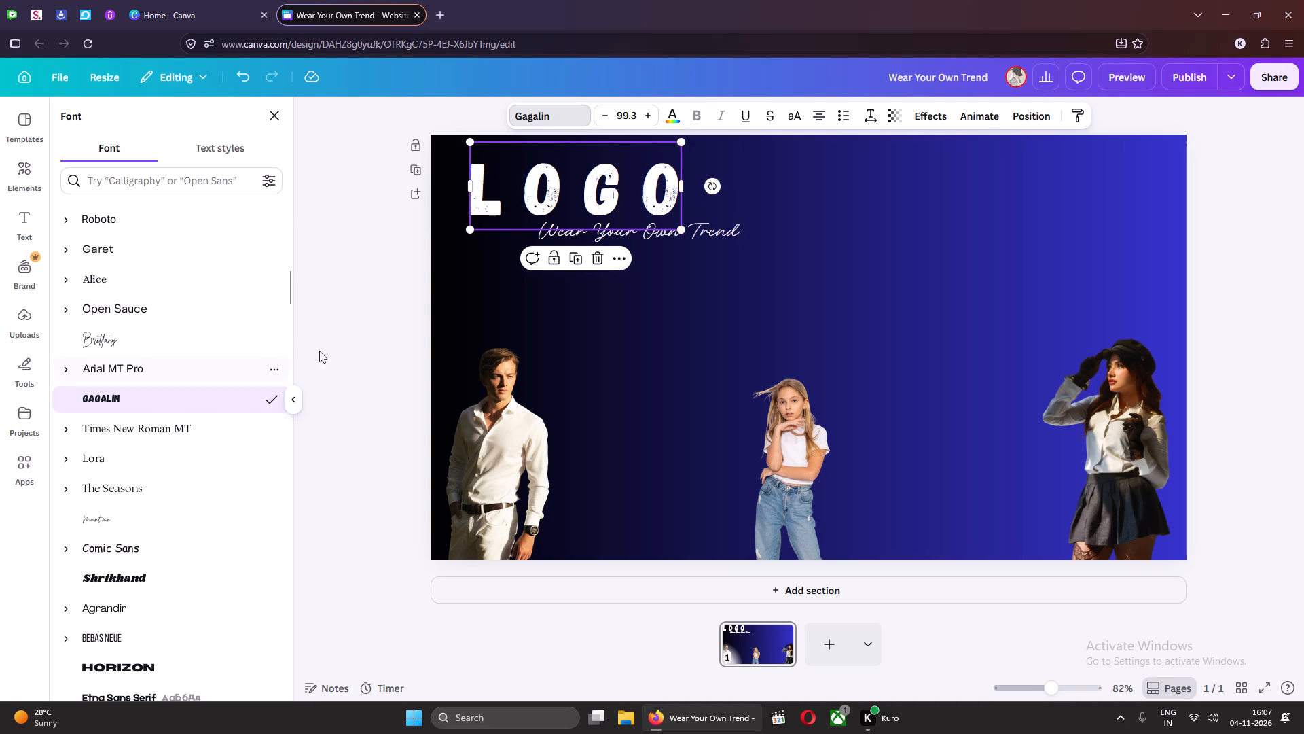
pyautogui.click(338, 313)
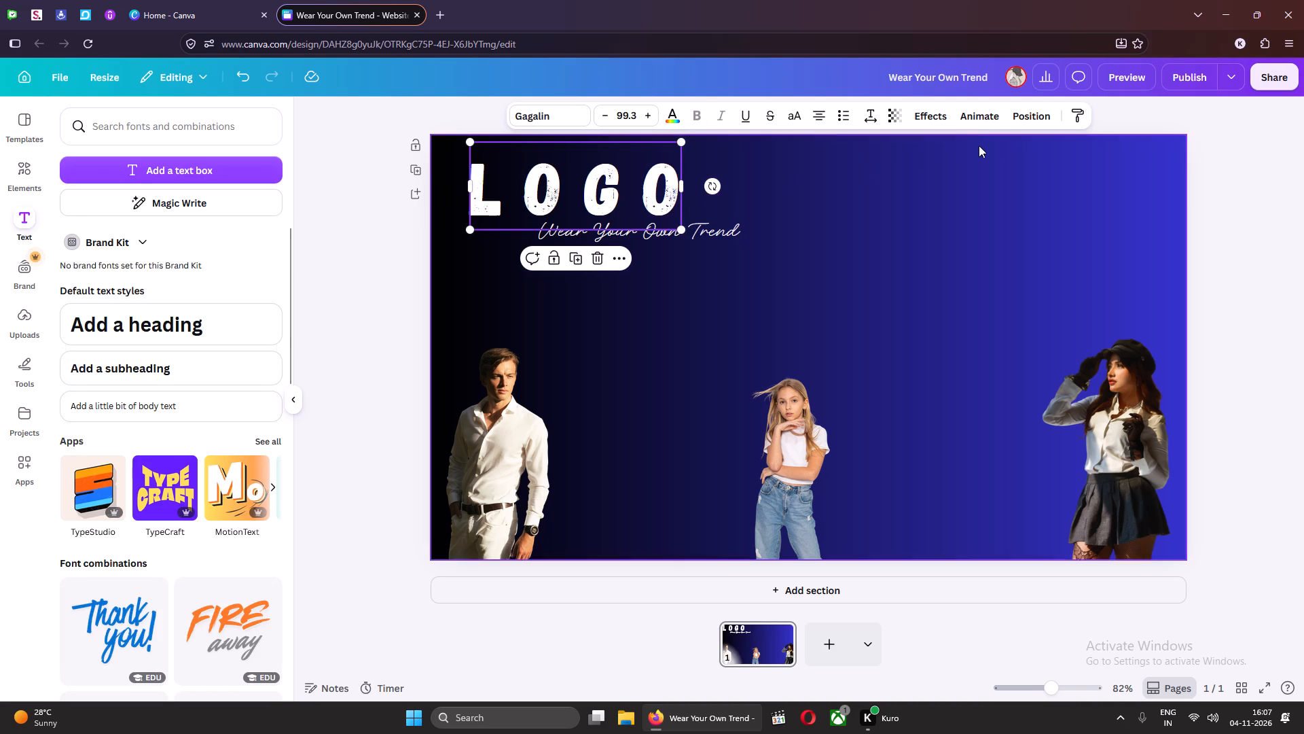
# Apply the Burst animation to the "L O G O" heading and reduce its intensity to the minimum.
pyautogui.click(981, 117)
pyautogui.scroll(-2, 248, 336)
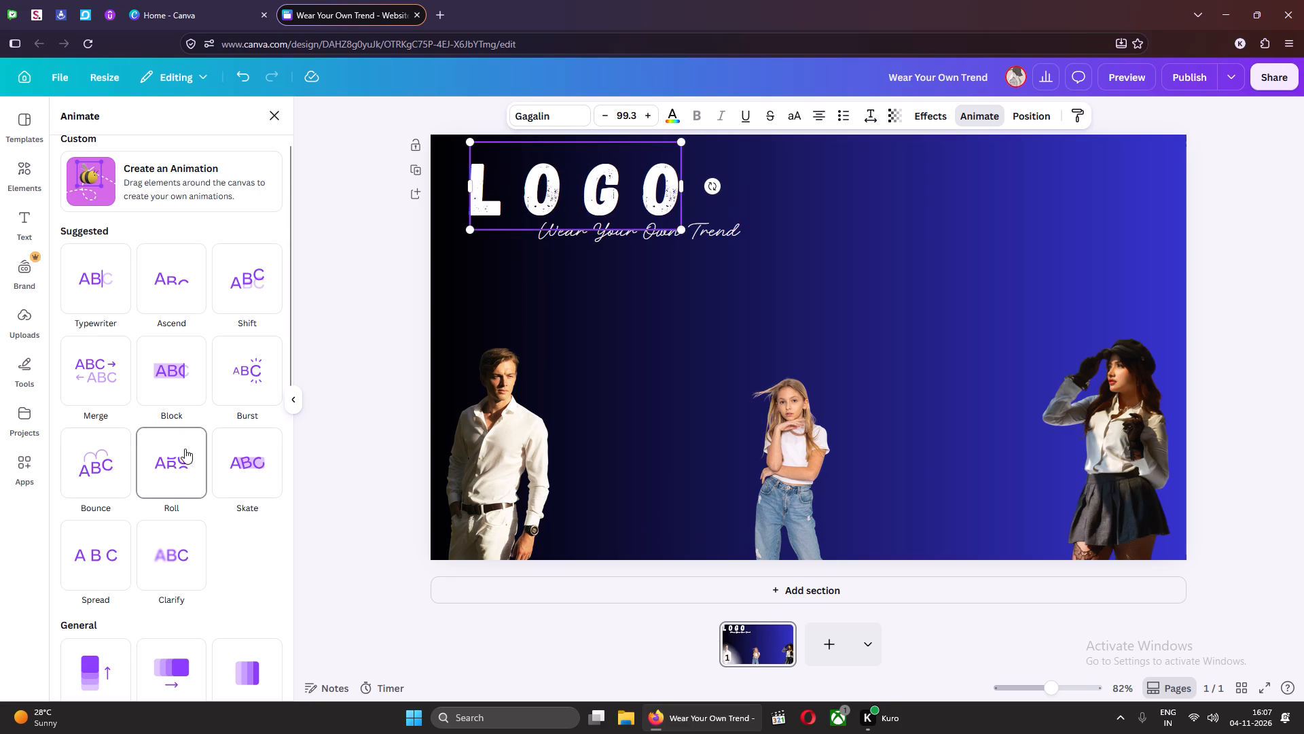
pyautogui.click(247, 377)
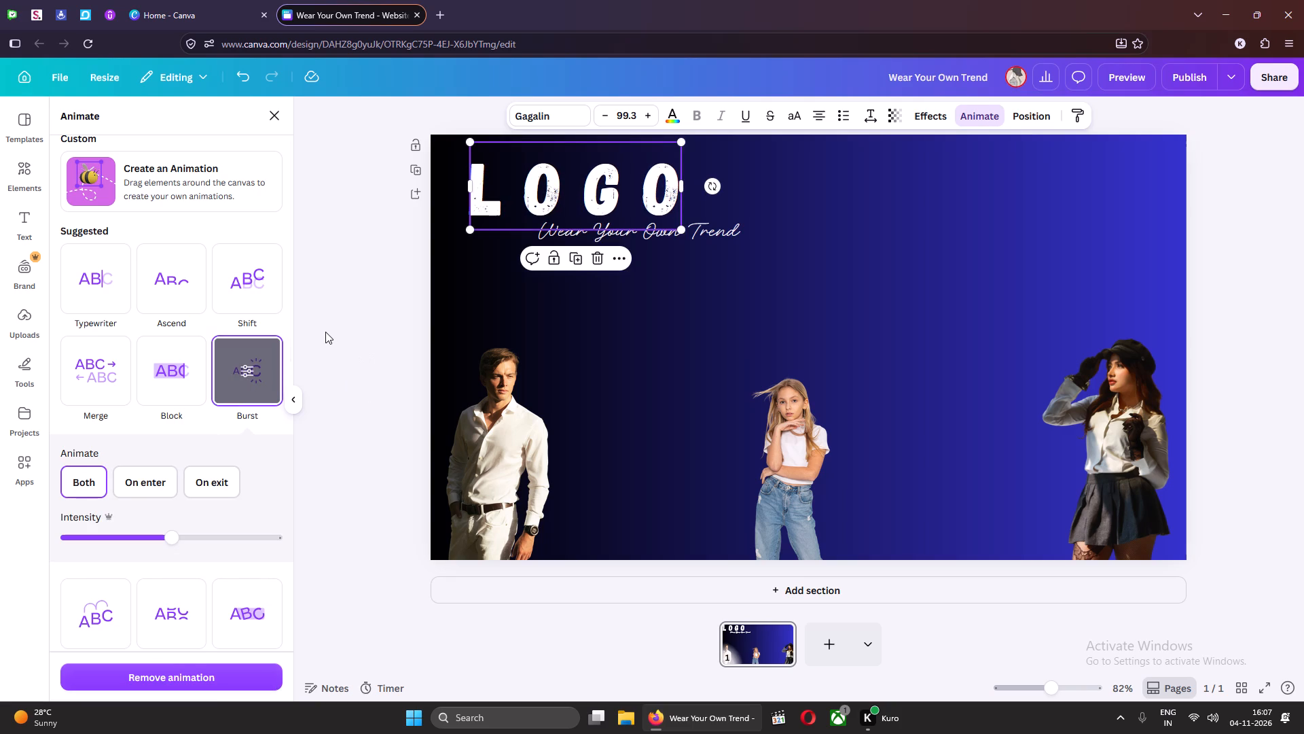
pyautogui.moveTo(172, 544); pyautogui.dragTo(159, 544)
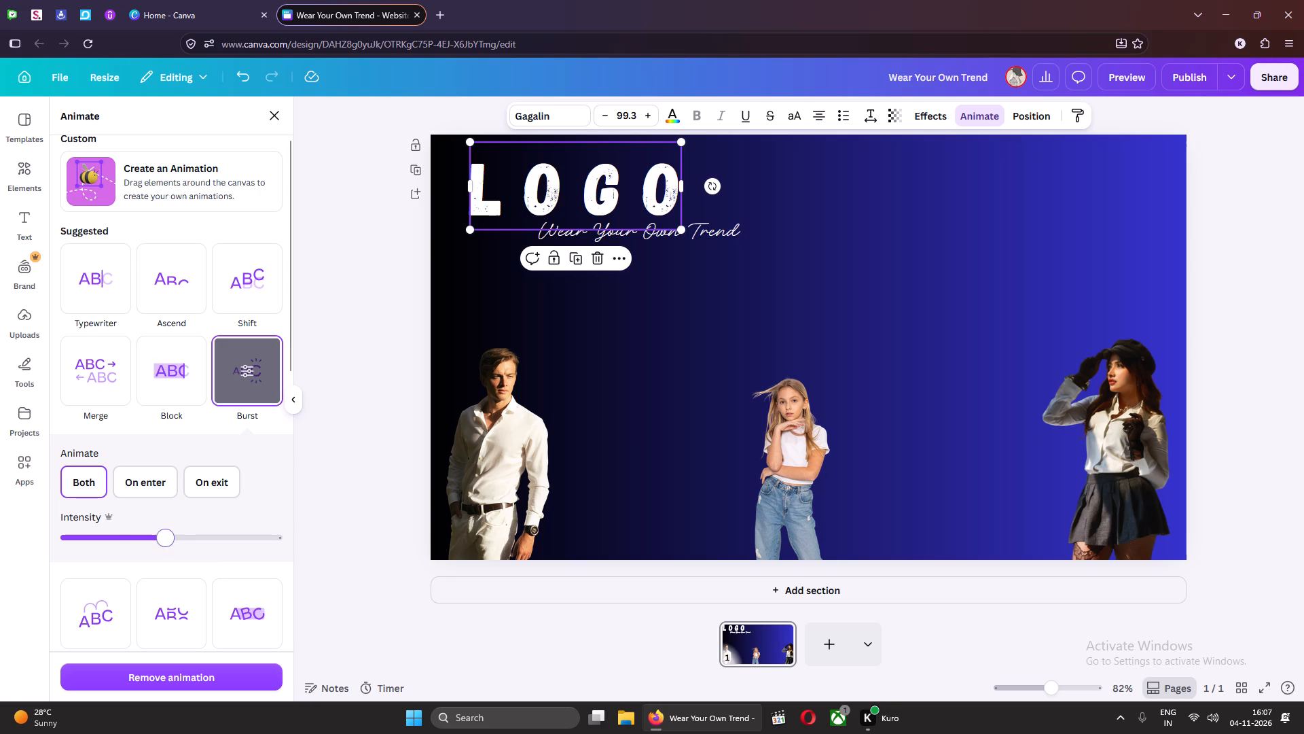
pyautogui.moveTo(159, 544); pyautogui.dragTo(88, 549)
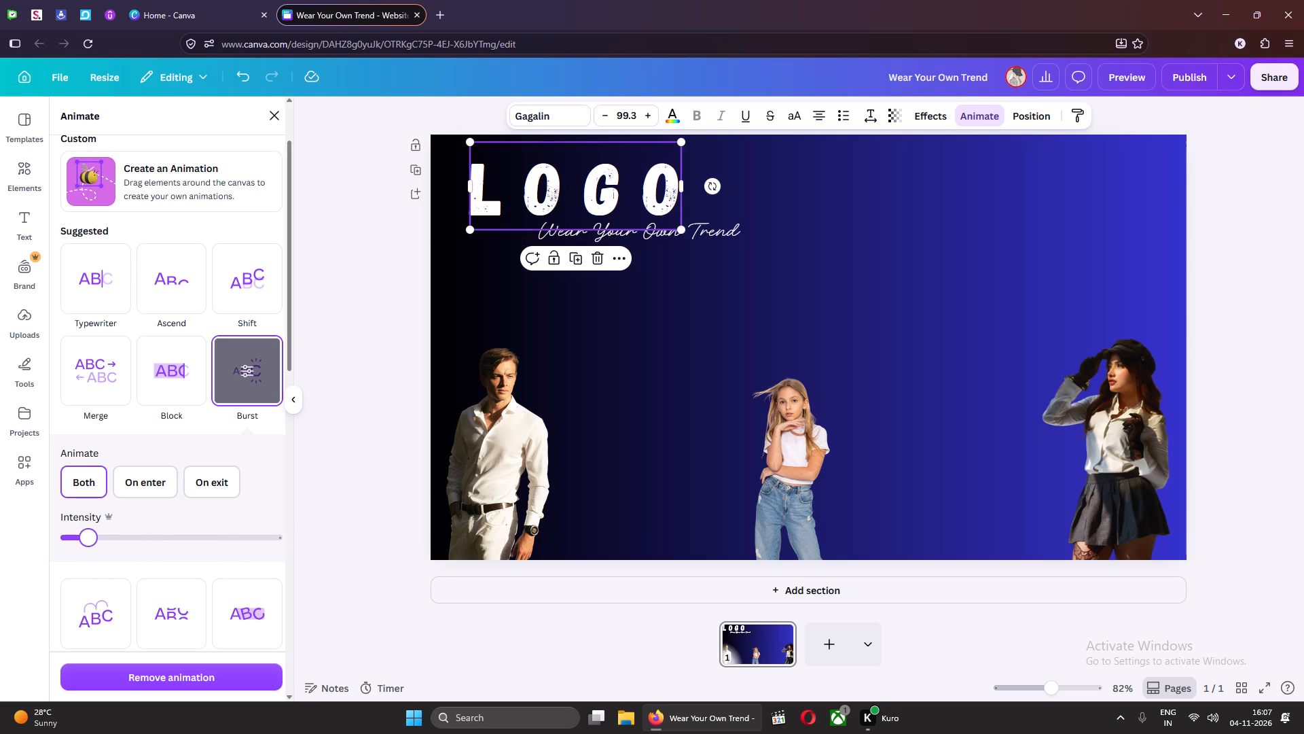
pyautogui.moveTo(119, 536); pyautogui.dragTo(154, 536)
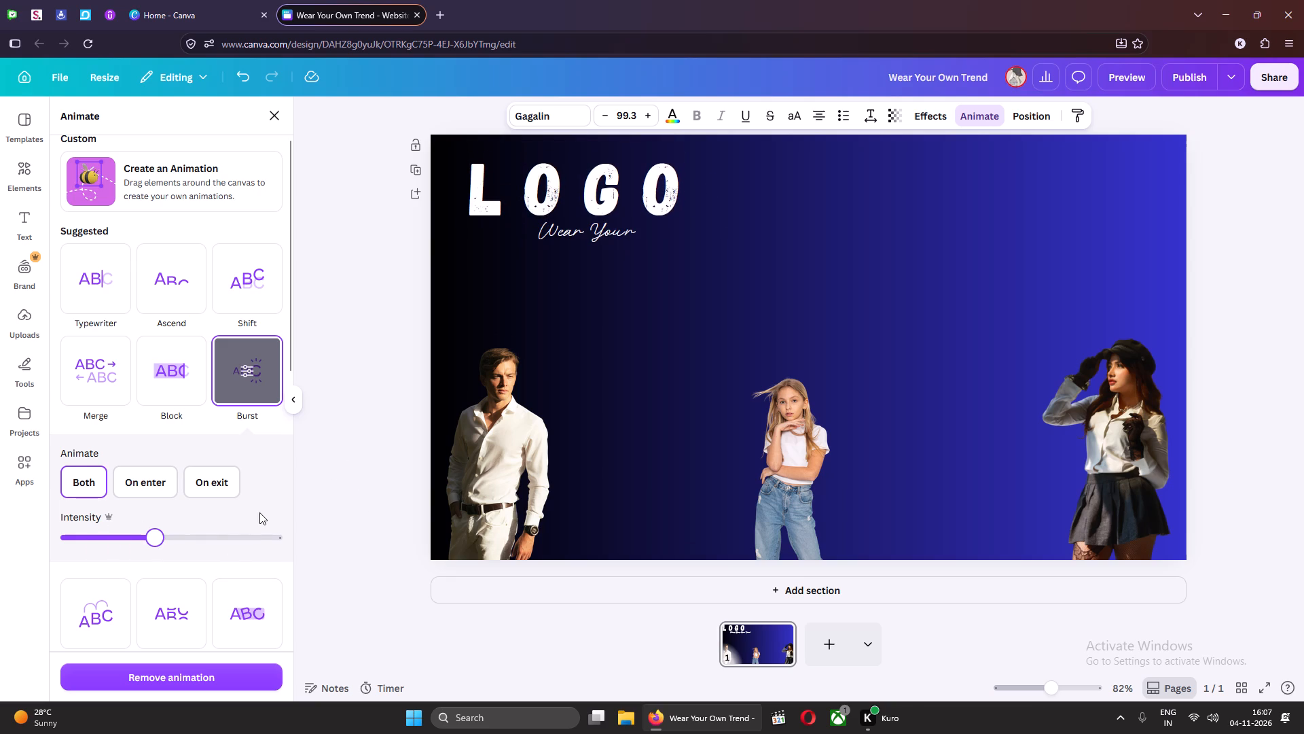
pyautogui.click(276, 538)
pyautogui.moveTo(186, 538); pyautogui.dragTo(115, 538)
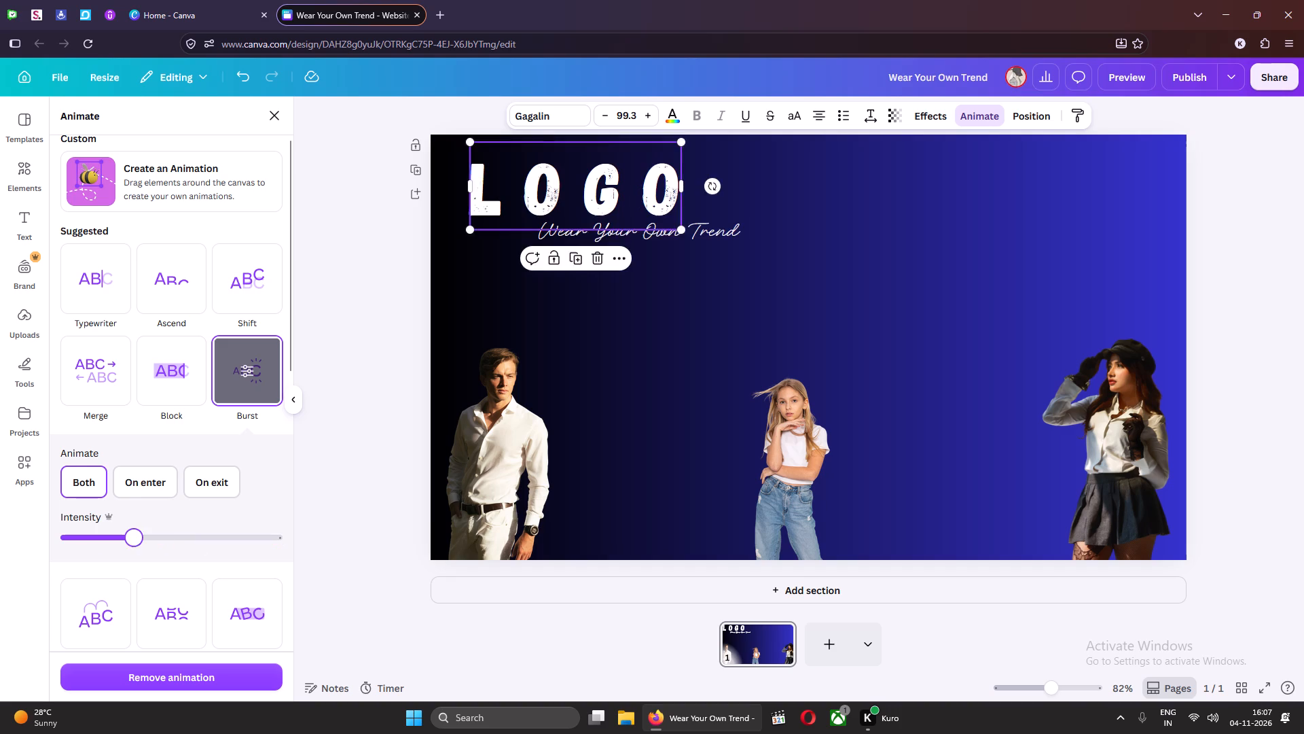
pyautogui.moveTo(115, 538); pyautogui.dragTo(0, 538)
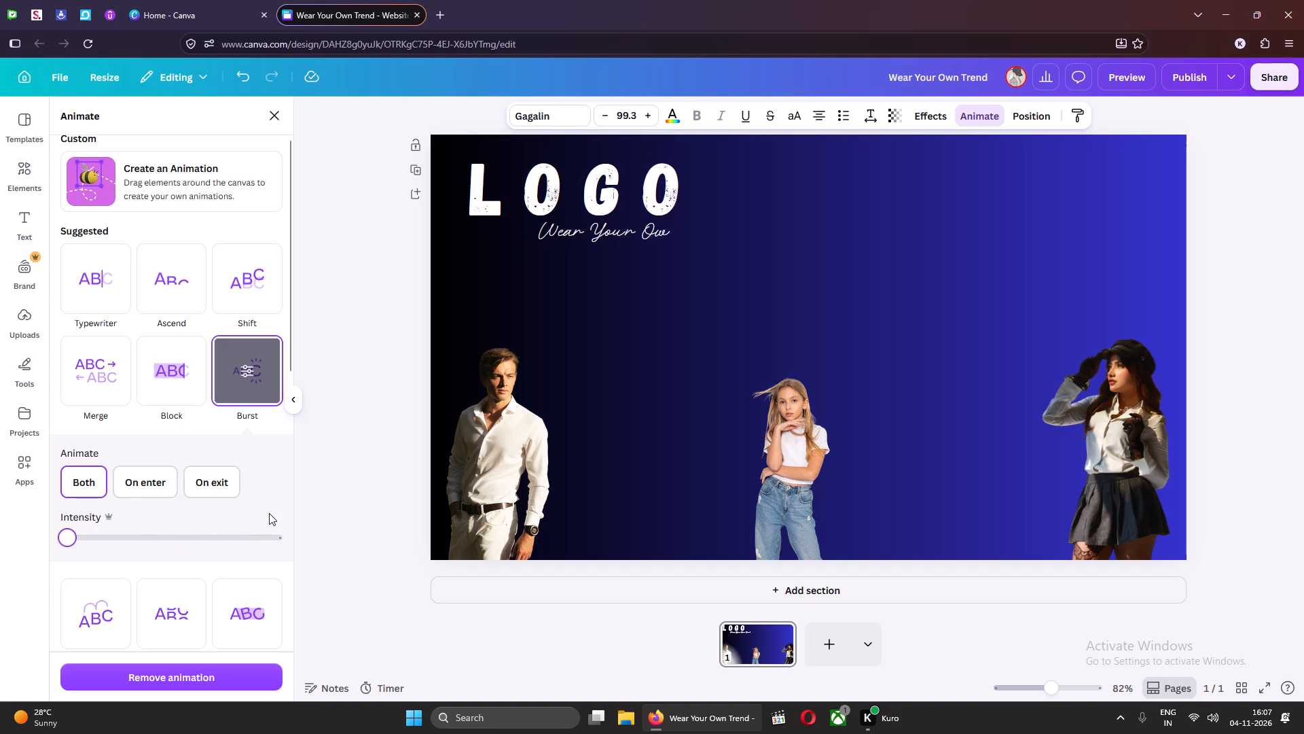
pyautogui.moveTo(62, 537); pyautogui.dragTo(40, 538)
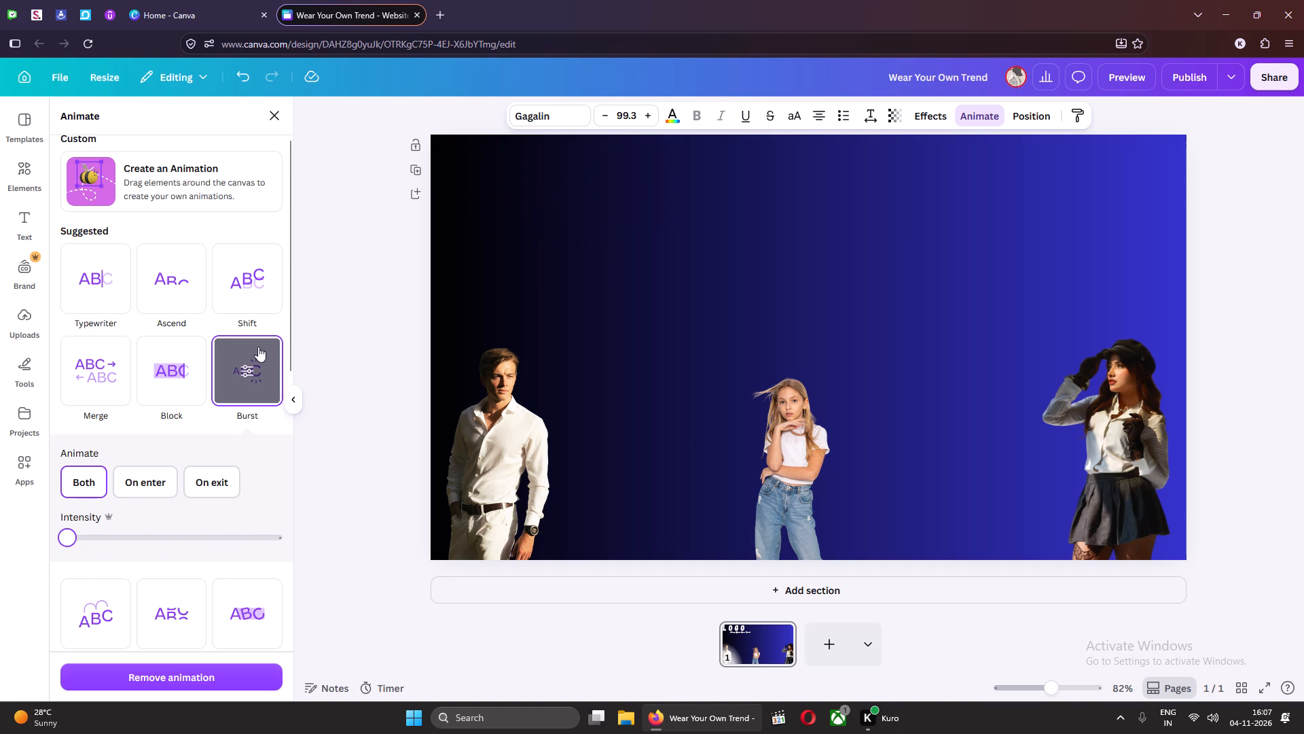
# Set the Typewriter animation speed of the "Wear Your Own Trend" tagline to the maximum.
pyautogui.click(722, 230)
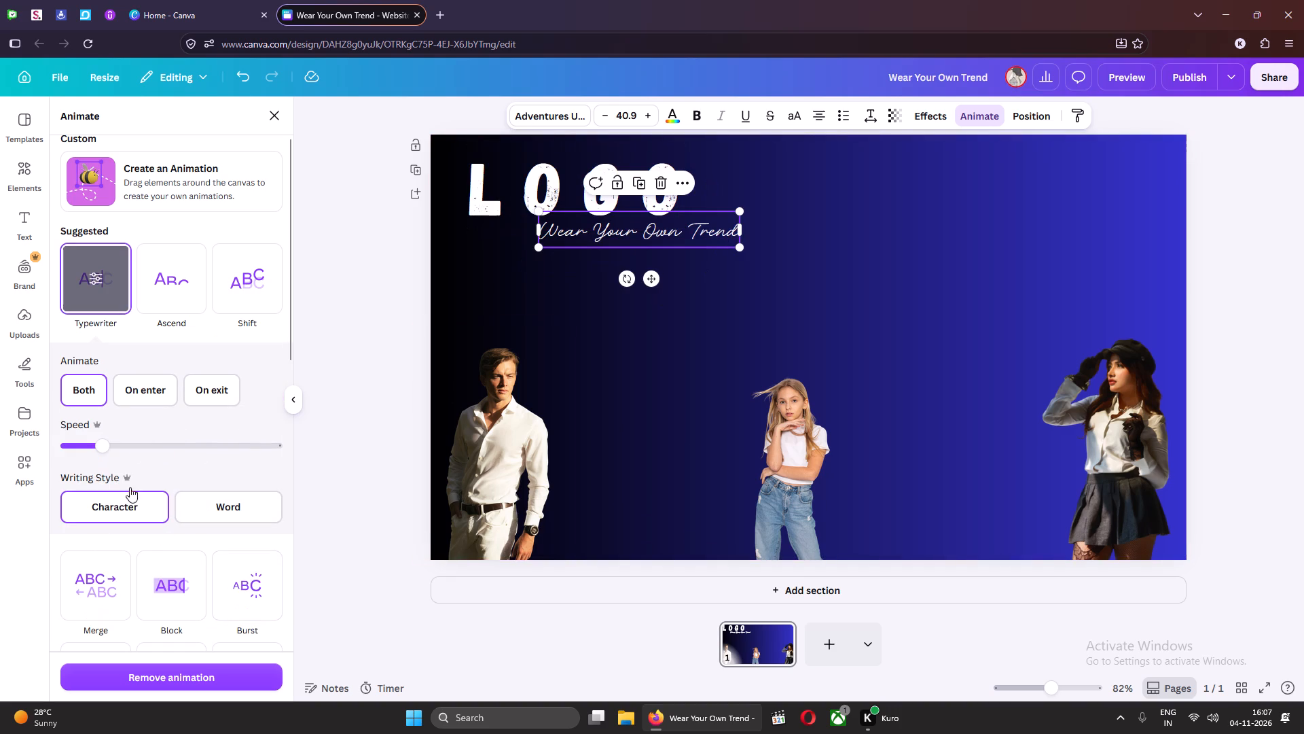
pyautogui.moveTo(103, 452); pyautogui.dragTo(153, 450)
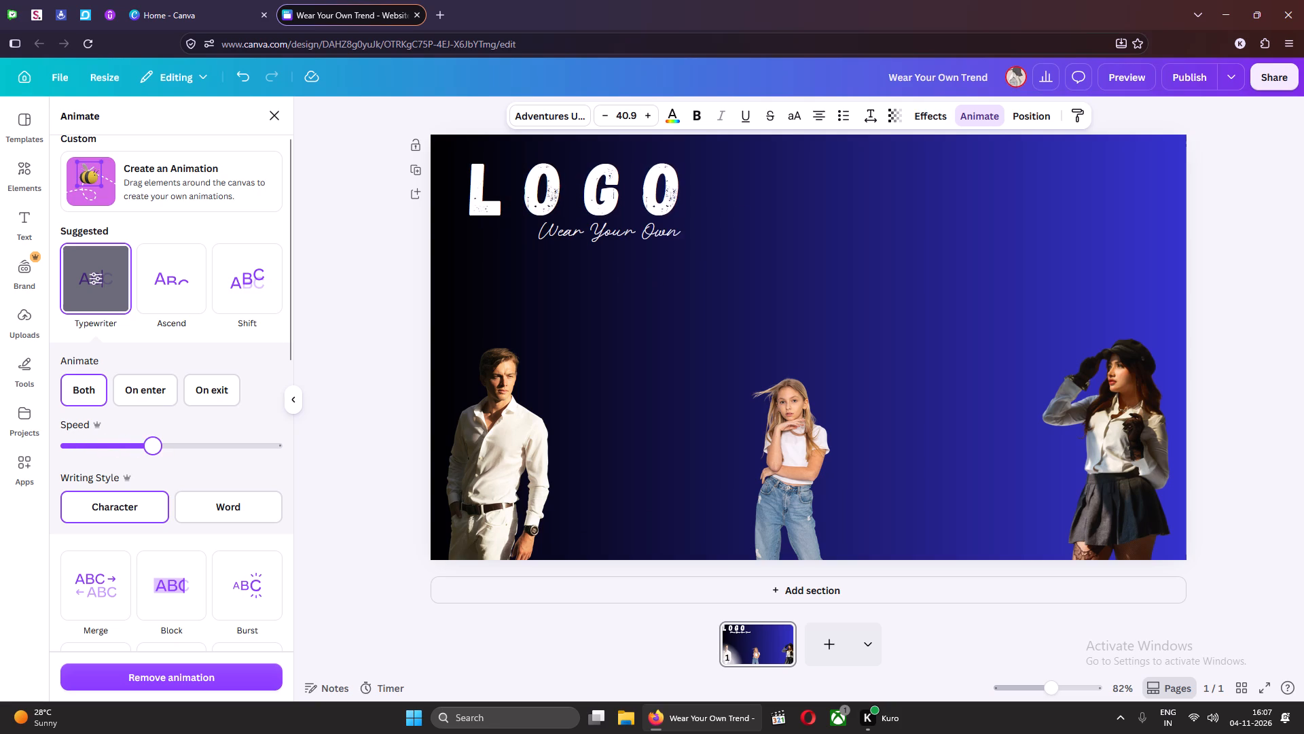
pyautogui.moveTo(153, 450); pyautogui.dragTo(238, 449)
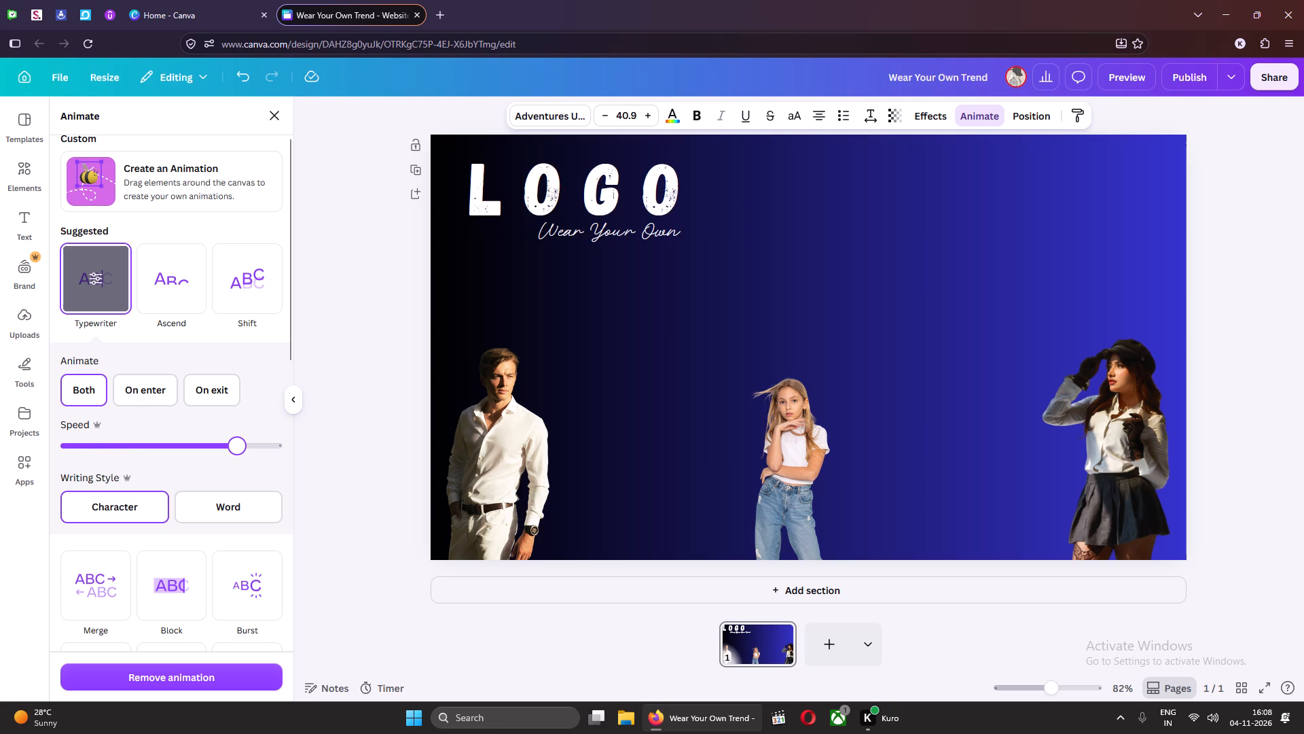
pyautogui.moveTo(238, 449); pyautogui.dragTo(326, 446)
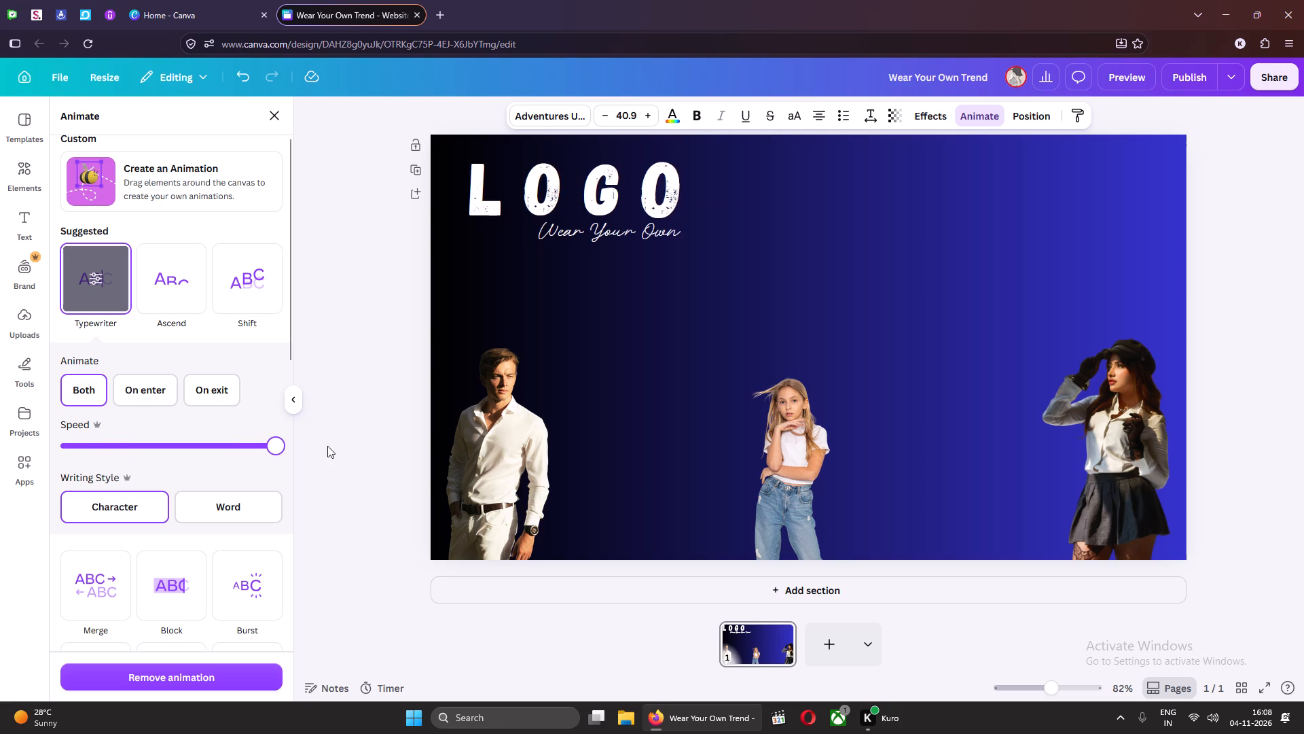
pyautogui.moveTo(78, 451); pyautogui.dragTo(62, 452)
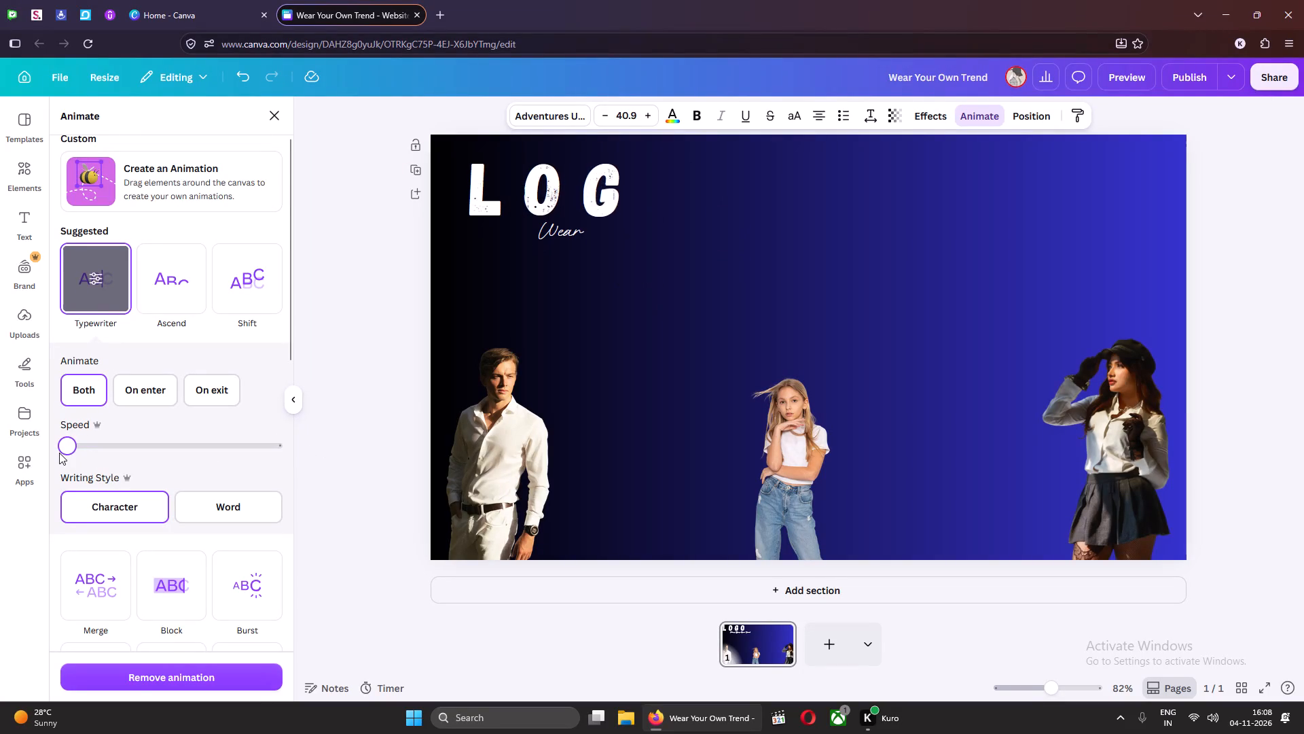
pyautogui.moveTo(261, 447); pyautogui.dragTo(263, 447)
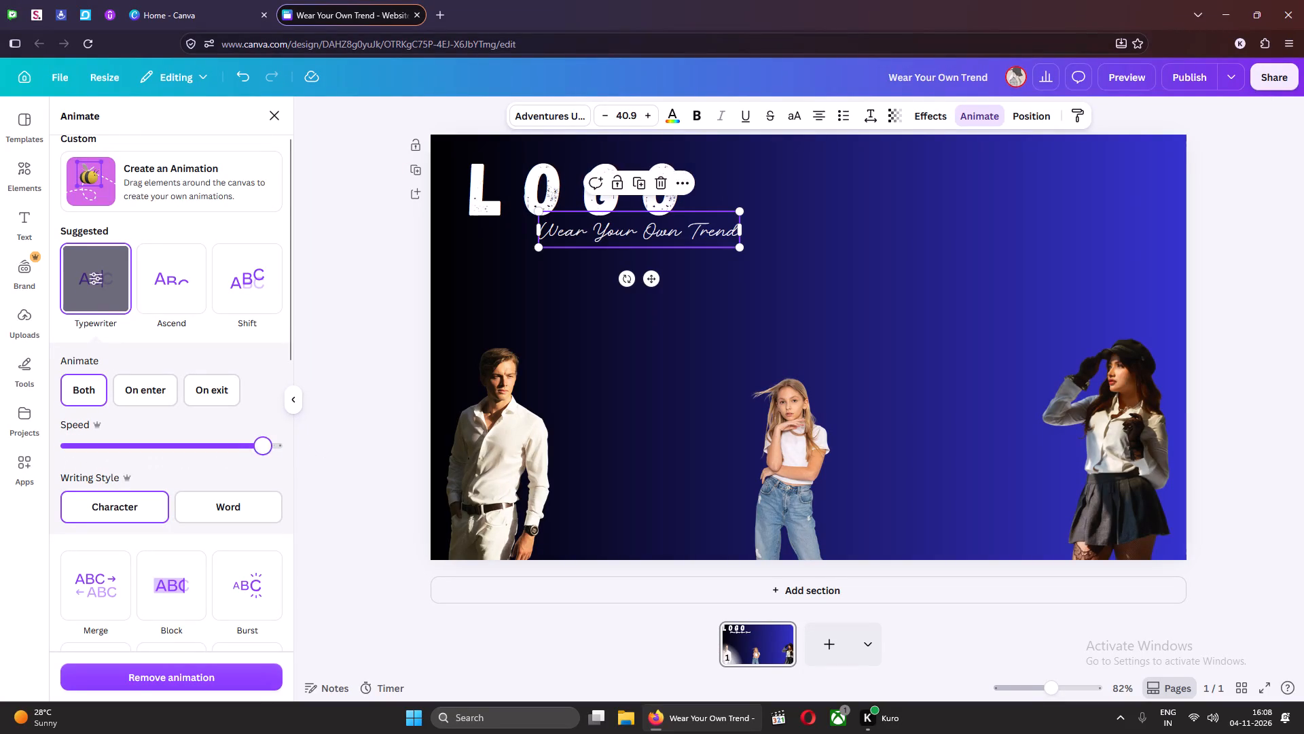
pyautogui.moveTo(263, 447); pyautogui.dragTo(289, 447)
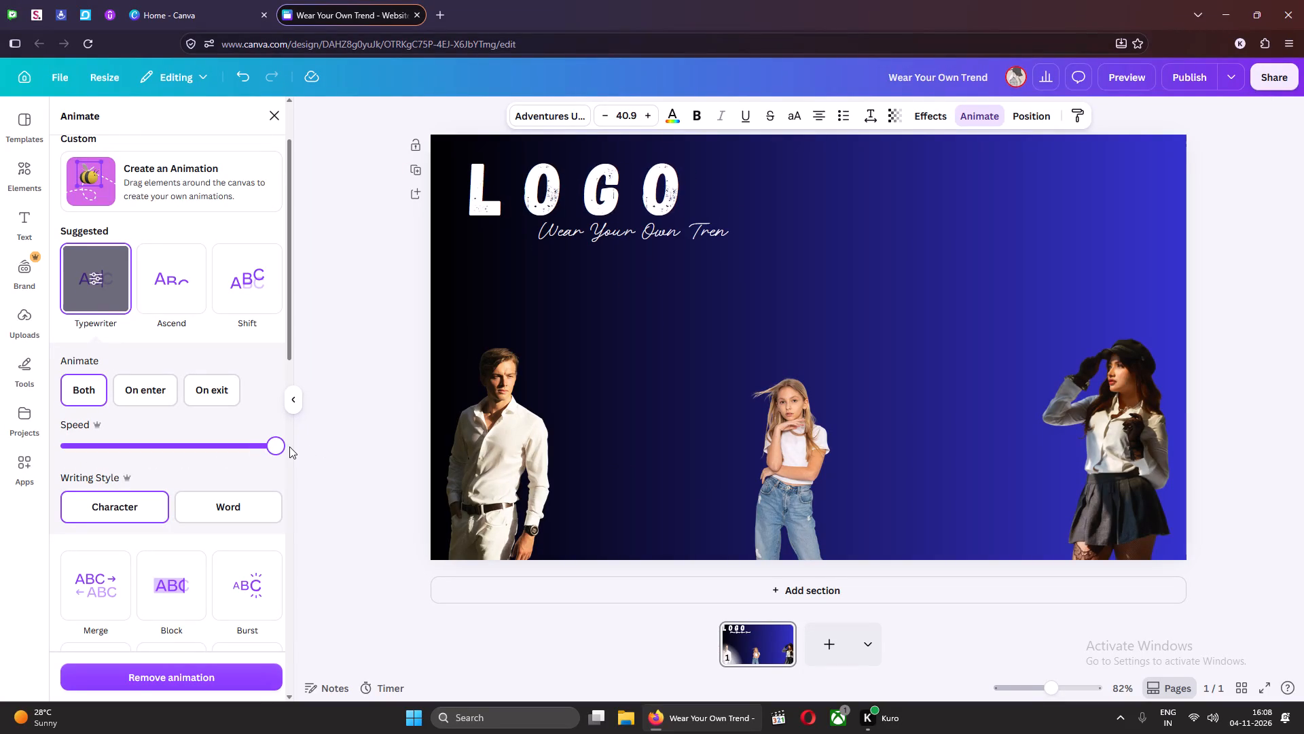
pyautogui.click(380, 415)
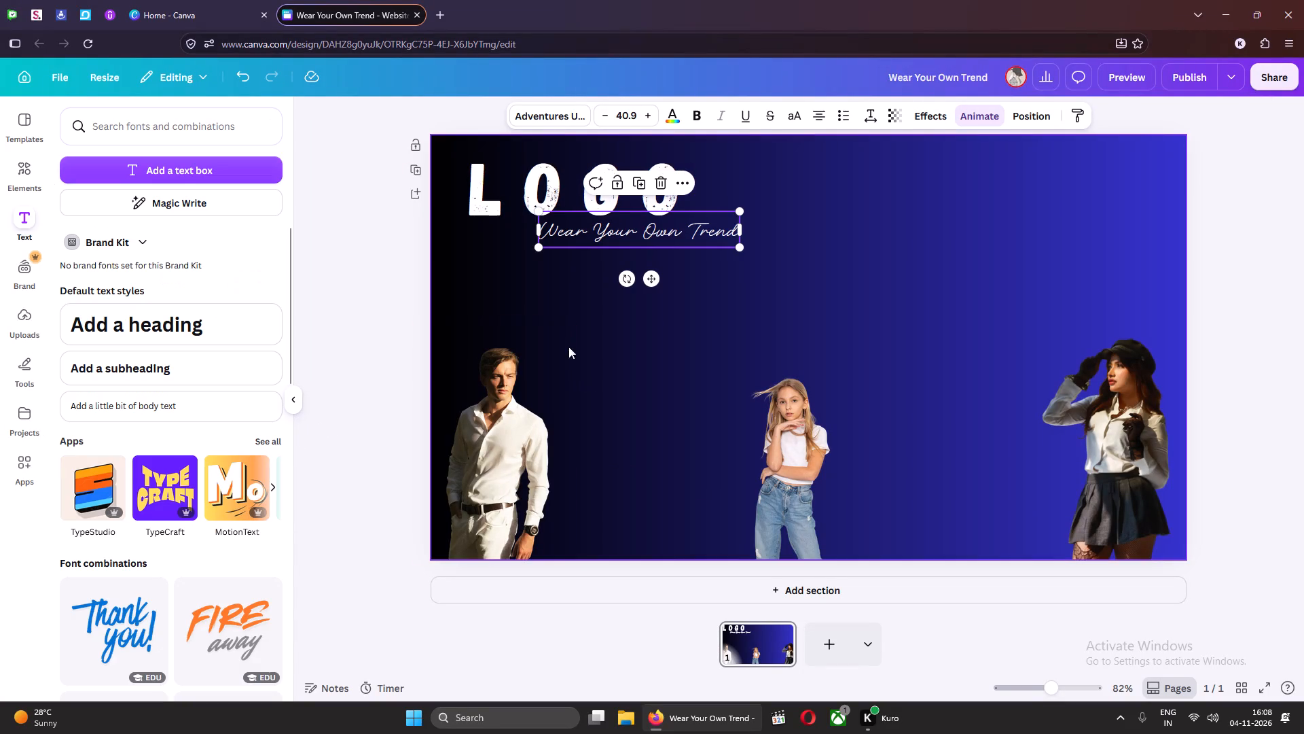
# Apply the Curve shape effect to the "L O G O" heading with a curve of 100.
pyautogui.click(935, 120)
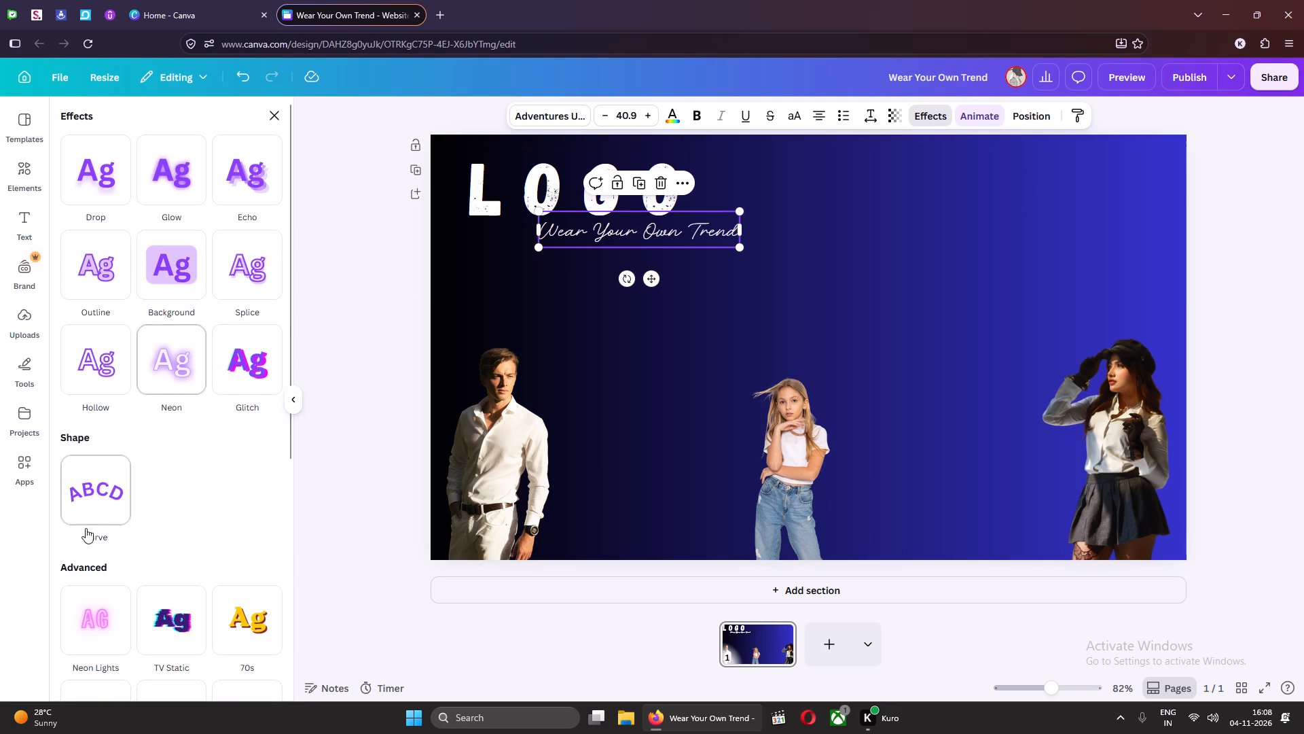
pyautogui.click(505, 194)
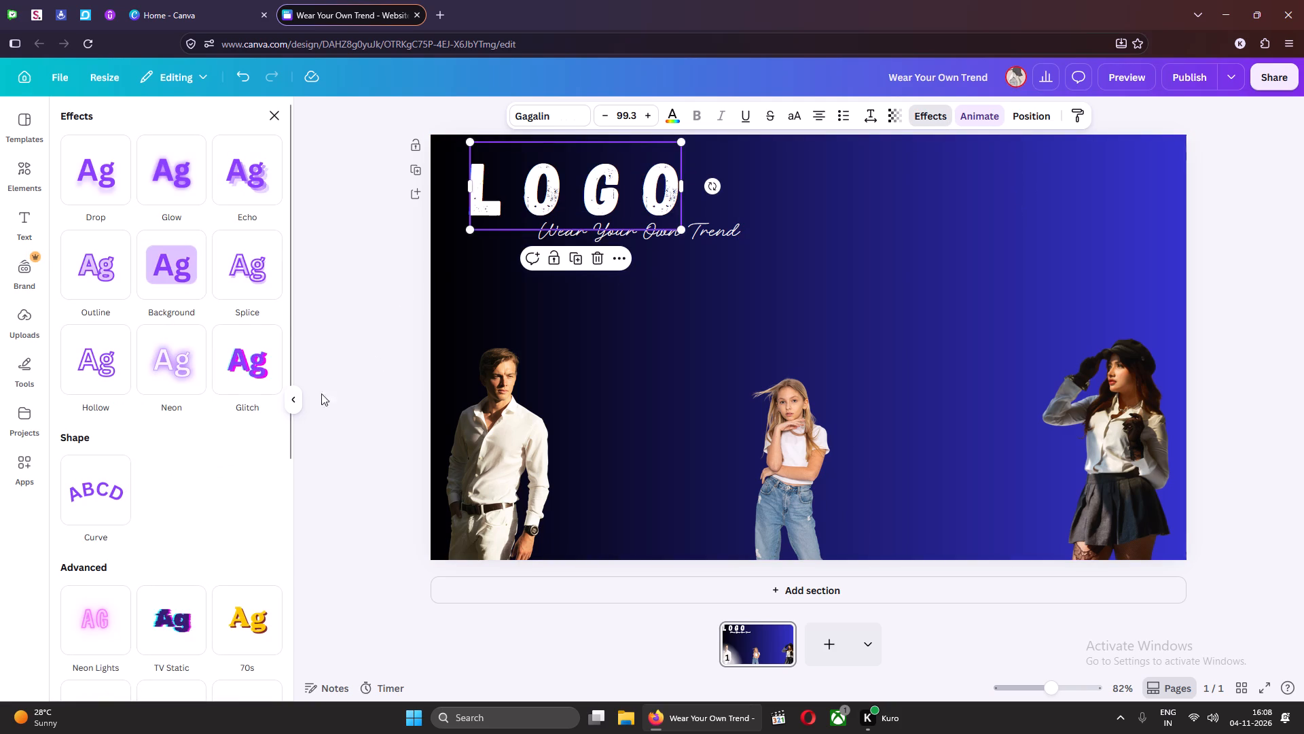
pyautogui.click(84, 487)
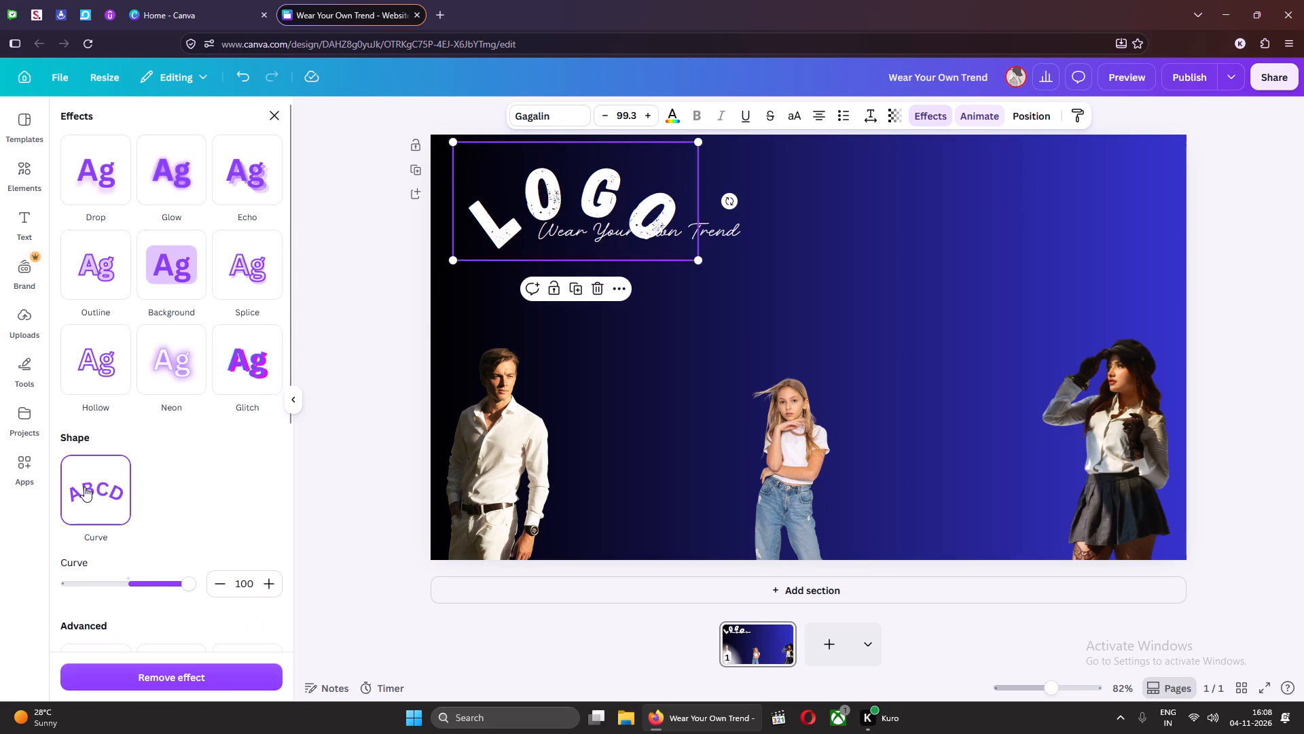
# Move the "Wear Your Own Trend" tagline just beneath the curved "L O G O" heading, centred under it.
pyautogui.click(723, 224)
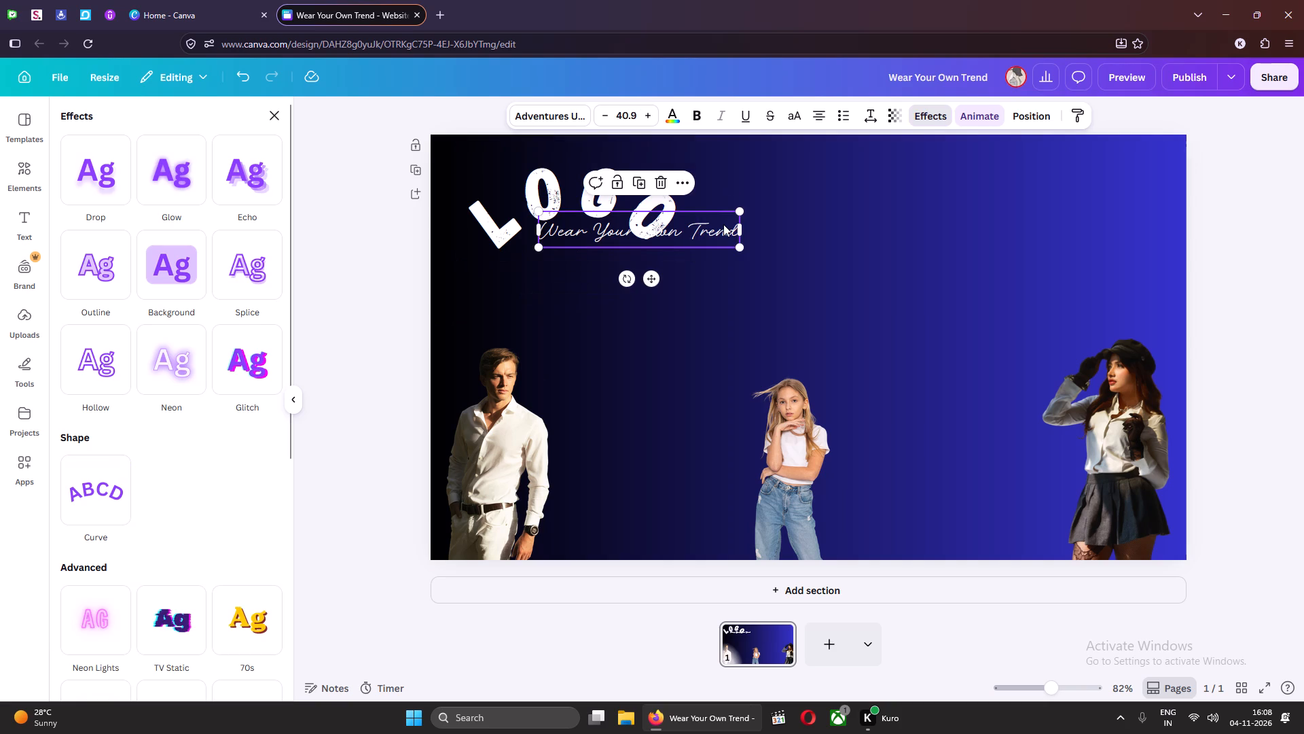
pyautogui.moveTo(720, 238); pyautogui.dragTo(657, 263)
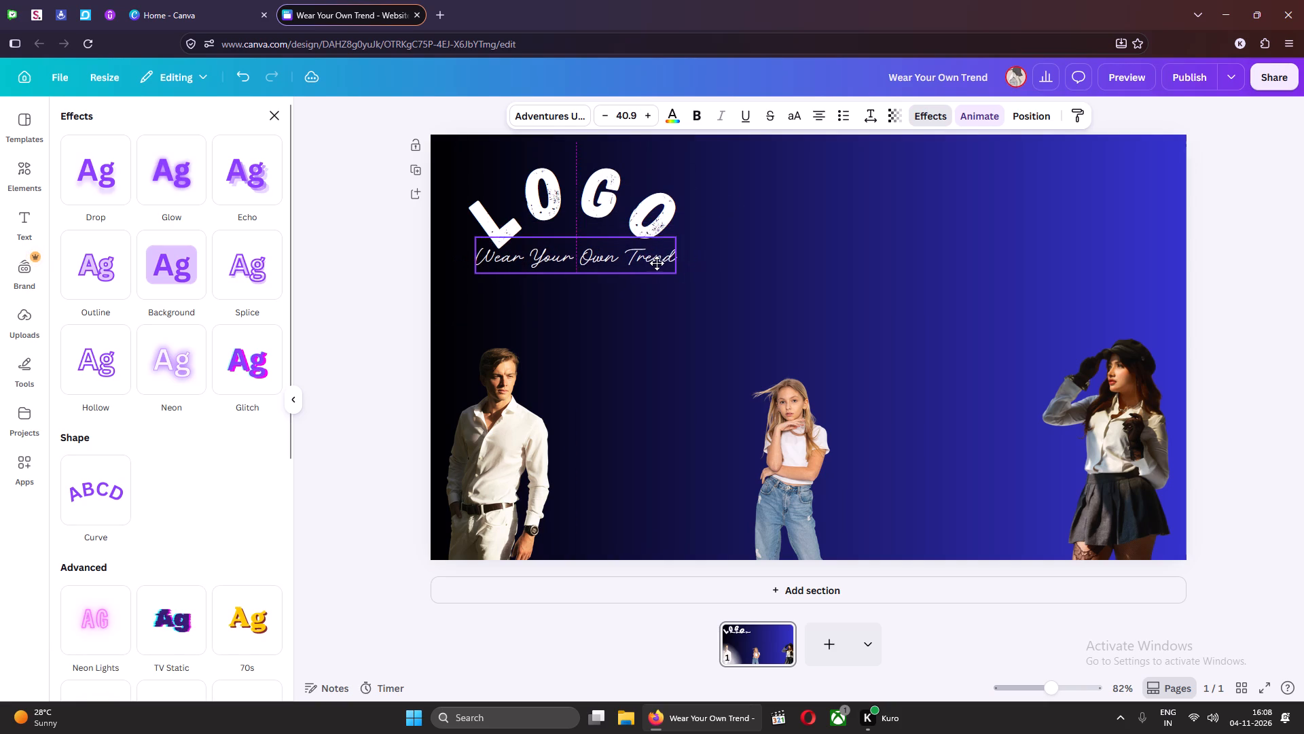
pyautogui.moveTo(657, 263); pyautogui.dragTo(659, 269)
pyautogui.click(644, 270)
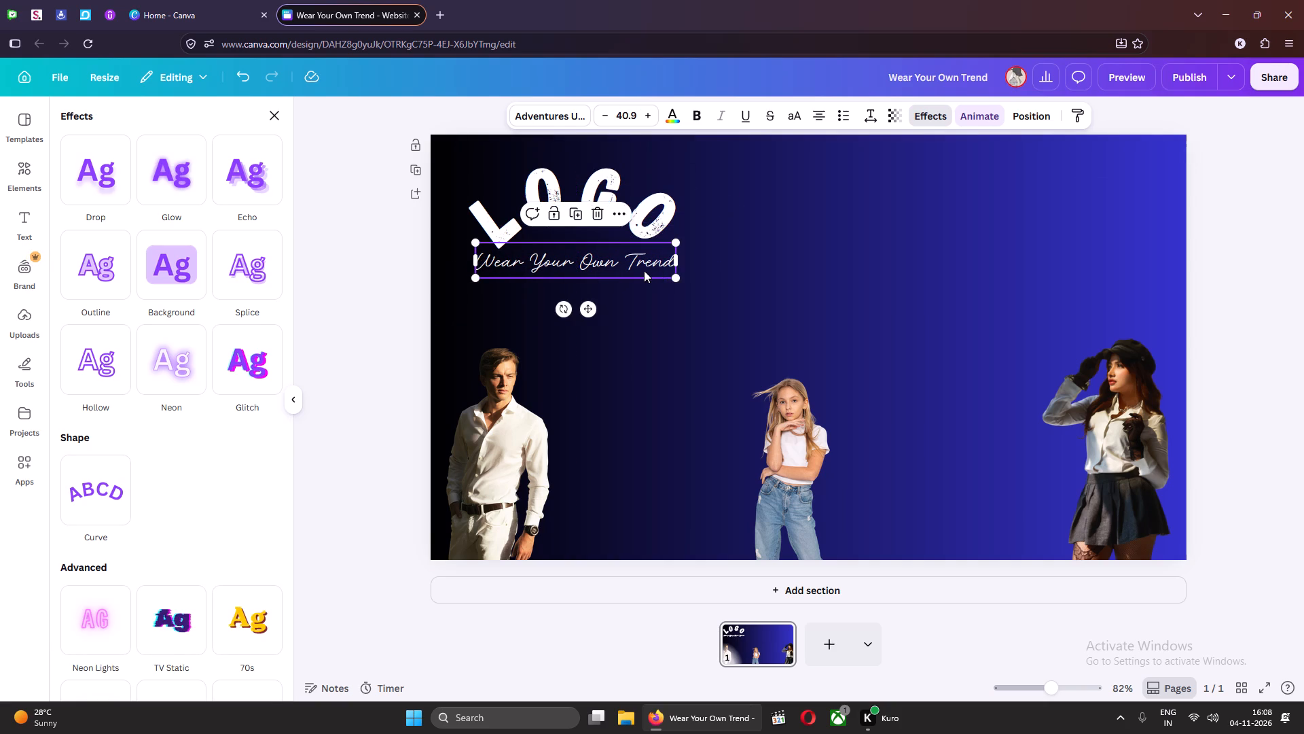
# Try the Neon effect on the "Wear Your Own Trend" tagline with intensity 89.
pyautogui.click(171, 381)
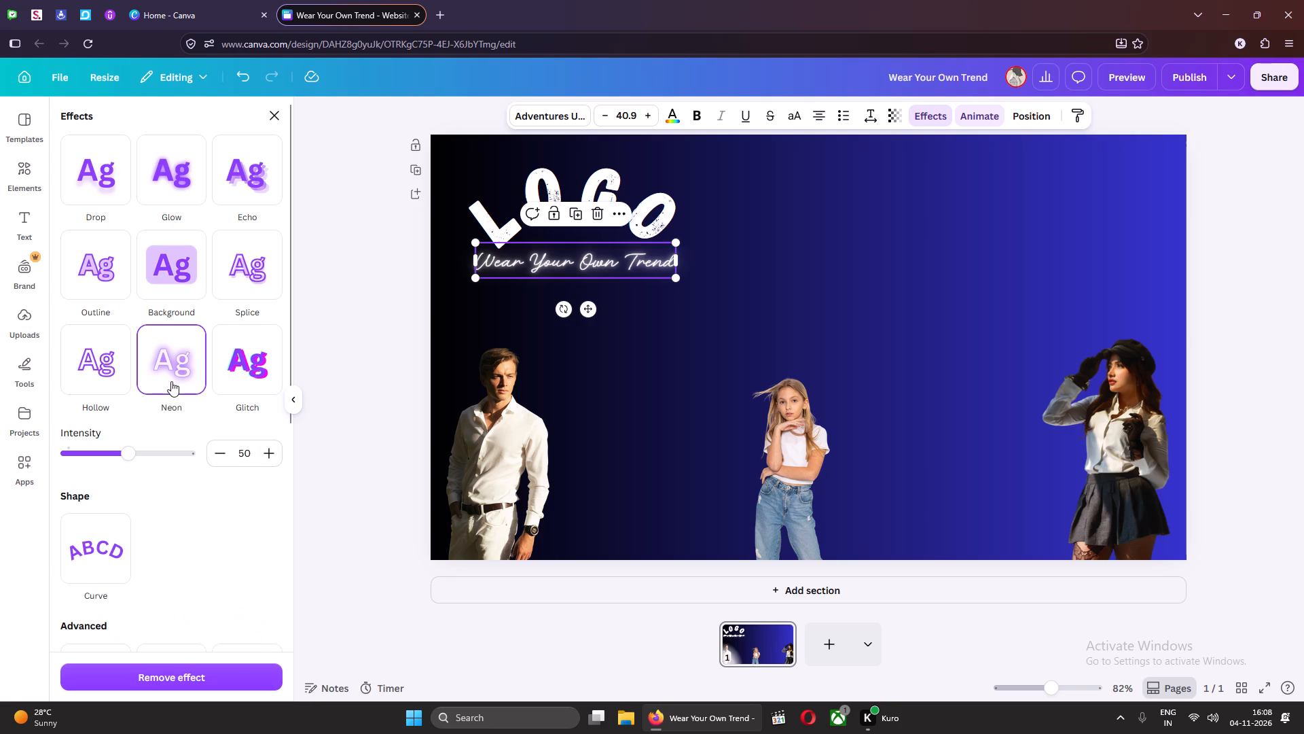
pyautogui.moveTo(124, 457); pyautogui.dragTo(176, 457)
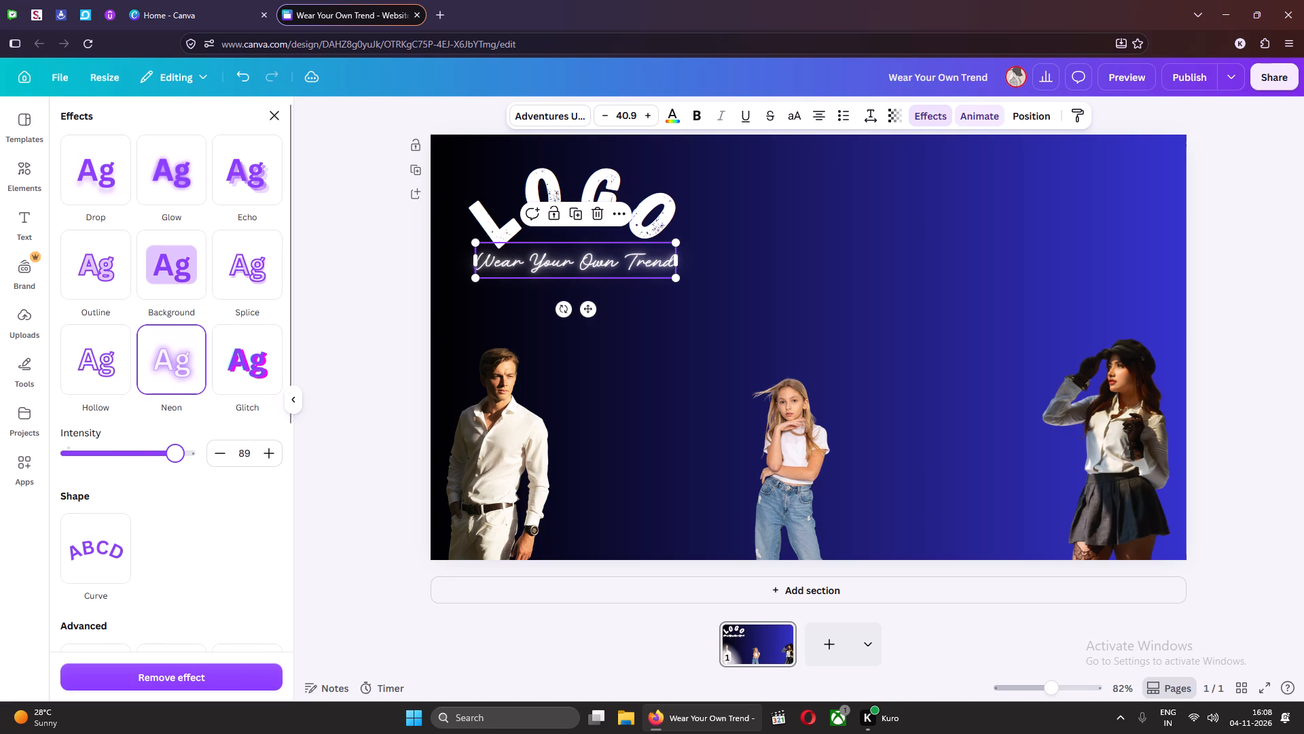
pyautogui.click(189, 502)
# Apply the Glitch effect to the "Wear Your Own Trend" tagline.
pyautogui.click(245, 389)
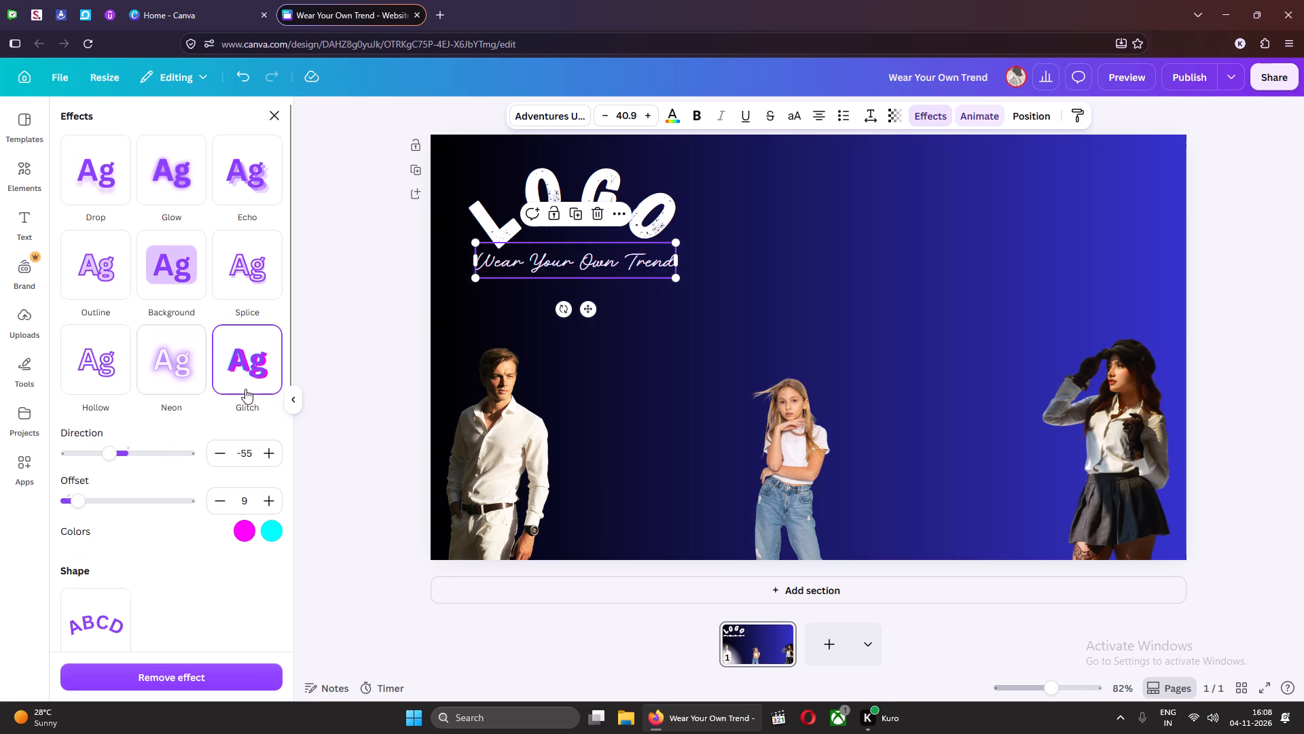
# Switch the "Wear Your Own Trend" tagline to the Neon effect with intensity 50.
pyautogui.click(182, 379)
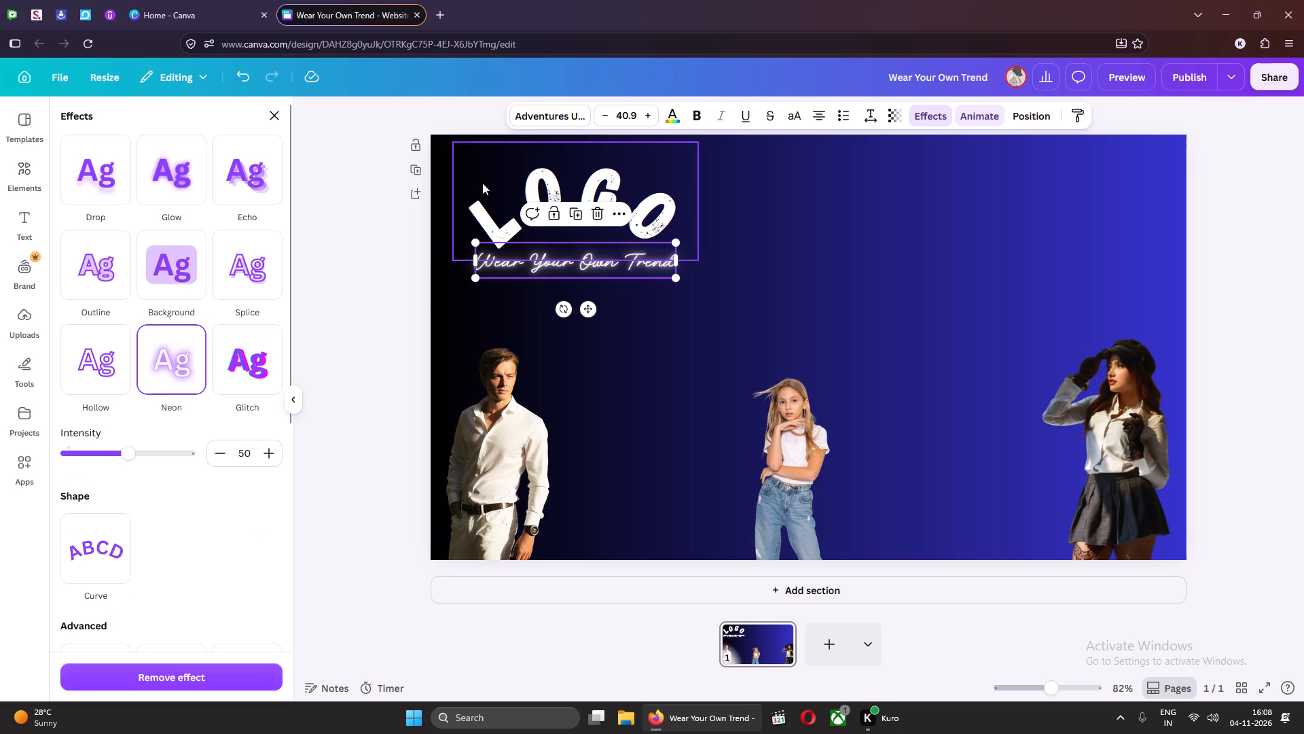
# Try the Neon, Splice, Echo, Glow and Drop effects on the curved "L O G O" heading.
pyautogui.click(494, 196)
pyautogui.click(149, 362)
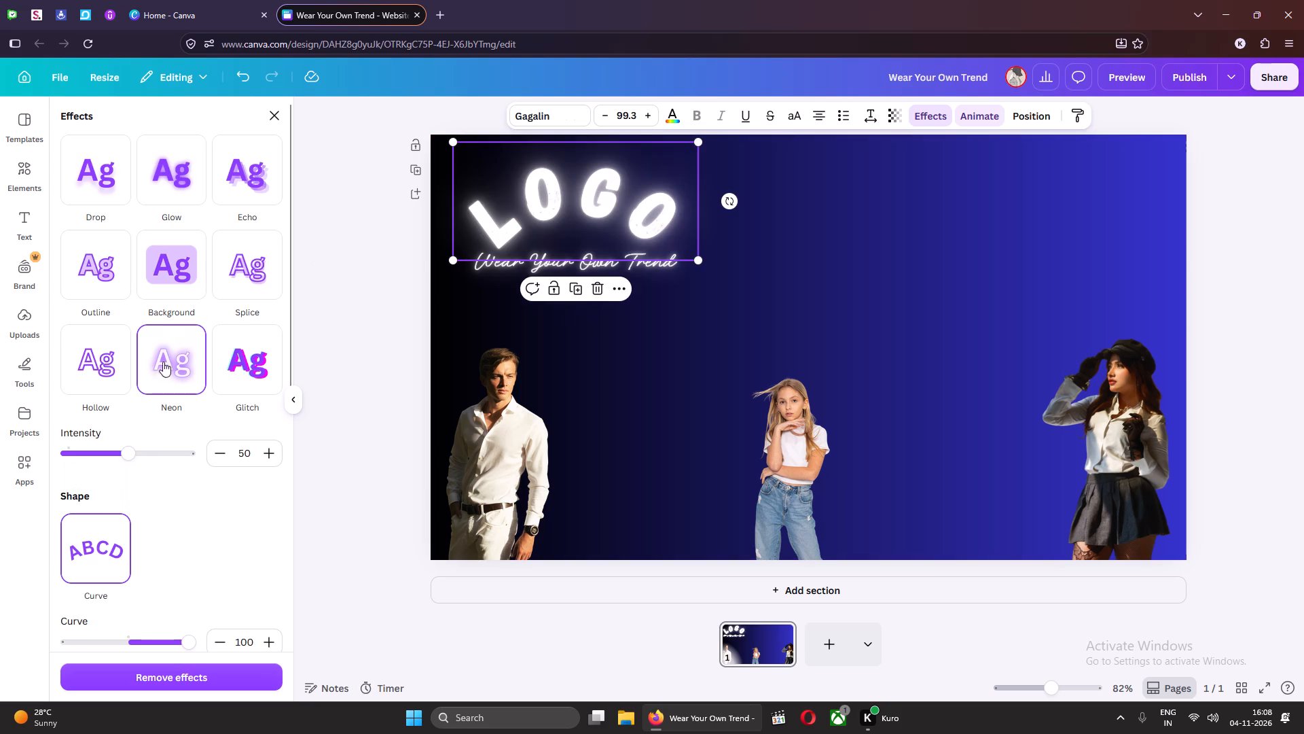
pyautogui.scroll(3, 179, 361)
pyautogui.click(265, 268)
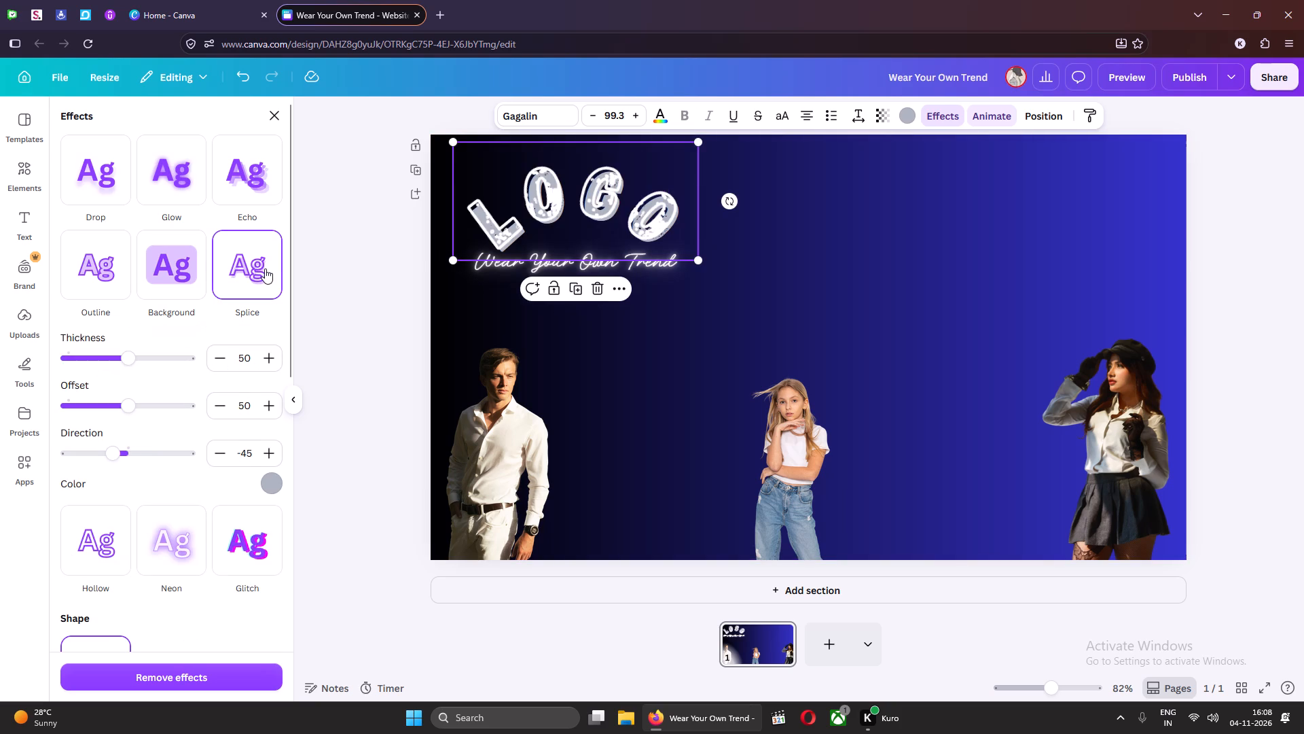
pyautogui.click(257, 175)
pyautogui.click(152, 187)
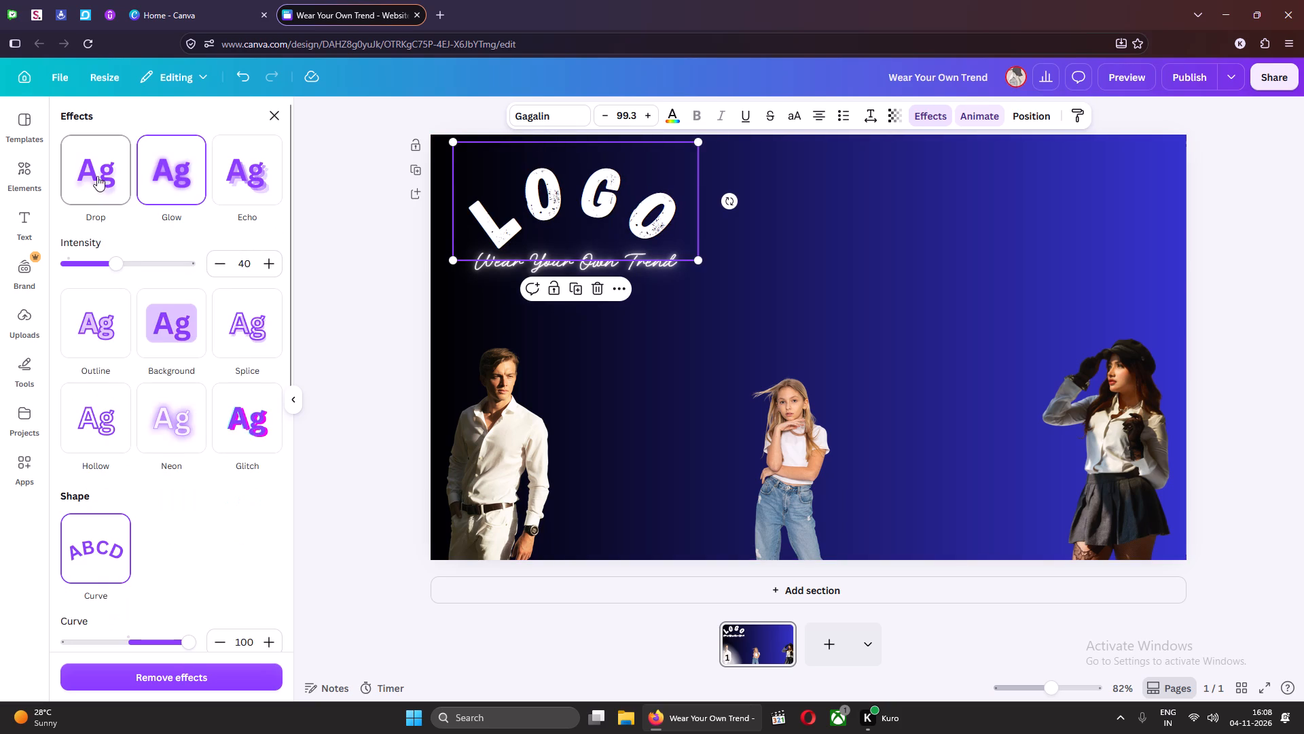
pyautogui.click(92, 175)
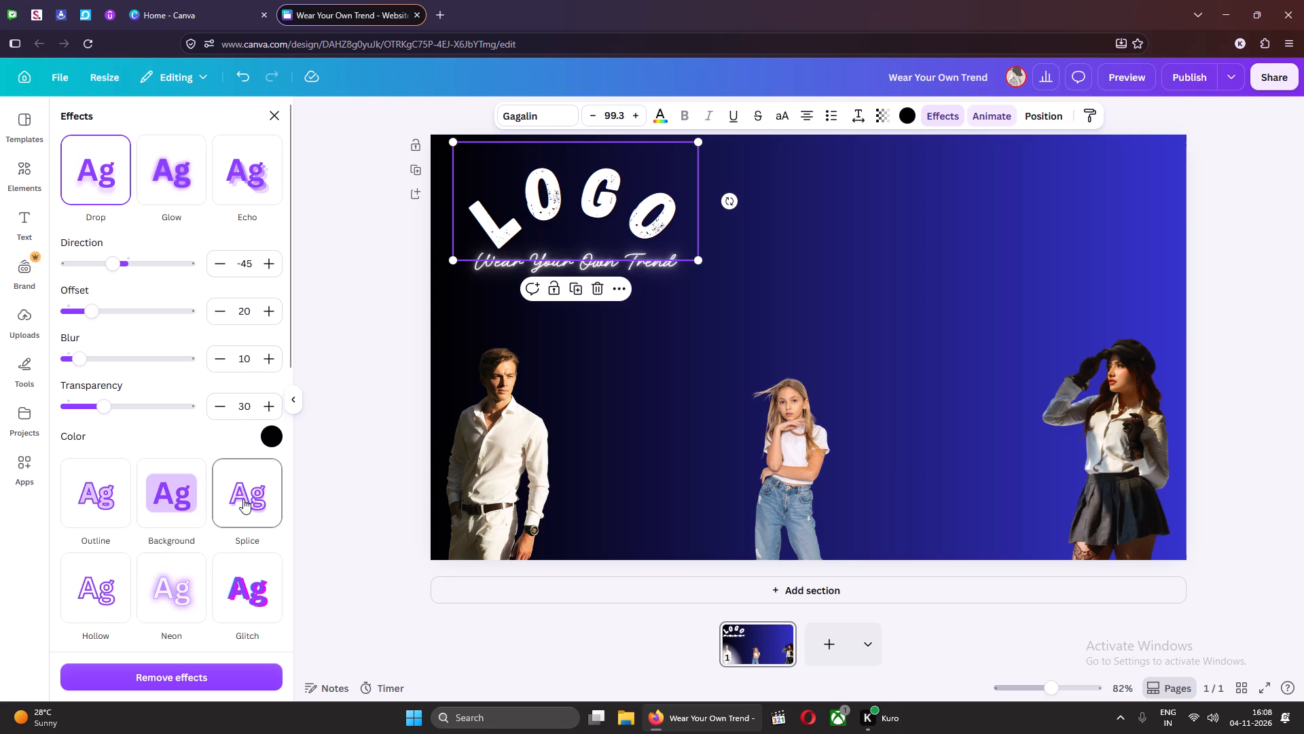
# Apply the Splice effect to the curved "L O G O" heading with thickness 50, offset 50 and direction -45.
pyautogui.click(243, 499)
pyautogui.click(344, 344)
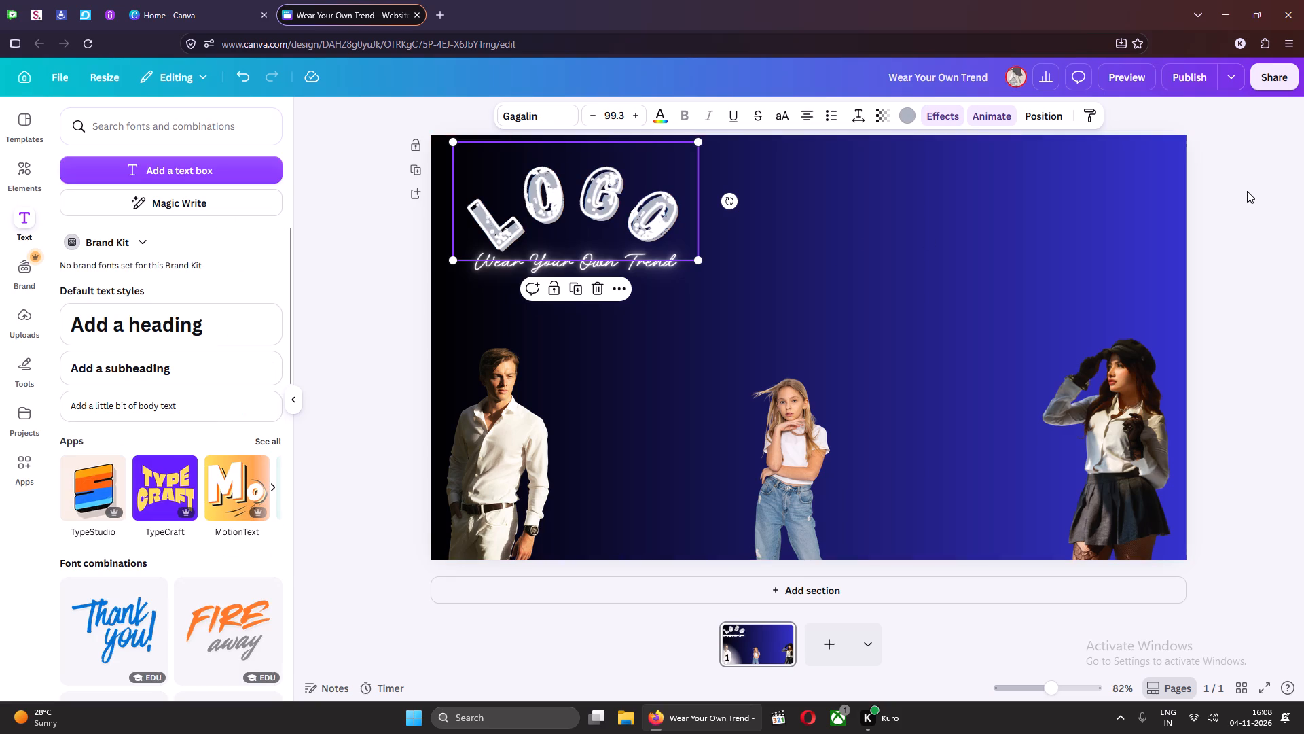
pyautogui.click(1239, 207)
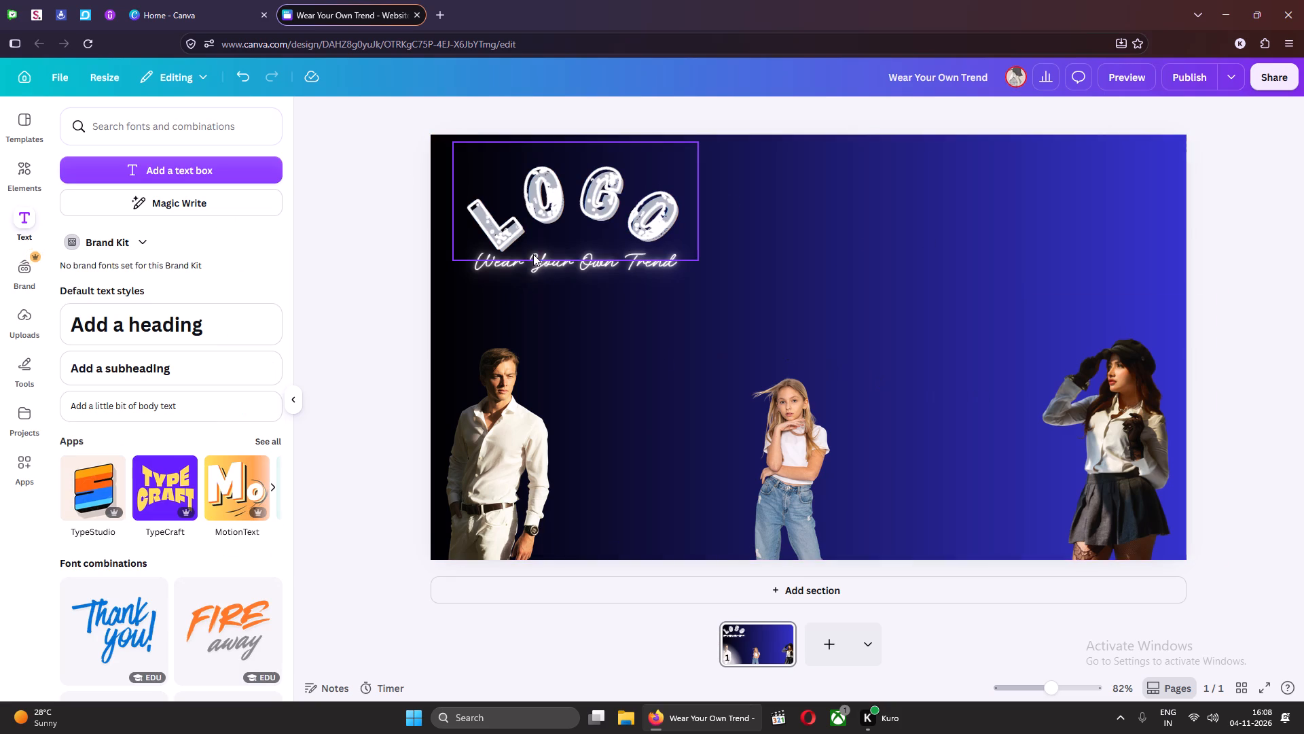
# Move the "L O G O" heading slightly up, leaving a small gap above the tagline.
pyautogui.click(600, 228)
pyautogui.moveTo(581, 211); pyautogui.dragTo(581, 206)
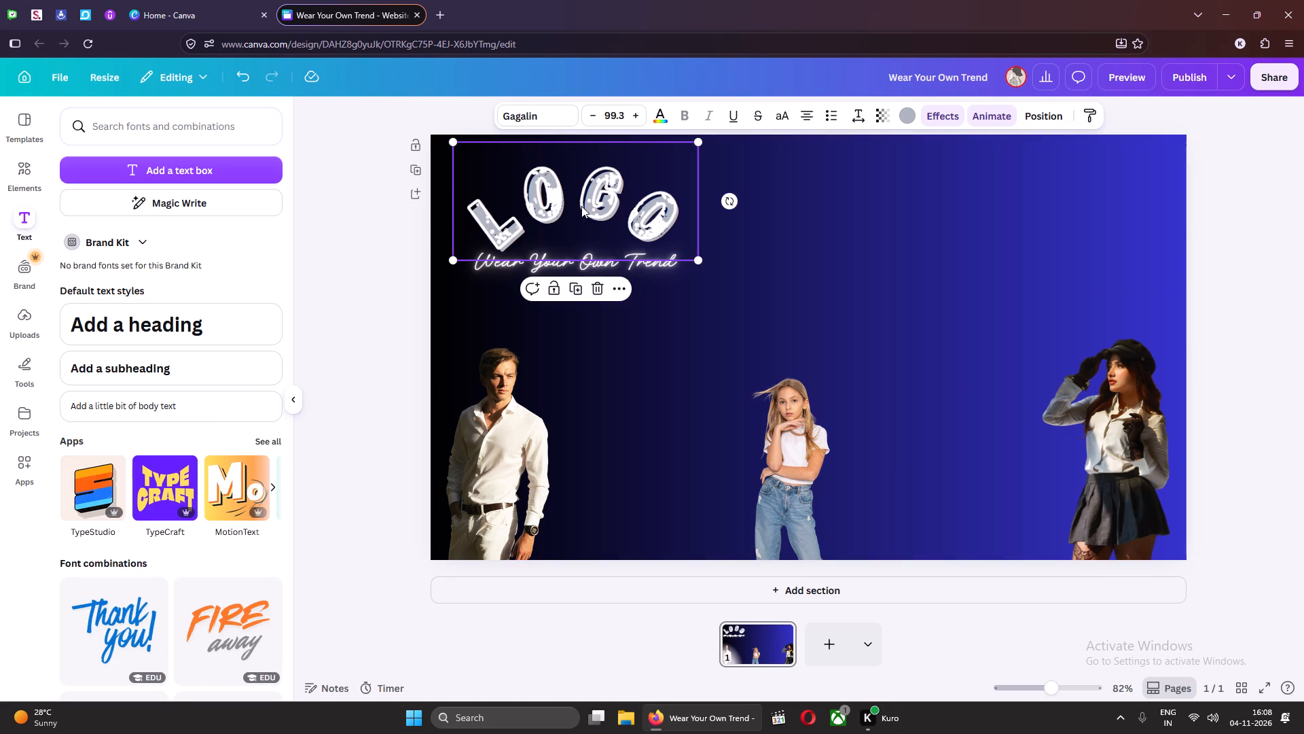
pyautogui.moveTo(581, 206); pyautogui.dragTo(581, 203)
pyautogui.click(369, 259)
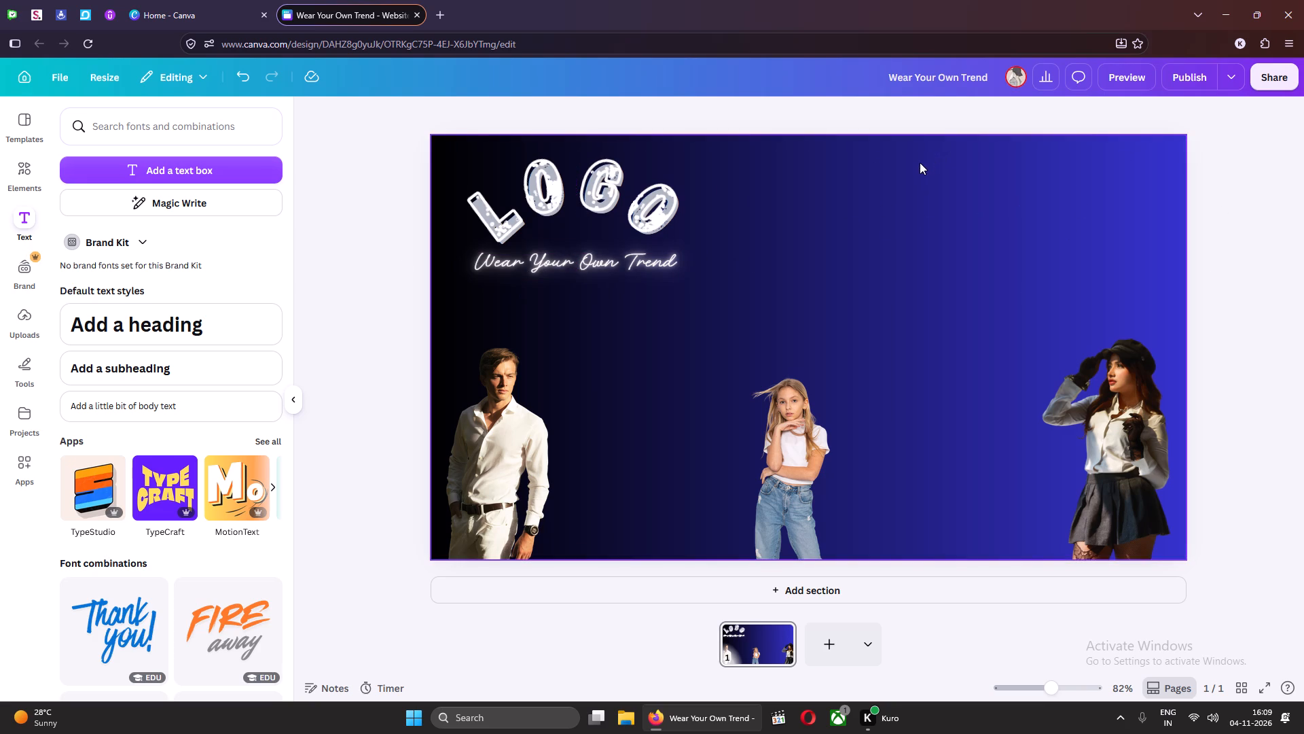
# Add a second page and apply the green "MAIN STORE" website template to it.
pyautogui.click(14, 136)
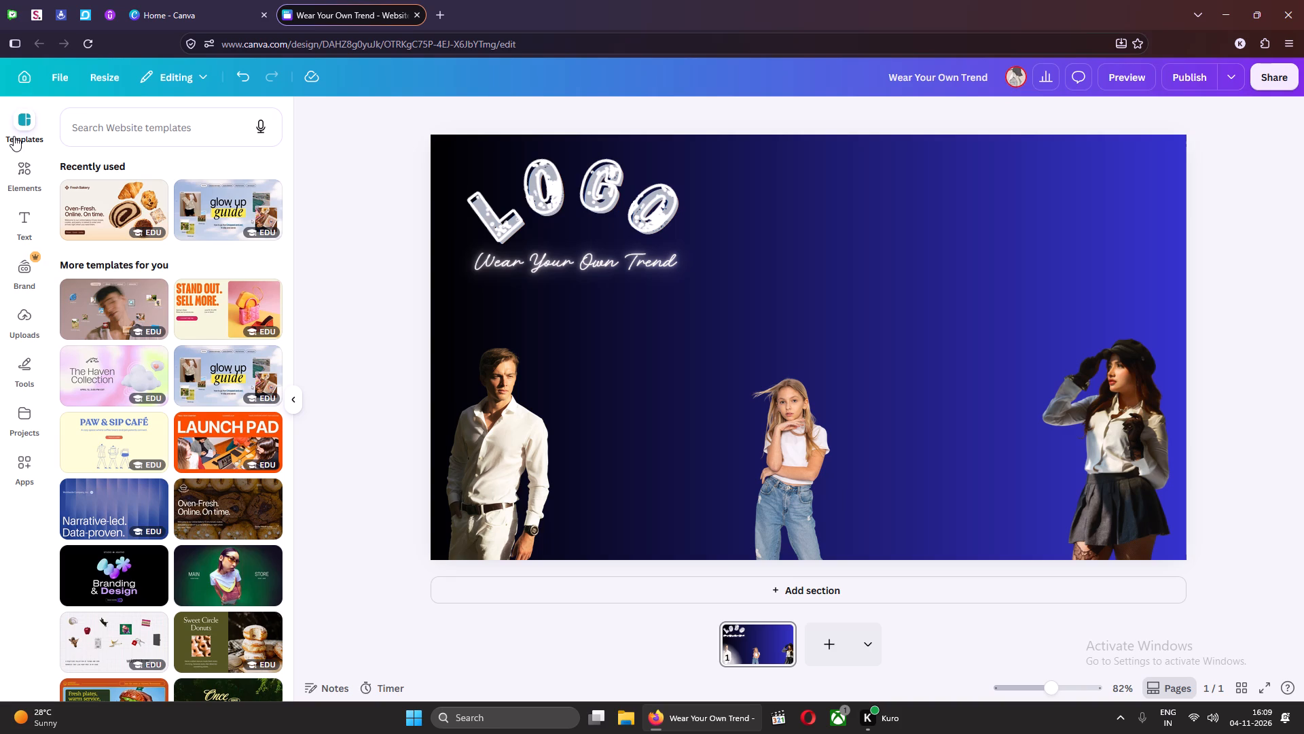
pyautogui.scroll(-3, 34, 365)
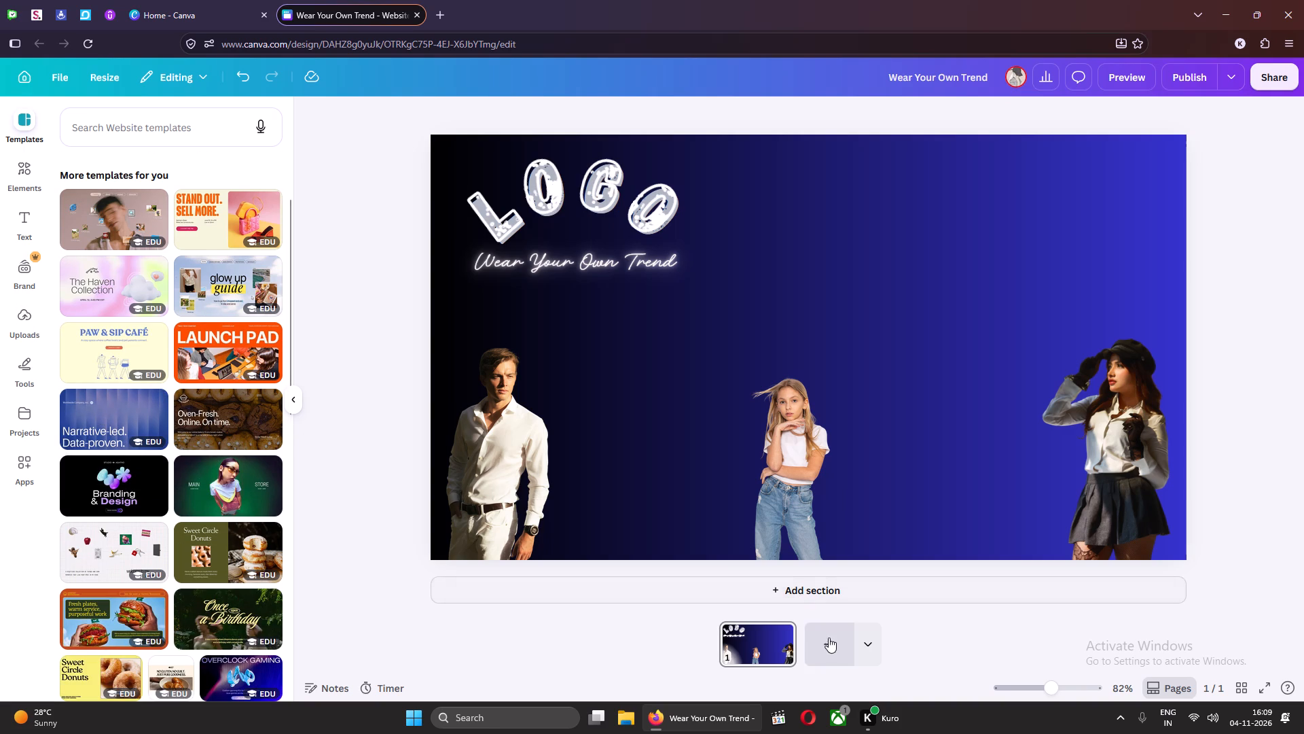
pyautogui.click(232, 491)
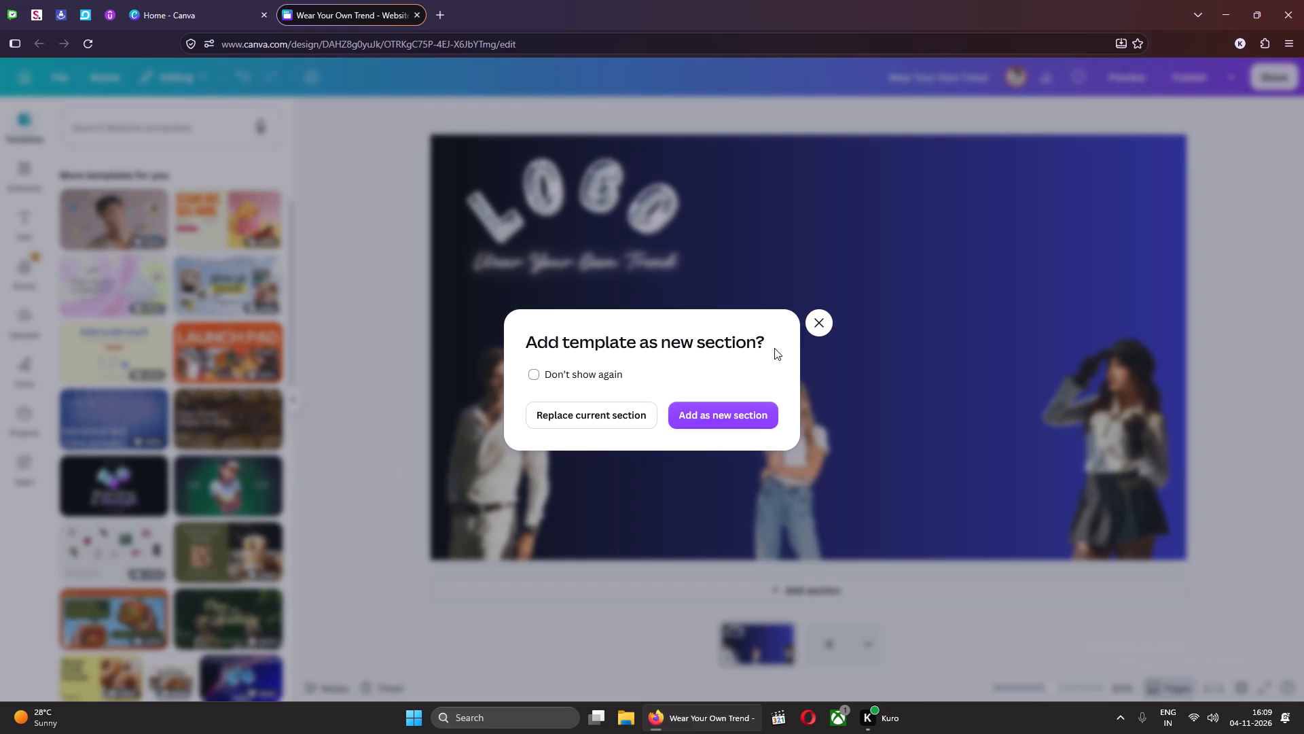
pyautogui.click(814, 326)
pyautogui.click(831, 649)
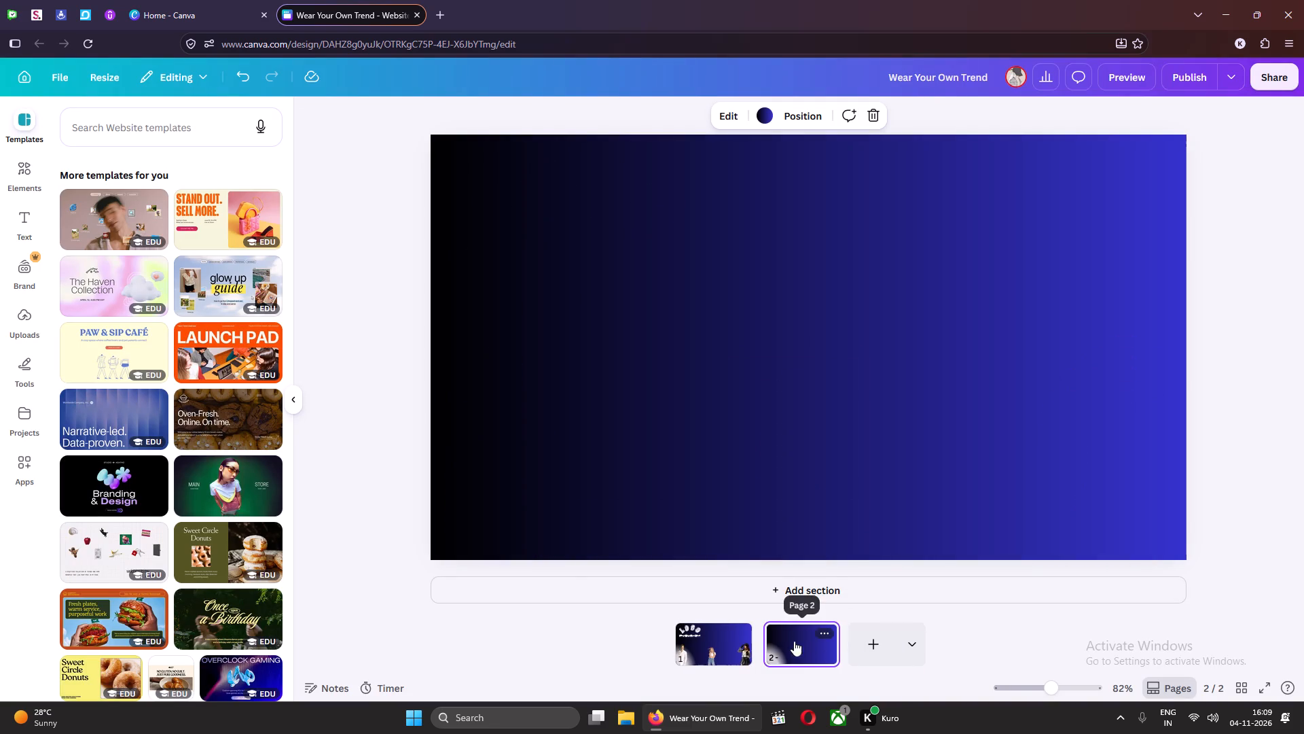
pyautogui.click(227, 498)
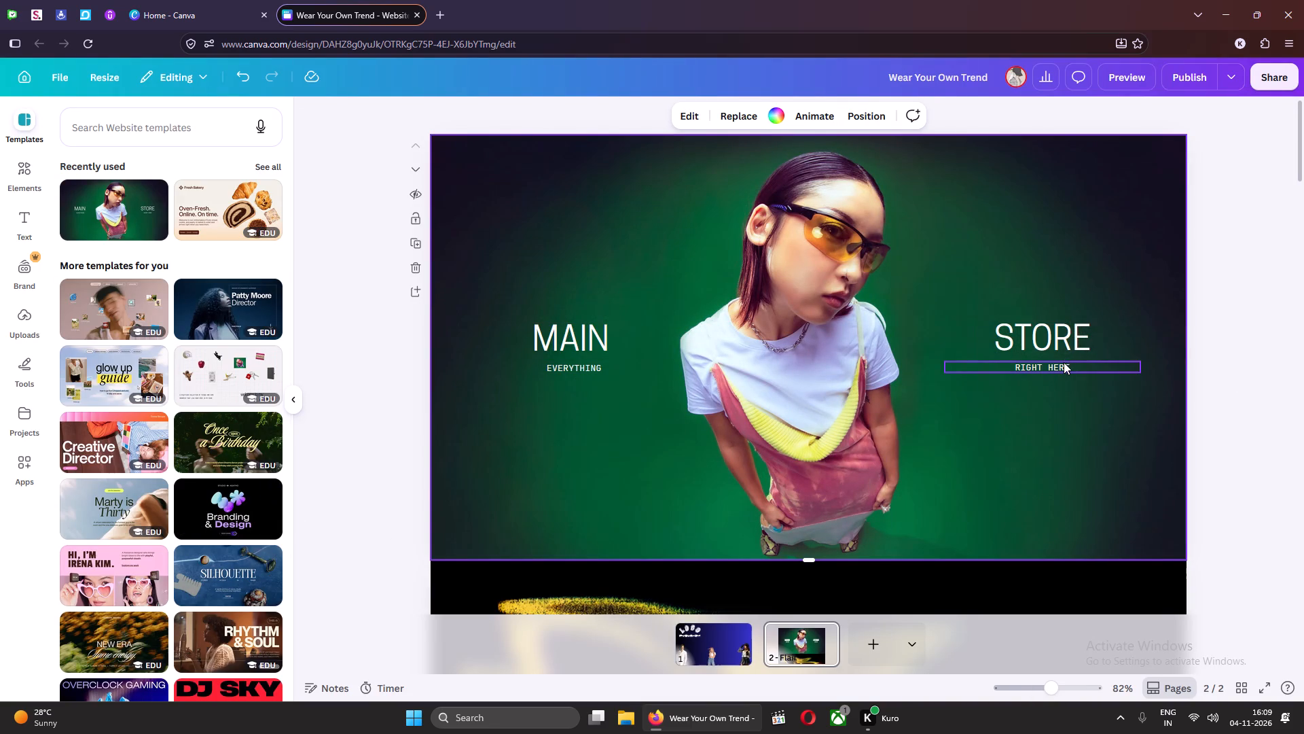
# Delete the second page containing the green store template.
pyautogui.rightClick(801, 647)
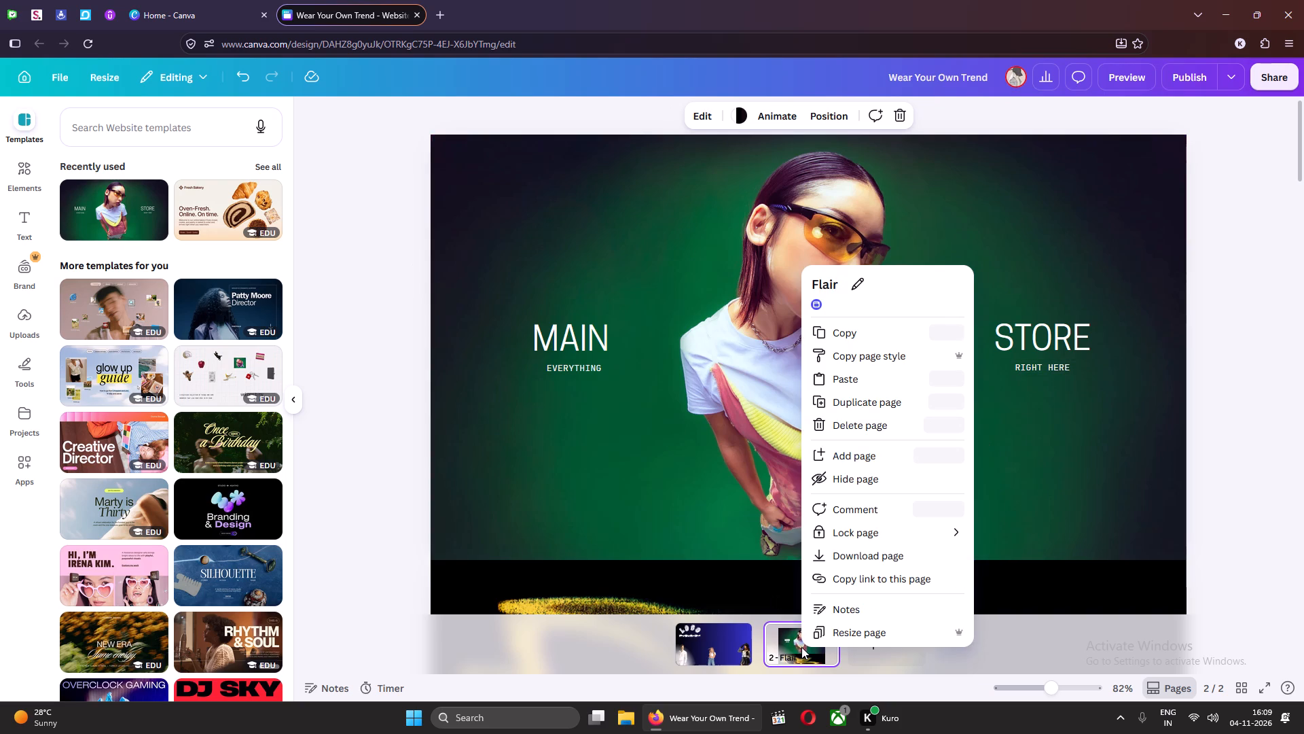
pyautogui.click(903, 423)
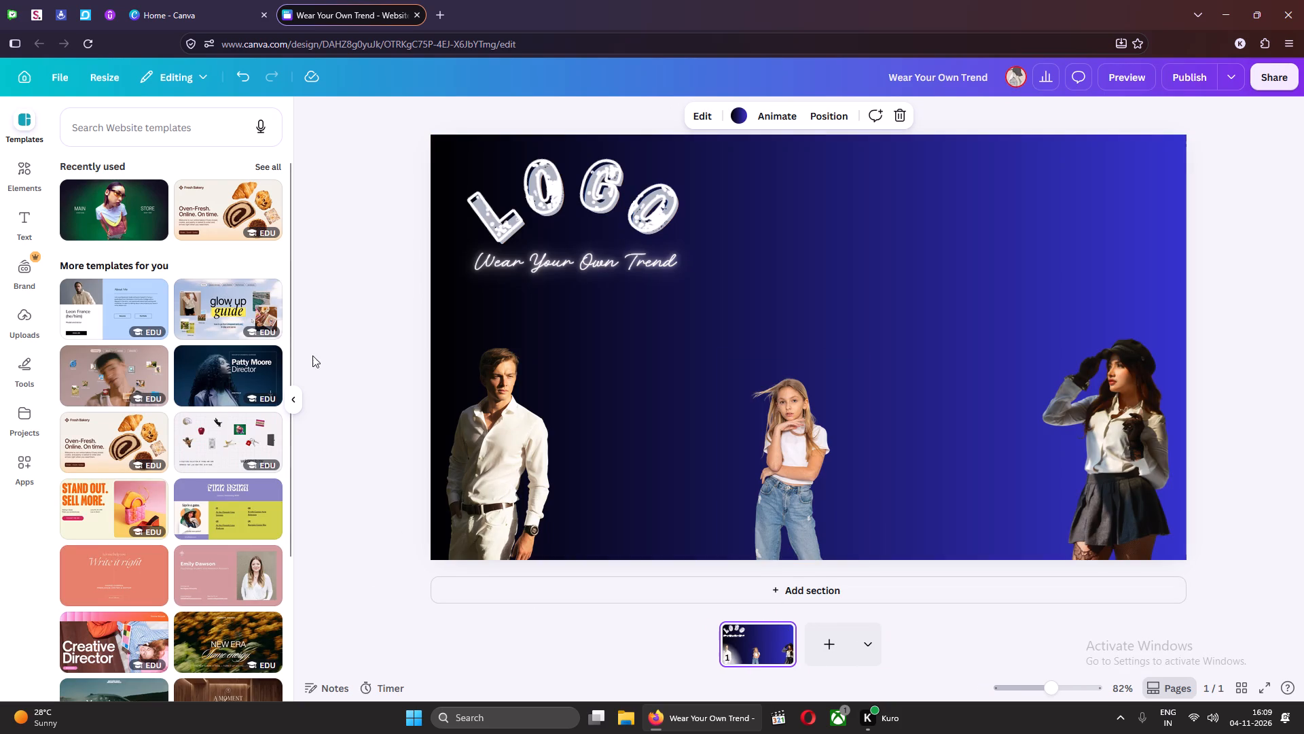
# Browse the suggested website templates for layout ideas.
pyautogui.scroll(-1, 227, 503)
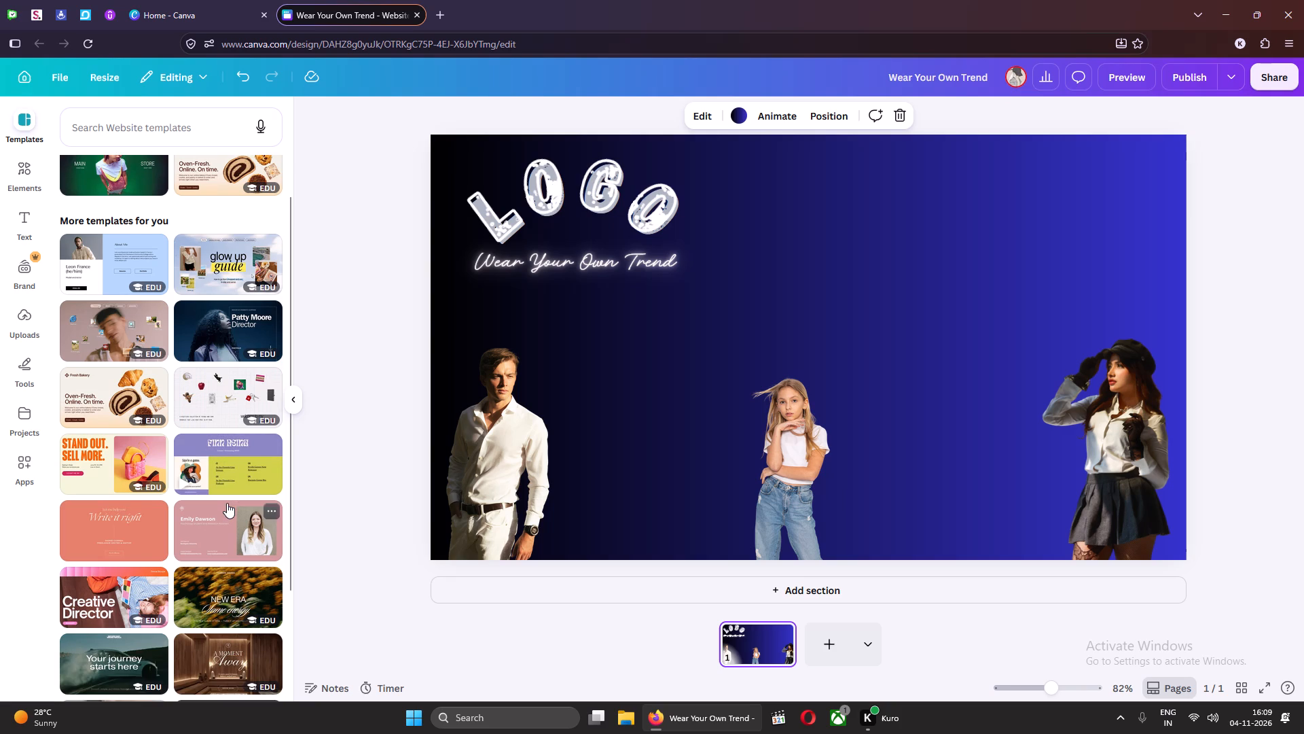
pyautogui.scroll(-3, 225, 382)
pyautogui.scroll(-3, 220, 436)
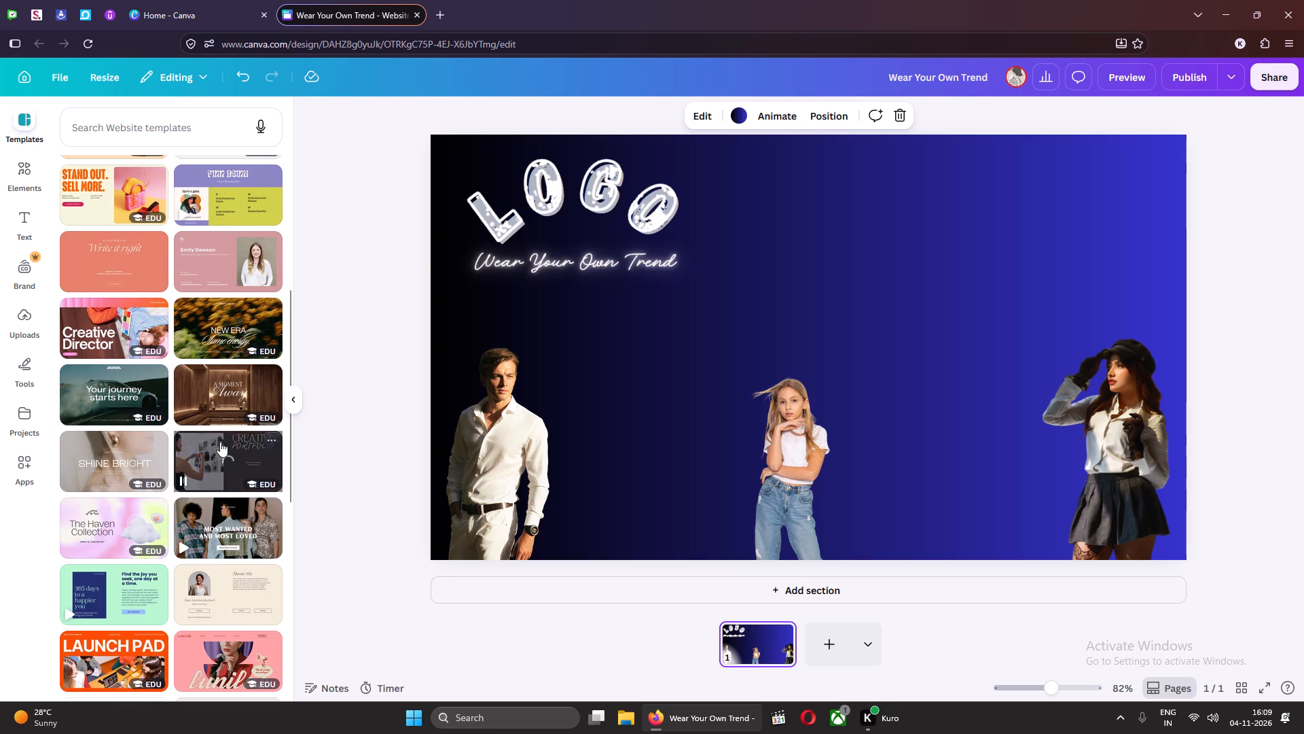
pyautogui.scroll(-10, 220, 443)
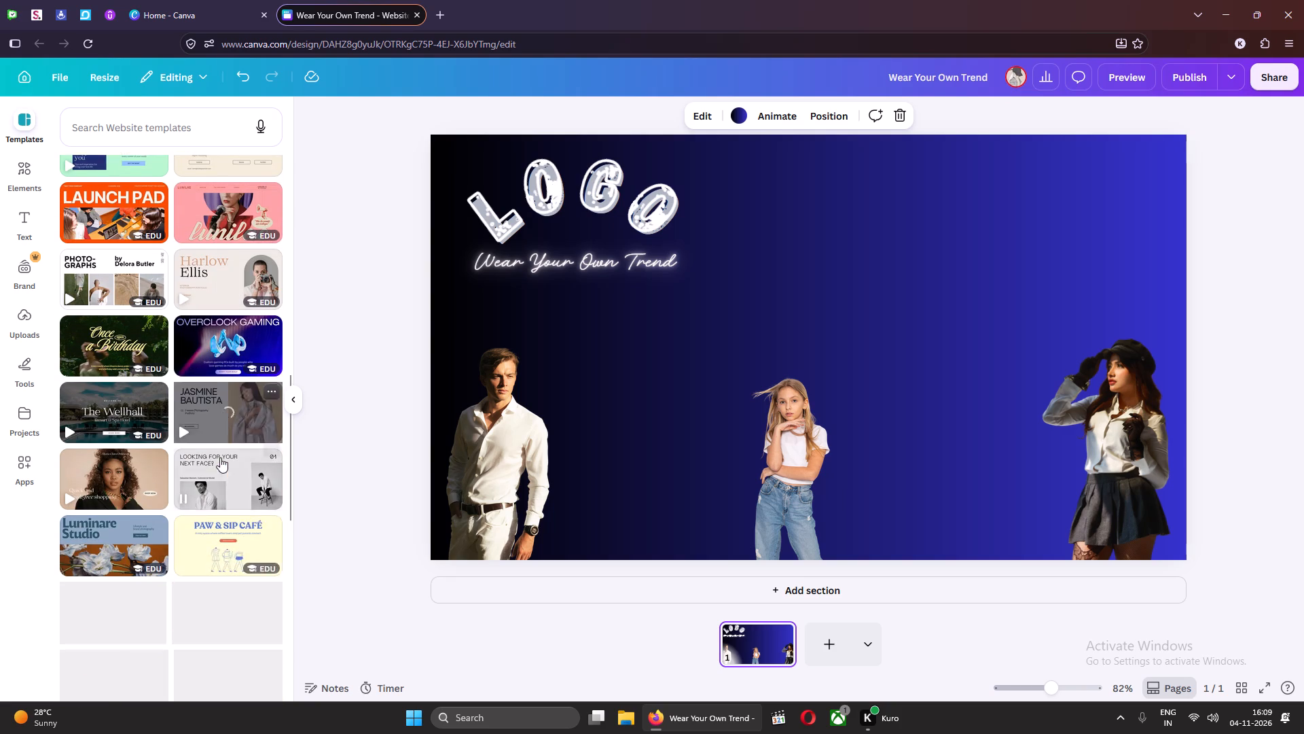
pyautogui.scroll(-3, 220, 457)
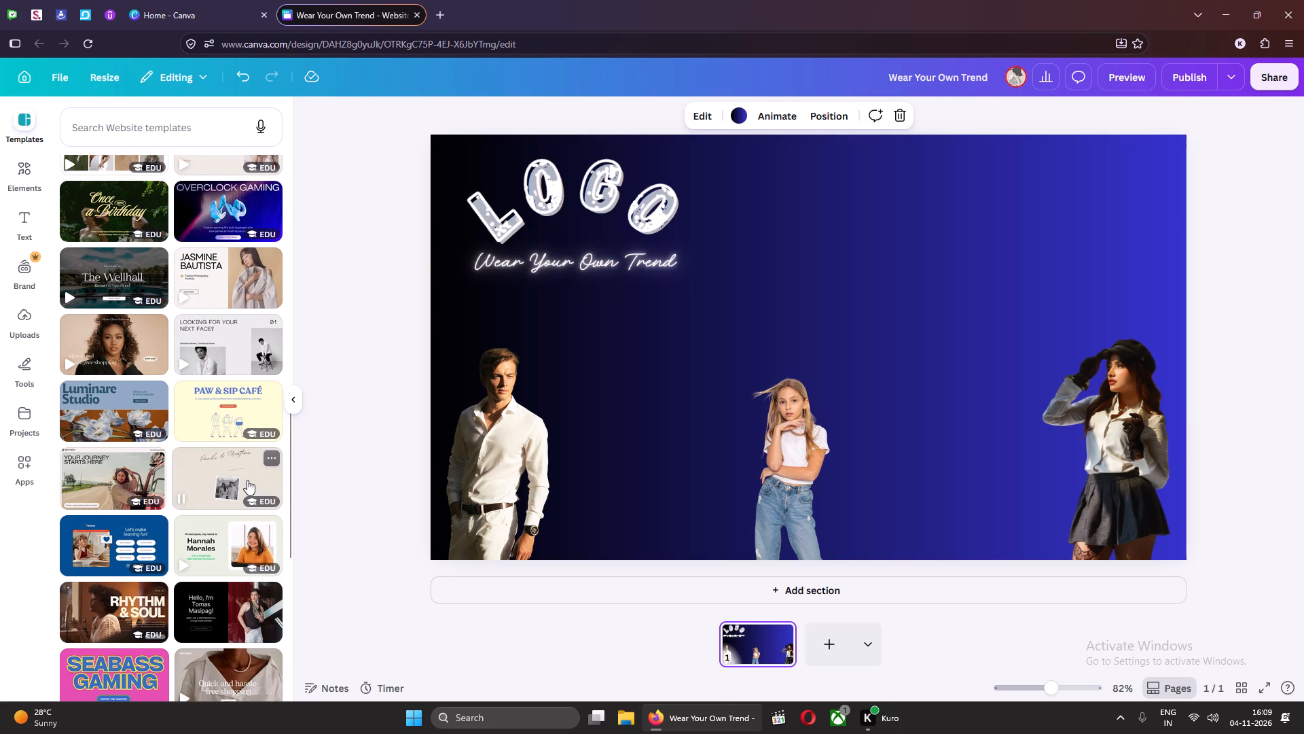
# Search Google Images for "ecom website" in a new browser tab and examine store layouts, including the "men's collection" page.
pyautogui.hotkey('ctrl', 't')
pyautogui.write('ecom website')
pyautogui.press('Return')
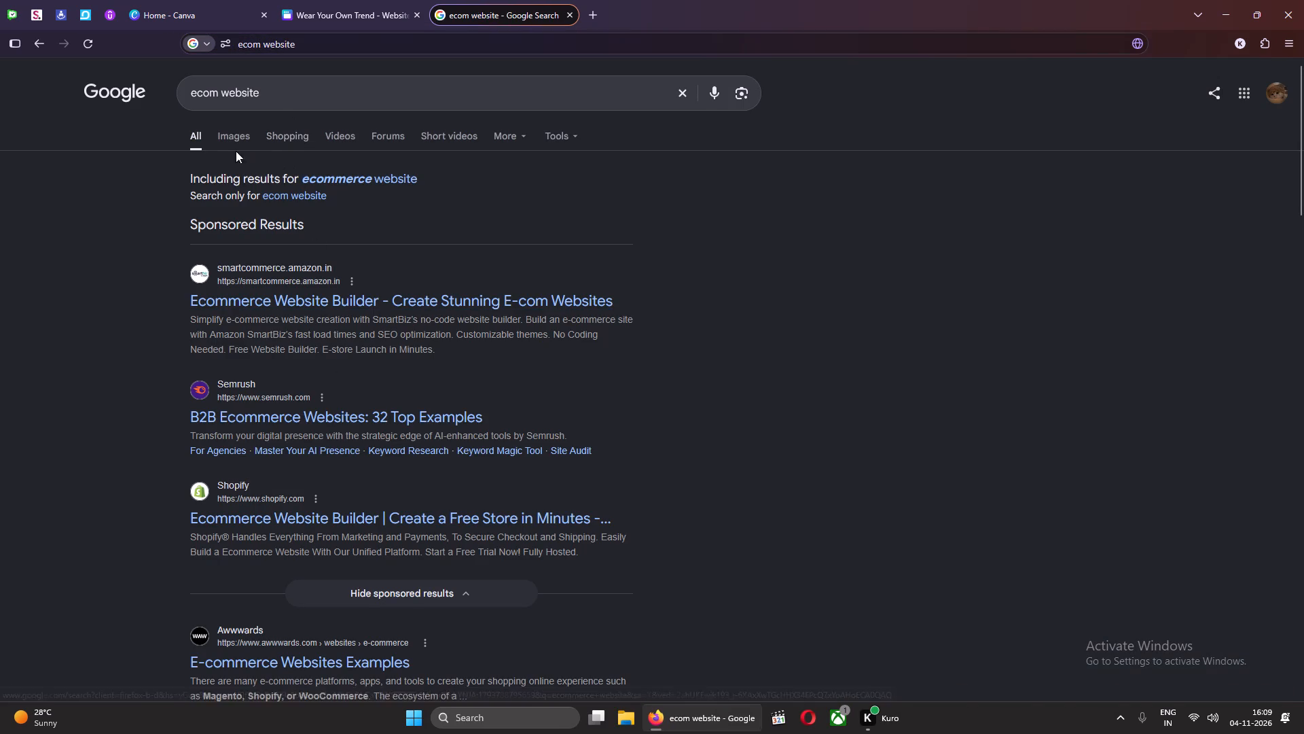
pyautogui.click(220, 144)
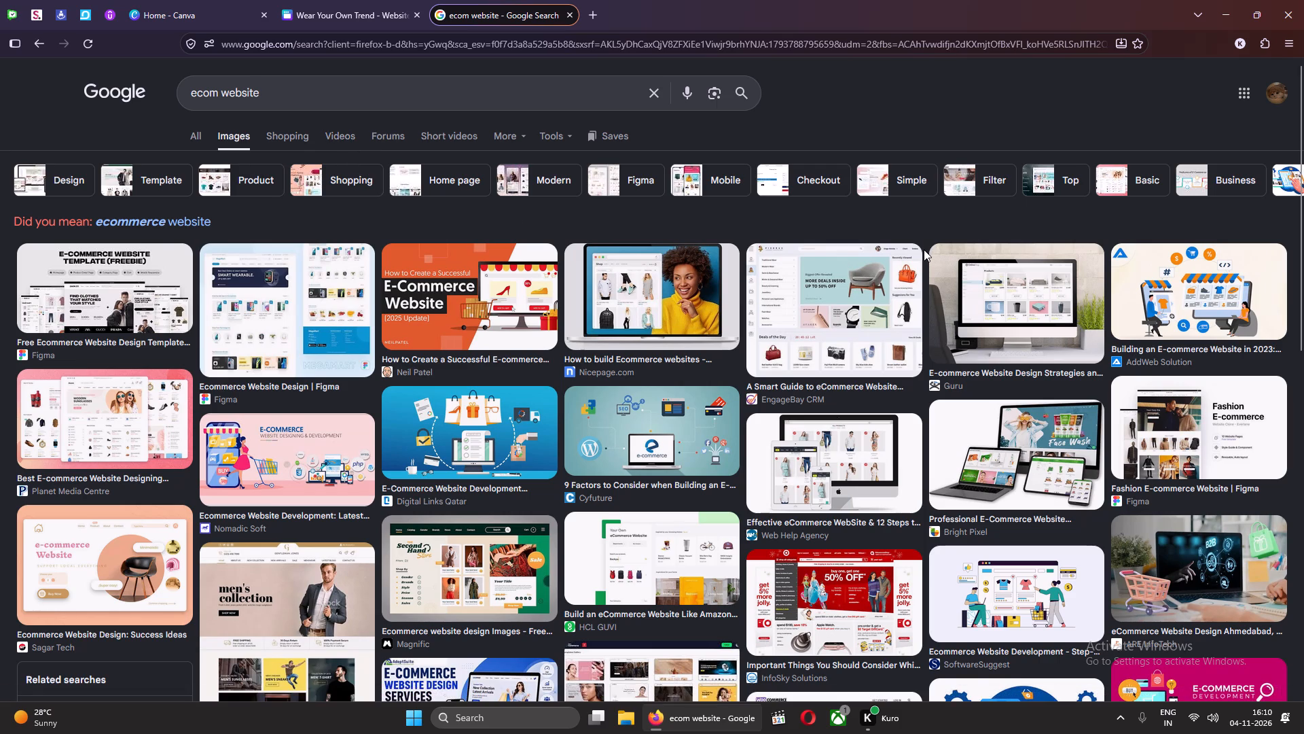
pyautogui.click(848, 324)
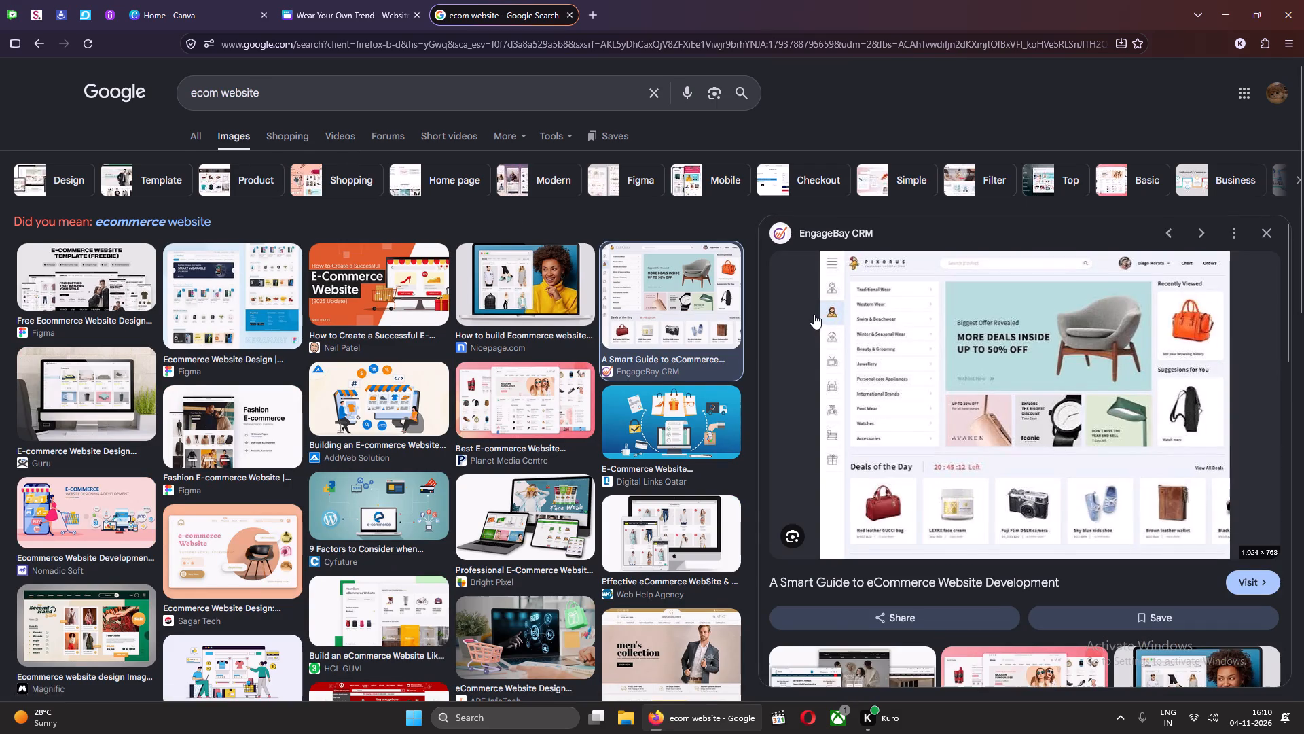
pyautogui.scroll(-3, 740, 305)
pyautogui.click(673, 470)
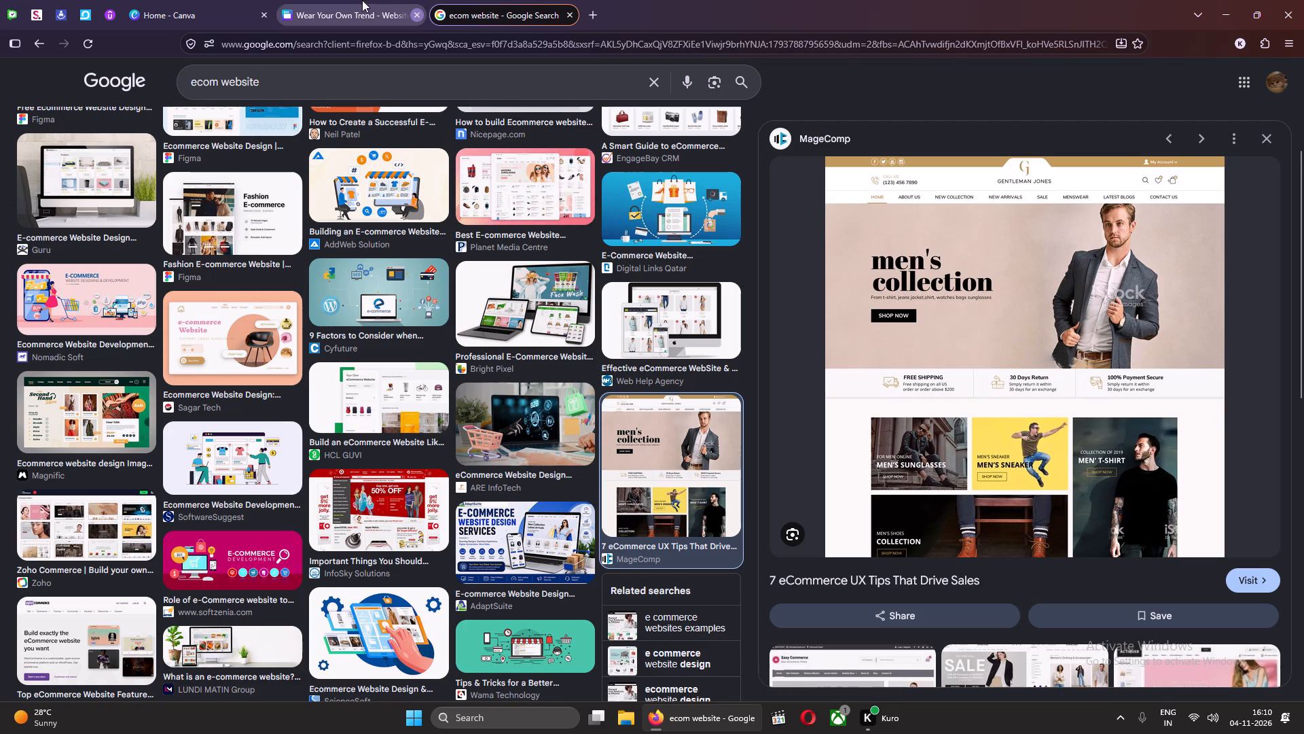
# Return to the Canva design and add a body text box reading "Home Page".
pyautogui.click(323, 0)
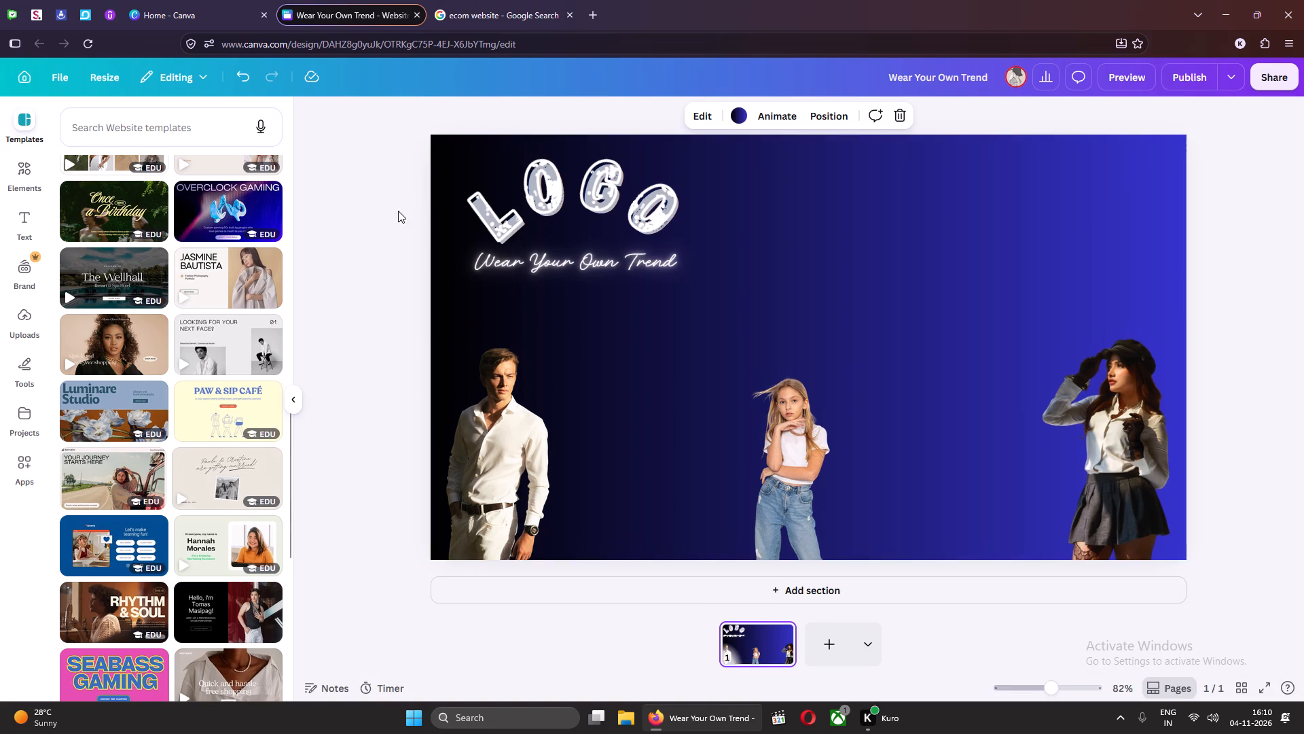
pyautogui.click(23, 225)
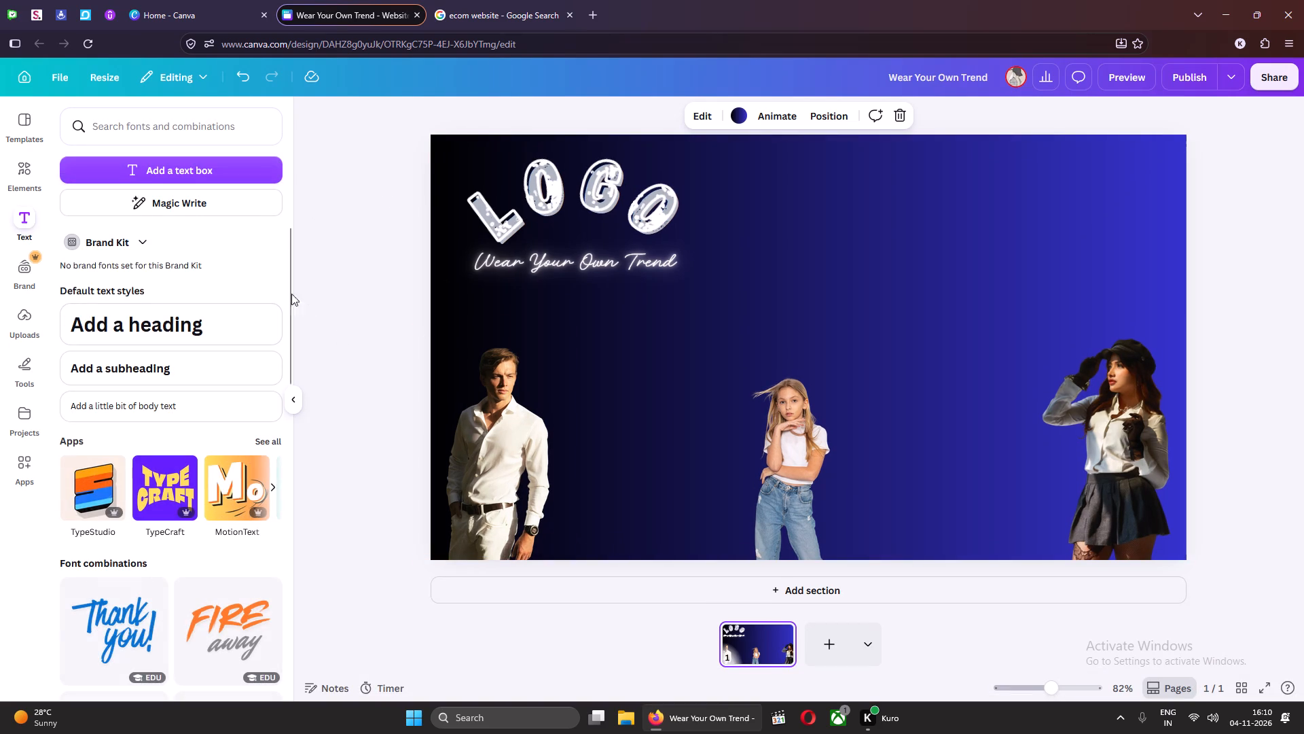
pyautogui.click(141, 400)
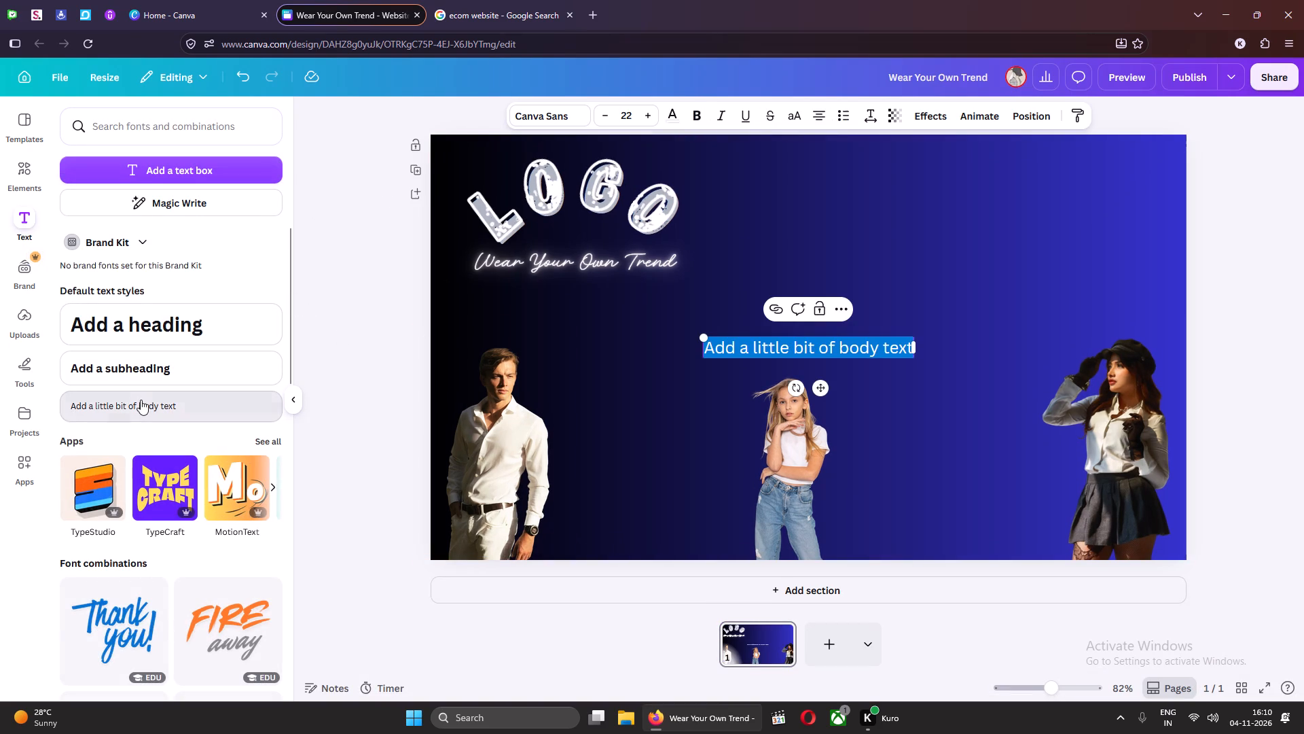
pyautogui.write('Home Pahe')
pyautogui.press('BackSpace')
pyautogui.press('BackSpace')
pyautogui.write('ge')
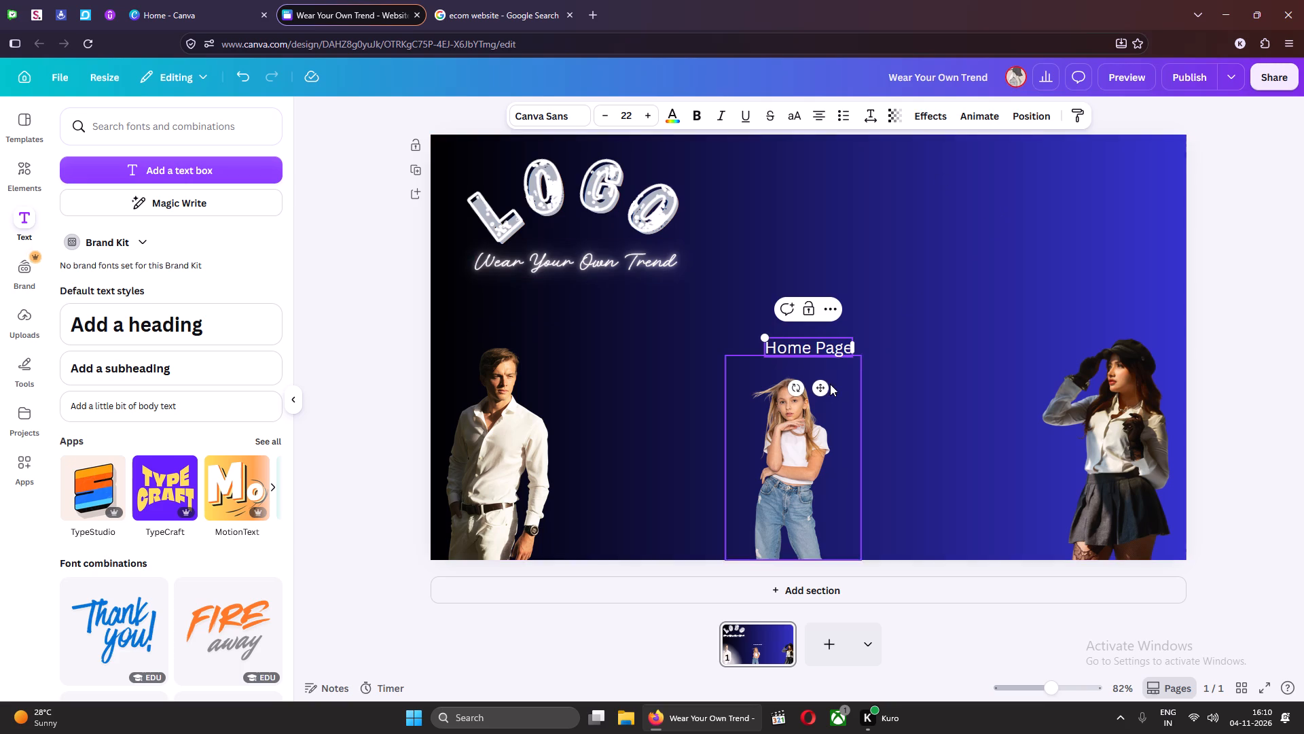
# Move the "Home Page" text to the top of the page, just beside the "L O G O" heading.
pyautogui.moveTo(819, 386); pyautogui.dragTo(759, 203)
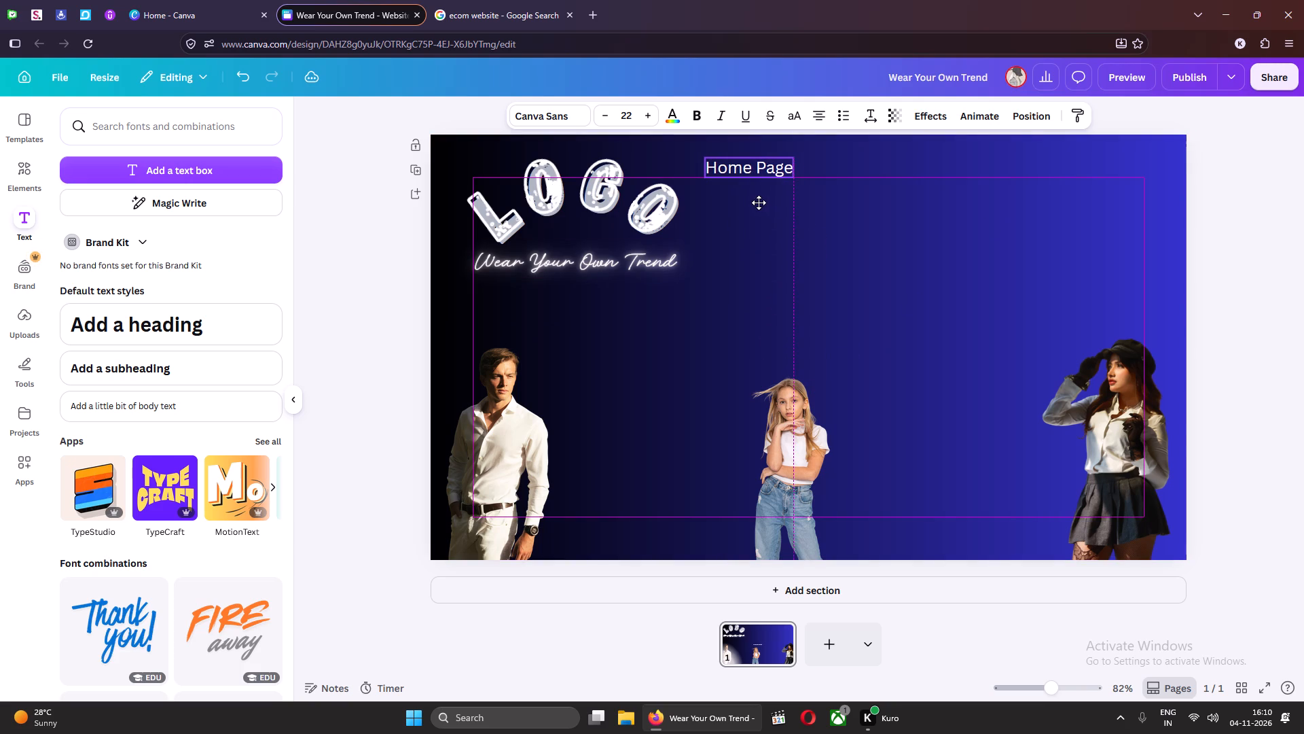
pyautogui.moveTo(759, 203); pyautogui.dragTo(757, 203)
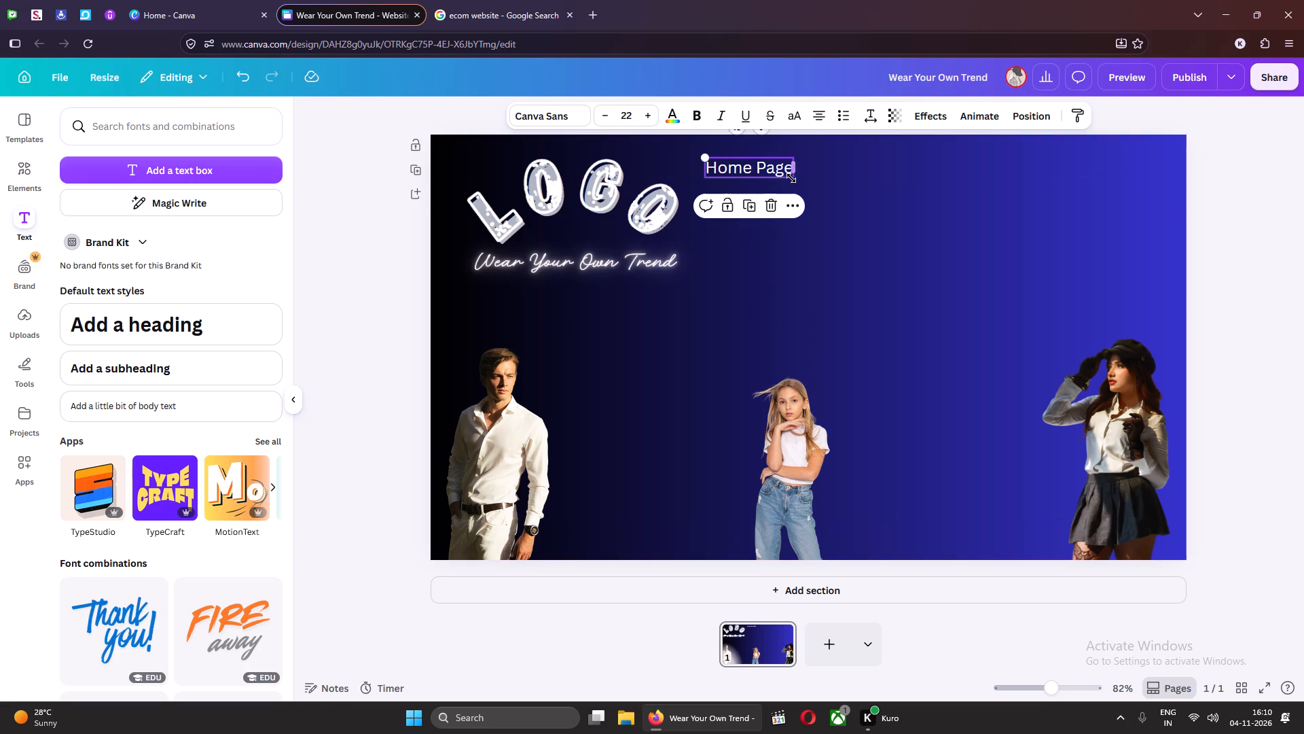
# Try the "Home Page" text at font size 10, and settle on size 15.
pyautogui.moveTo(634, 118); pyautogui.dragTo(618, 116)
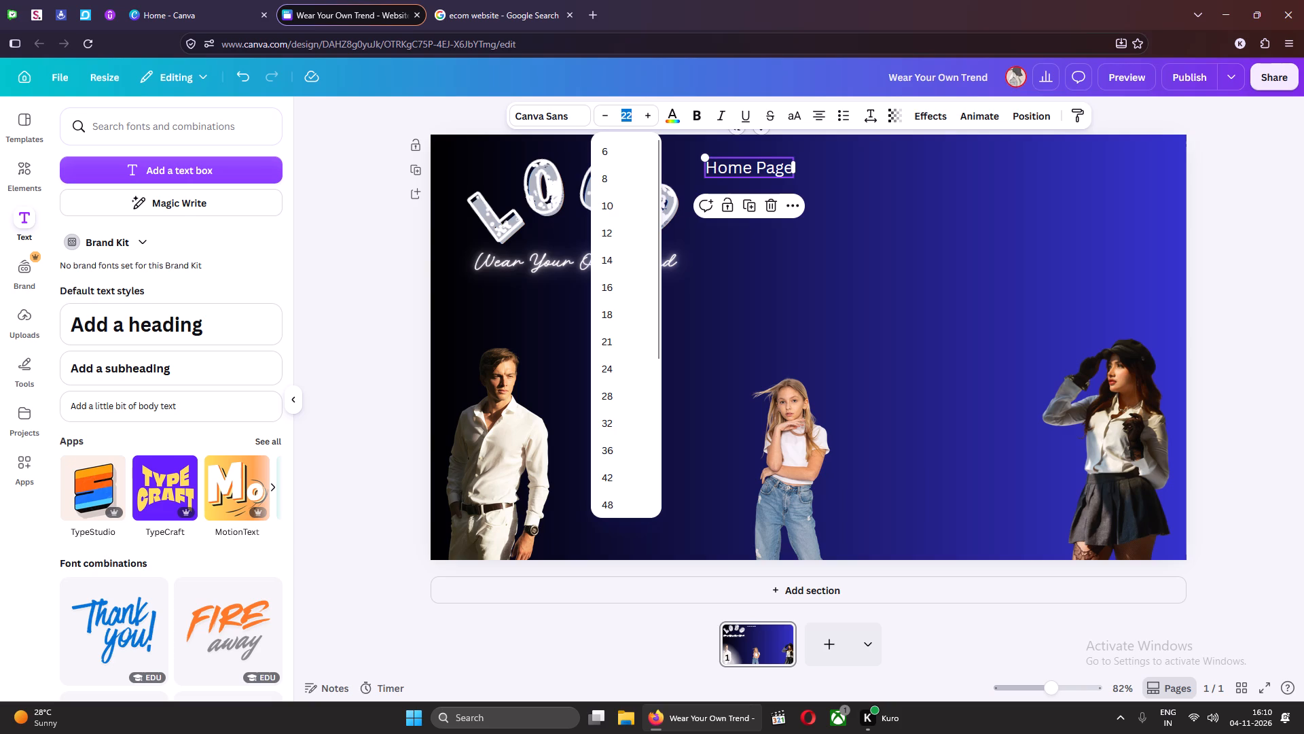
pyautogui.write('10')
pyautogui.press('Return')
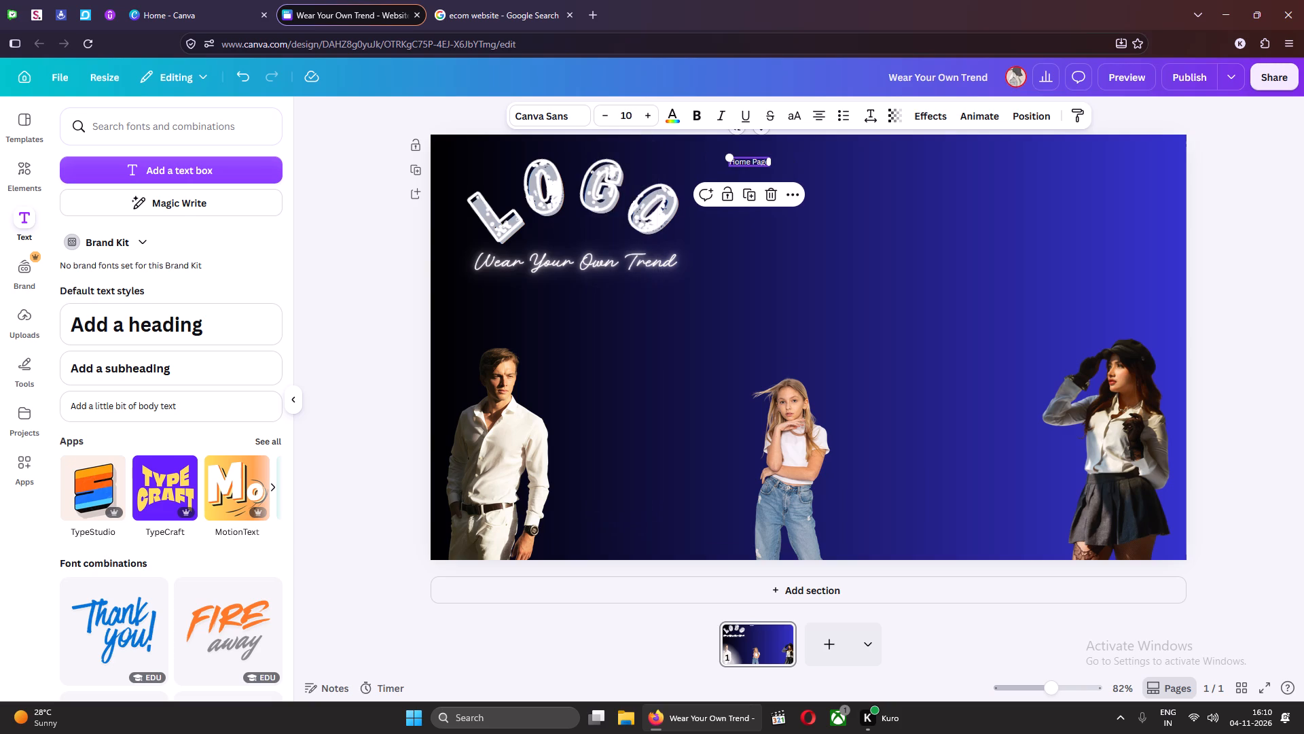
pyautogui.moveTo(632, 116); pyautogui.dragTo(617, 116)
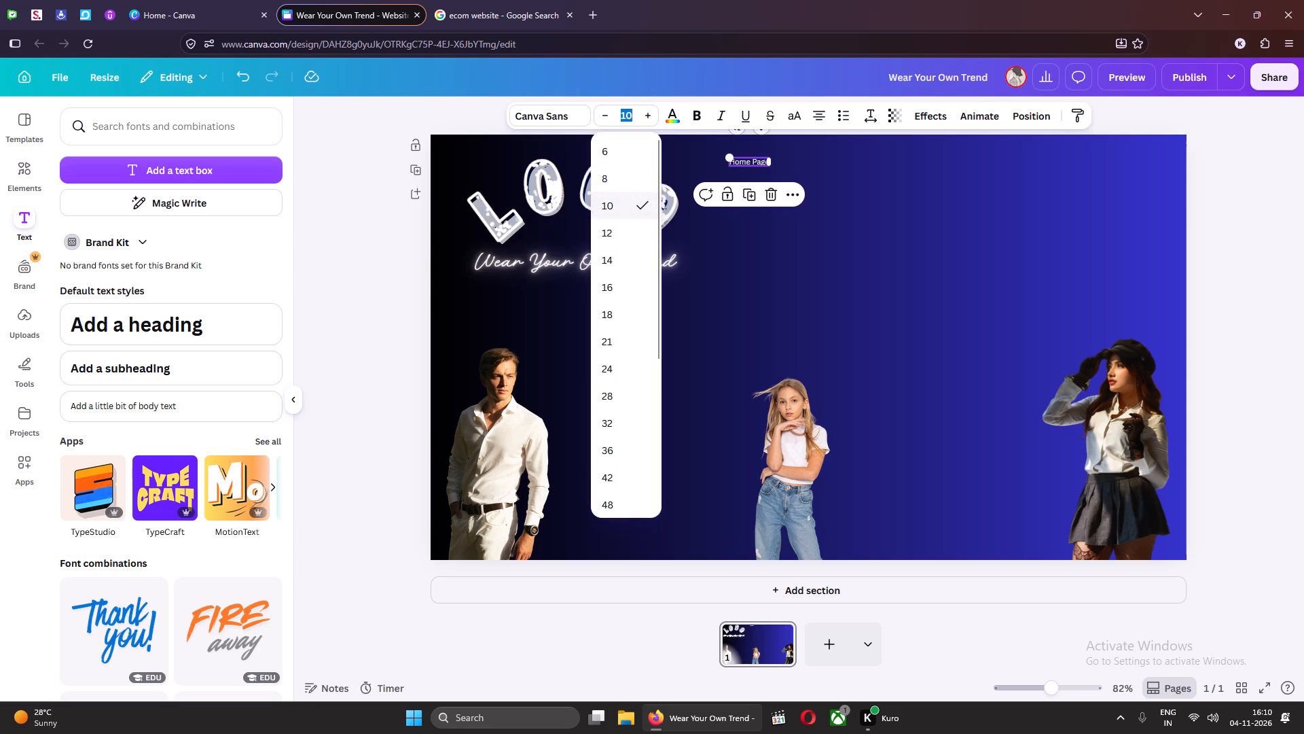
pyautogui.write('15')
pyautogui.press('Return')
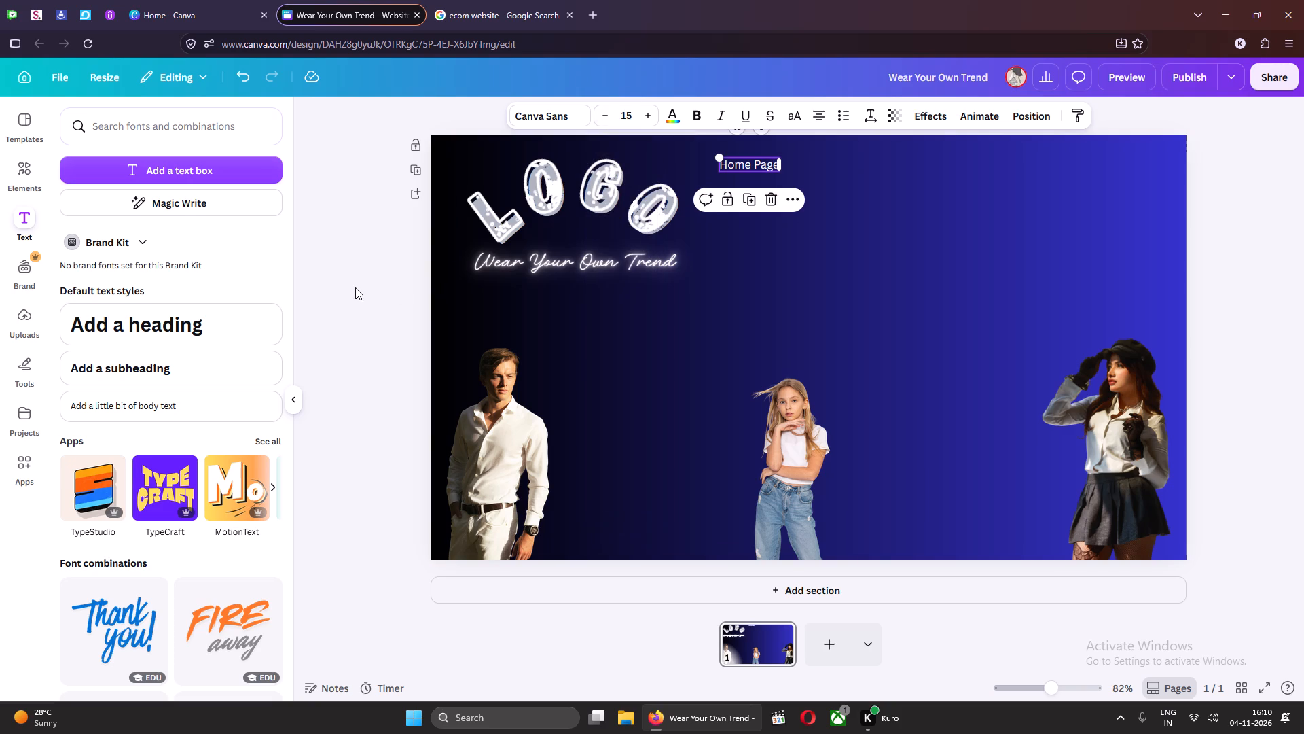
# Duplicate the "Home Page" text and place the copy beside the original on the same line.
pyautogui.click(355, 287)
pyautogui.click(751, 163)
pyautogui.hotkey('ctrl', 'd')
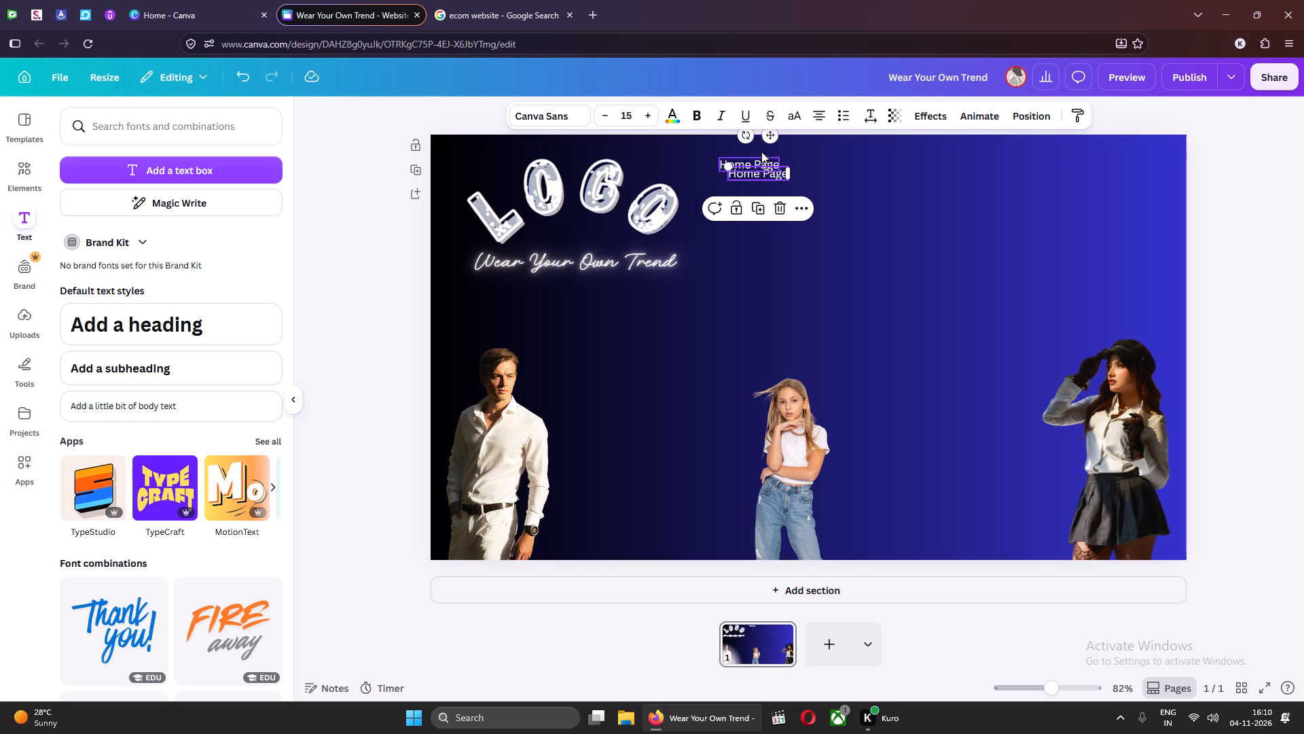
pyautogui.moveTo(768, 135); pyautogui.dragTo(865, 127)
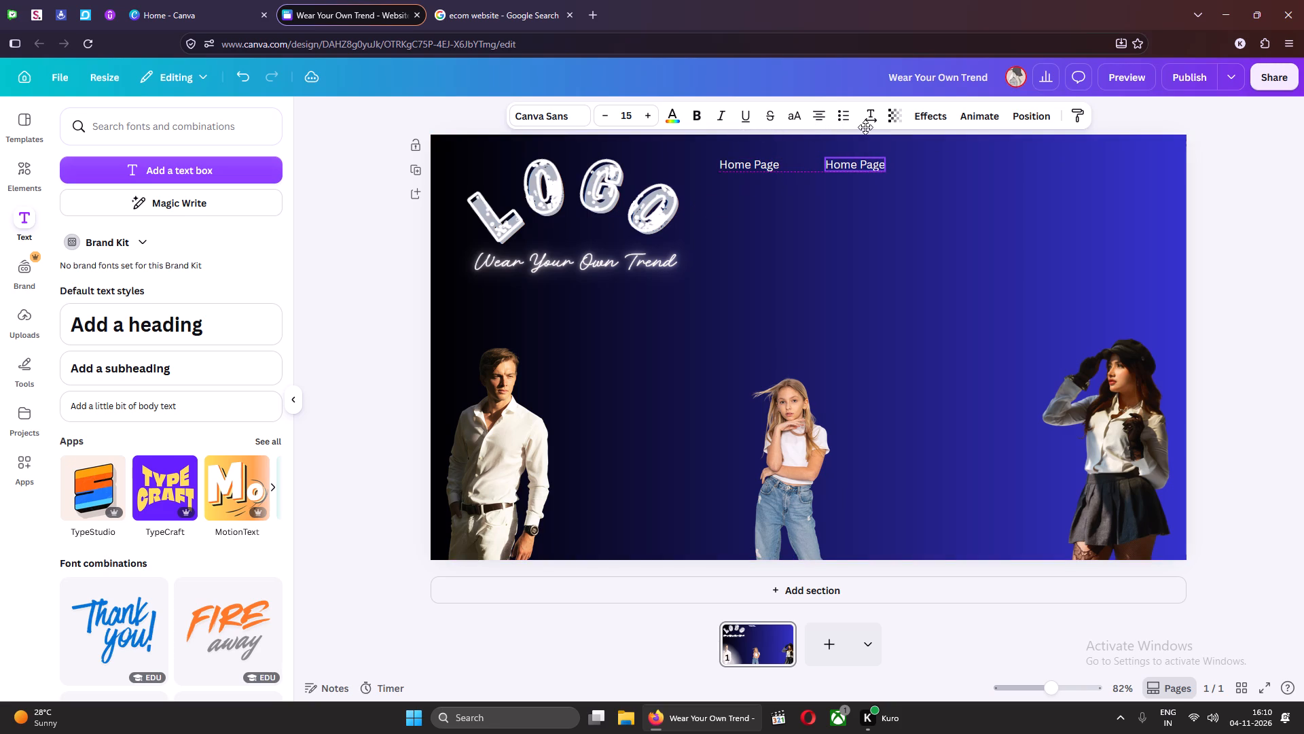
pyautogui.moveTo(865, 127); pyautogui.dragTo(873, 127)
# Examine more store layouts in the "ecom website" image results, including the "Second Hand Store" design, for navigation ideas.
pyautogui.click(479, 0)
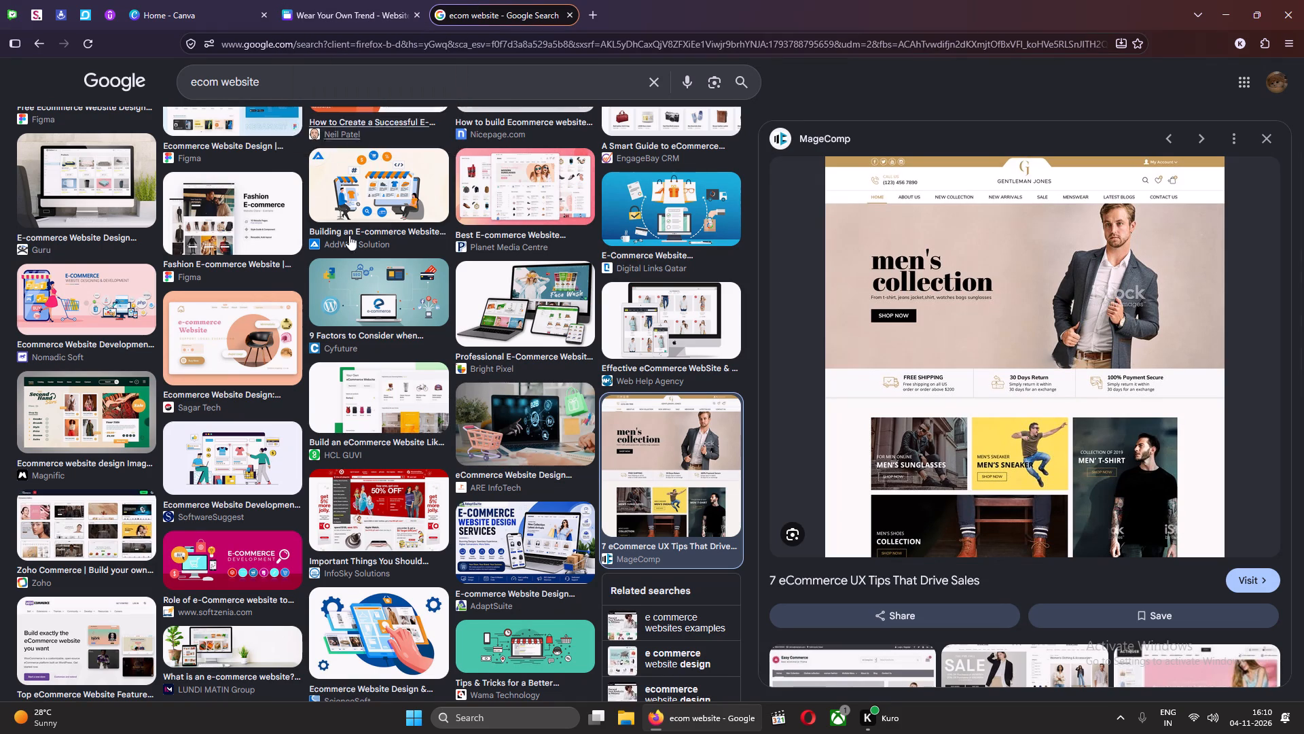
pyautogui.scroll(-1, 354, 304)
pyautogui.click(40, 300)
pyautogui.click(51, 349)
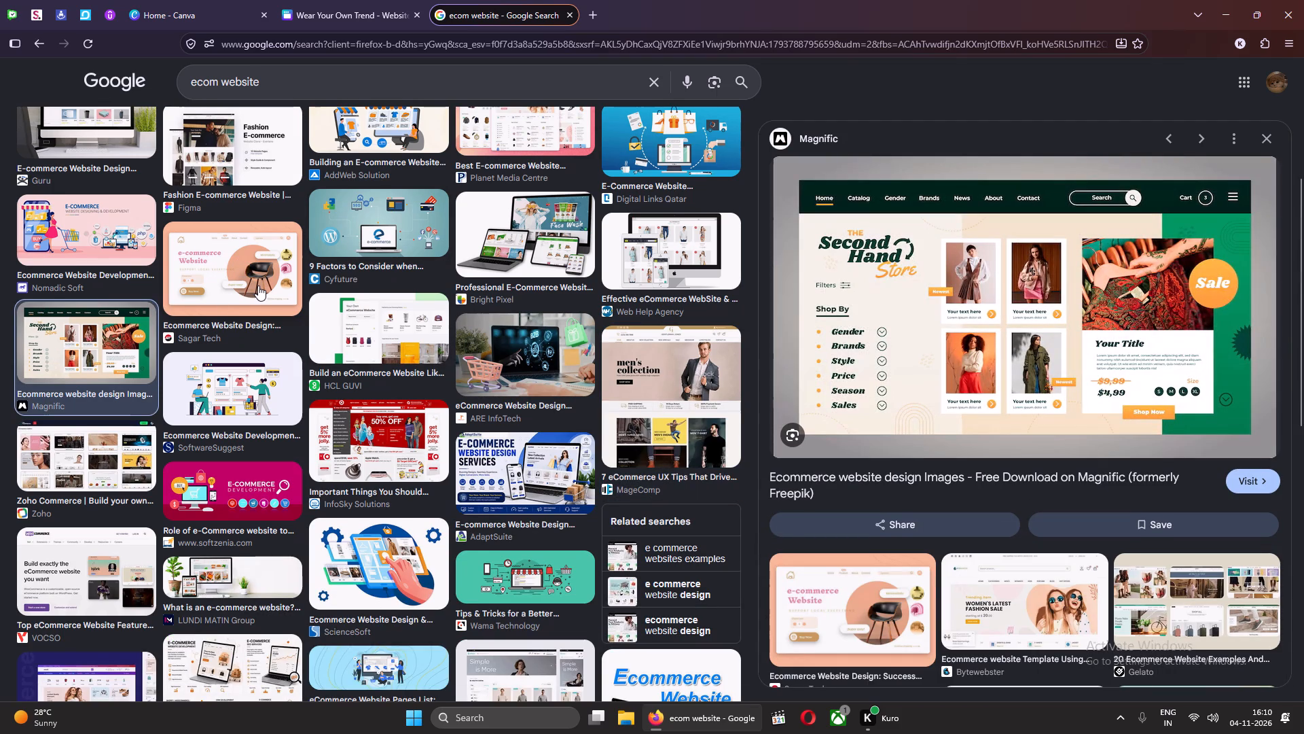
pyautogui.scroll(-1, 259, 282)
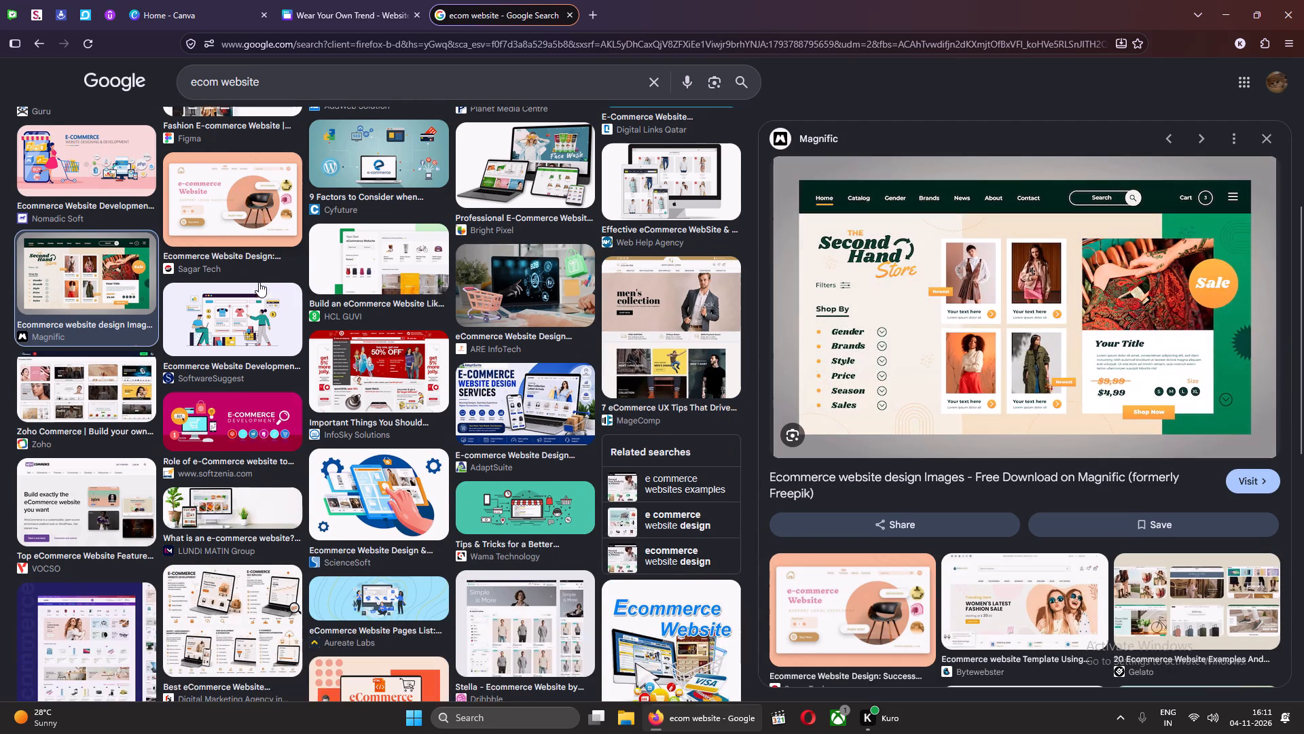
pyautogui.scroll(-4, 259, 282)
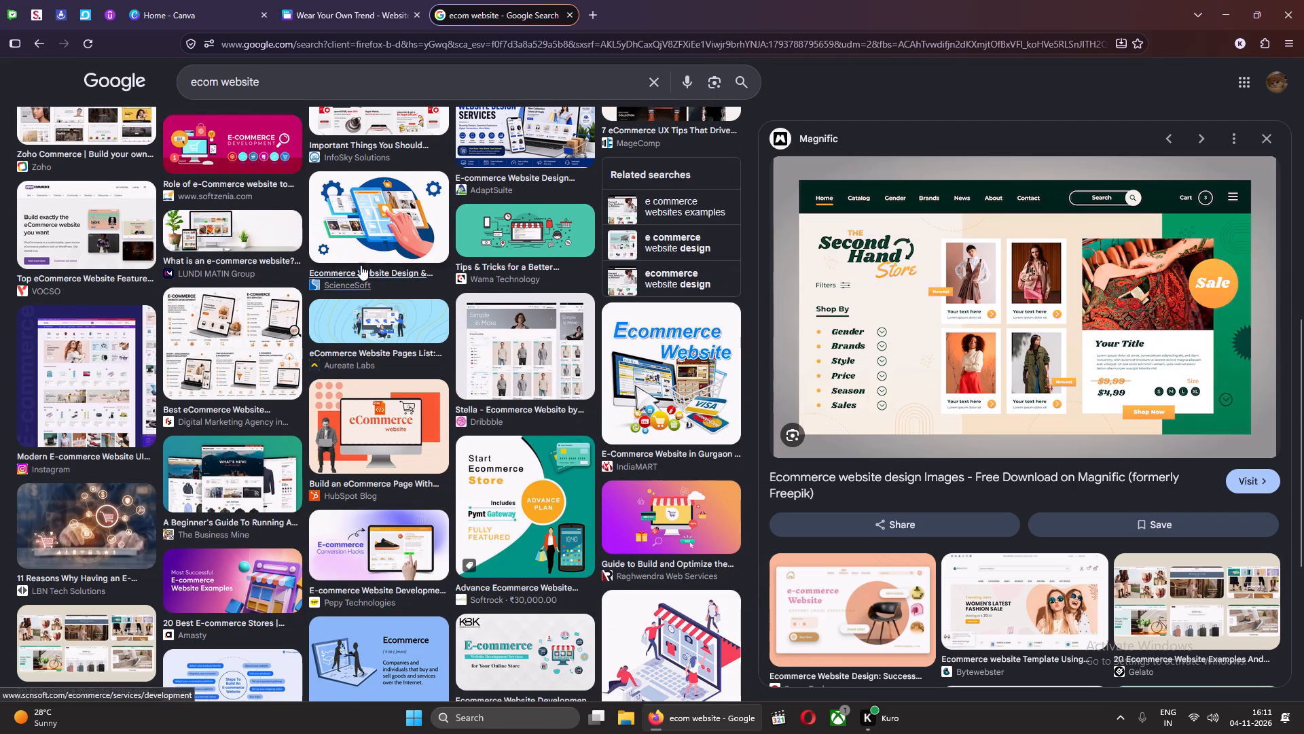
# Return to the Canva design and change the duplicated "Home Page" text to "Category".
pyautogui.click(391, 0)
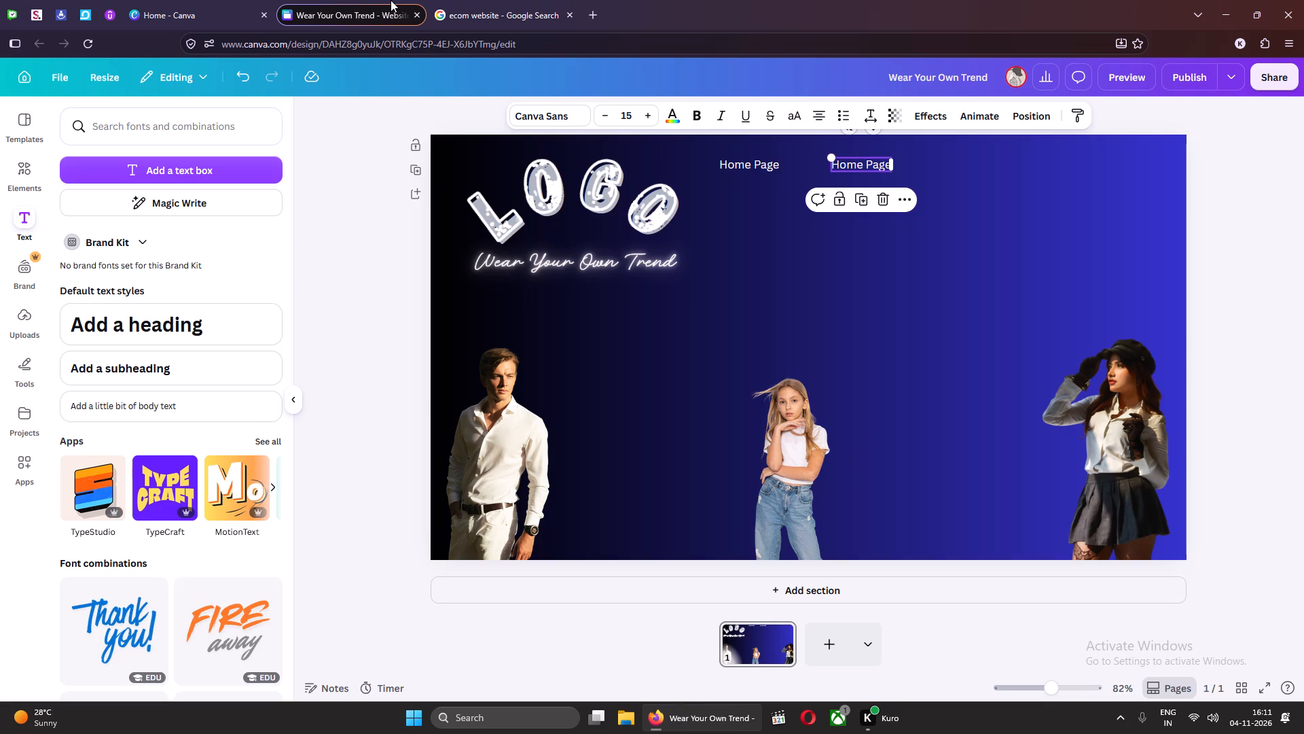
pyautogui.doubleClick(862, 160)
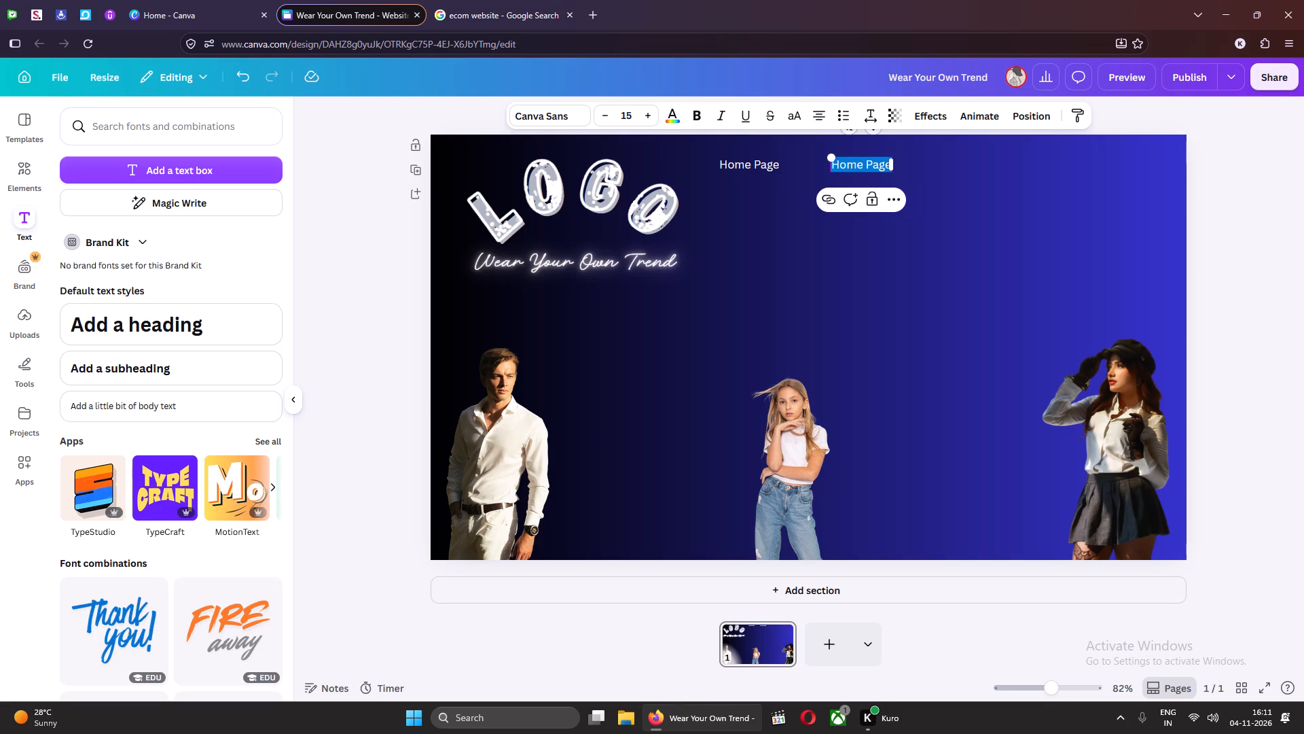
pyautogui.hotkey('ctrl', 'a')
pyautogui.write('Category')
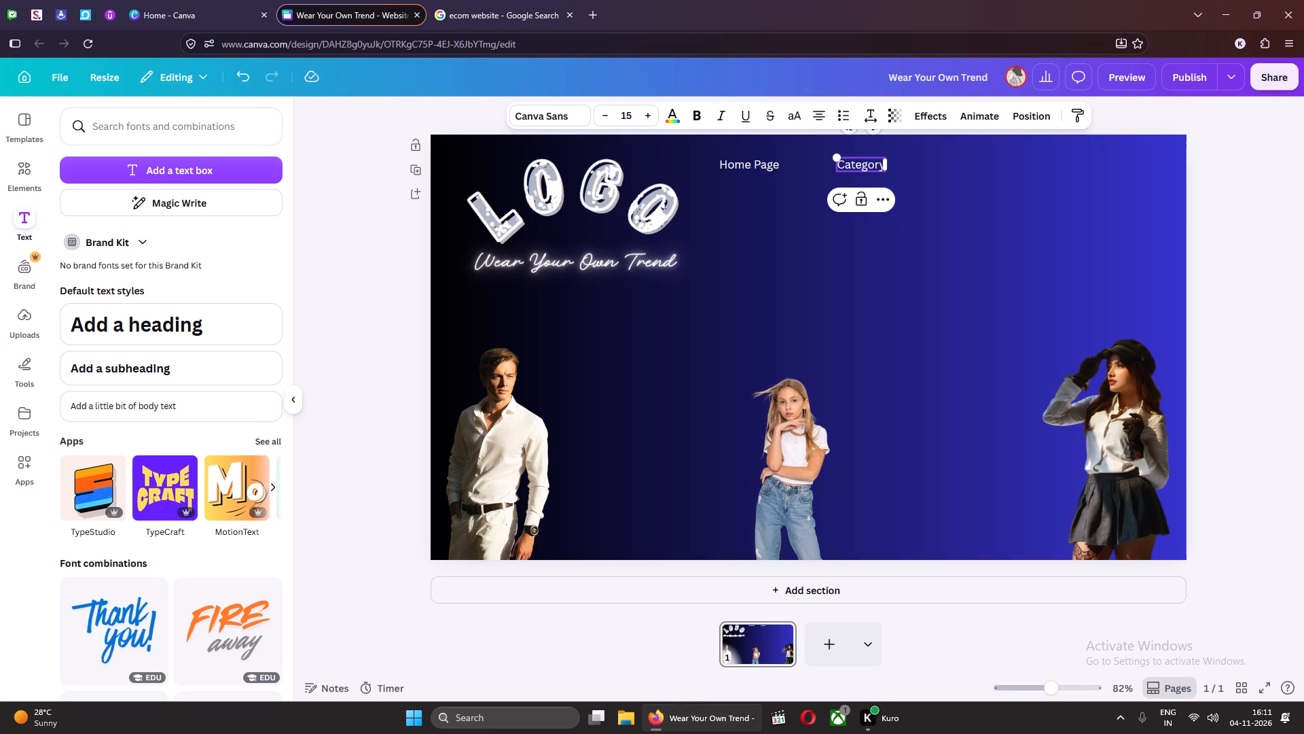
pyautogui.press('Return')
pyautogui.press('BackSpace')
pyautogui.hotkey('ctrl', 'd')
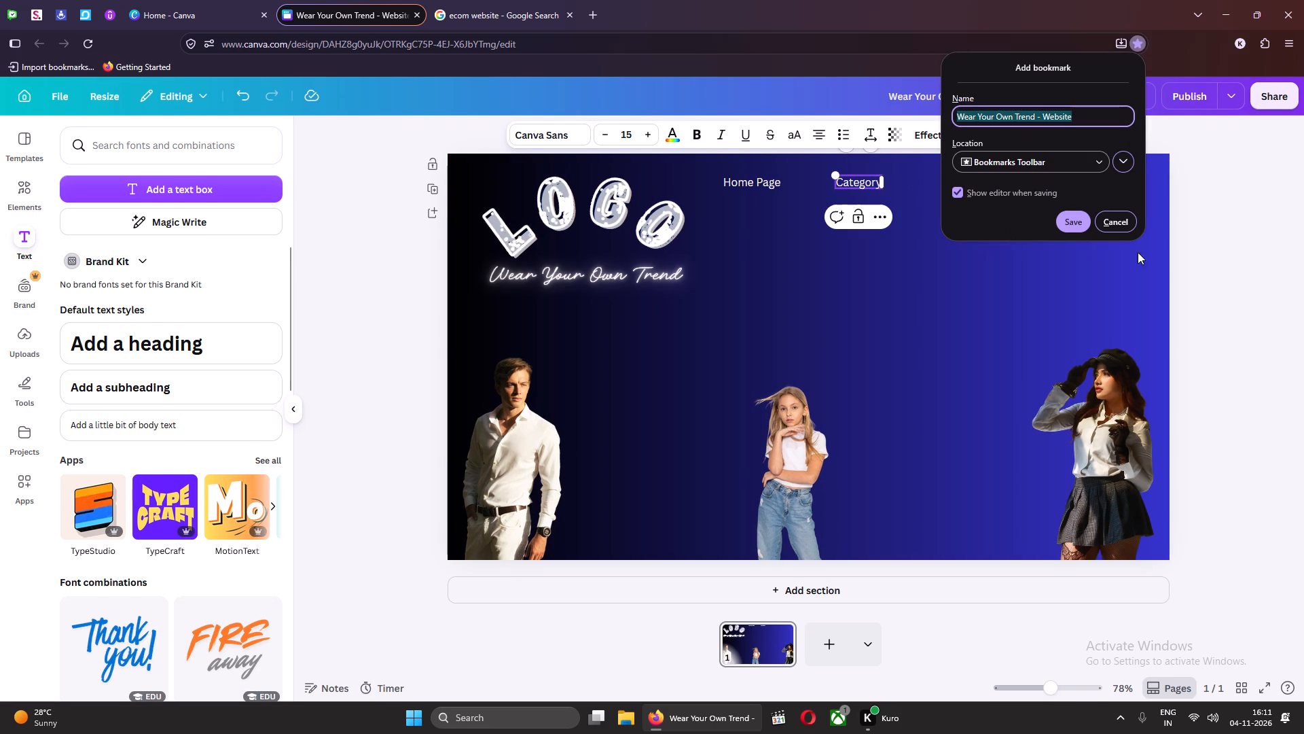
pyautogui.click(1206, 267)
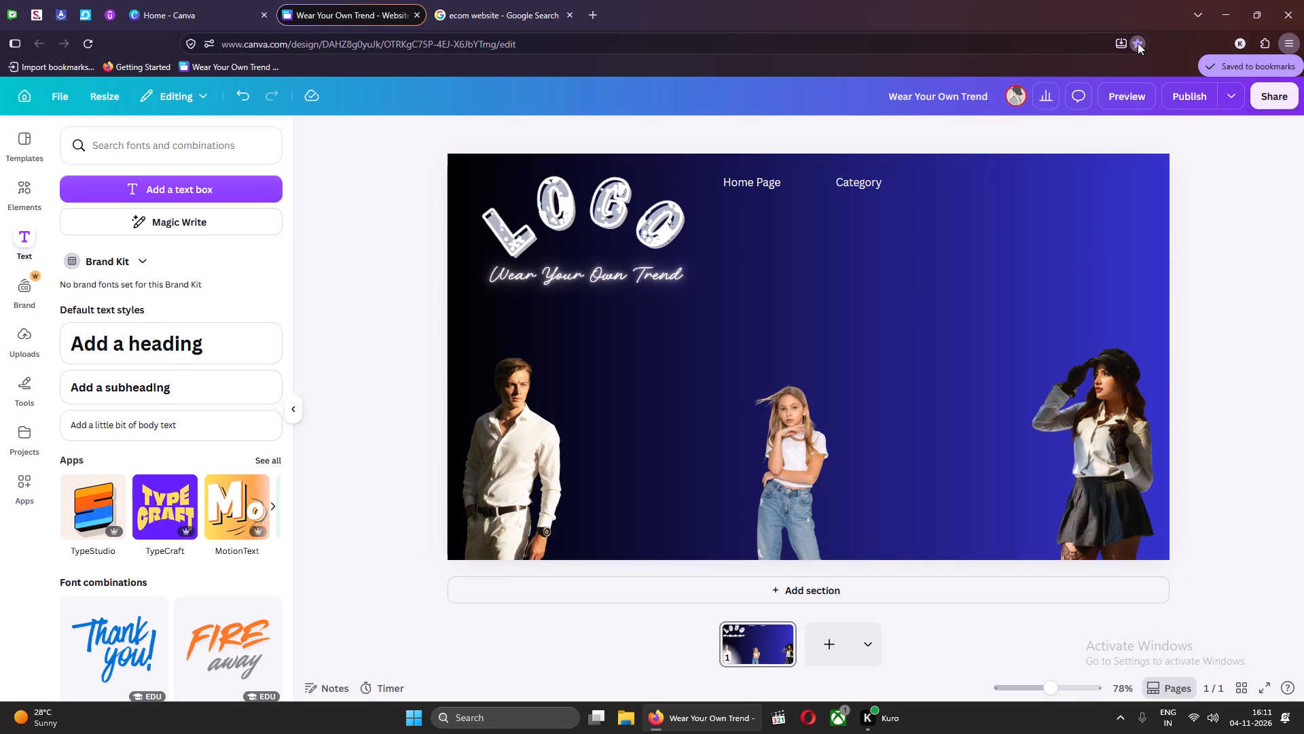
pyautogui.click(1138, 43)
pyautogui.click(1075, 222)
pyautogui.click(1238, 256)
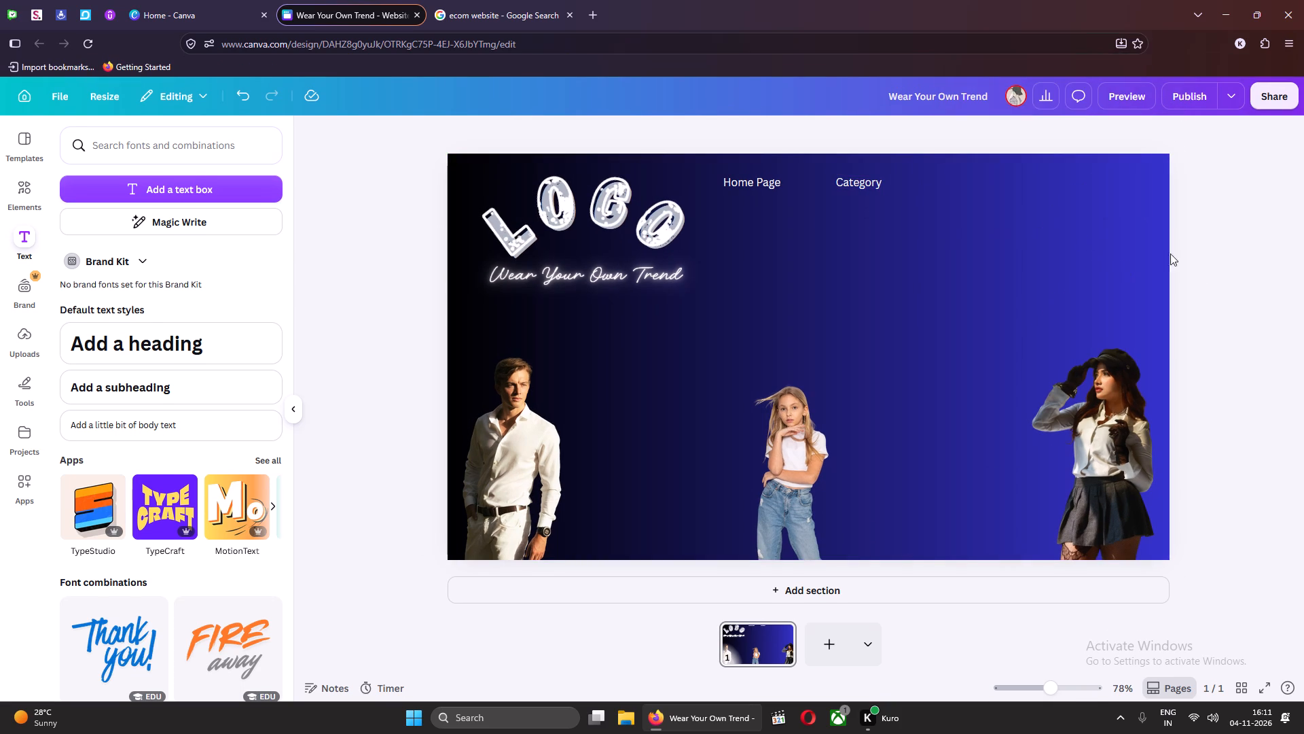
# Duplicate the "Category" text and change the copy's wording to "About us".
pyautogui.click(874, 186)
pyautogui.hotkey('ctrl', 'd')
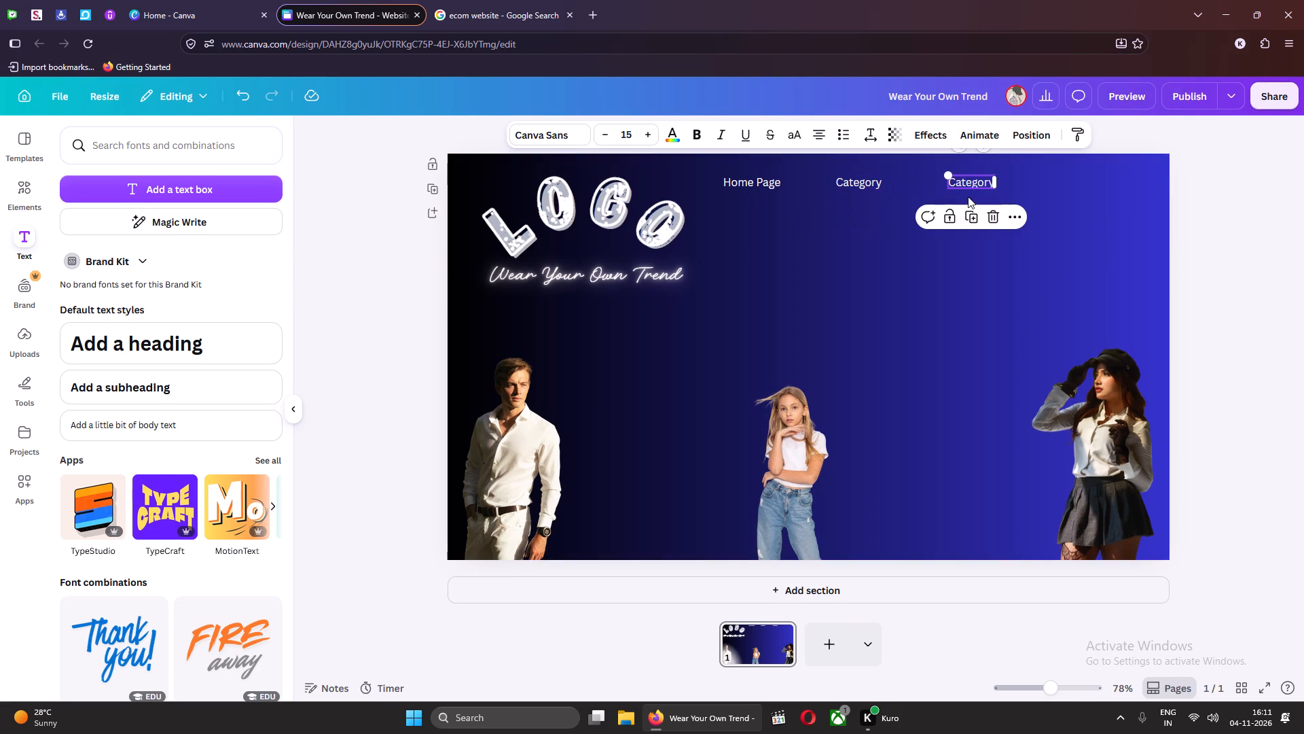
pyautogui.doubleClick(972, 178)
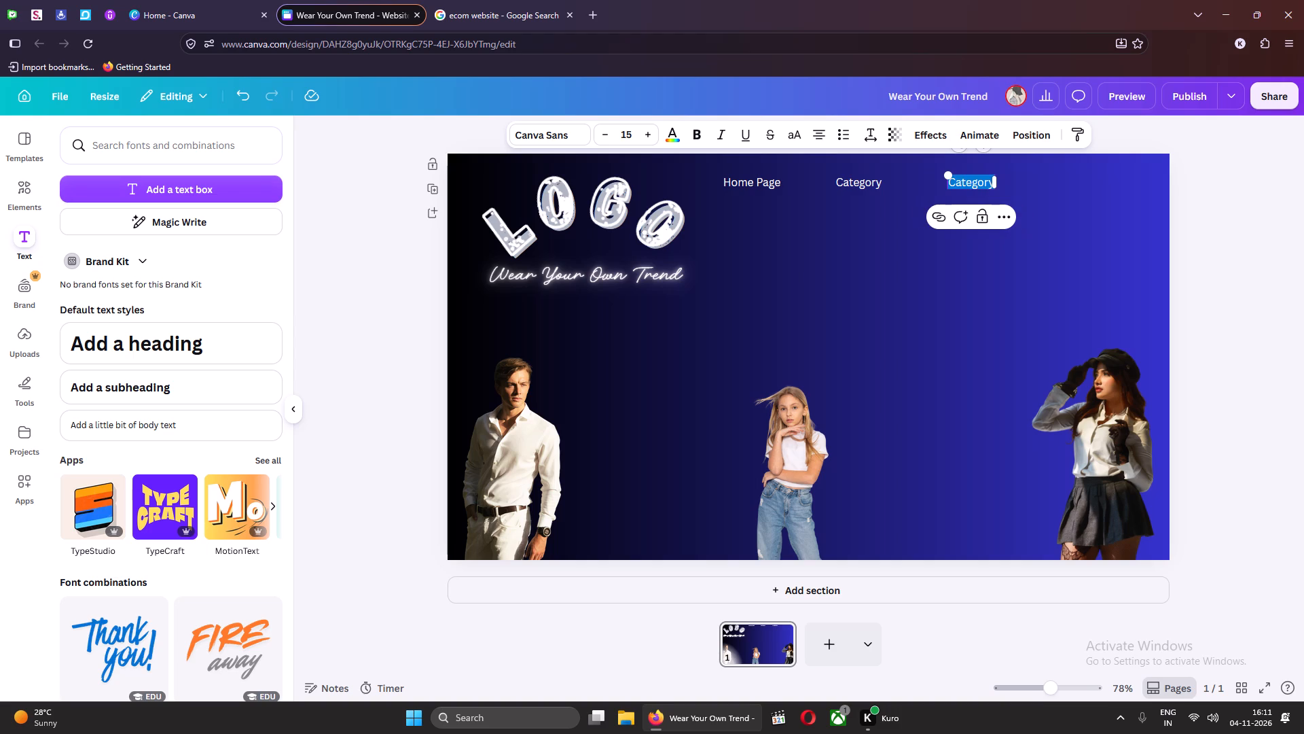
pyautogui.write('About u')
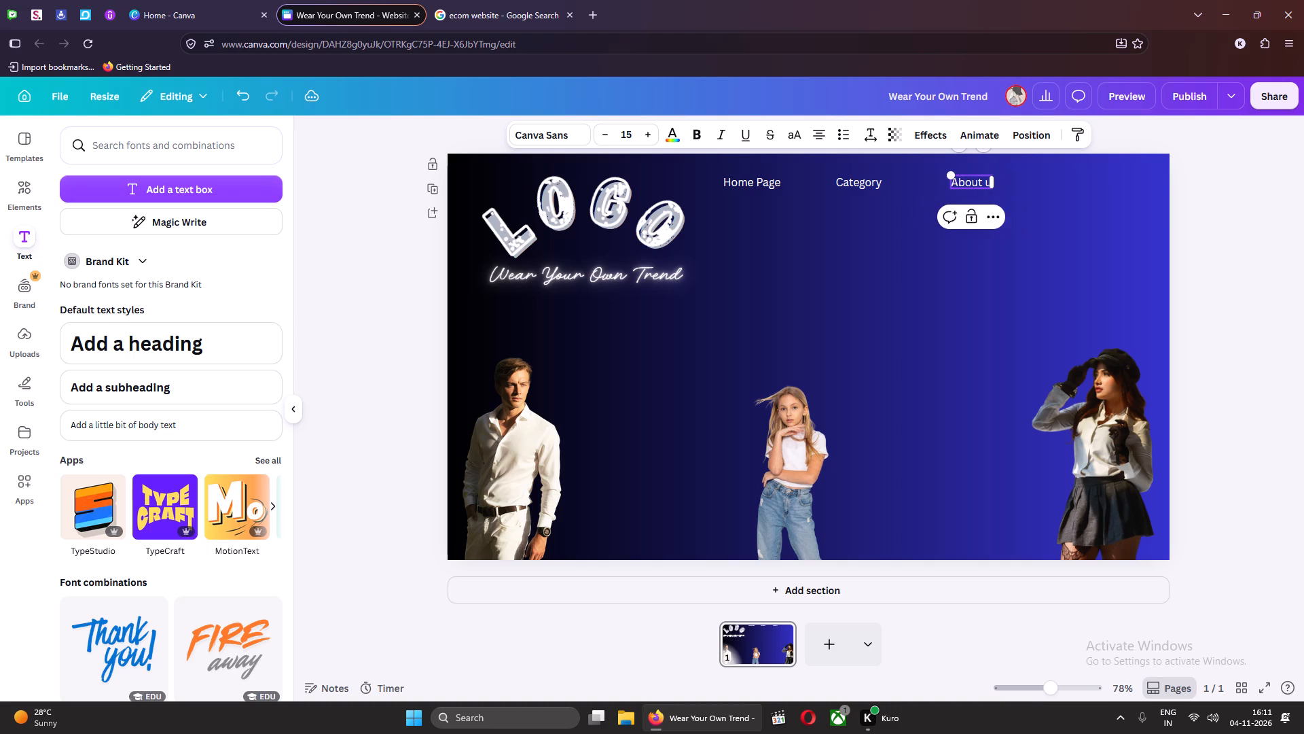
pyautogui.press('s')
pyautogui.click(1212, 213)
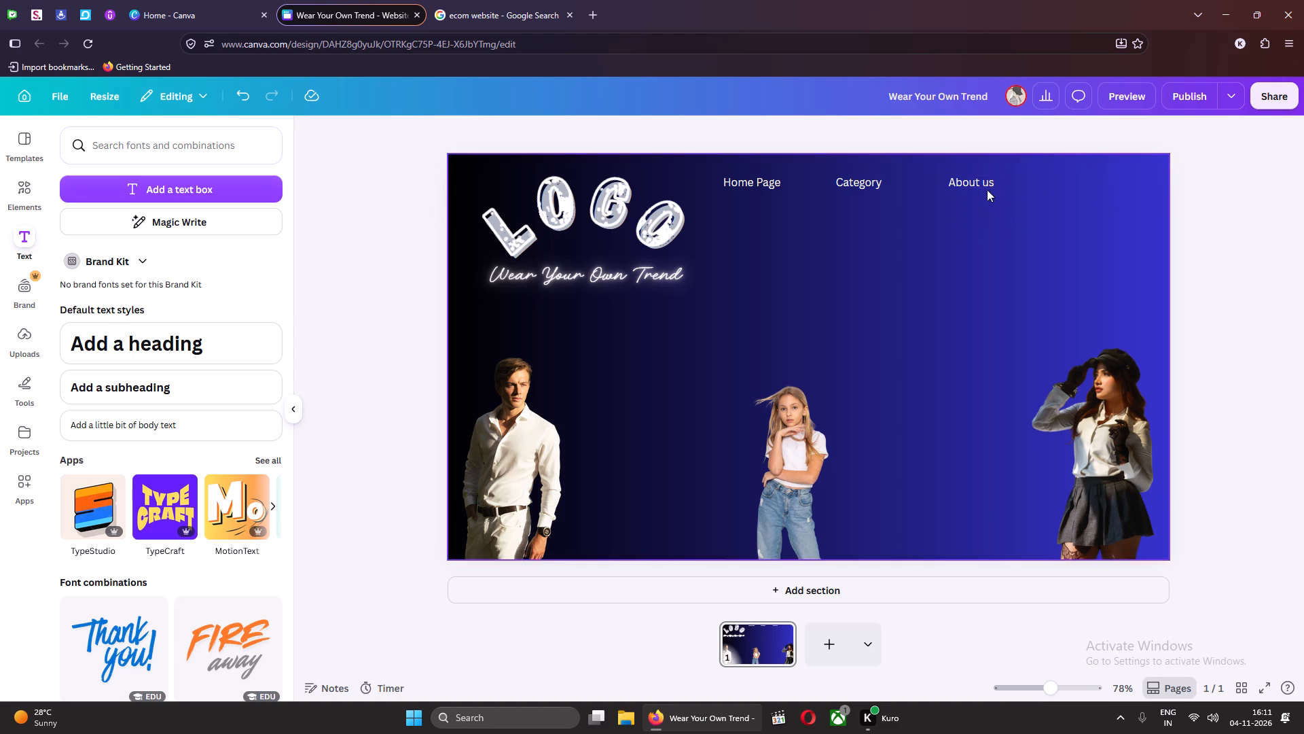
# Duplicate the "About us" text and change the copy's wording to "Contact us".
pyautogui.click(981, 188)
pyautogui.hotkey('ctrl', 'd')
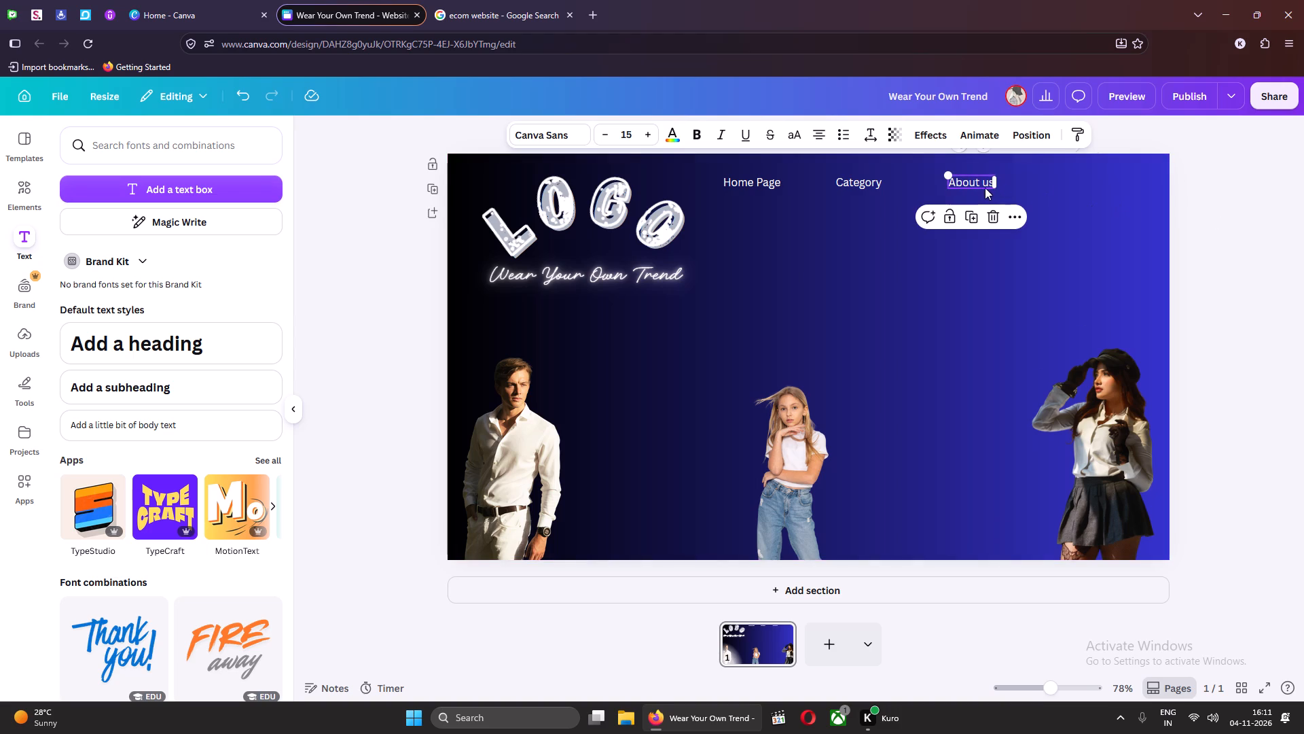
pyautogui.doubleClick(1099, 183)
pyautogui.hotkey('ctrl', 'a')
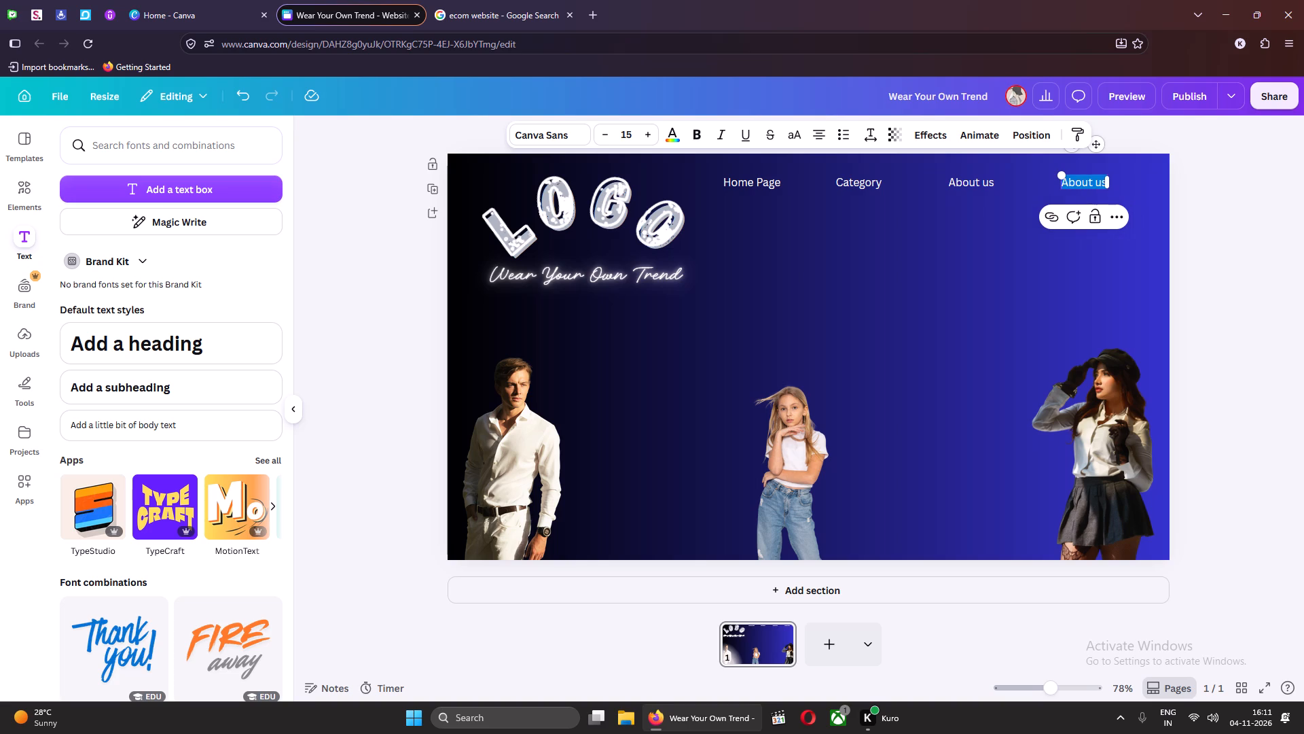
pyautogui.write('Contsa')
pyautogui.press('BackSpace')
pyautogui.press('BackSpace')
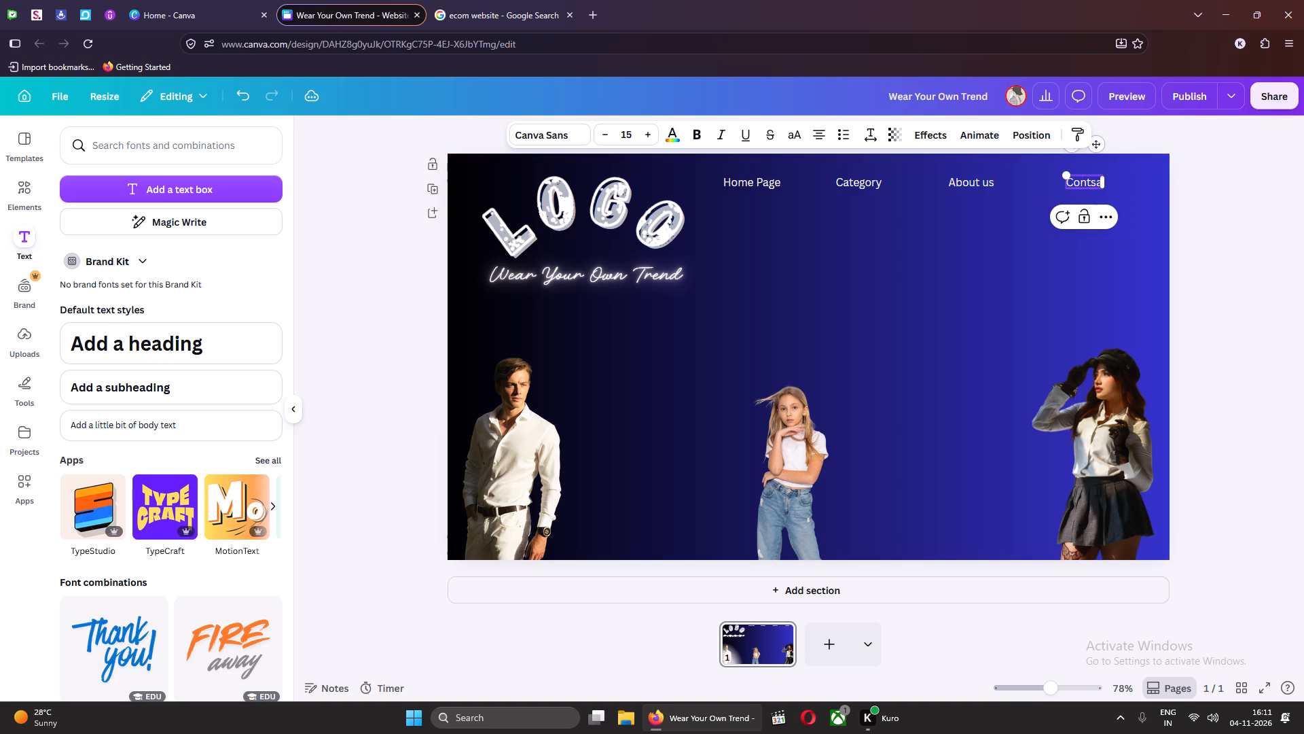
pyautogui.write('act us')
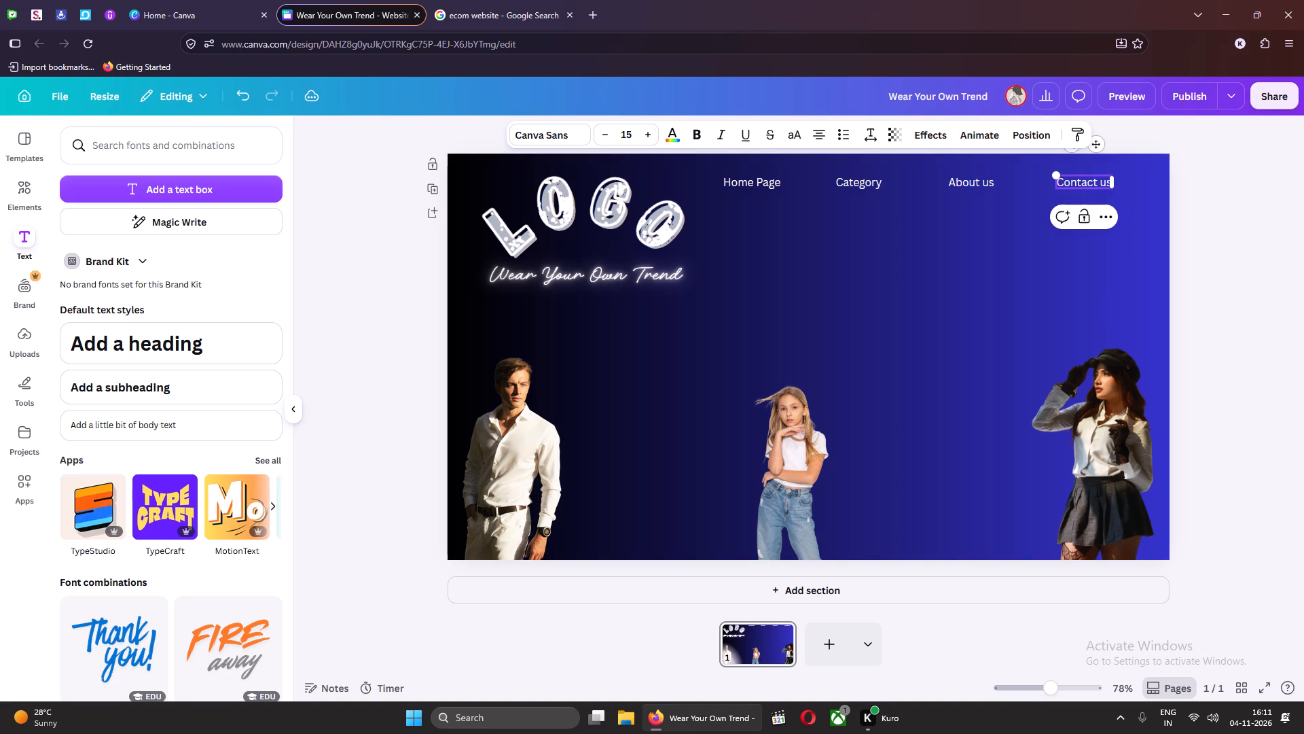
pyautogui.click(1252, 209)
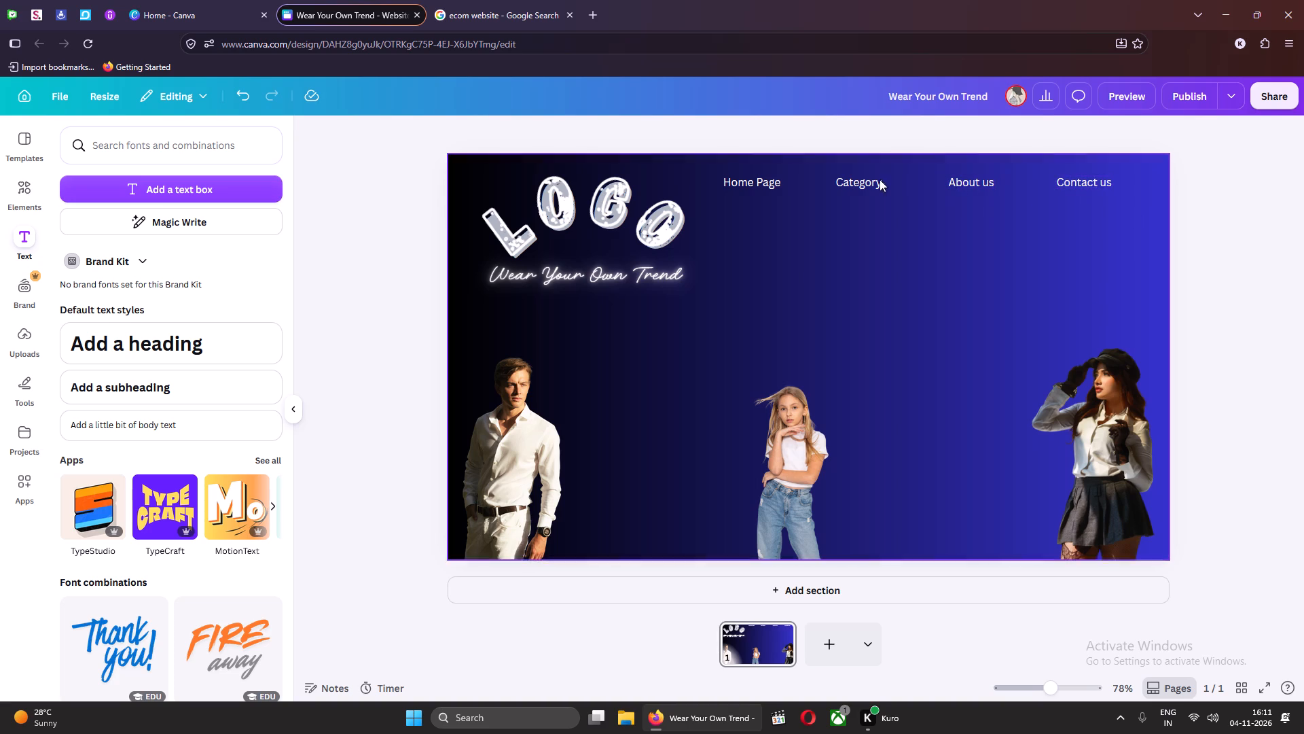
# Move "Category" and "About us" closer to "Home Page", on the same line with equal gaps of 53.
pyautogui.click(858, 179)
pyautogui.moveTo(867, 182); pyautogui.dragTo(841, 182)
pyautogui.click(966, 183)
pyautogui.moveTo(971, 183); pyautogui.dragTo(909, 184)
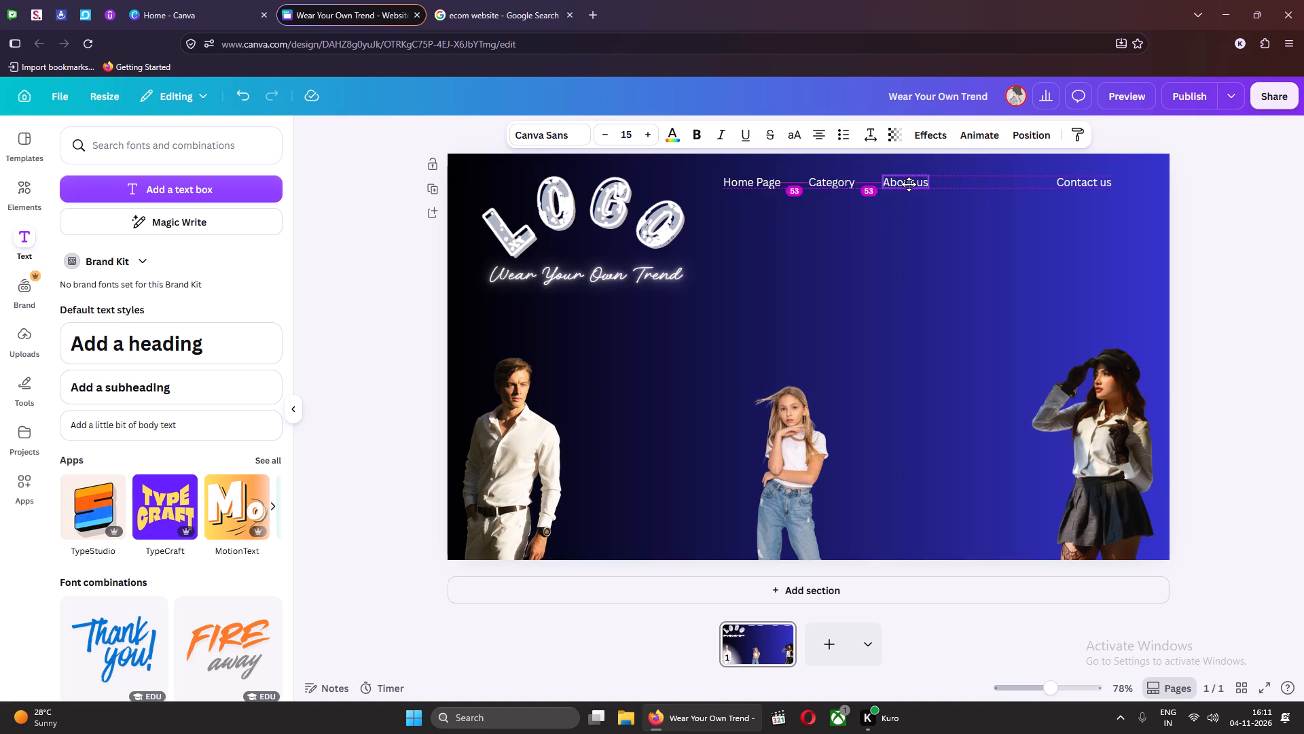
pyautogui.moveTo(909, 184); pyautogui.dragTo(906, 185)
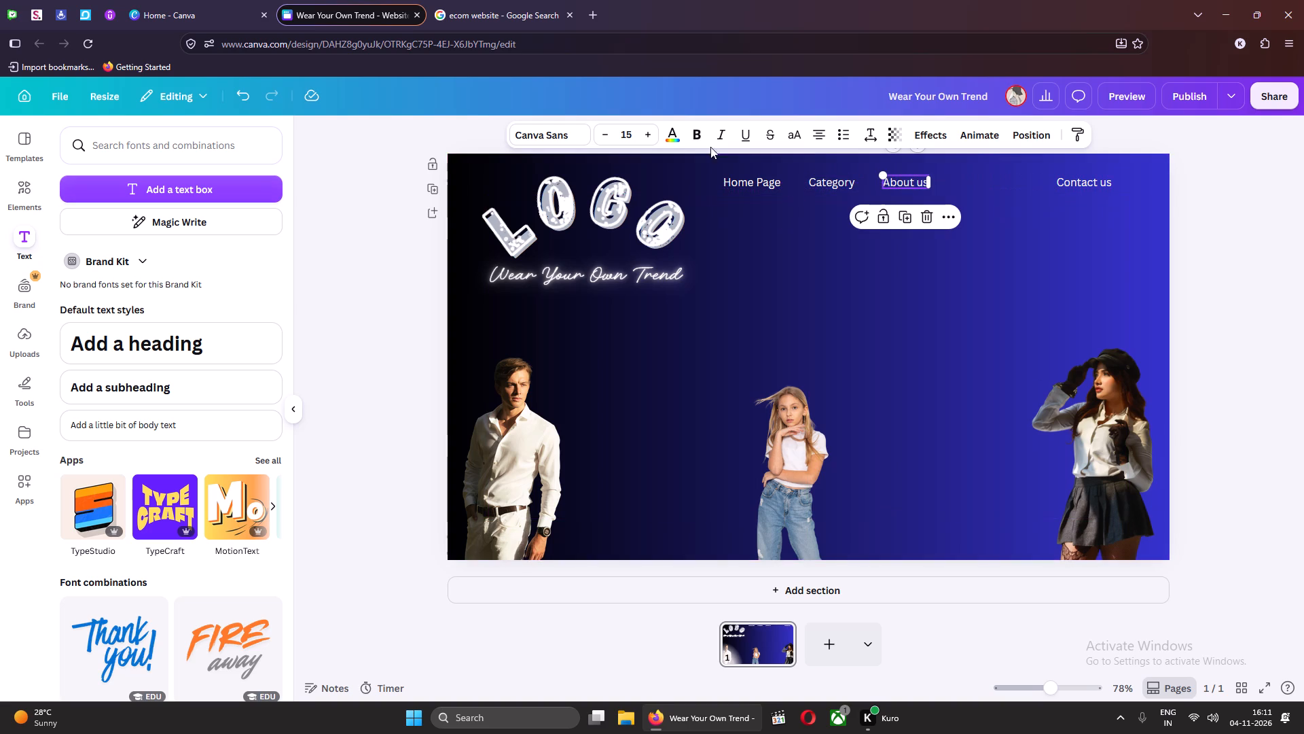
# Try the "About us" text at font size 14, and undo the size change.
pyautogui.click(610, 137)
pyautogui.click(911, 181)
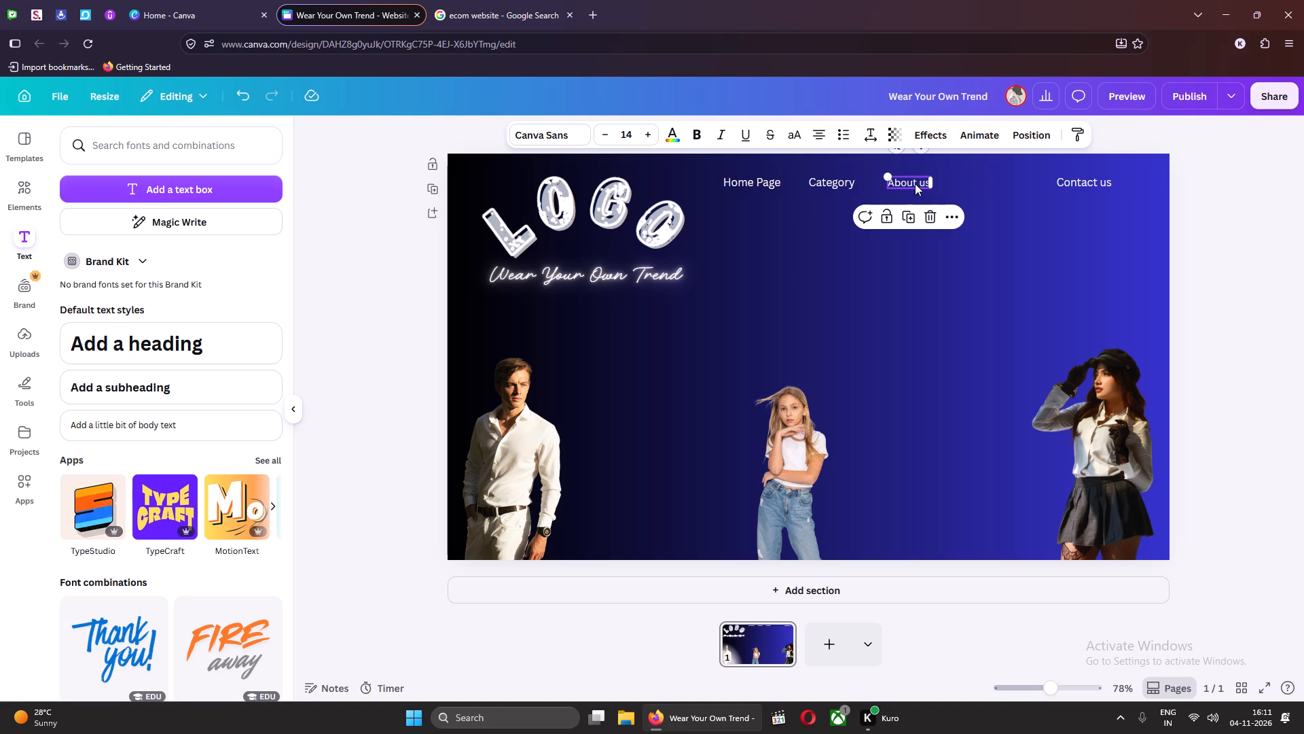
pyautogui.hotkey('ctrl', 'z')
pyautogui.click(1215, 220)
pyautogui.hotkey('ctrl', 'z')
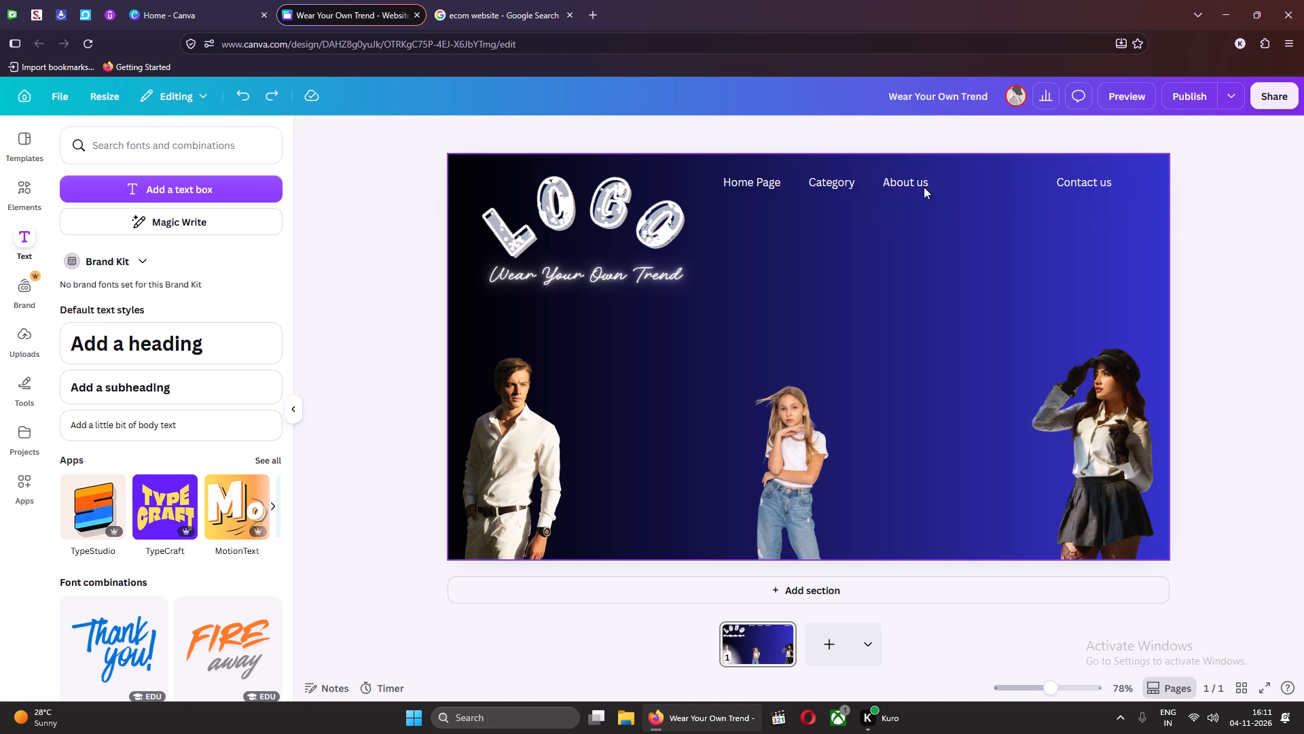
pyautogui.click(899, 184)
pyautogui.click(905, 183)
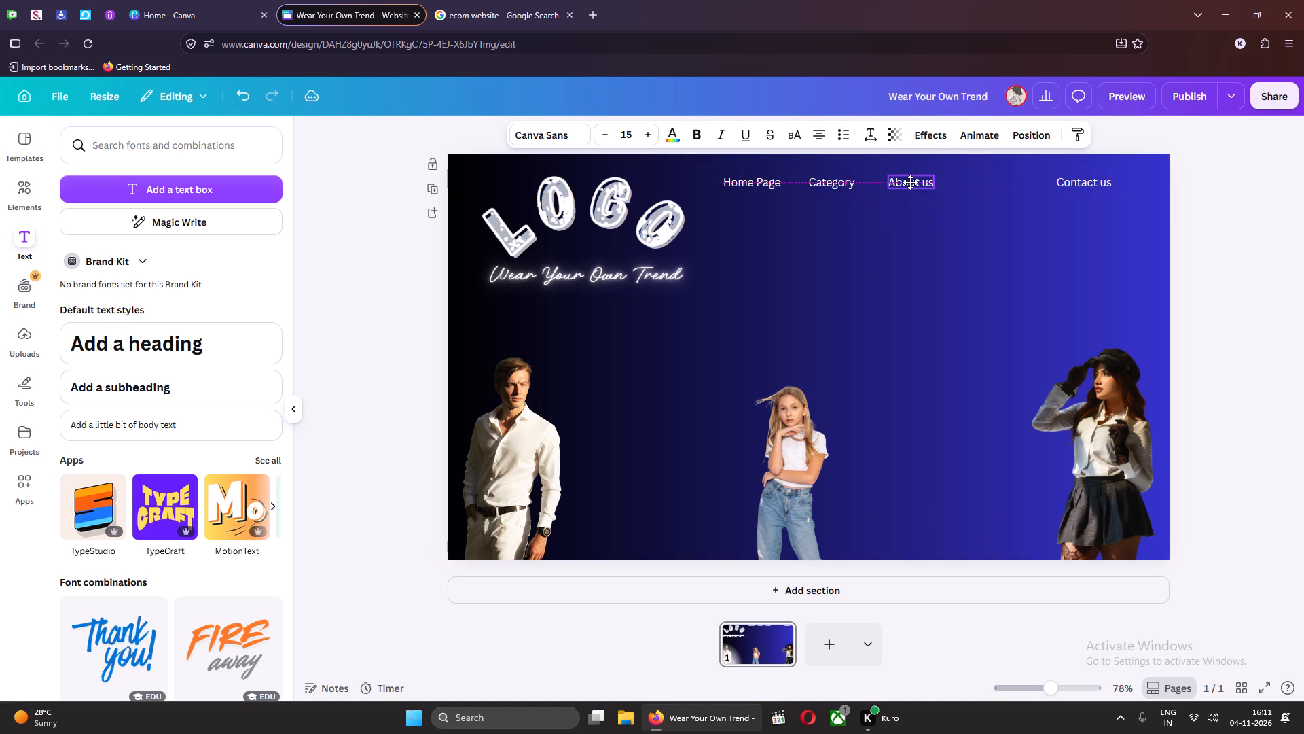
# Move "Contact us" closer to "About us", aligned and evenly spaced with the other navigation texts.
pyautogui.click(1095, 186)
pyautogui.moveTo(1092, 181); pyautogui.dragTo(1041, 184)
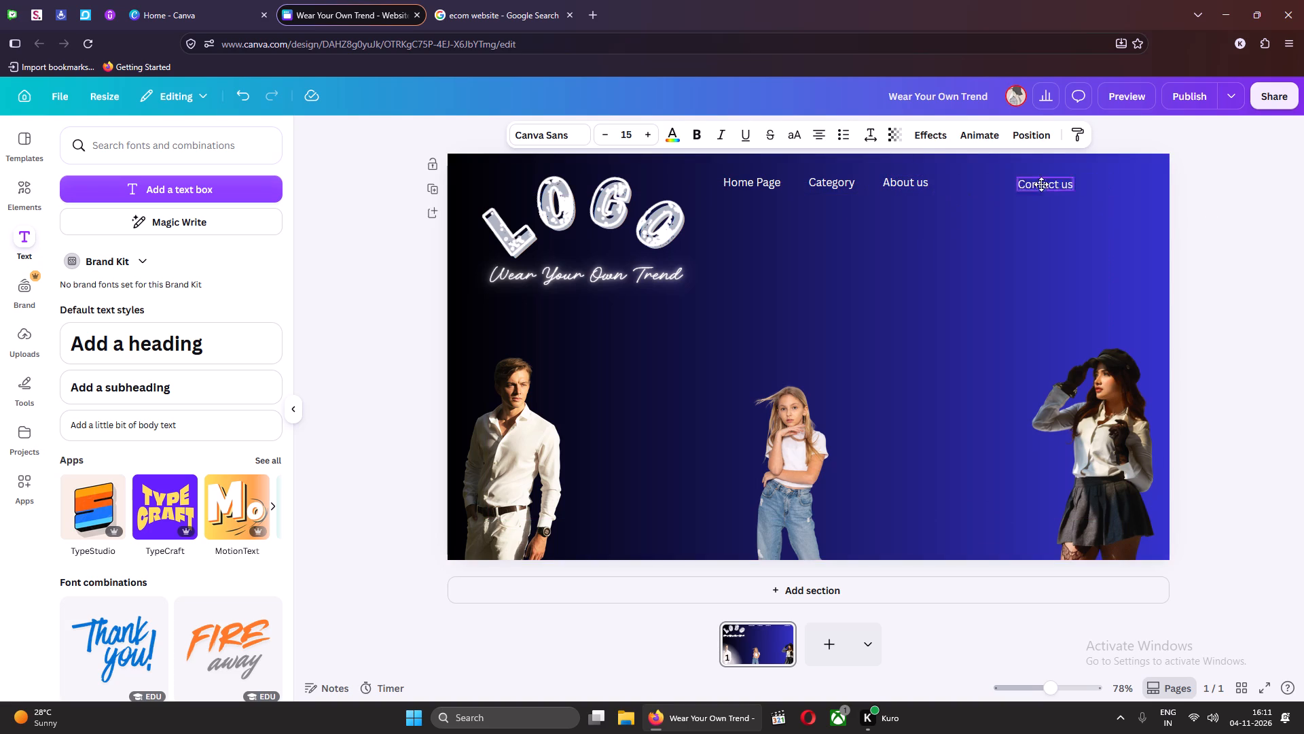
pyautogui.moveTo(1041, 184); pyautogui.dragTo(992, 179)
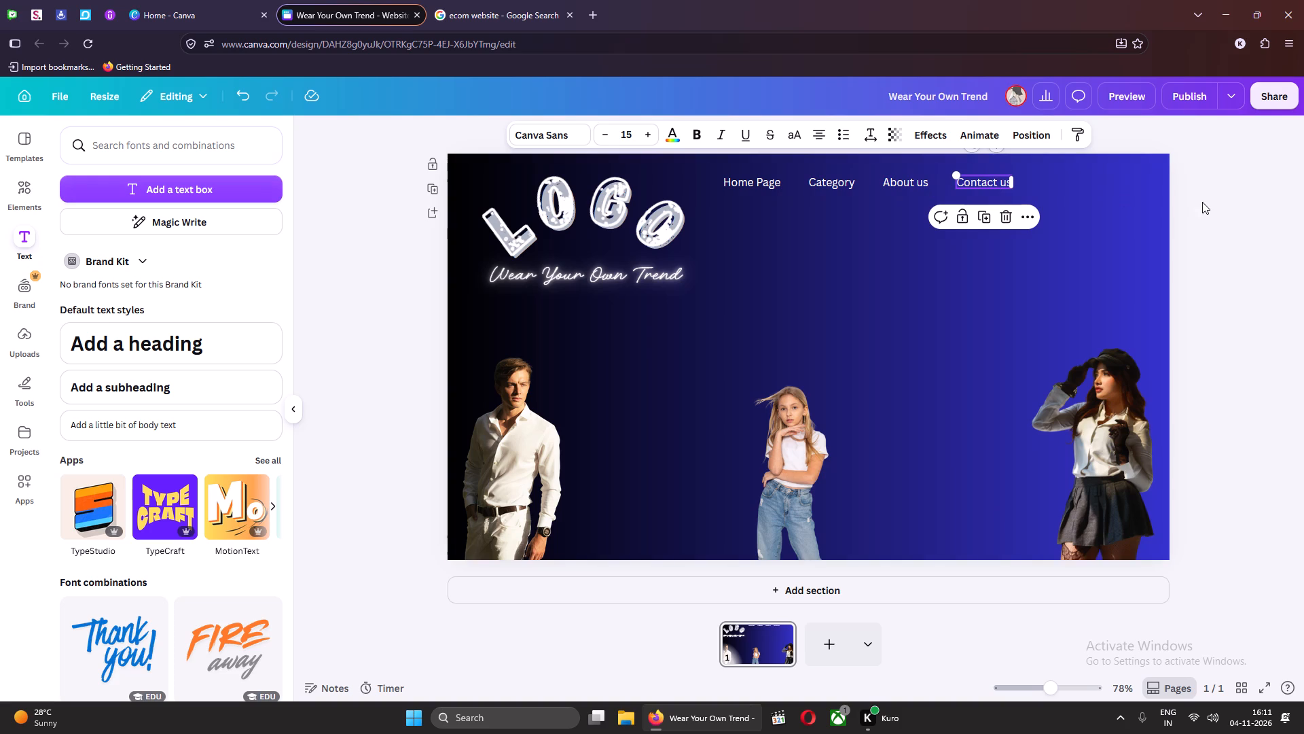
pyautogui.click(1202, 202)
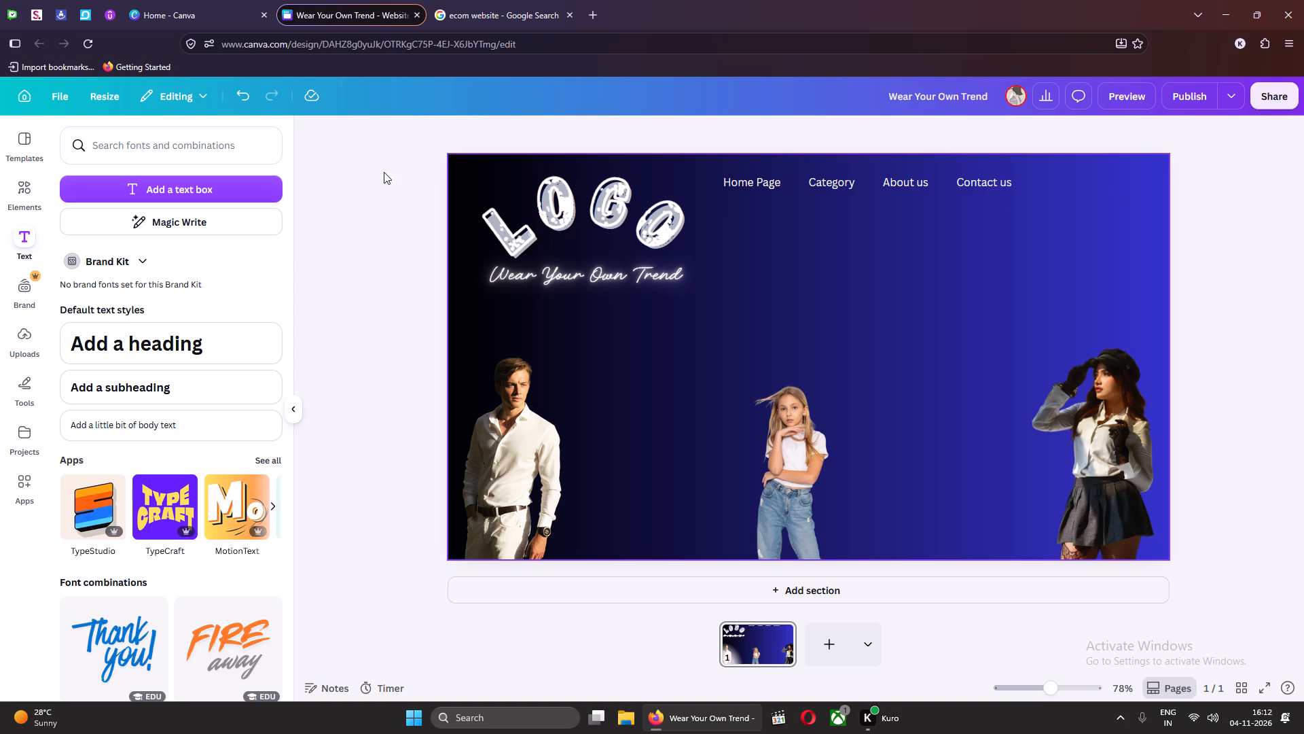
# Search the elements library for "line" and show all of the graphics results.
pyautogui.click(19, 186)
pyautogui.moveTo(128, 150); pyautogui.dragTo(109, 146)
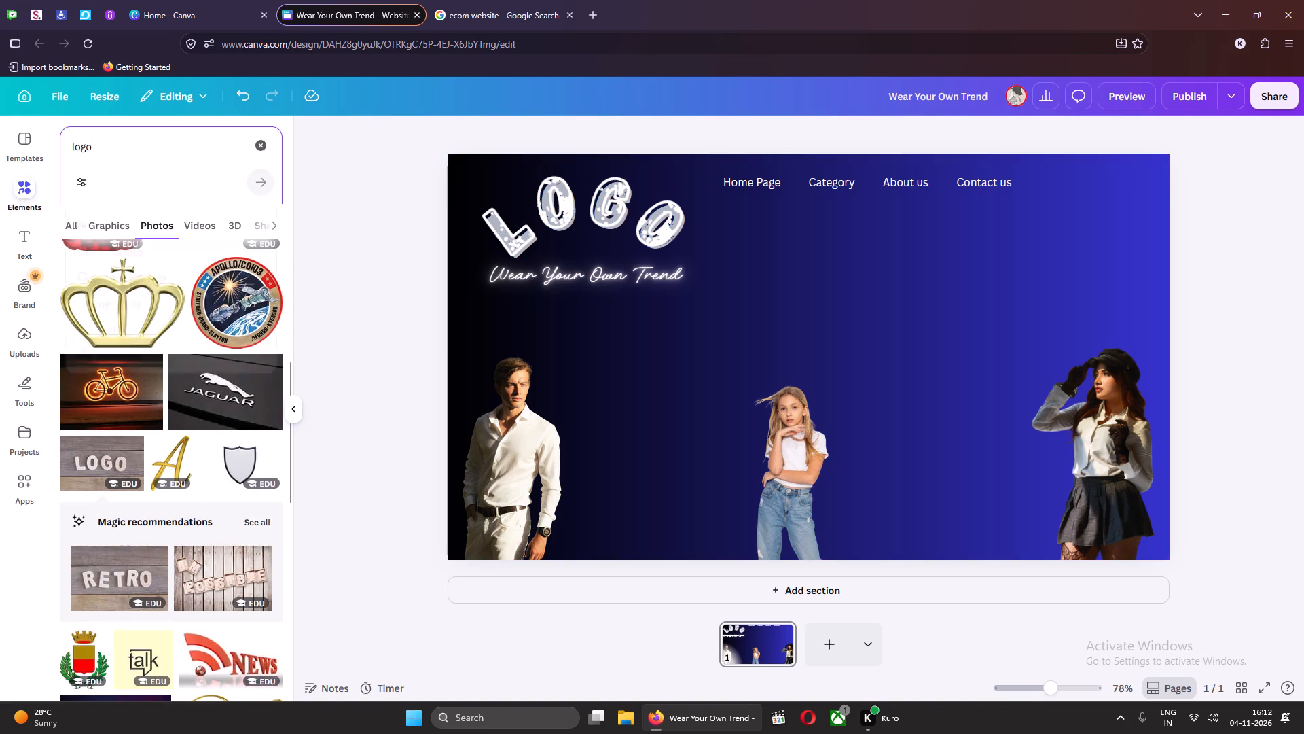
pyautogui.moveTo(109, 146); pyautogui.dragTo(0, 144)
pyautogui.write('line')
pyautogui.press('Return')
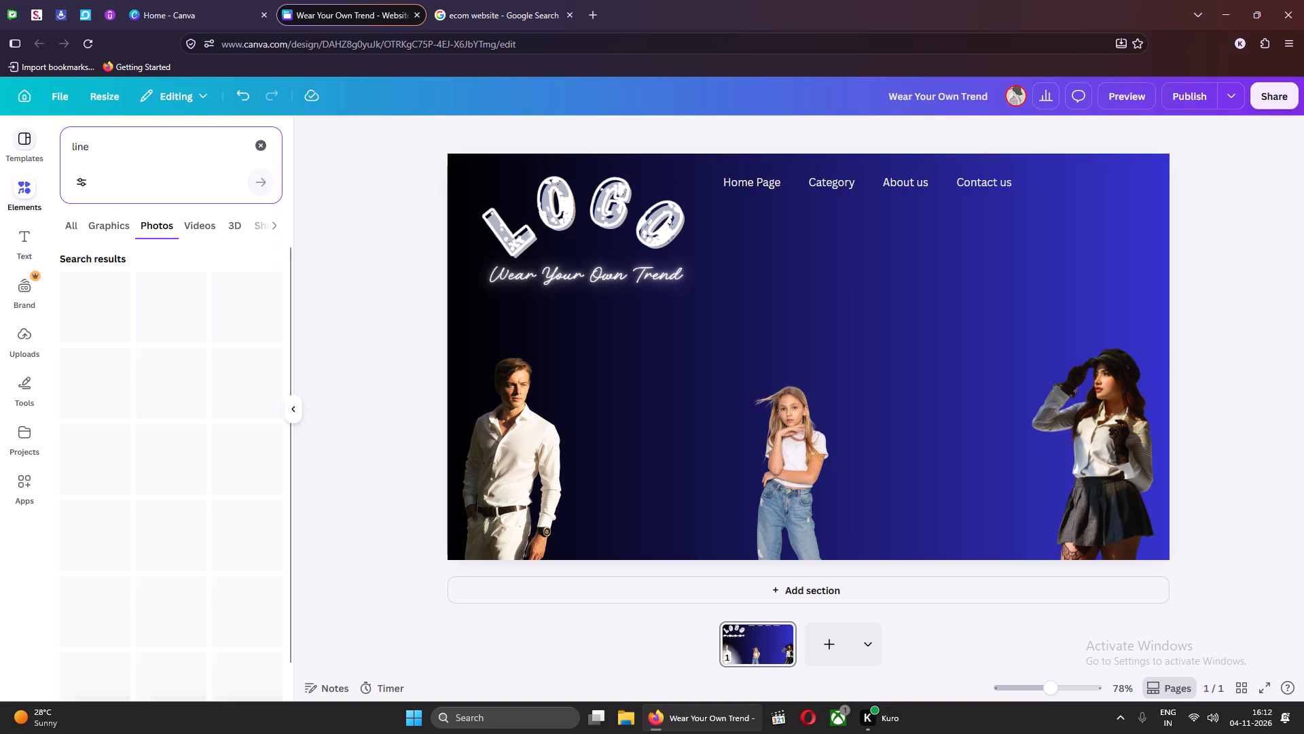
pyautogui.click(56, 231)
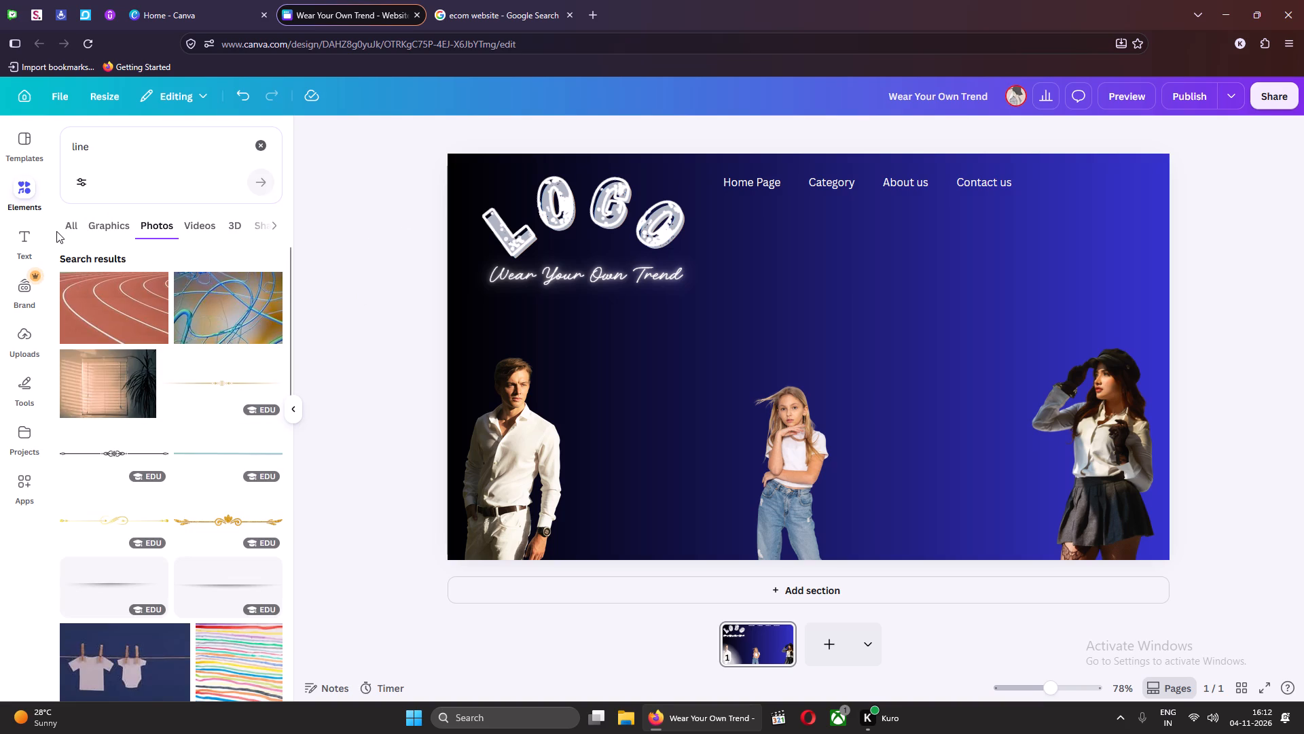
pyautogui.click(65, 228)
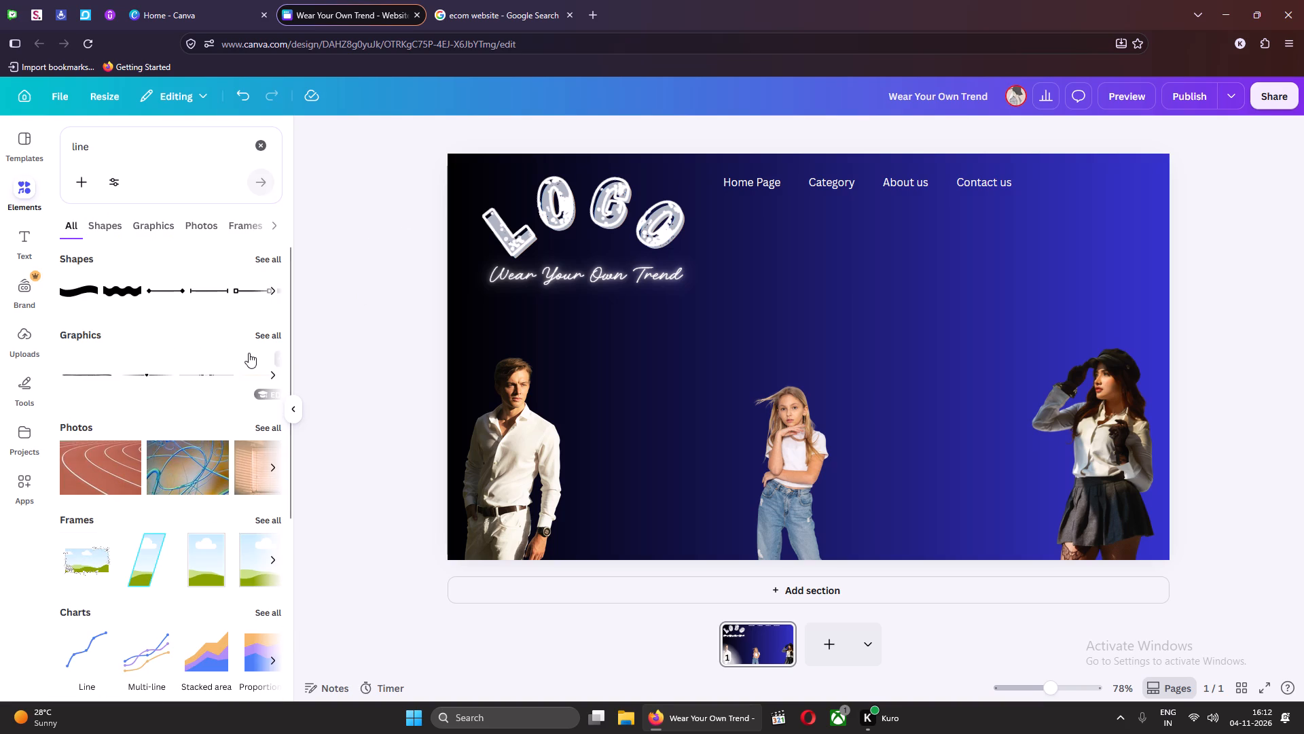
pyautogui.click(261, 337)
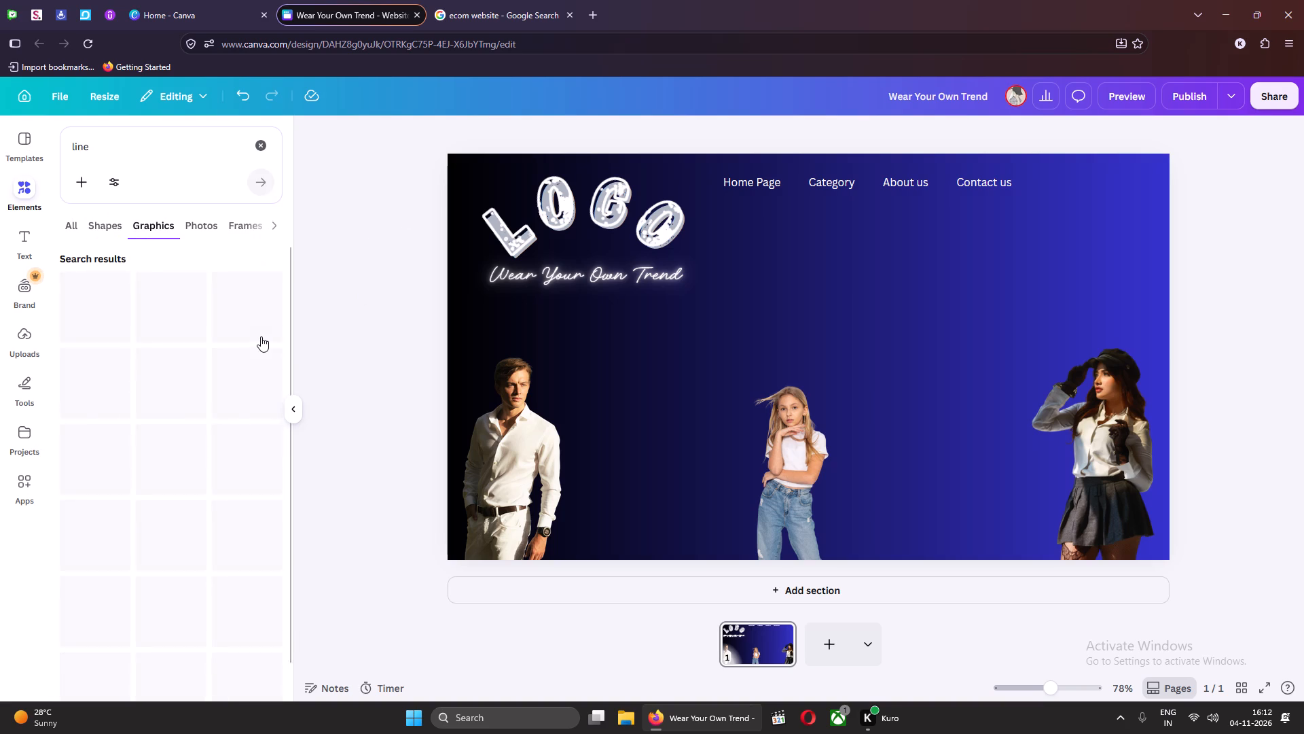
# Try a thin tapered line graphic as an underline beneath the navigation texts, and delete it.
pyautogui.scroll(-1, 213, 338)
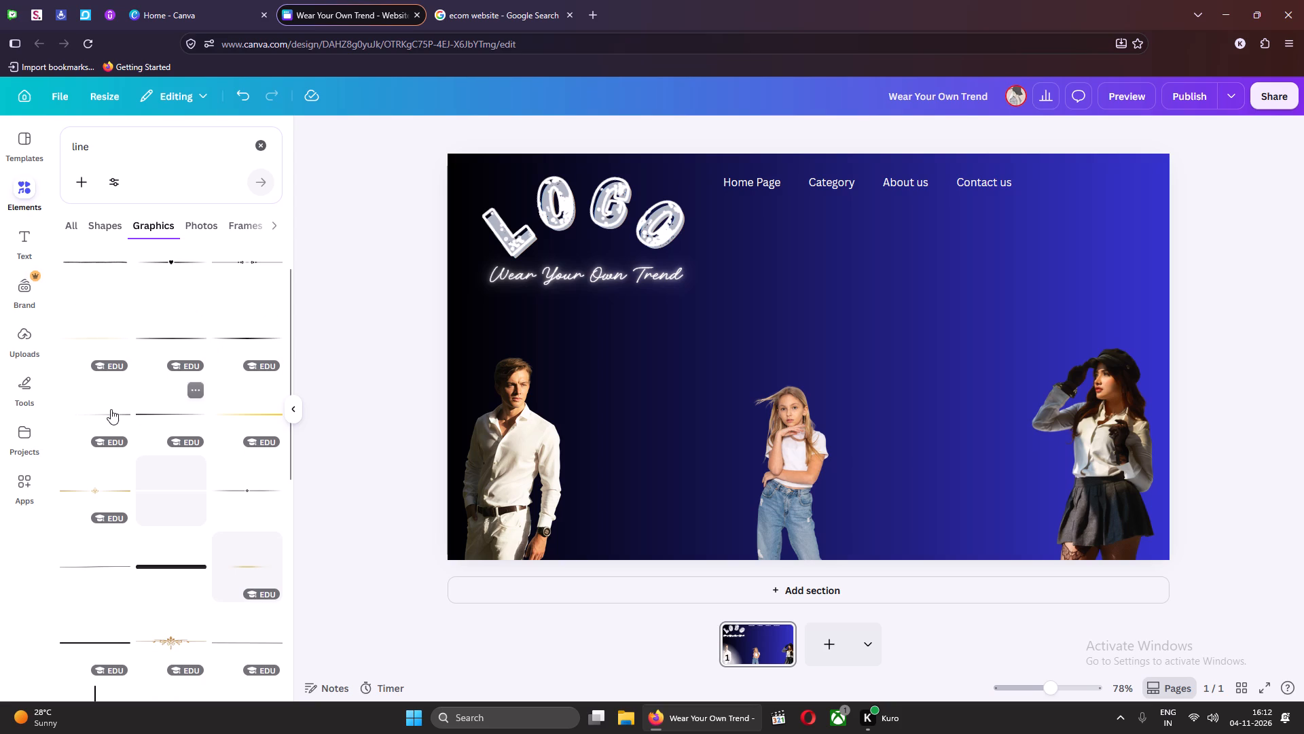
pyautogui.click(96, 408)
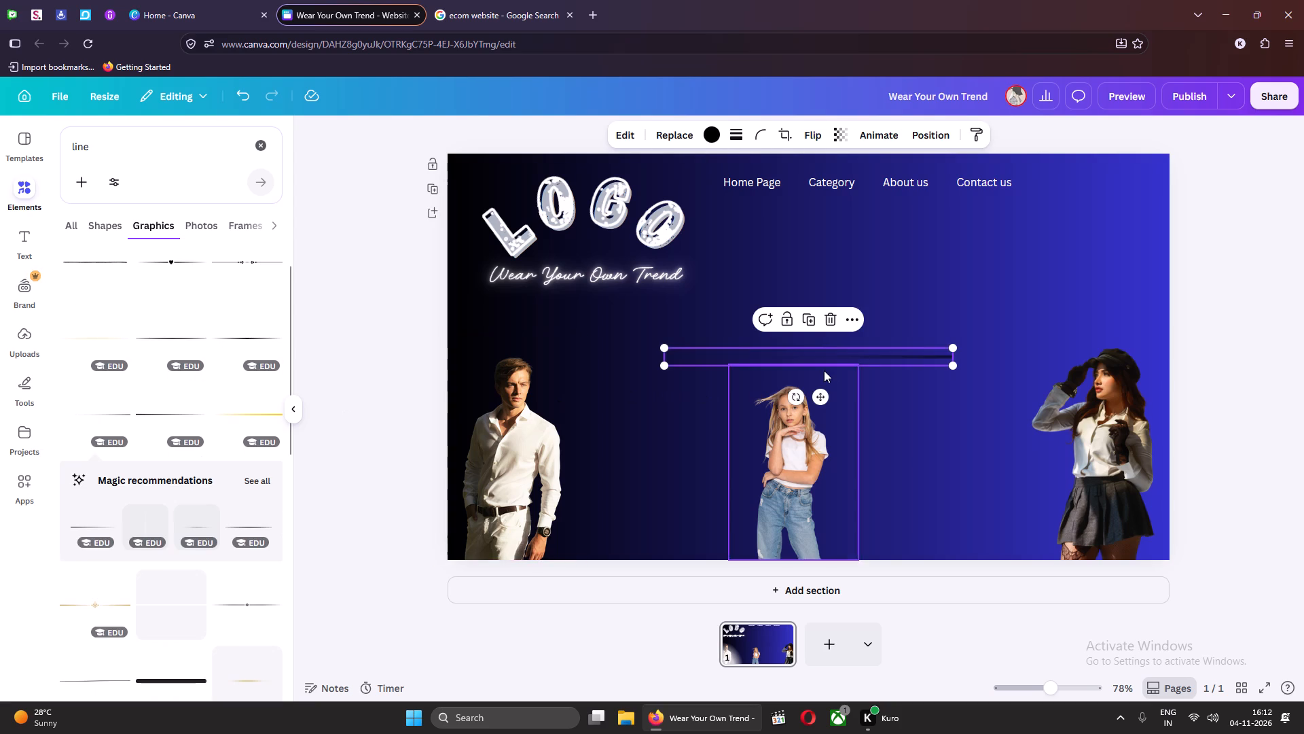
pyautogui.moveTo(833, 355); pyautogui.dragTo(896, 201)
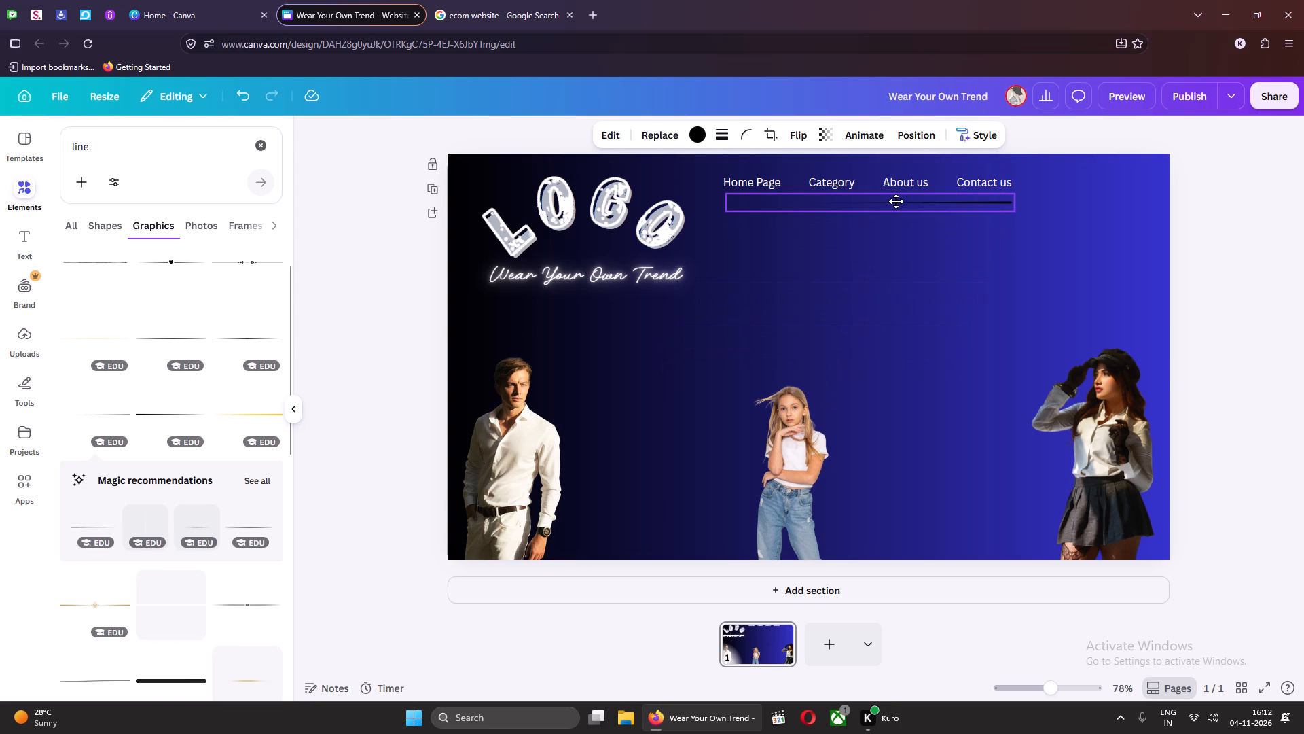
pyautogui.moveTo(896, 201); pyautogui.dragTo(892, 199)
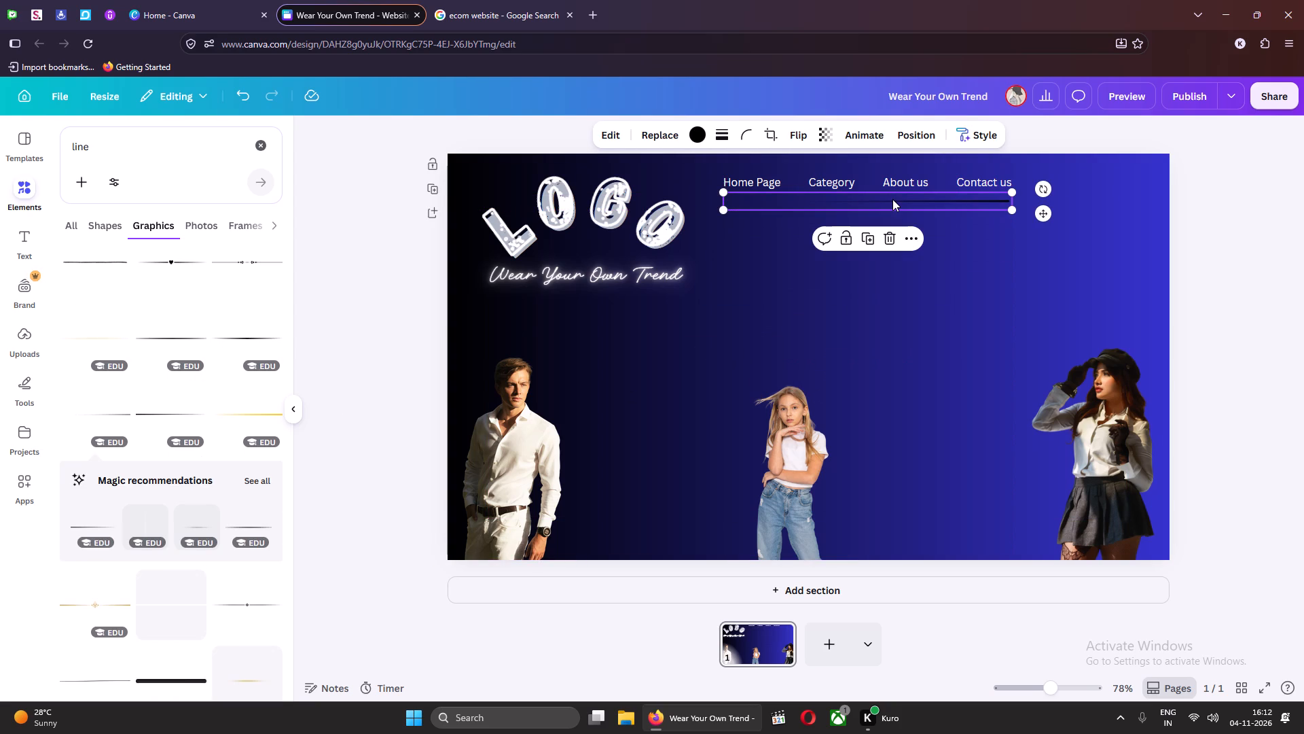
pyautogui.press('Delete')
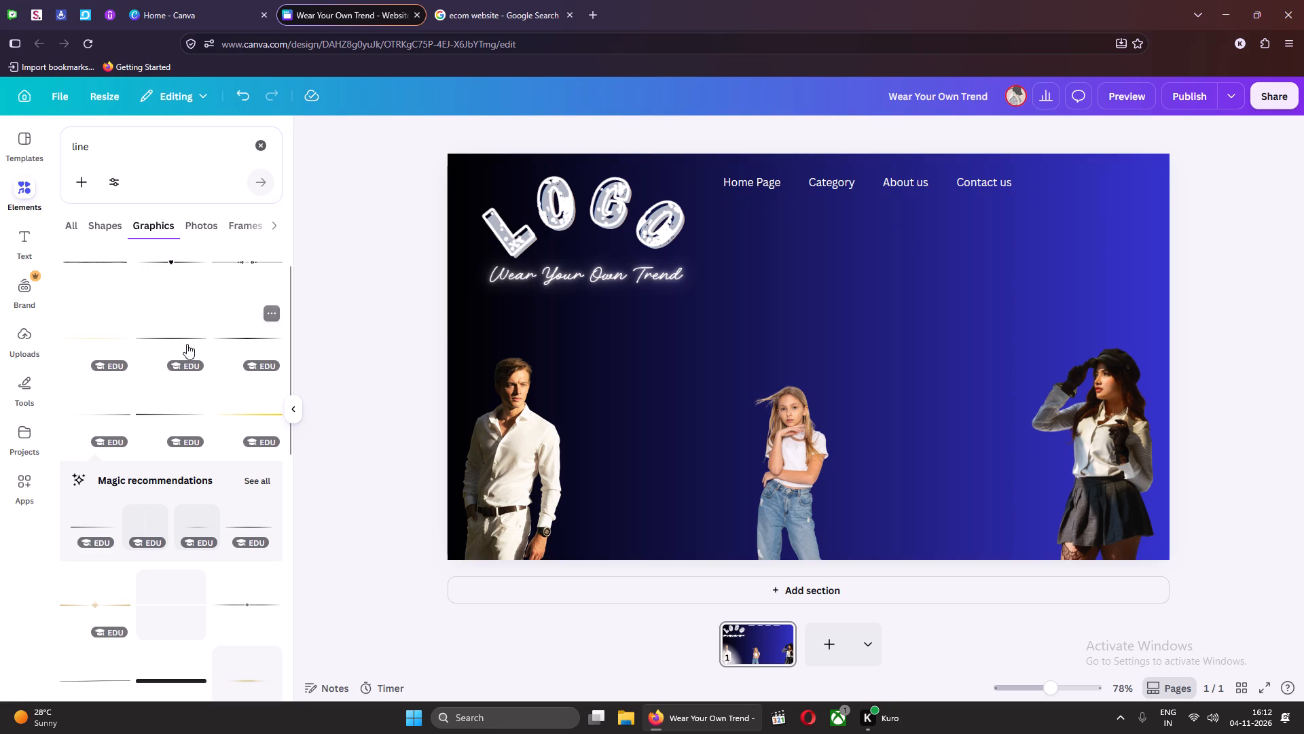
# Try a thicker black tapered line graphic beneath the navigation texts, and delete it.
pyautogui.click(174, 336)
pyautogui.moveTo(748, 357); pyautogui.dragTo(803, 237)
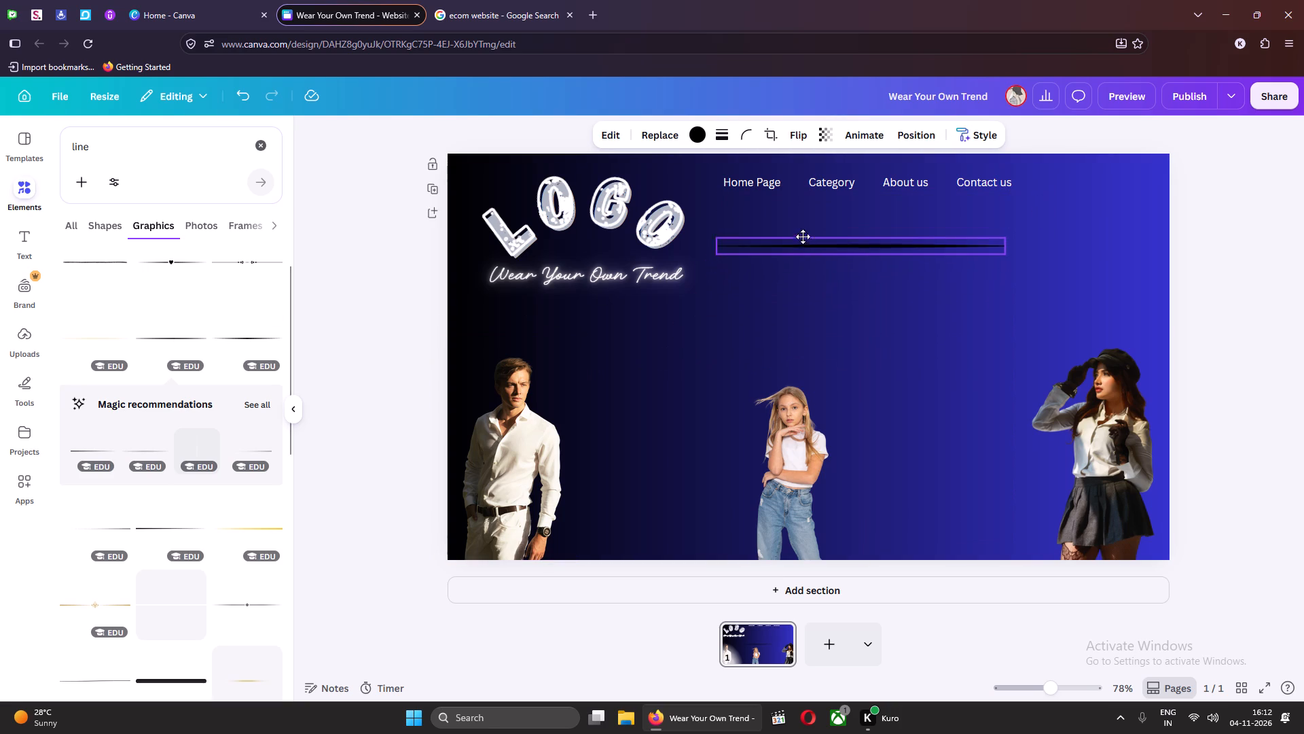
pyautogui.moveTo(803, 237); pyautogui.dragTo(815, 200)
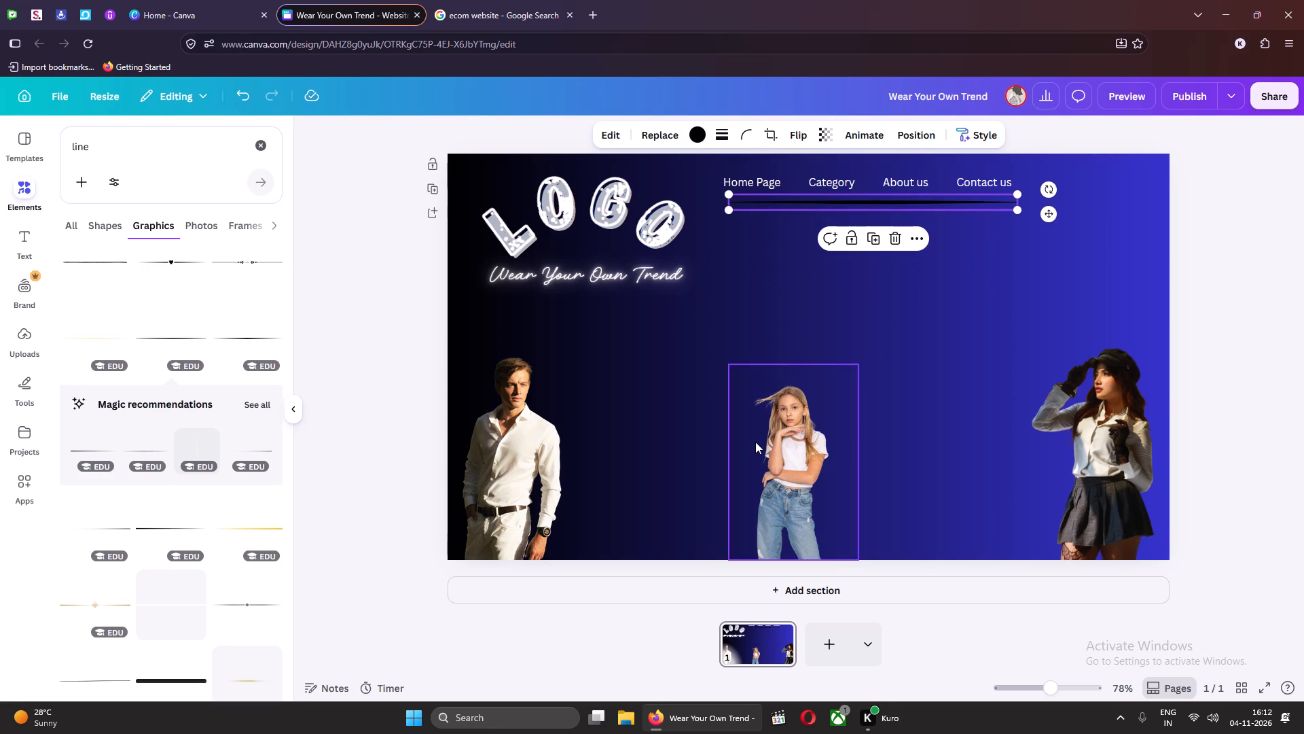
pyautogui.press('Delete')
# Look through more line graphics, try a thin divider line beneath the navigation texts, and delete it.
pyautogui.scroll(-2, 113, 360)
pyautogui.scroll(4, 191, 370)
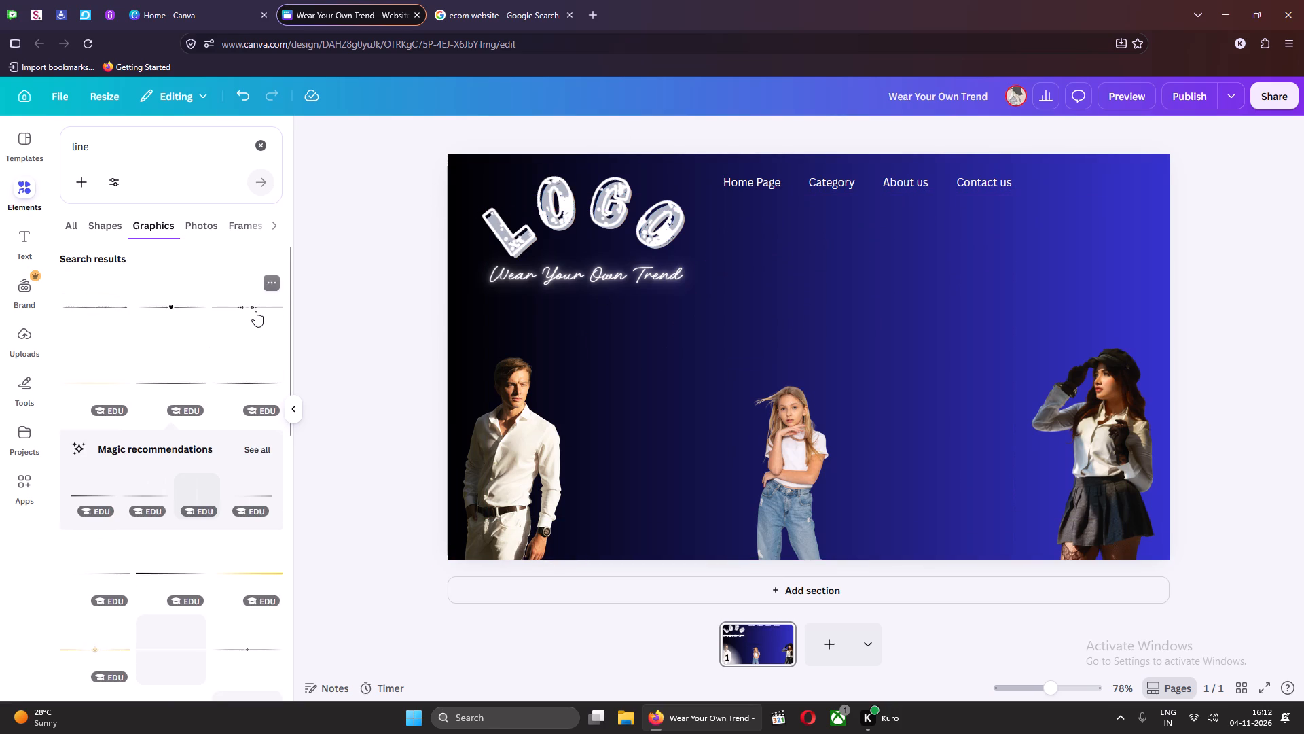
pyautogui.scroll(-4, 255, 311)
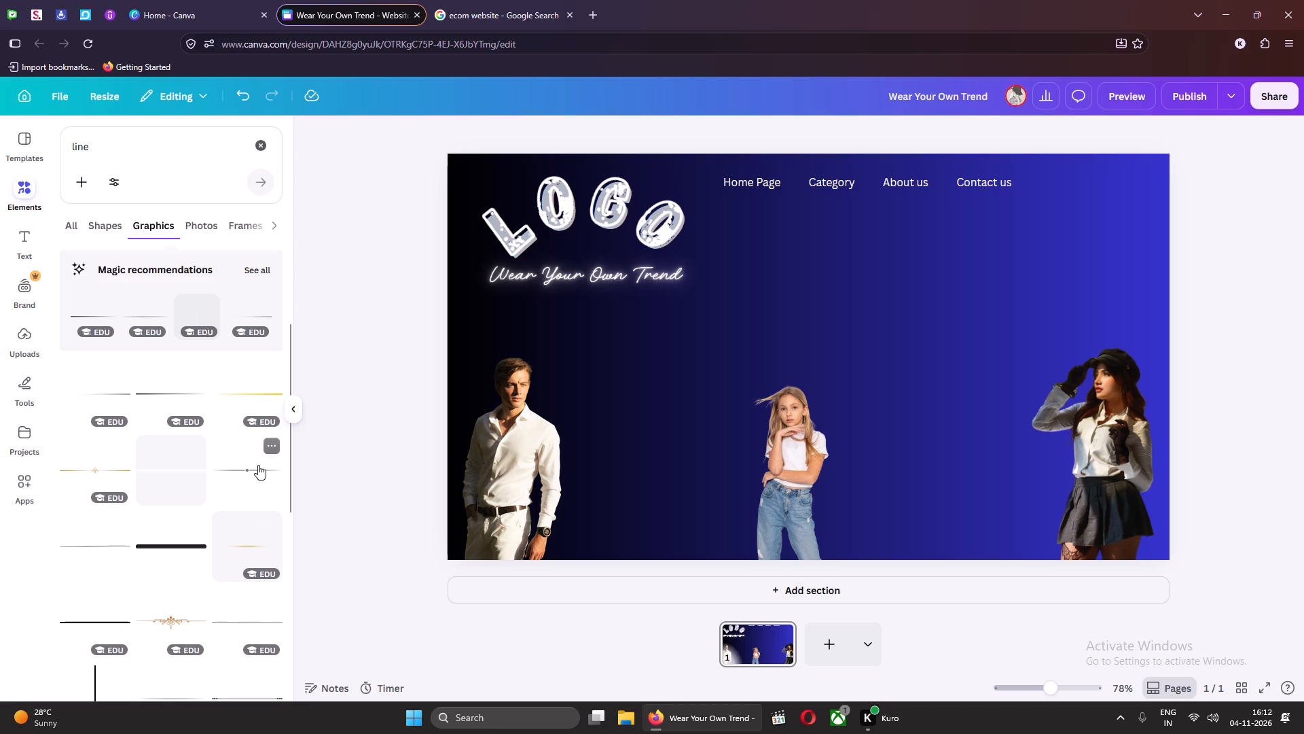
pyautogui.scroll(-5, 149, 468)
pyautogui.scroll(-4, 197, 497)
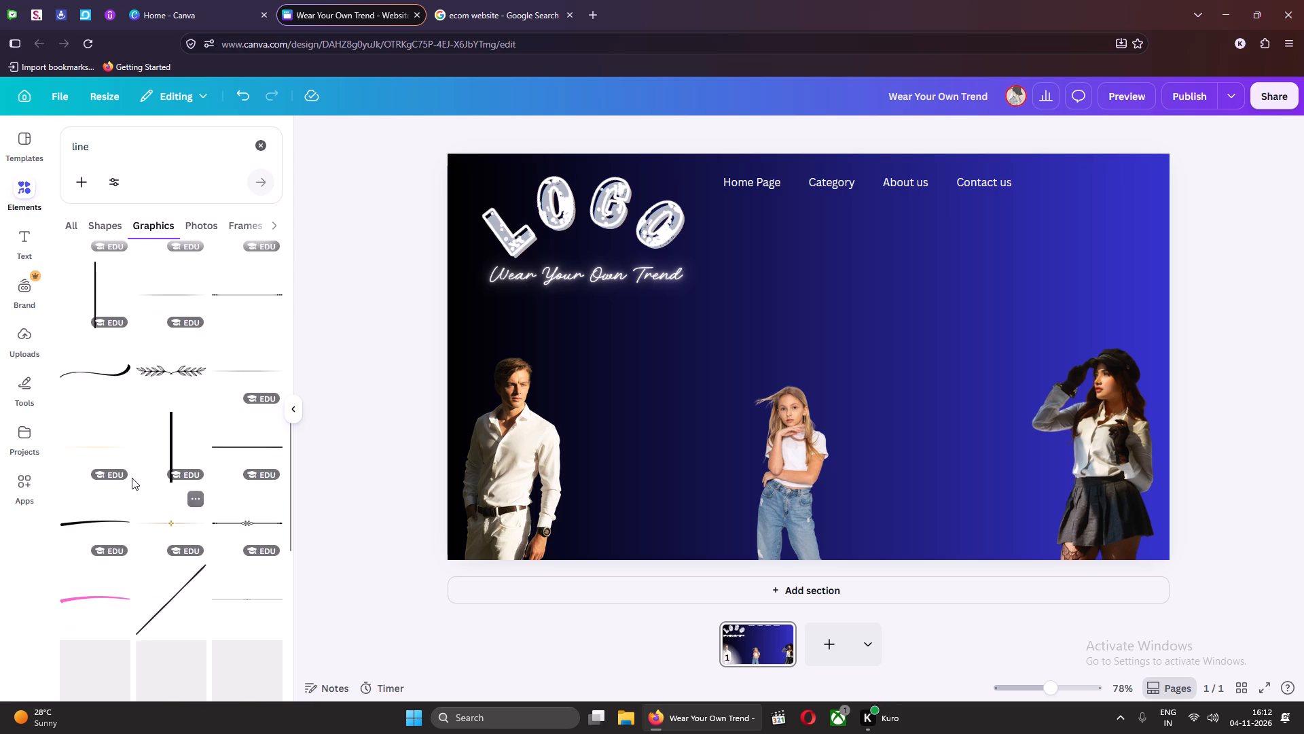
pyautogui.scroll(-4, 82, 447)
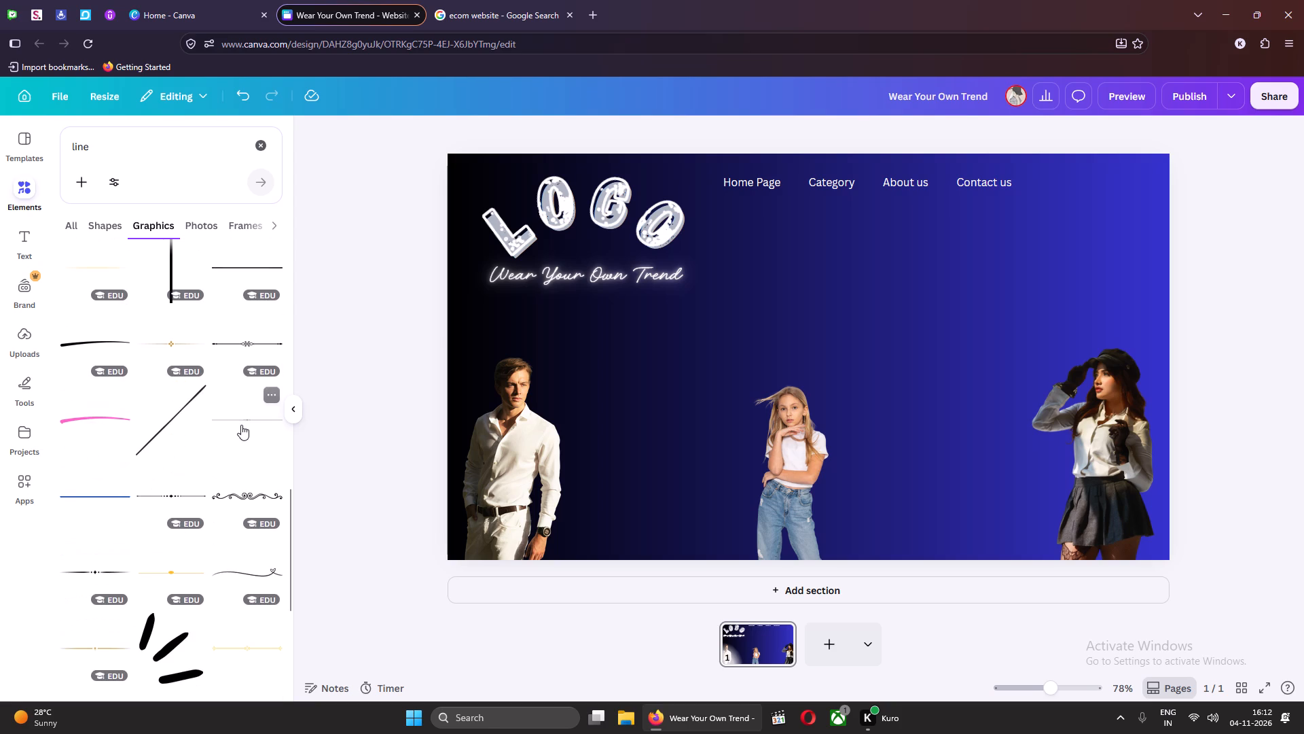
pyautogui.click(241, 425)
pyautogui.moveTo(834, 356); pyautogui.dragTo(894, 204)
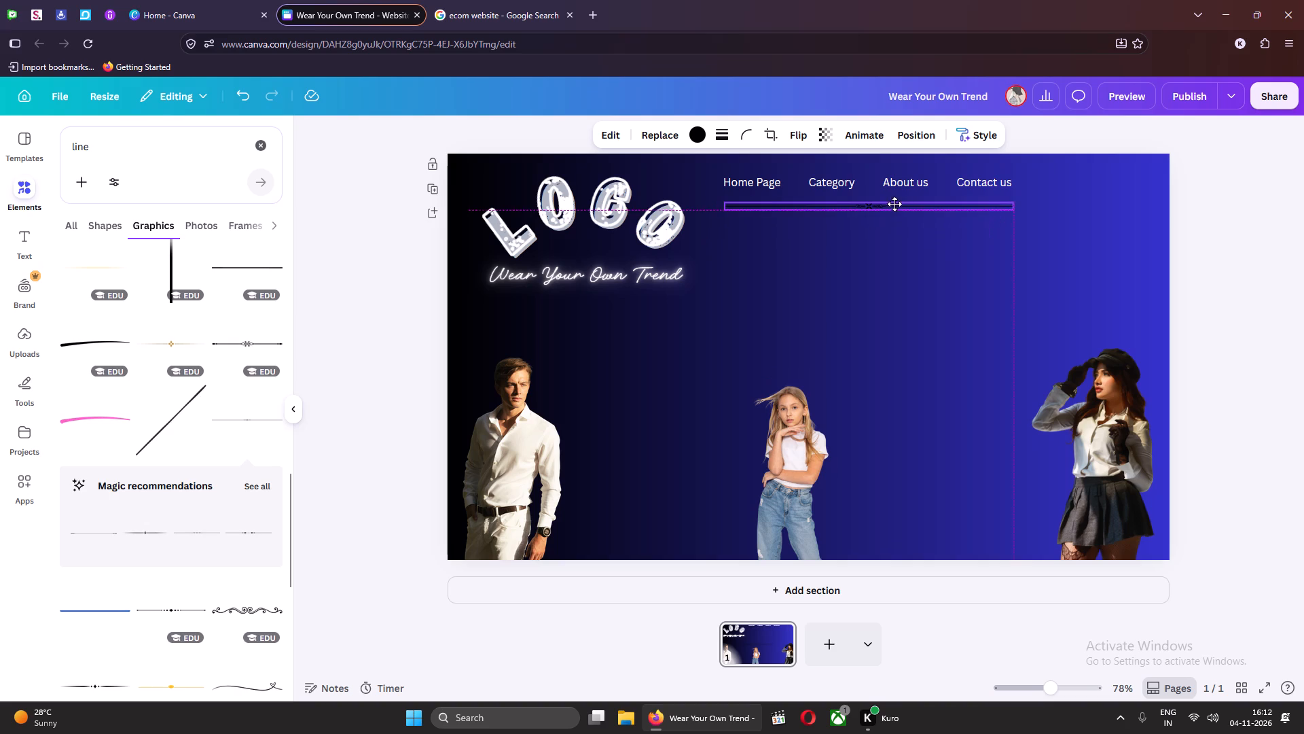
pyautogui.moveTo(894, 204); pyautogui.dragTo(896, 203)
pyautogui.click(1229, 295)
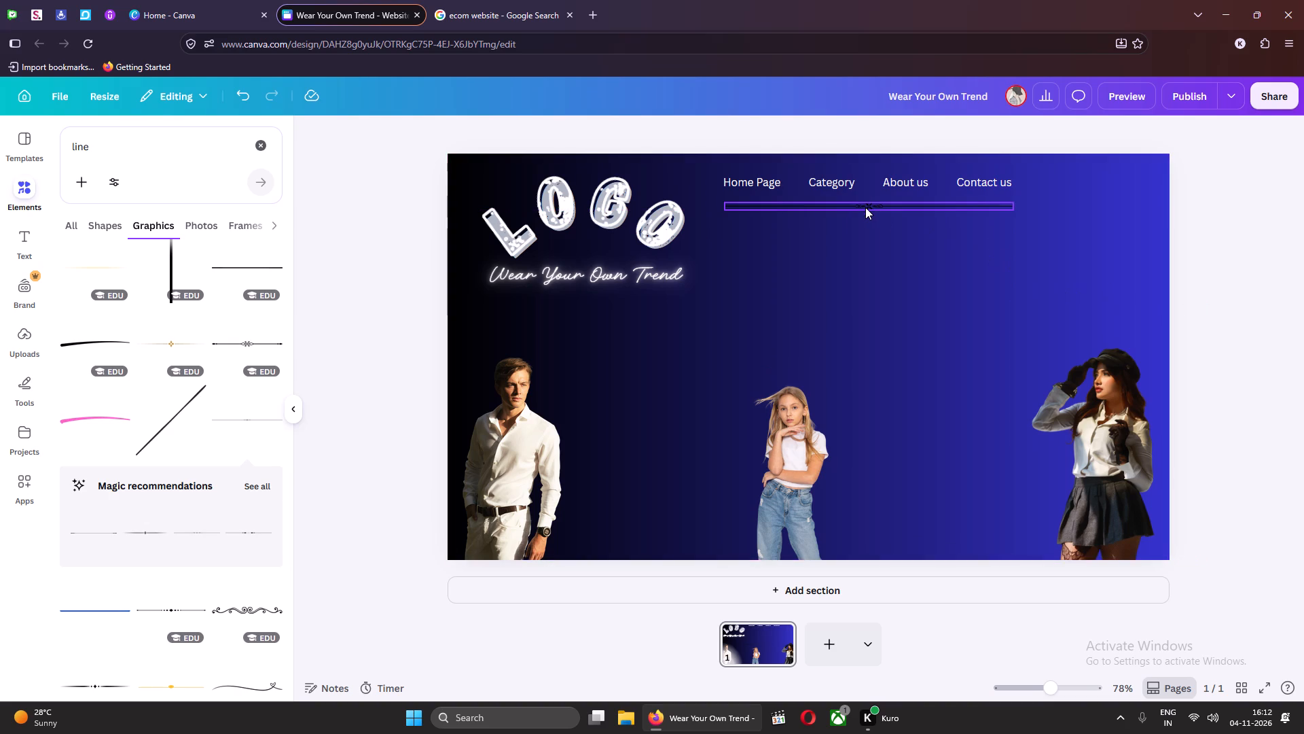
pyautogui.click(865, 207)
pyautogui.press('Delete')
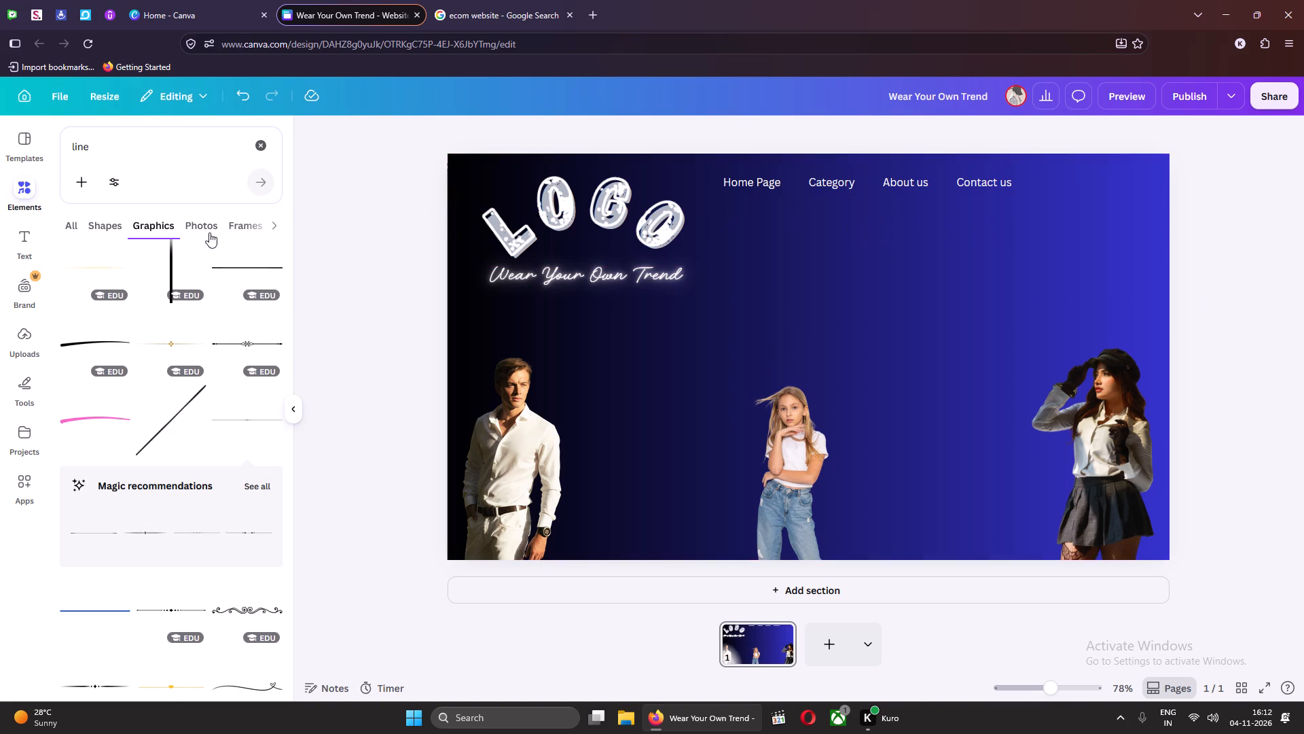
# Search the graphics for "white border", and replace that search with "white line".
pyautogui.click(97, 150)
pyautogui.hotkey('ctrl', 'a')
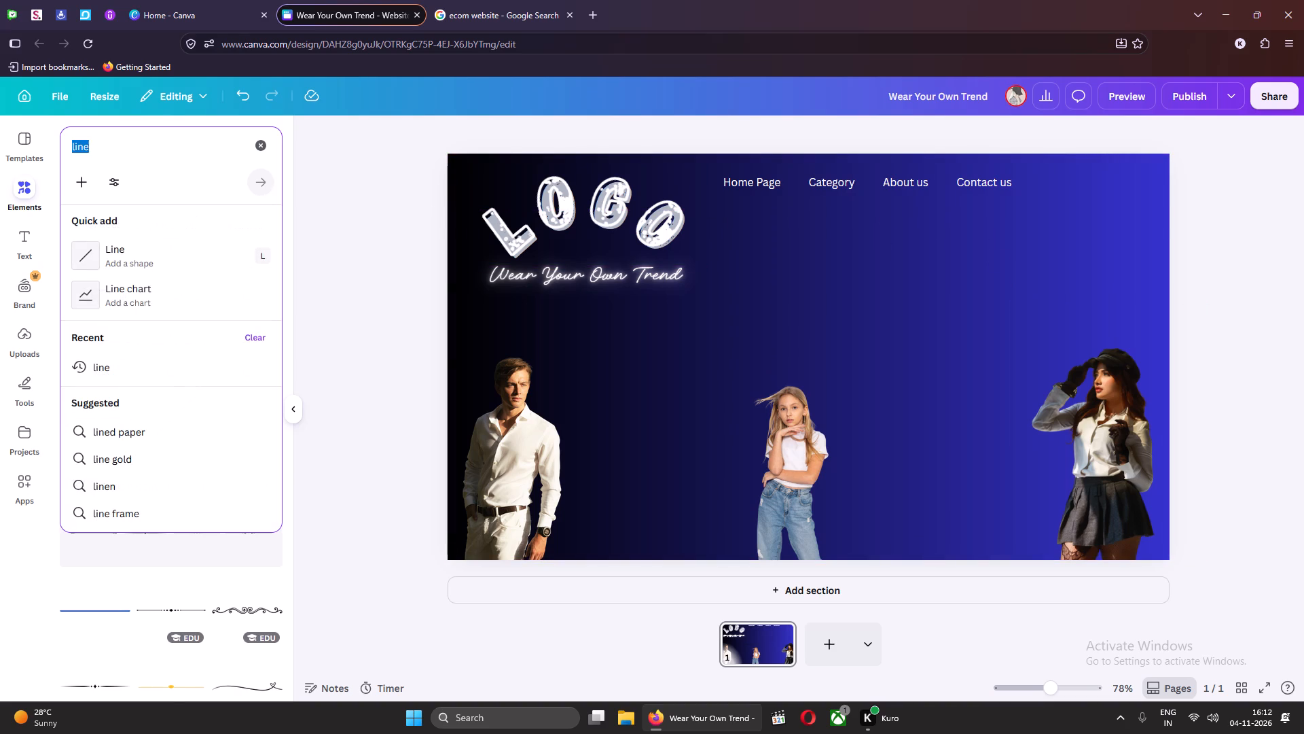
pyautogui.write('white')
pyautogui.press('space')
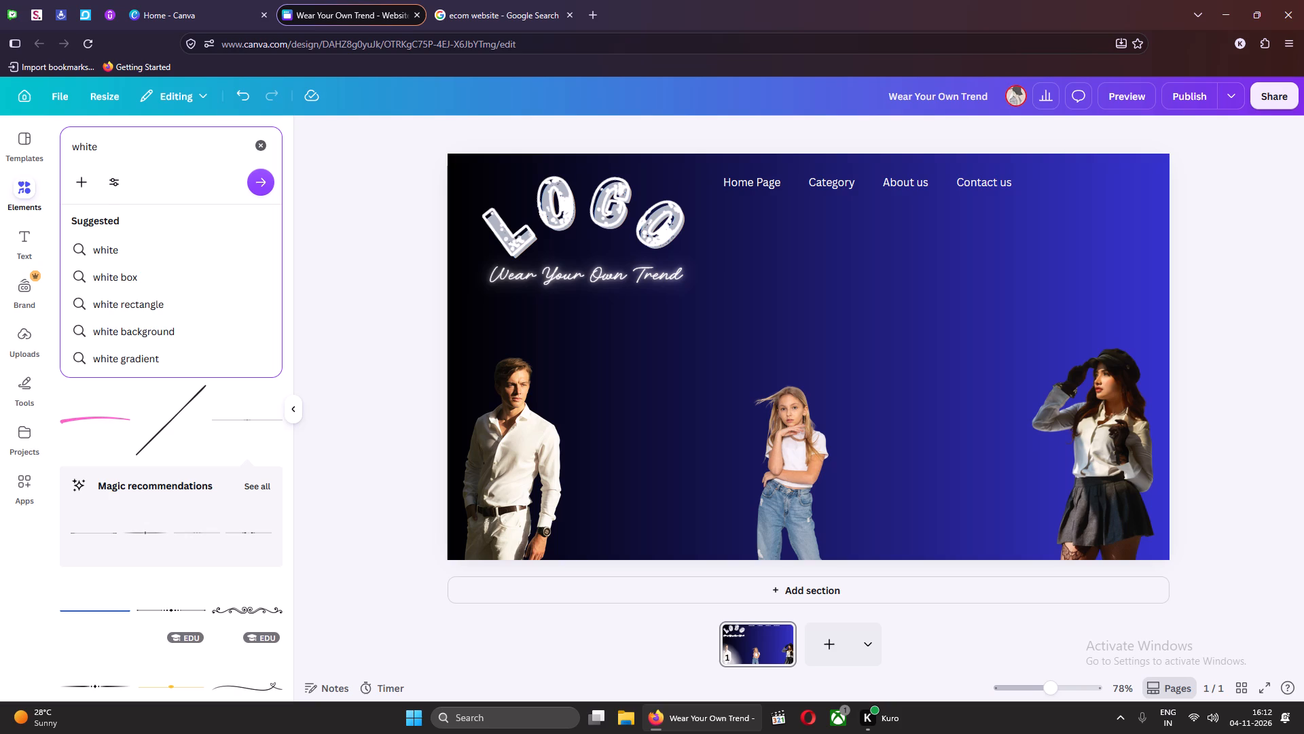
pyautogui.write('border')
pyautogui.press('Return')
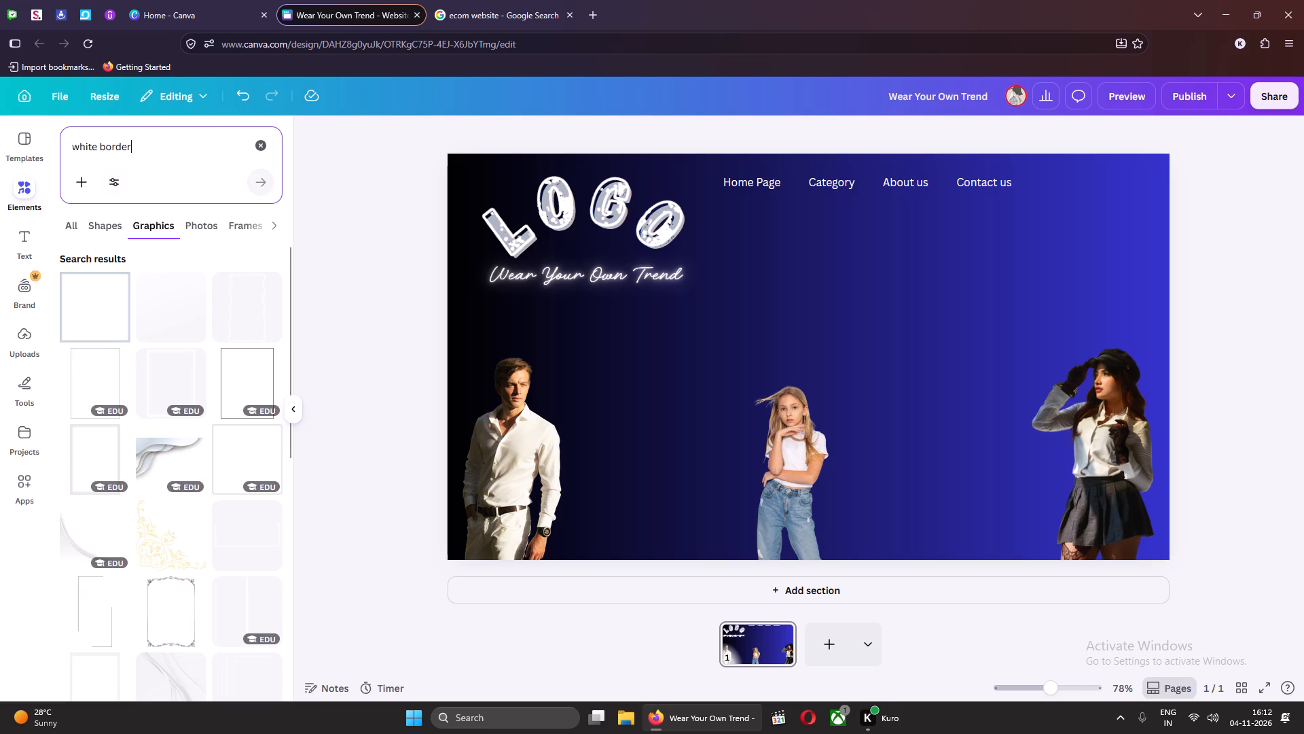
pyautogui.hotkey('ctrl', 'shift', 'Left')
pyautogui.write('line')
pyautogui.press('Return')
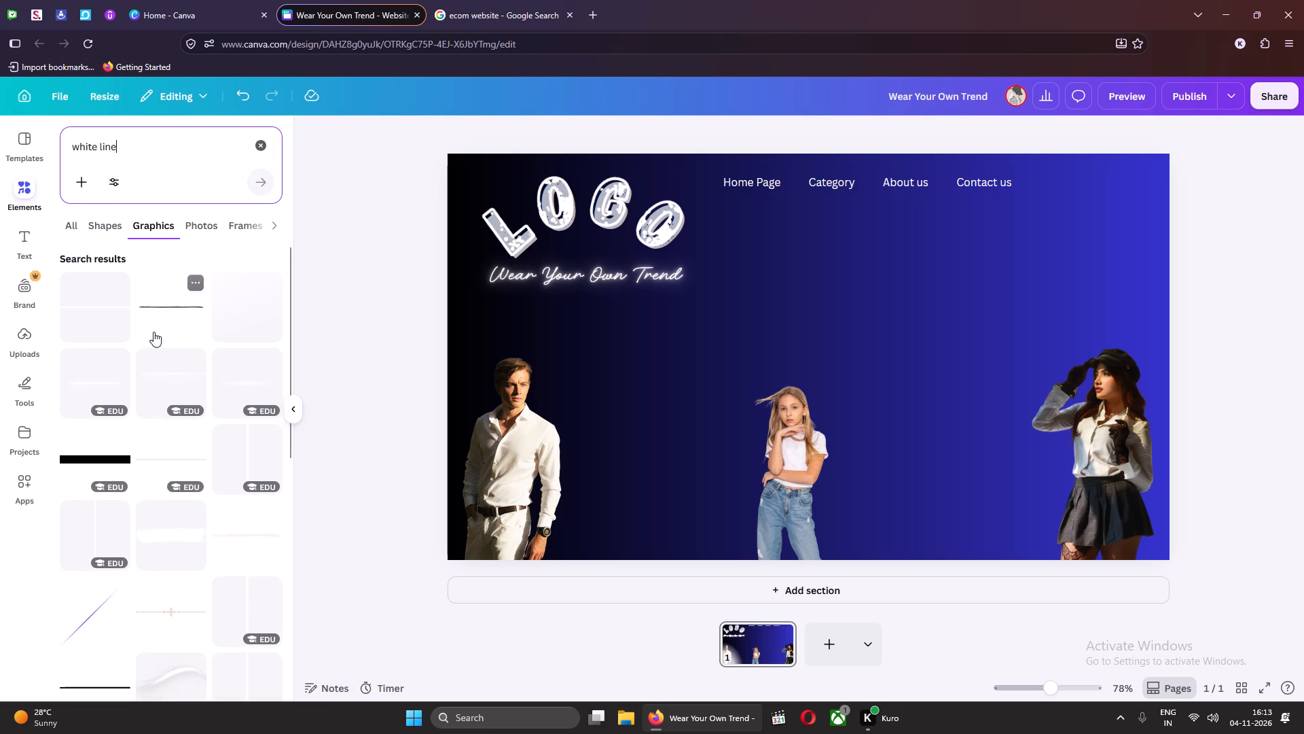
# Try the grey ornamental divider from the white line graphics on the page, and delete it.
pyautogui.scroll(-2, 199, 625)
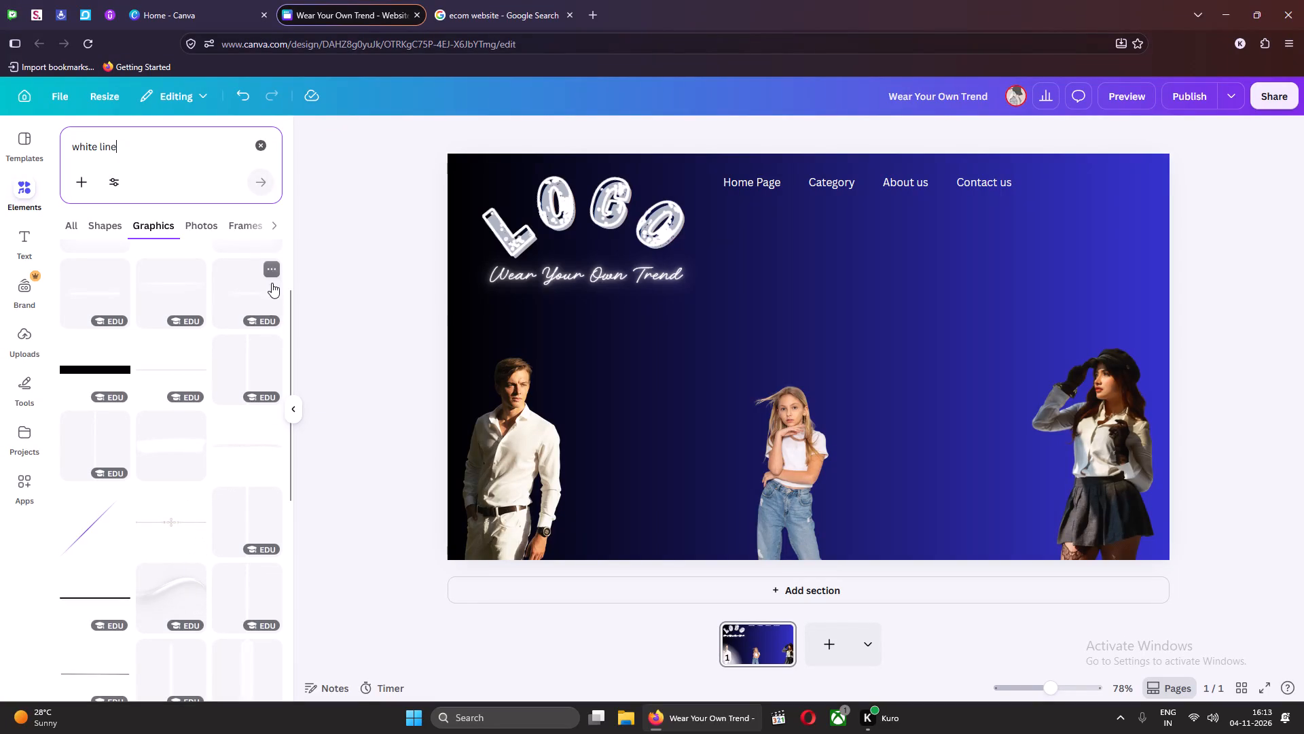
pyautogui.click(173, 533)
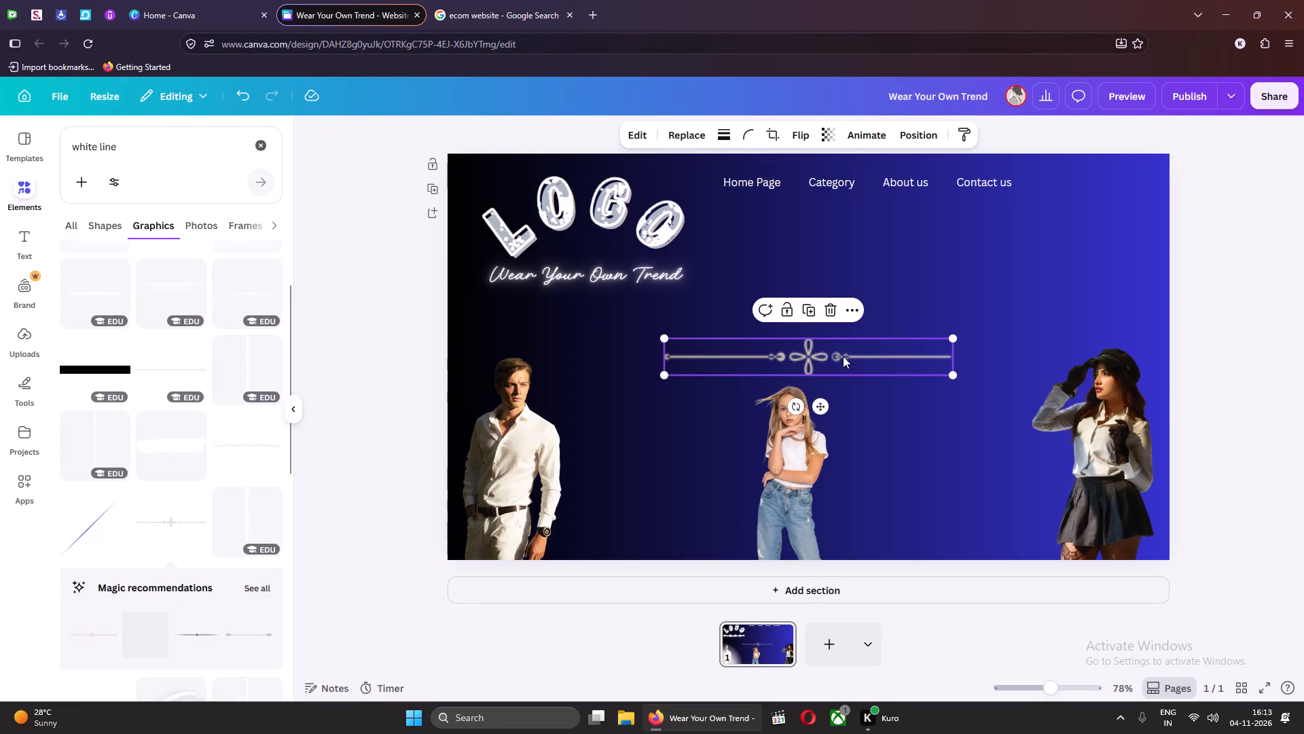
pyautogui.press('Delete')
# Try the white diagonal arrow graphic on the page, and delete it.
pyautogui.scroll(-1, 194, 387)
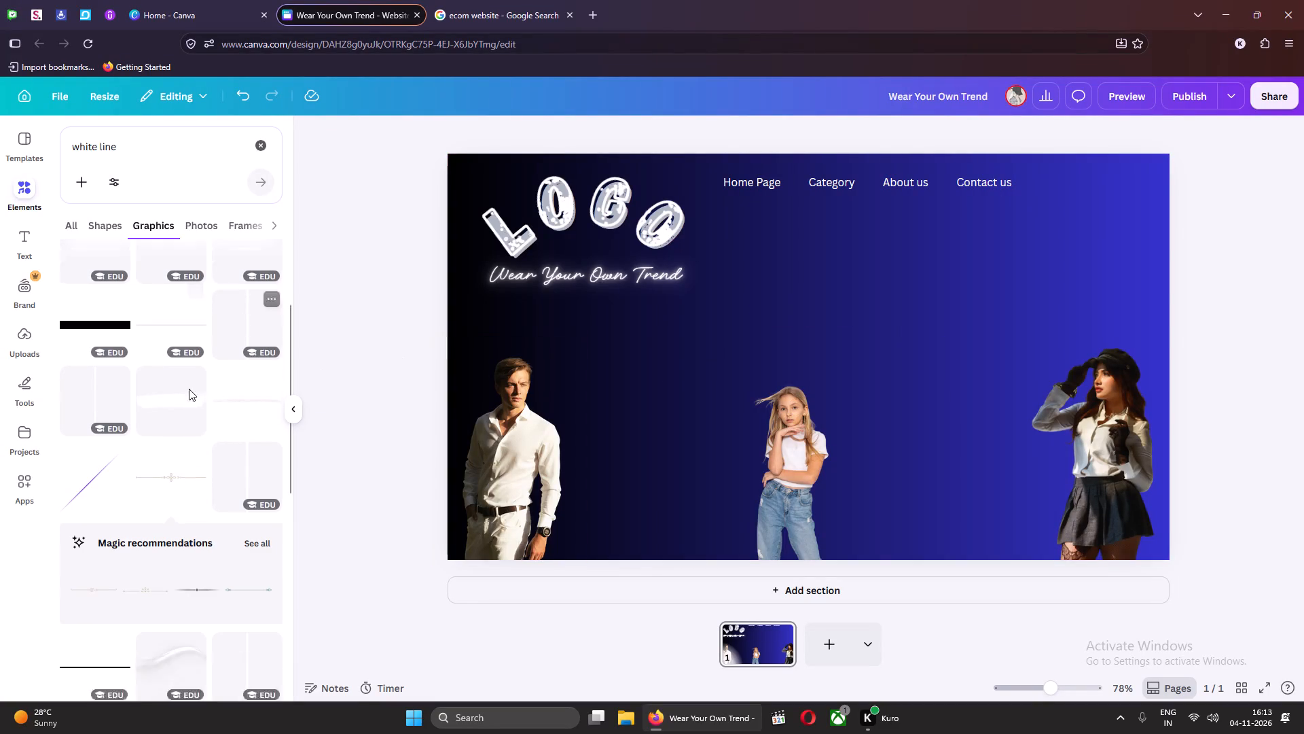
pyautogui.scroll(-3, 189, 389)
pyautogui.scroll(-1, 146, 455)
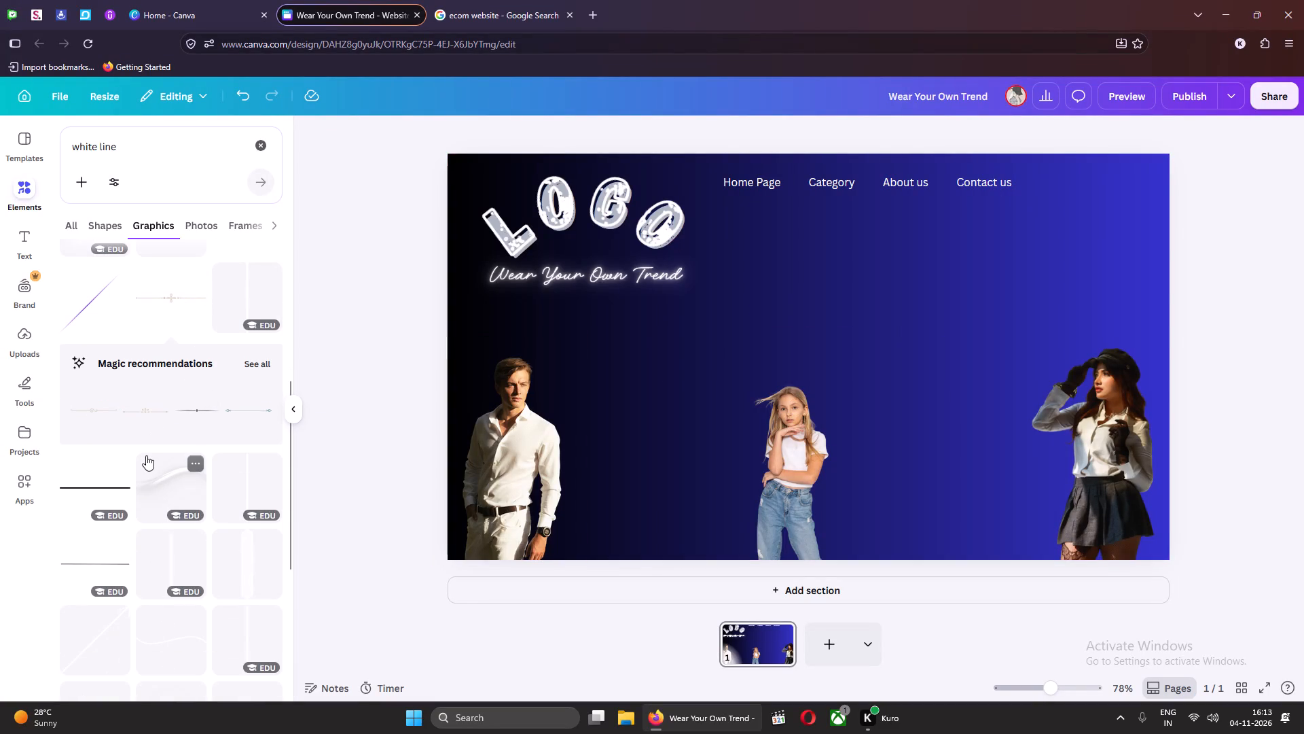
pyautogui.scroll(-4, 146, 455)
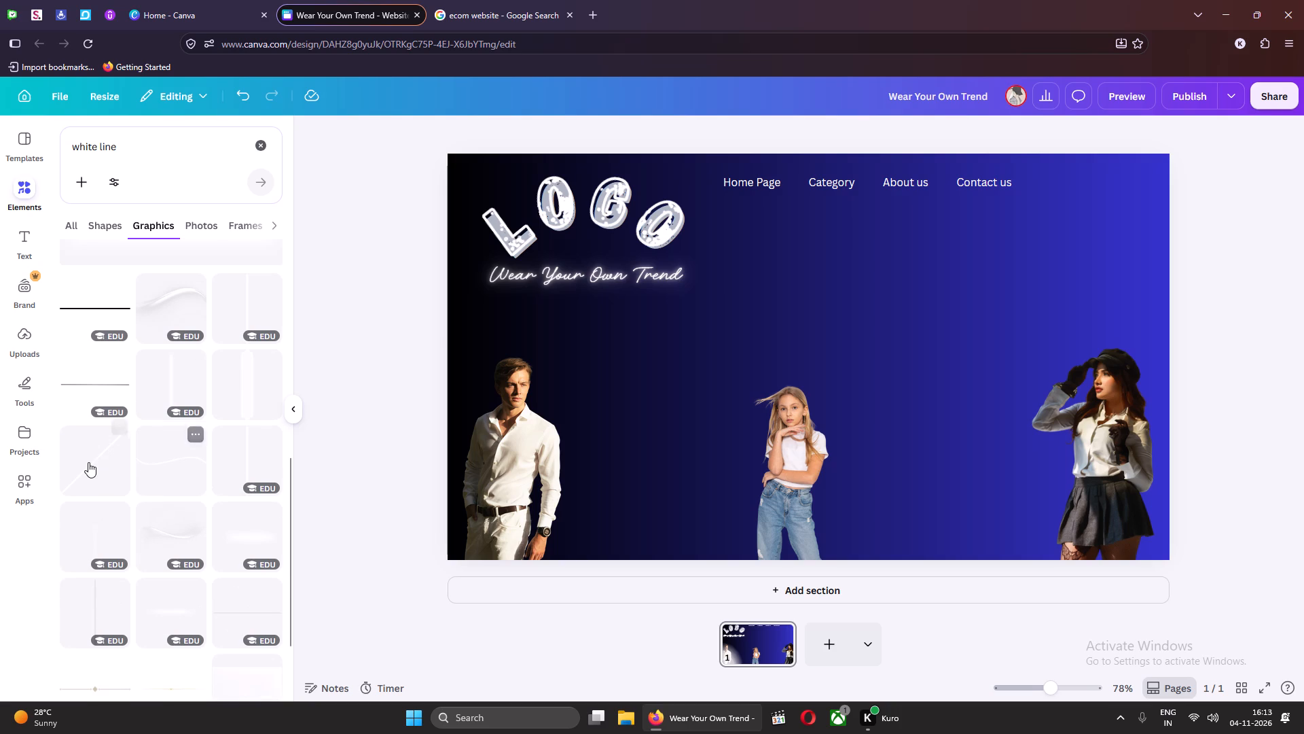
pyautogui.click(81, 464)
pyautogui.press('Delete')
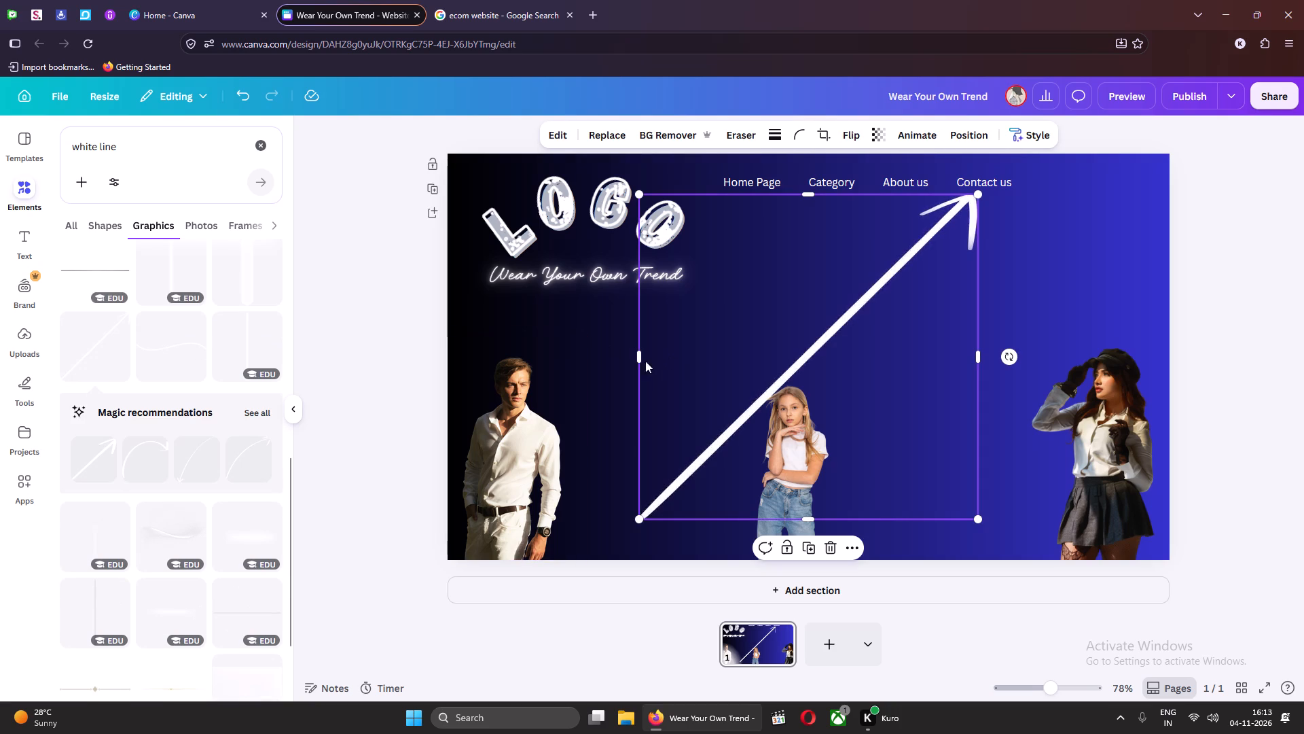
# Add the white open-top bracket frame graphic, shrink it, and place it in the page's top-right corner beside "Contact us".
pyautogui.scroll(-5, 177, 394)
pyautogui.scroll(-6, 174, 472)
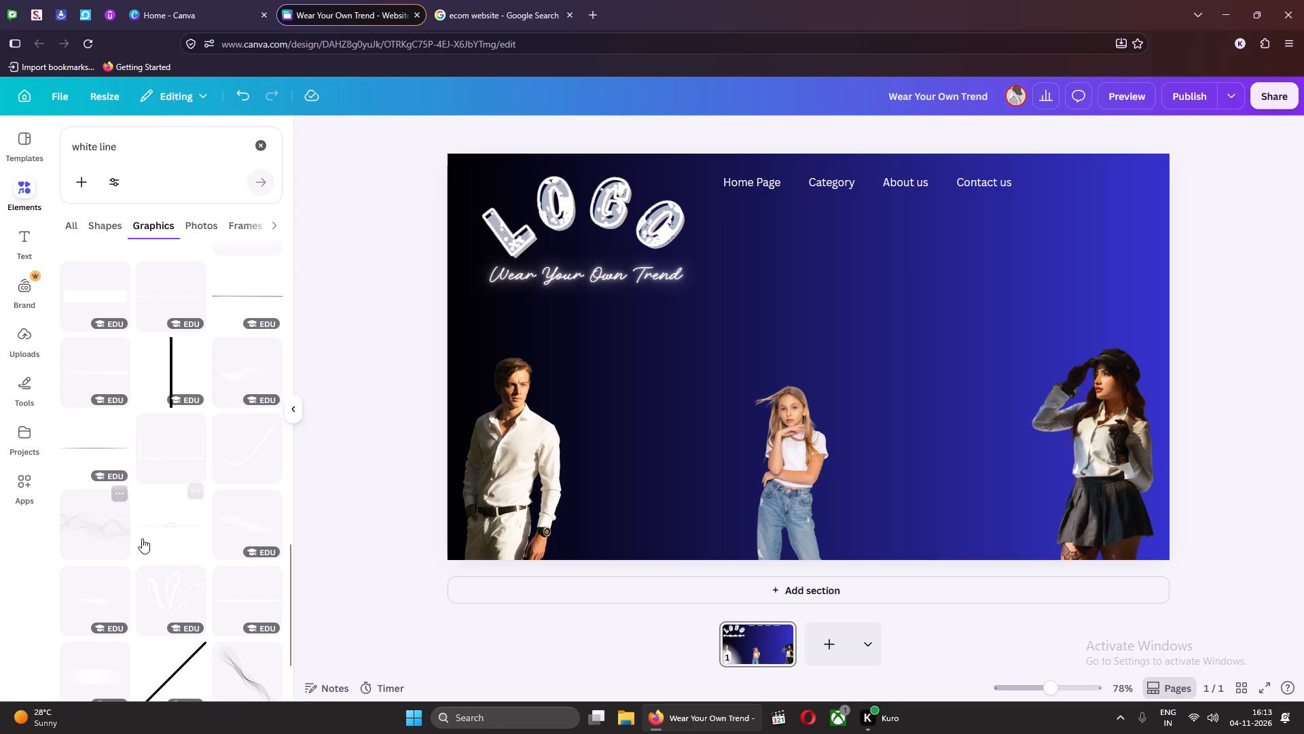
pyautogui.click(170, 462)
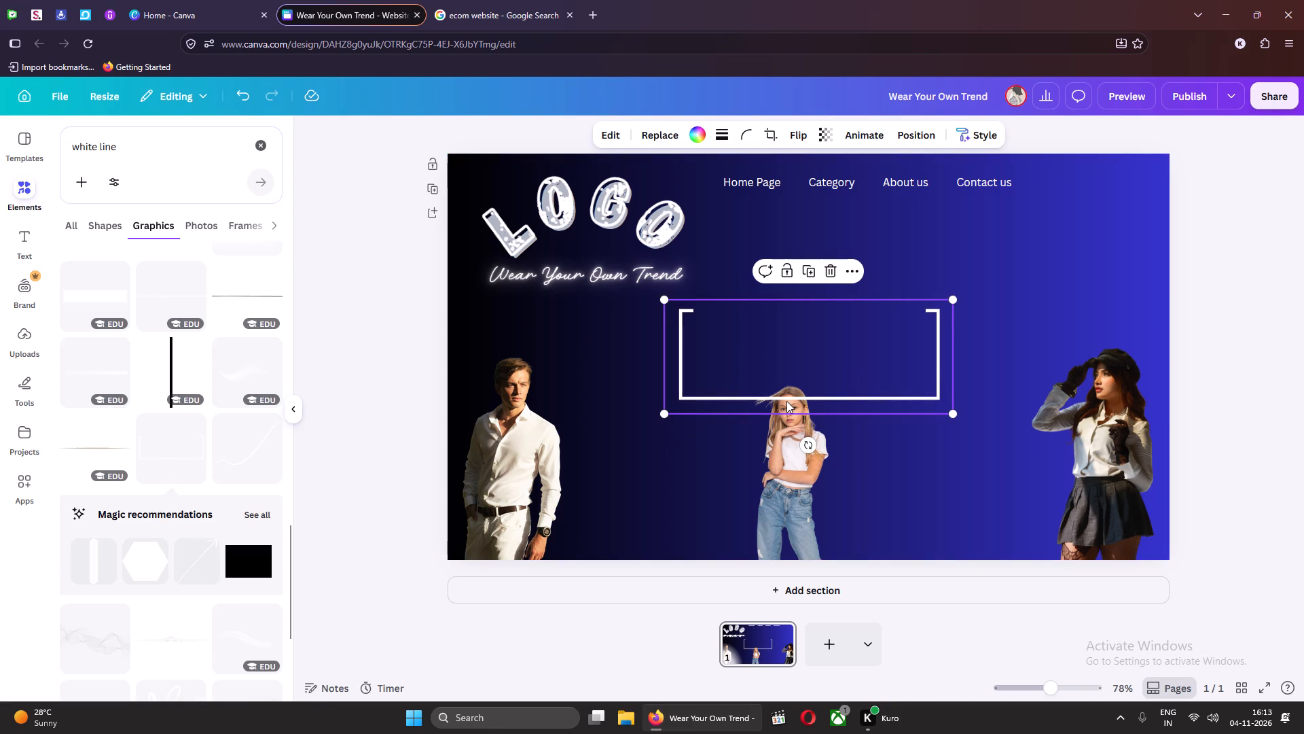
pyautogui.moveTo(786, 401); pyautogui.dragTo(1025, 256)
pyautogui.moveTo(903, 265); pyautogui.dragTo(1058, 220)
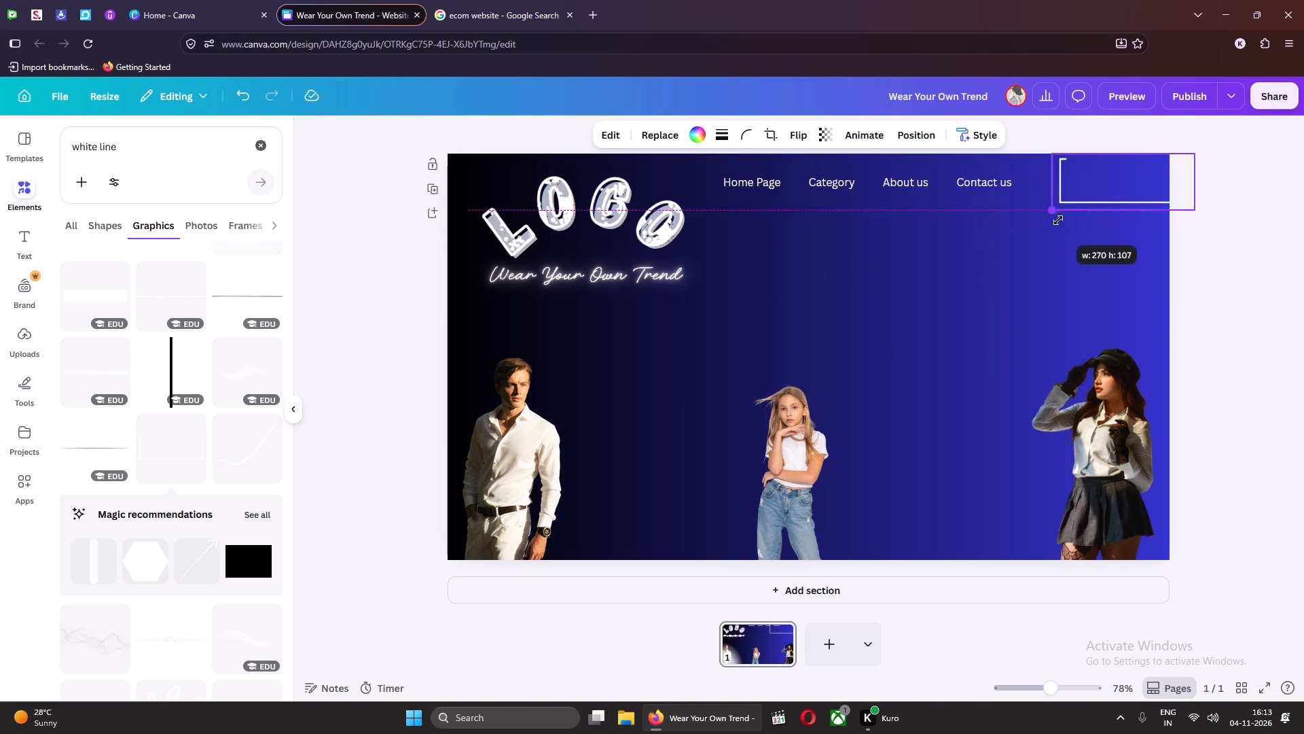
pyautogui.moveTo(1058, 220); pyautogui.dragTo(1074, 216)
pyautogui.moveTo(1129, 181); pyautogui.dragTo(1104, 184)
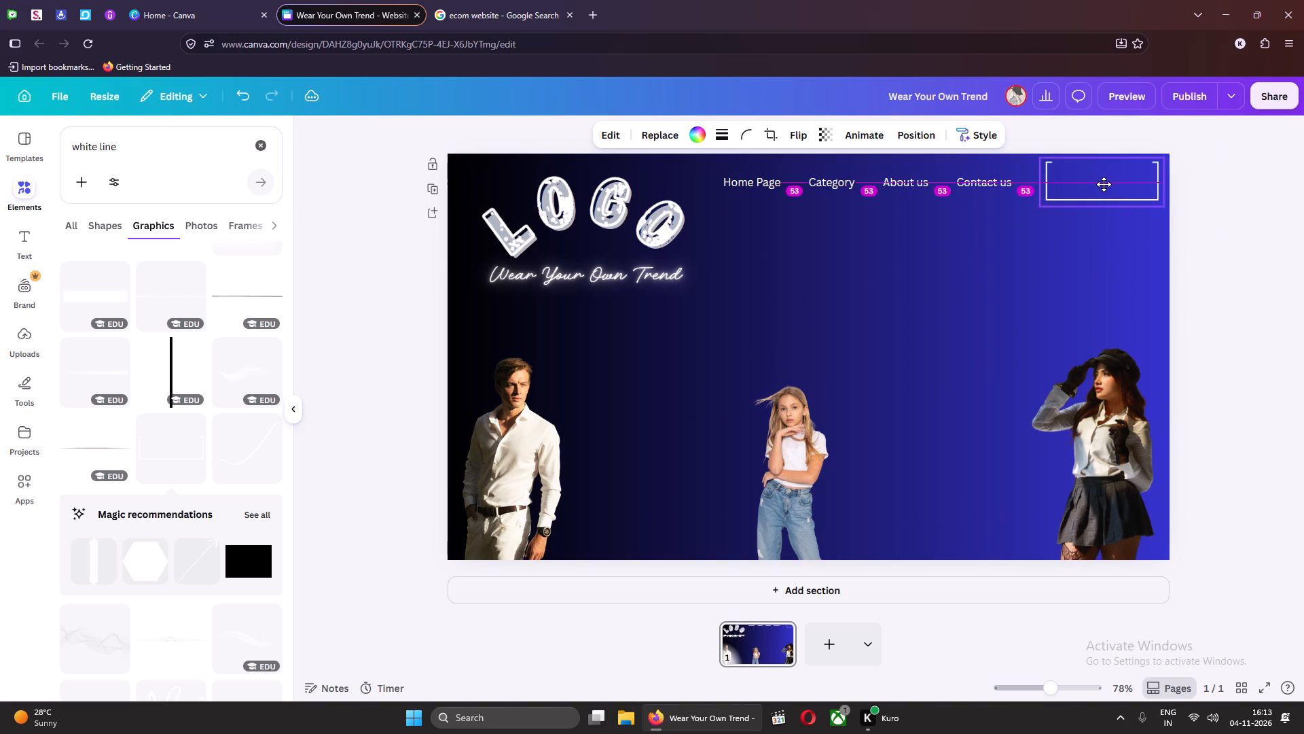
pyautogui.moveTo(1104, 184); pyautogui.dragTo(1106, 182)
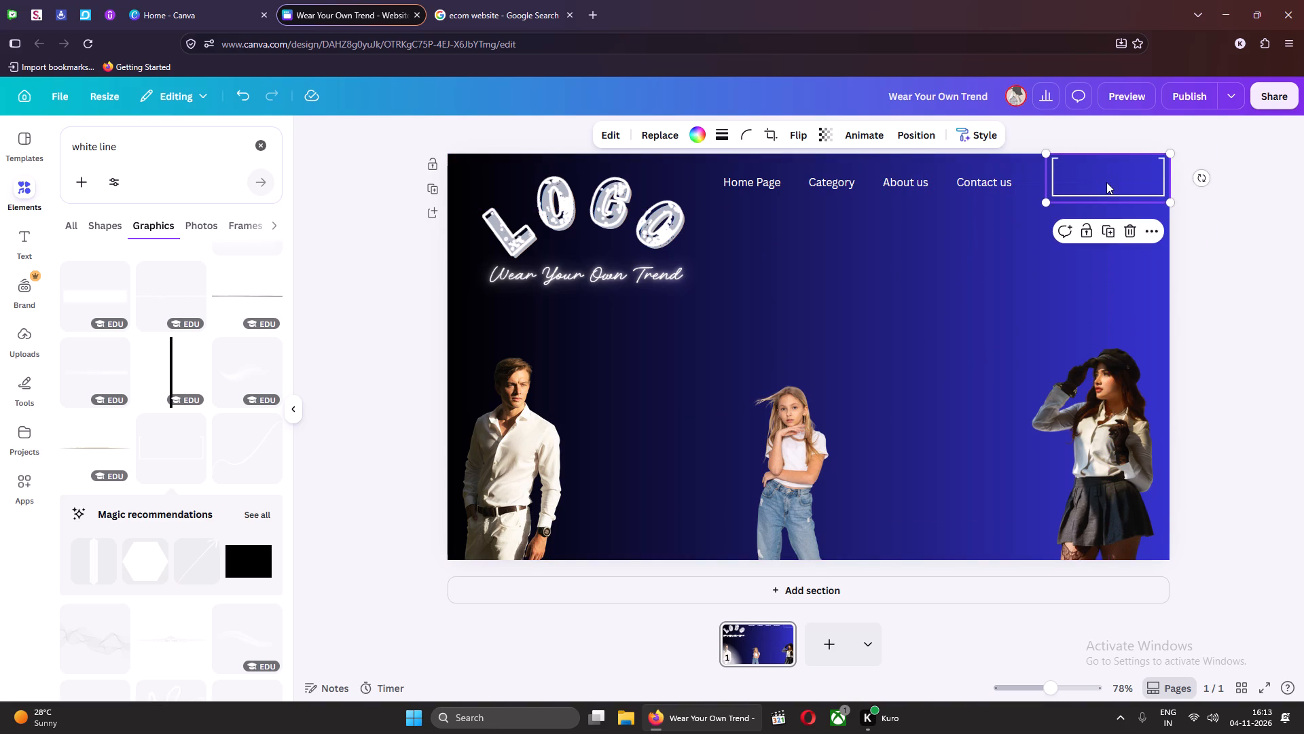
pyautogui.click(1251, 258)
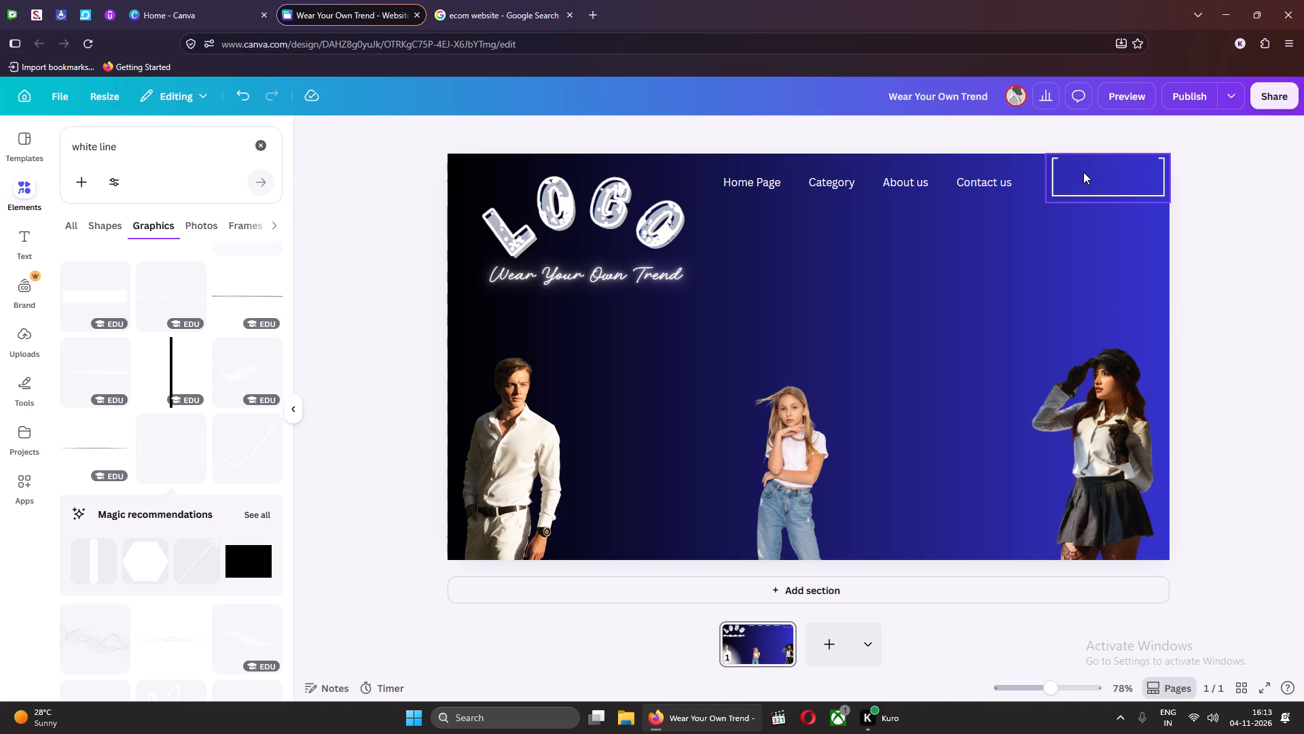
# Delete the white bracket frame beside "Contact us" in the page's top-right corner.
pyautogui.click(1134, 186)
pyautogui.press('Delete')
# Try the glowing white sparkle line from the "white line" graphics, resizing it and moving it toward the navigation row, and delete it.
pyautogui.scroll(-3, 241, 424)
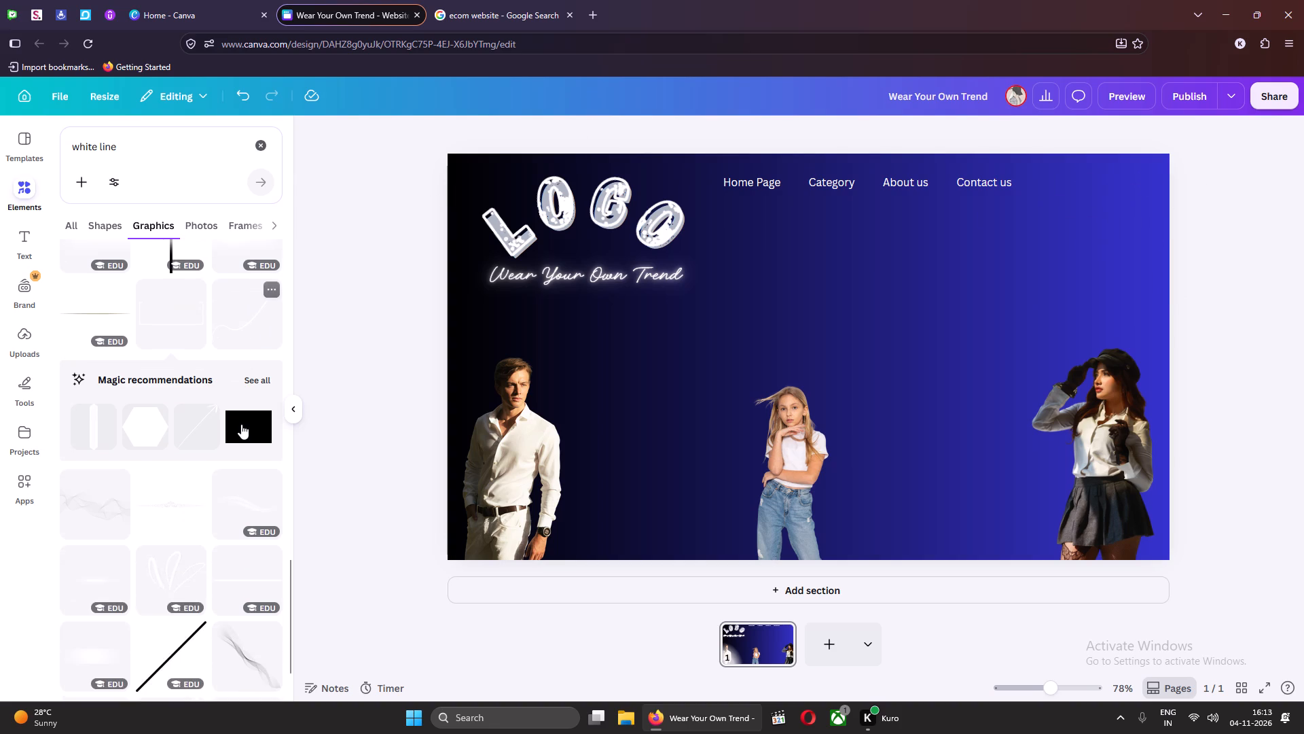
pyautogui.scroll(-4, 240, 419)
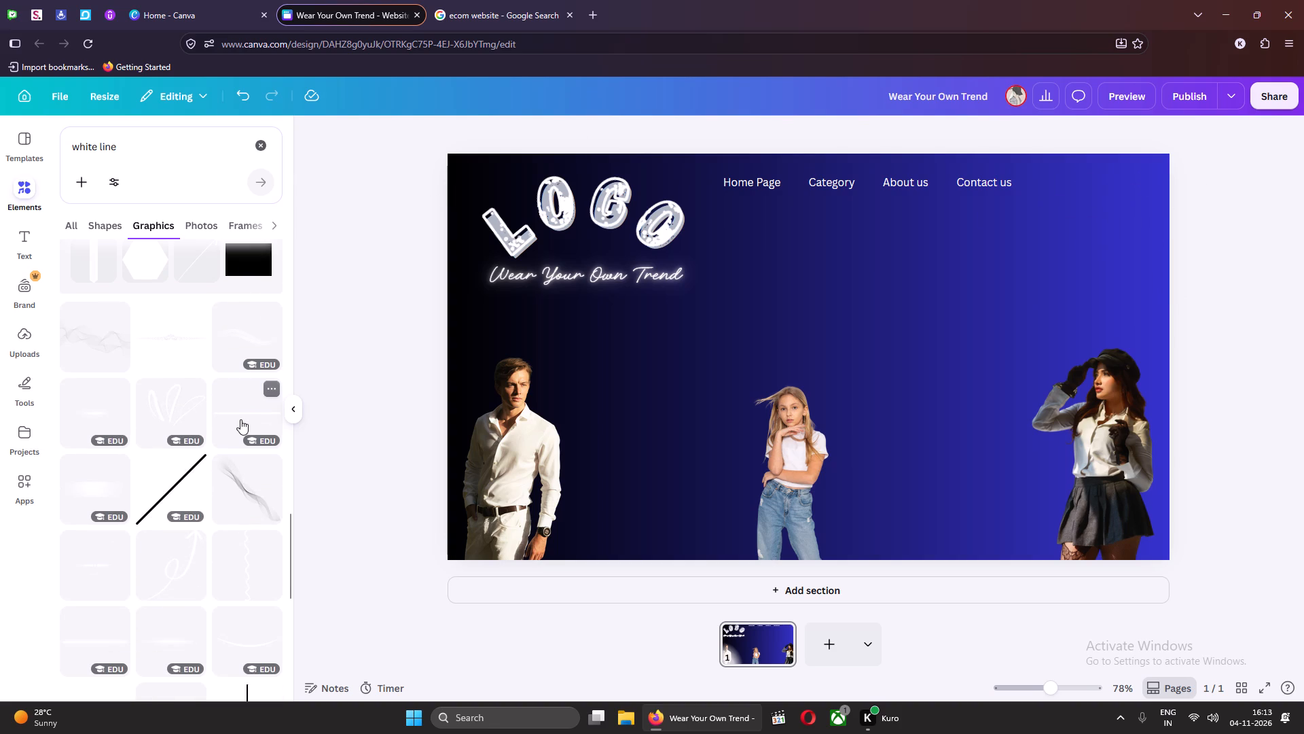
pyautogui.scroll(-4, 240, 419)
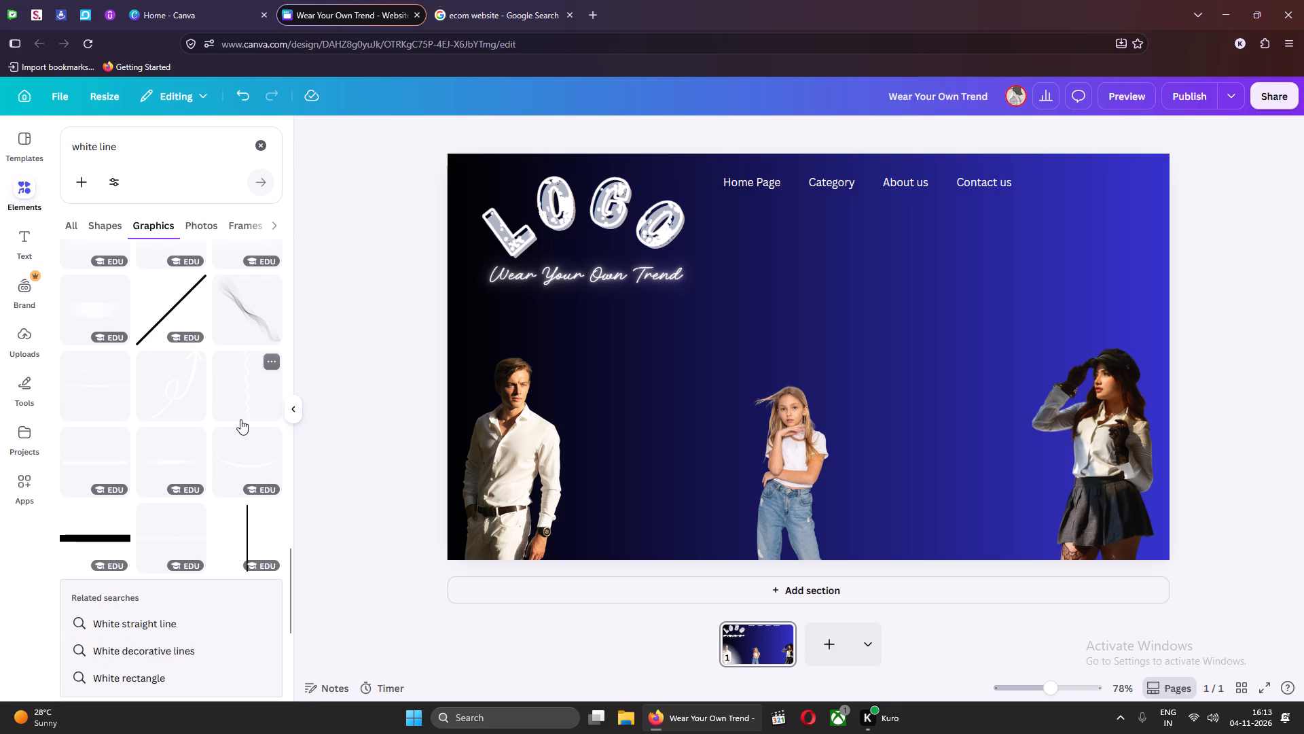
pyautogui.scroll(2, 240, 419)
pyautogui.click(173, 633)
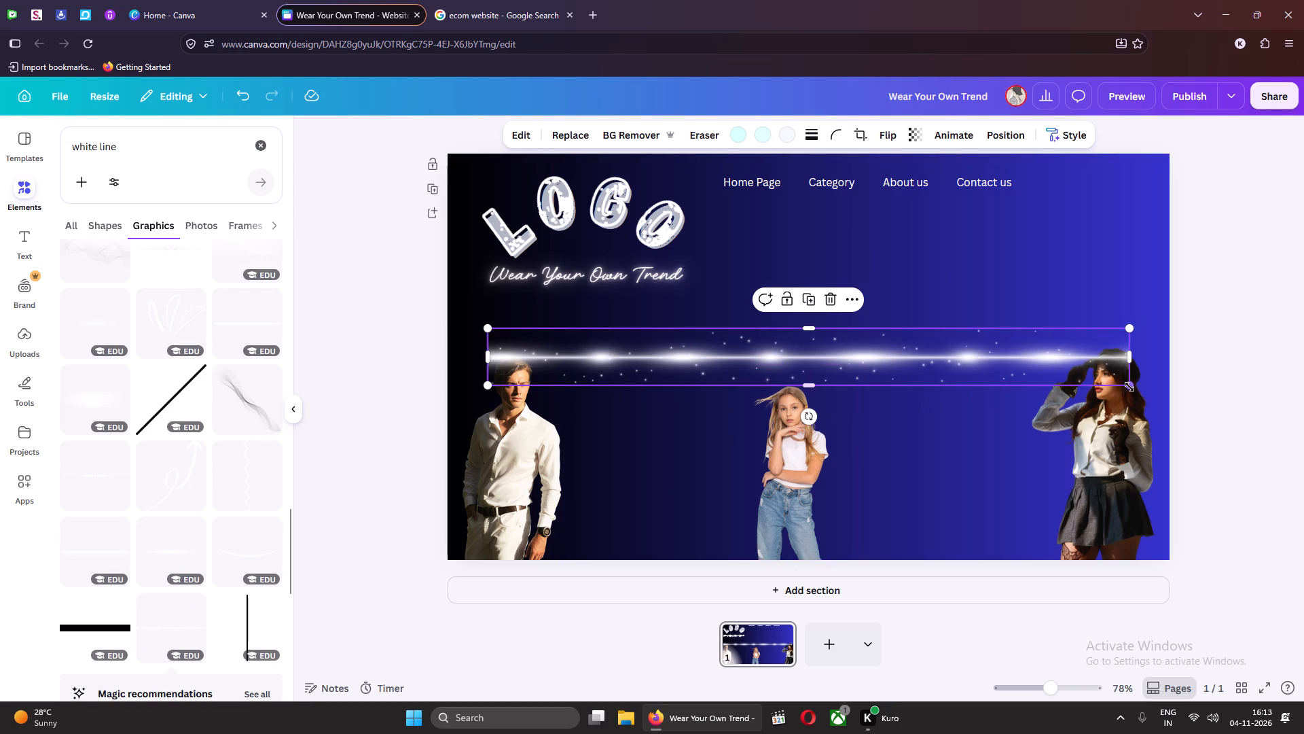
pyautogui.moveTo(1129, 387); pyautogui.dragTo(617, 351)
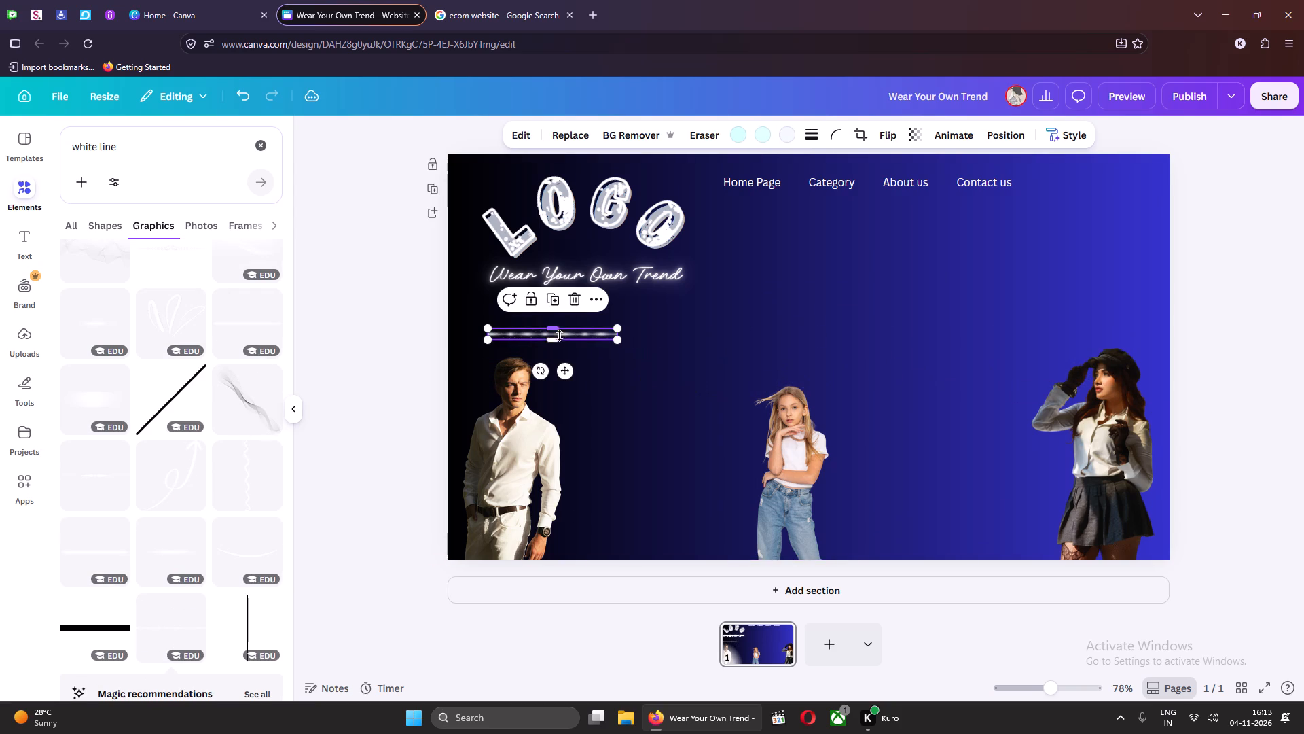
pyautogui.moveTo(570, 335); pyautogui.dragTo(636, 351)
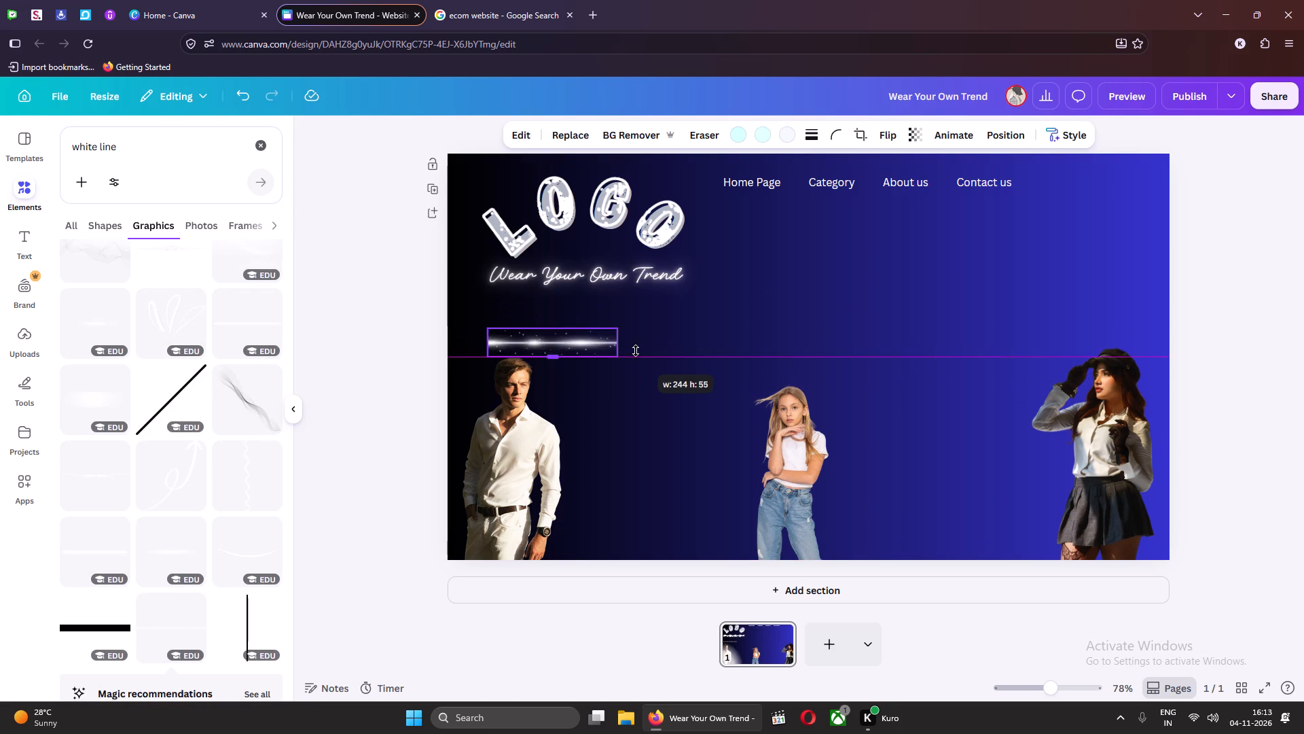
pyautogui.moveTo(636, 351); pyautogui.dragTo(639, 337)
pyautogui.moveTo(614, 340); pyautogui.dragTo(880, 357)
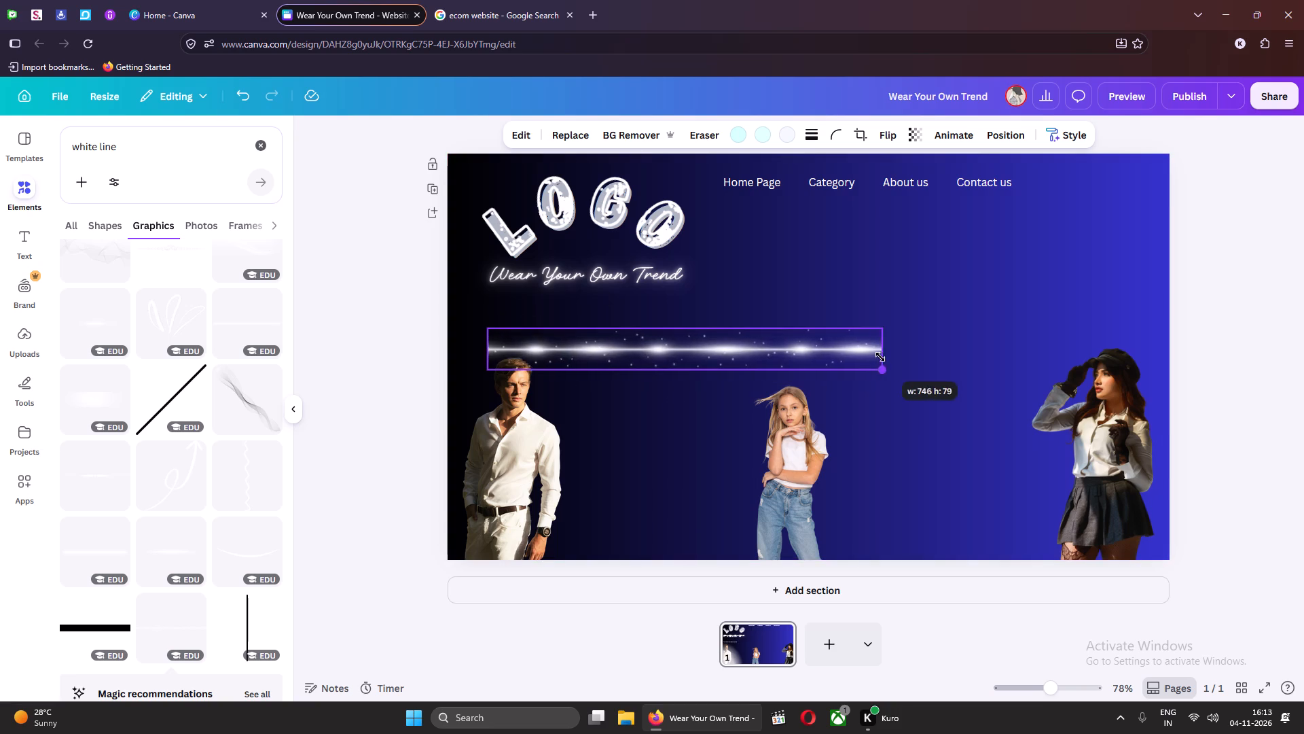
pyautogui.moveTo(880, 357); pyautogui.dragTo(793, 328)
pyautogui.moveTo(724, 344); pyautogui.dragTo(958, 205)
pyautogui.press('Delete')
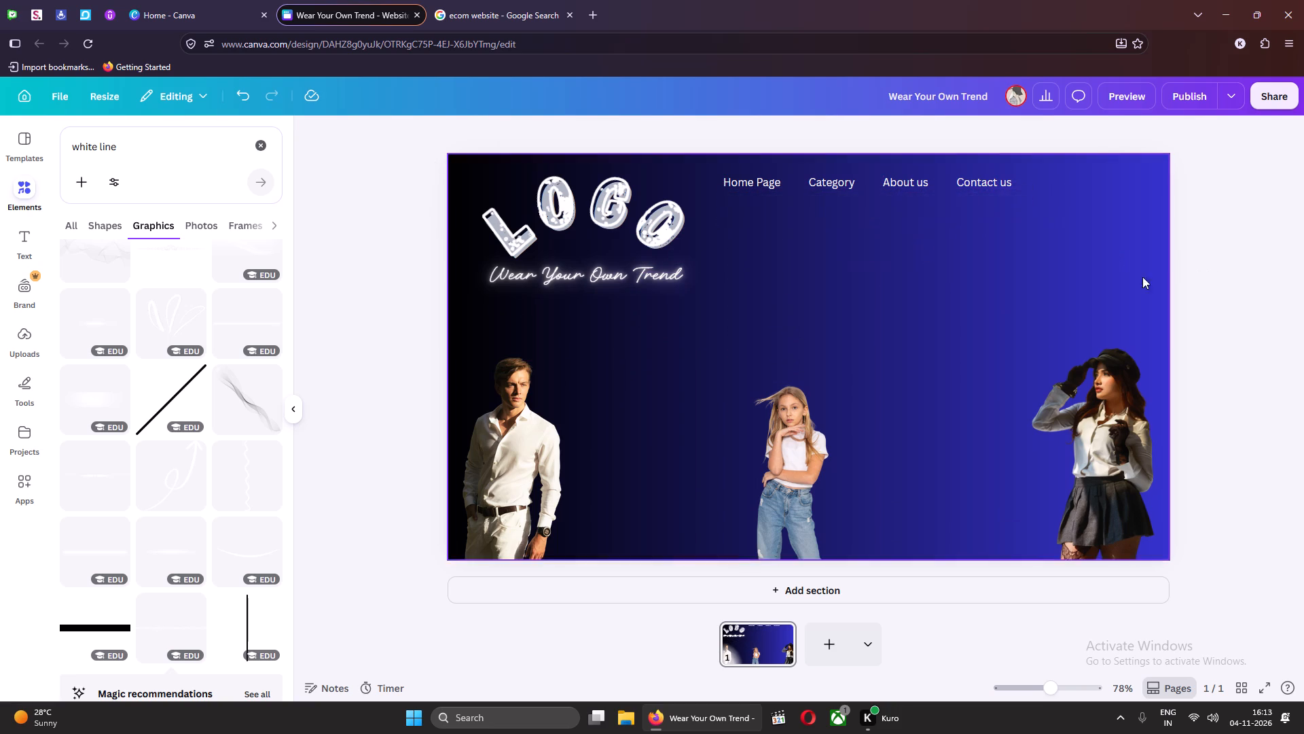
# Add the dashed line shape under the navigation row and lengthen it to span from "Home Page" to "Contact us".
pyautogui.scroll(-3, 253, 418)
pyautogui.scroll(15, 236, 439)
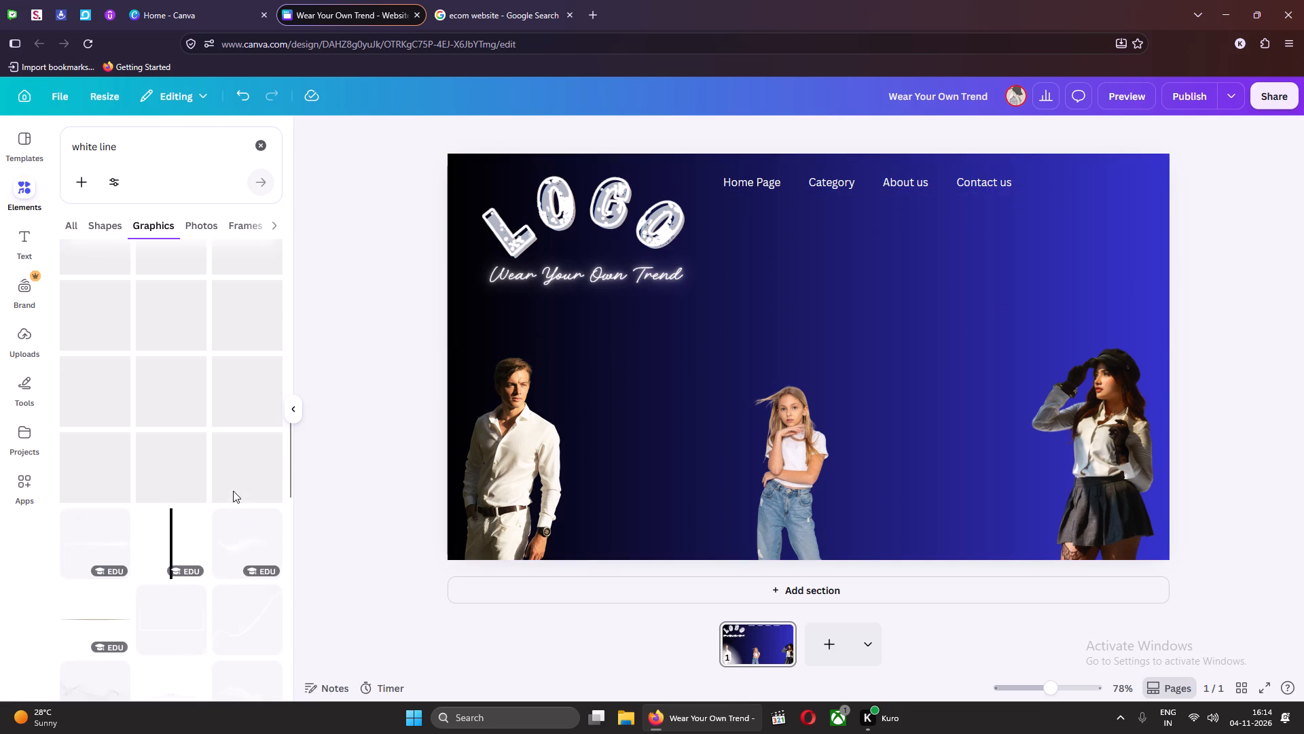
pyautogui.scroll(17, 233, 491)
pyautogui.click(103, 229)
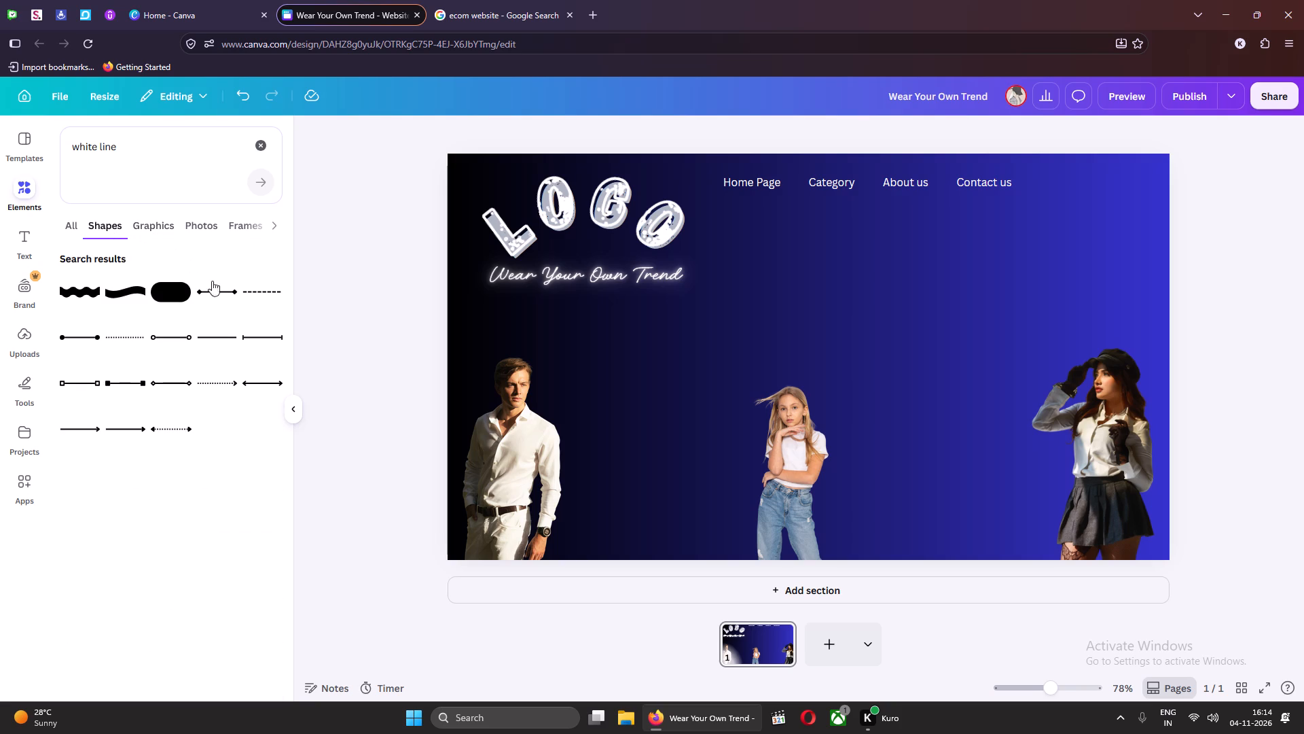
pyautogui.click(264, 296)
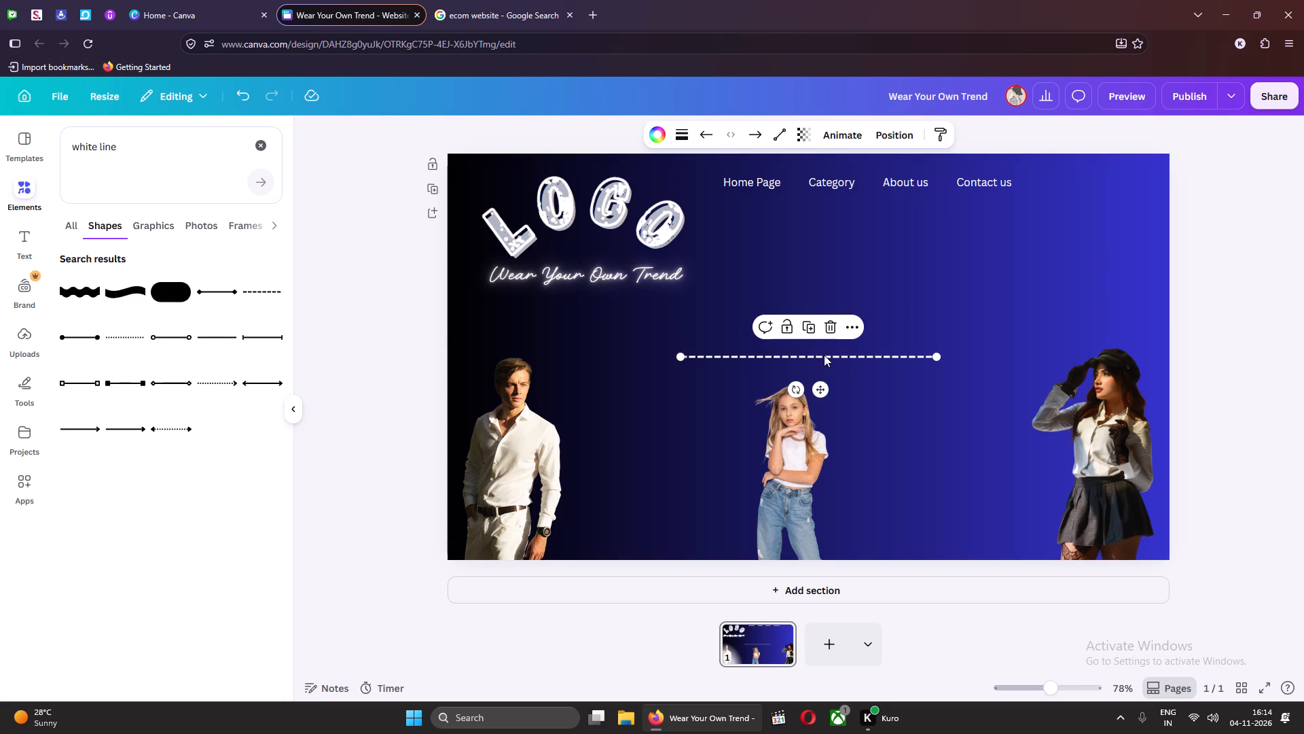
pyautogui.moveTo(824, 355); pyautogui.dragTo(863, 197)
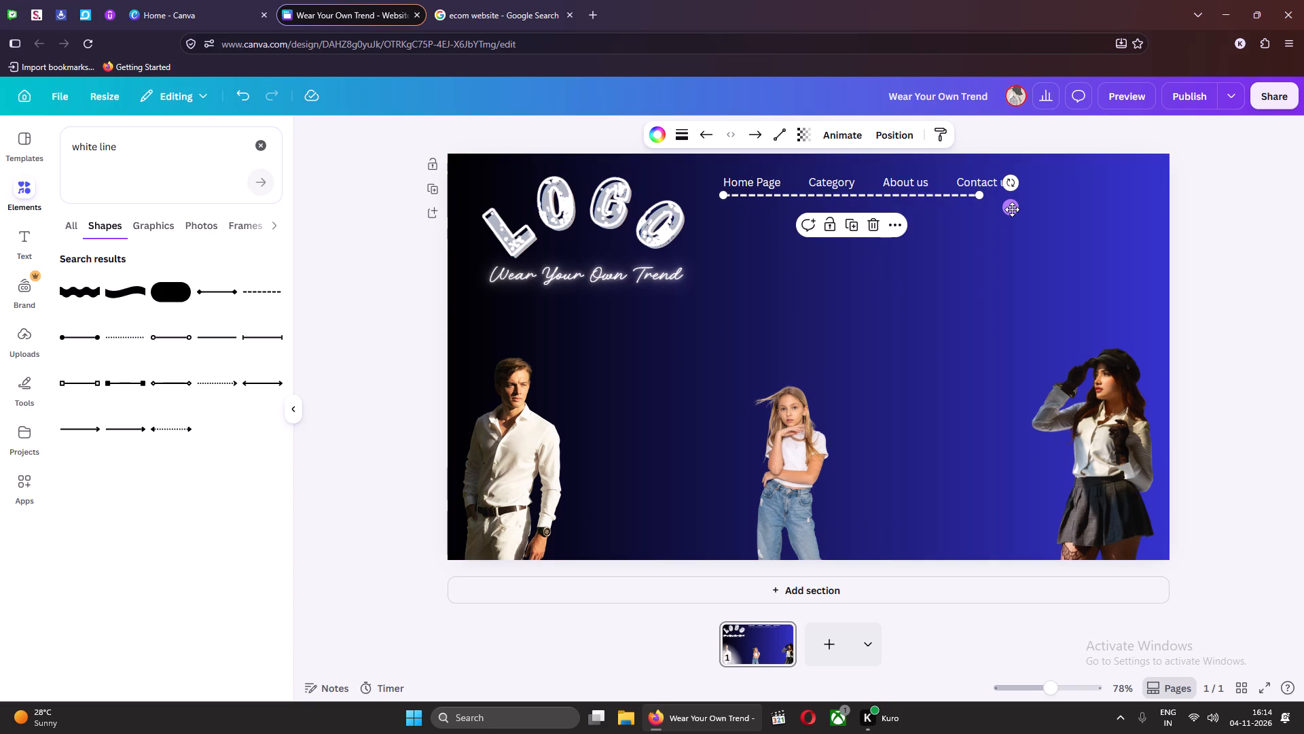
pyautogui.click(1012, 209)
pyautogui.moveTo(1016, 207); pyautogui.dragTo(1030, 206)
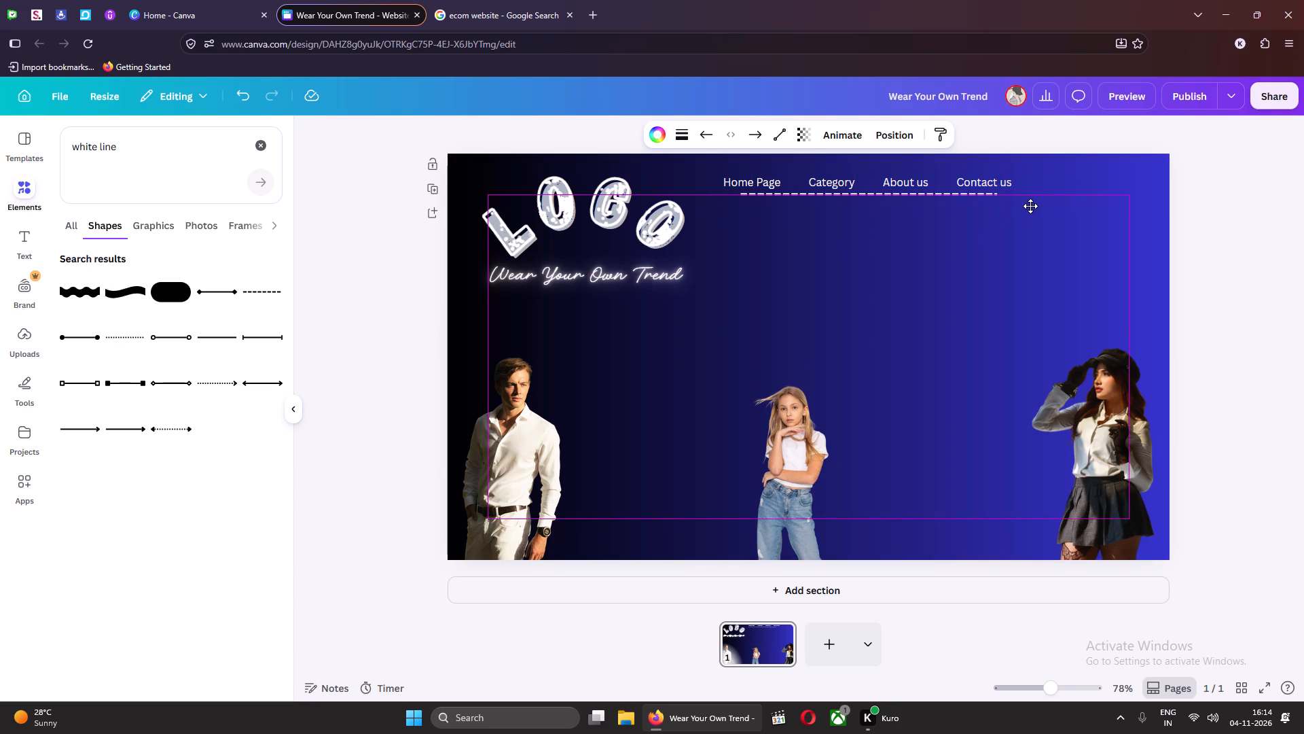
pyautogui.moveTo(1030, 206); pyautogui.dragTo(1031, 206)
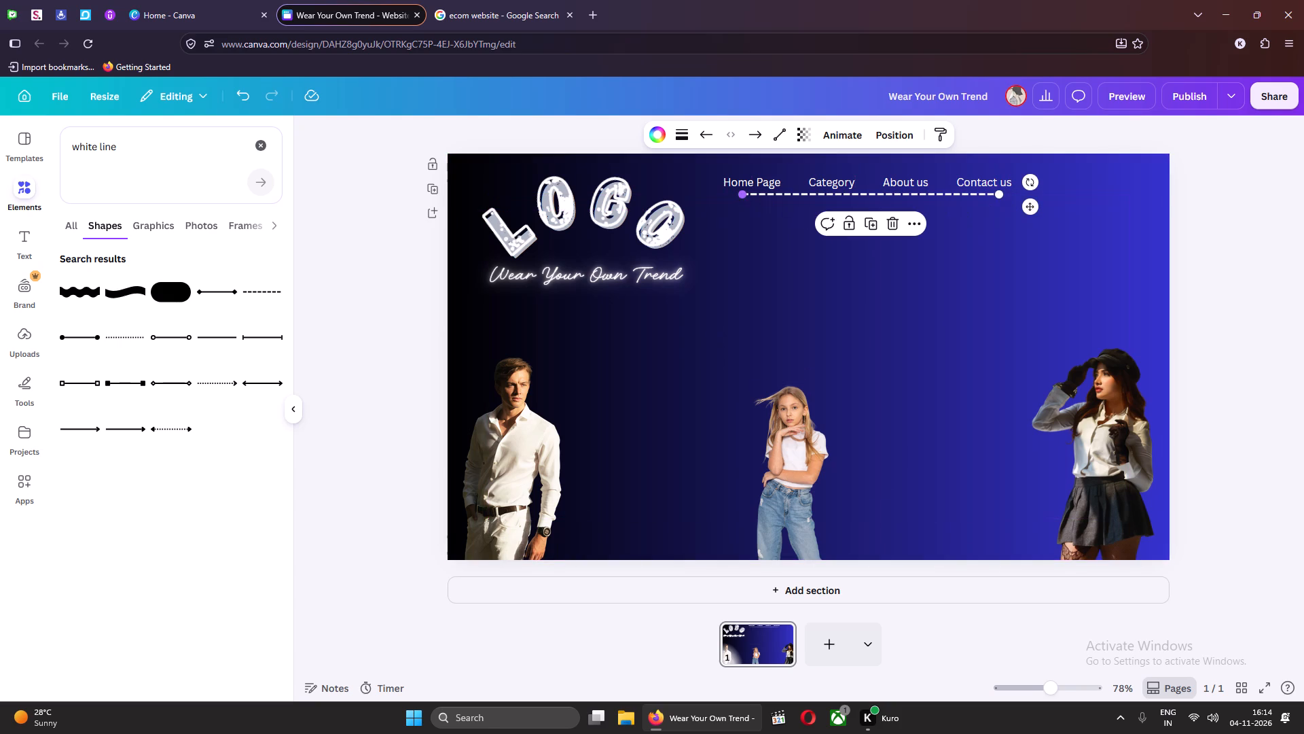
pyautogui.moveTo(744, 194); pyautogui.dragTo(712, 194)
pyautogui.moveTo(1032, 208); pyautogui.dragTo(1053, 207)
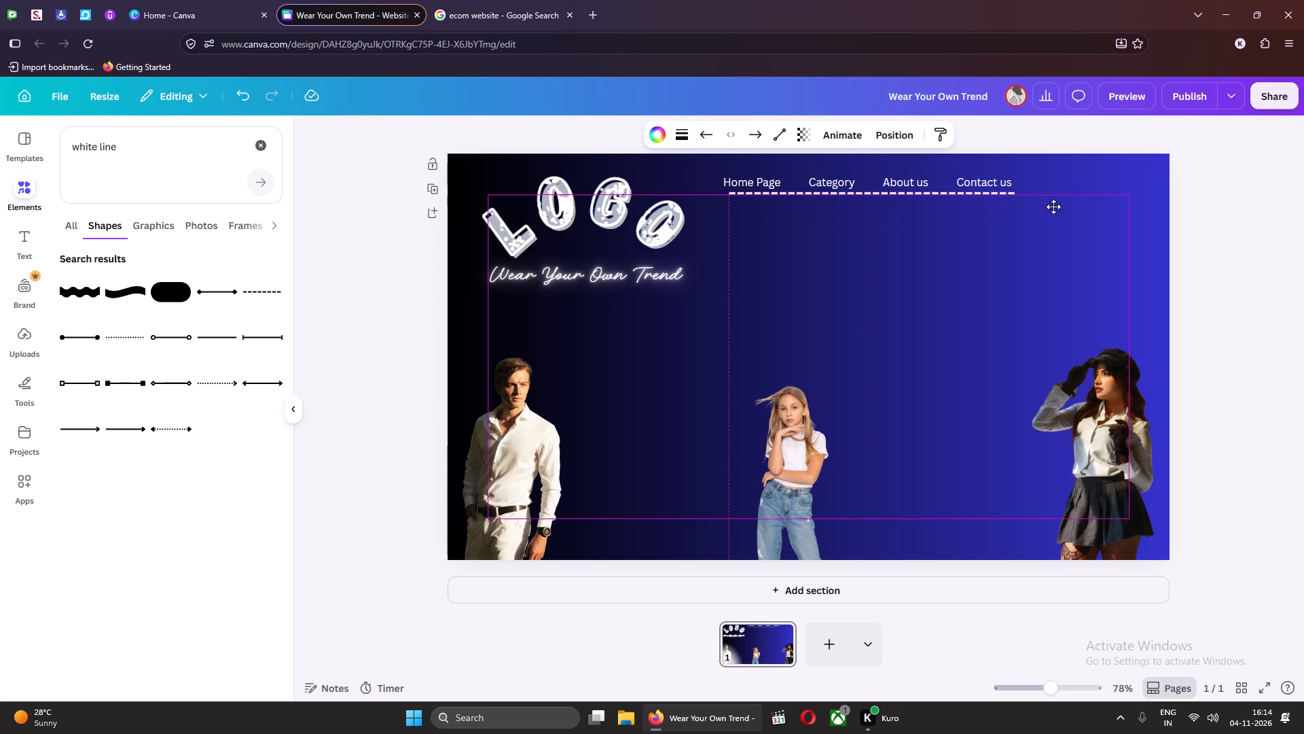
pyautogui.moveTo(1053, 207); pyautogui.dragTo(1047, 207)
pyautogui.click(1212, 245)
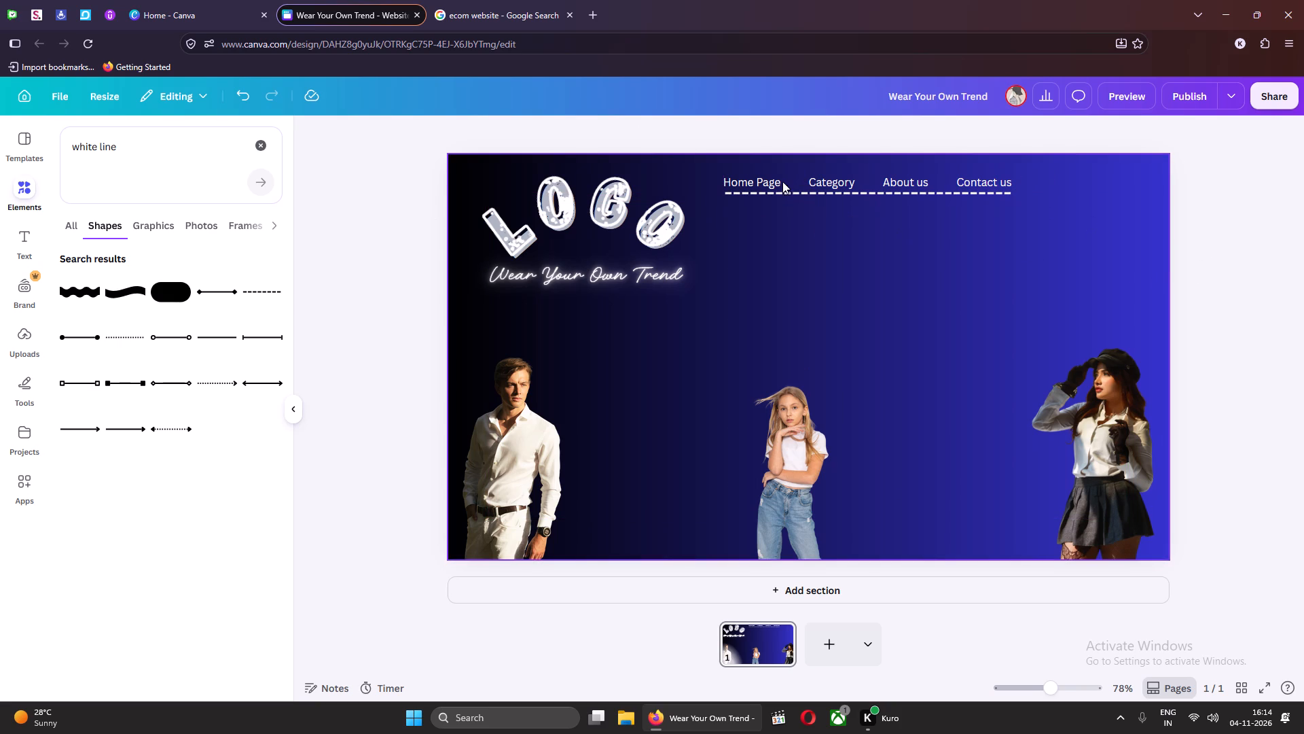
# Nudge the dashed line slightly lower beneath the navigation row.
pyautogui.click(841, 193)
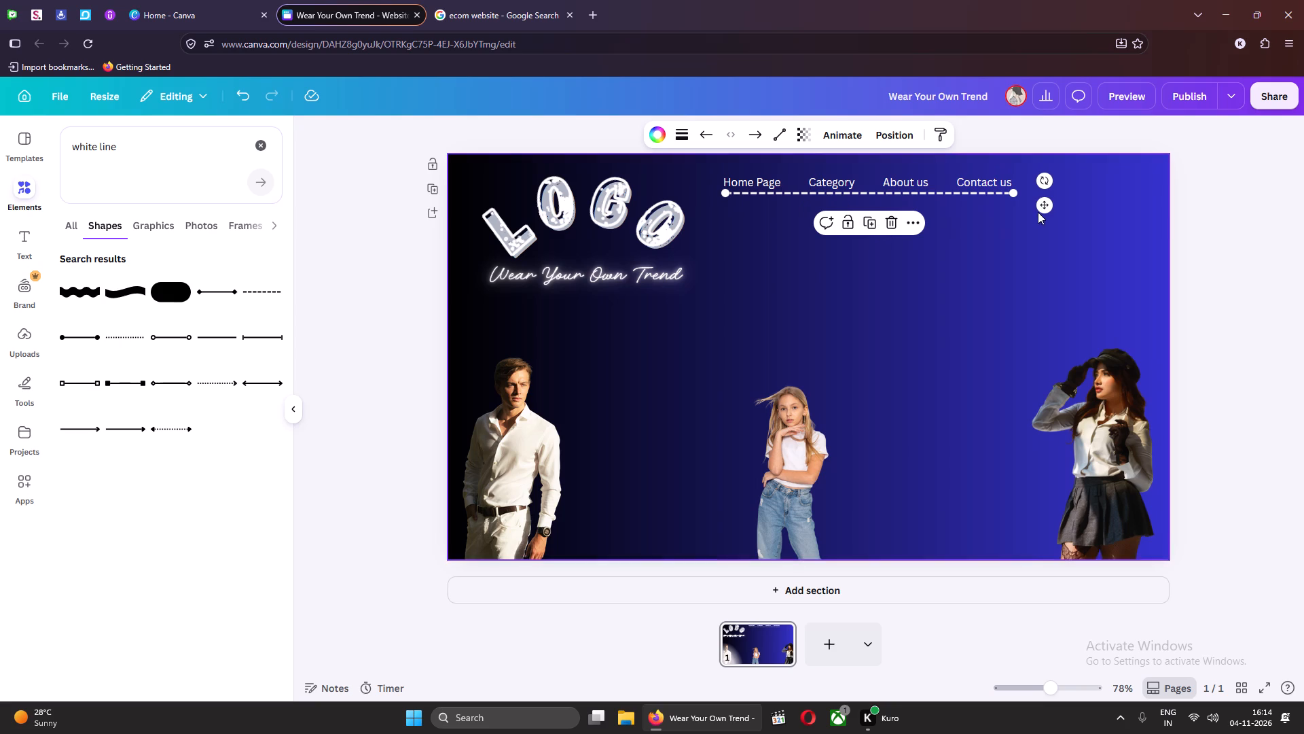
pyautogui.click(1047, 207)
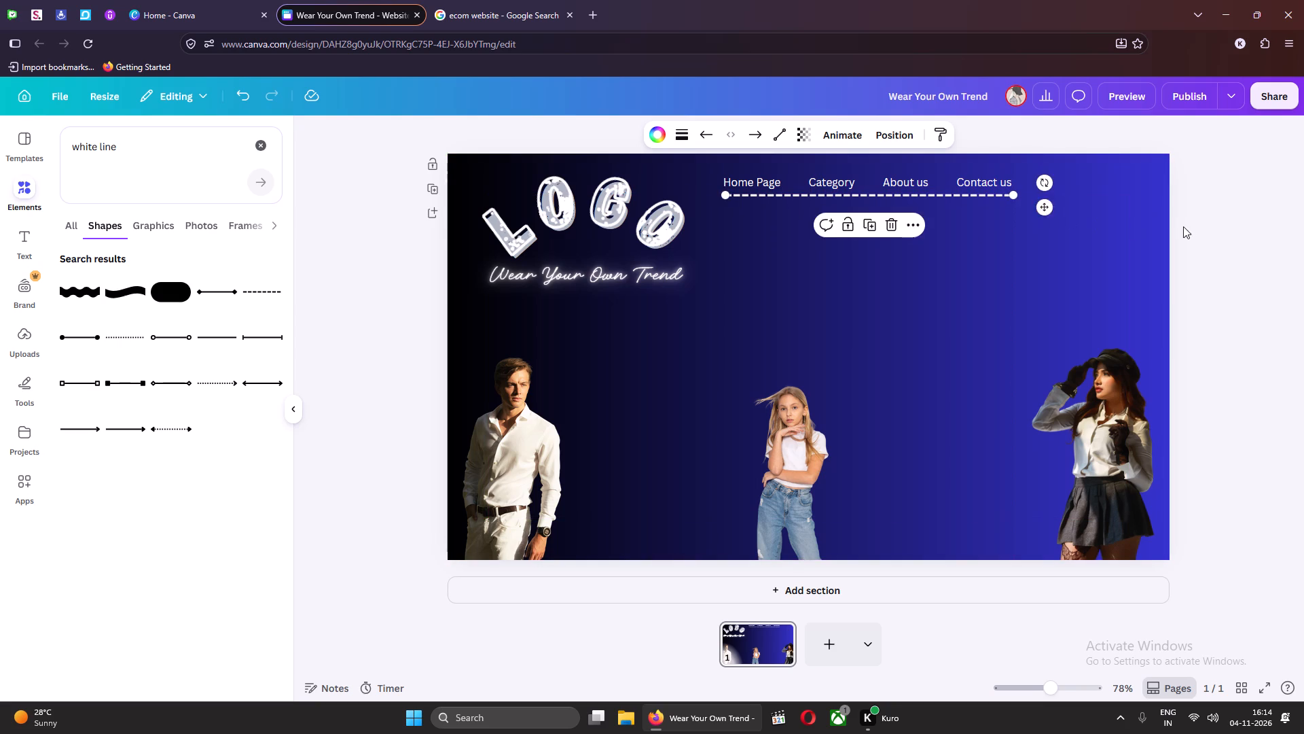
pyautogui.click(1185, 226)
pyautogui.click(814, 192)
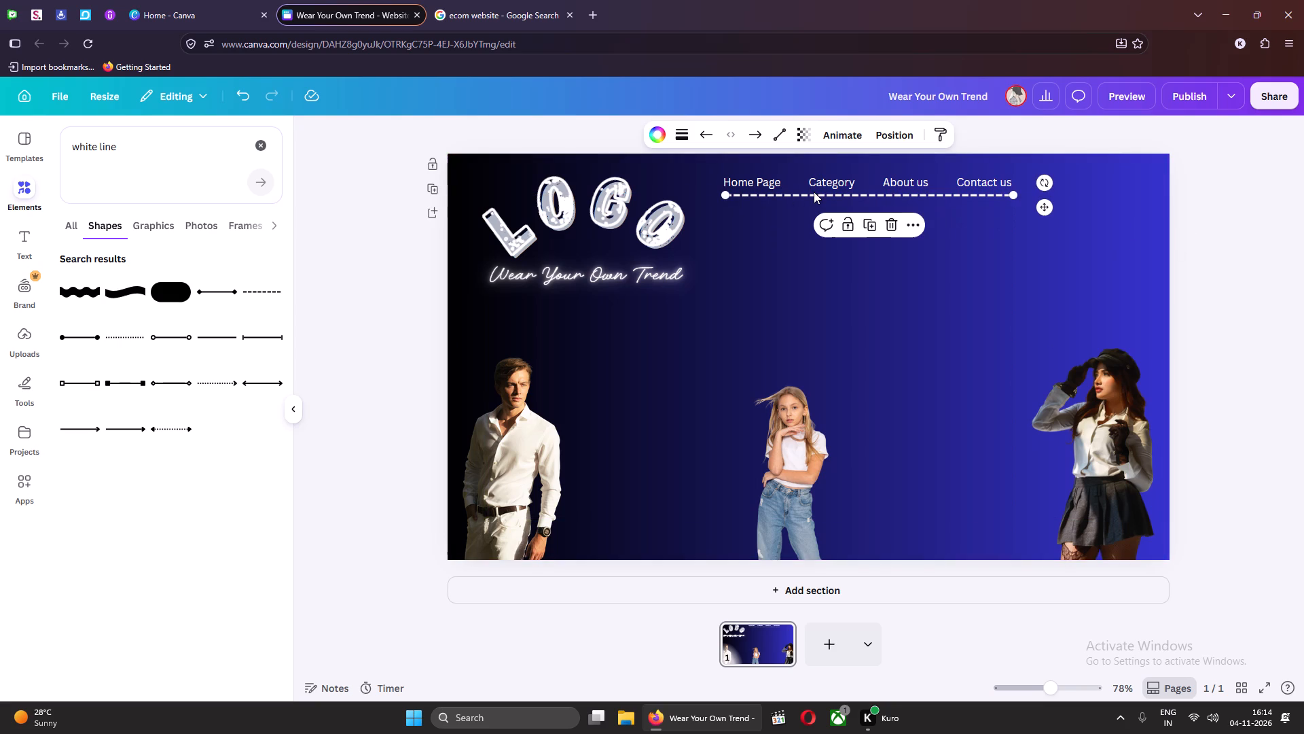
pyautogui.click(803, 194)
pyautogui.click(1138, 228)
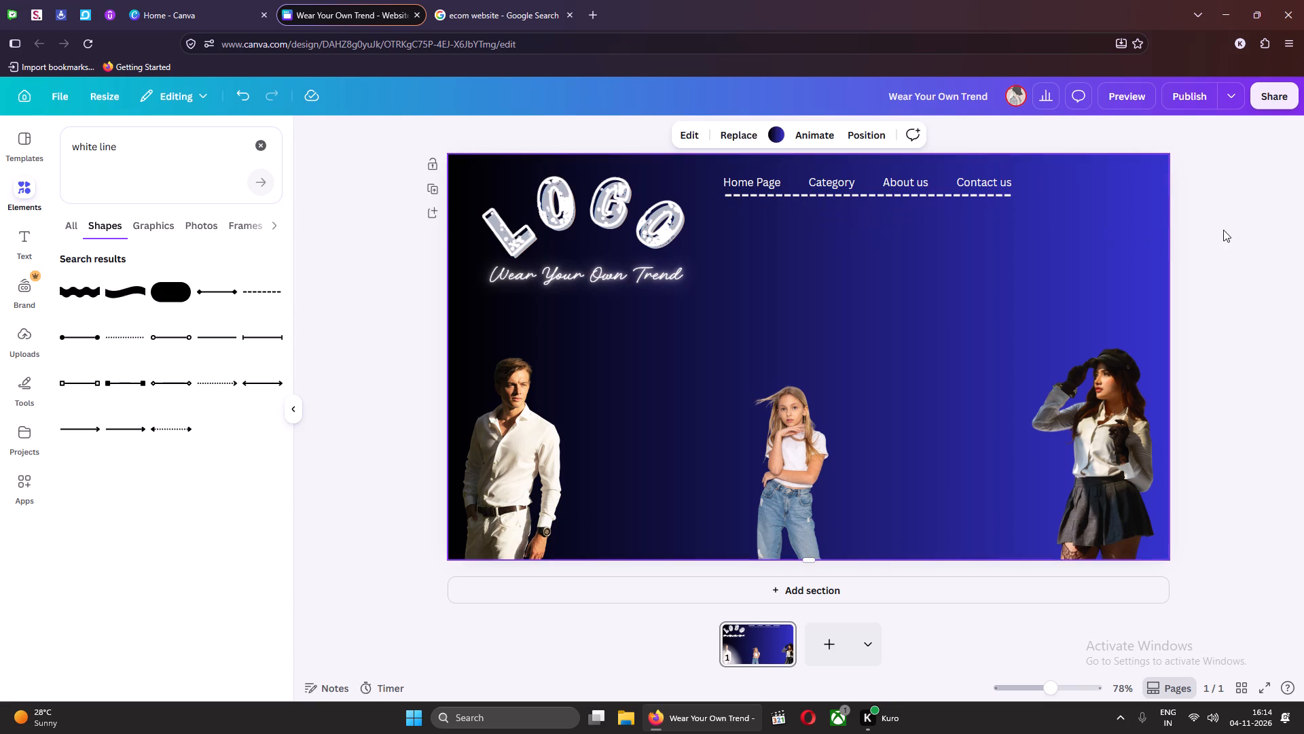
pyautogui.click(1223, 230)
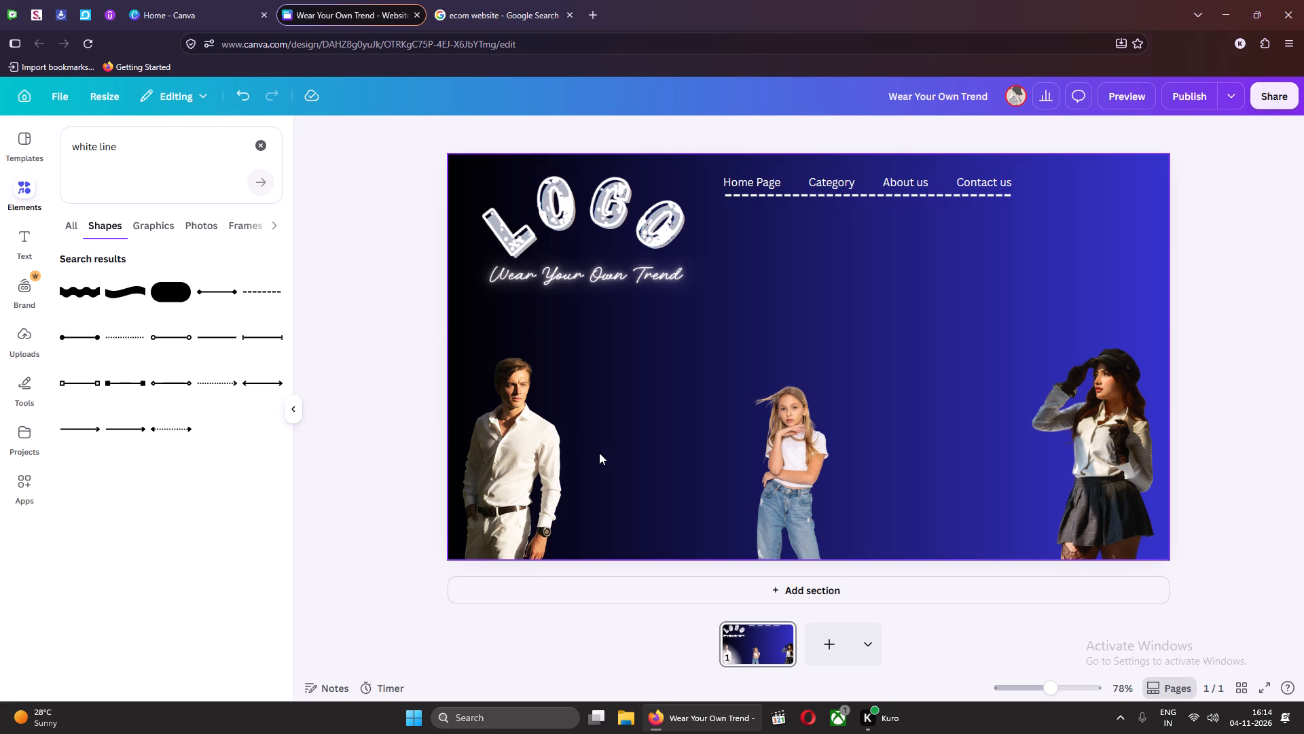
# Shrink the girl model's photo slightly and shift it a little to the right along the page's bottom edge.
pyautogui.click(805, 420)
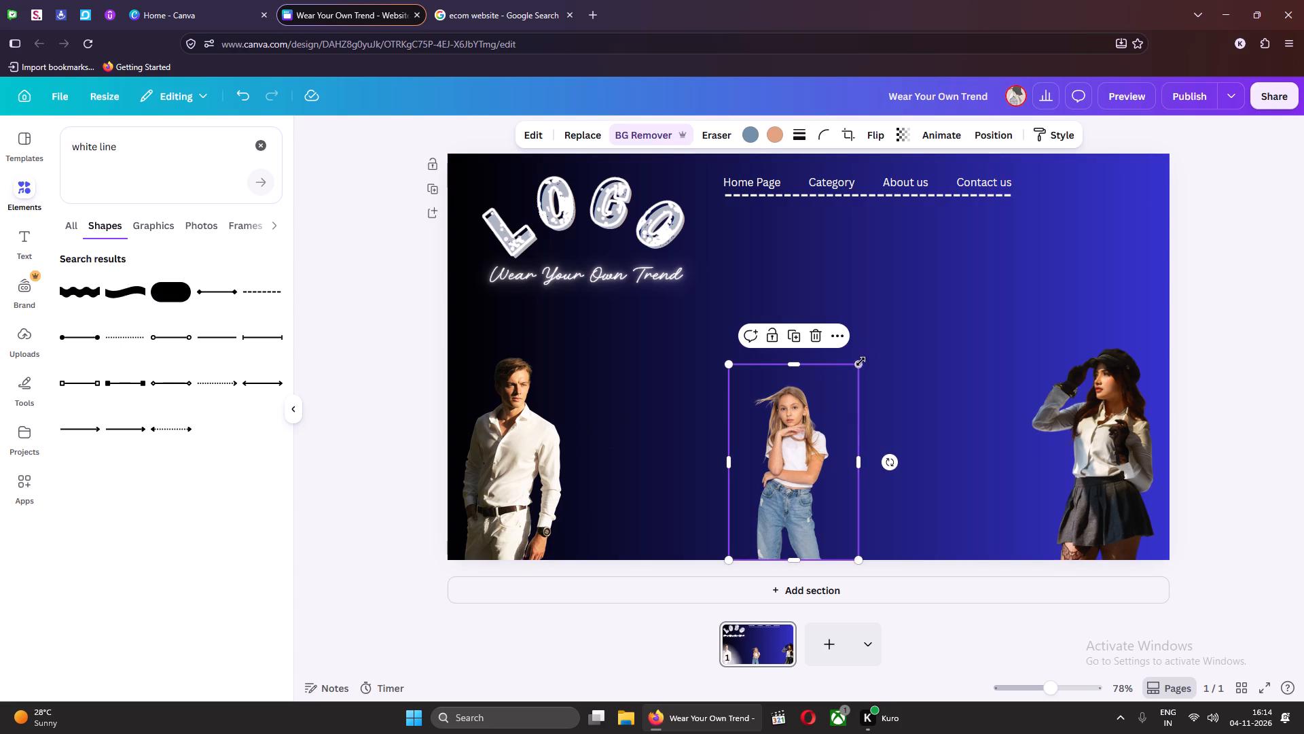
pyautogui.moveTo(857, 364); pyautogui.dragTo(844, 382)
pyautogui.moveTo(782, 462); pyautogui.dragTo(793, 462)
pyautogui.click(354, 428)
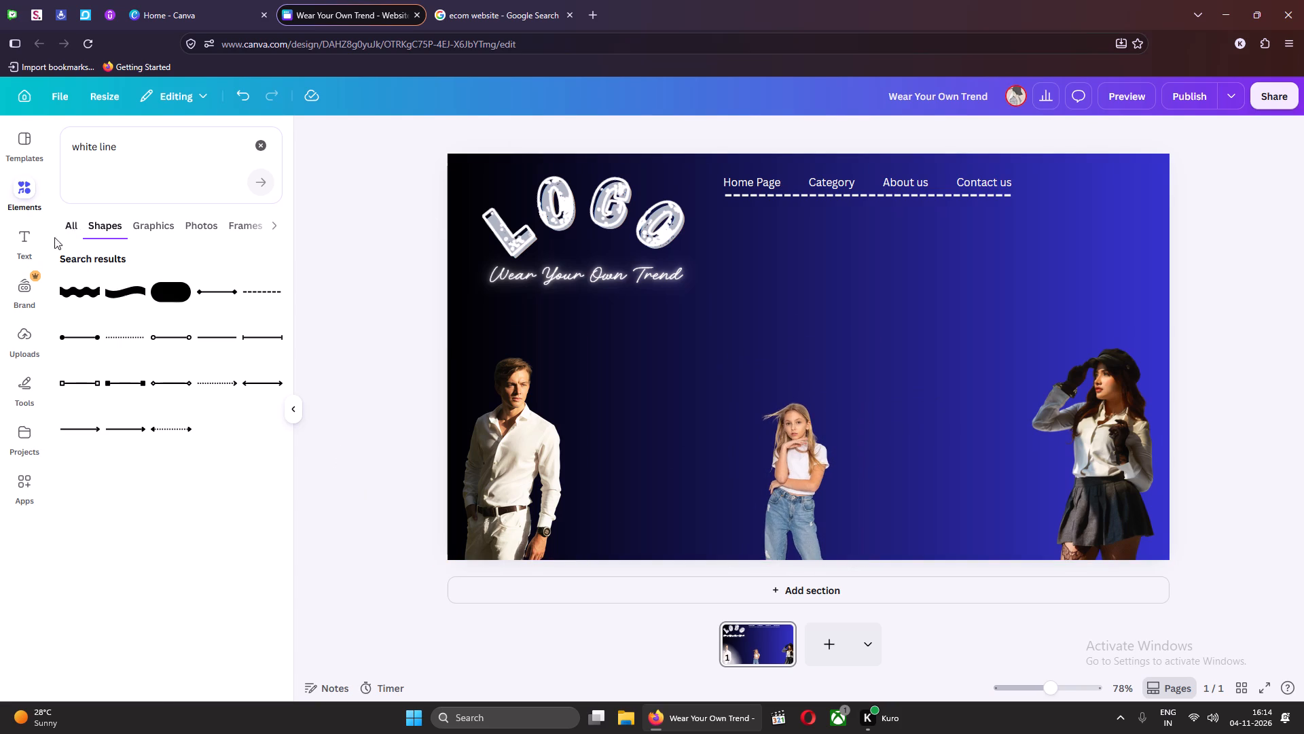
# Add a body text reading "Mans Store" and place it just right of the male model's head.
pyautogui.click(26, 247)
pyautogui.click(123, 436)
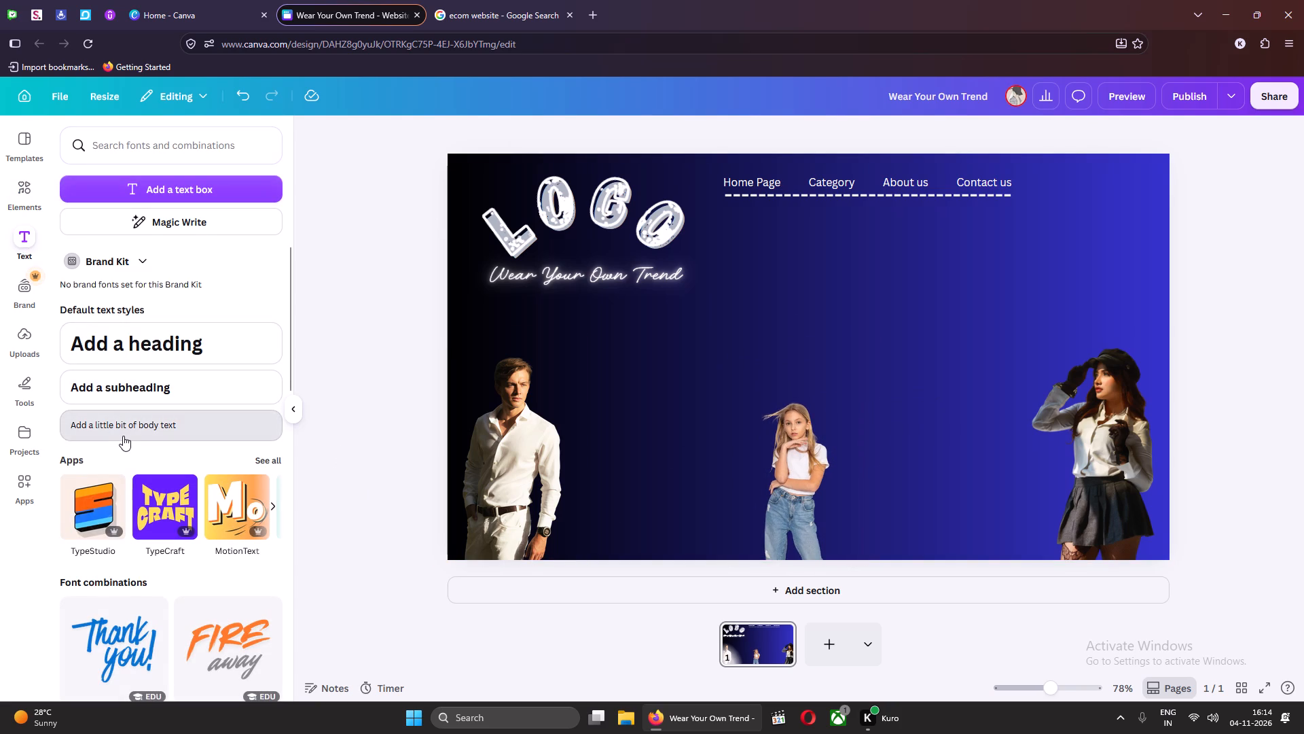
pyautogui.write('Mans')
pyautogui.press('space')
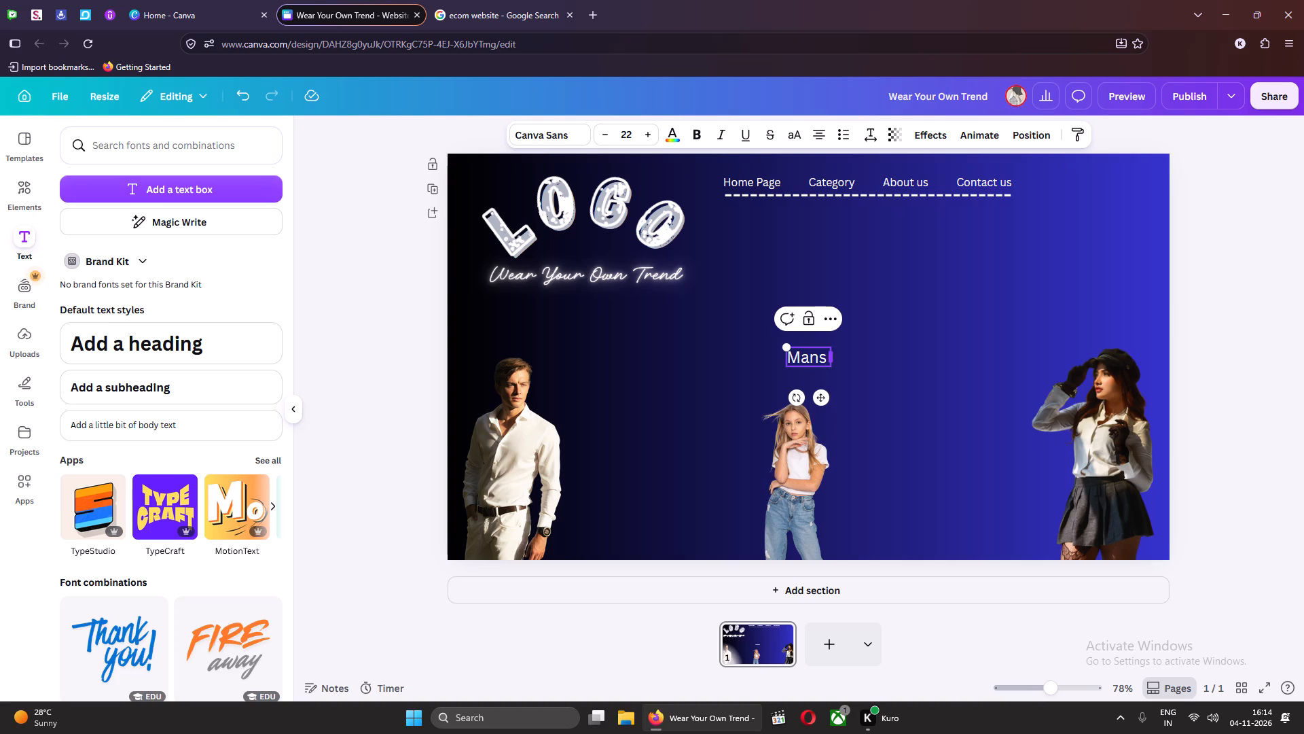
pyautogui.write('Store')
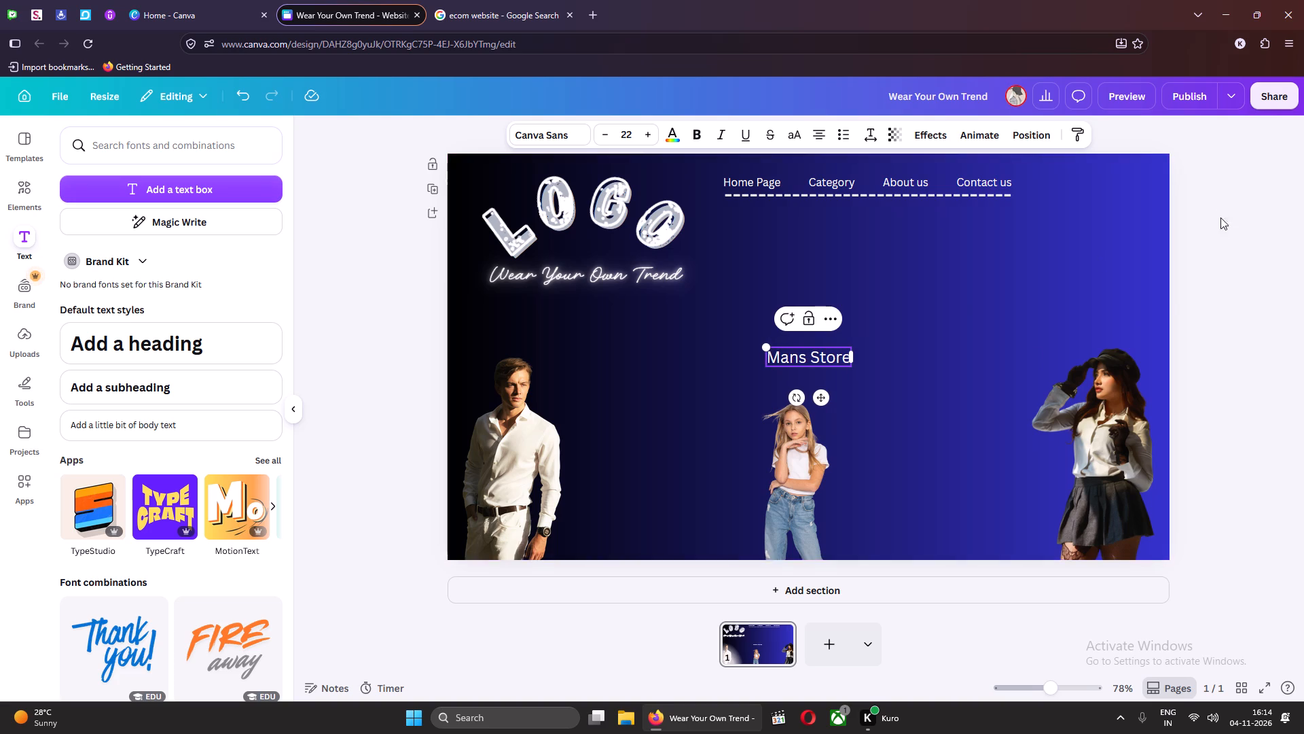
pyautogui.moveTo(825, 399); pyautogui.dragTo(615, 443)
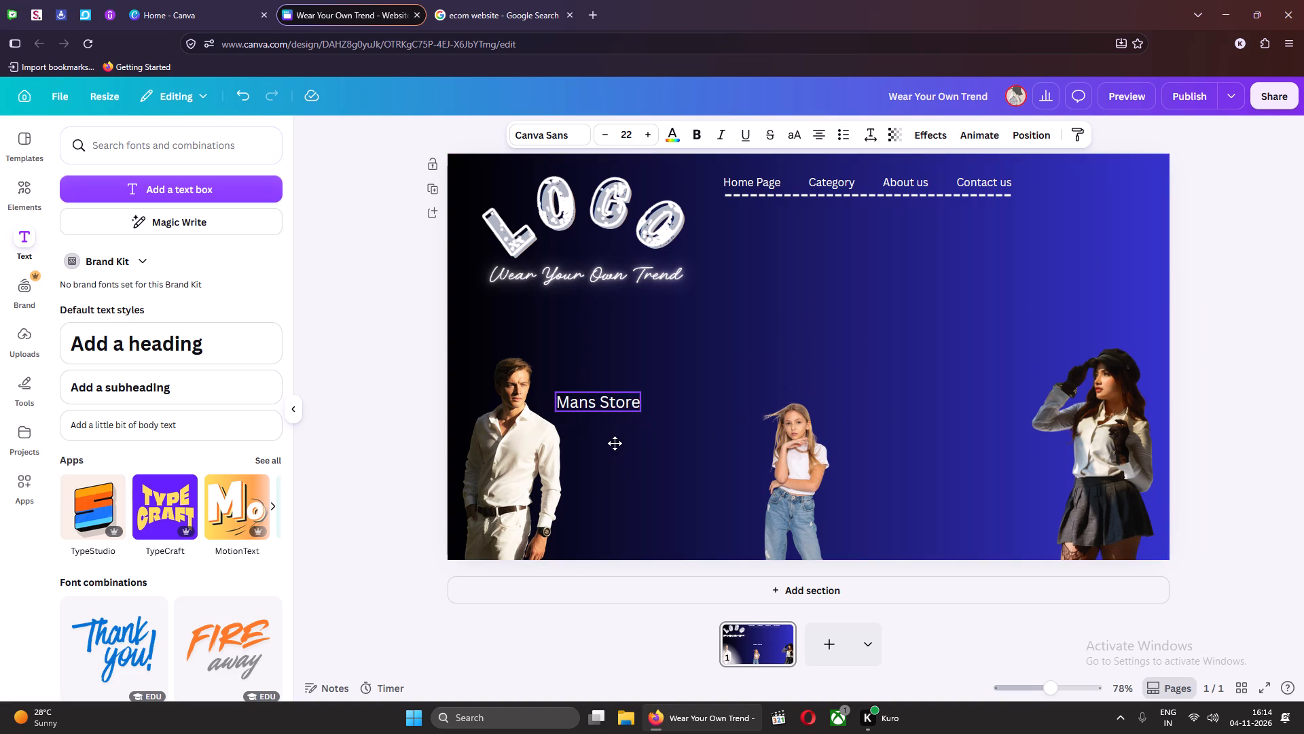
pyautogui.moveTo(615, 443); pyautogui.dragTo(606, 445)
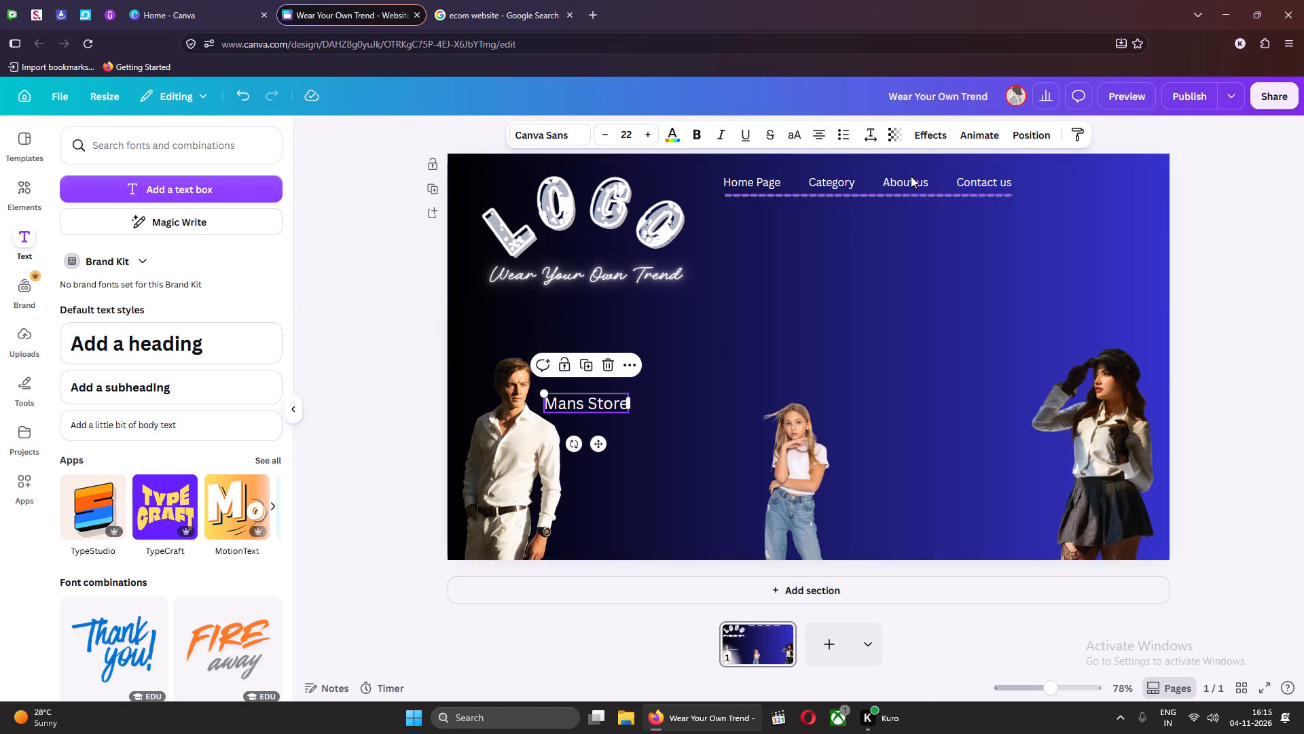
# Set the "Mans Store" text's font size to 15.
pyautogui.moveTo(632, 133); pyautogui.dragTo(616, 133)
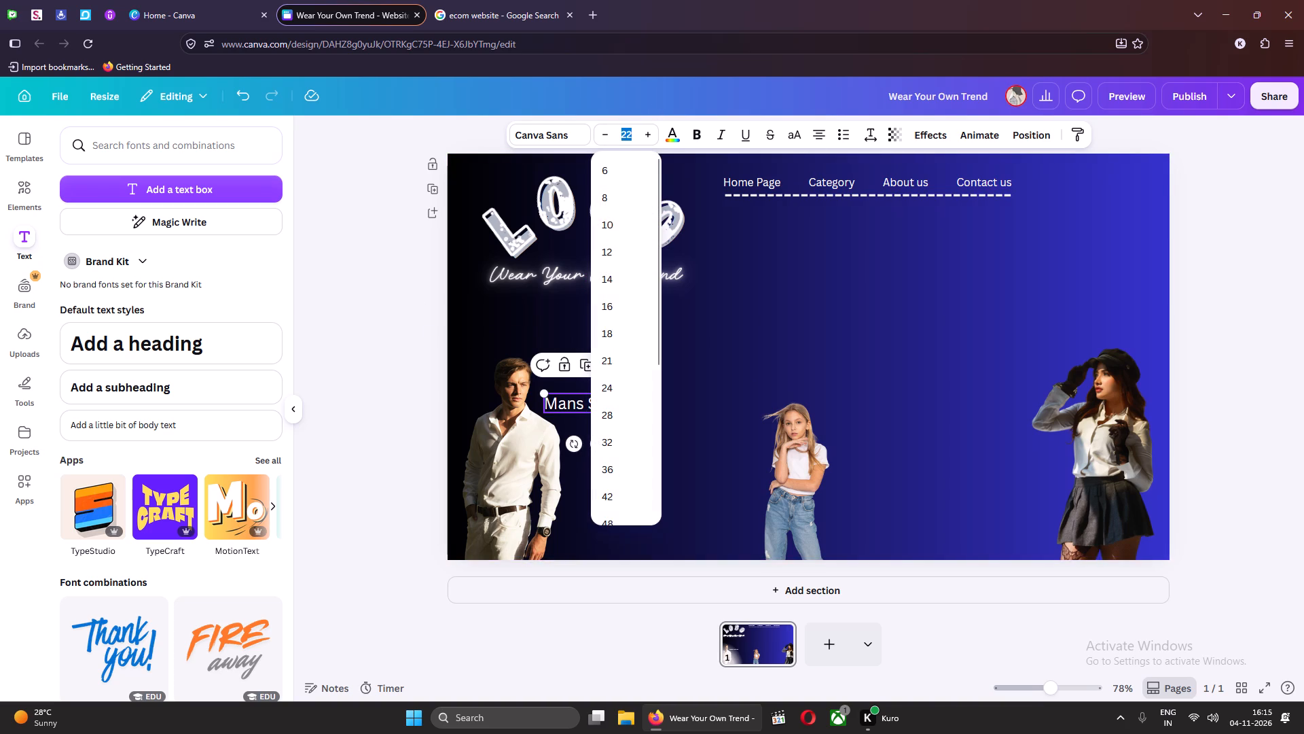
pyautogui.write('15')
pyautogui.press('Return')
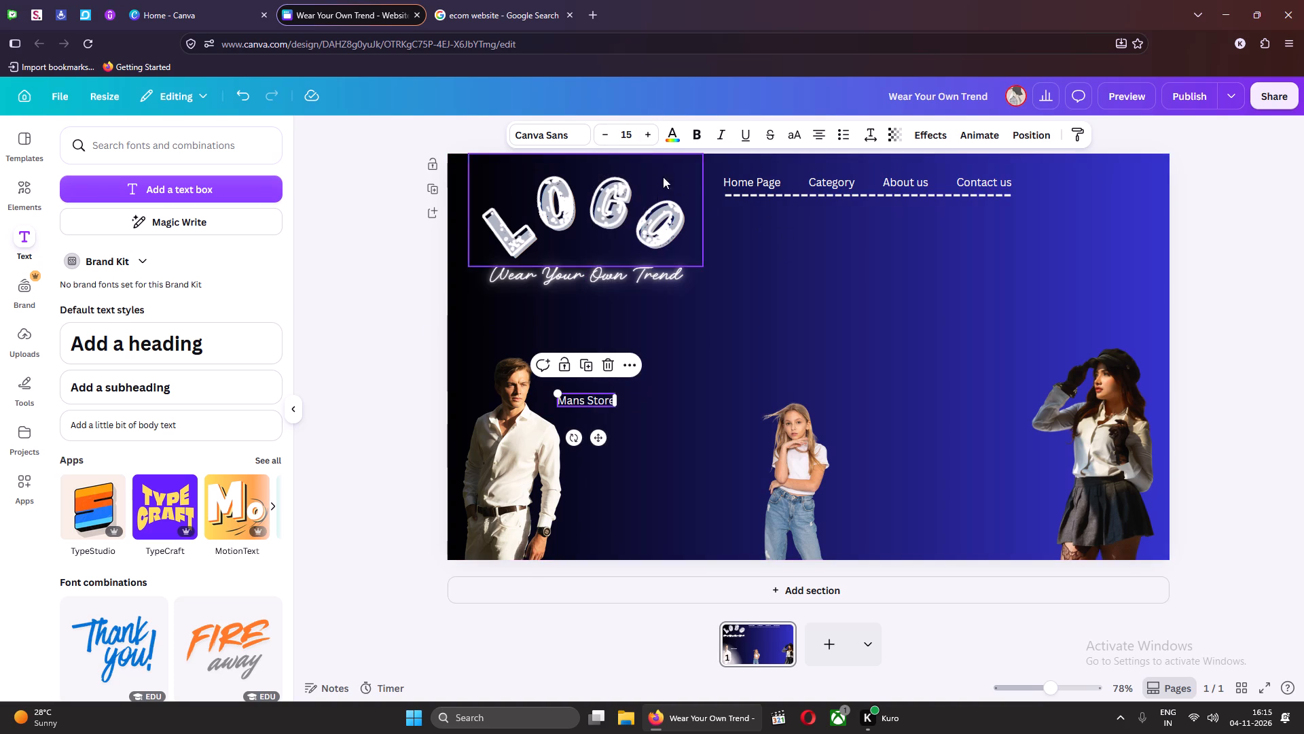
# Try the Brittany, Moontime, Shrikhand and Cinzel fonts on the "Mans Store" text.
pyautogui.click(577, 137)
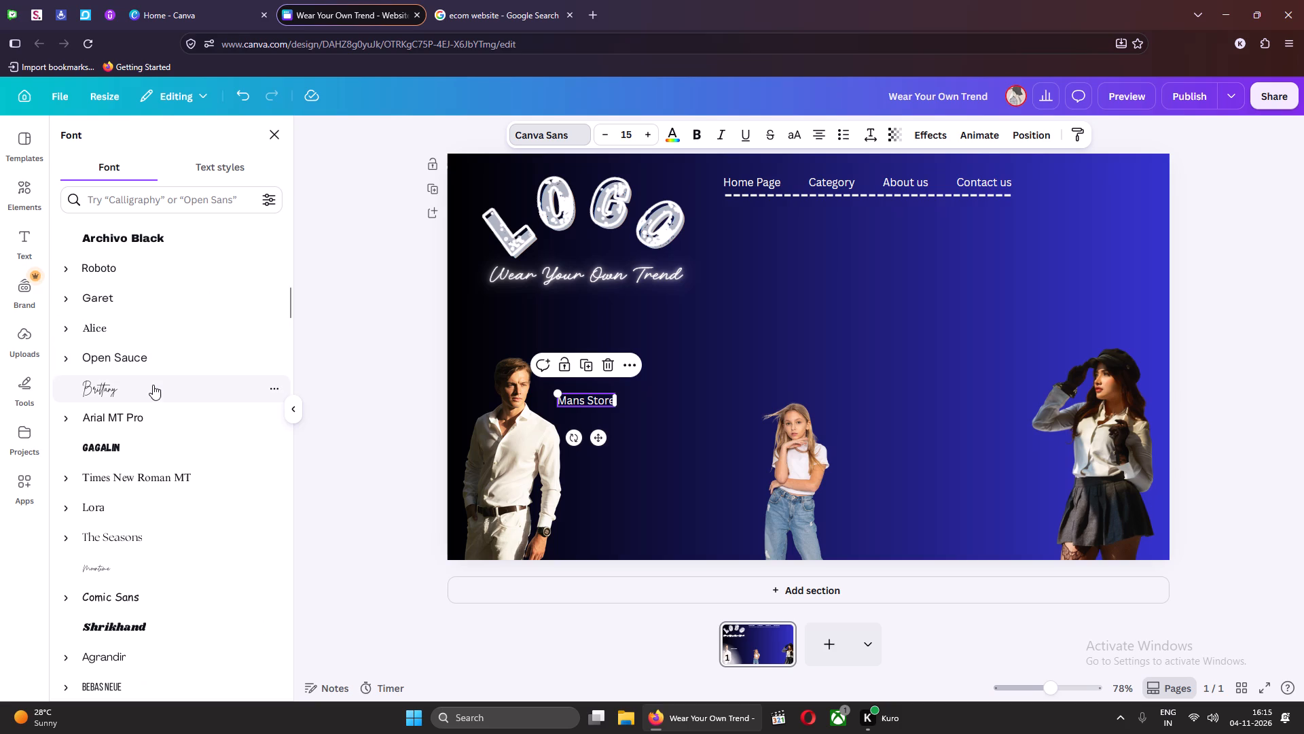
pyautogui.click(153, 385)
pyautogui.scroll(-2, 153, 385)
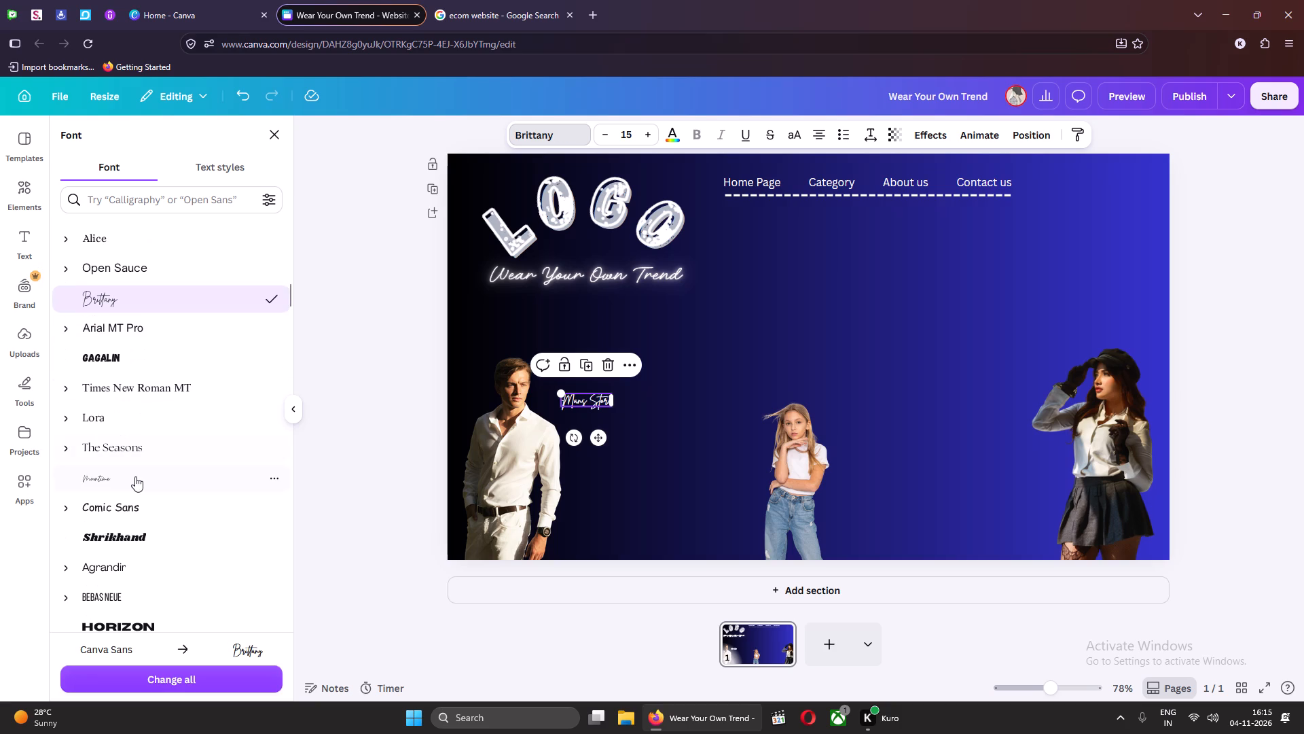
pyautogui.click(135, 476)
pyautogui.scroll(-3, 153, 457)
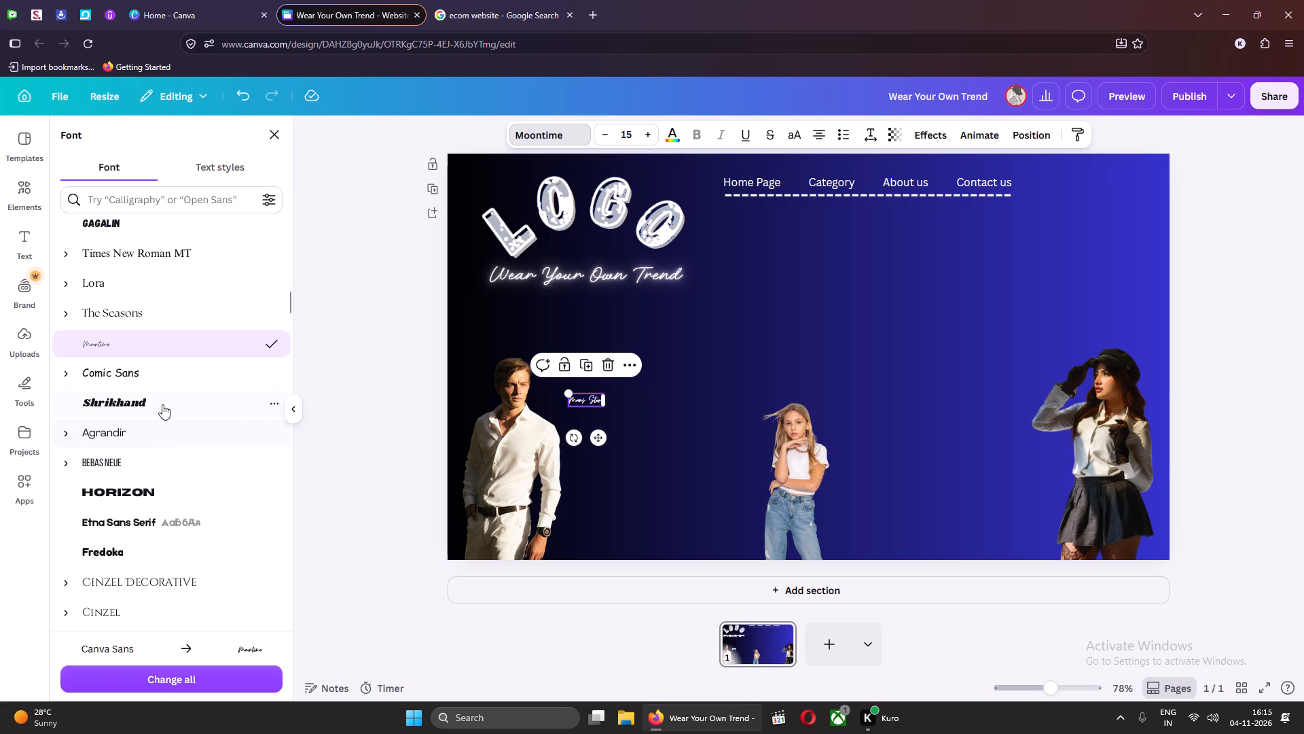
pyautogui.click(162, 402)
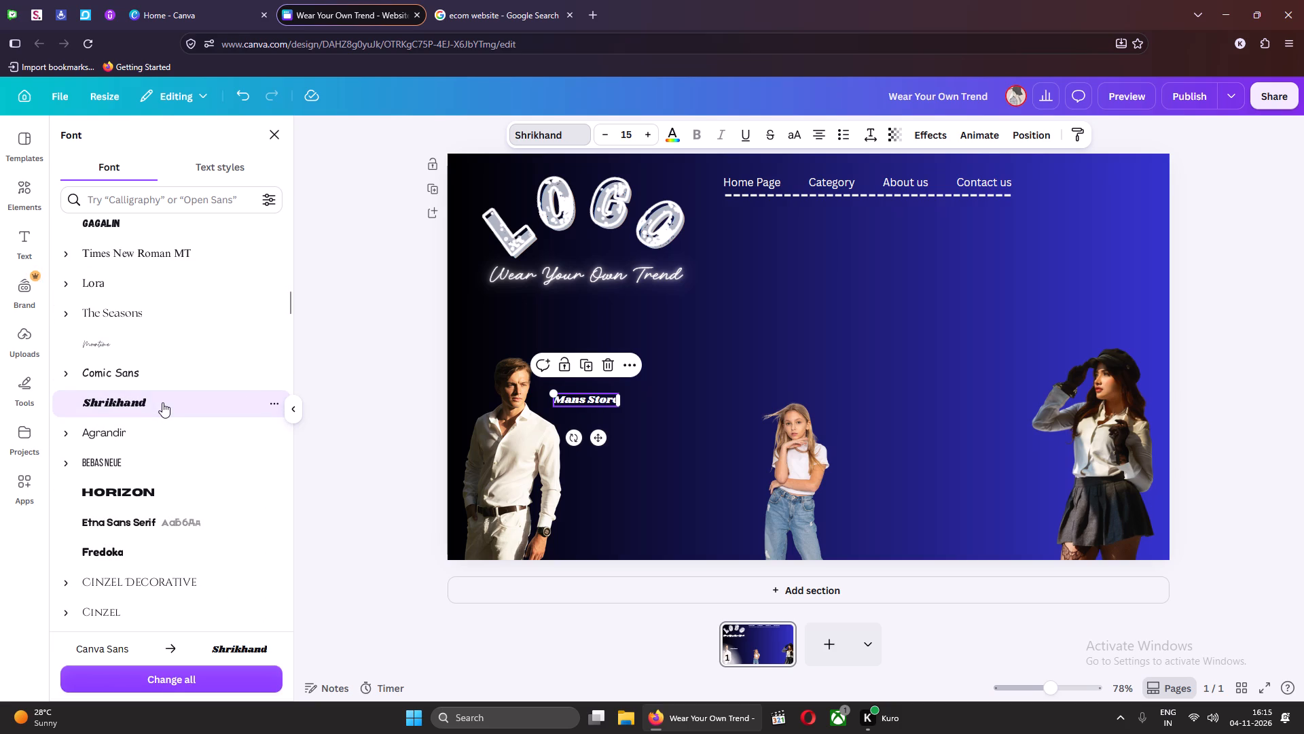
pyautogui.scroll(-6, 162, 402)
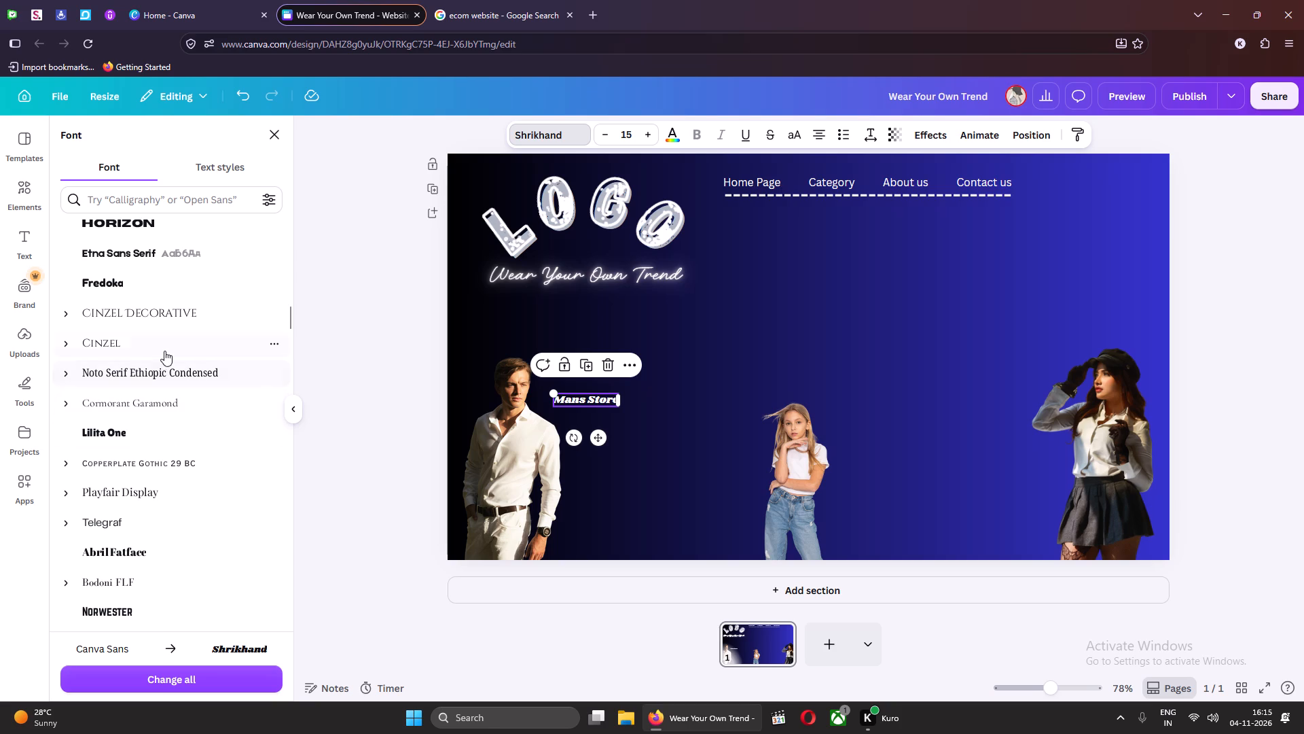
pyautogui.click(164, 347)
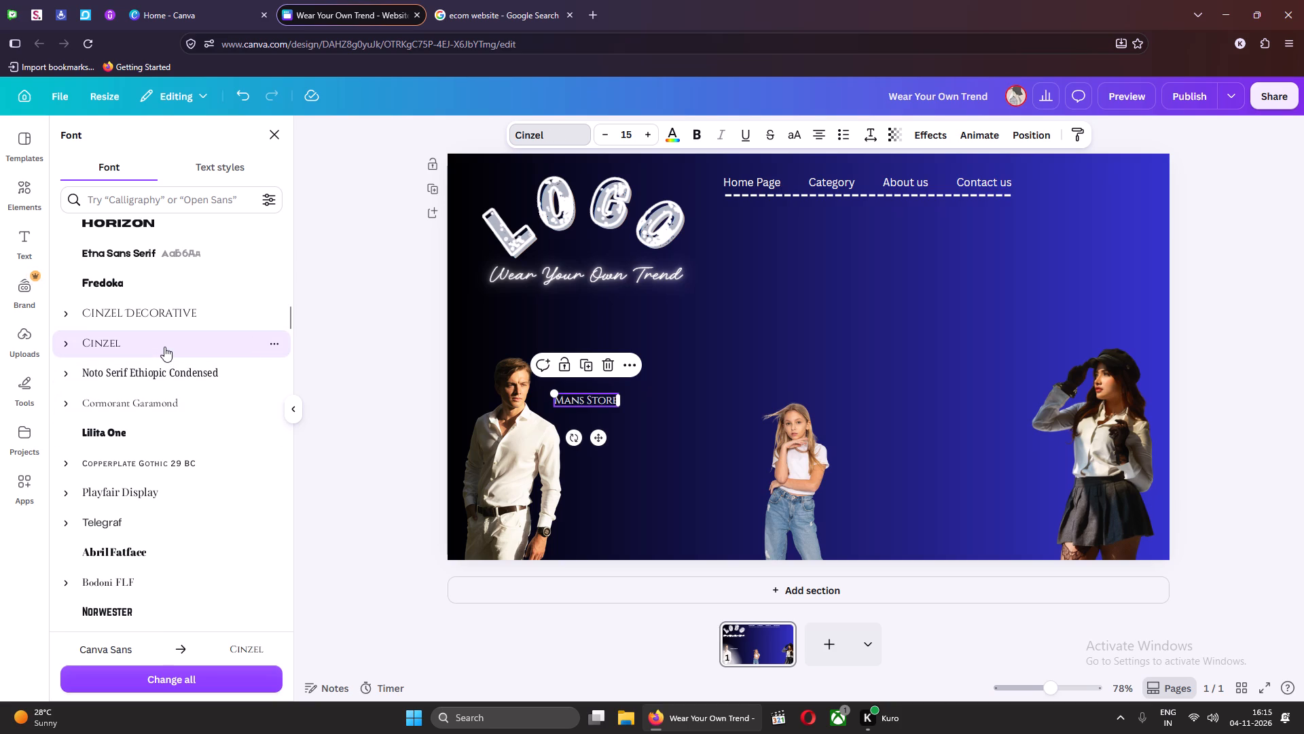
# Apply the Neon effect and bold formatting to the "Mans Store" text.
pyautogui.click(935, 136)
pyautogui.click(170, 388)
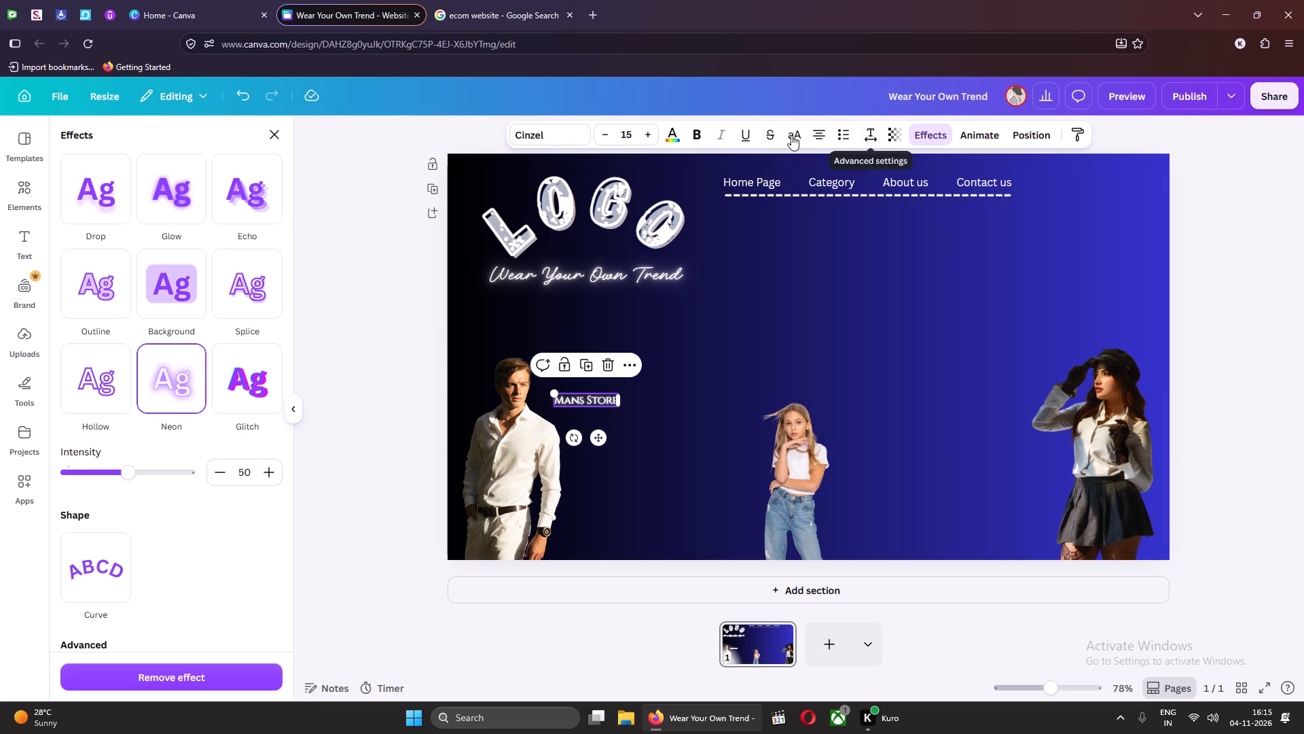
pyautogui.click(695, 132)
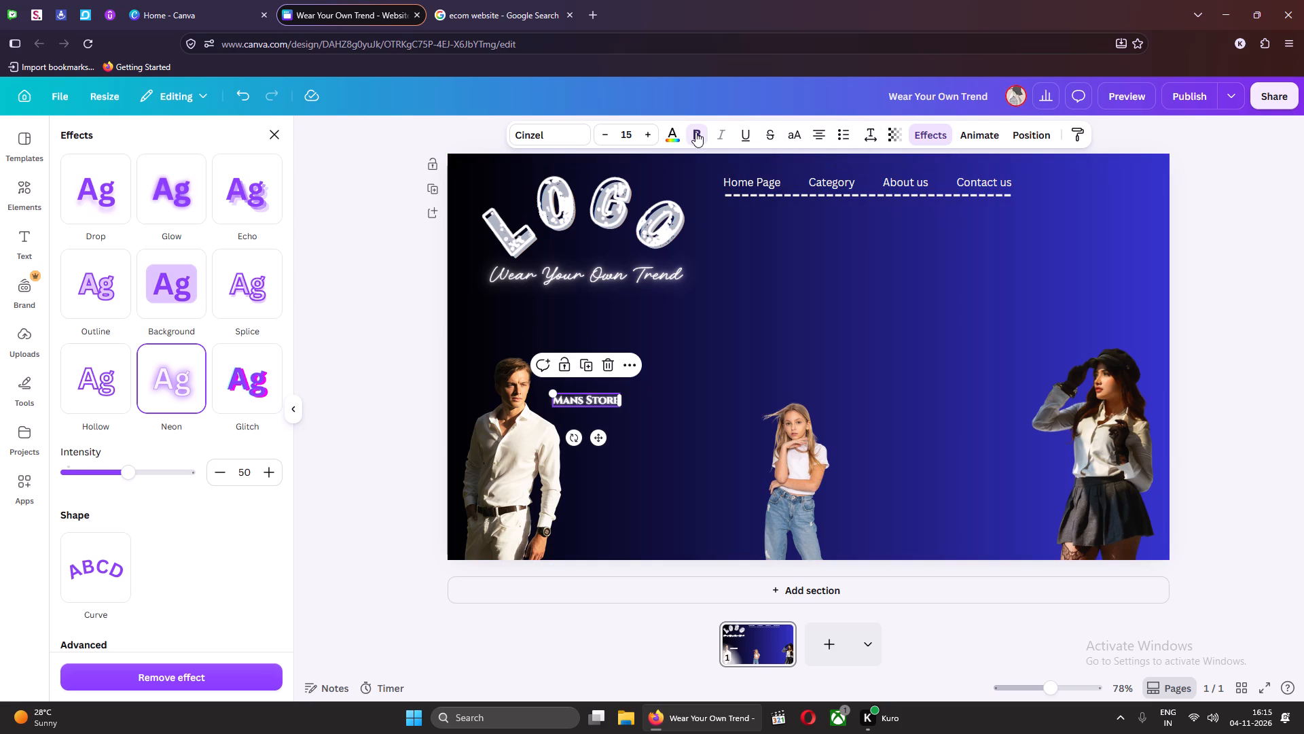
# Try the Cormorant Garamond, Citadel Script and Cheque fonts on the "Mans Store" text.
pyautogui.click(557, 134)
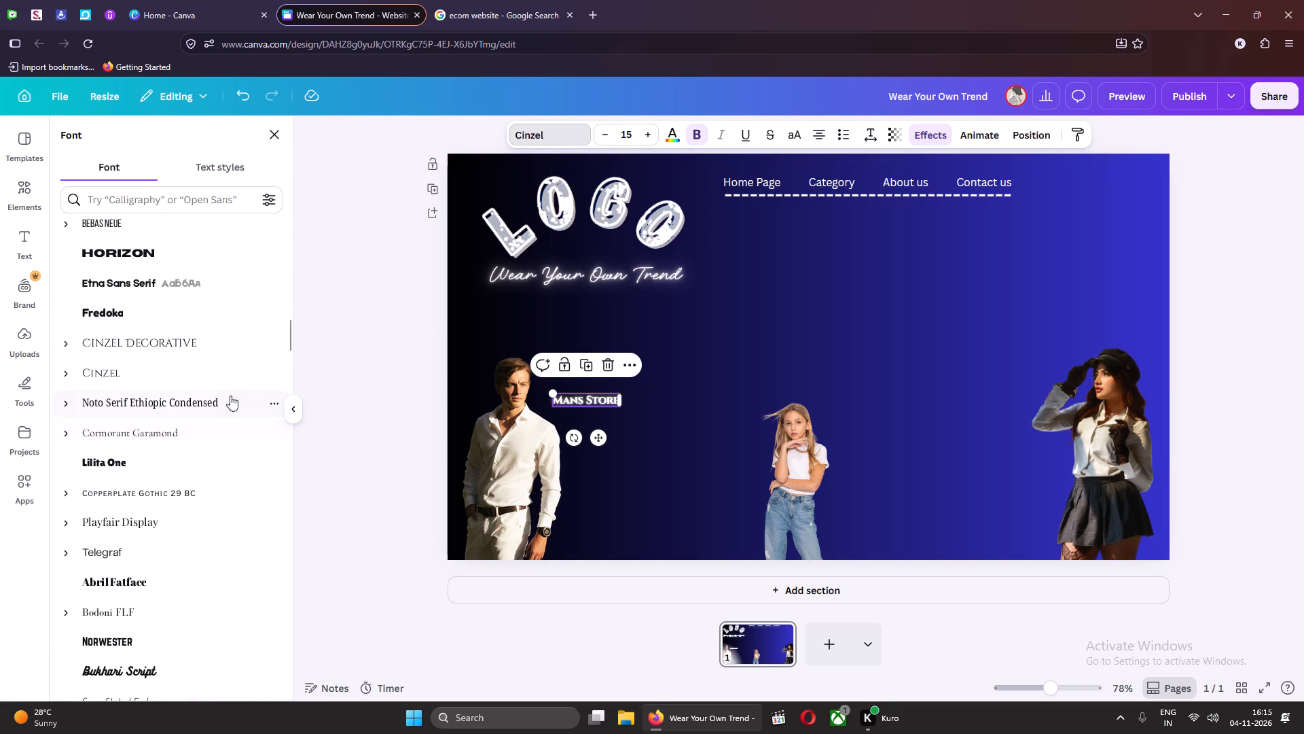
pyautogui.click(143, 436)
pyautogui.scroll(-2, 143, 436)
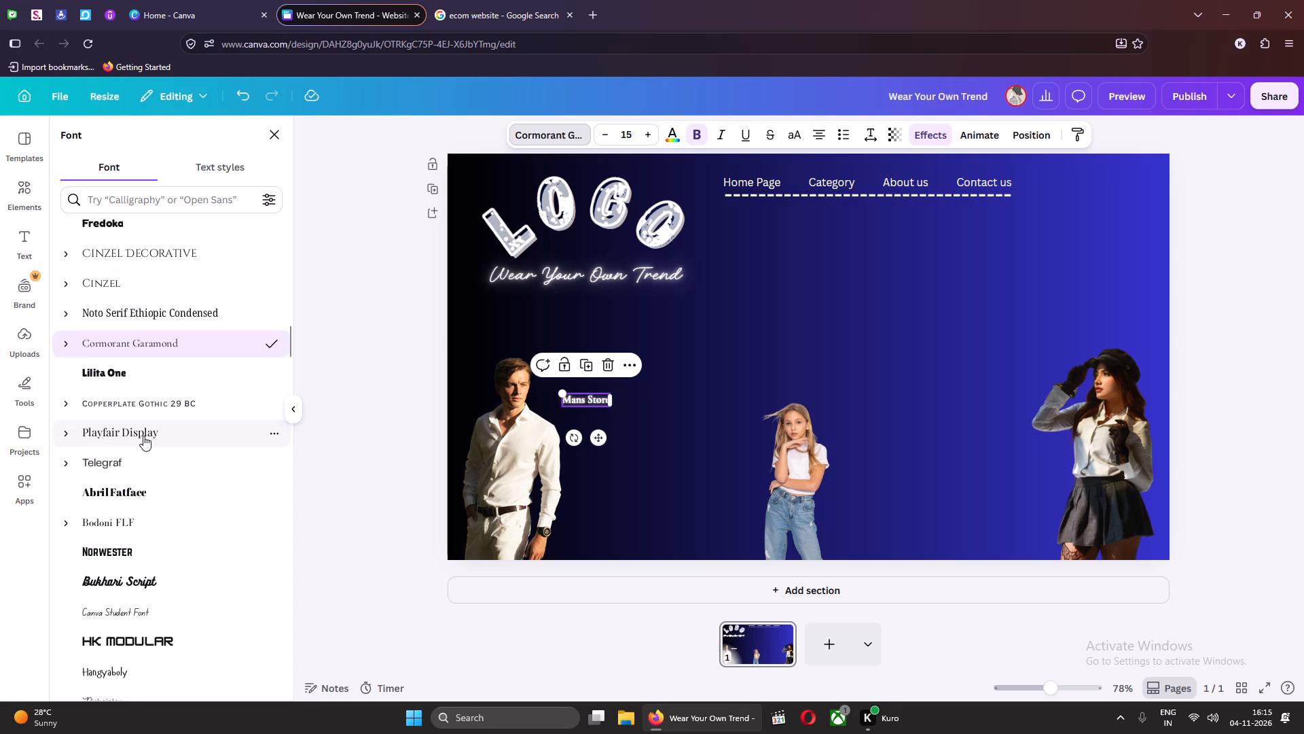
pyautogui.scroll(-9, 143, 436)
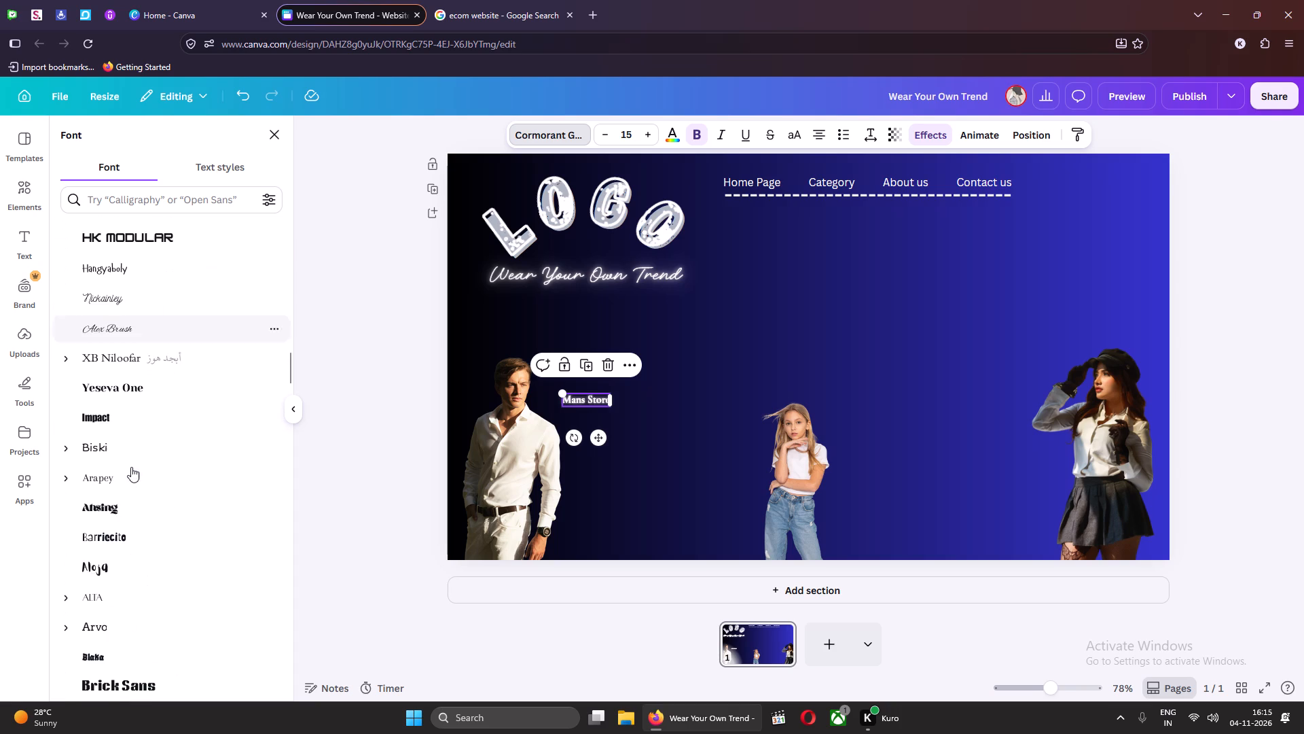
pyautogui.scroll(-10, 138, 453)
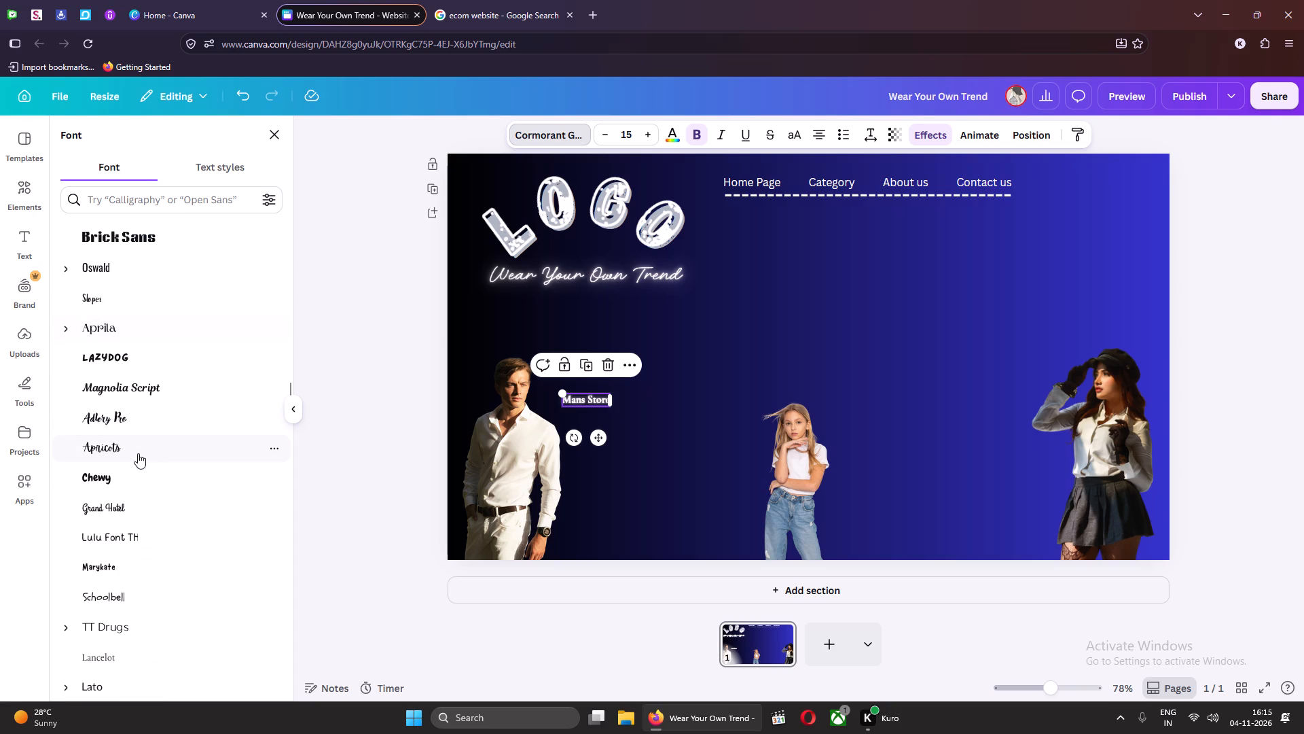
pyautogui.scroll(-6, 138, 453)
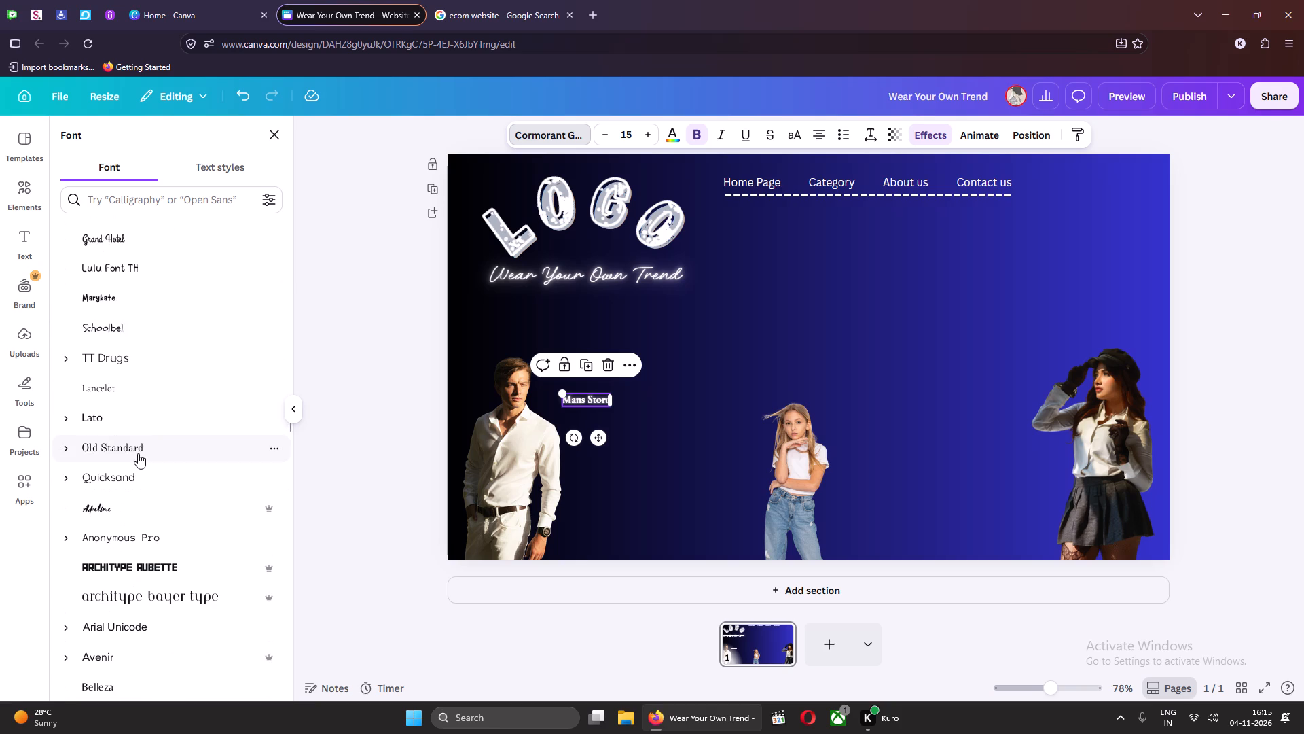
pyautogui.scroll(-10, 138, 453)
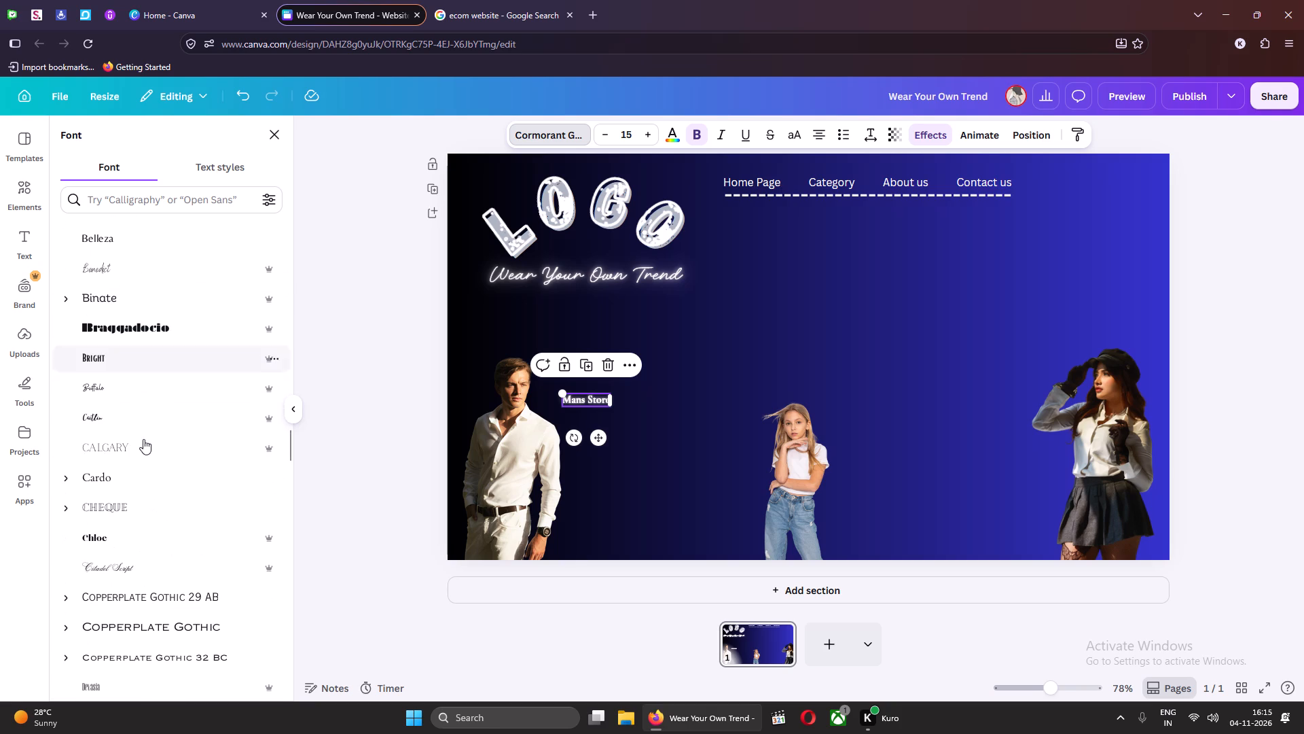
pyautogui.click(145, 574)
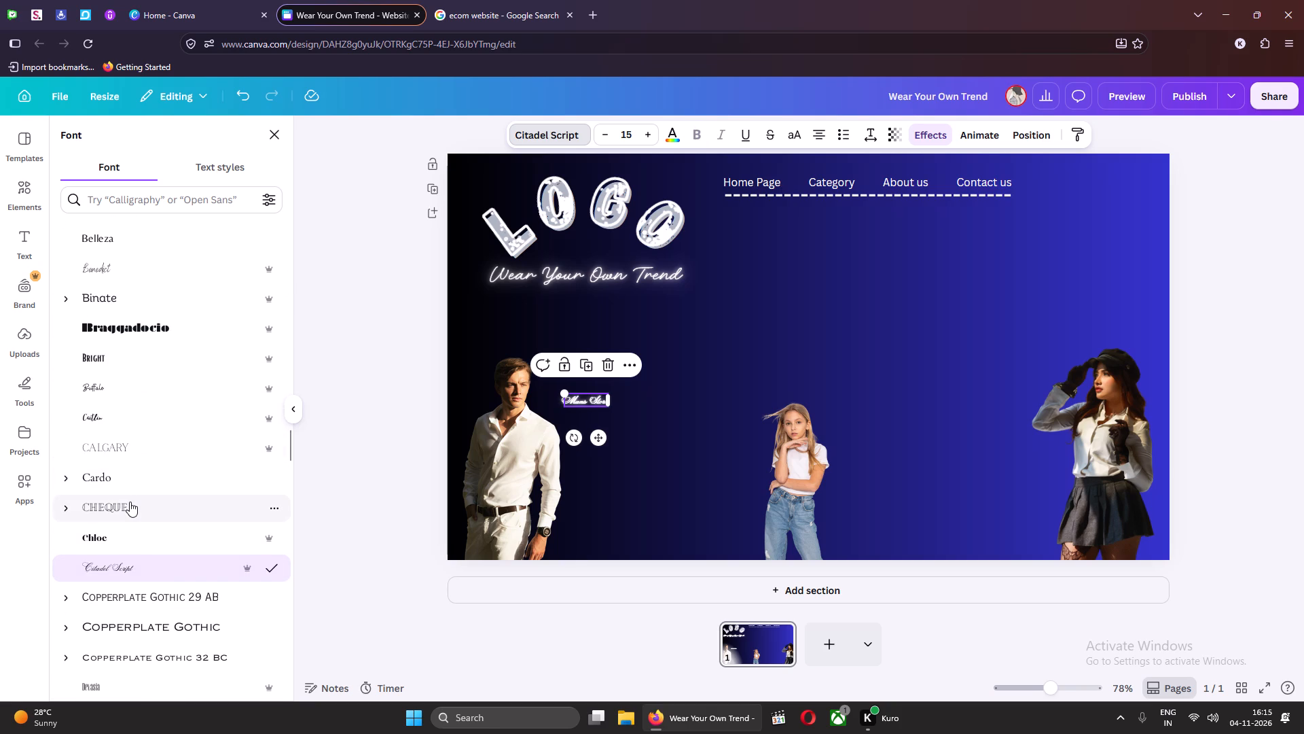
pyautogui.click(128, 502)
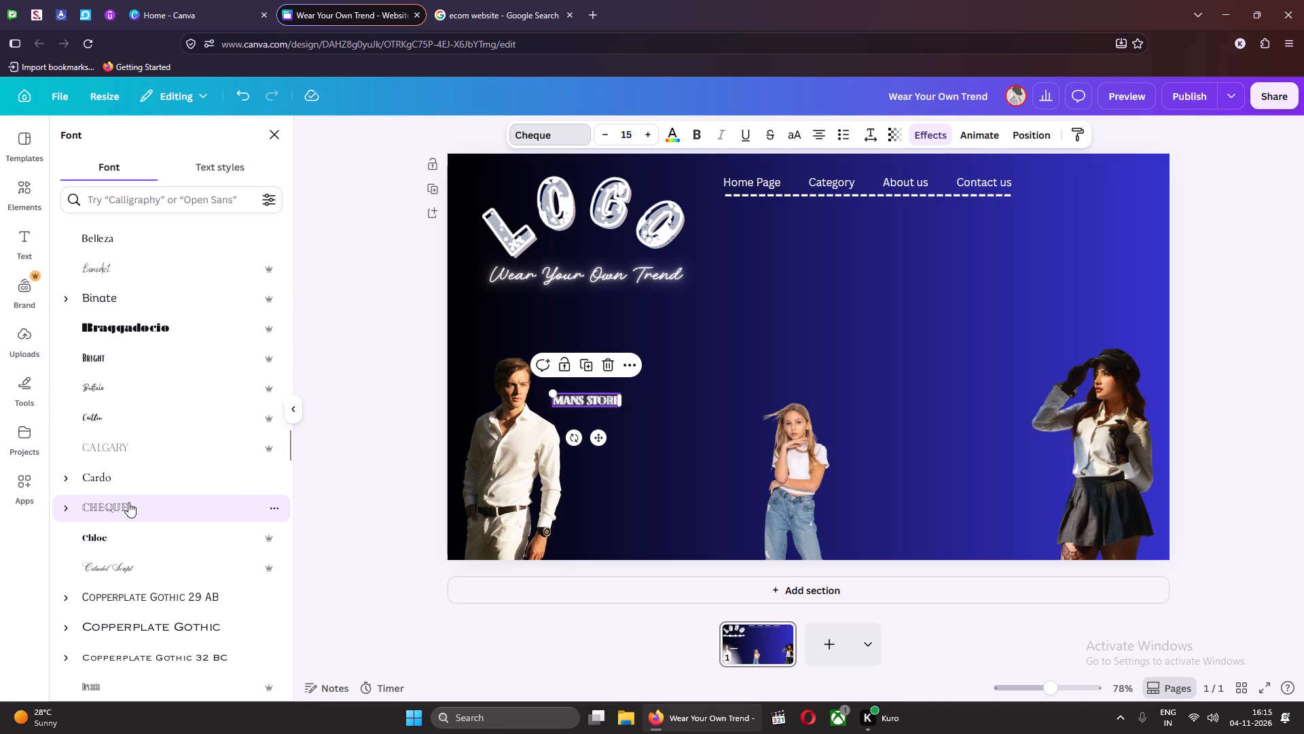
# Set the "Mans Store" text's font to Calgary and nudge it slightly left towards the male model.
pyautogui.scroll(-4, 138, 427)
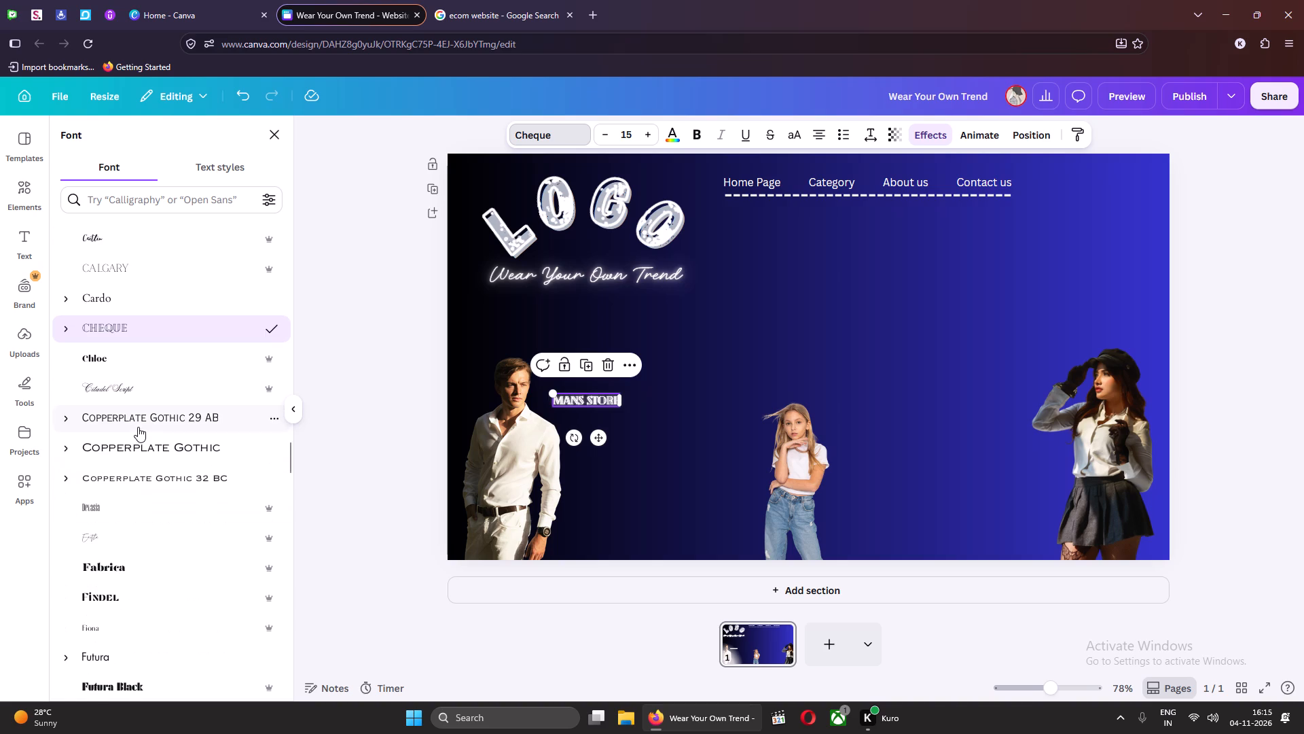
pyautogui.click(159, 281)
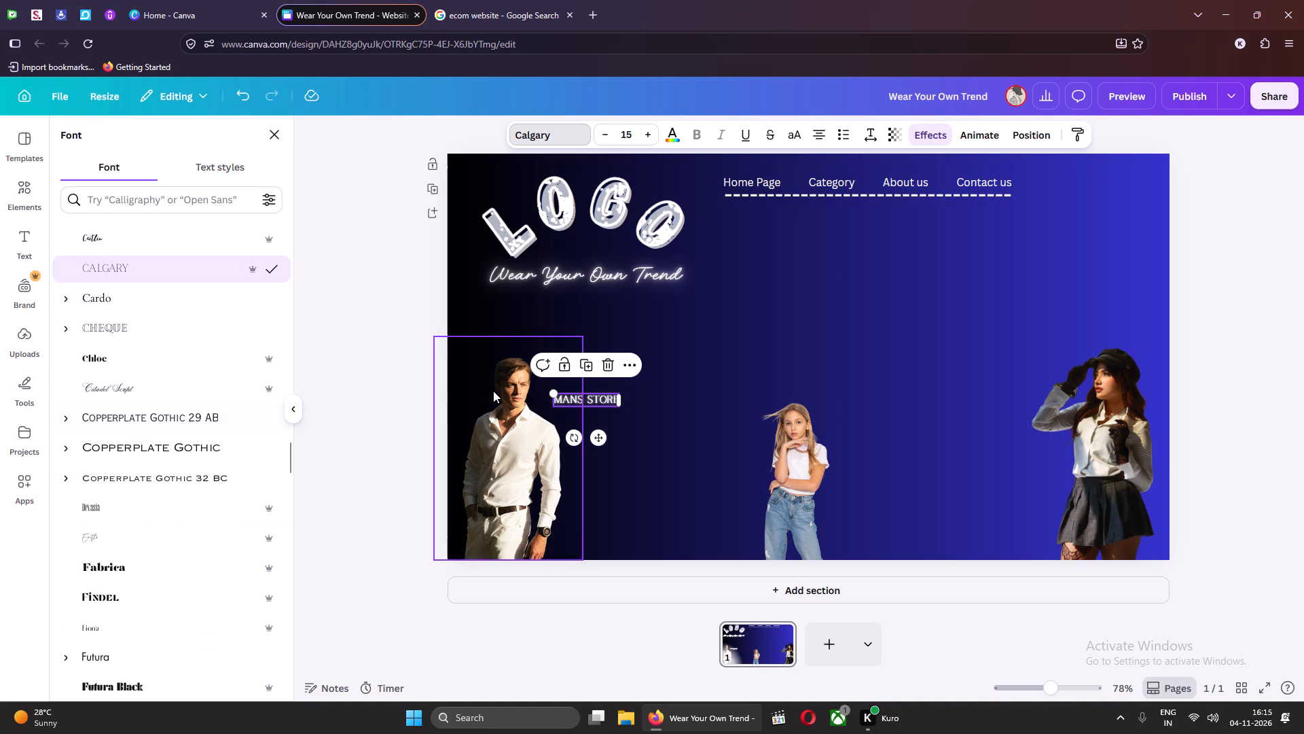
pyautogui.moveTo(601, 401); pyautogui.dragTo(594, 401)
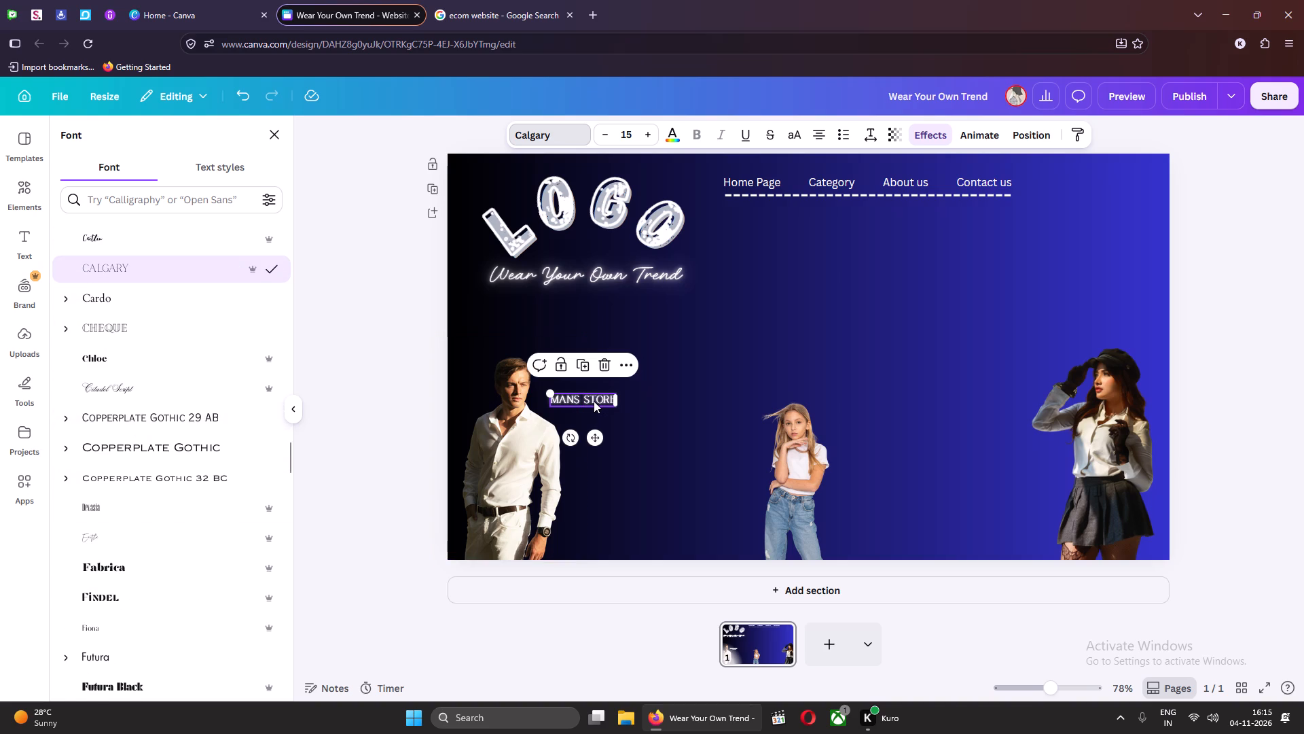
# Duplicate the "Mans Store" label and place the copy just left of the woman model's head.
pyautogui.hotkey('ctrl', 'd')
pyautogui.moveTo(587, 408); pyautogui.dragTo(909, 397)
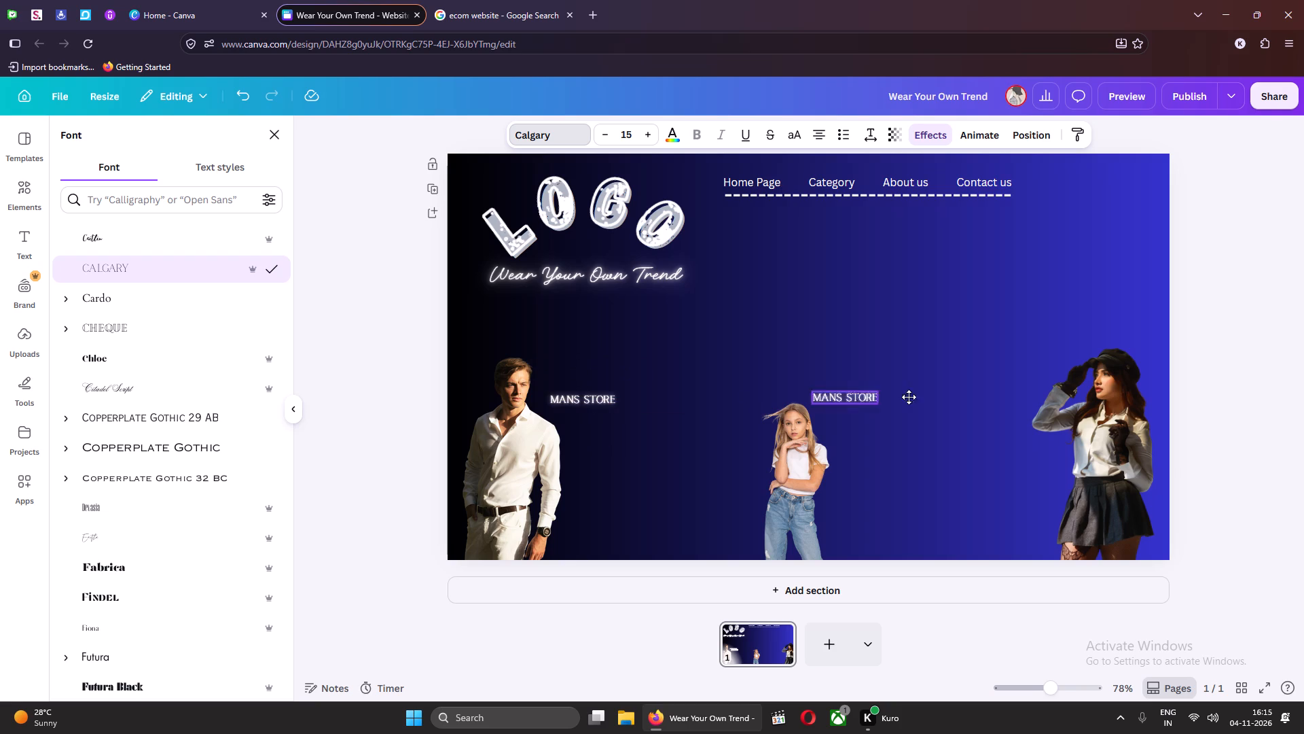
pyautogui.moveTo(909, 397); pyautogui.dragTo(1015, 381)
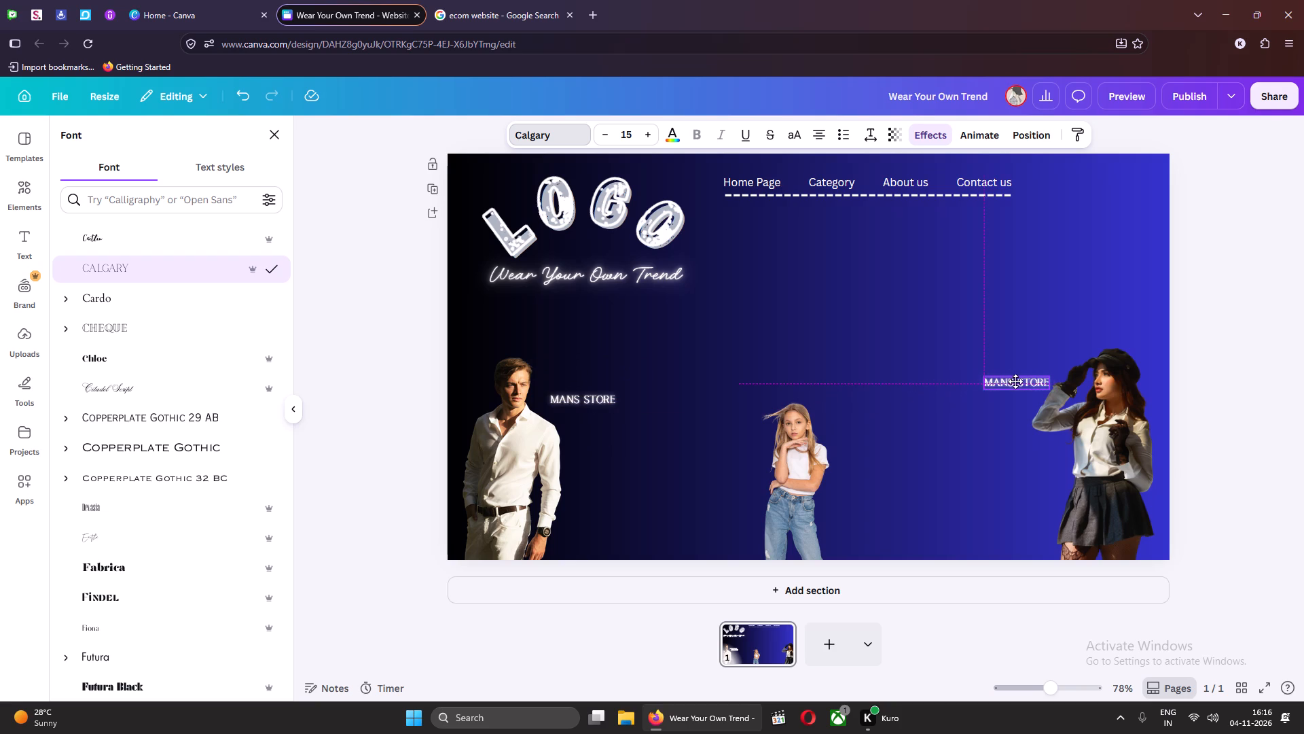
pyautogui.moveTo(1015, 381); pyautogui.dragTo(1015, 381)
# Duplicate the label beside the woman model and centre the copy just above the girl model's head.
pyautogui.hotkey('ctrl', 'd')
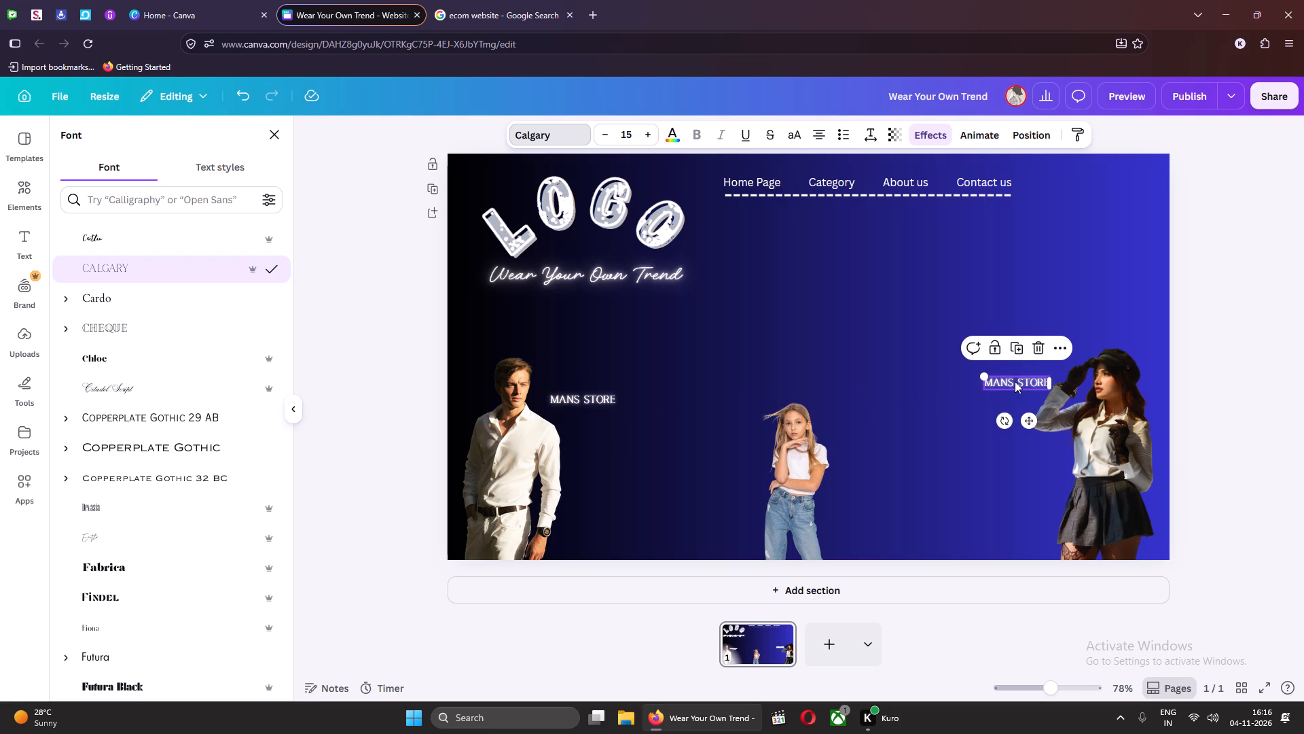
pyautogui.moveTo(1015, 393); pyautogui.dragTo(785, 391)
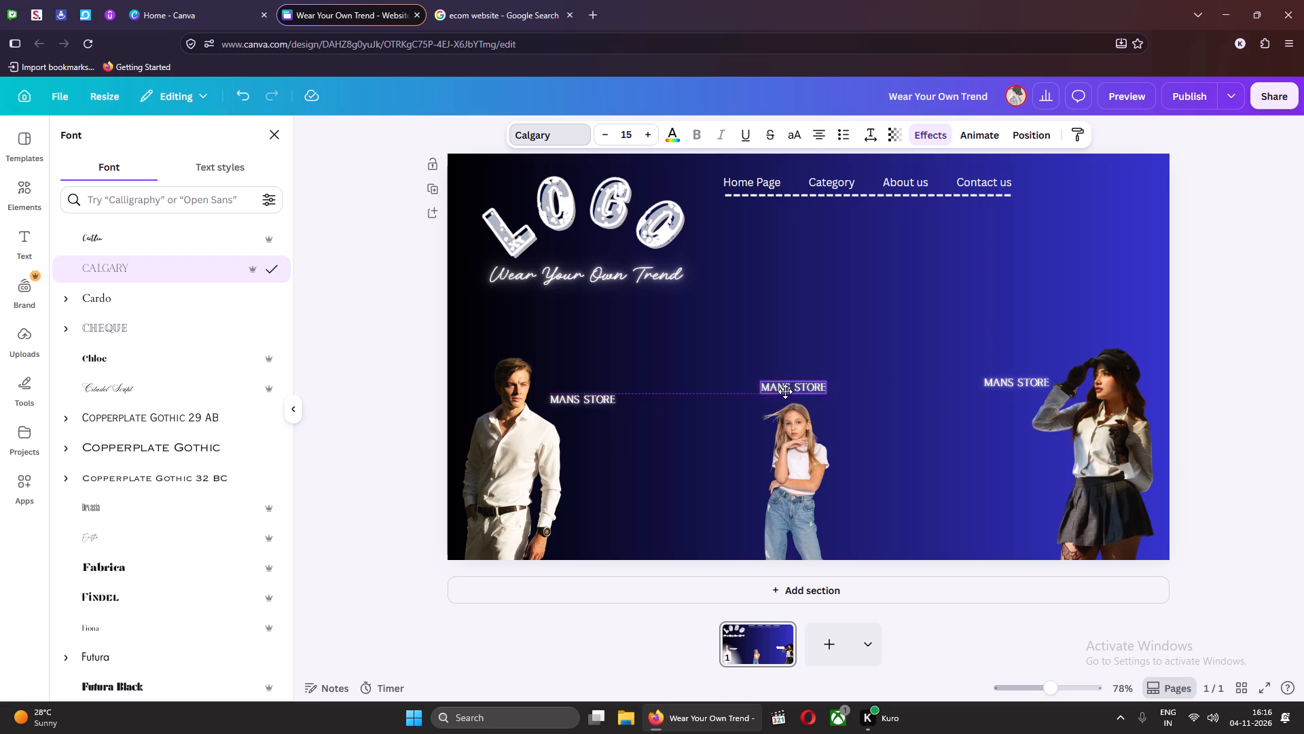
pyautogui.moveTo(785, 391); pyautogui.dragTo(778, 392)
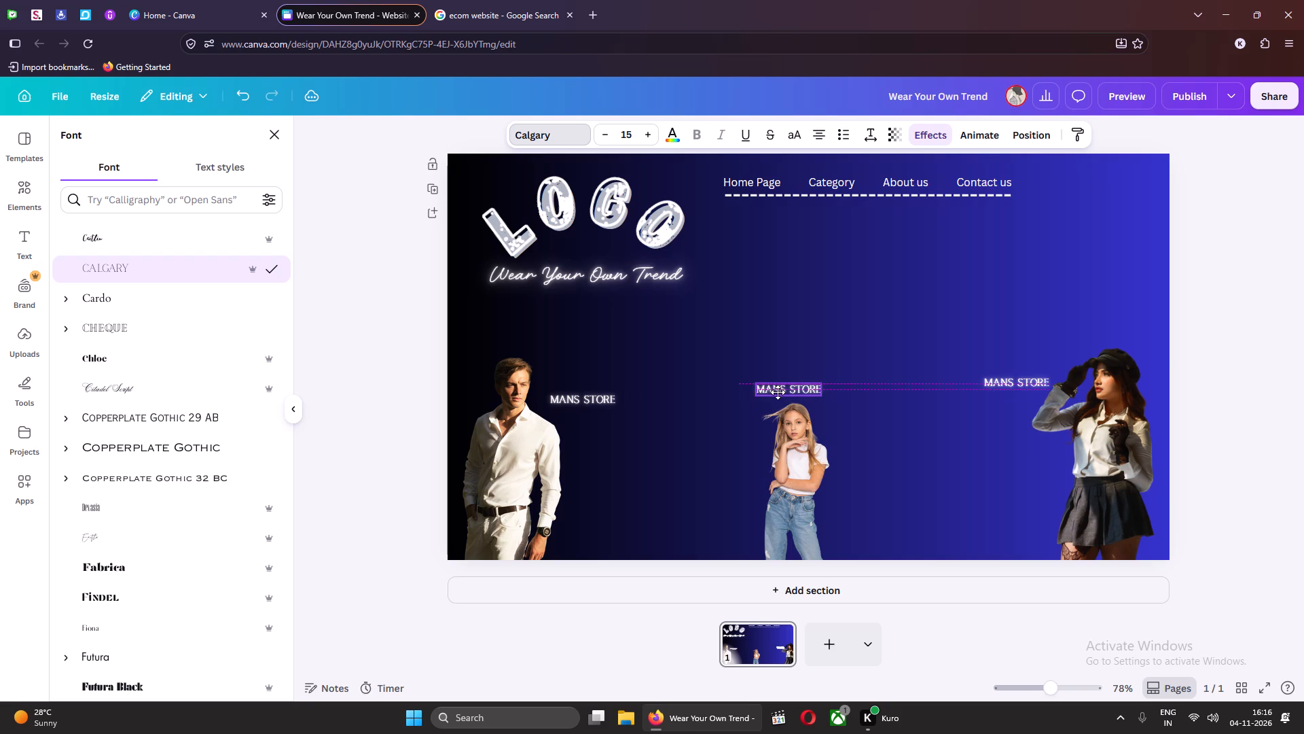
pyautogui.moveTo(778, 392); pyautogui.dragTo(784, 392)
# Change the label above the girl model to read "Kids Store".
pyautogui.doubleClick(803, 387)
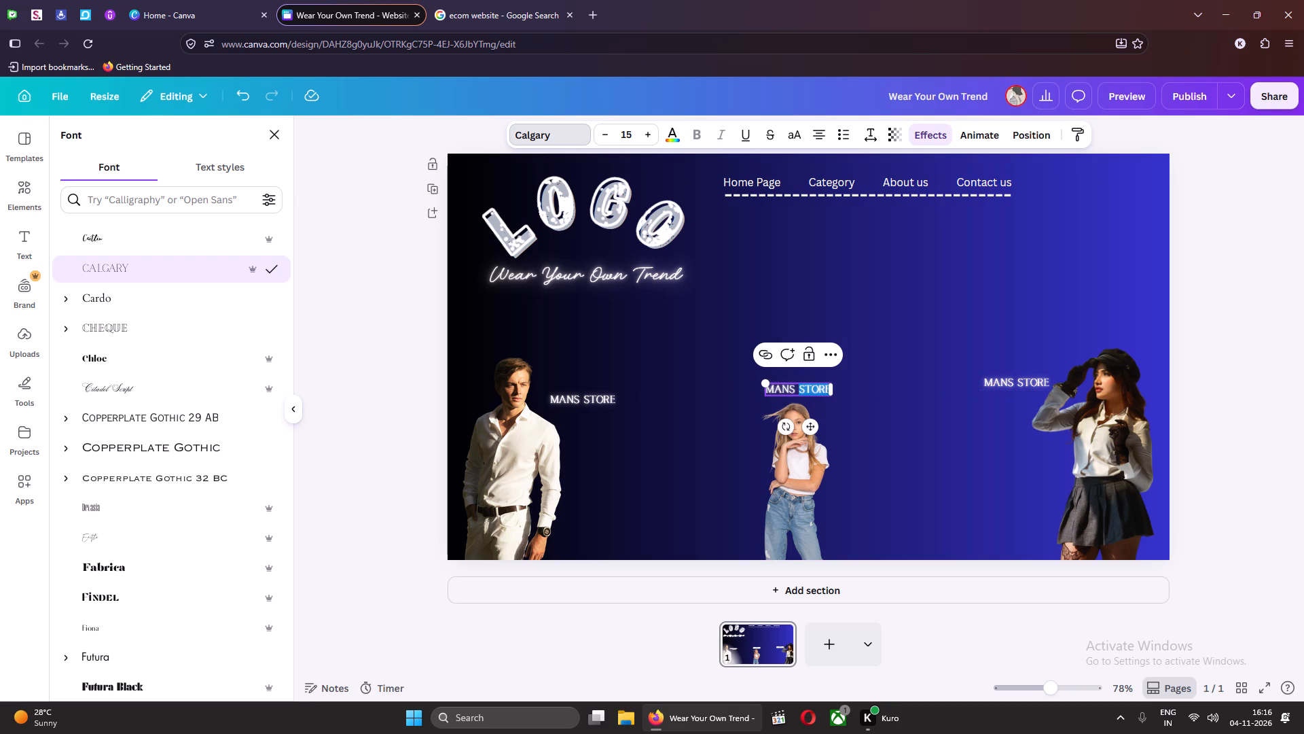
pyautogui.doubleClick(780, 389)
pyautogui.write('Kids')
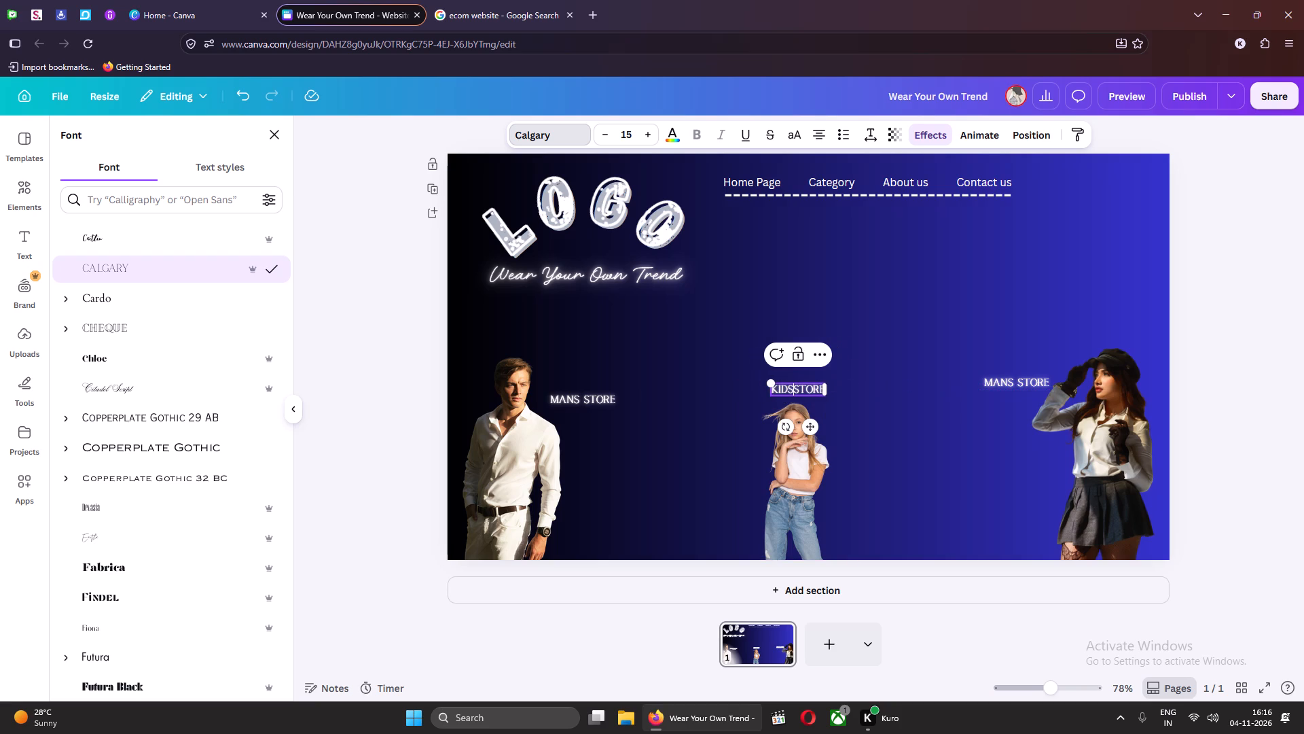
pyautogui.press('space')
# Change the label beside the woman model to read "Womens Store".
pyautogui.doubleClick(993, 383)
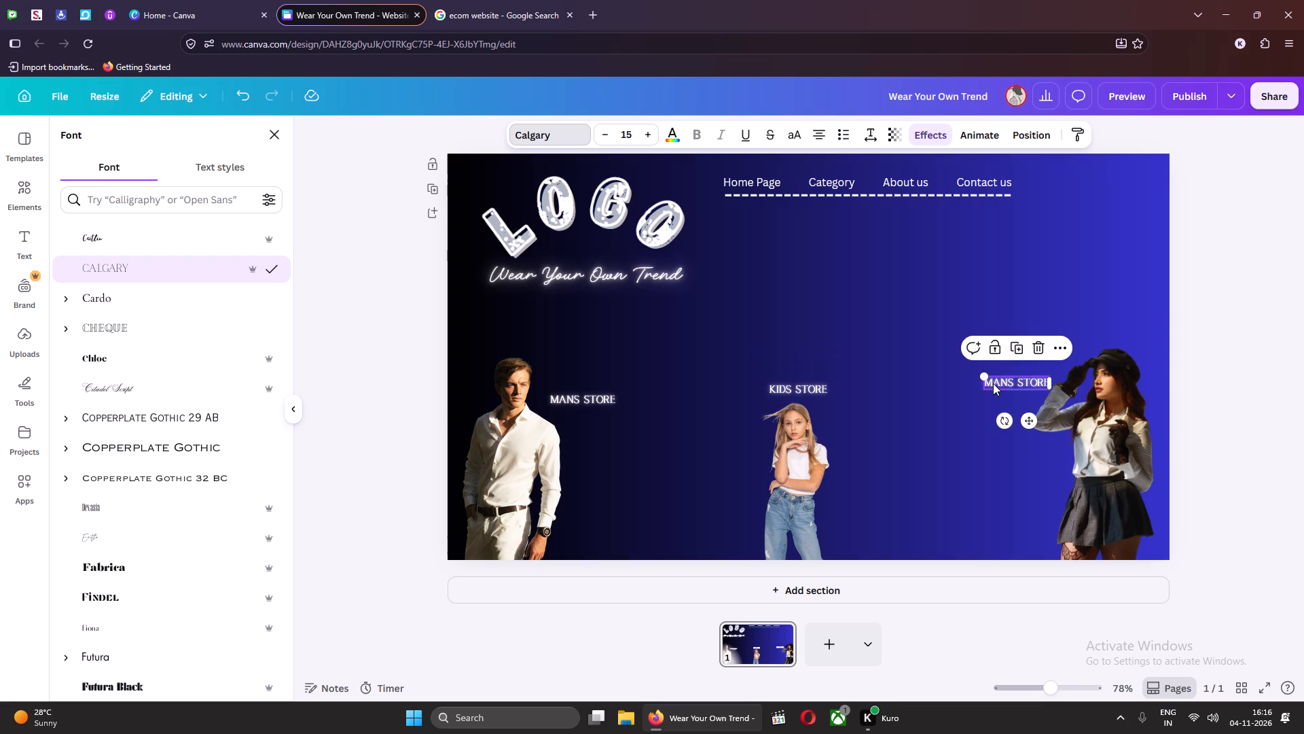
pyautogui.click(993, 383)
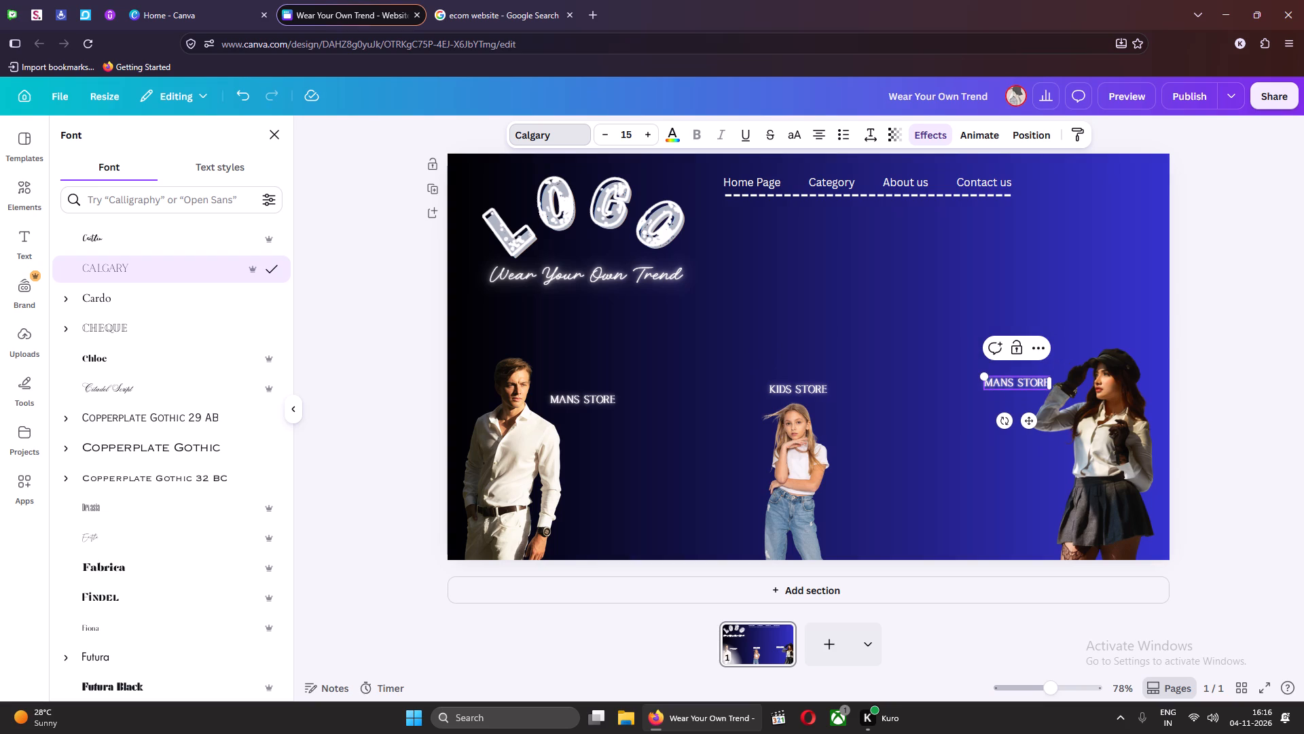
pyautogui.moveTo(1013, 381); pyautogui.dragTo(974, 381)
pyautogui.press('BackSpace')
pyautogui.press('BackSpace')
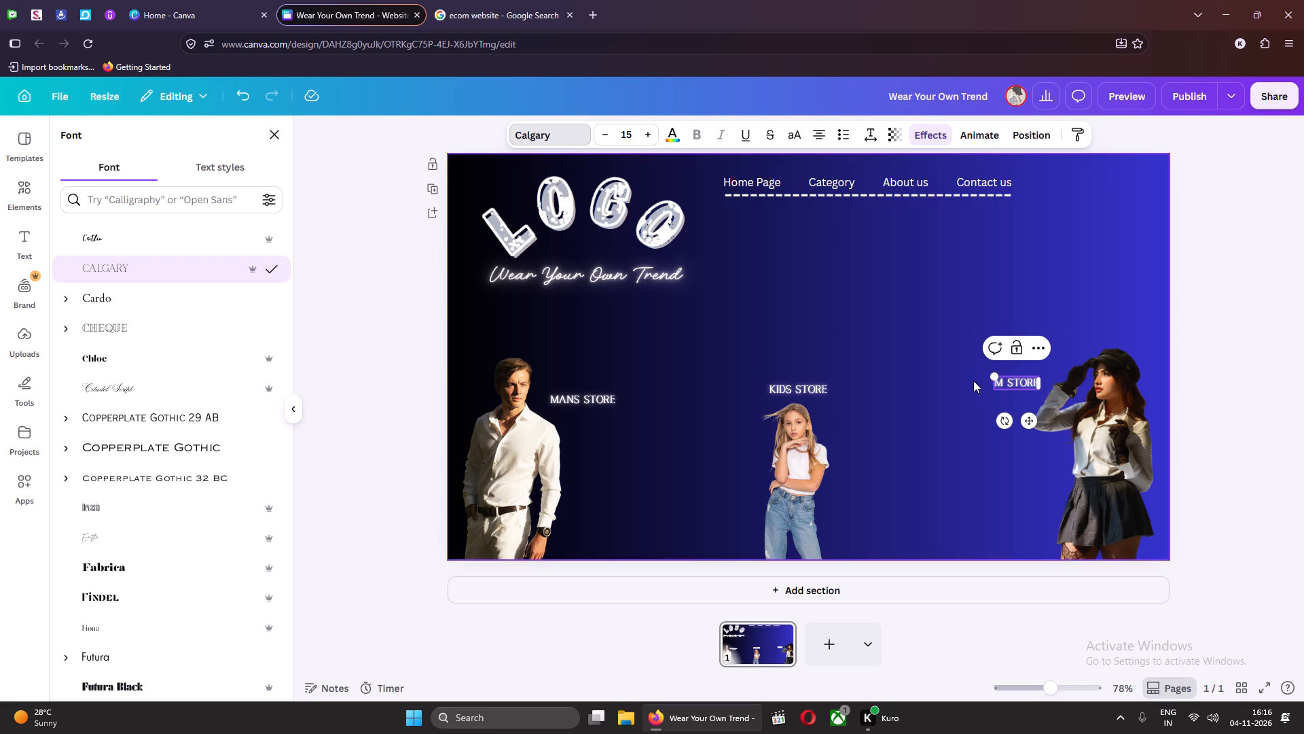
pyautogui.write('Women')
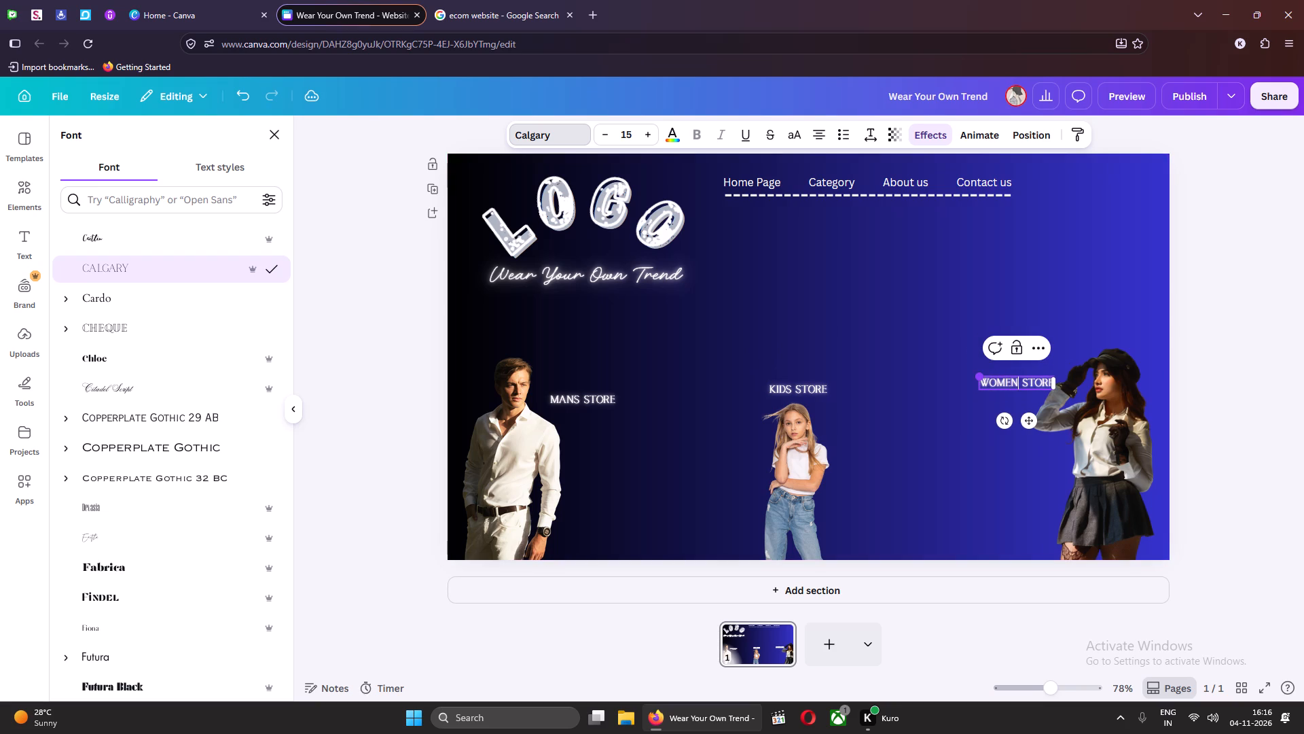
pyautogui.press('s')
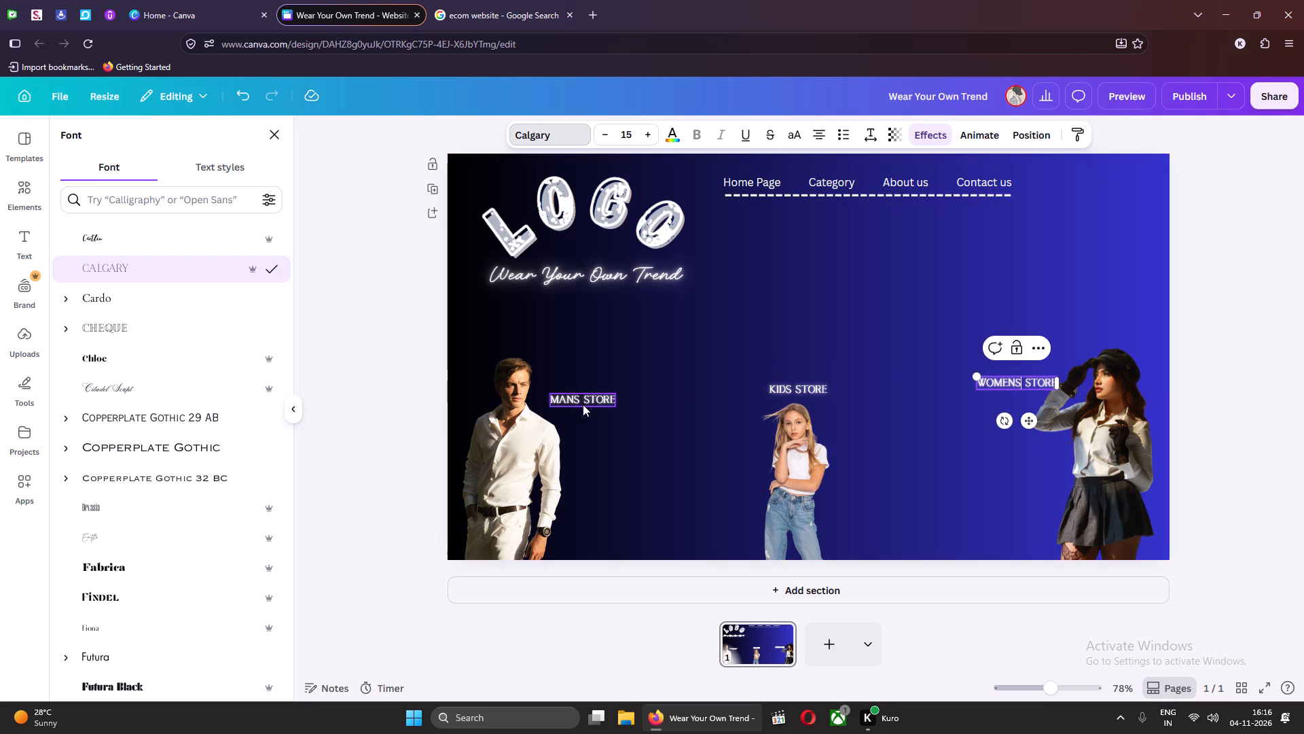
# Correct the label beside the male model to read "Mens Store".
pyautogui.doubleClick(566, 402)
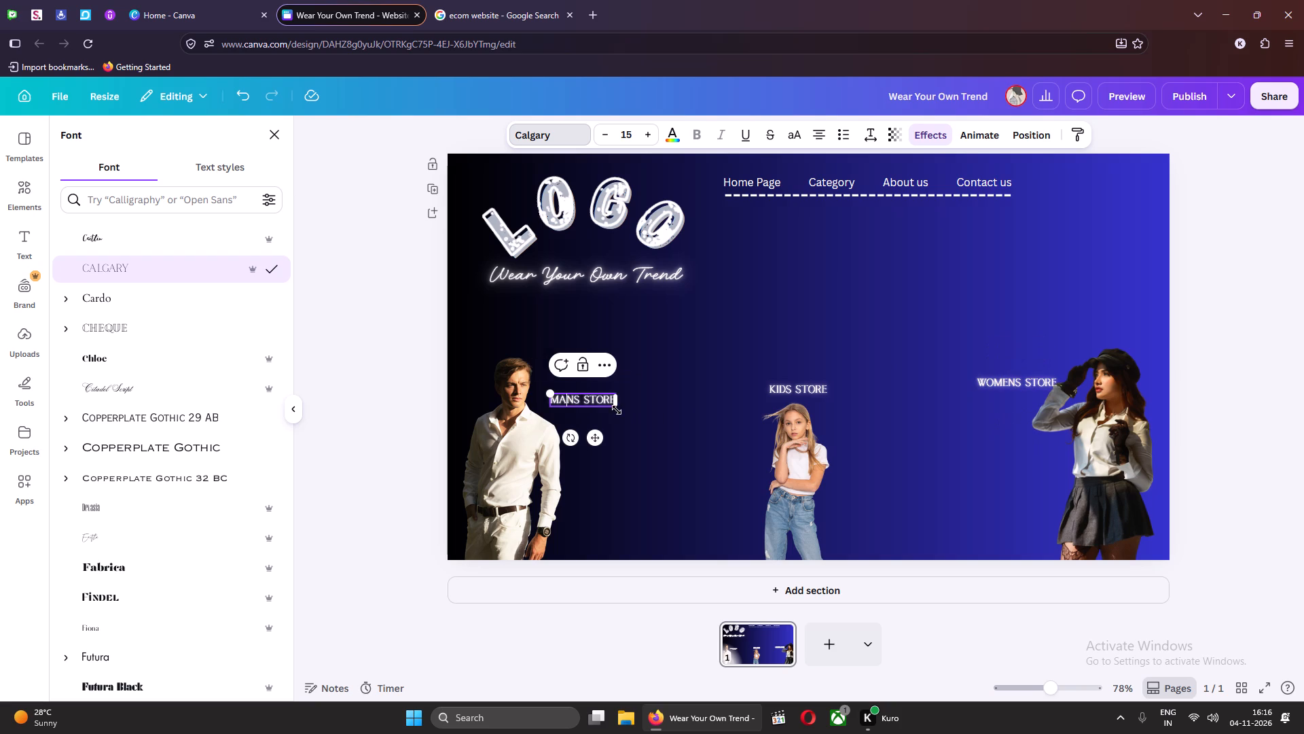
pyautogui.press('Return')
pyautogui.press('w')
pyautogui.press('BackSpace')
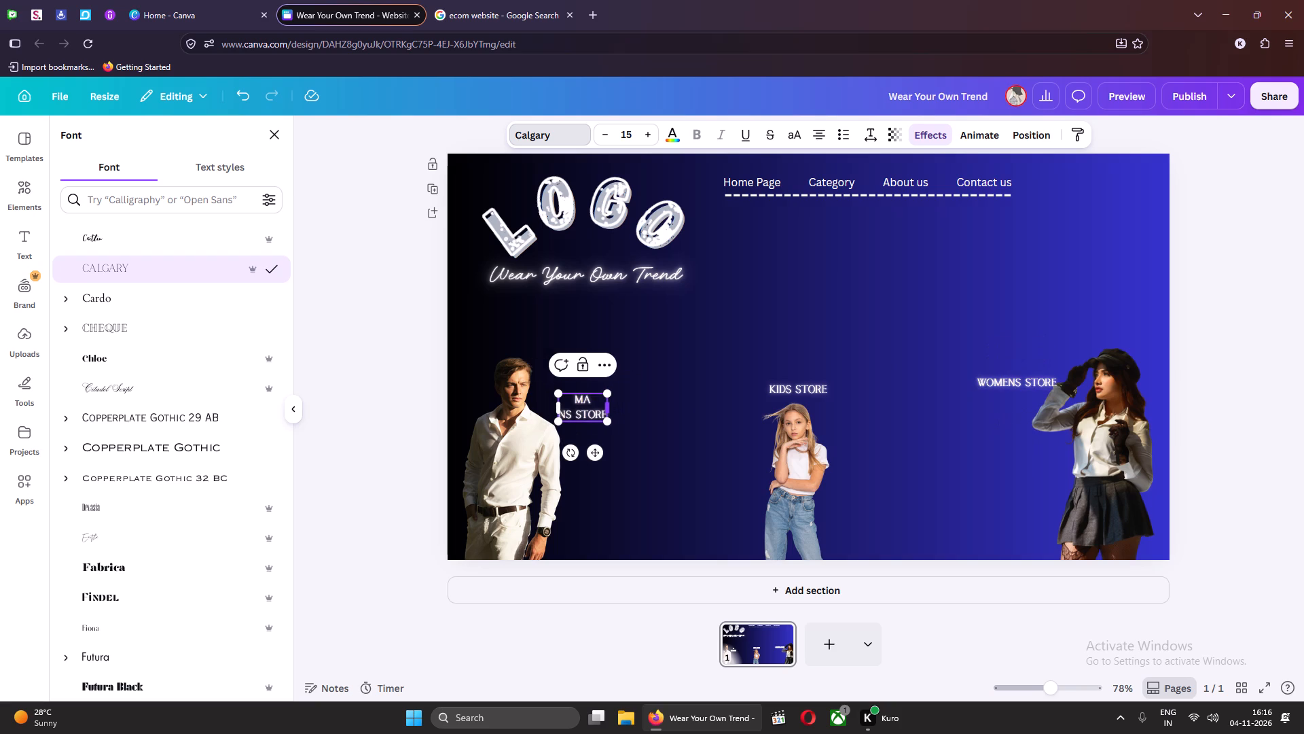
pyautogui.press('BackSpace')
pyautogui.press('BackSpace')
pyautogui.press('e')
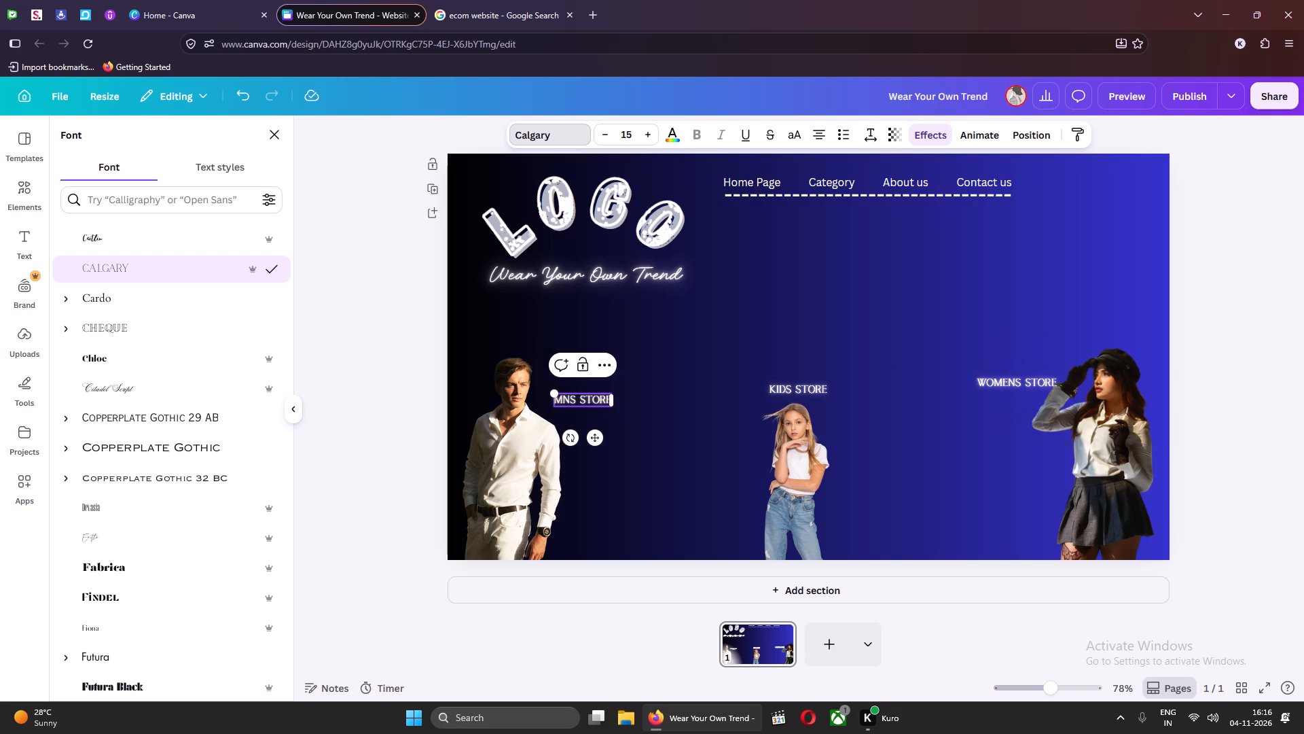
pyautogui.click(379, 444)
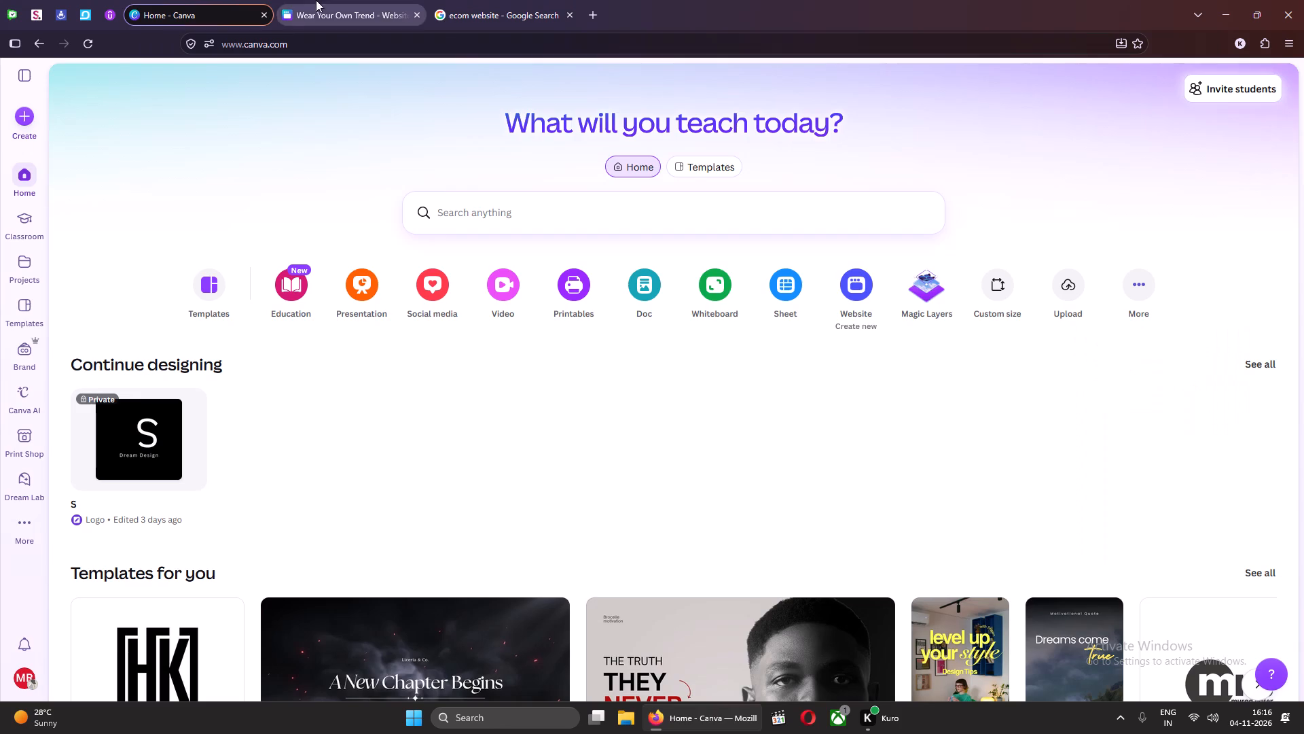
pyautogui.click(348, 0)
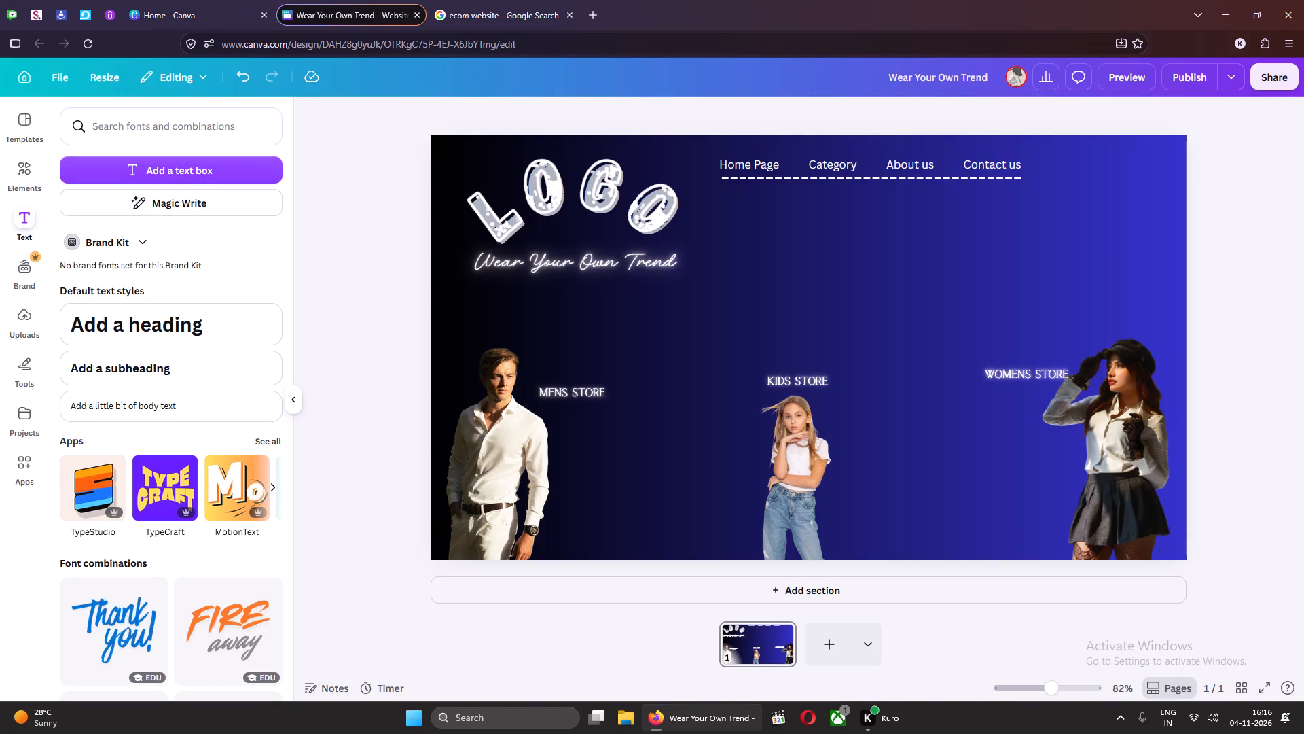
# Search the text library and the elements library for "search".
pyautogui.click(103, 133)
pyautogui.write('search')
pyautogui.press('Return')
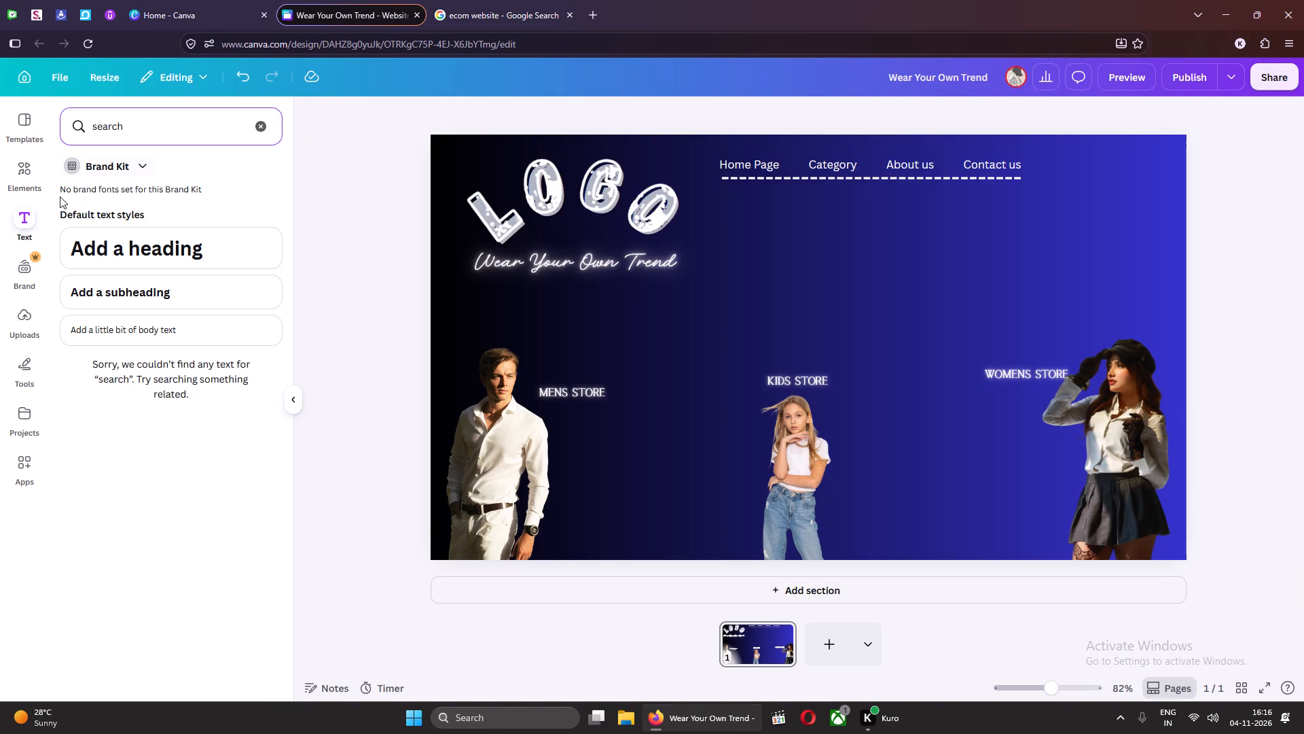
pyautogui.click(26, 161)
pyautogui.click(141, 135)
pyautogui.hotkey('ctrl', 'a')
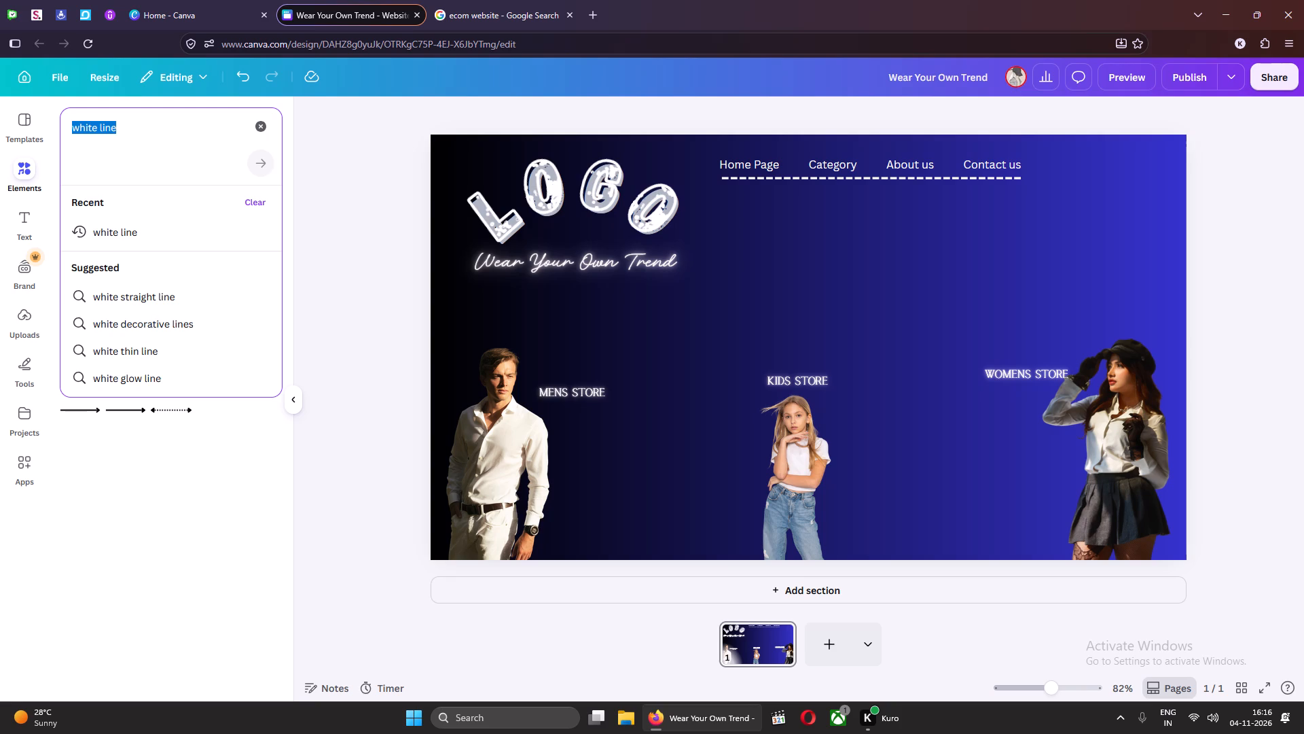
pyautogui.write('search')
pyautogui.press('Return')
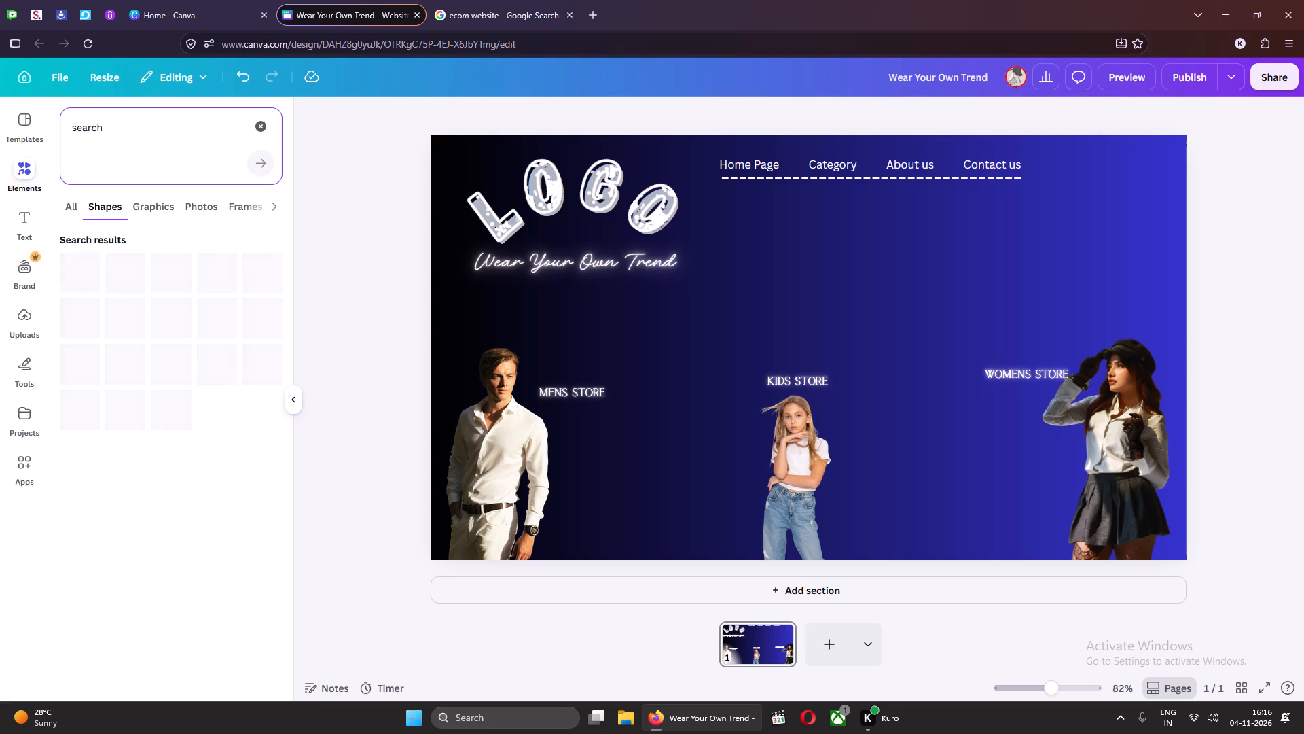
# Delete the white dashed line beneath the navigation row.
pyautogui.click(812, 180)
pyautogui.press('Delete')
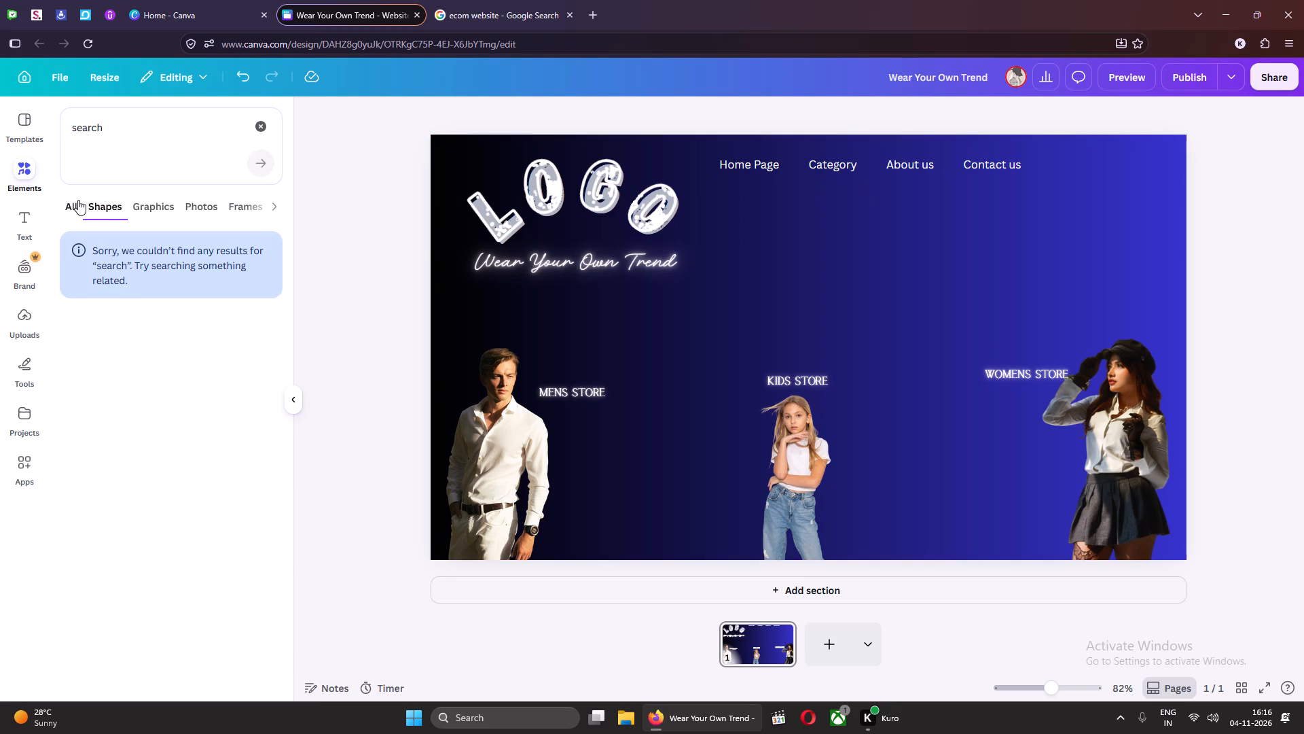
# Widen the element search to all categories and search for "search bar".
pyautogui.click(81, 202)
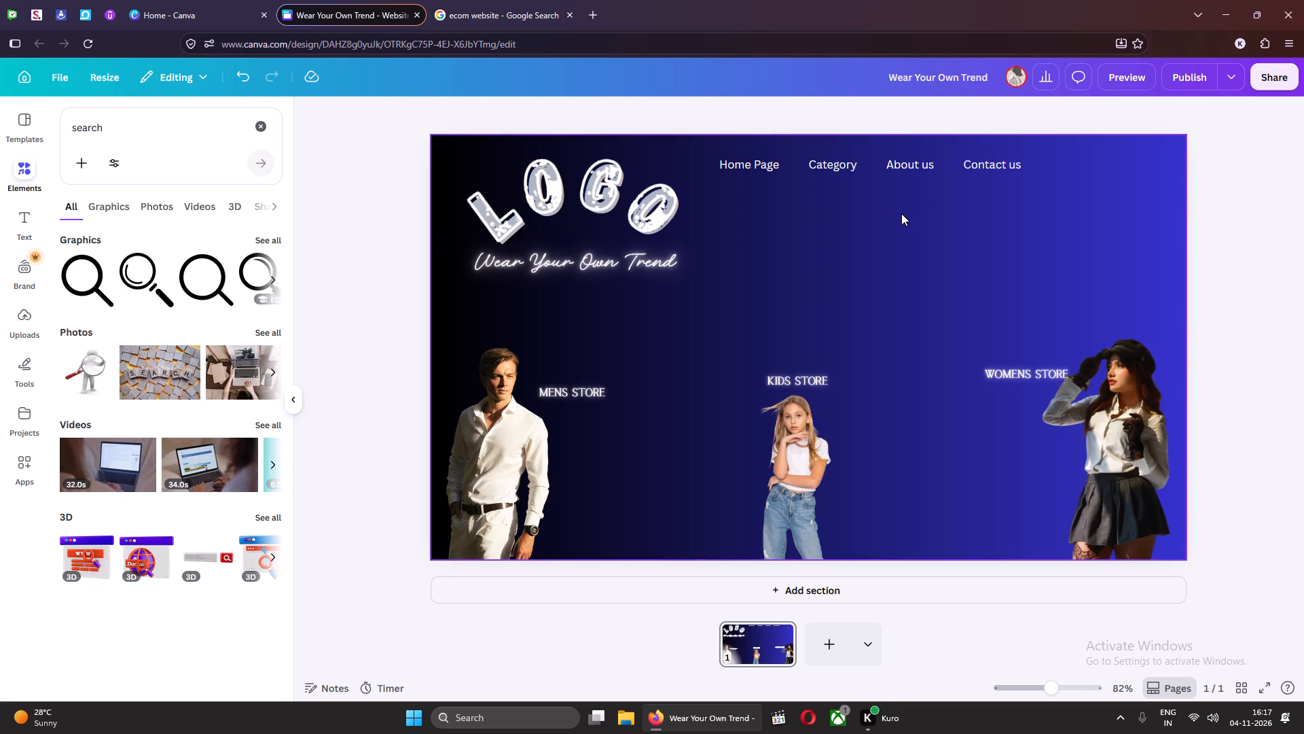
pyautogui.click(132, 137)
pyautogui.press('space')
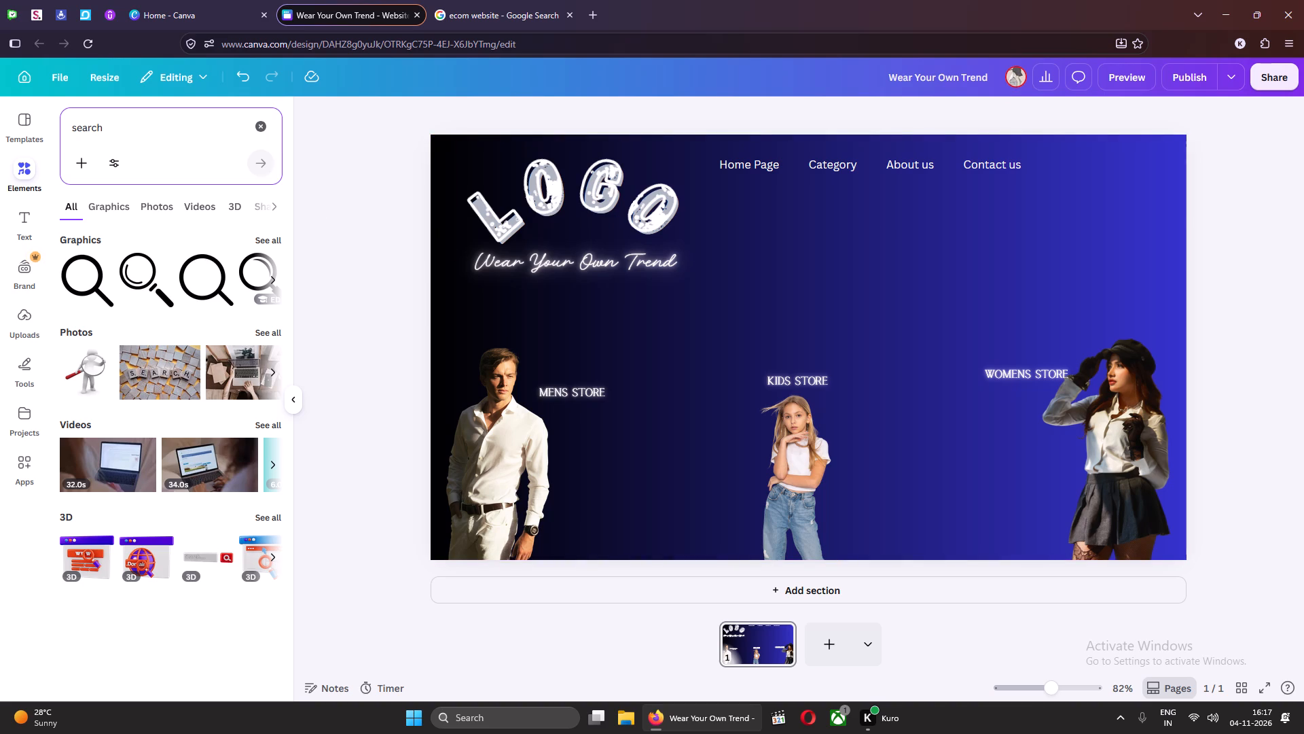
pyautogui.click(120, 127)
pyautogui.press('space')
pyautogui.write('bar')
pyautogui.press('Return')
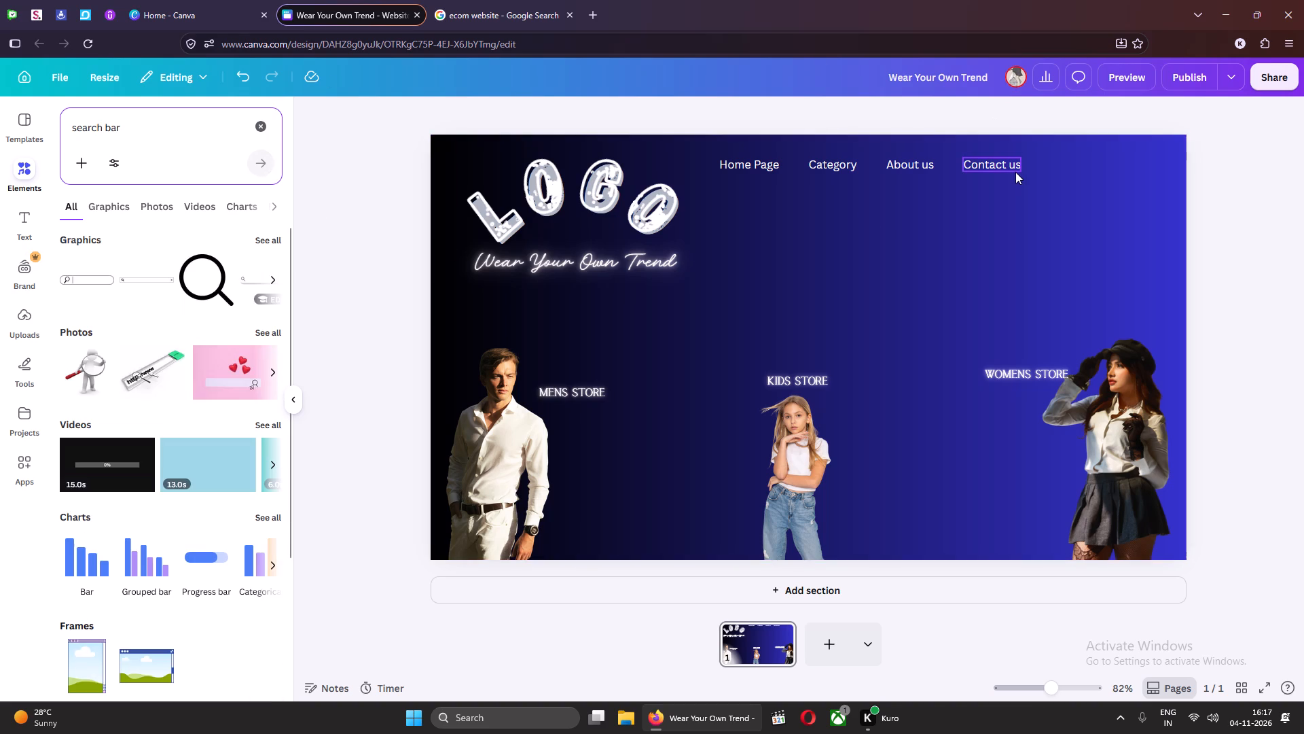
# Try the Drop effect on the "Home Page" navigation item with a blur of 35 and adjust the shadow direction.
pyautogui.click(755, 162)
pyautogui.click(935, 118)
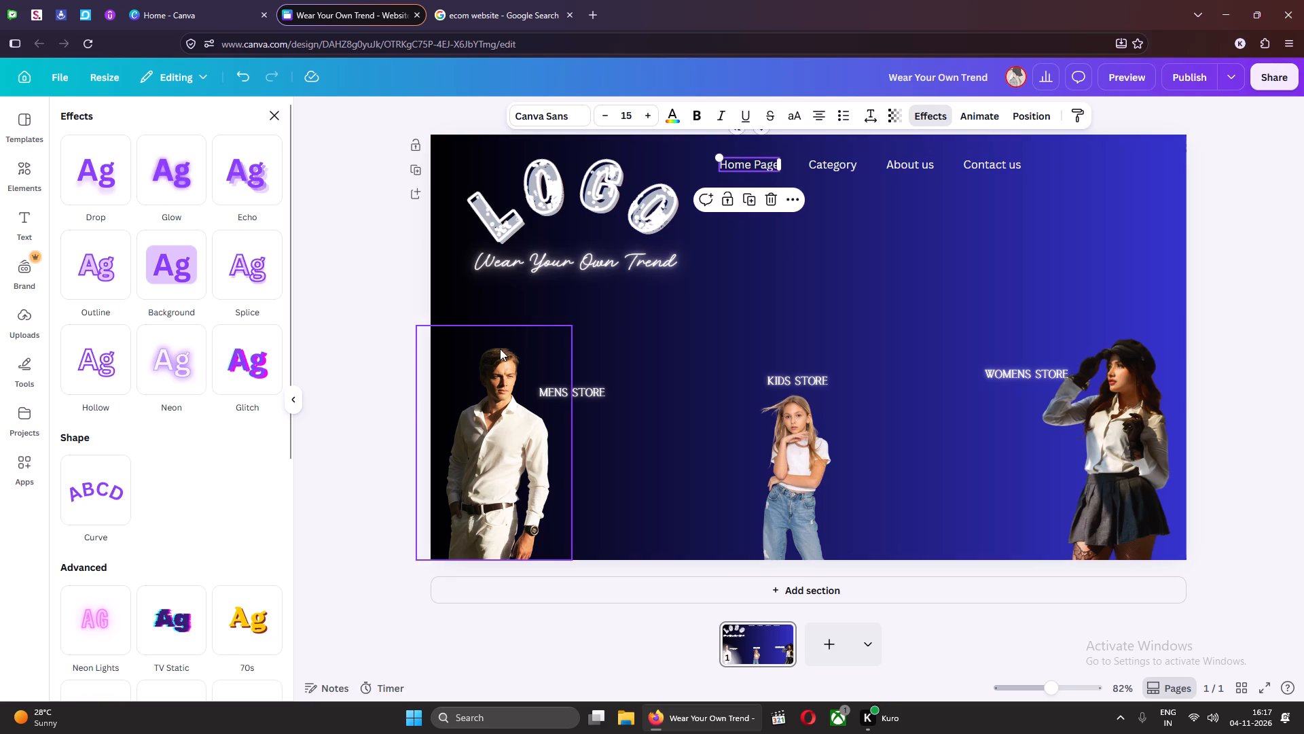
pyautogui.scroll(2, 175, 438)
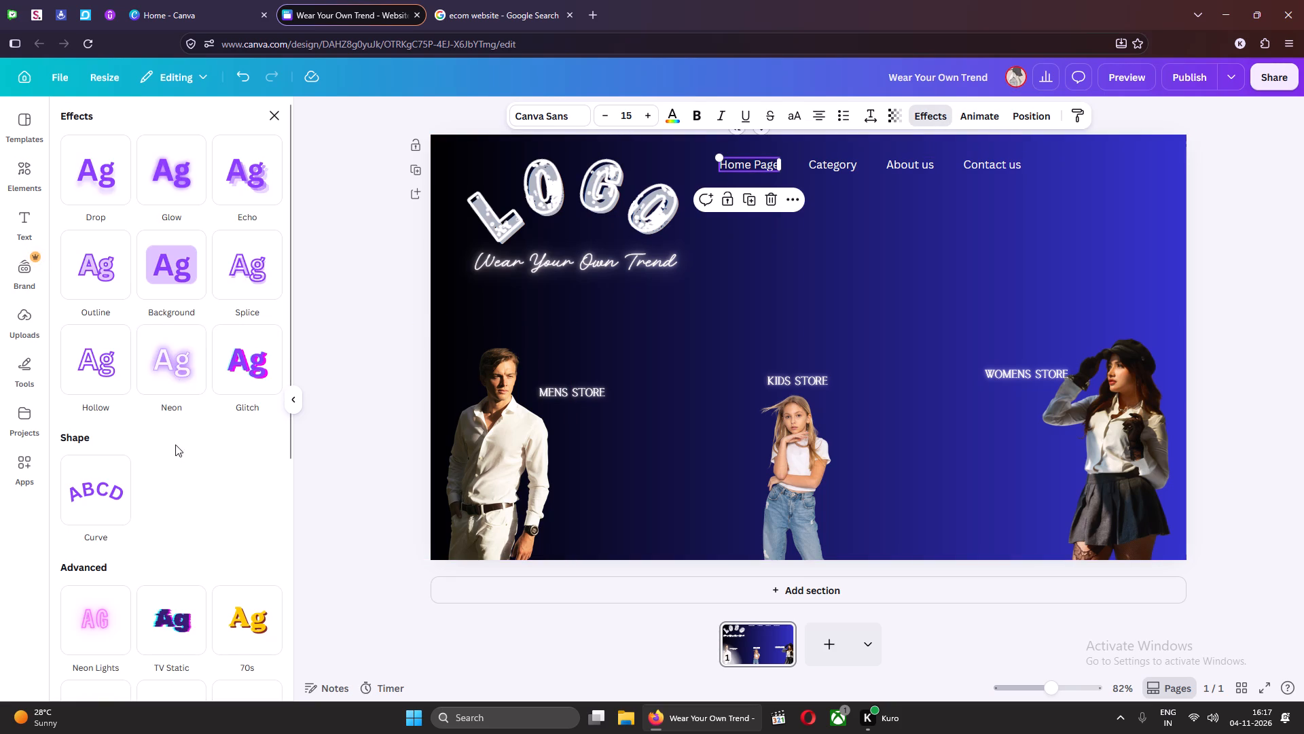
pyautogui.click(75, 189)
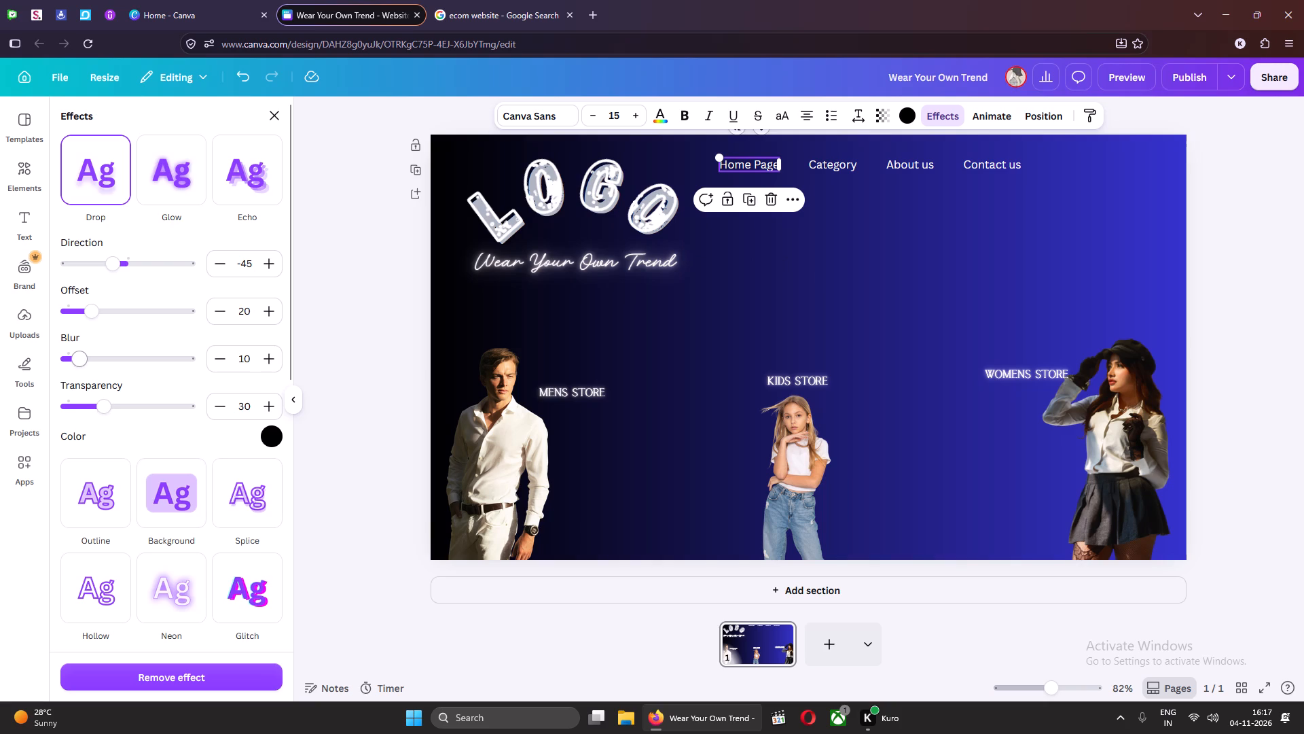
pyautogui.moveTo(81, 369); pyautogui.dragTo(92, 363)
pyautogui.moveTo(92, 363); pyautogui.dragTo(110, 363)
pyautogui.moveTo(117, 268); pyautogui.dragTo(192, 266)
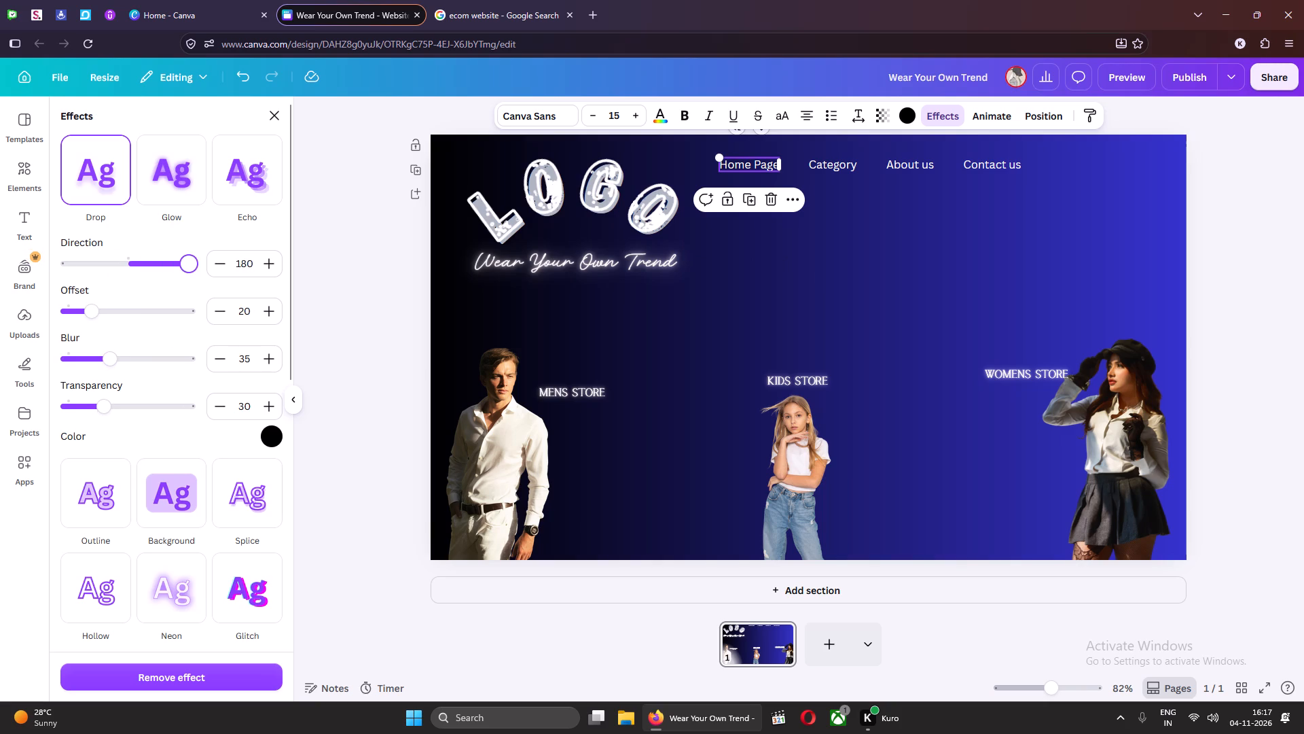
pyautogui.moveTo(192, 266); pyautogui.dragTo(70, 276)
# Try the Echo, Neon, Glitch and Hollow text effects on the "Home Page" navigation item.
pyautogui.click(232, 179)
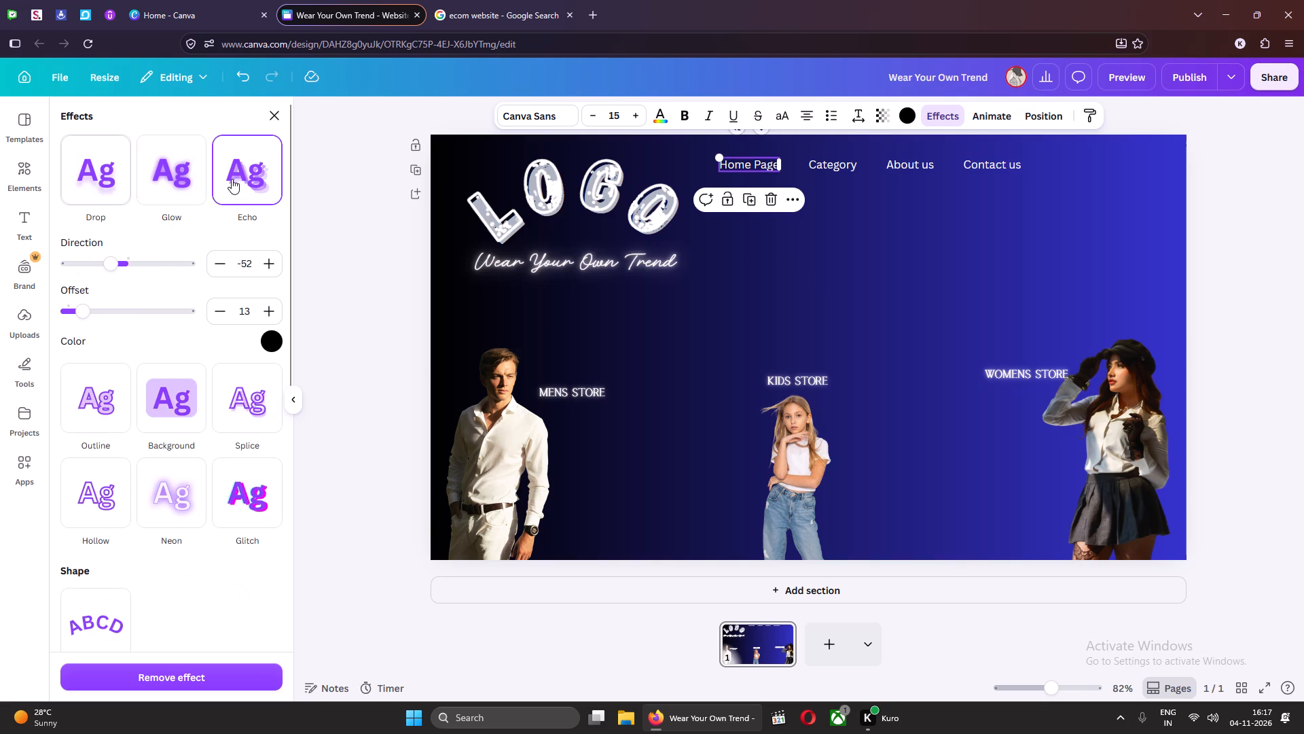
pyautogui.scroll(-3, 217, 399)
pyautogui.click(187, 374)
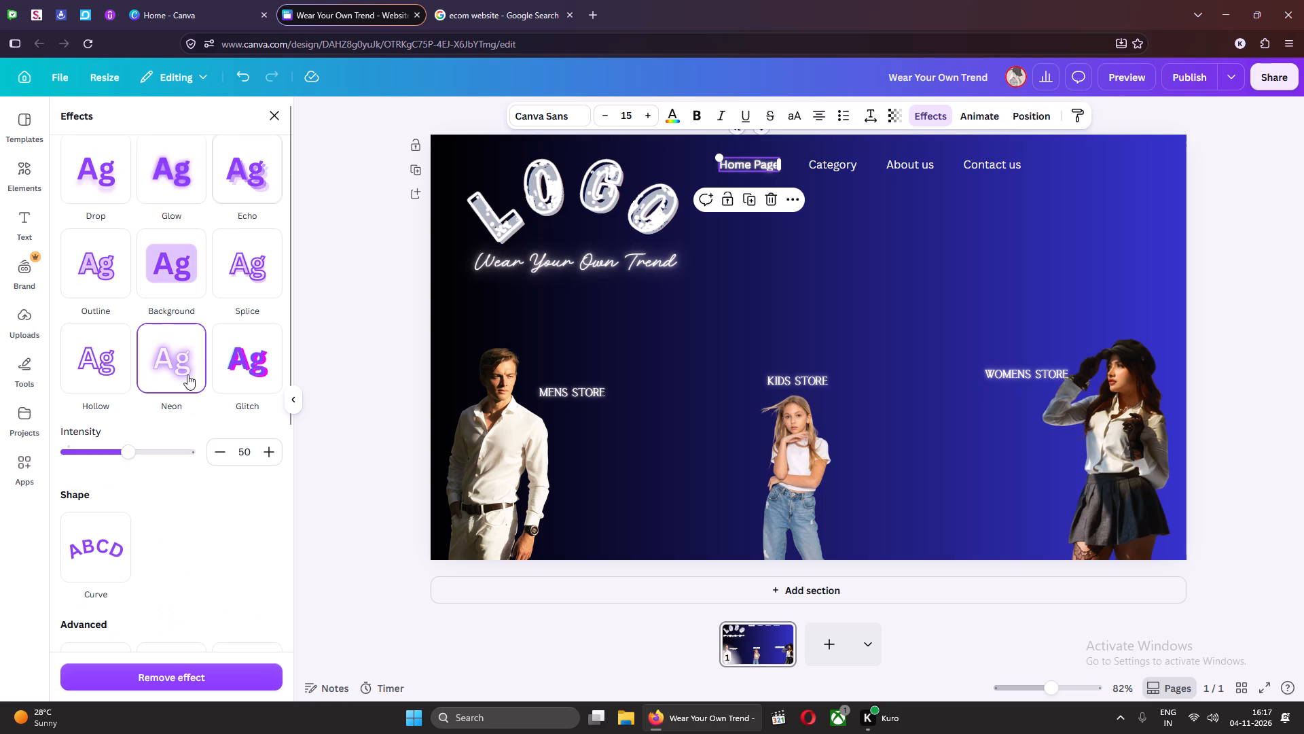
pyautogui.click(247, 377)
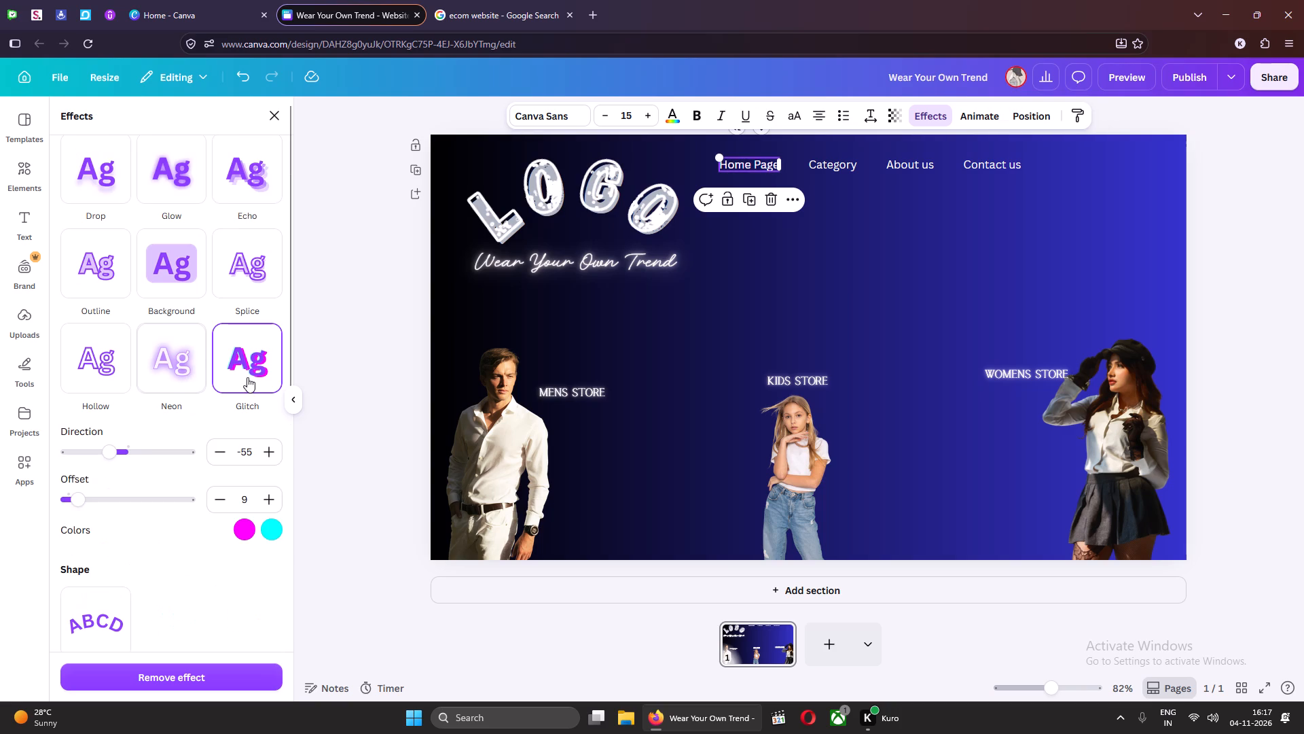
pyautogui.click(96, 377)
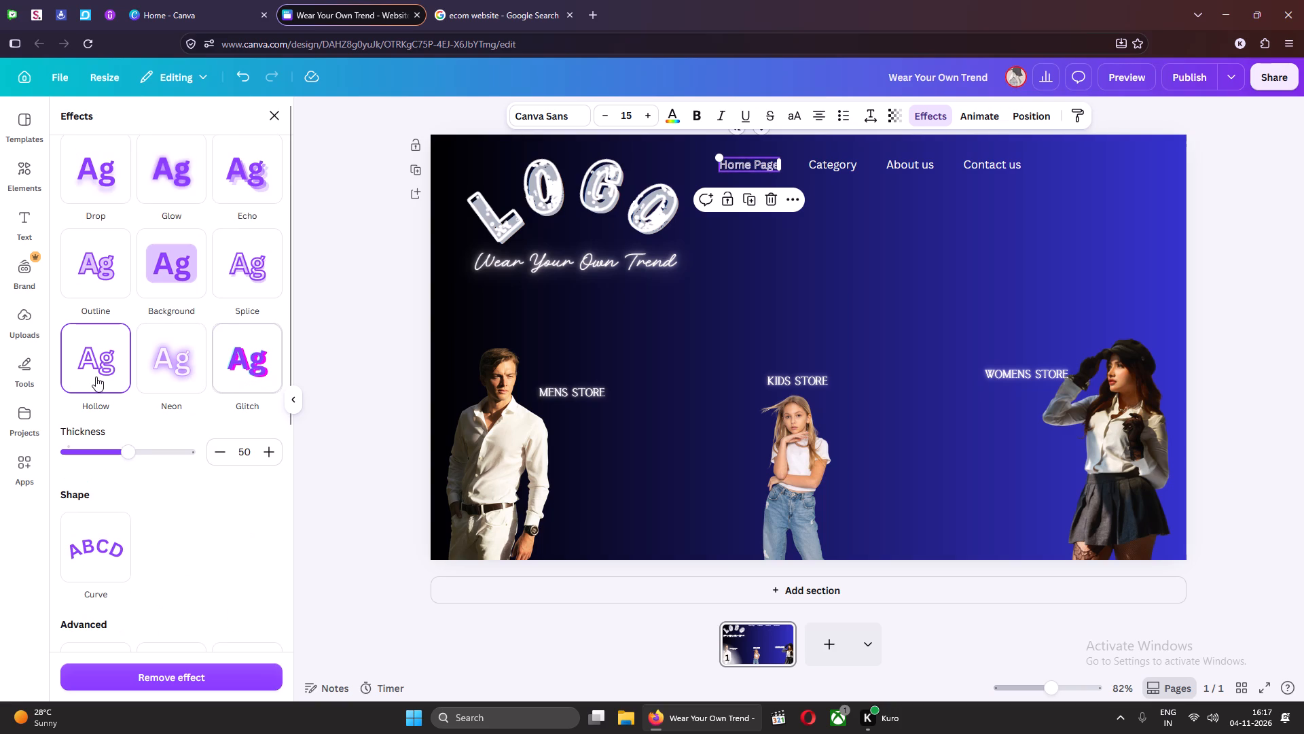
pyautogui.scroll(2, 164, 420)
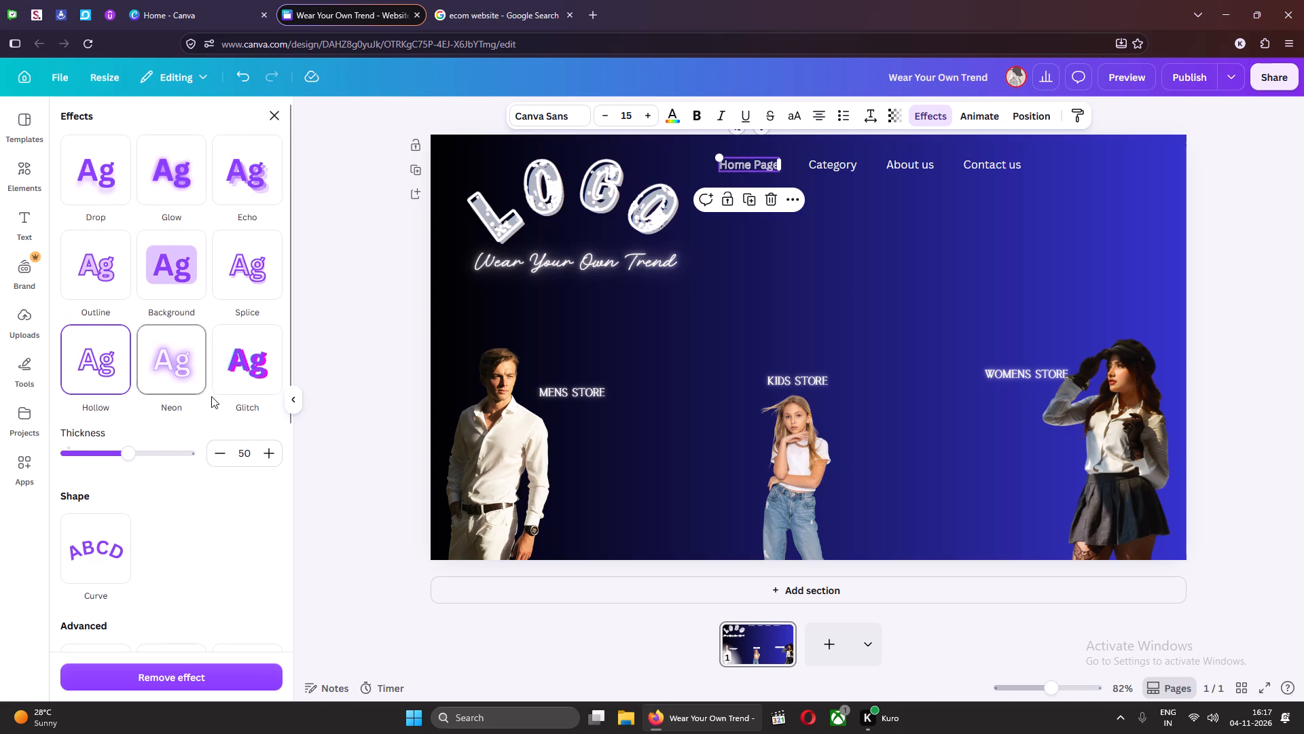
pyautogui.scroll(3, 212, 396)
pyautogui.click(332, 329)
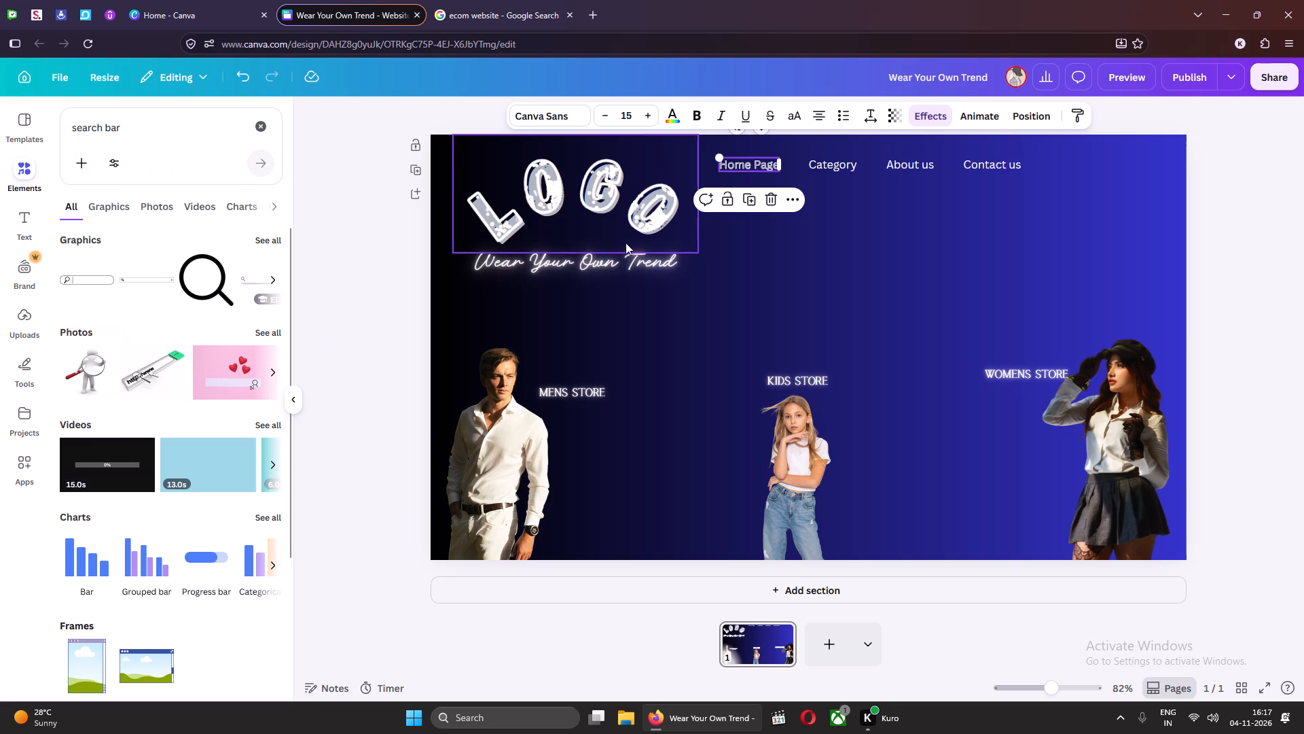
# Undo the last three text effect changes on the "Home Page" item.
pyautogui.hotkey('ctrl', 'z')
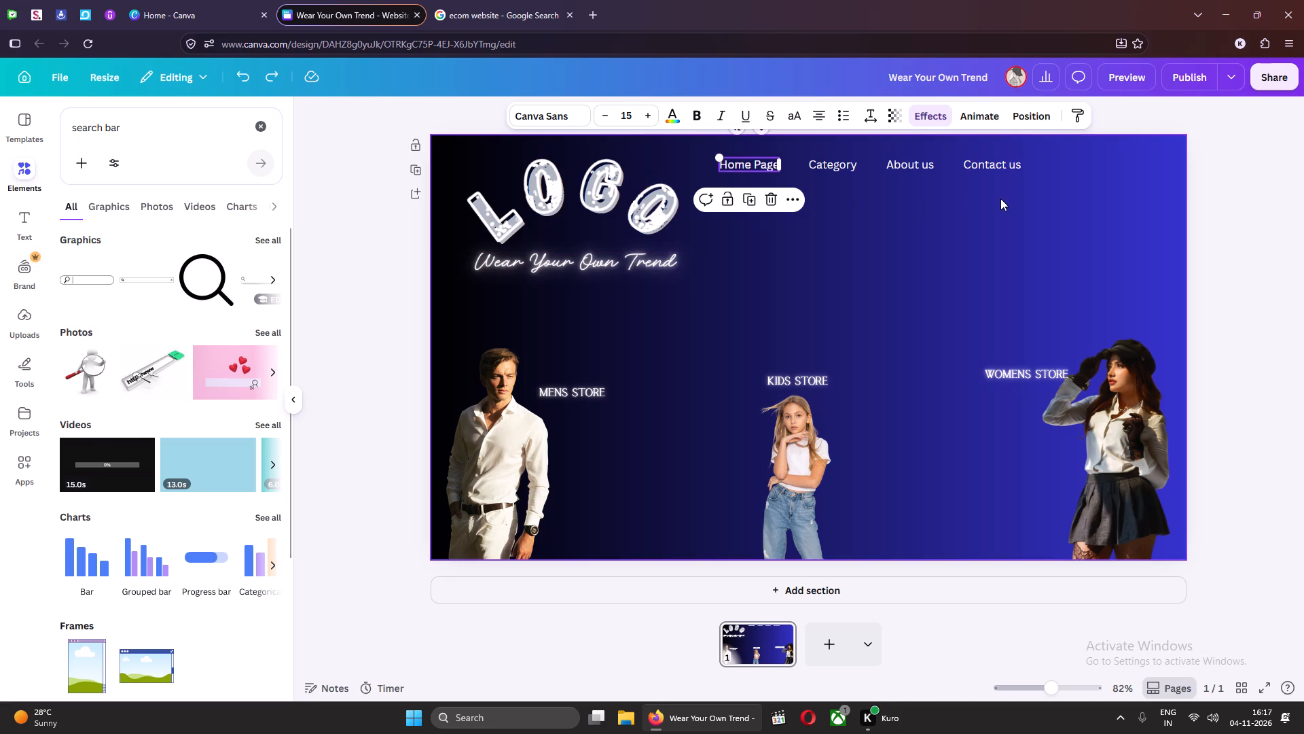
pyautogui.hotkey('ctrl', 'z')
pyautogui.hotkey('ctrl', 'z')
# Apply the Neon effect with intensity 34 to all four navigation items together.
pyautogui.click(1000, 169)
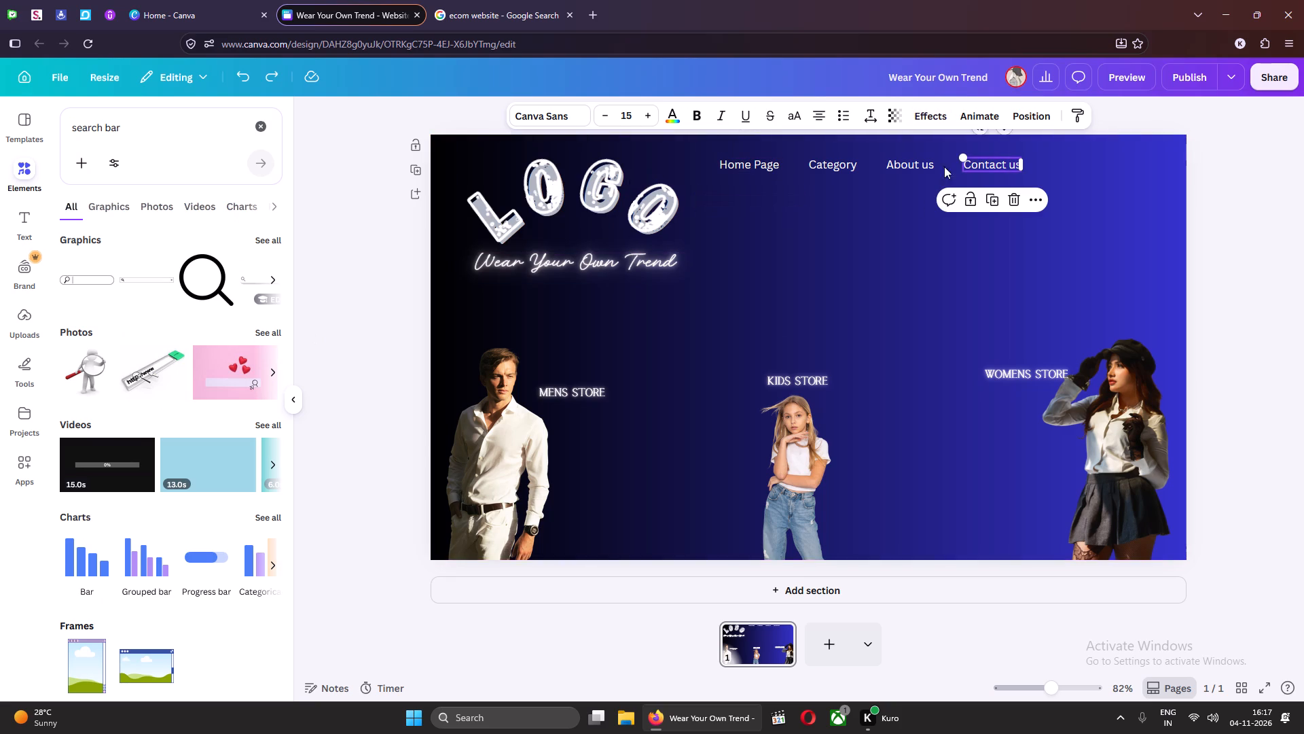
pyautogui.keyDown('shift'); pyautogui.click(910, 167); pyautogui.keyUp('shift')
pyautogui.keyDown('shift'); pyautogui.click(830, 166); pyautogui.keyUp('shift')
pyautogui.keyDown('shift'); pyautogui.click(759, 164); pyautogui.keyUp('shift')
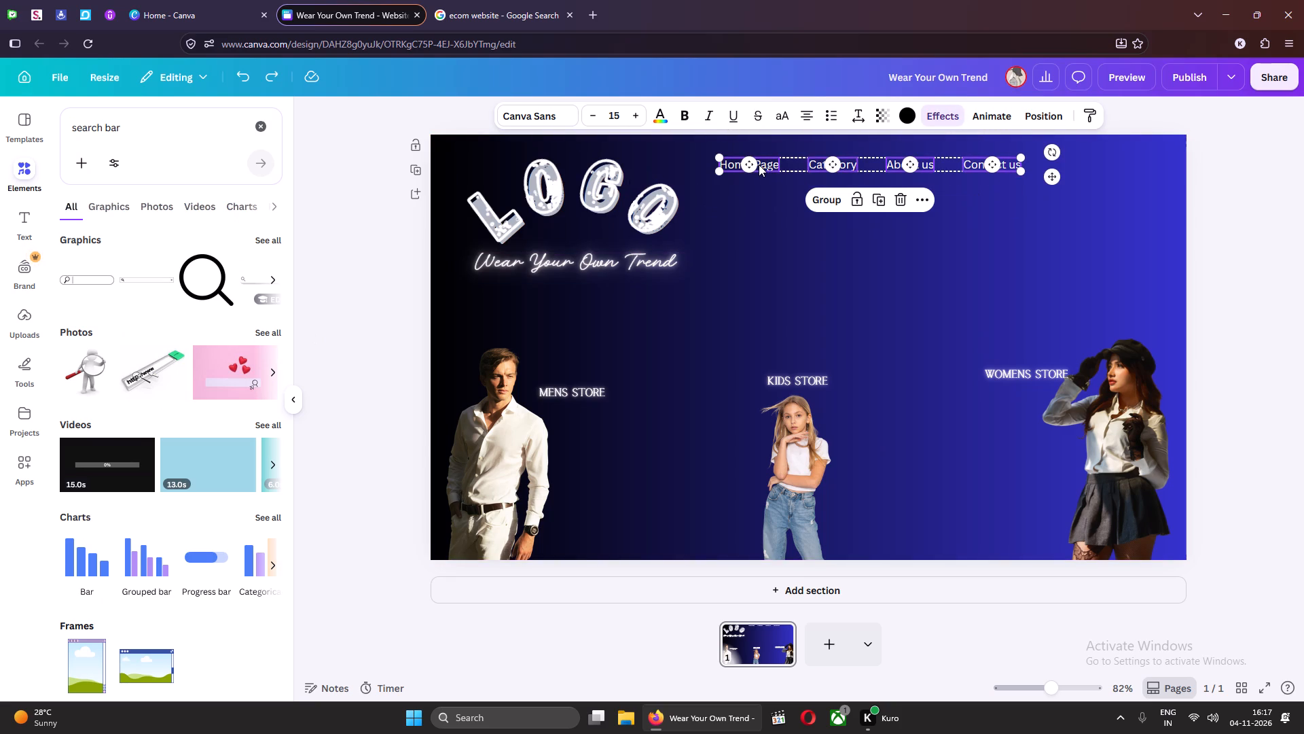
pyautogui.click(954, 116)
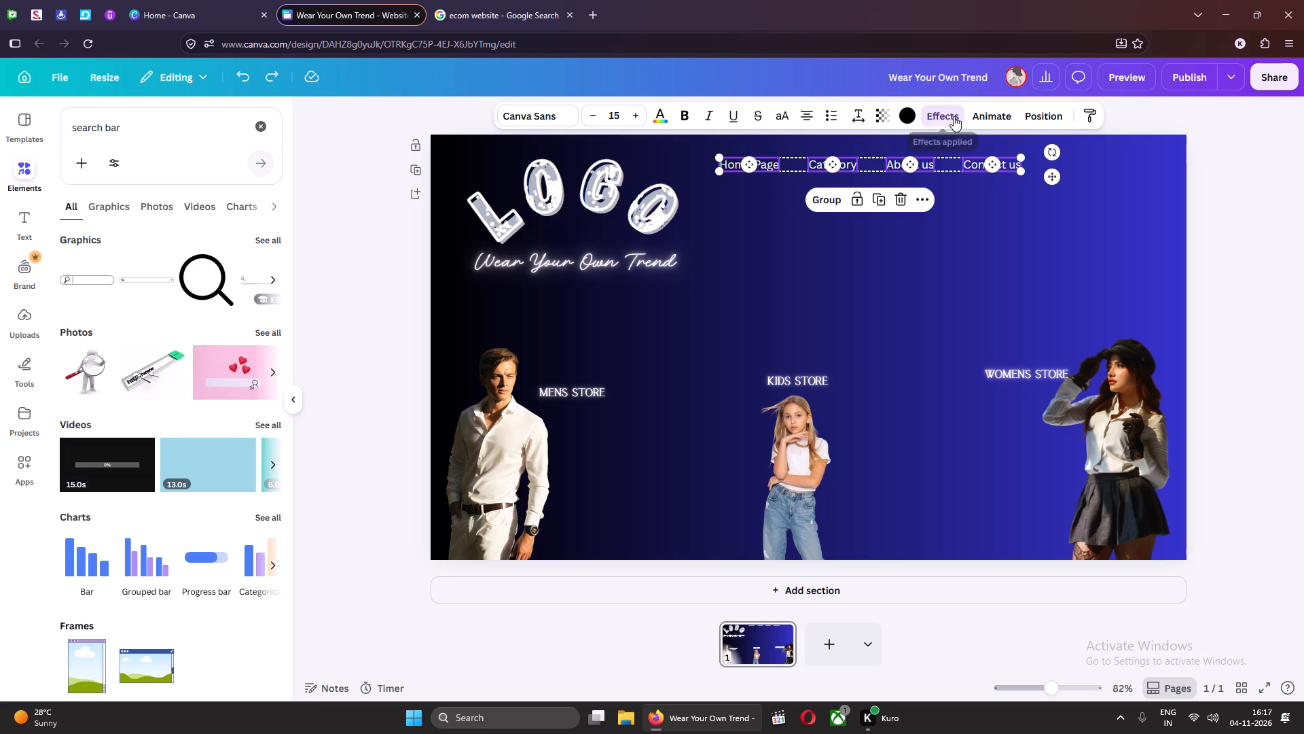
pyautogui.click(181, 362)
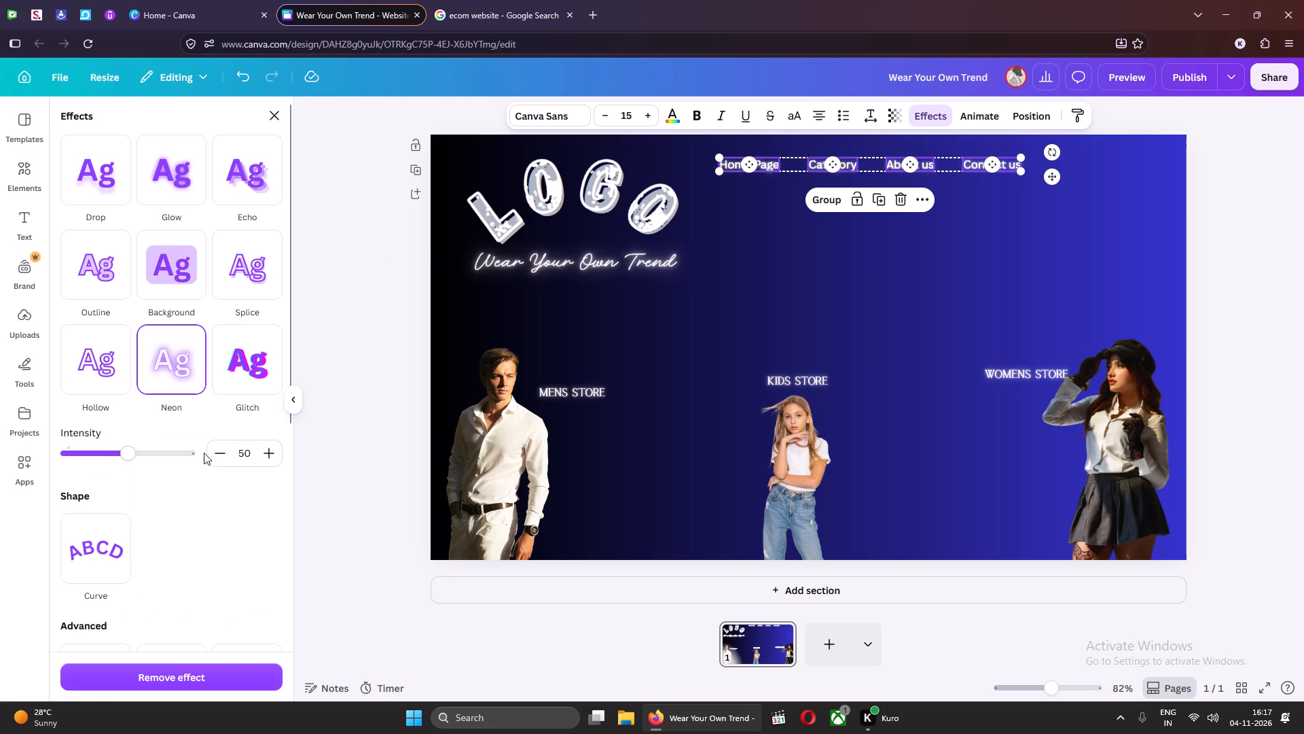
pyautogui.moveTo(126, 453); pyautogui.dragTo(109, 457)
# Set the font size of the four navigation items to 10.
pyautogui.click(629, 113)
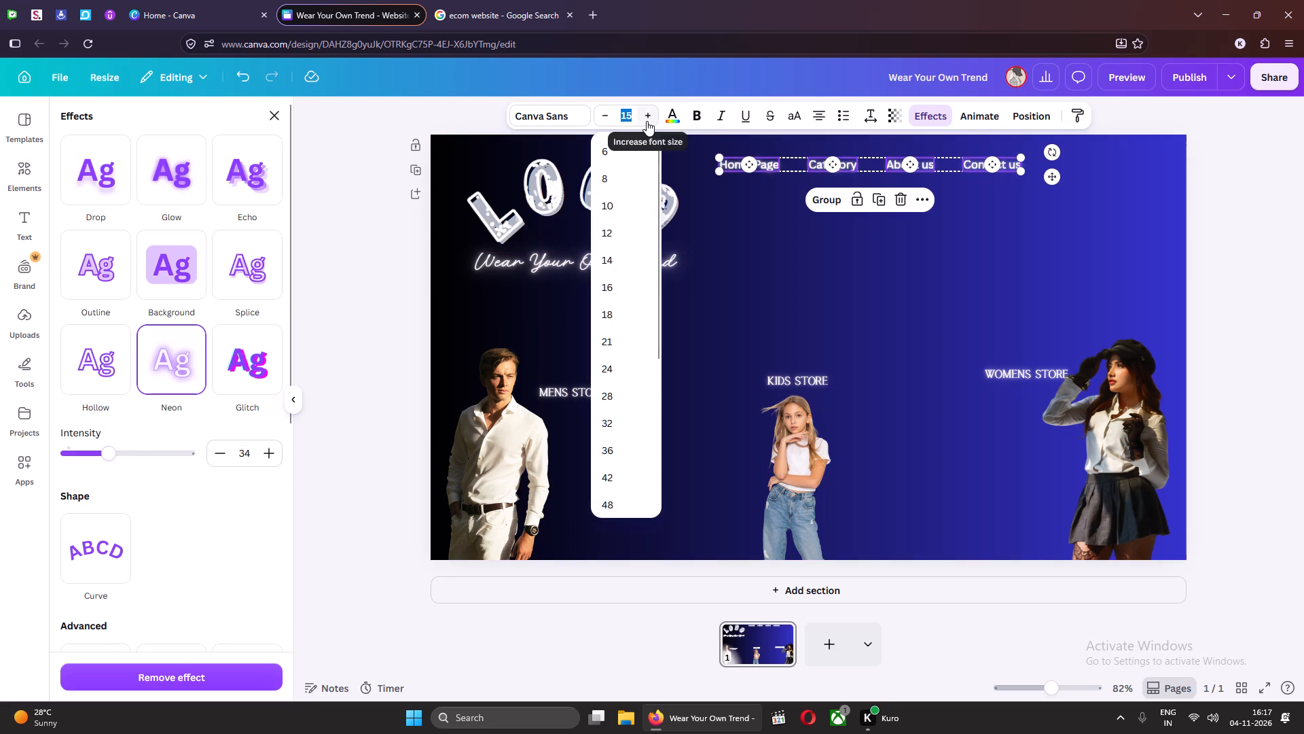
pyautogui.write('10')
pyautogui.press('Return')
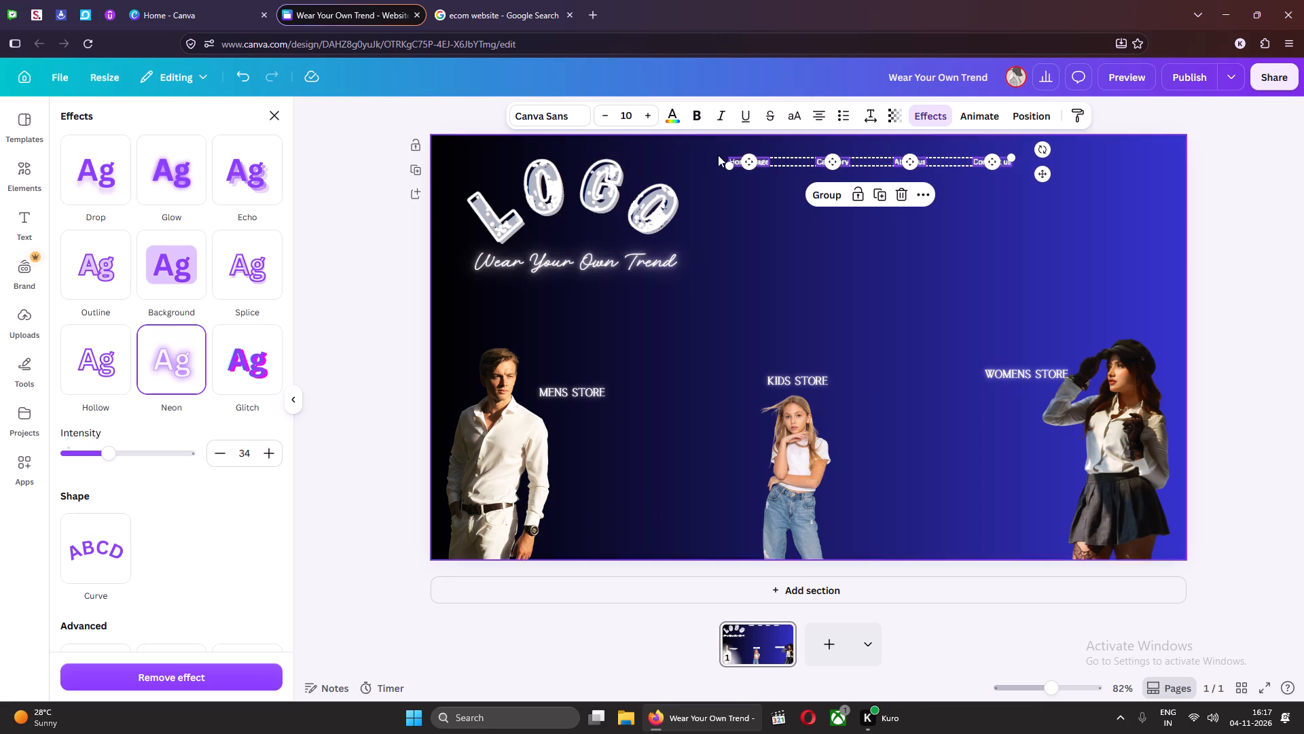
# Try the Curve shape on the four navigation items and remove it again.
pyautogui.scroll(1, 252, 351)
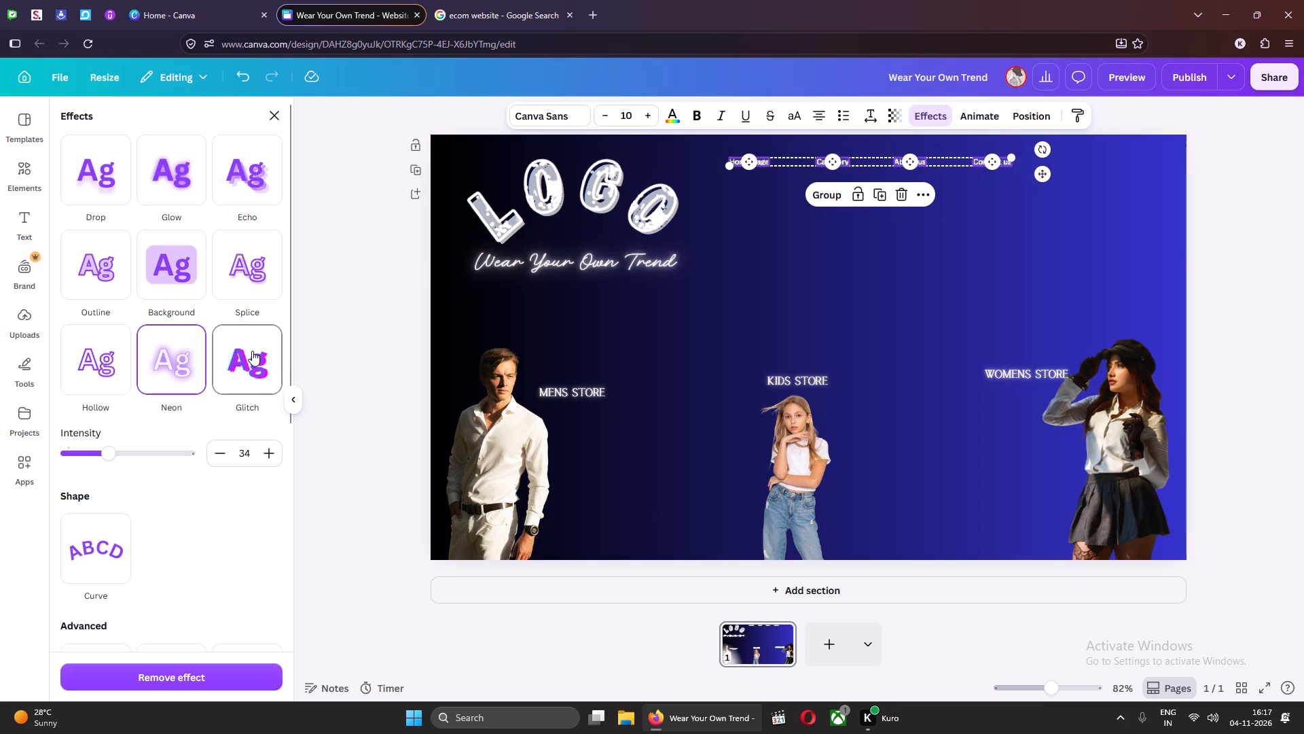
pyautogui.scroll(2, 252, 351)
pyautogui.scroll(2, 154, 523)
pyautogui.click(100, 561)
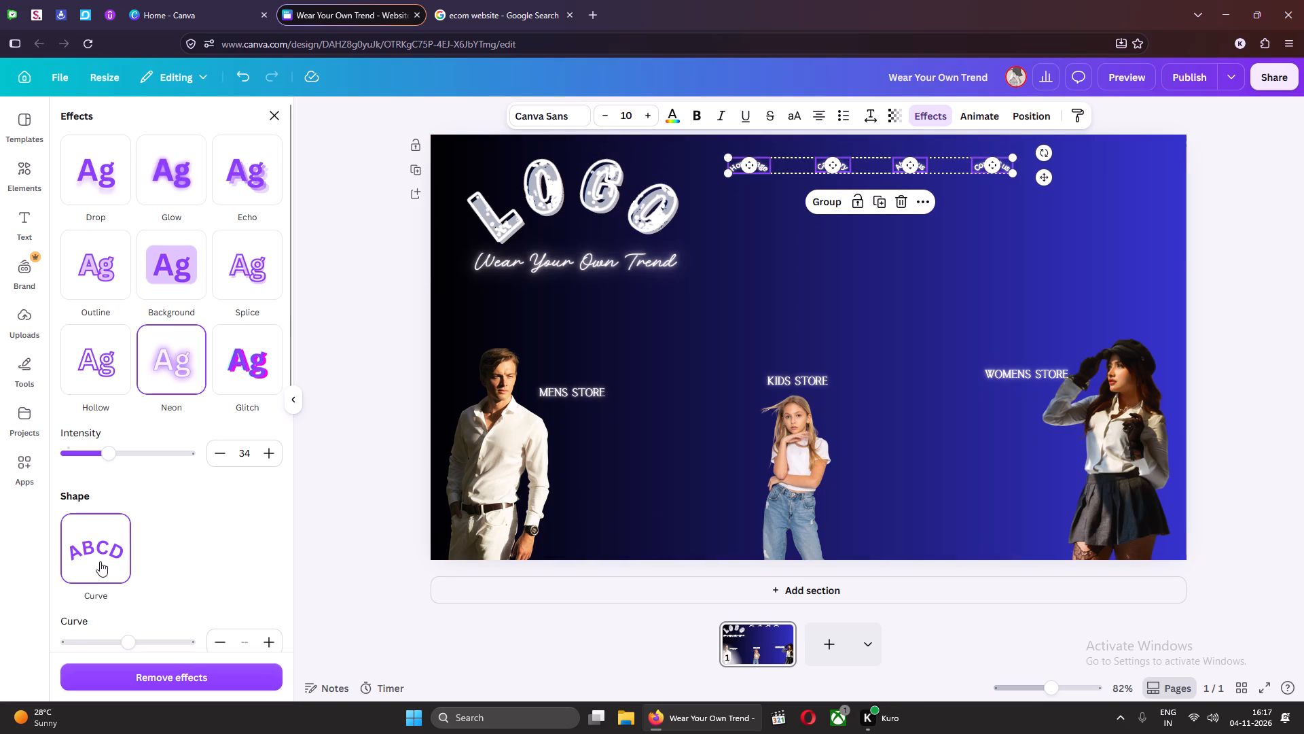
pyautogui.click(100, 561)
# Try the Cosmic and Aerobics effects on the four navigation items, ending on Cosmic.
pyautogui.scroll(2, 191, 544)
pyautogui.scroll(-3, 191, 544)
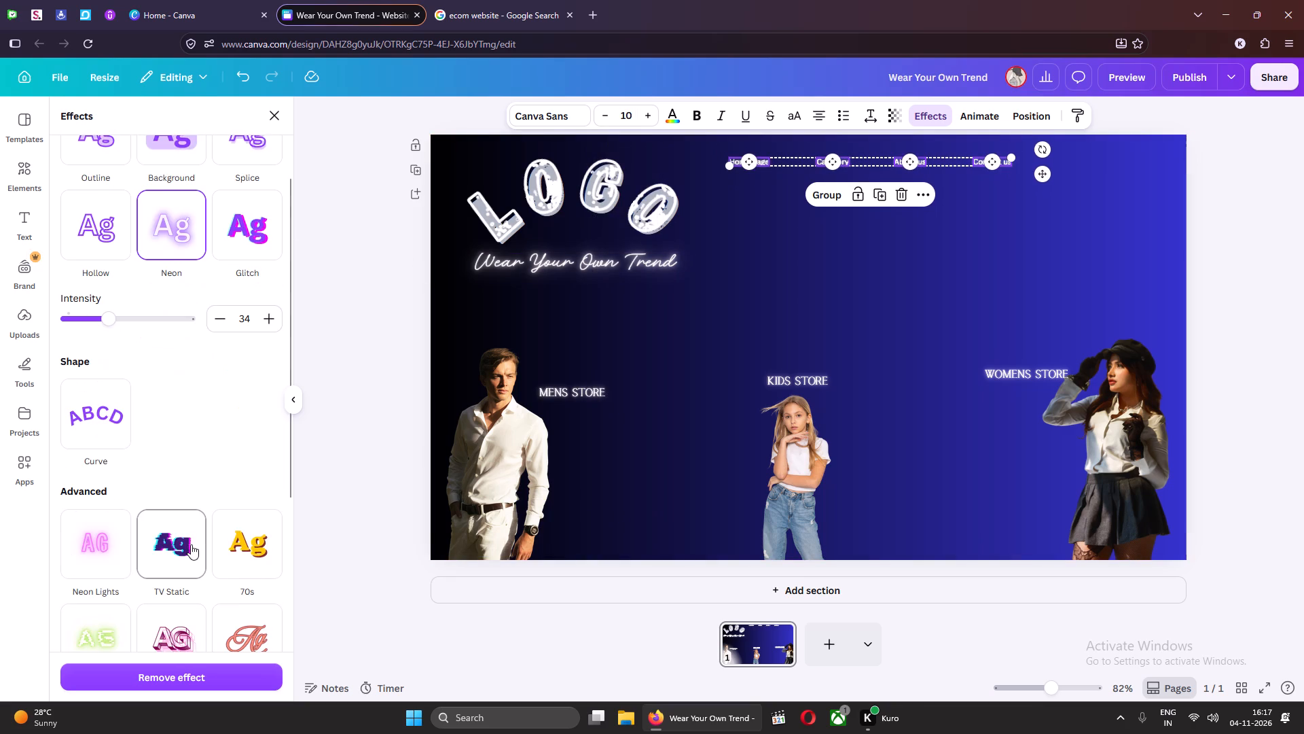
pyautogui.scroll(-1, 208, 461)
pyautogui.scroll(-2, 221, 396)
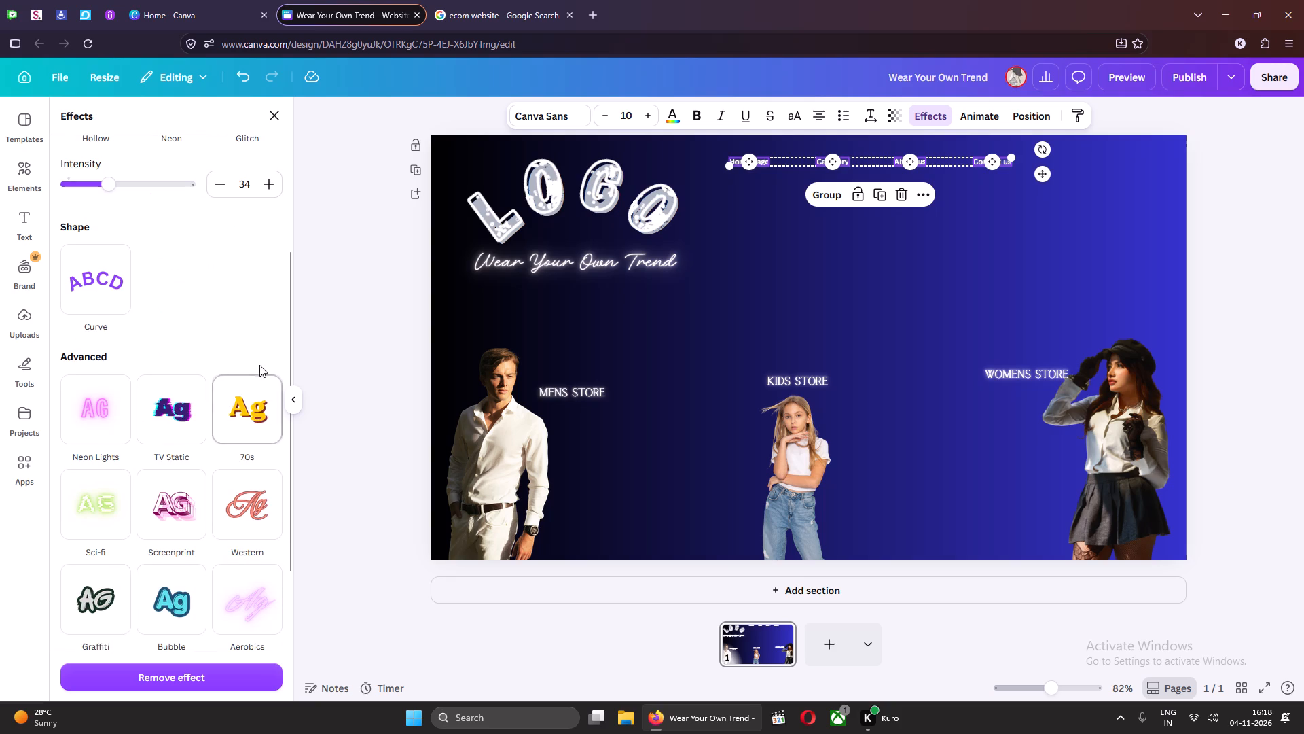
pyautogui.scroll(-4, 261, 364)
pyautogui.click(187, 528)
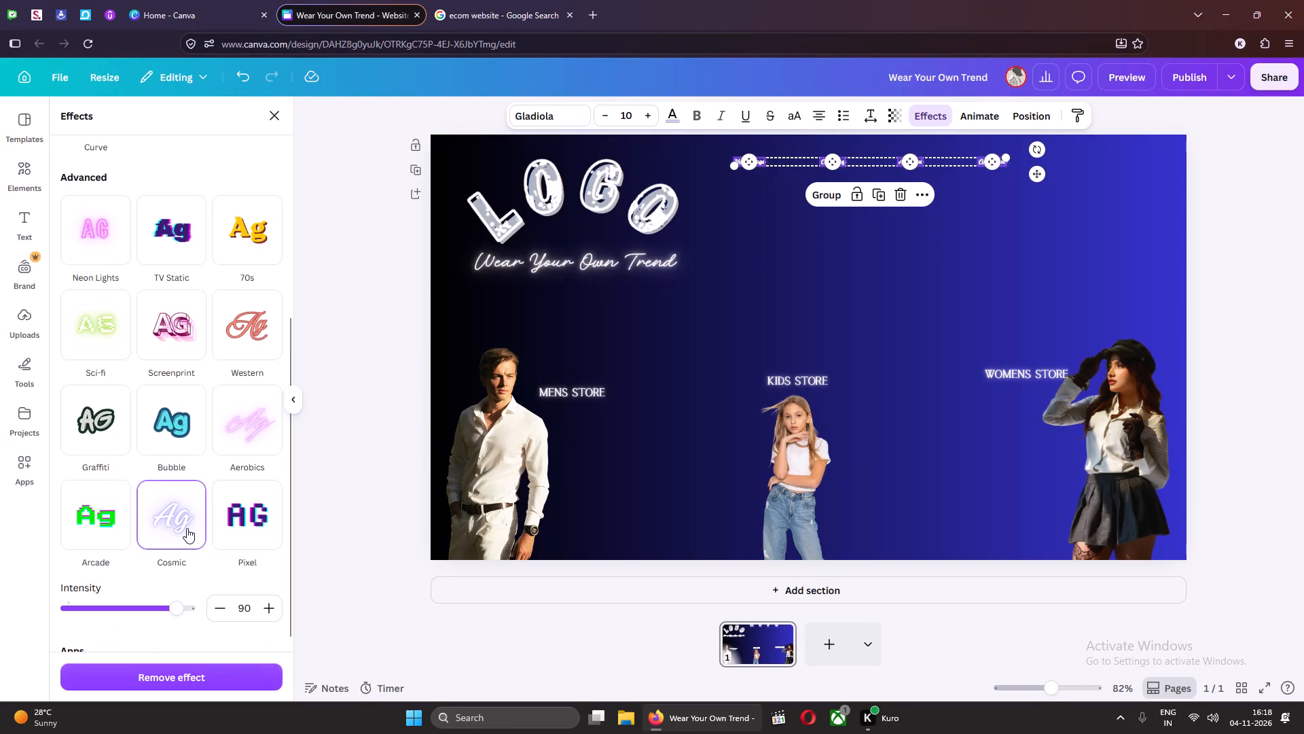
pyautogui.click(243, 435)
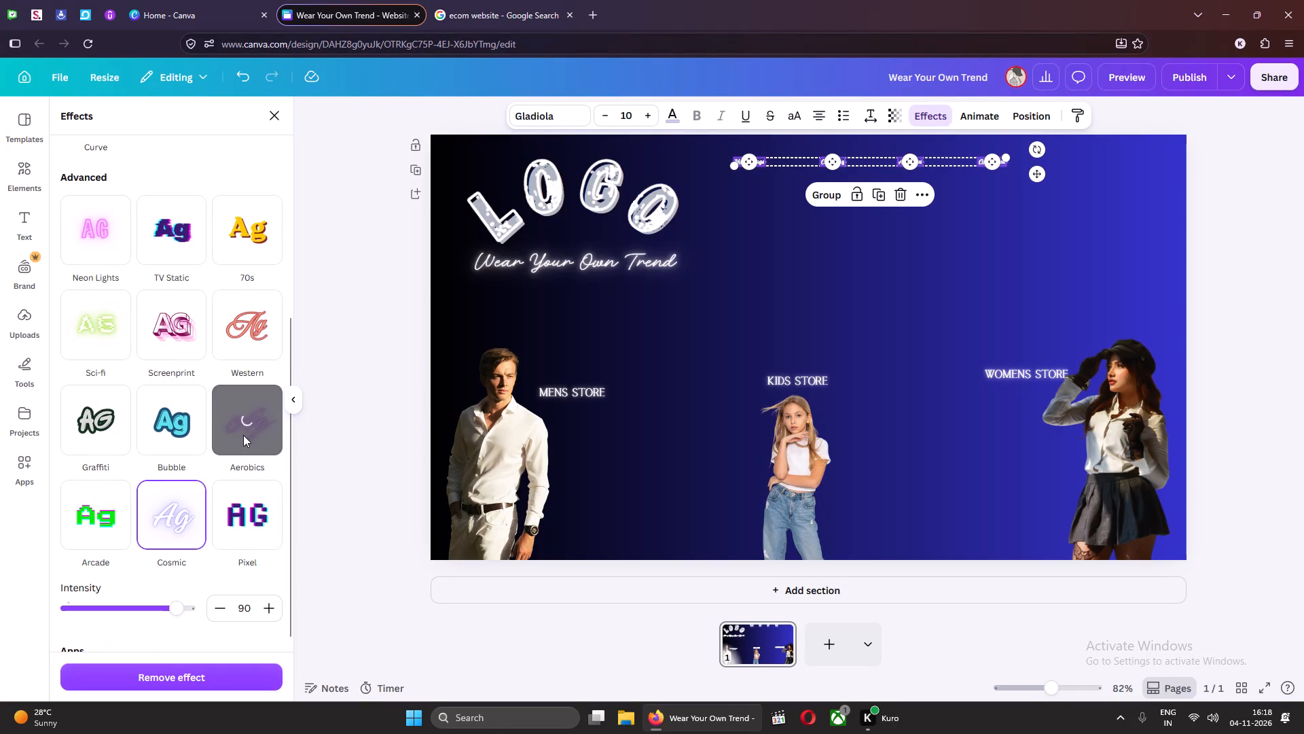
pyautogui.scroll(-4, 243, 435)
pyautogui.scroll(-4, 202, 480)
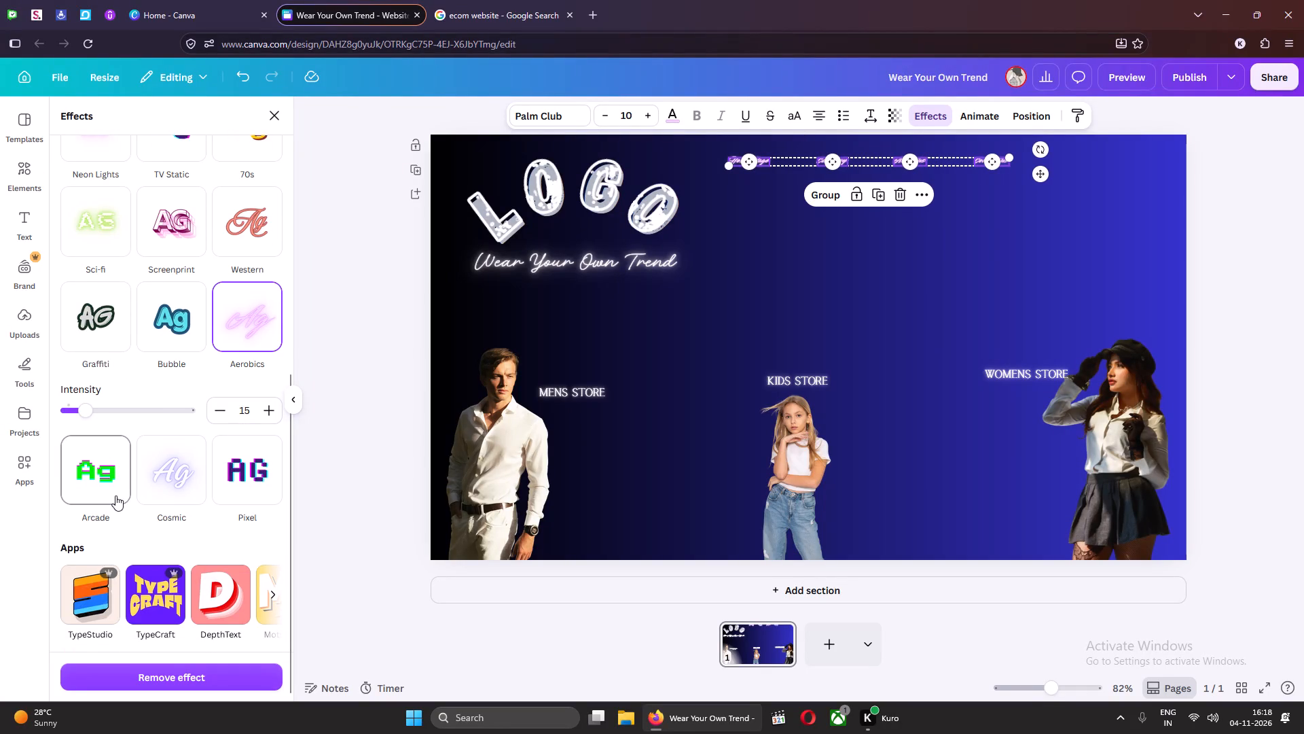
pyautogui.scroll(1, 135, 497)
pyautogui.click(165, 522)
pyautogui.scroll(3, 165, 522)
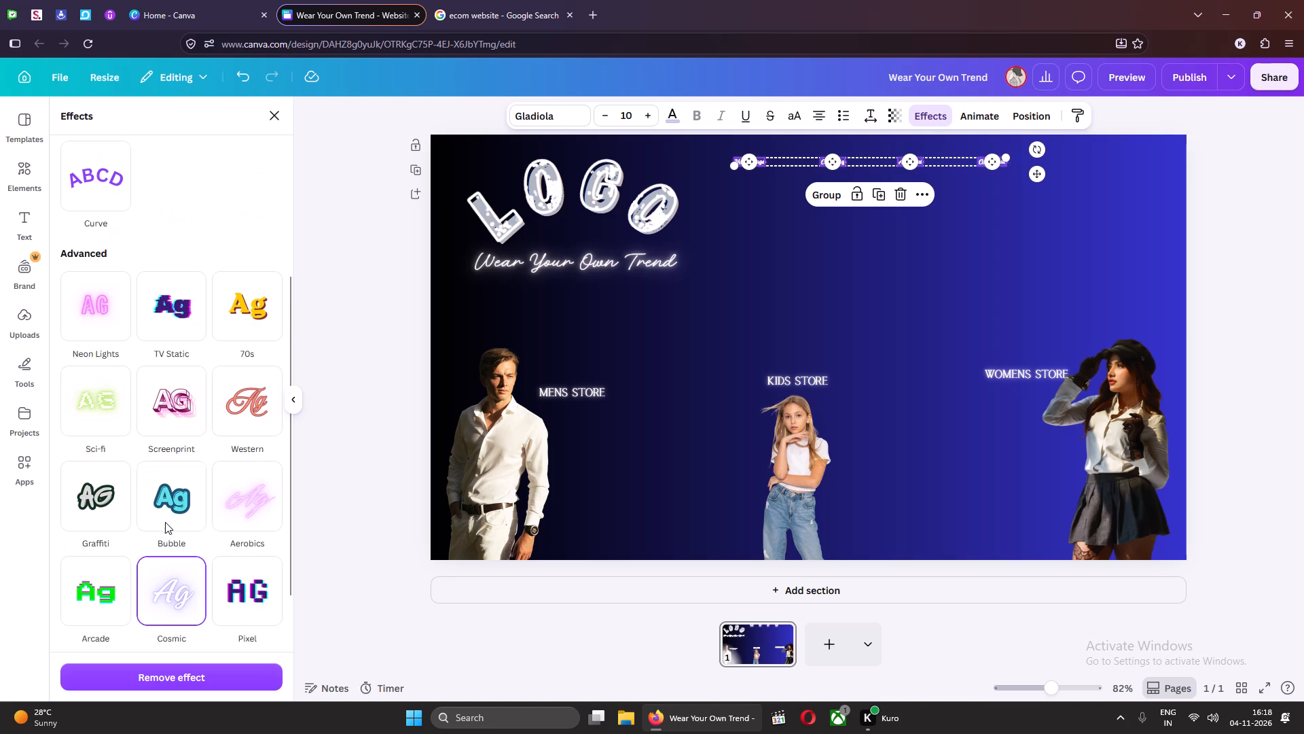
# Apply the Neon Lights effect to the four navigation items with intensity 44.
pyautogui.click(91, 311)
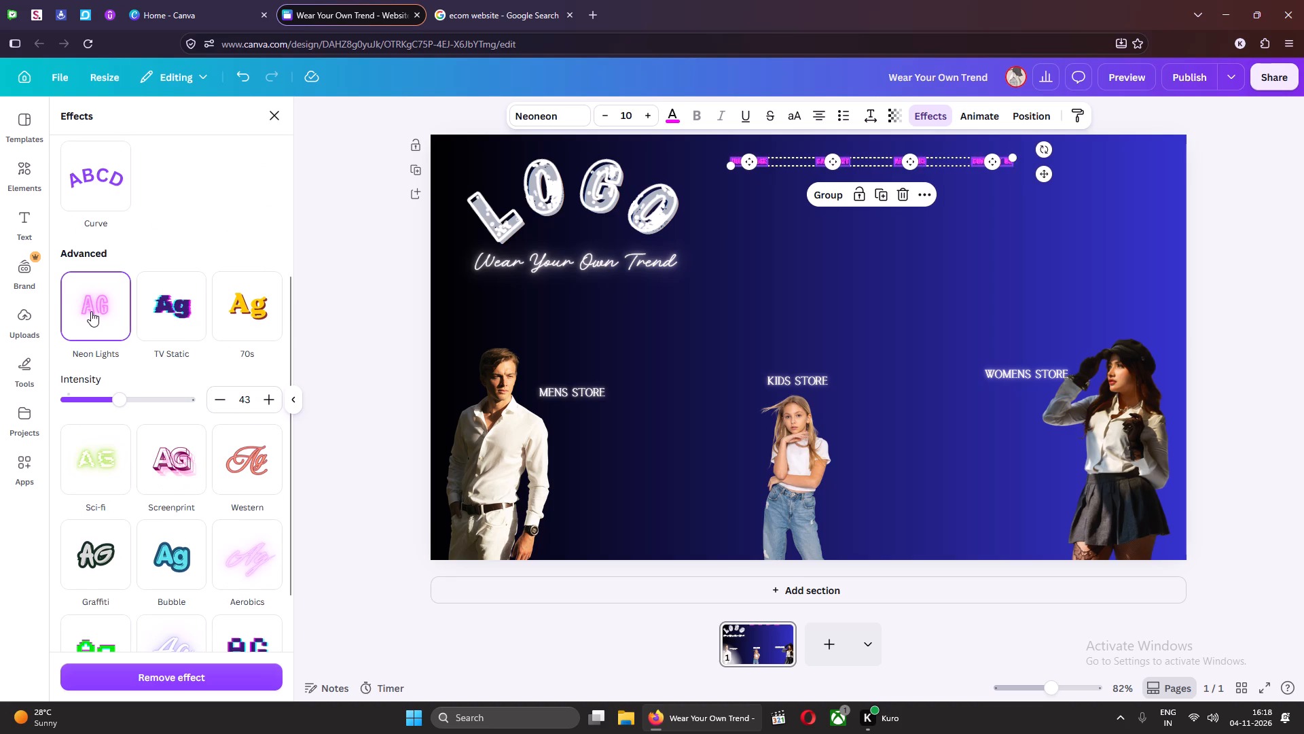
pyautogui.moveTo(115, 404); pyautogui.dragTo(185, 402)
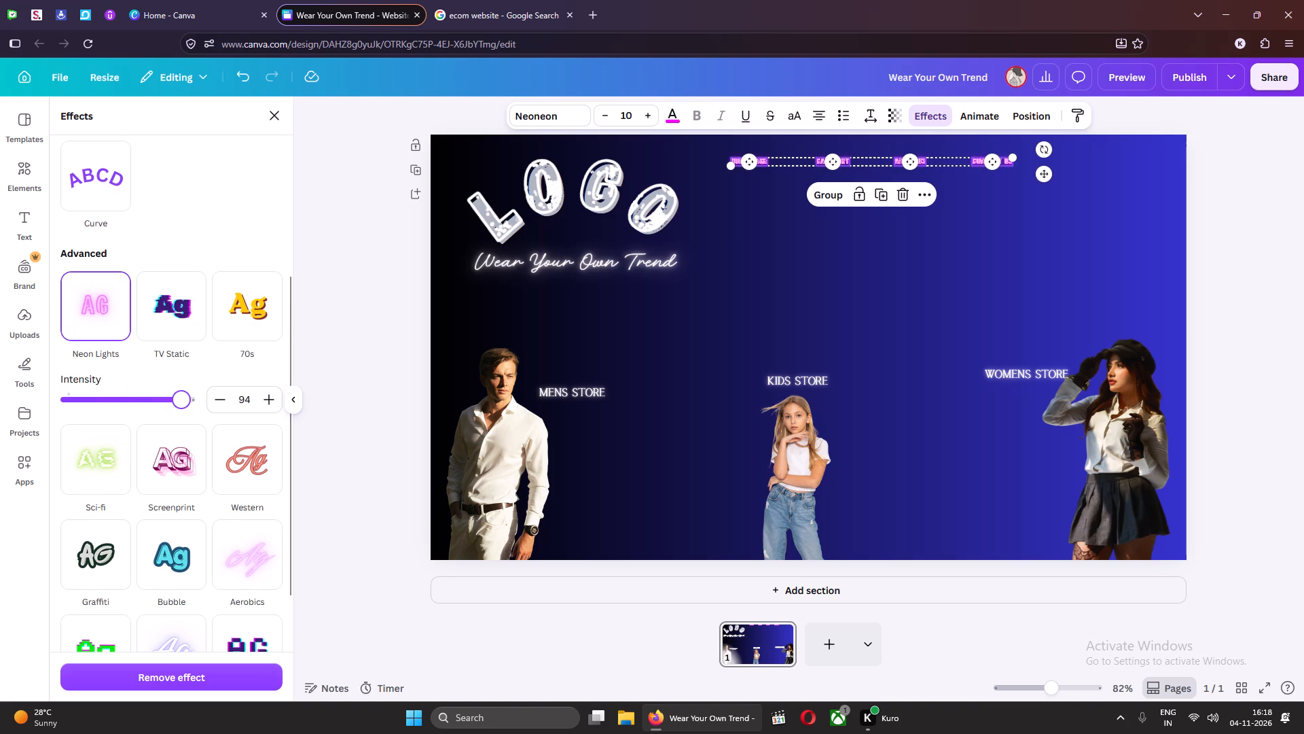
pyautogui.moveTo(185, 402); pyautogui.dragTo(187, 402)
pyautogui.moveTo(187, 402); pyautogui.dragTo(121, 405)
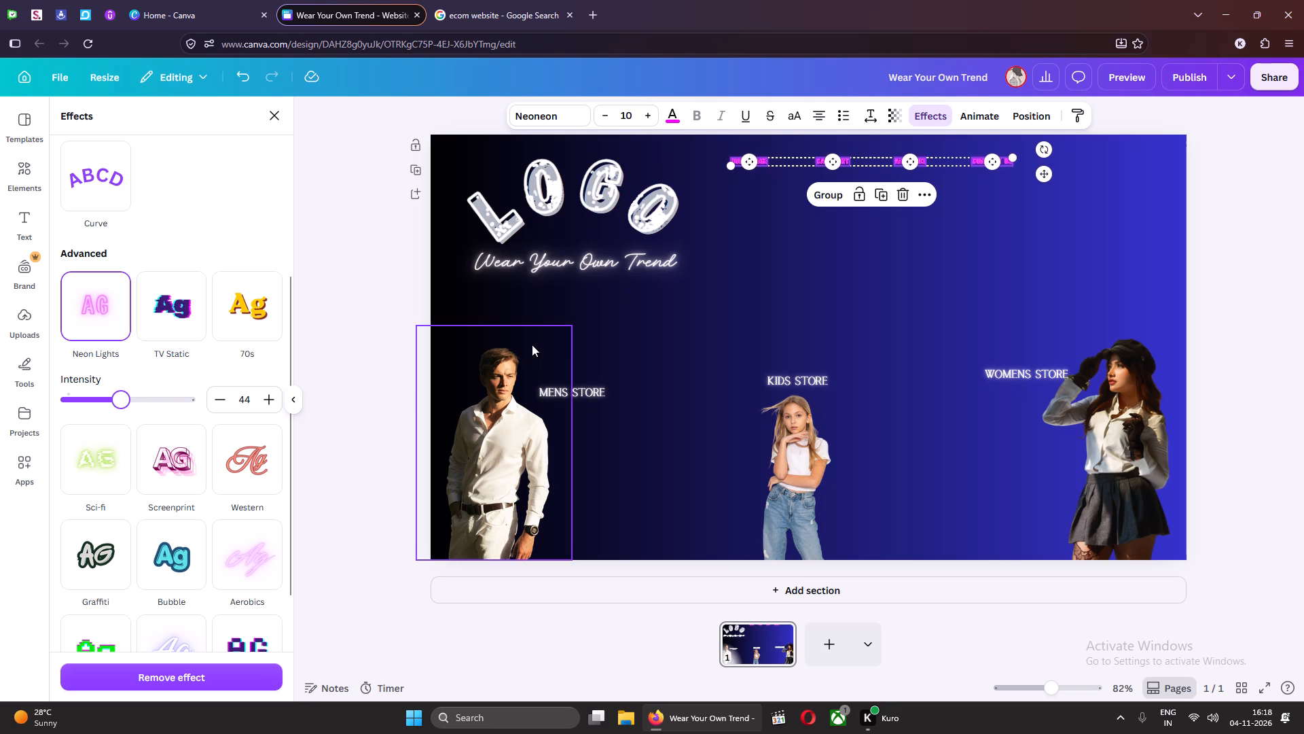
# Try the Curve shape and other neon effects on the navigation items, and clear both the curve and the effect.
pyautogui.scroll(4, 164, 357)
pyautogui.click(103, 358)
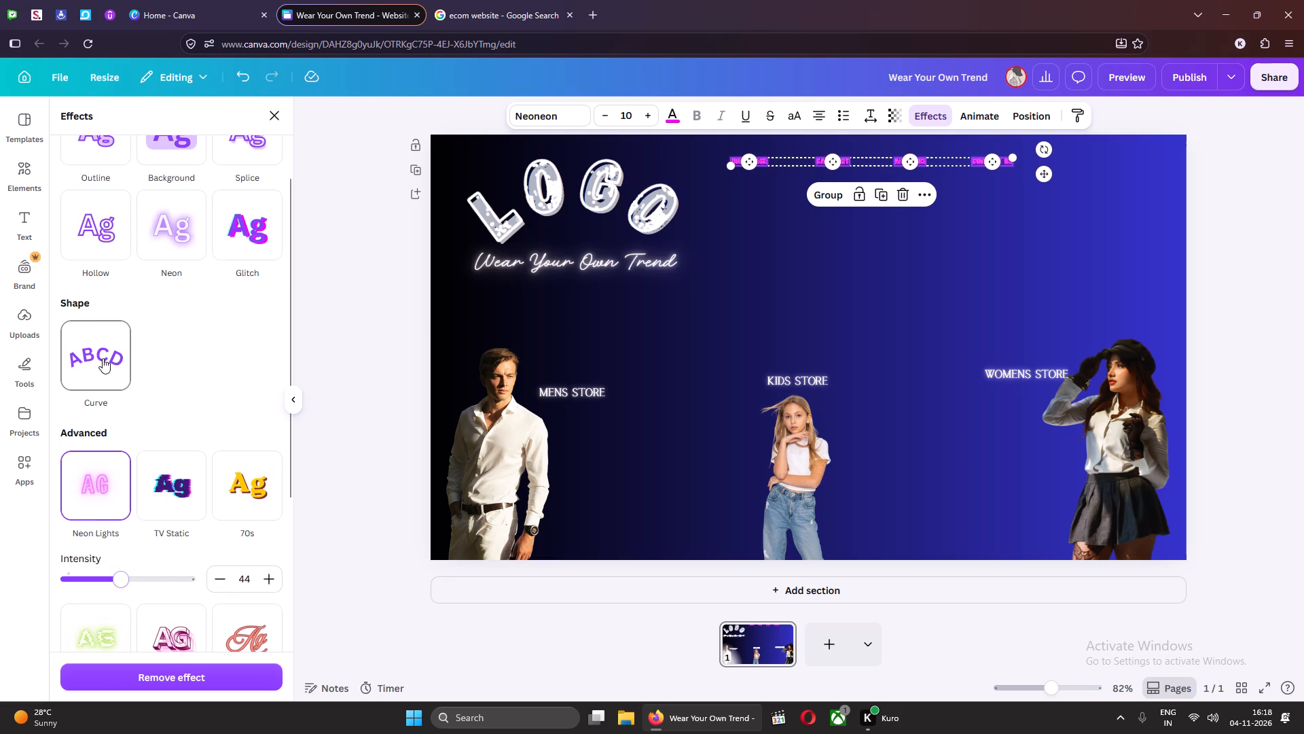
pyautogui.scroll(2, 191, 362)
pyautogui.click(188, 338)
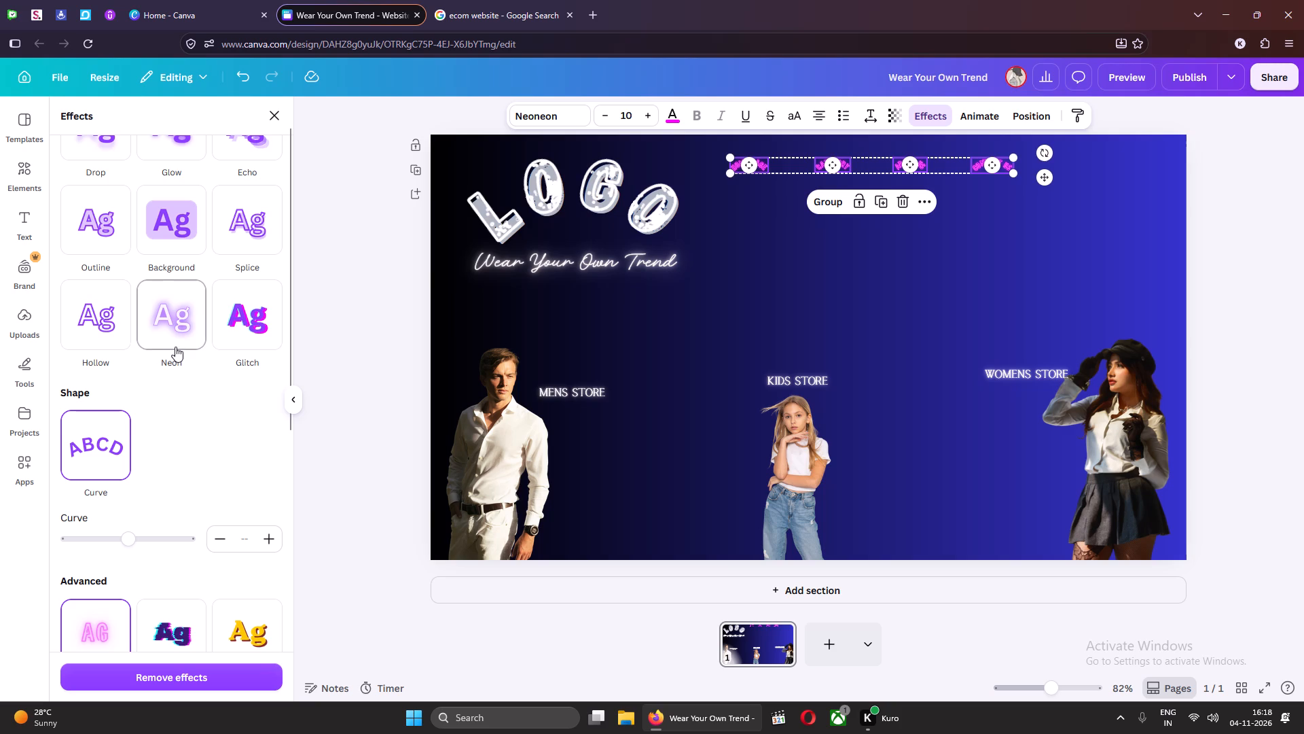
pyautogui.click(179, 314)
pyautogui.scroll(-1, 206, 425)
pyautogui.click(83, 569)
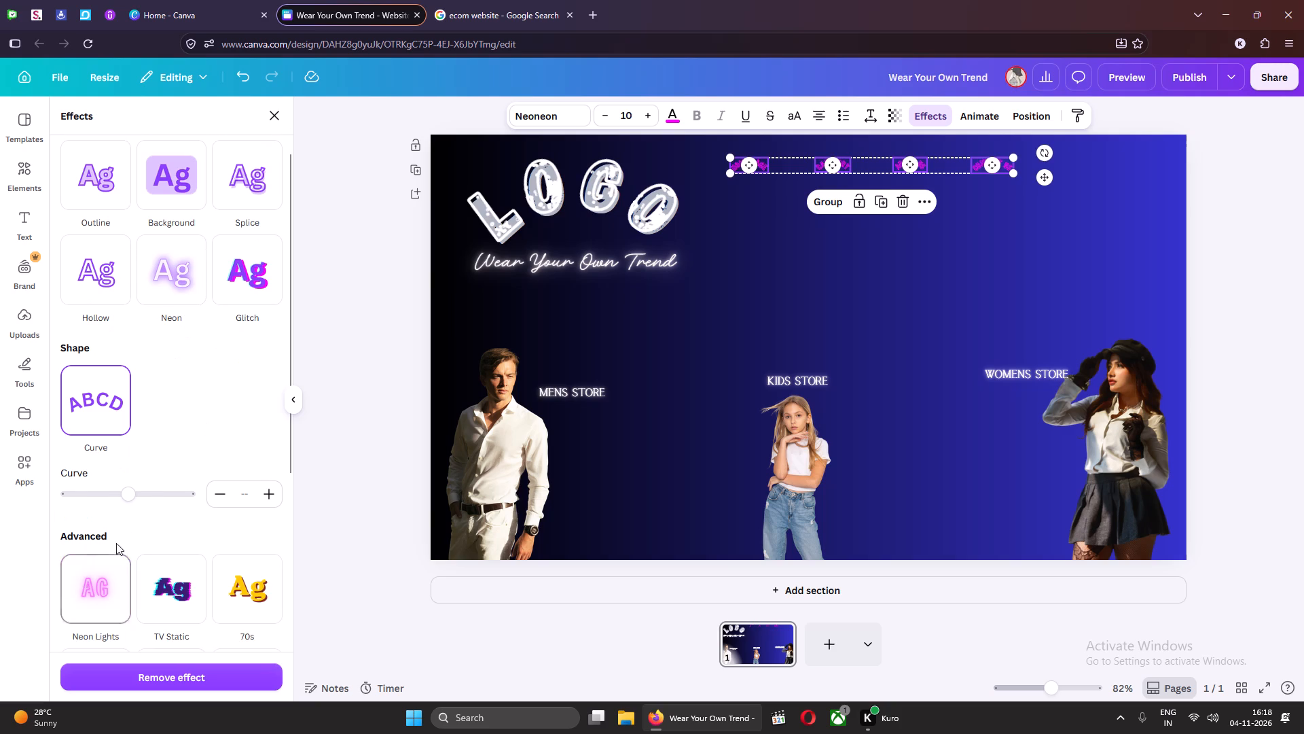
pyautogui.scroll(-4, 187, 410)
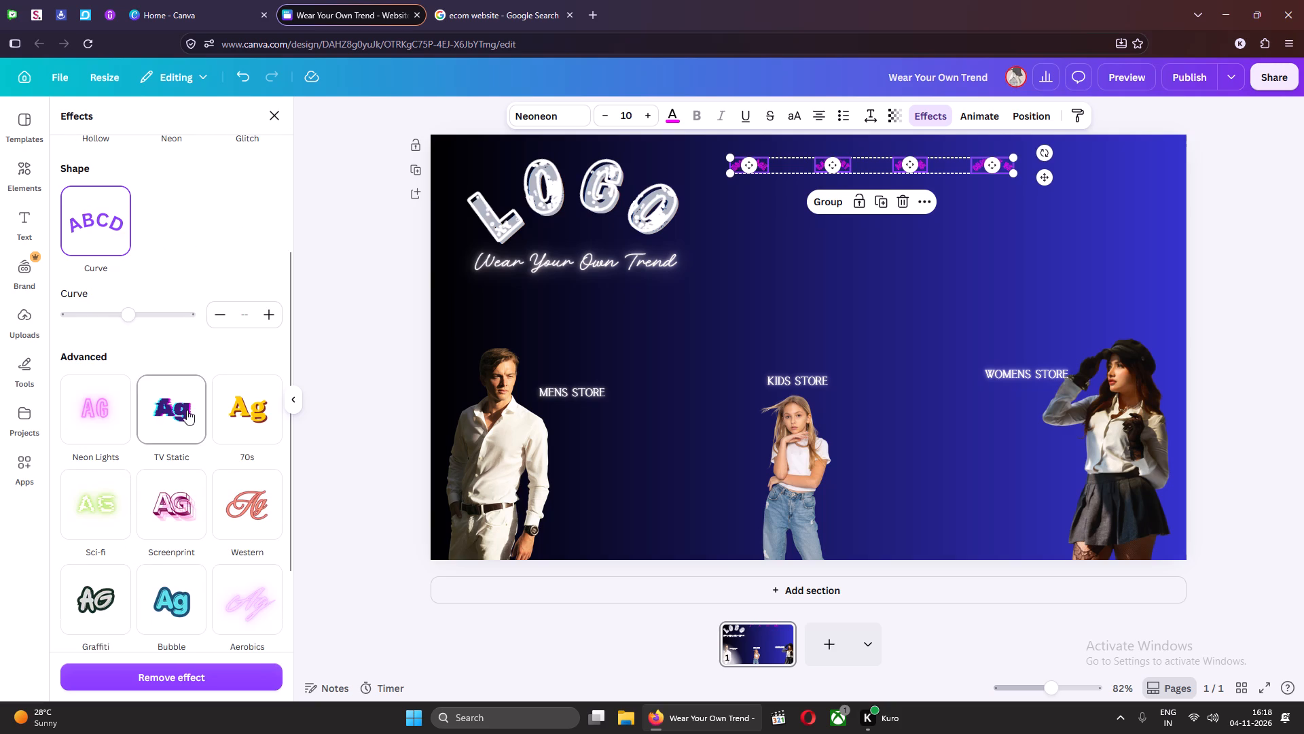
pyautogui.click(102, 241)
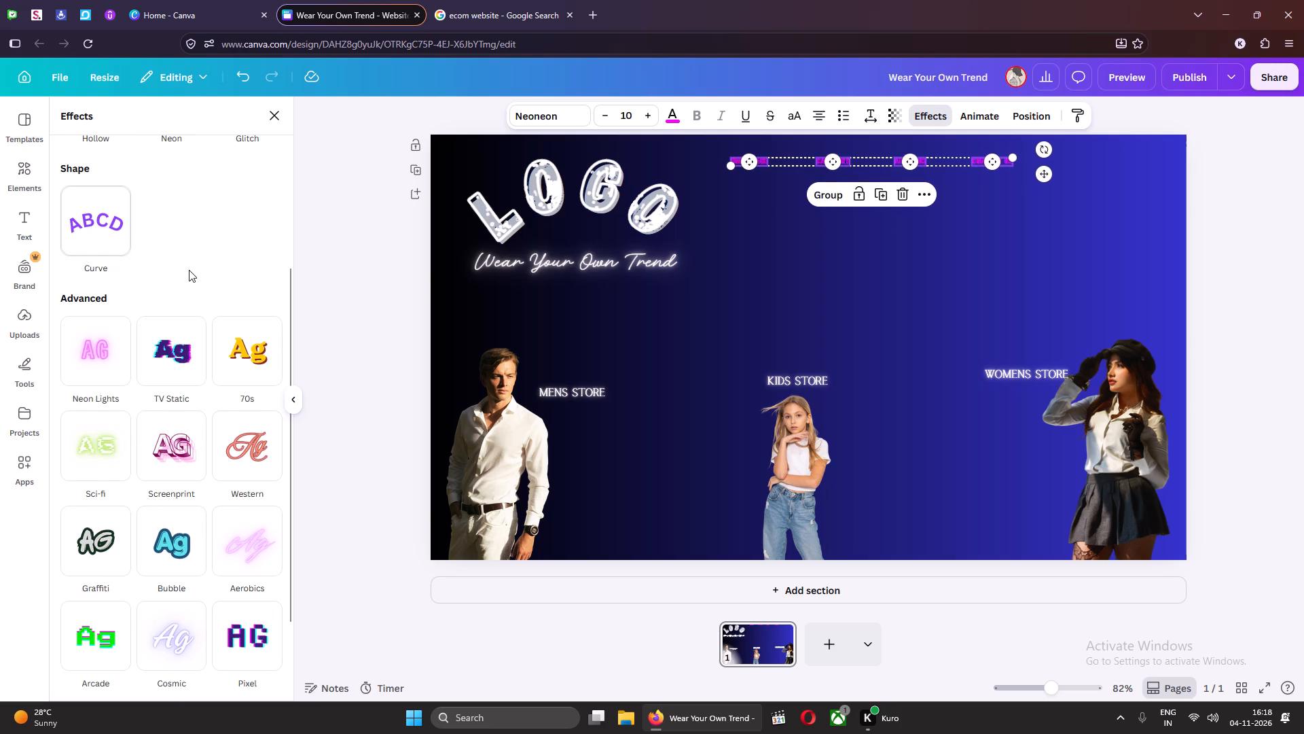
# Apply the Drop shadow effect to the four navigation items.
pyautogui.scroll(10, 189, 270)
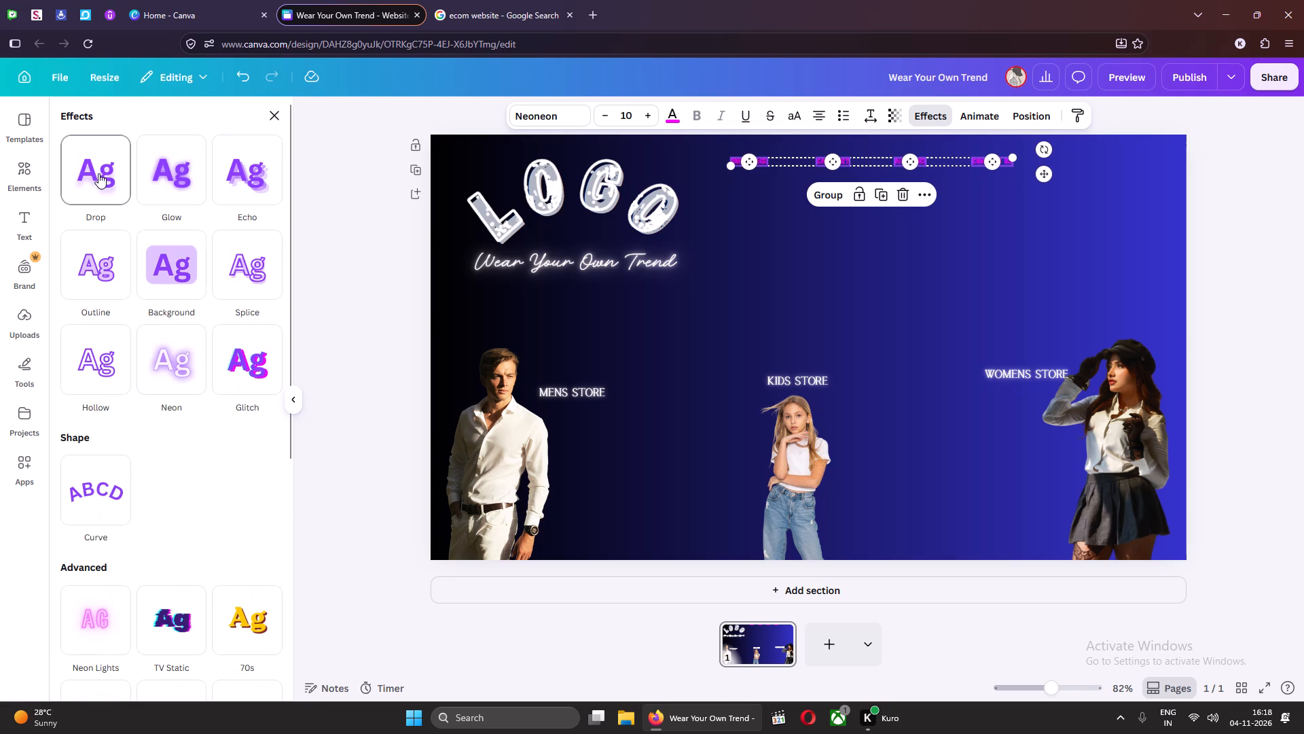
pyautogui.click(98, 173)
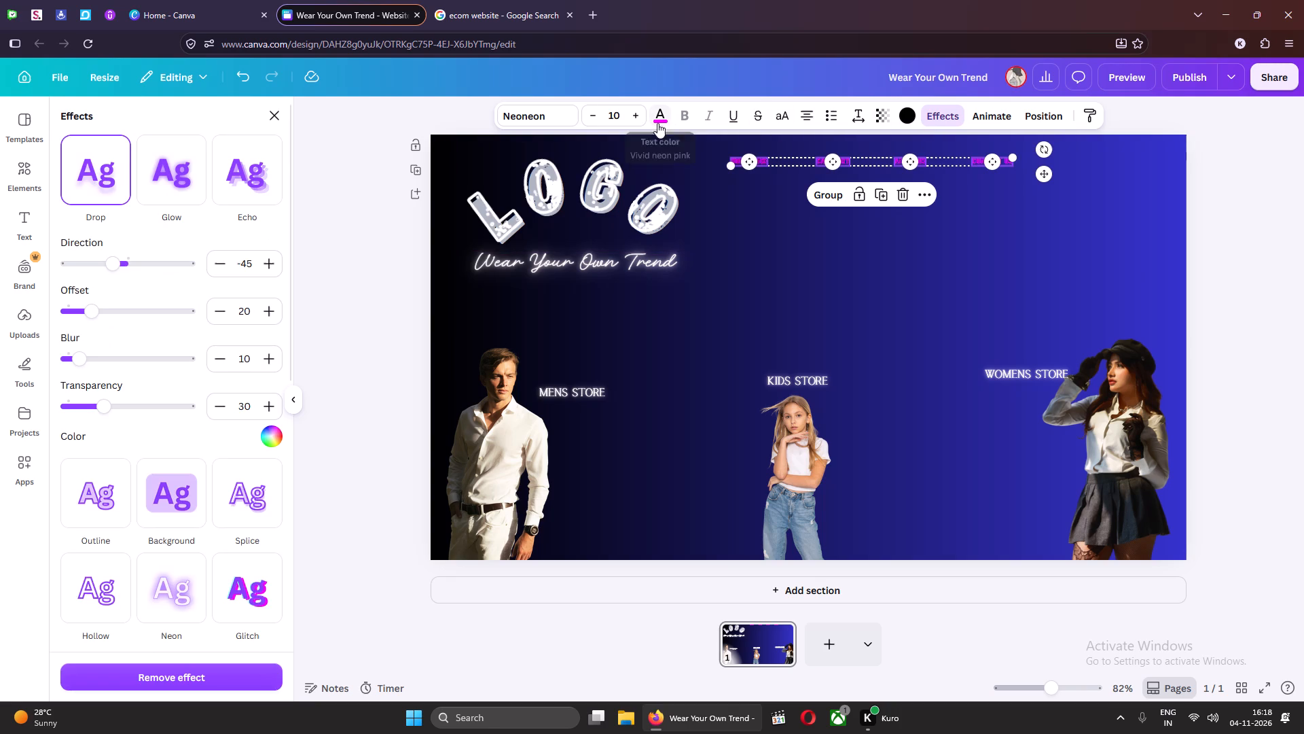
# Set the text colour of the four navigation items to the light grey-to-white gradient.
pyautogui.click(659, 120)
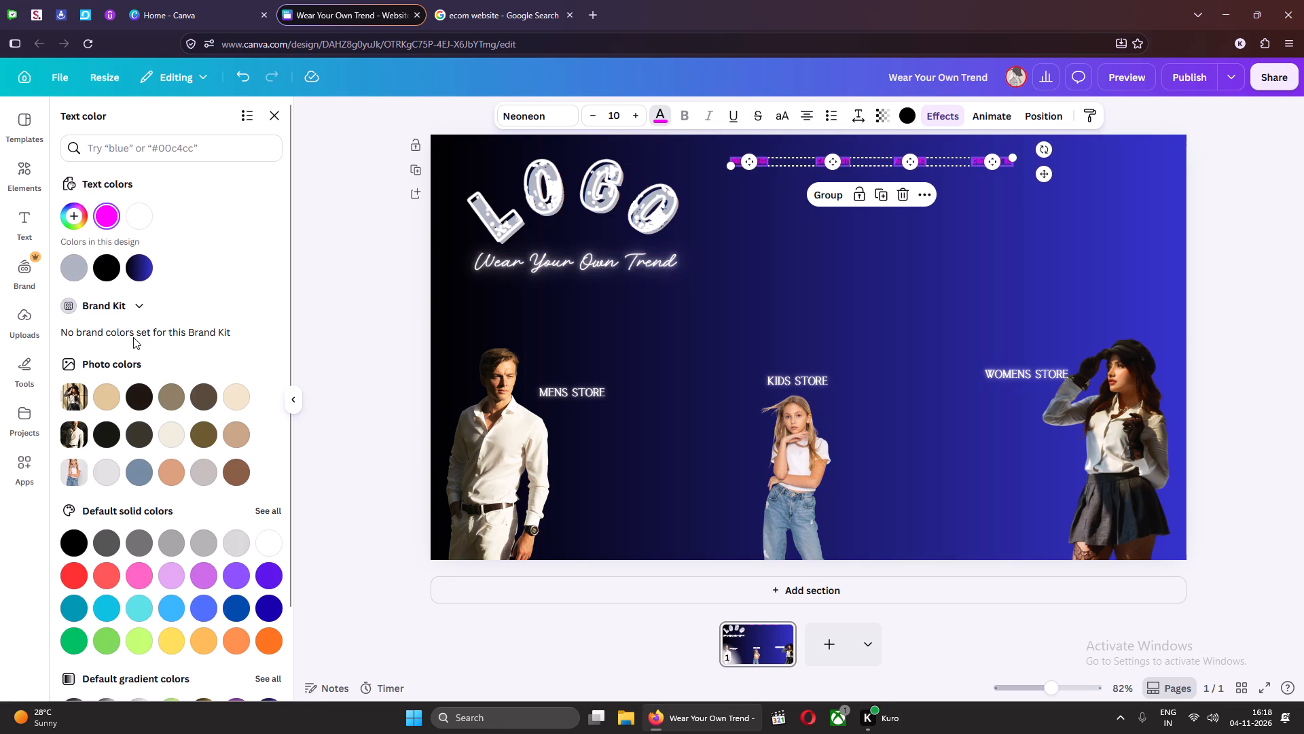
pyautogui.click(143, 220)
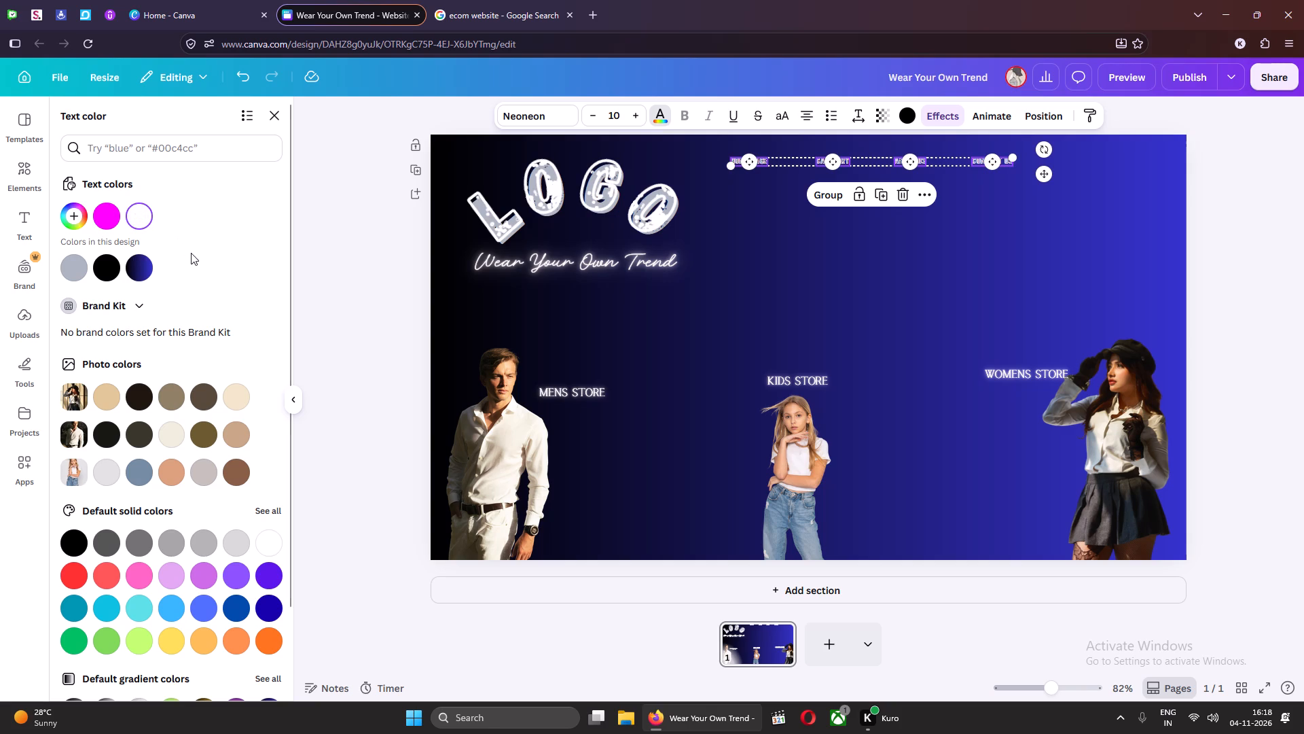
pyautogui.scroll(-4, 193, 254)
pyautogui.scroll(4, 193, 254)
pyautogui.scroll(-3, 193, 254)
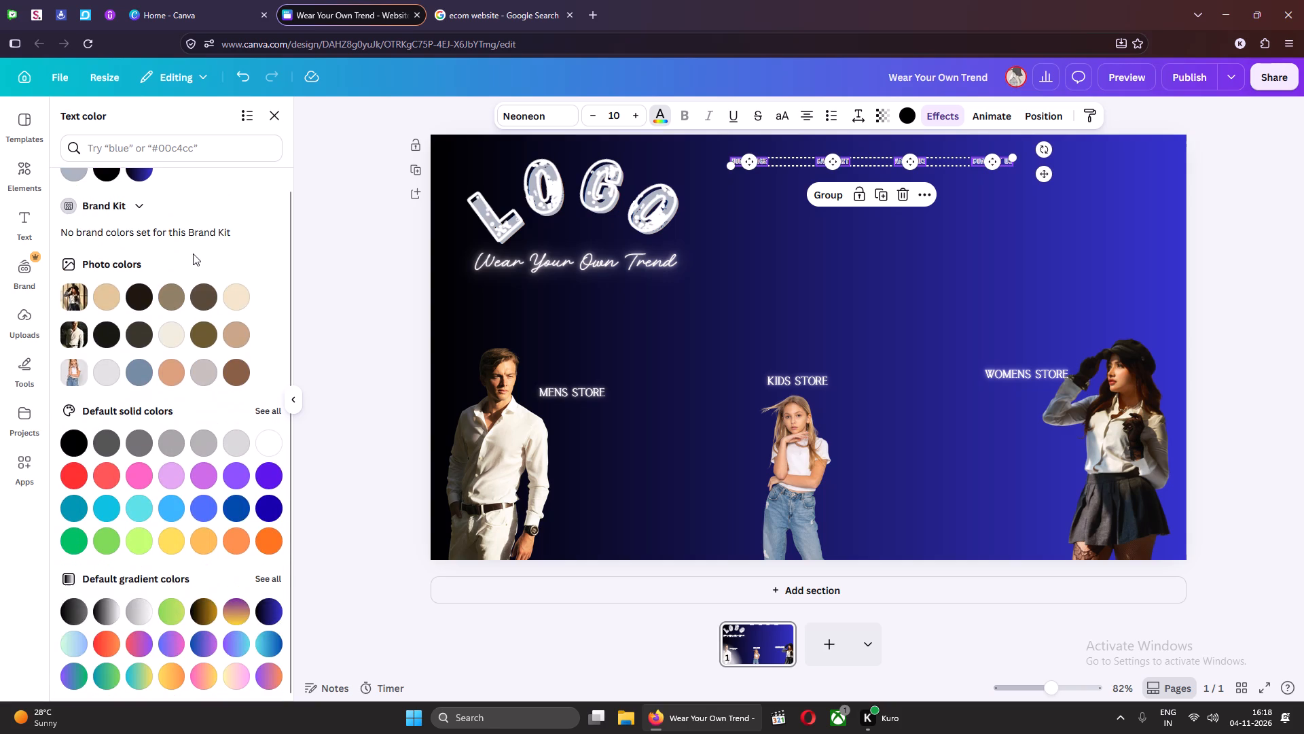
pyautogui.click(140, 614)
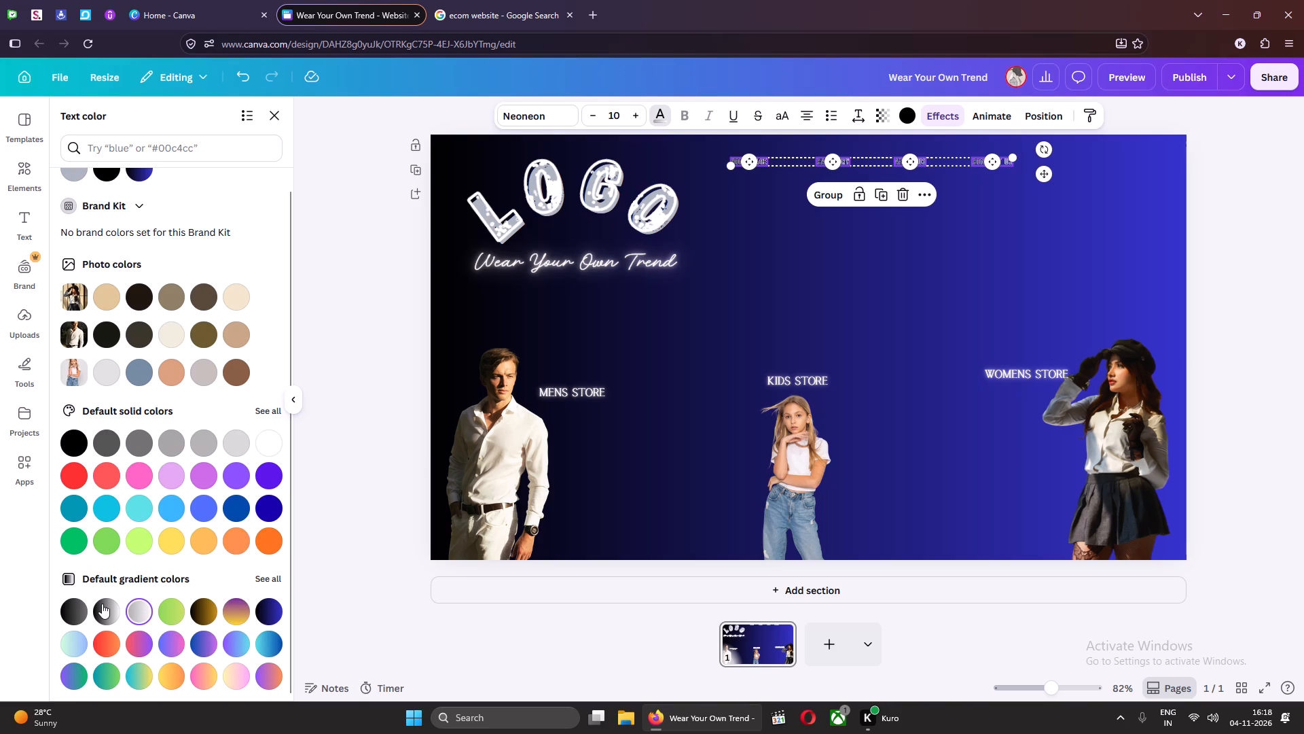
pyautogui.click(101, 604)
pyautogui.click(142, 608)
pyautogui.scroll(7, 234, 335)
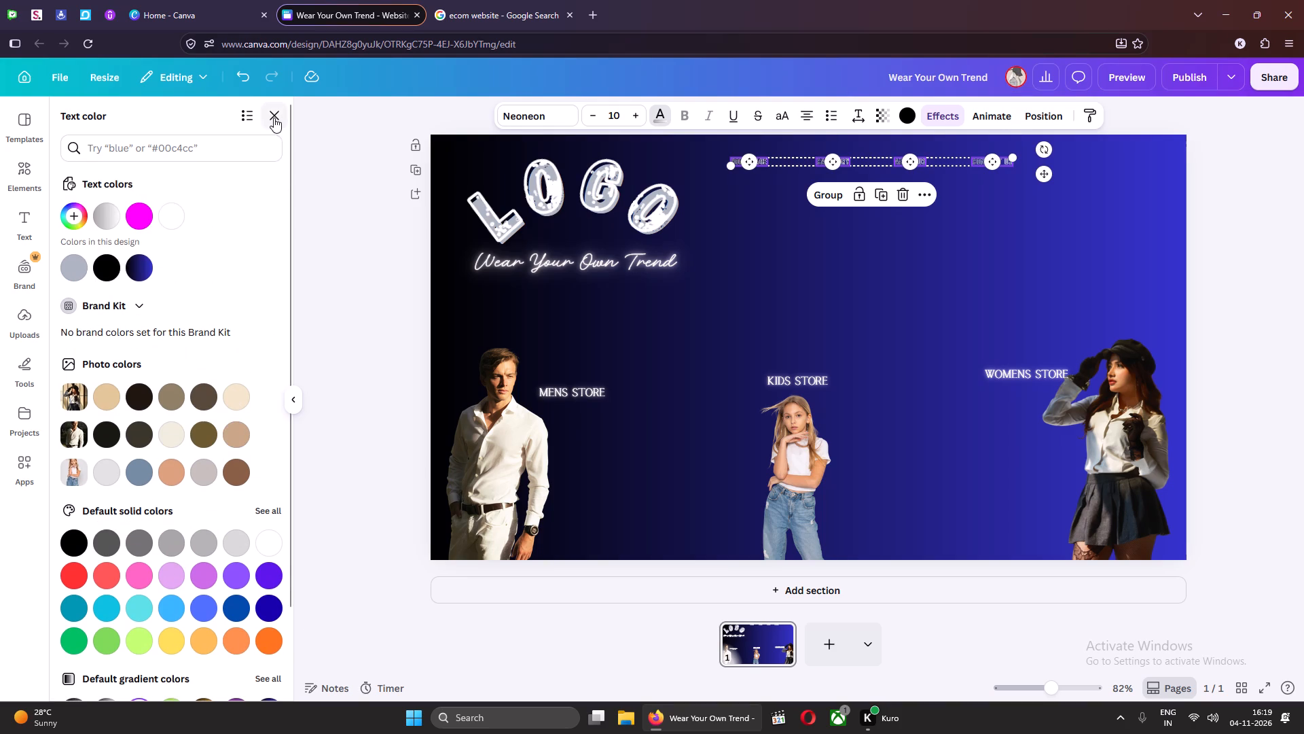
pyautogui.click(270, 116)
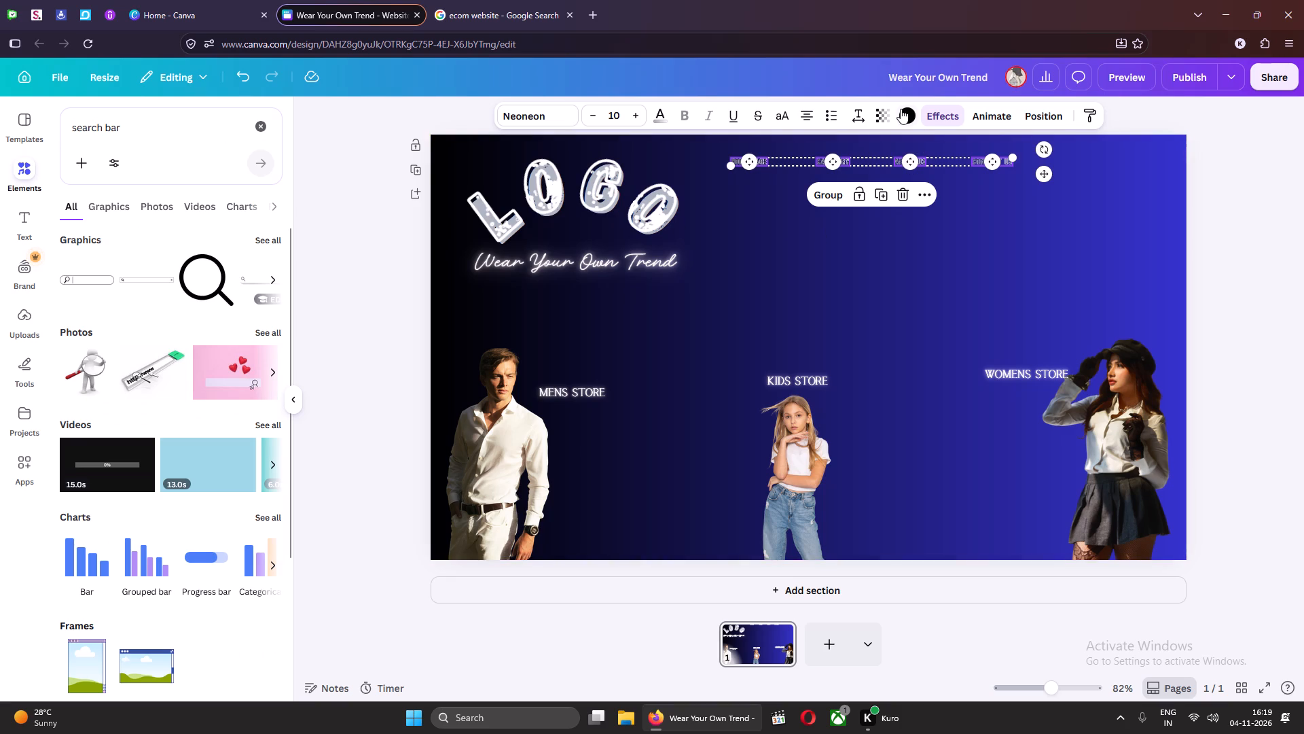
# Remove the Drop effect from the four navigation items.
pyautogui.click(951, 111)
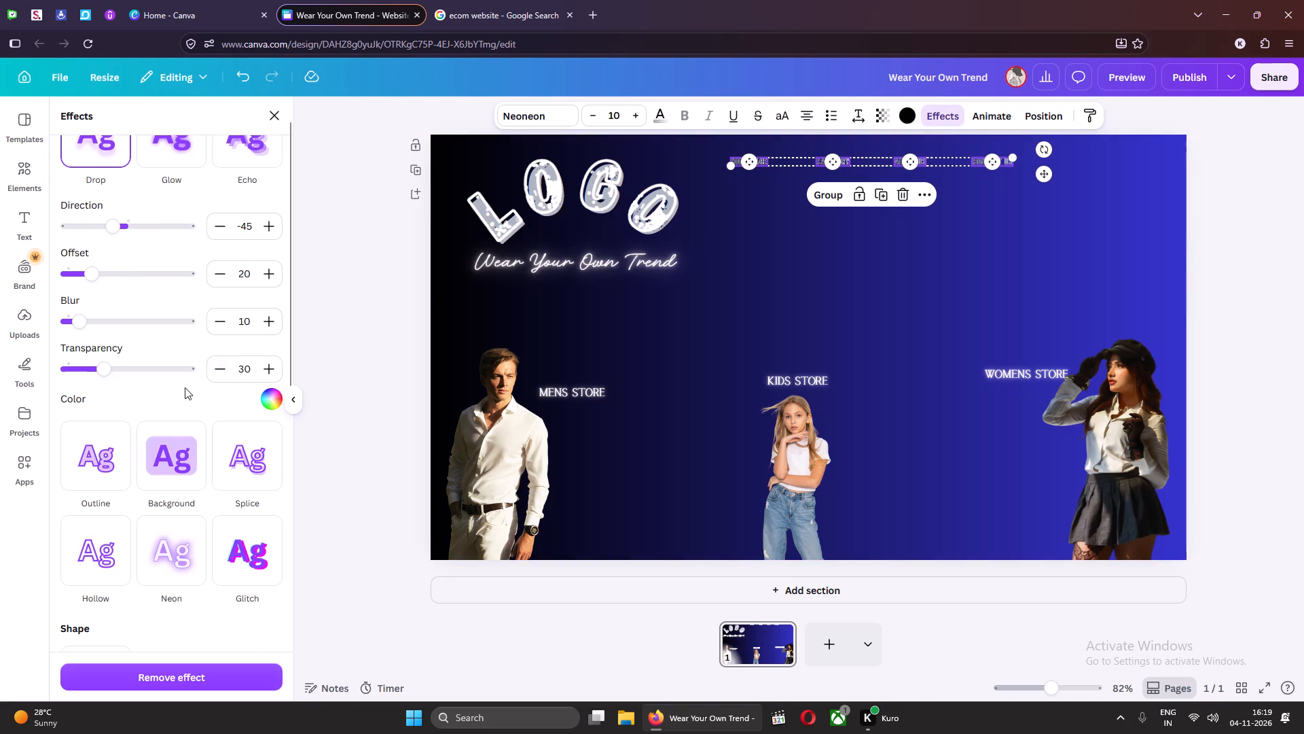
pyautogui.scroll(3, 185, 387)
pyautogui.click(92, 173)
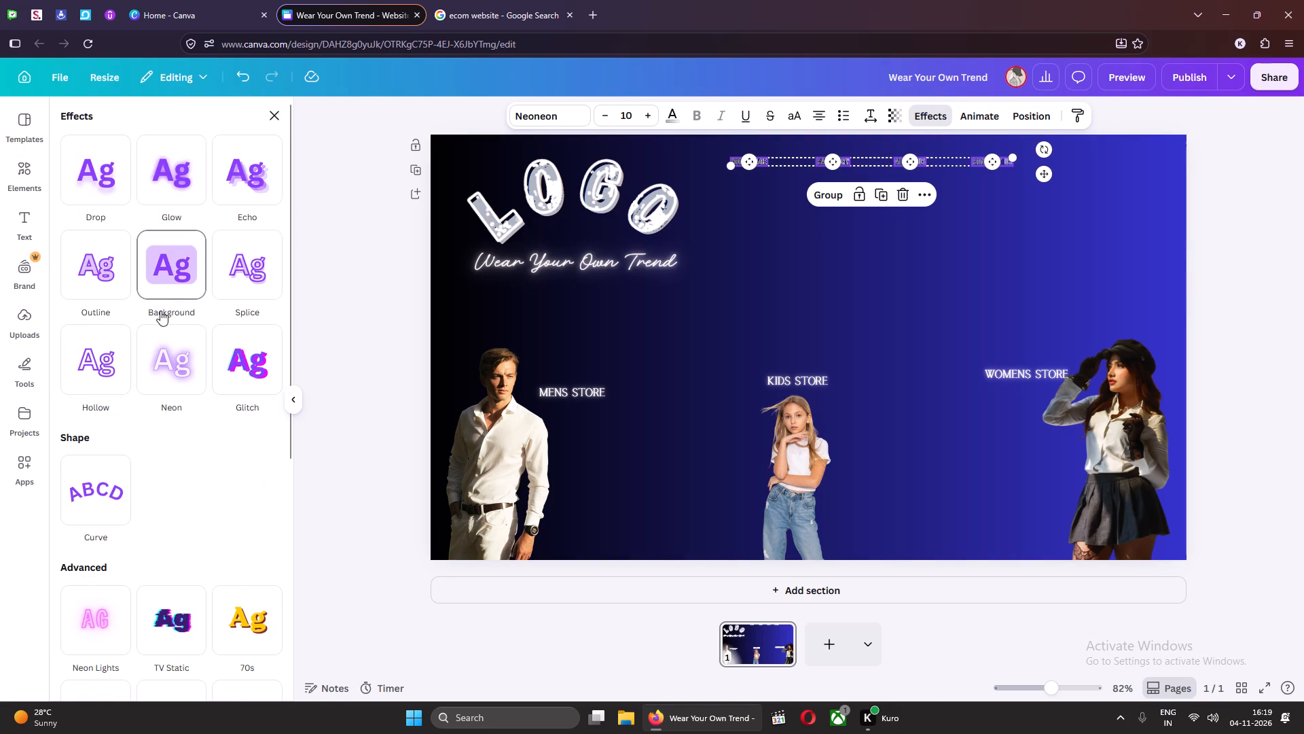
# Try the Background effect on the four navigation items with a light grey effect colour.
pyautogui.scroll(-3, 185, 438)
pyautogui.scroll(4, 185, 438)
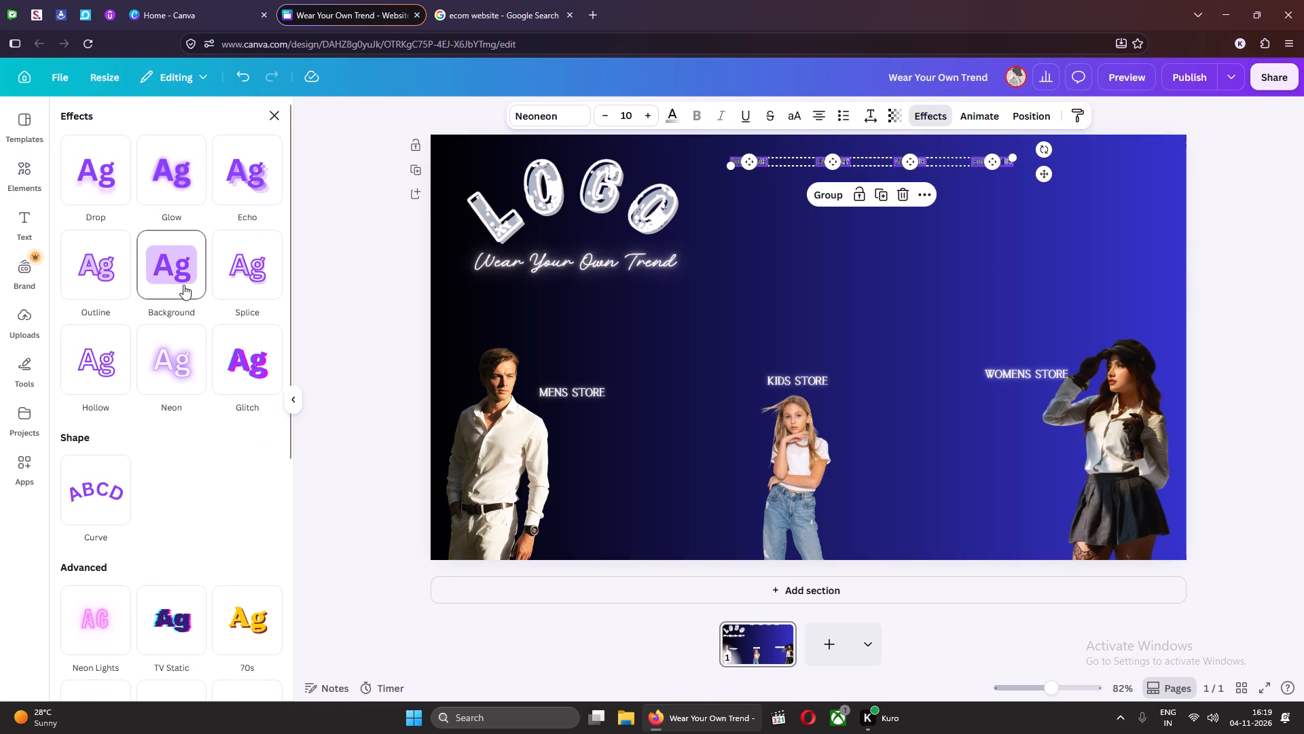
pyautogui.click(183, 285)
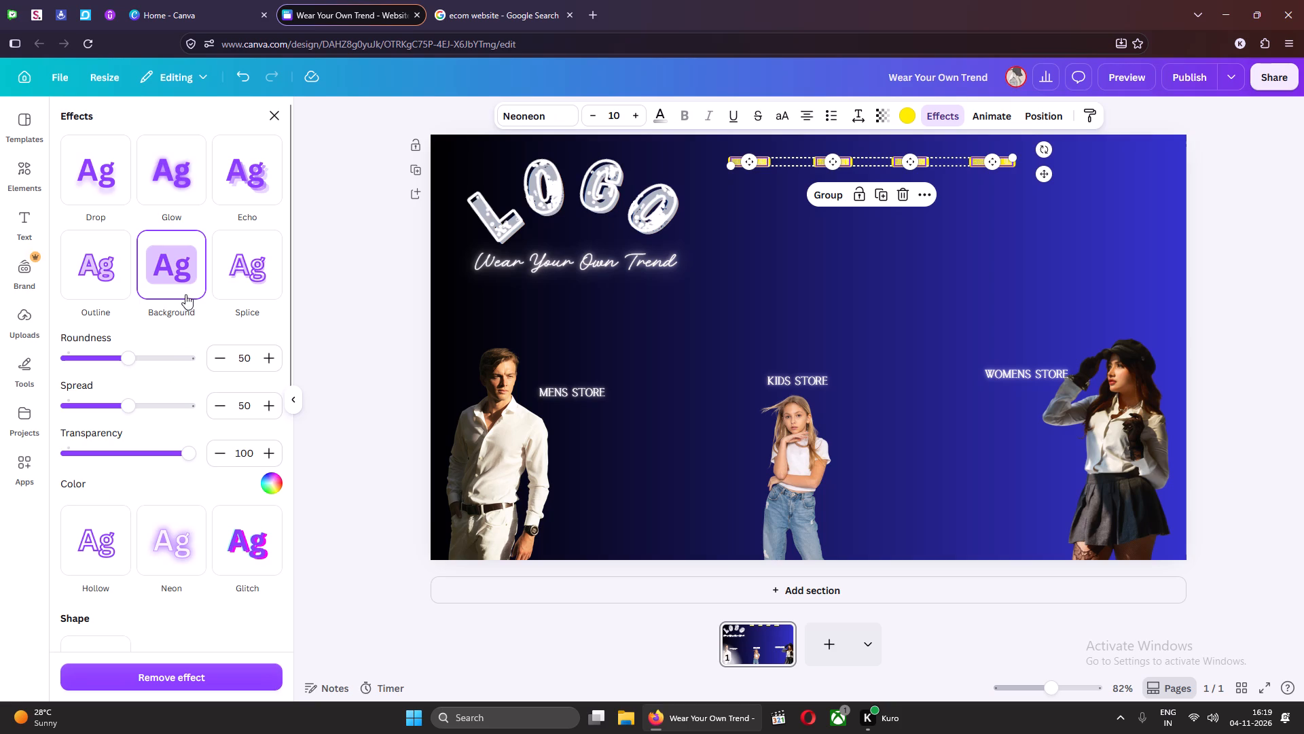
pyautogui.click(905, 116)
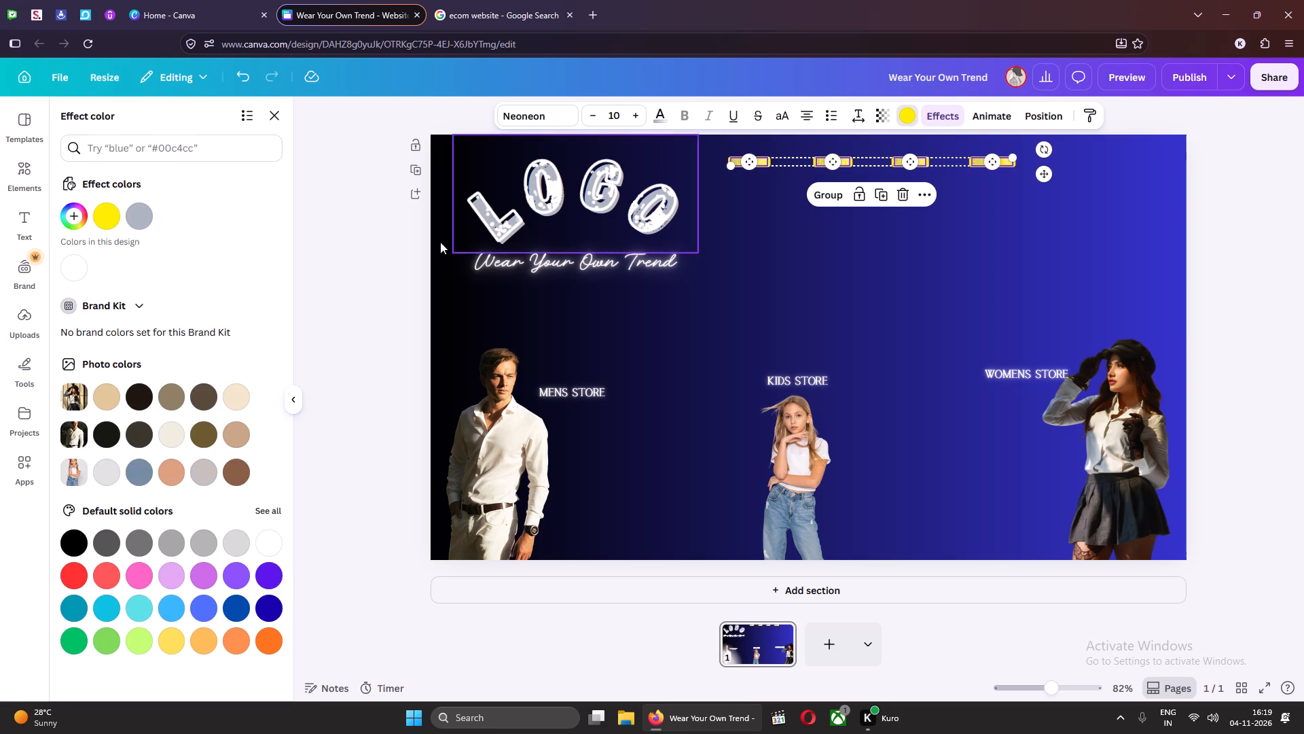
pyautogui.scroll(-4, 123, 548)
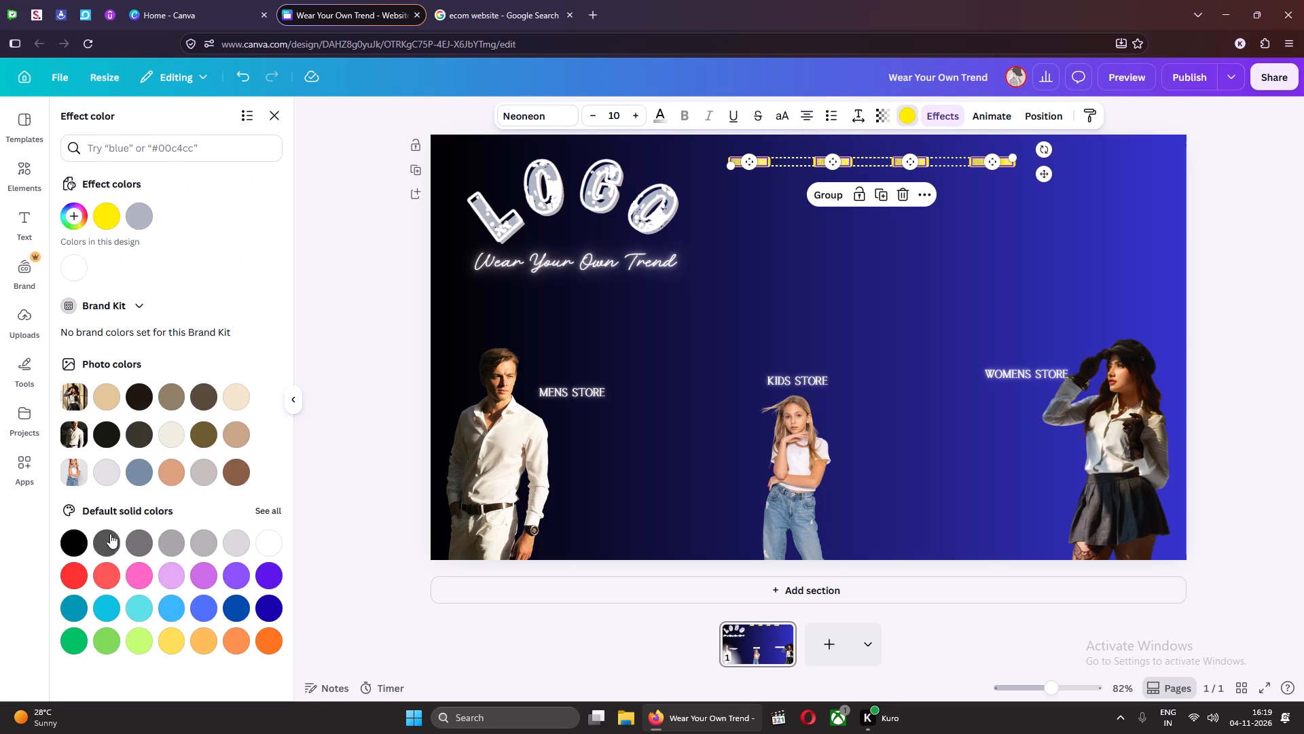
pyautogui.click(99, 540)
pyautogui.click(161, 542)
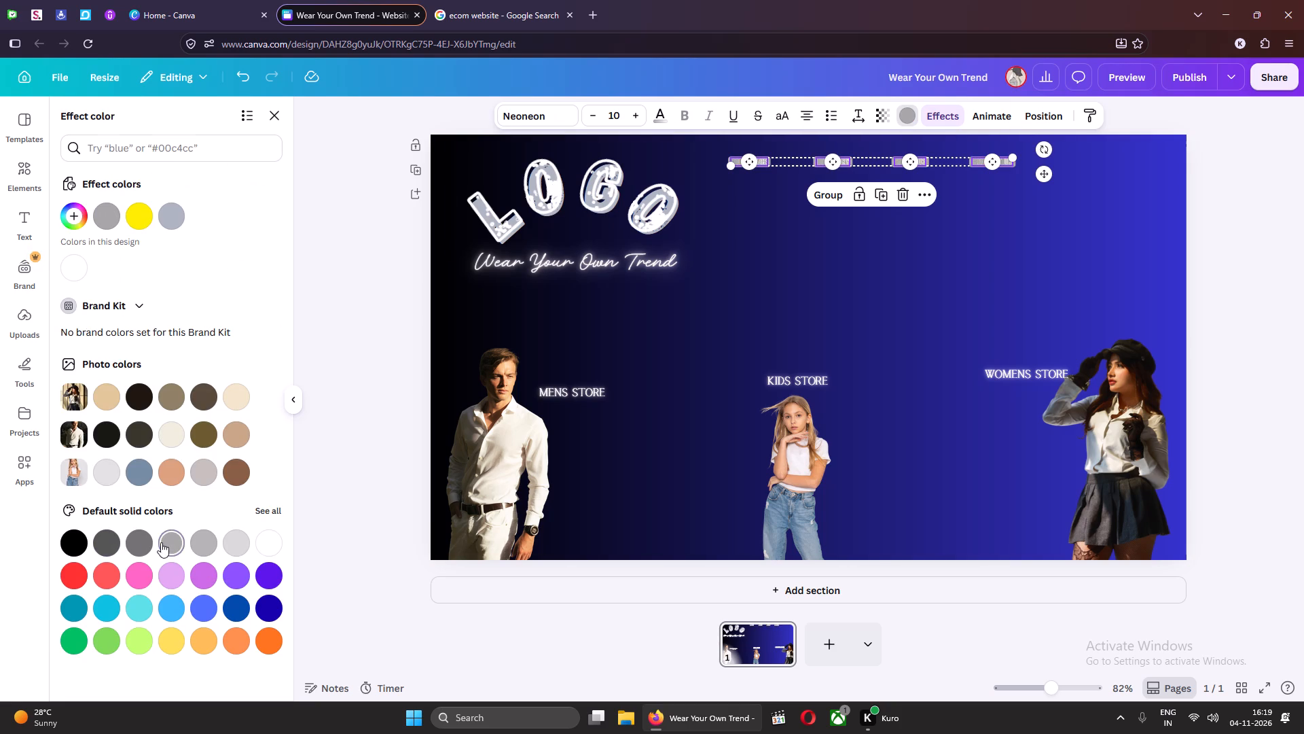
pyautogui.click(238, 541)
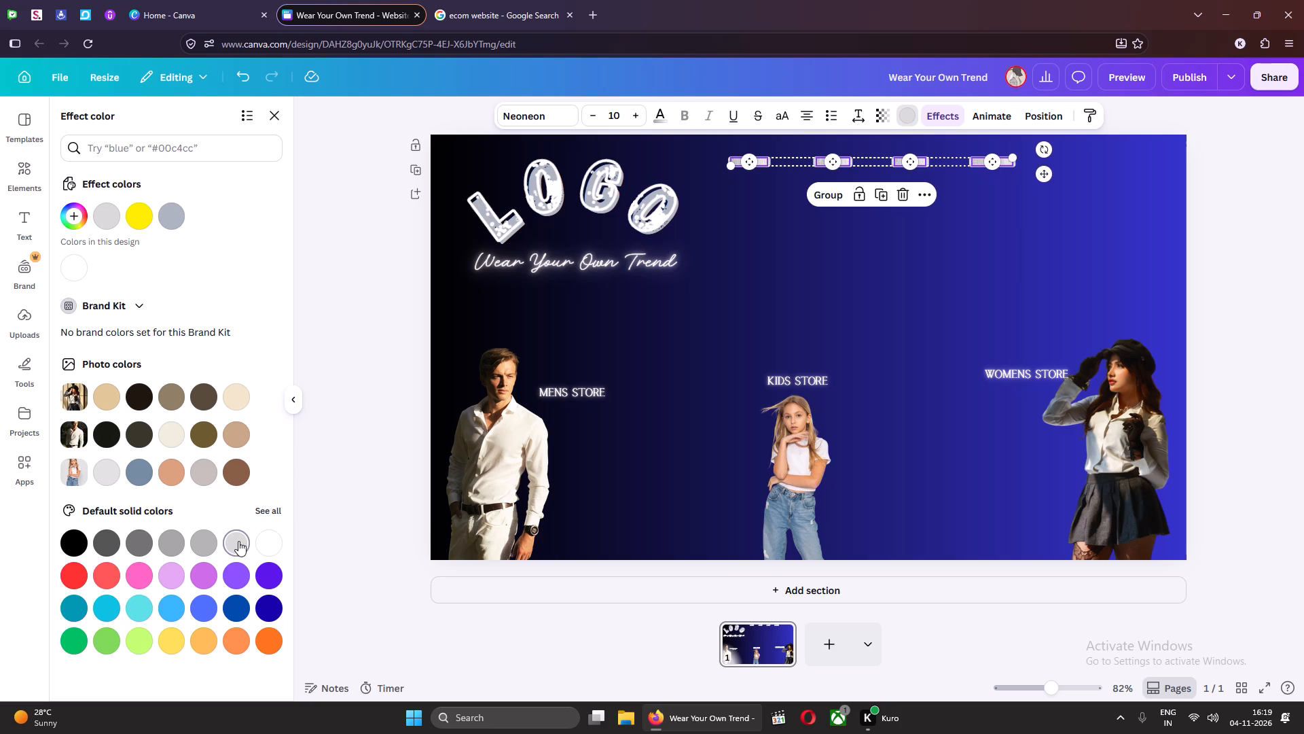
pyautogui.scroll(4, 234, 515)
# Replace the Background effect on the four navigation items with the Neon effect at intensity 50.
pyautogui.click(915, 115)
pyautogui.click(937, 113)
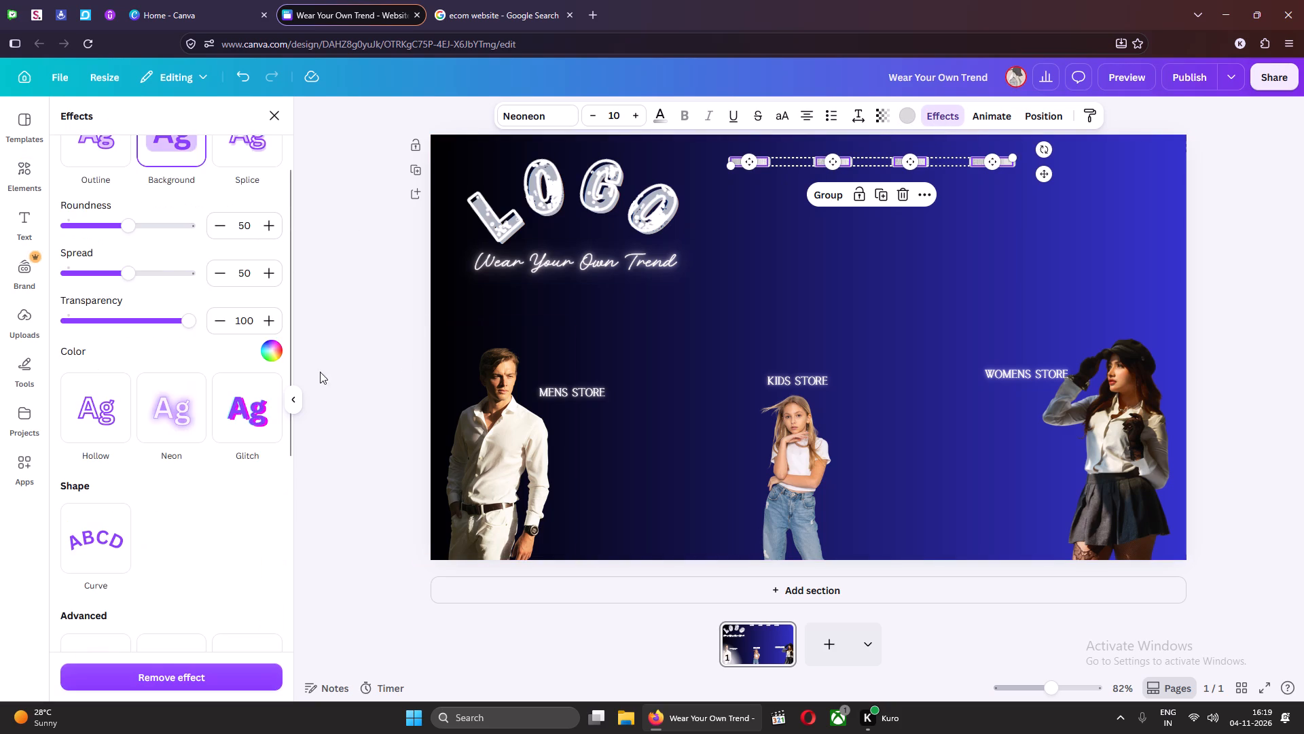
pyautogui.scroll(2, 191, 415)
pyautogui.click(162, 506)
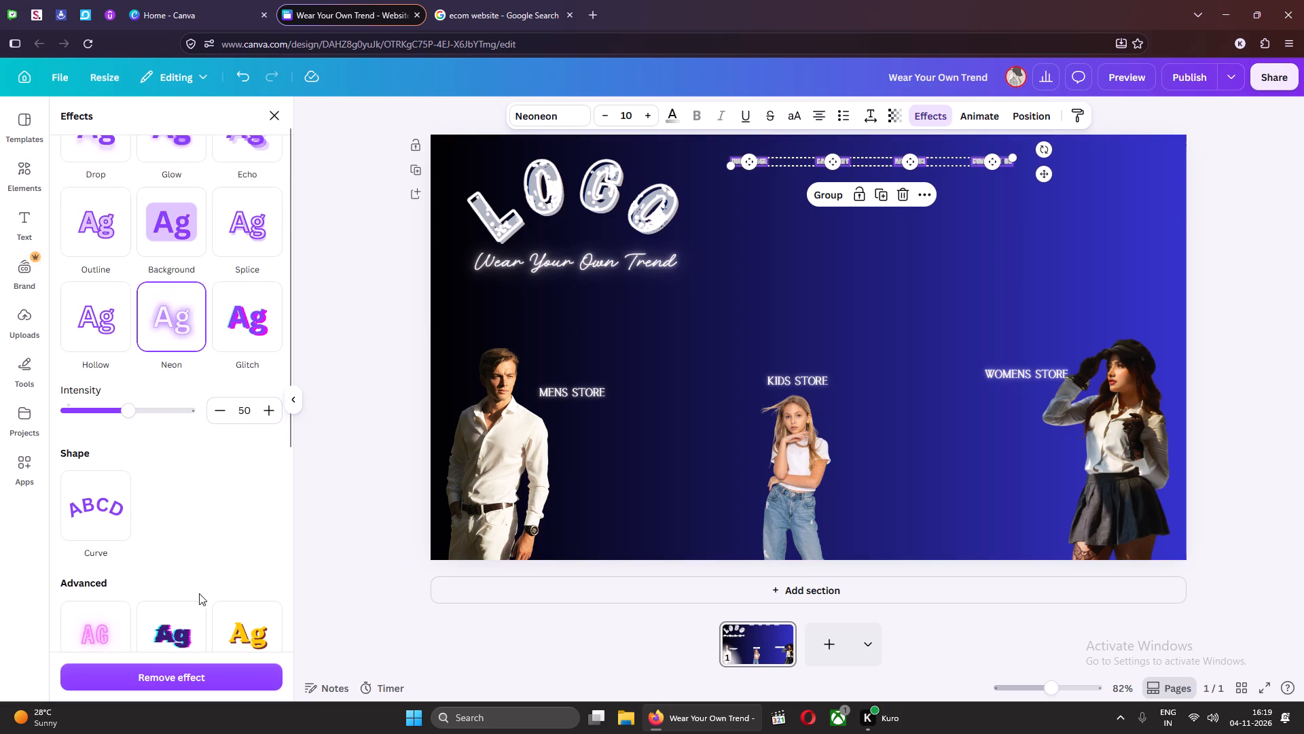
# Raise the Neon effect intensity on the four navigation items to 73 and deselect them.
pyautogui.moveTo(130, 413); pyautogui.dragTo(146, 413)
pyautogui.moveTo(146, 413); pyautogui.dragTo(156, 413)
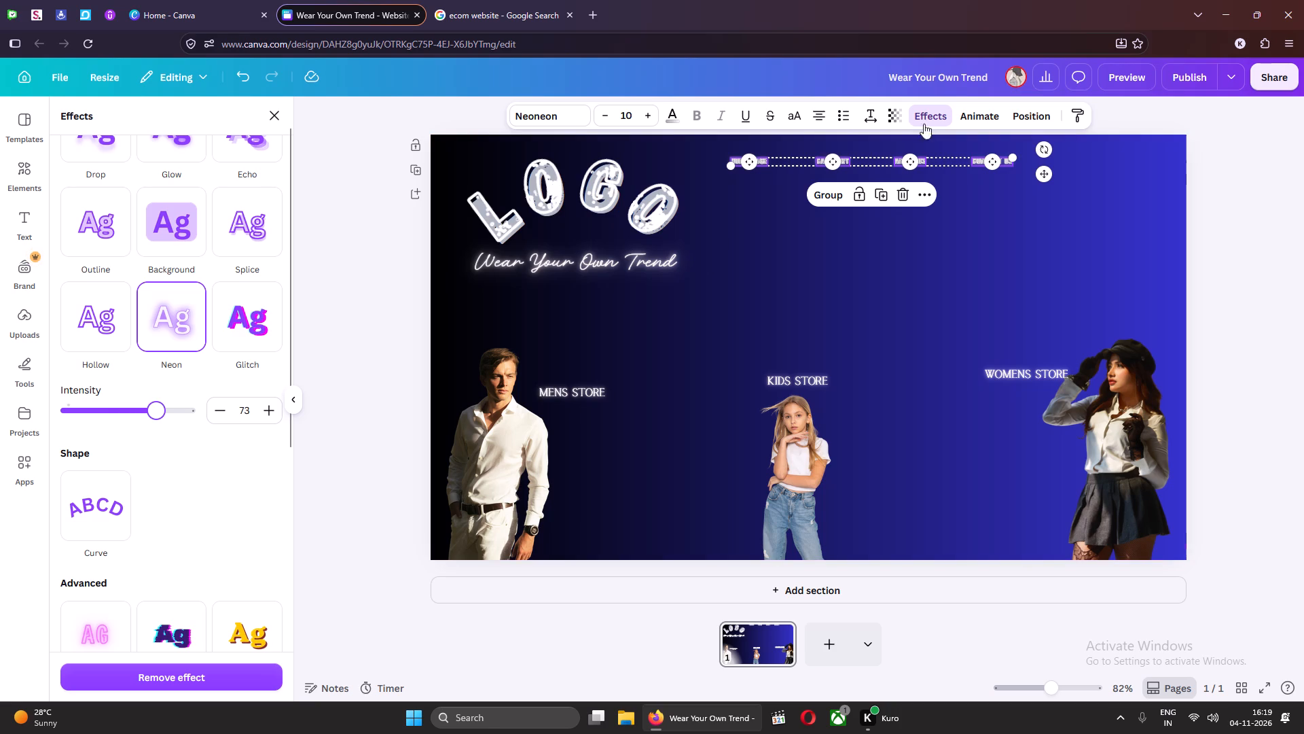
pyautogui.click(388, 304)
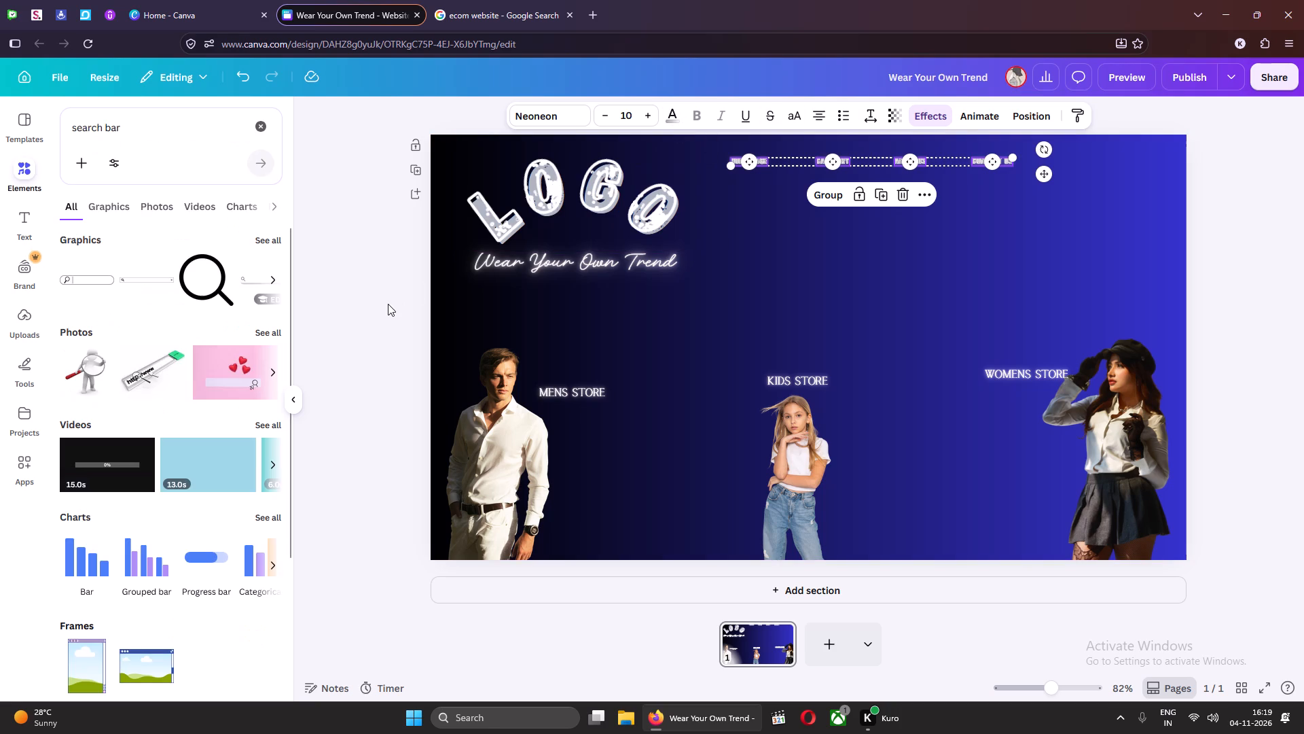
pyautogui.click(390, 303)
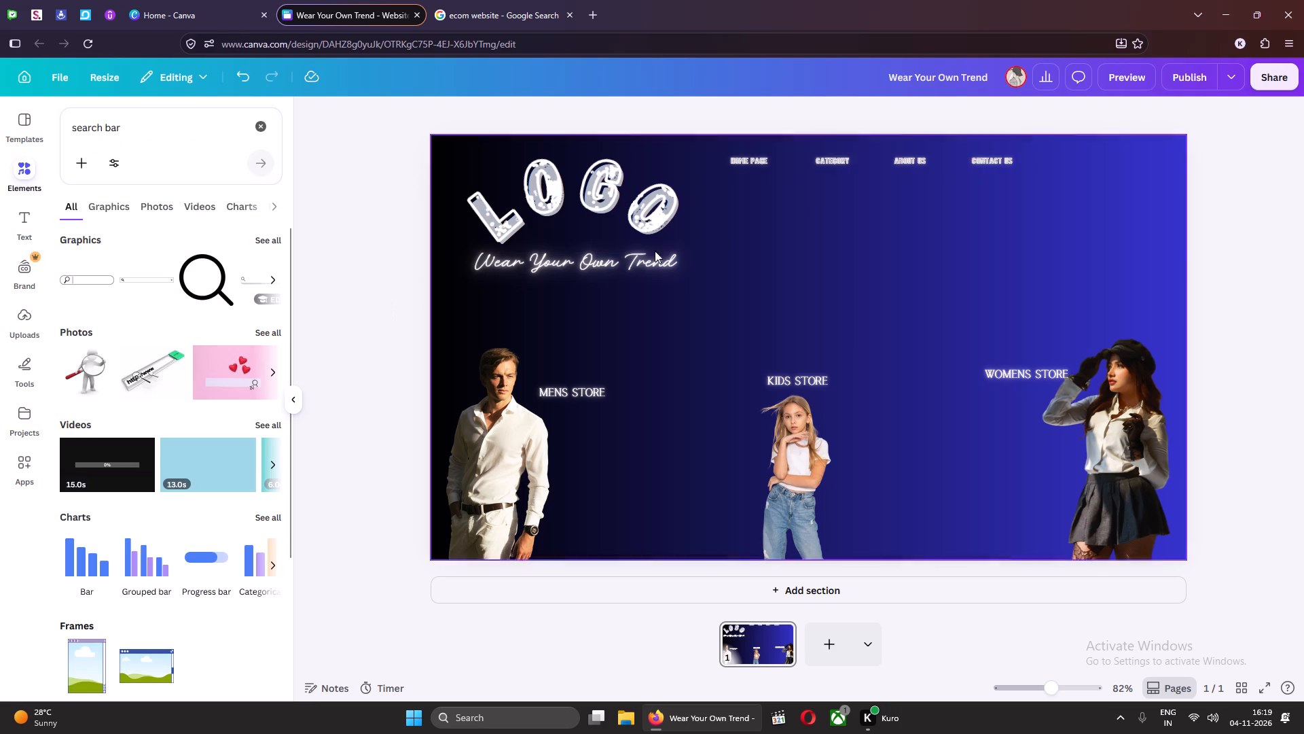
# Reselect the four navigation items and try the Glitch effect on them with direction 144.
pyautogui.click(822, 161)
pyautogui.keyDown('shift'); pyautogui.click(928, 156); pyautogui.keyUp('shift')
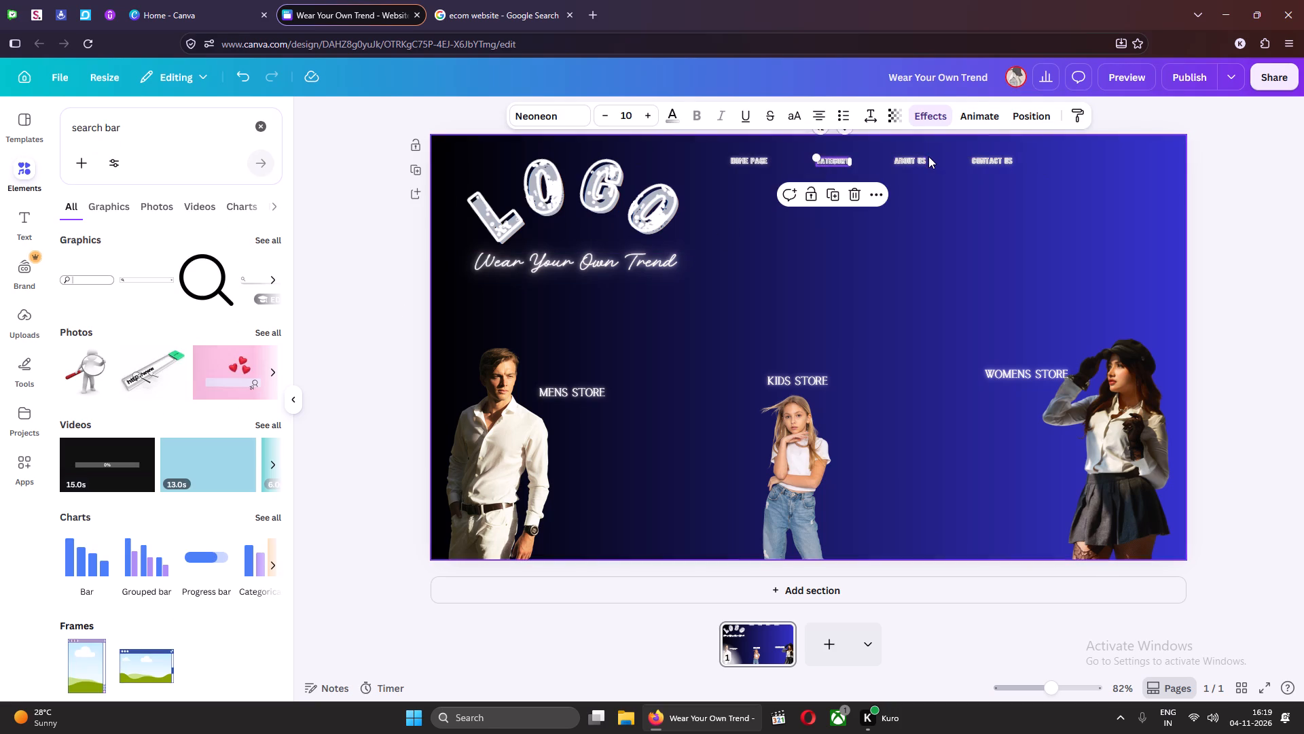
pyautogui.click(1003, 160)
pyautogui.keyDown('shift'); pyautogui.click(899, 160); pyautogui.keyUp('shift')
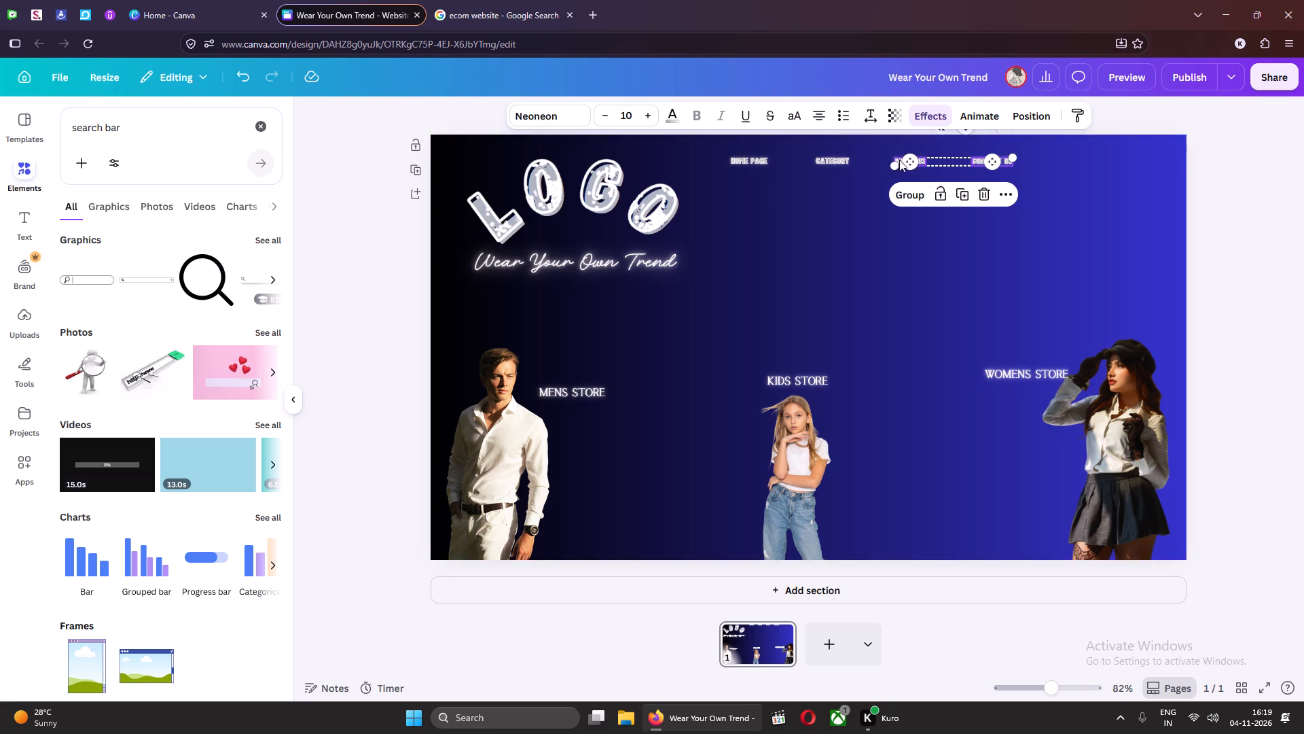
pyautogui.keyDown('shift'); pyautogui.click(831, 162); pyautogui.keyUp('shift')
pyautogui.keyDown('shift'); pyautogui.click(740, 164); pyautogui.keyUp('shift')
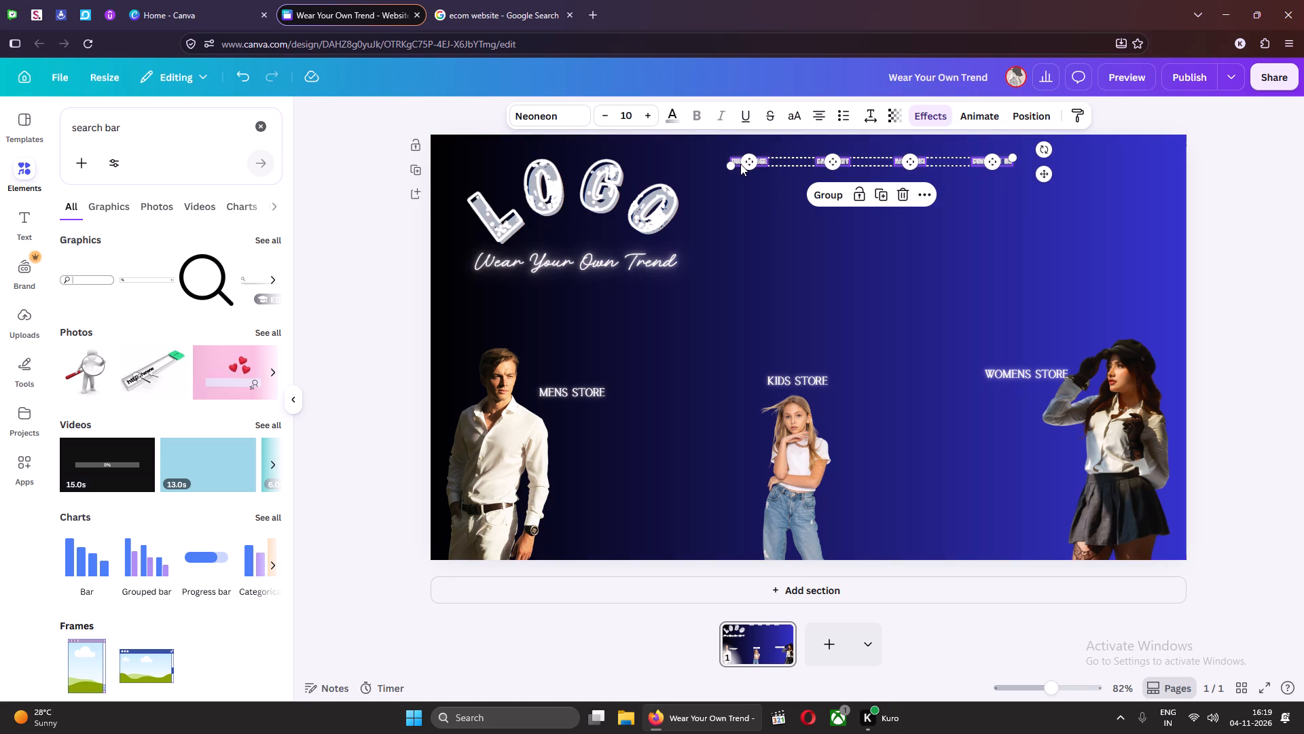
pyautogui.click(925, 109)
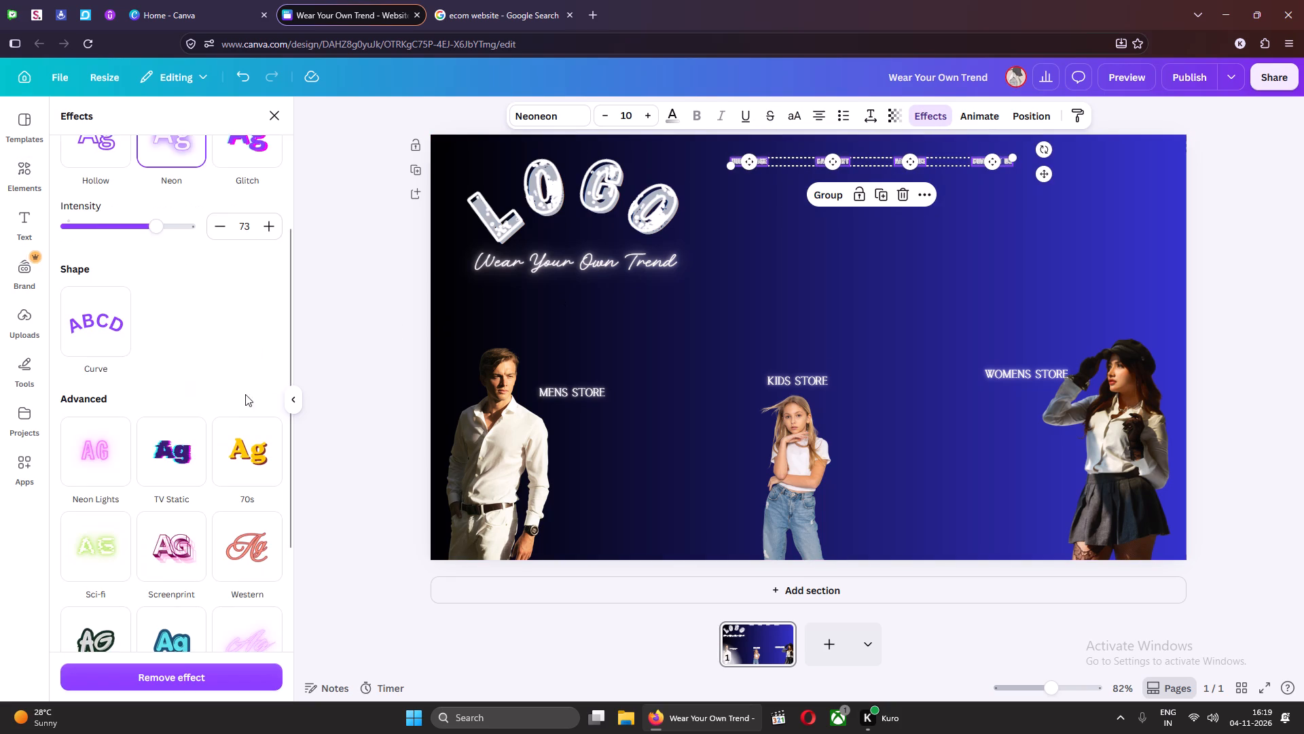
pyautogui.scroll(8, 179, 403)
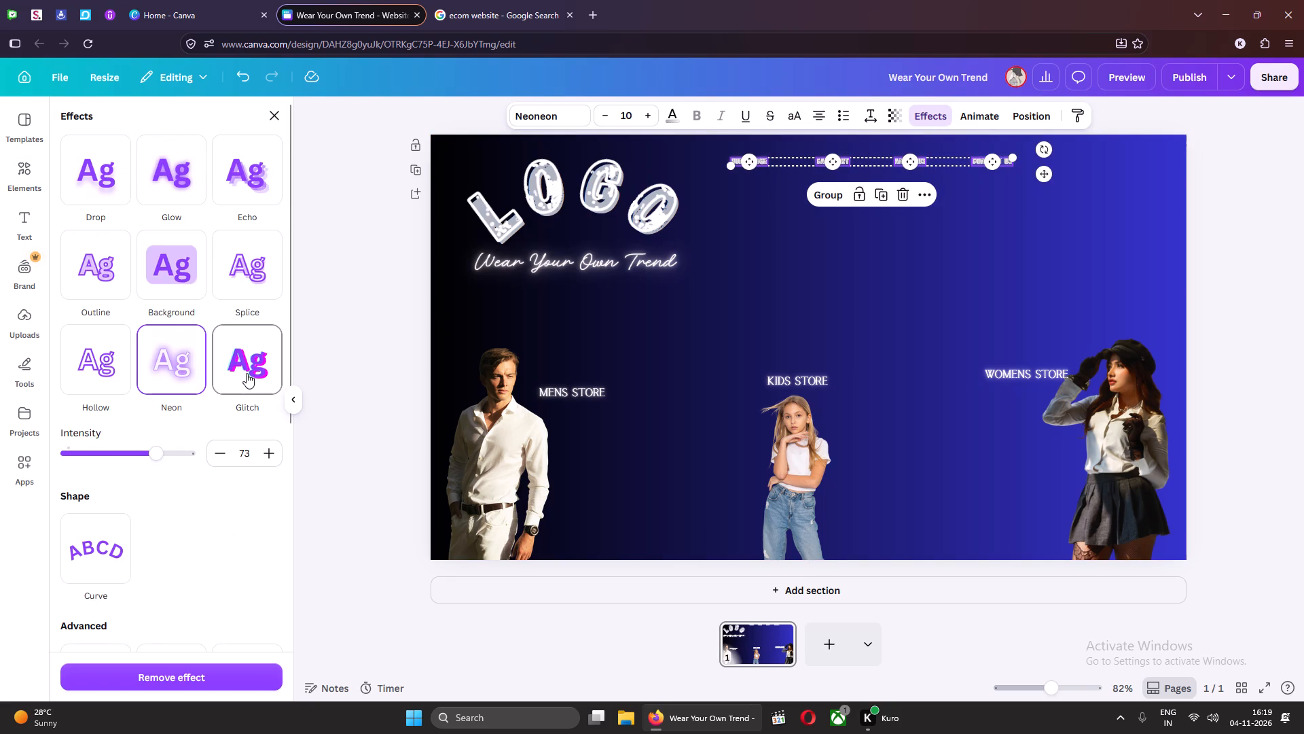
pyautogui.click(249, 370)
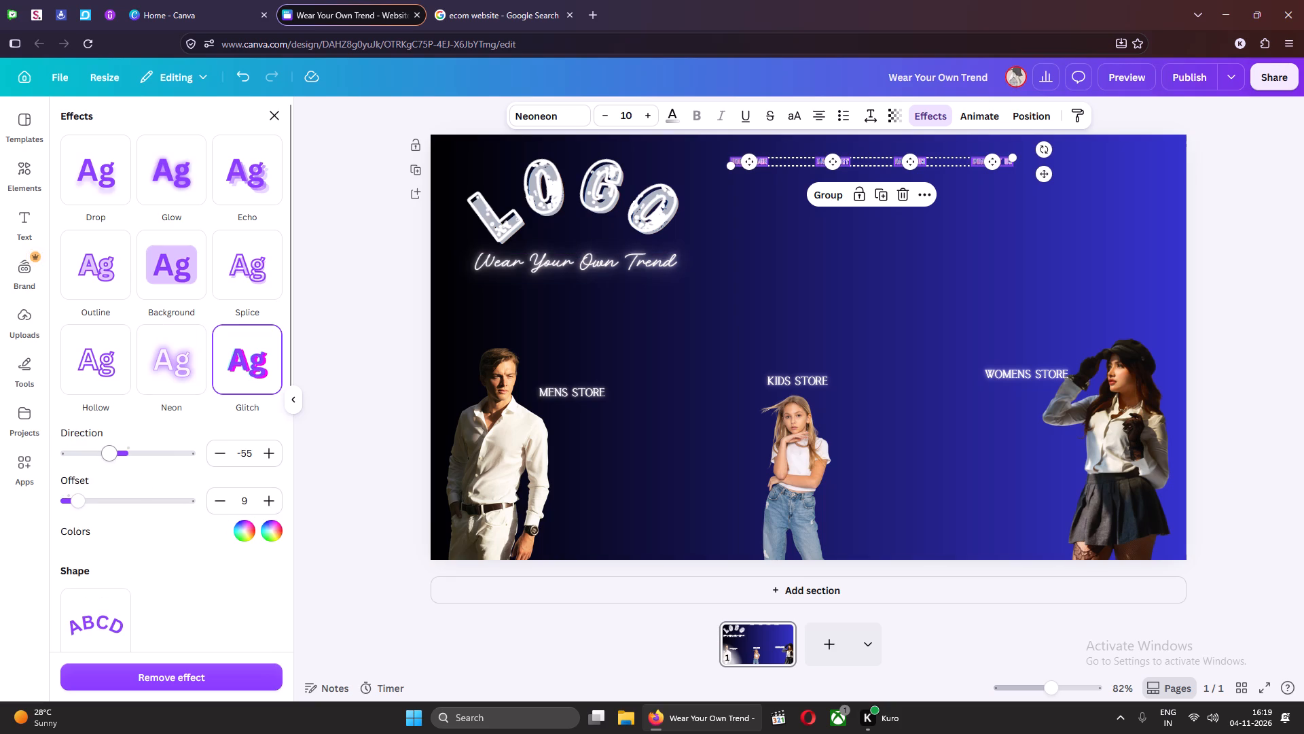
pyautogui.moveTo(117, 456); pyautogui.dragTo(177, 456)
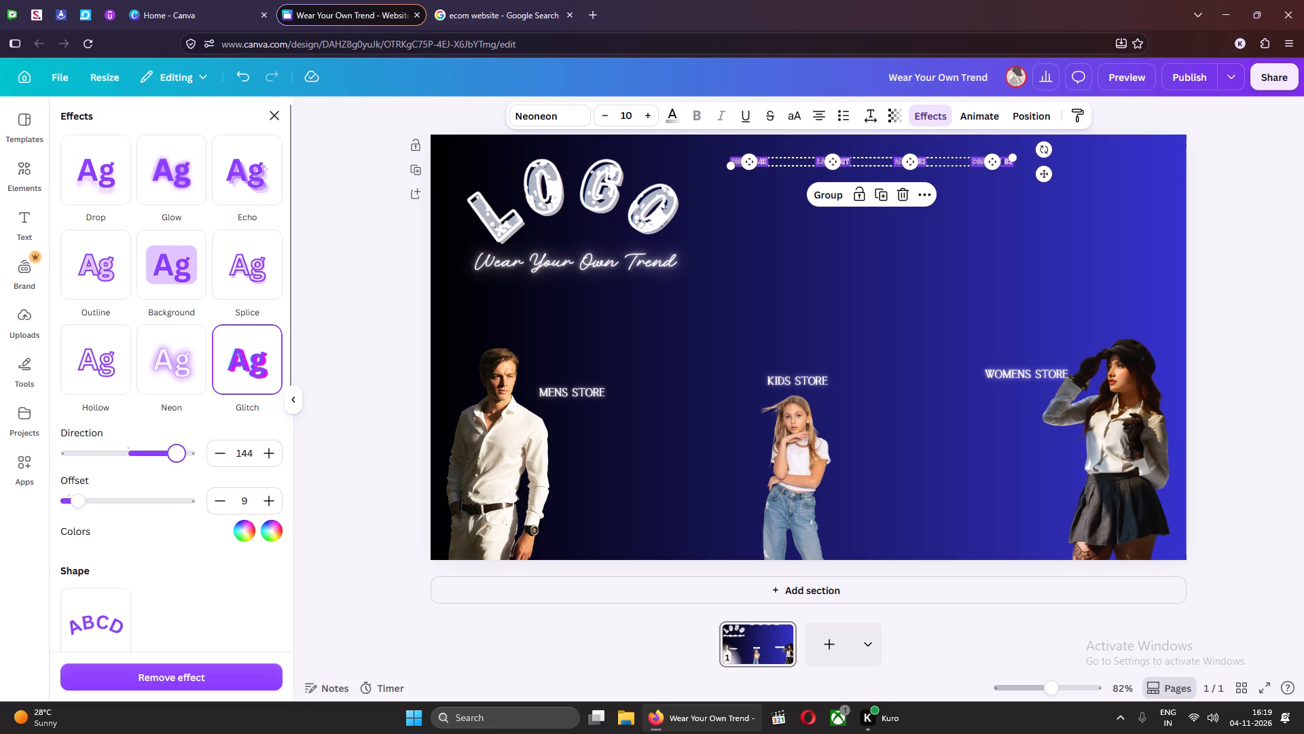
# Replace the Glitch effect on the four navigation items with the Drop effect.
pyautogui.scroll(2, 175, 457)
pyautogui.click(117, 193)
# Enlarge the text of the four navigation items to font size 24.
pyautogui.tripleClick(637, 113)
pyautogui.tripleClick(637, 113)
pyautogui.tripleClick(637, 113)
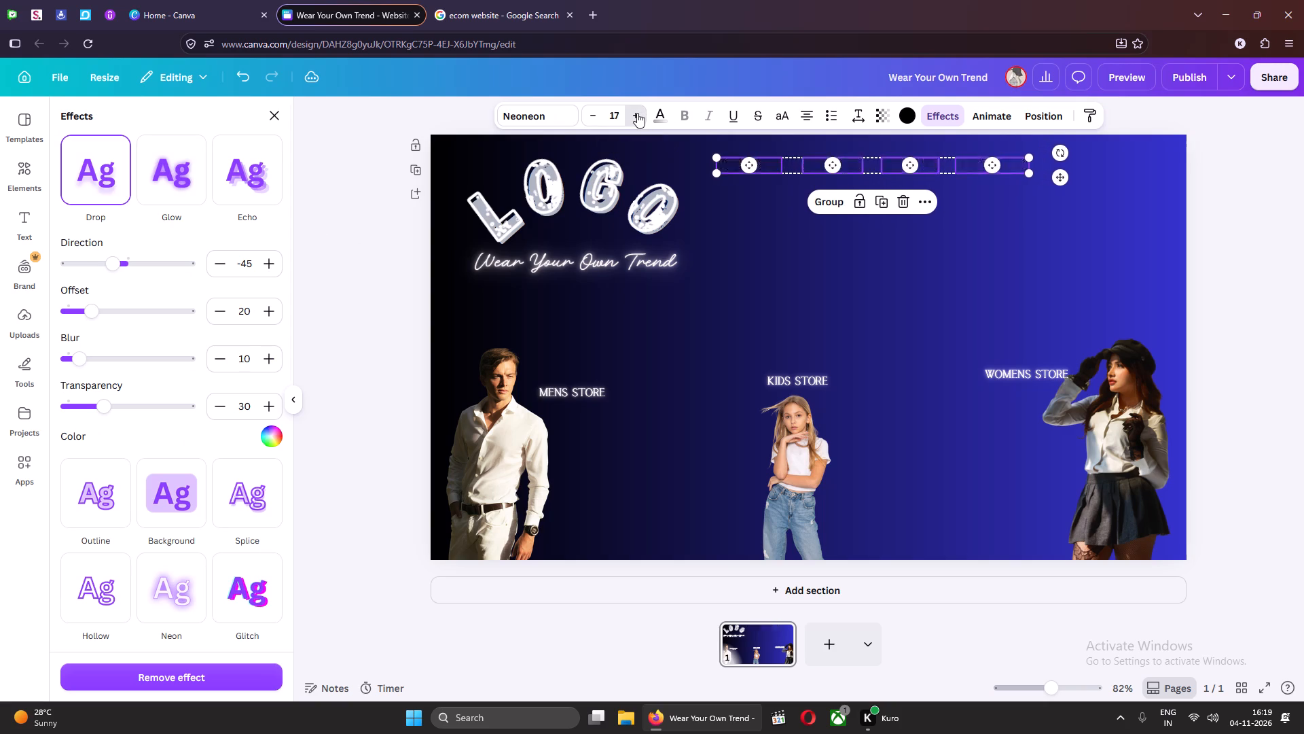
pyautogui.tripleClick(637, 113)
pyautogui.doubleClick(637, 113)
# Change the font of the four navigation items to Fabrica.
pyautogui.click(518, 113)
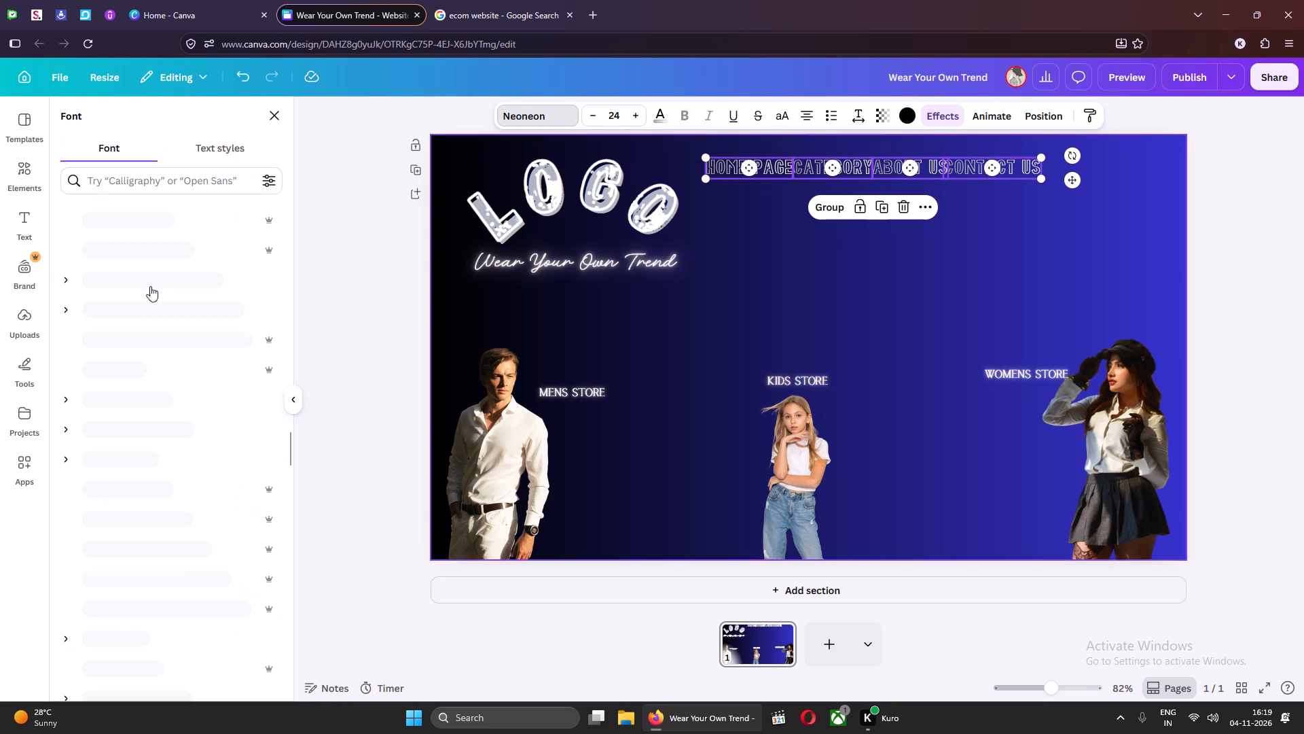
pyautogui.scroll(-7, 148, 367)
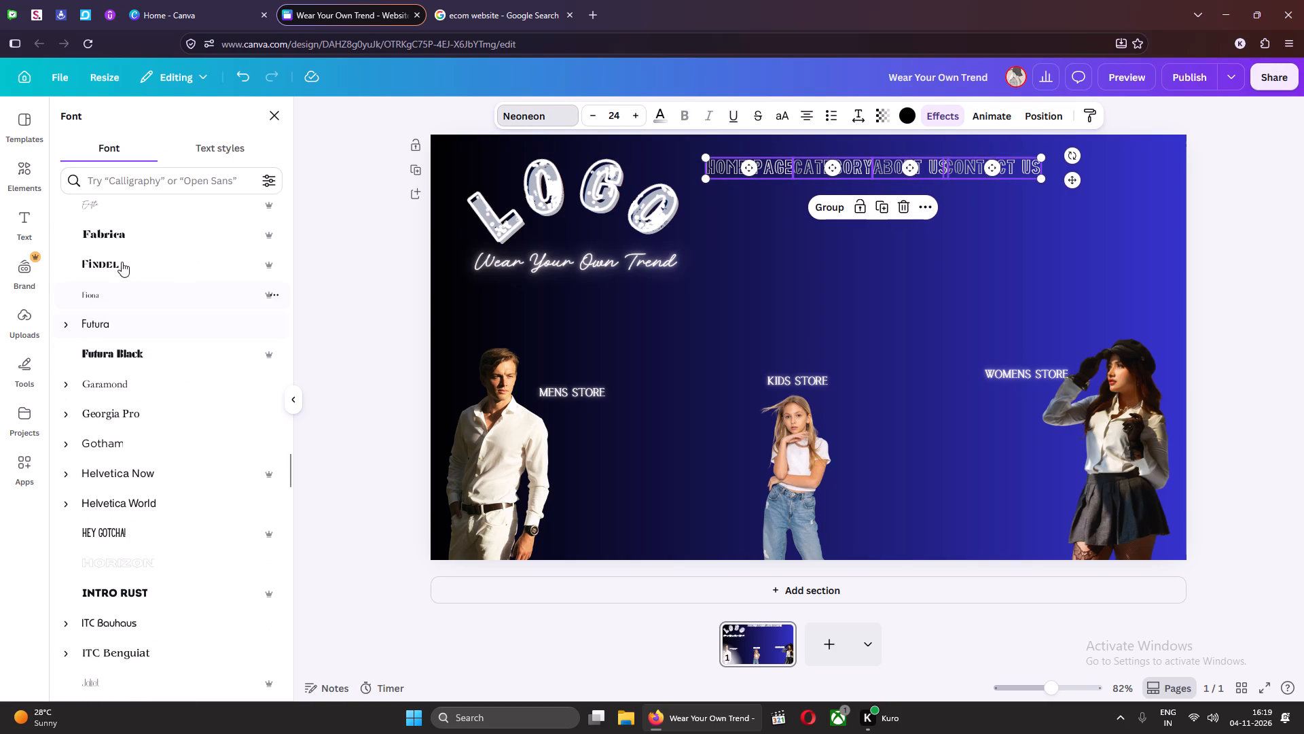
pyautogui.click(120, 241)
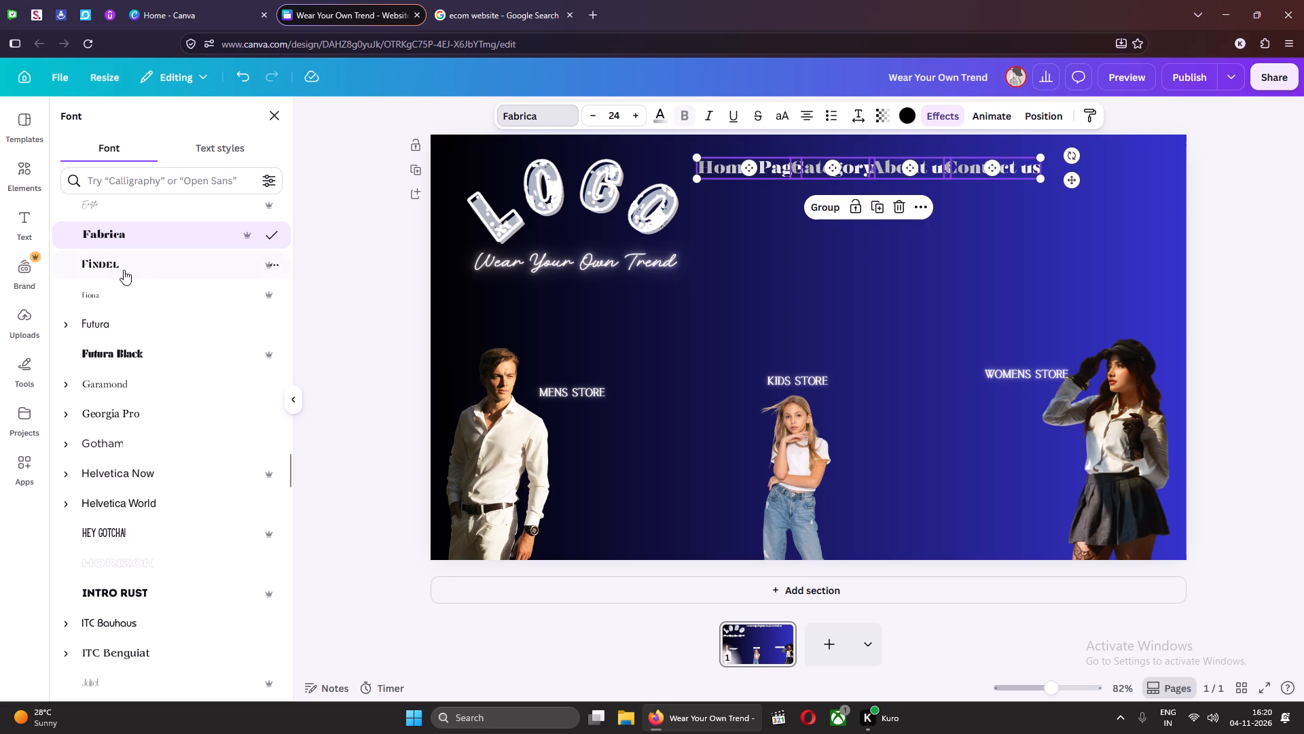
pyautogui.scroll(-3, 182, 314)
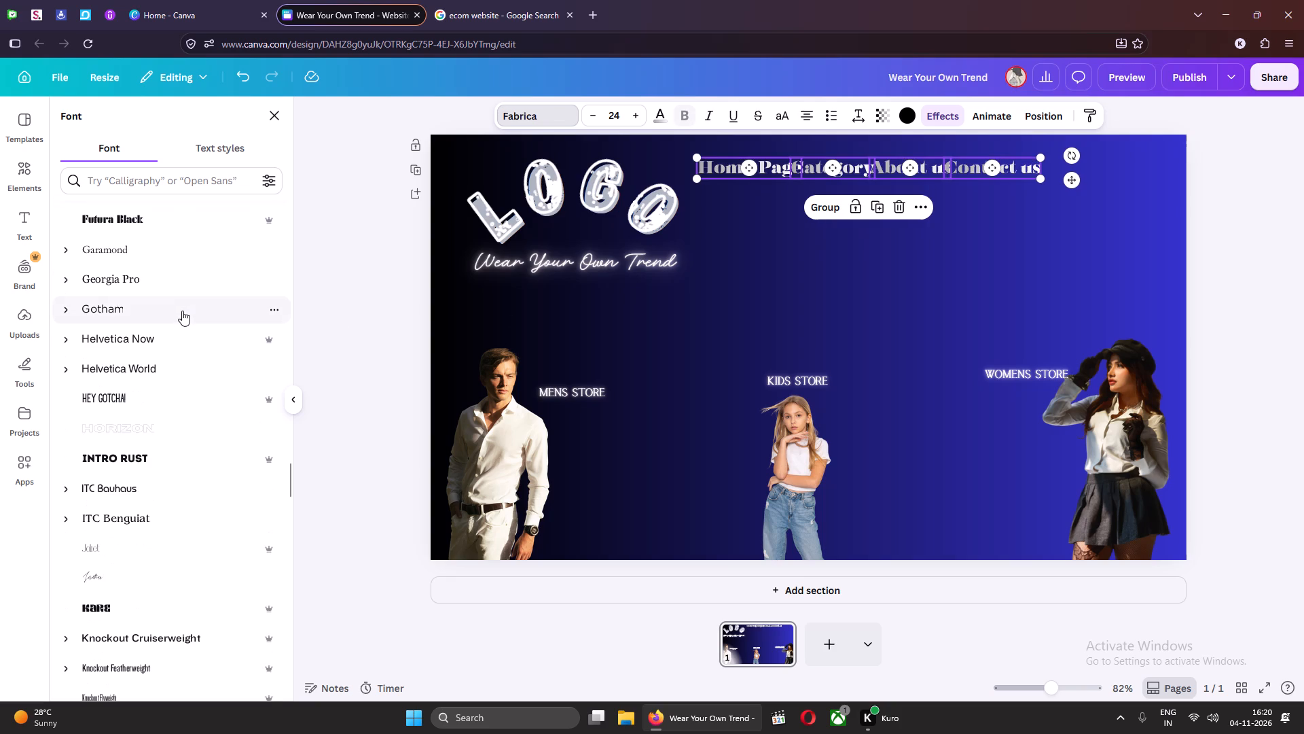
pyautogui.scroll(-3, 175, 303)
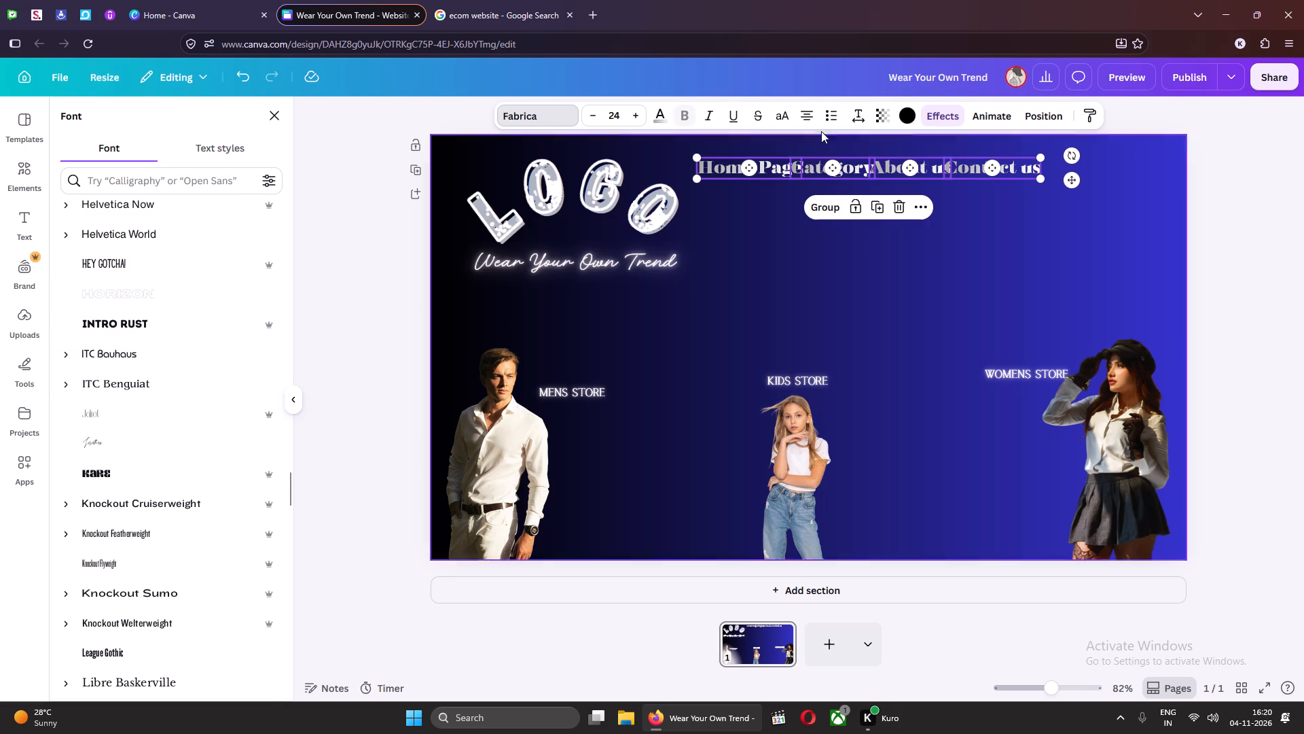
# Try font sizes 10 and 20 on the four navigation items, and settle on size 15.
pyautogui.moveTo(621, 115); pyautogui.dragTo(613, 114)
pyautogui.write('10')
pyautogui.press('Return')
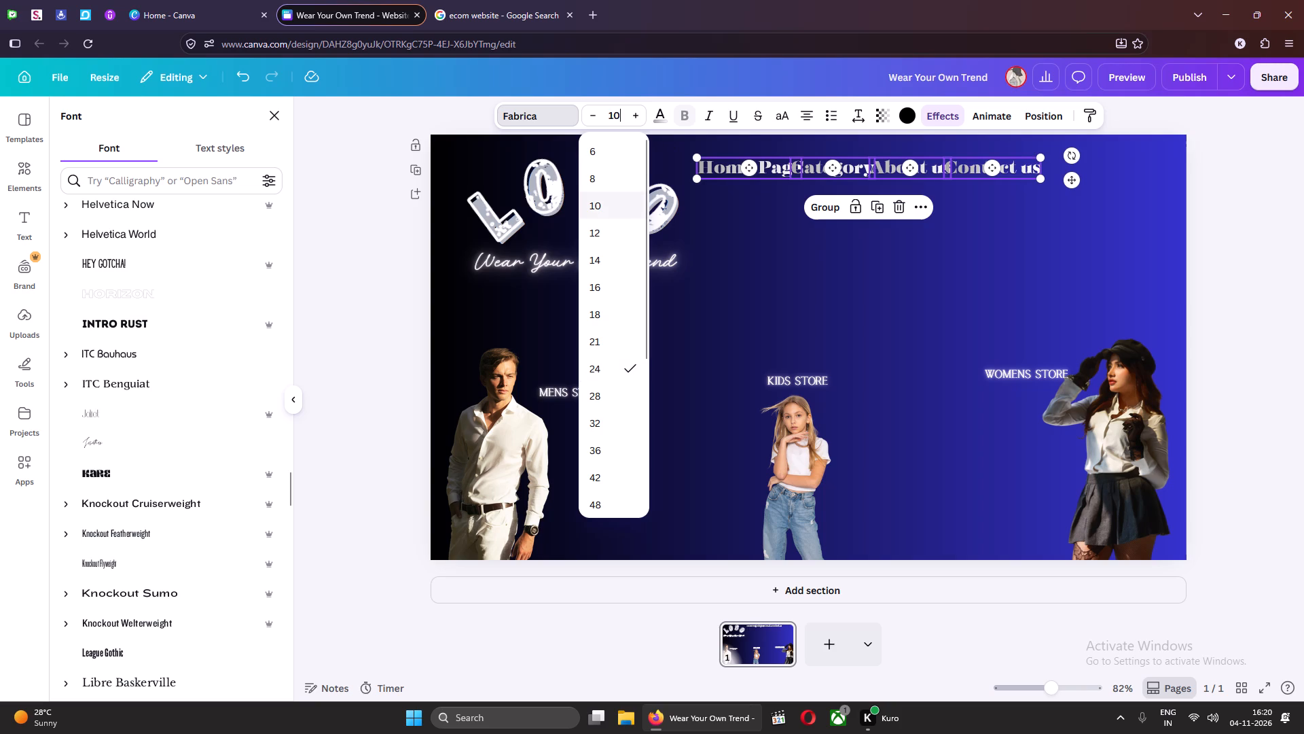
pyautogui.moveTo(624, 115); pyautogui.dragTo(615, 113)
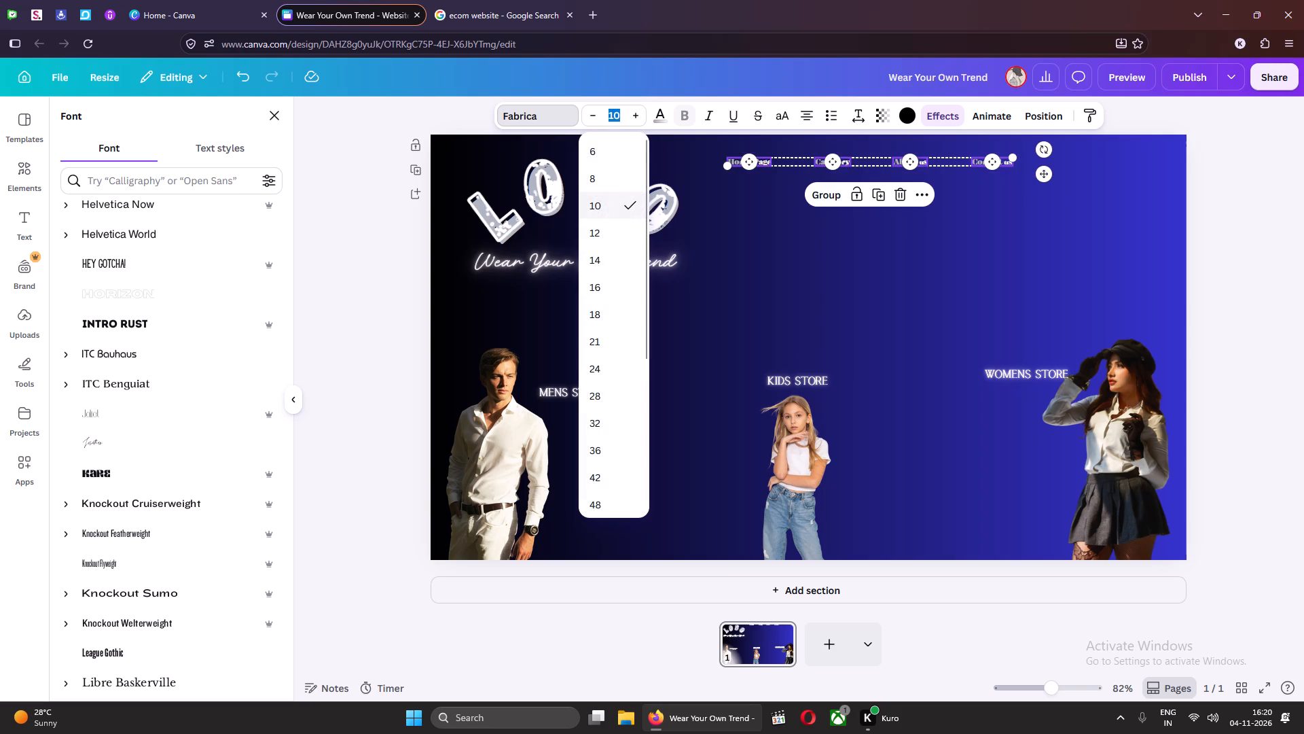
pyautogui.write('20')
pyautogui.press('Return')
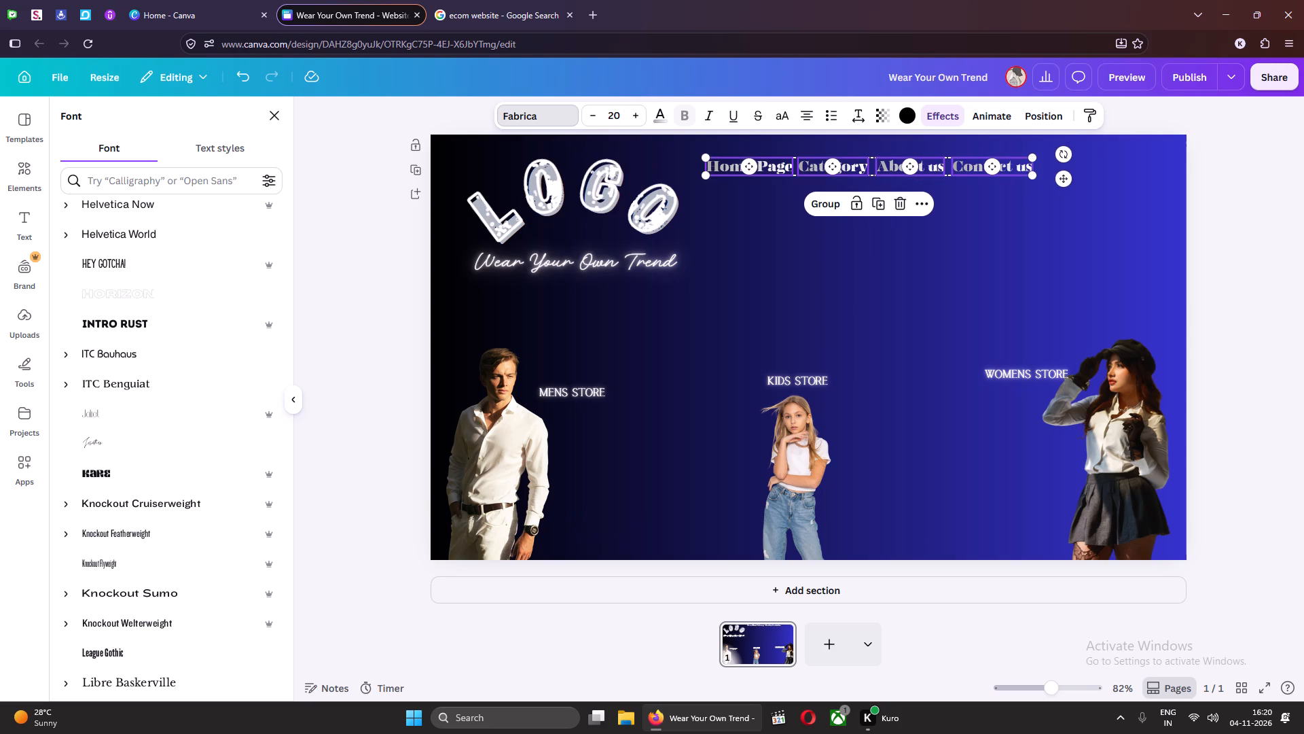
pyautogui.click(625, 114)
pyautogui.write('15')
pyautogui.press('Return')
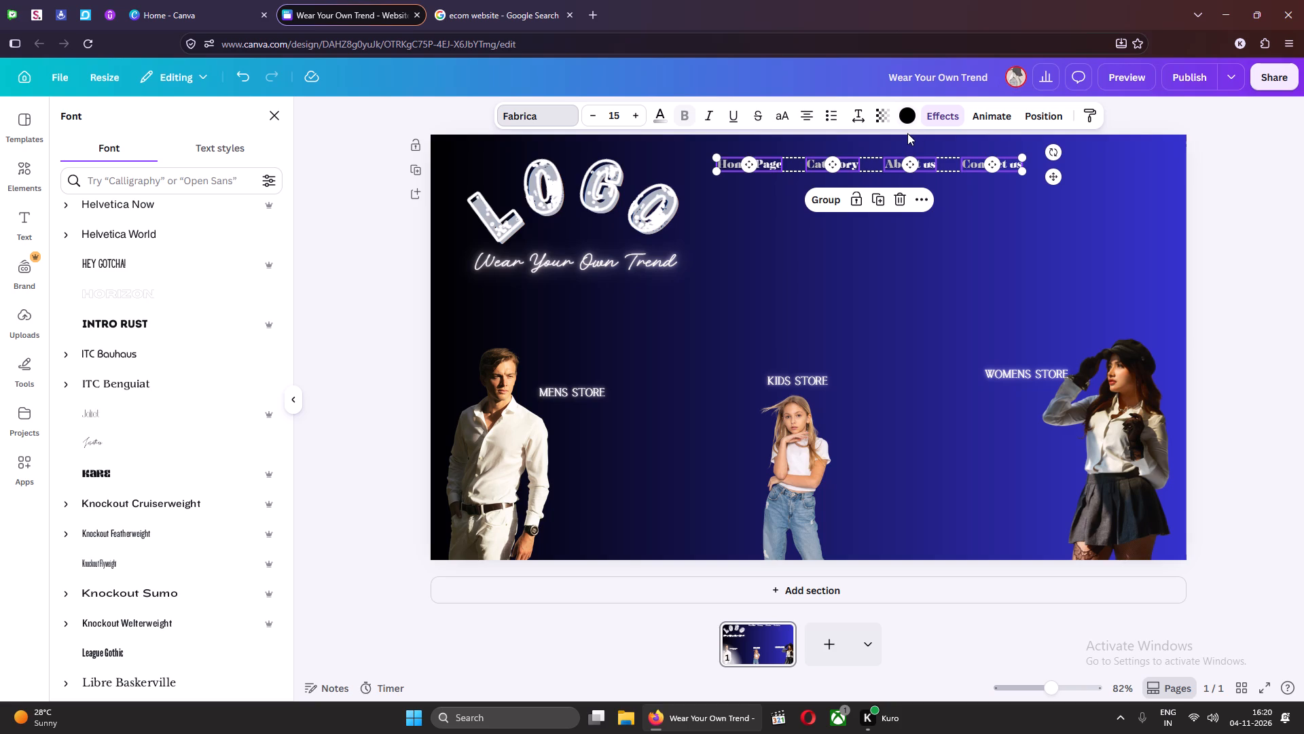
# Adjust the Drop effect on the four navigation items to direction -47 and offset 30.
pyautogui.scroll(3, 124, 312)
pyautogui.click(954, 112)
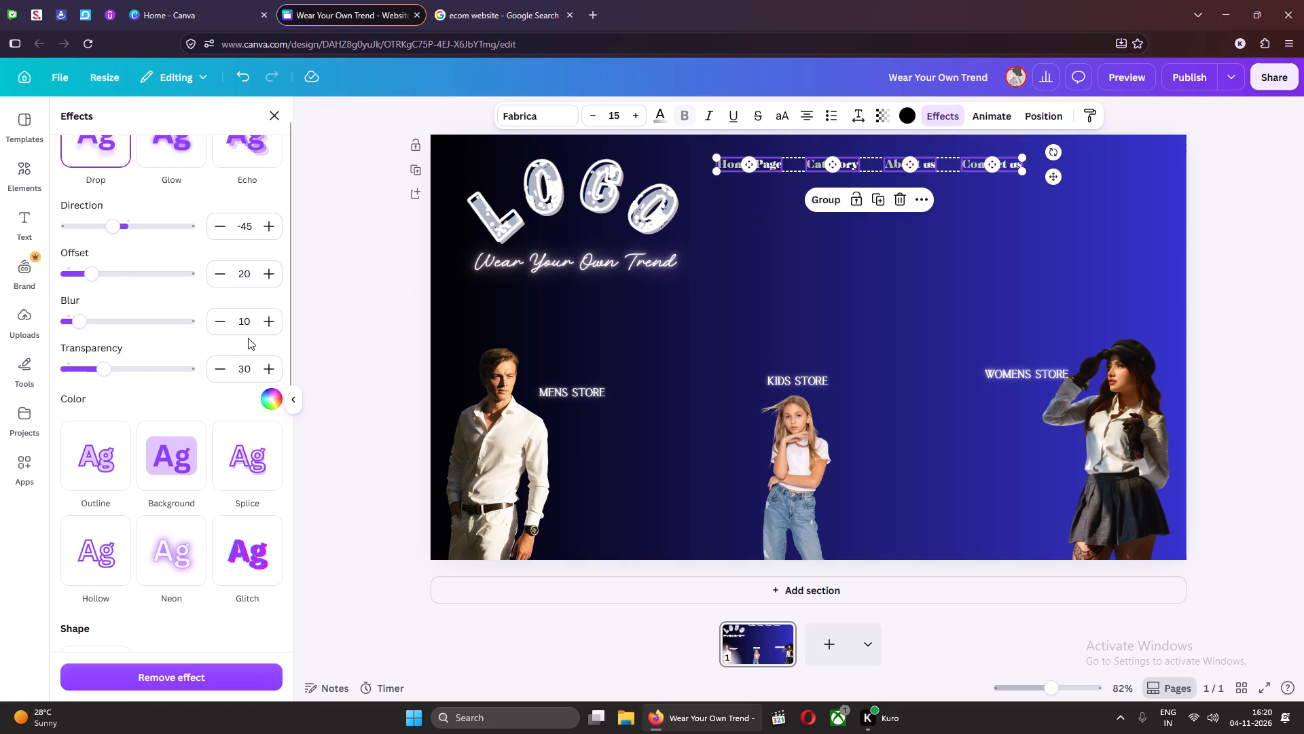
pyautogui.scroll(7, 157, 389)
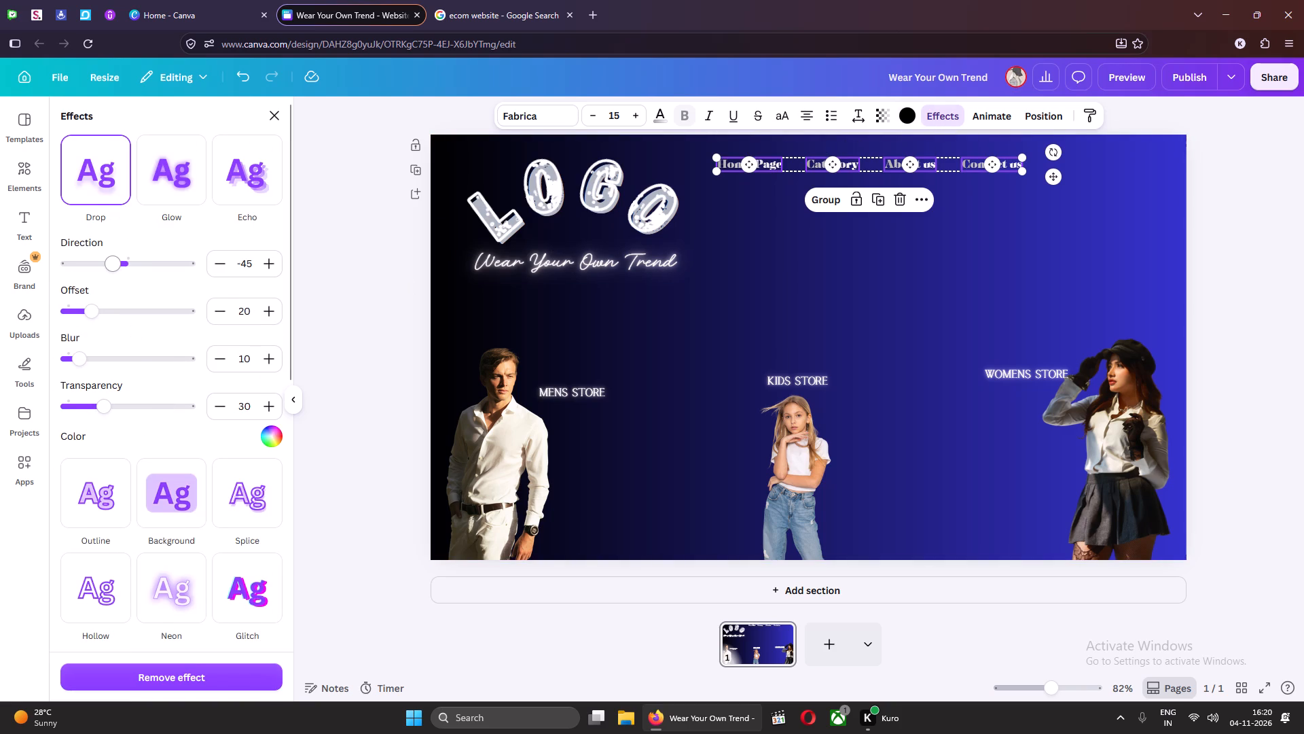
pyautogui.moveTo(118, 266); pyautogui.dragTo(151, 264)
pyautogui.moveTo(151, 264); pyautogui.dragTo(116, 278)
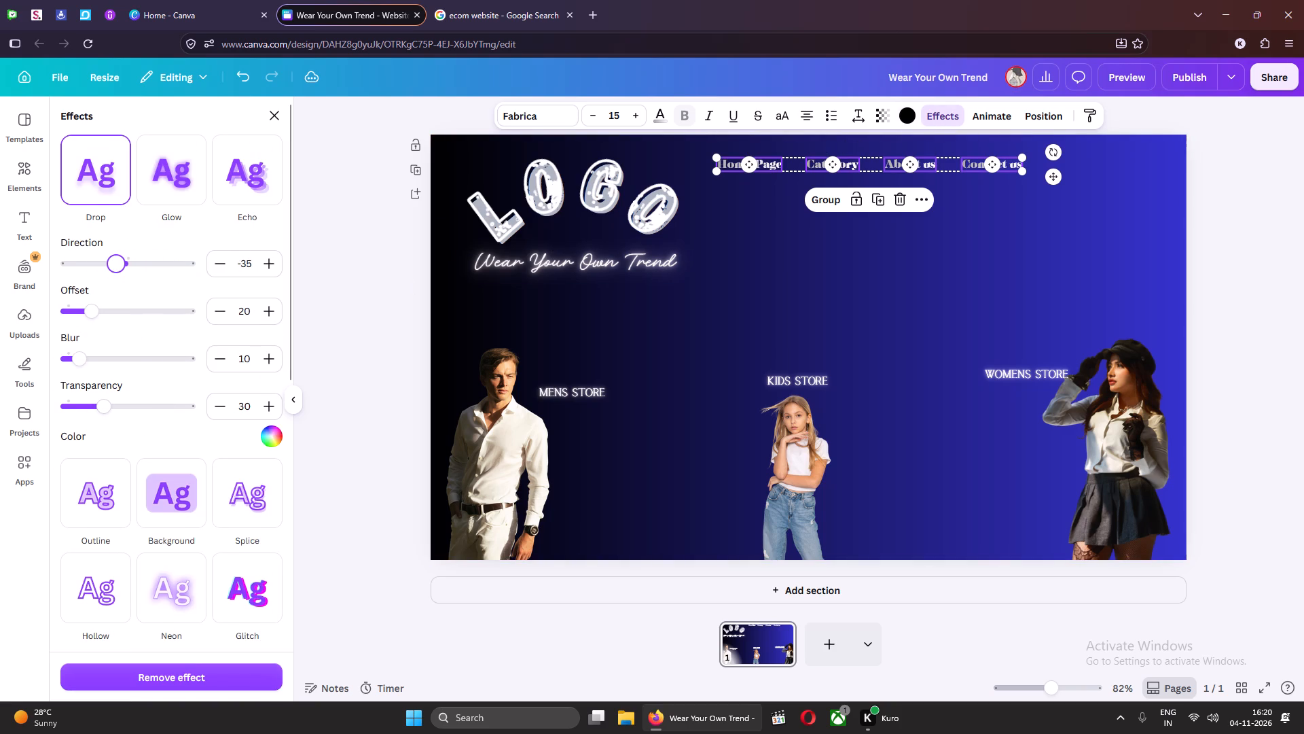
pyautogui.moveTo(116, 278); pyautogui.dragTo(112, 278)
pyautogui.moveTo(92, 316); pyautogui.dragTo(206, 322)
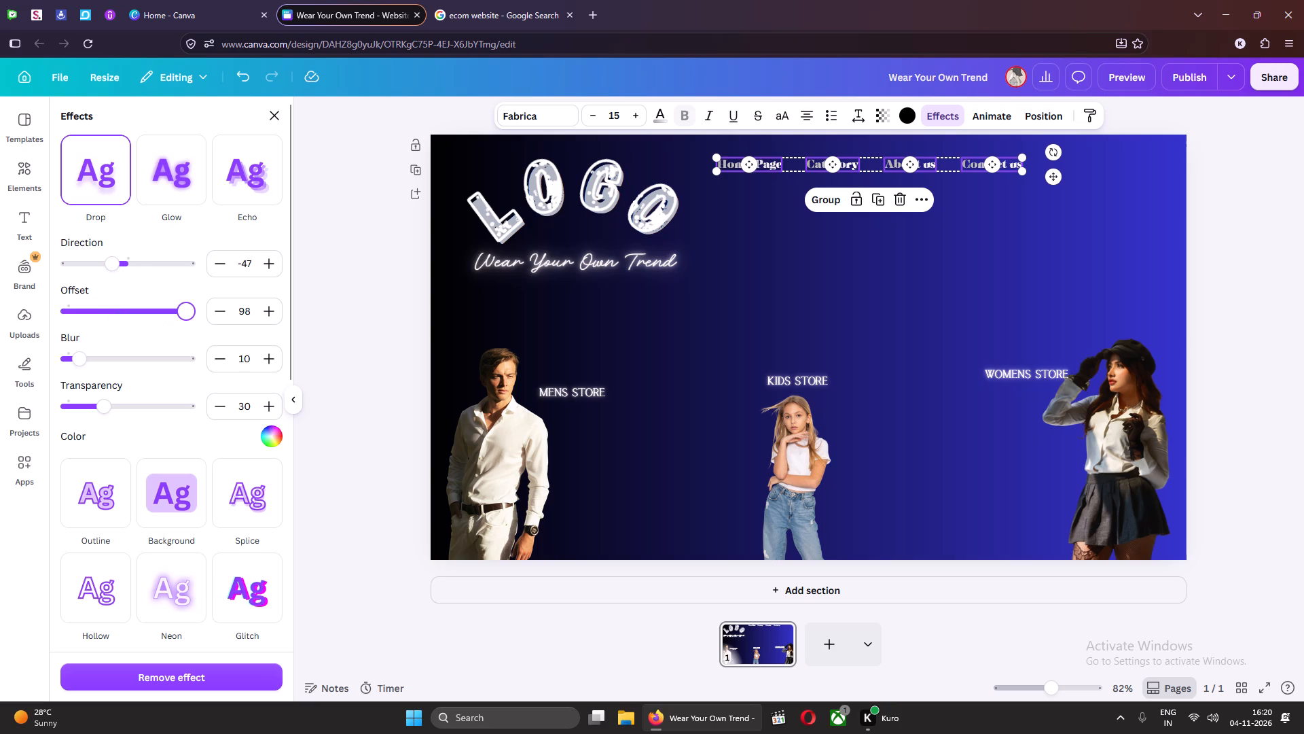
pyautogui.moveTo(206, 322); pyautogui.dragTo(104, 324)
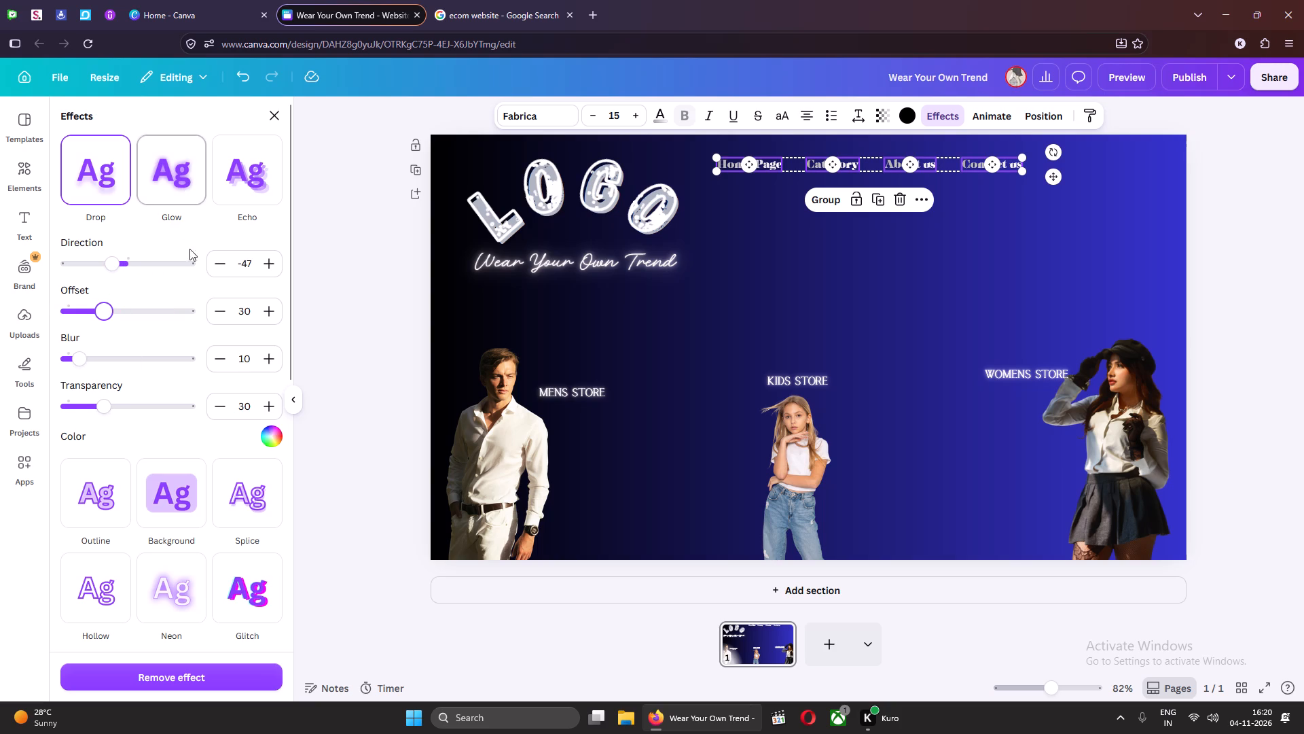
# Replace the Drop effect on the four navigation items with the Glow effect at intensity 45.
pyautogui.scroll(3, 190, 277)
pyautogui.click(184, 182)
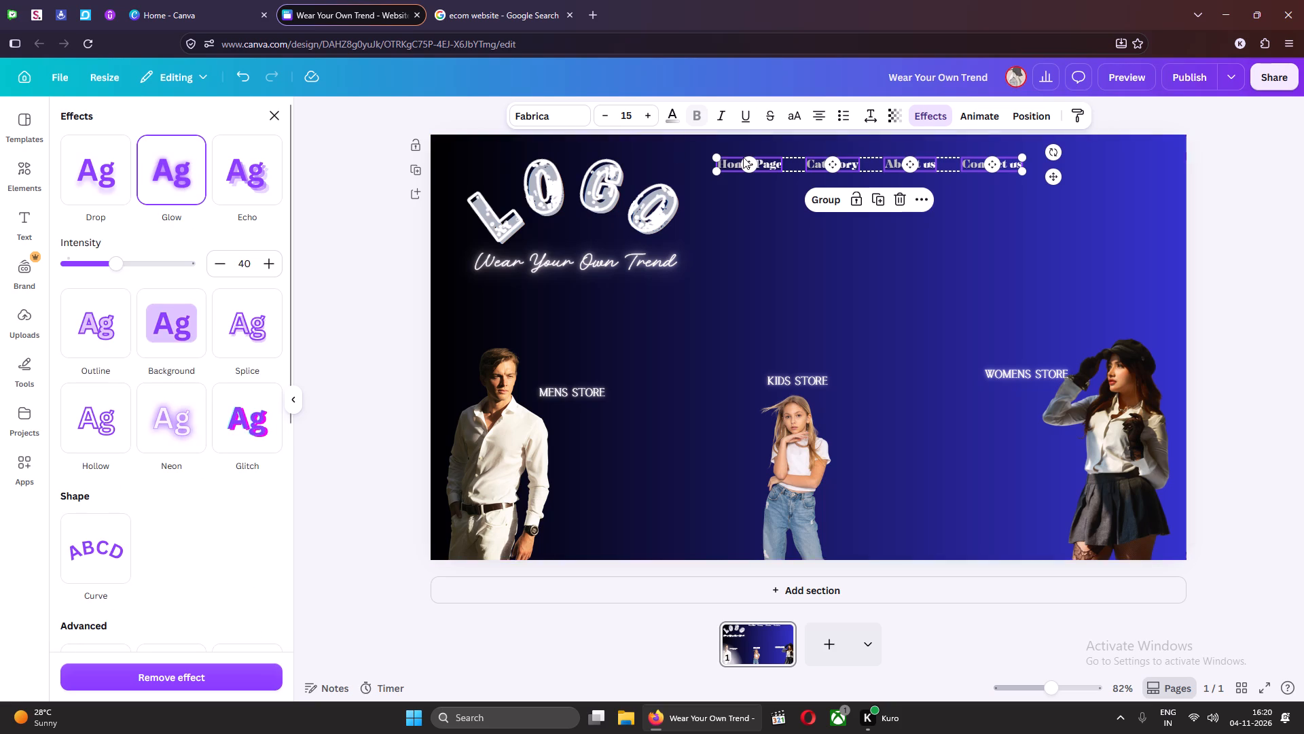
pyautogui.moveTo(114, 265); pyautogui.dragTo(206, 272)
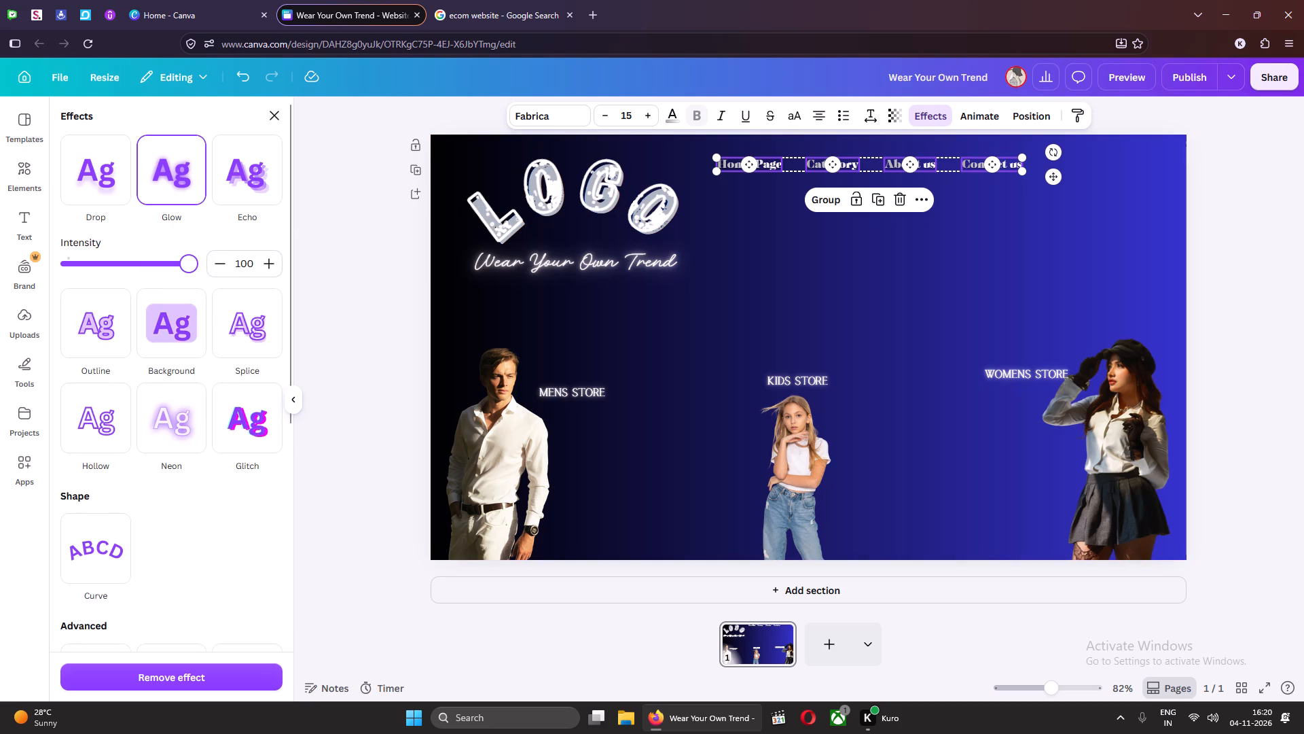
pyautogui.moveTo(206, 272); pyautogui.dragTo(206, 272)
pyautogui.moveTo(192, 266); pyautogui.dragTo(247, 266)
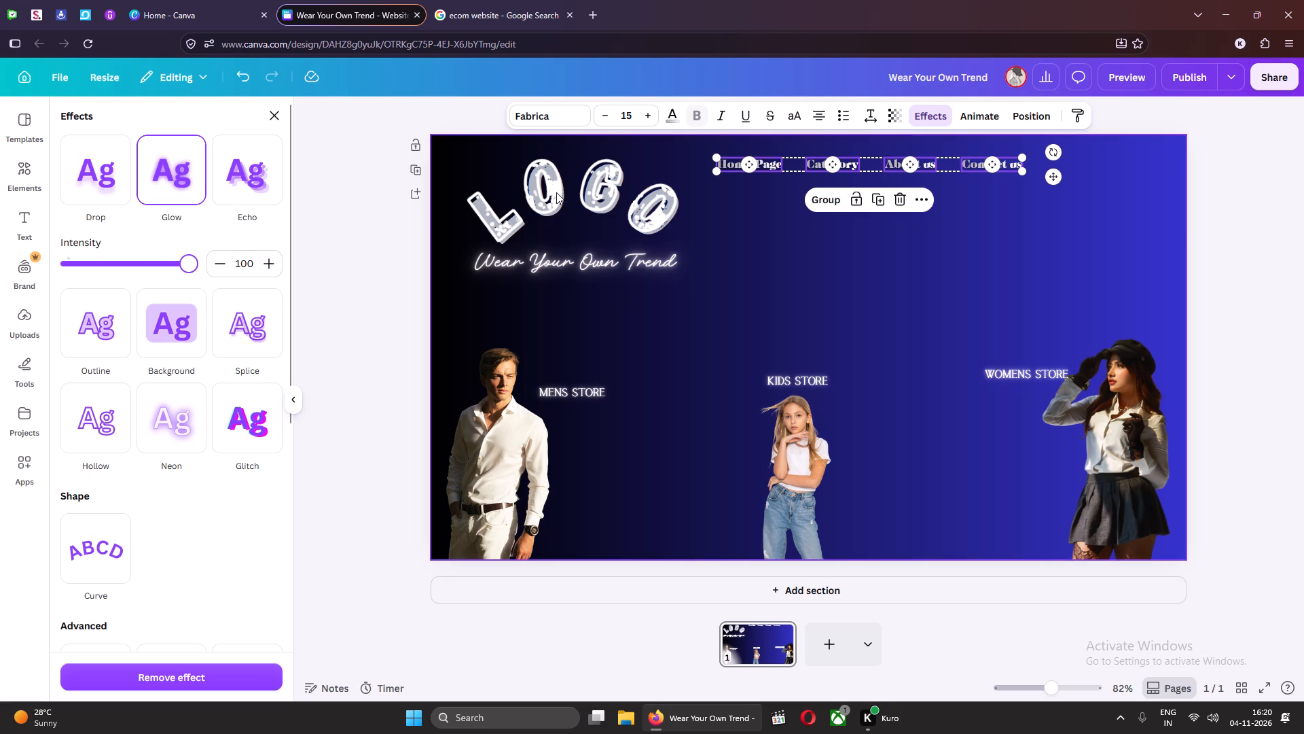
pyautogui.click(81, 261)
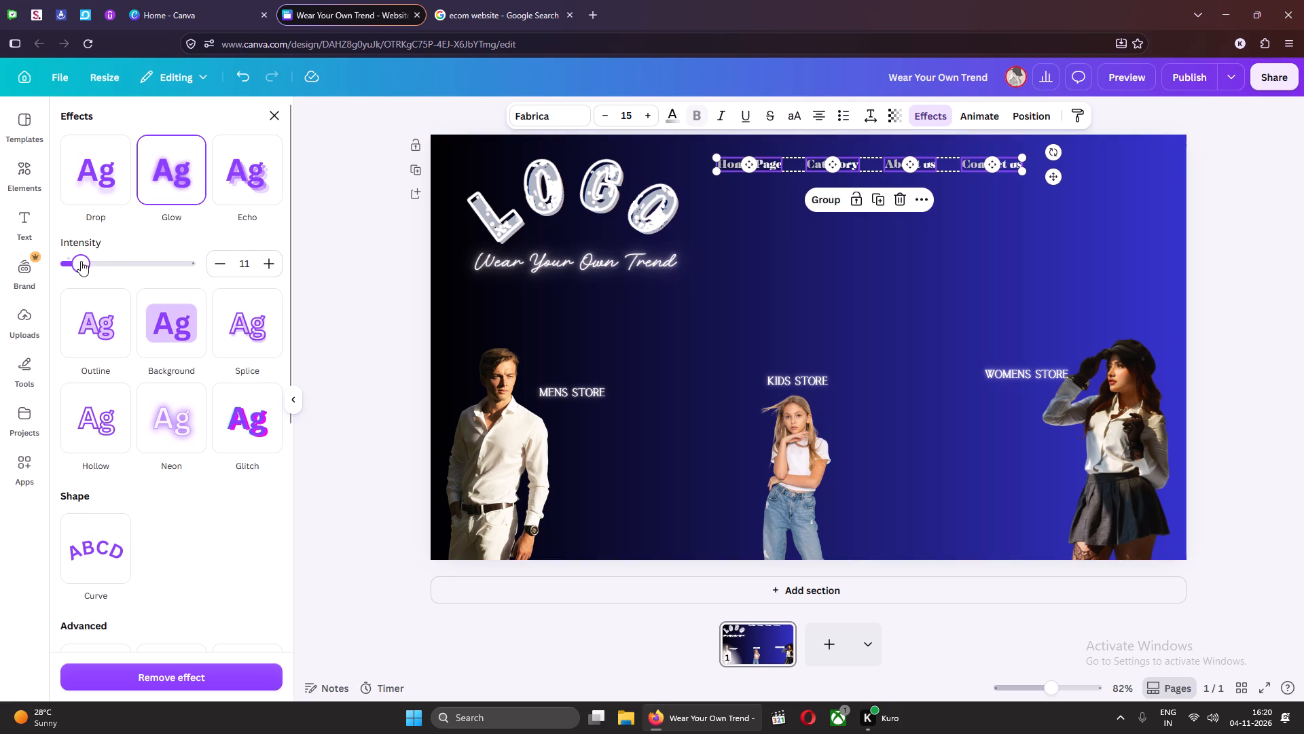
pyautogui.click(122, 262)
# Try the Above the Beyond Script font on the four navigation items, and settle on Agbalumo.
pyautogui.click(562, 116)
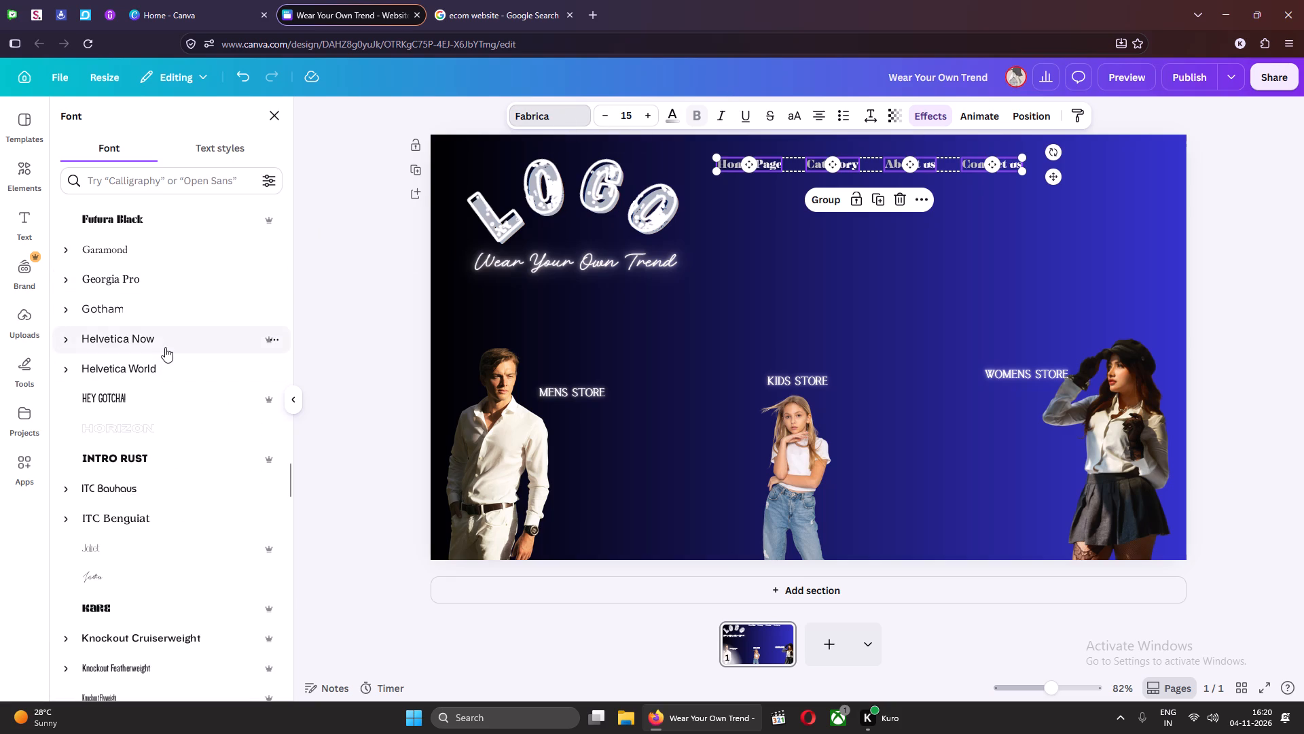
pyautogui.scroll(-5, 165, 347)
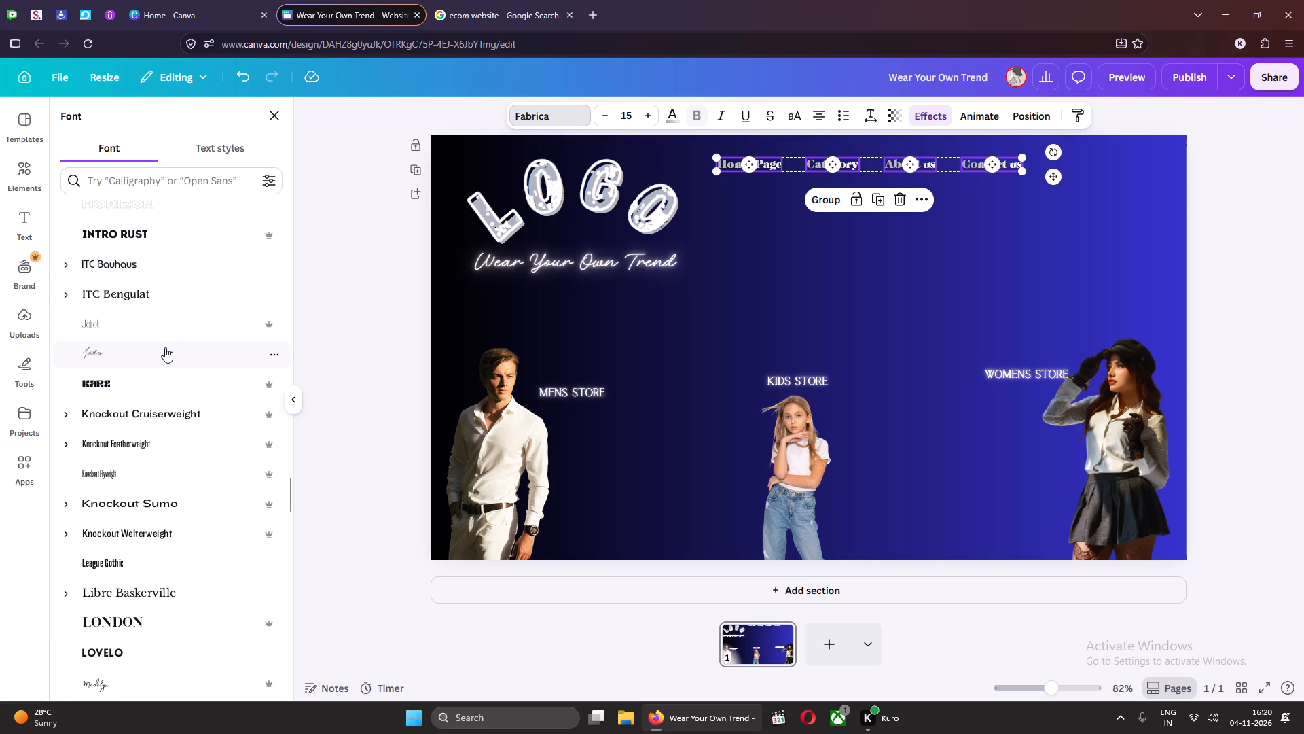
pyautogui.scroll(-7, 151, 336)
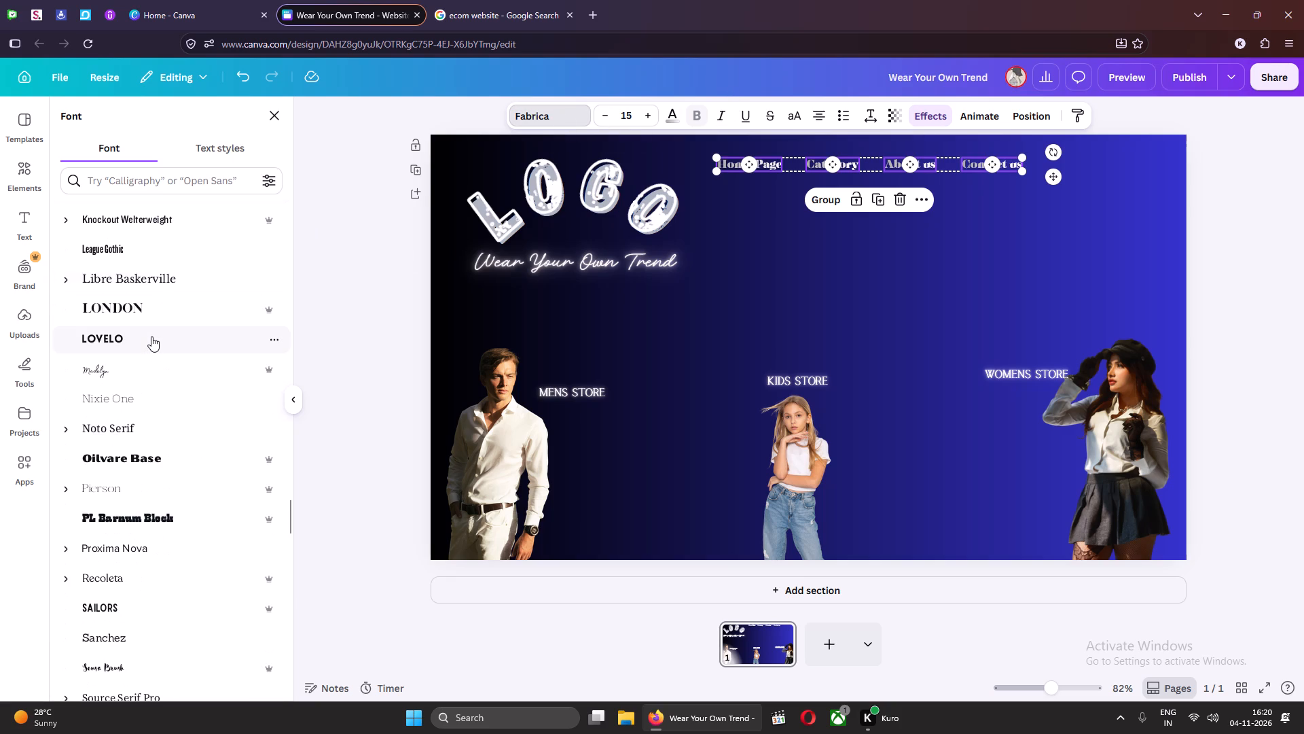
pyautogui.scroll(-3, 151, 336)
pyautogui.scroll(-2, 172, 285)
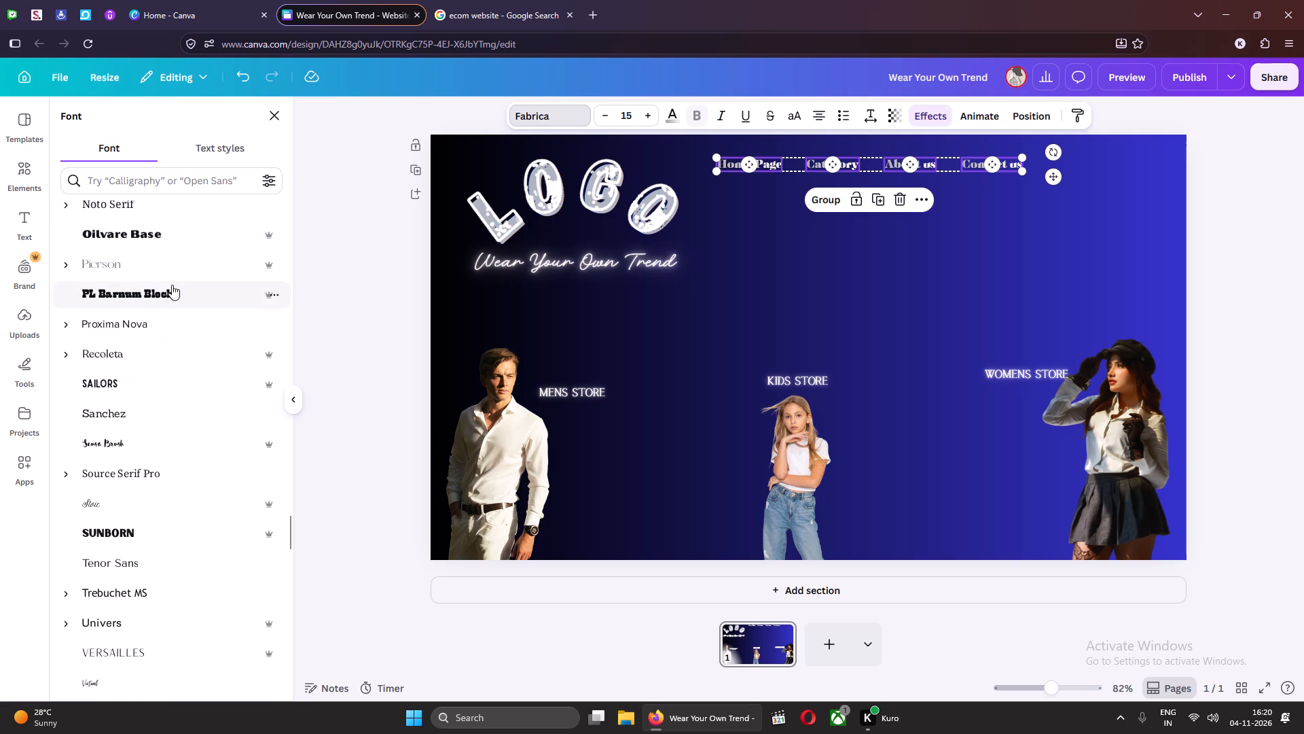
pyautogui.scroll(-7, 172, 285)
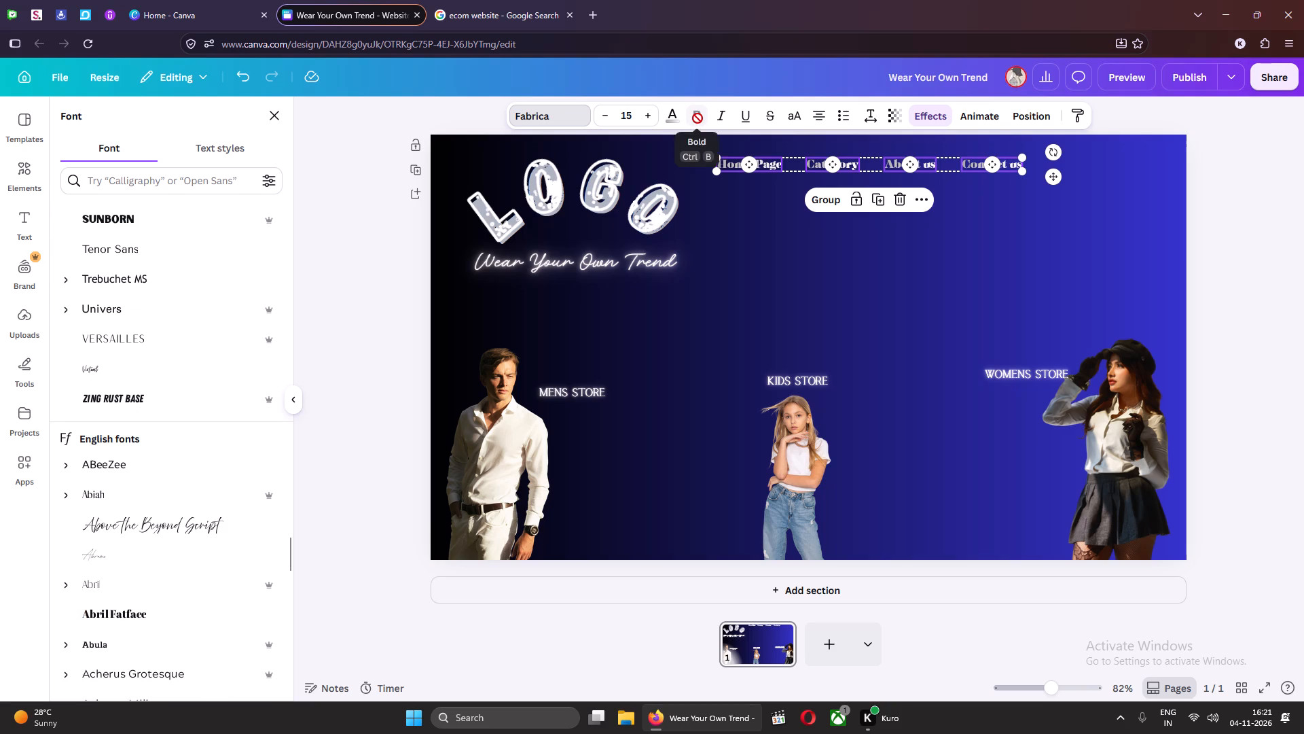
pyautogui.scroll(-3, 271, 393)
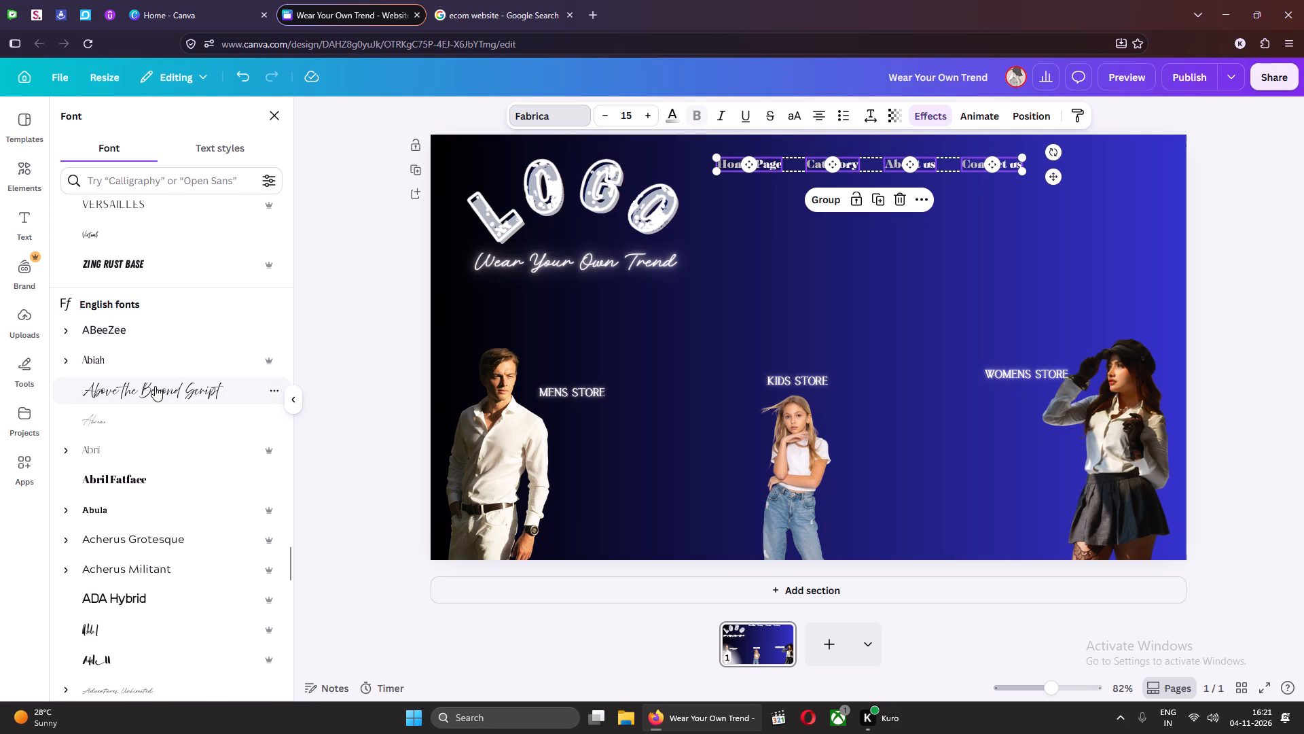
pyautogui.click(155, 386)
pyautogui.scroll(-8, 155, 386)
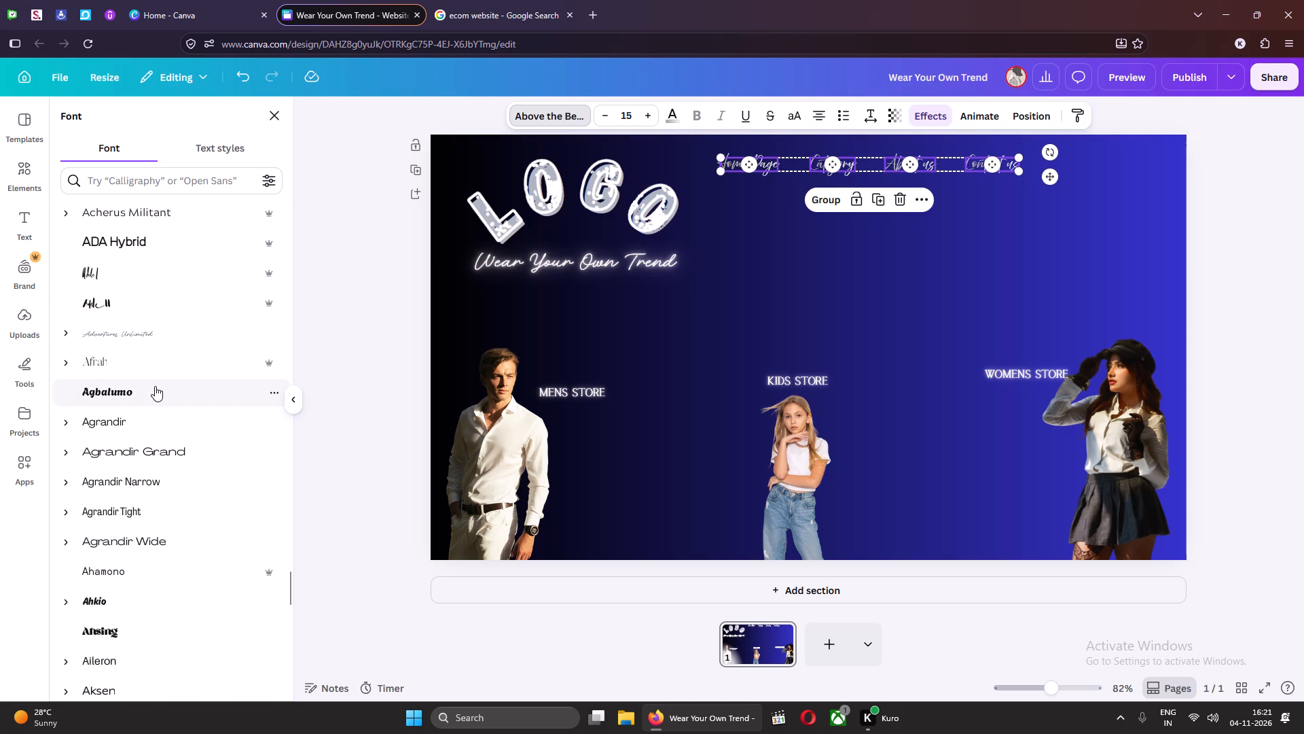
pyautogui.click(155, 386)
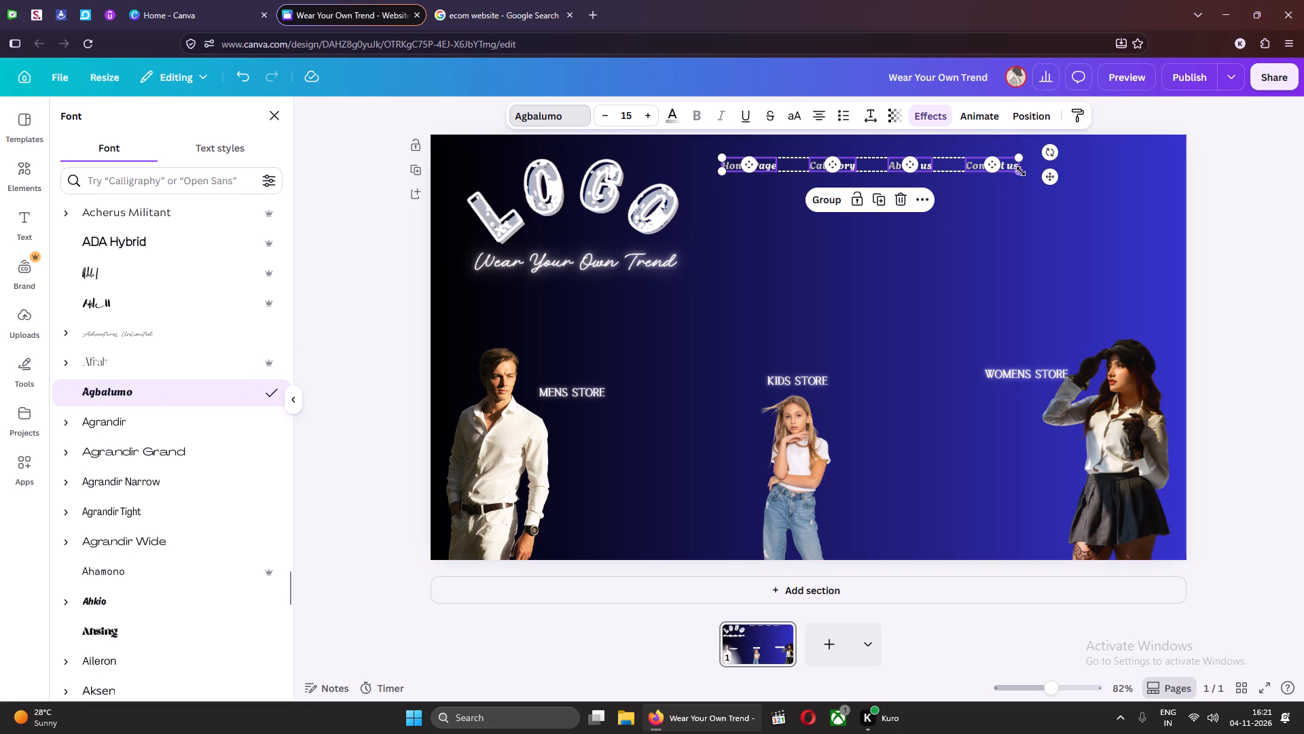
# Scale the four navigation items up together to font size 16.4 and shift the row slightly up and left on the page.
pyautogui.moveTo(1019, 171); pyautogui.dragTo(1040, 170)
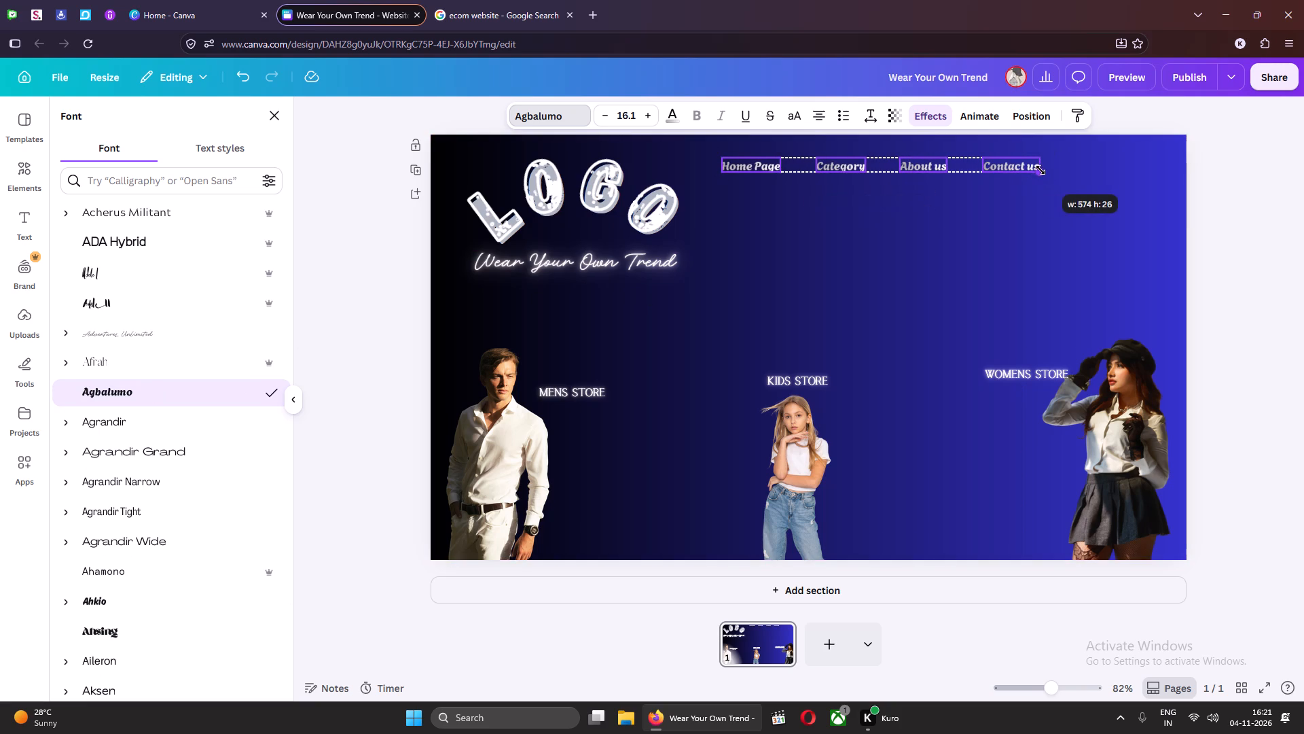
pyautogui.moveTo(1040, 170); pyautogui.dragTo(1047, 161)
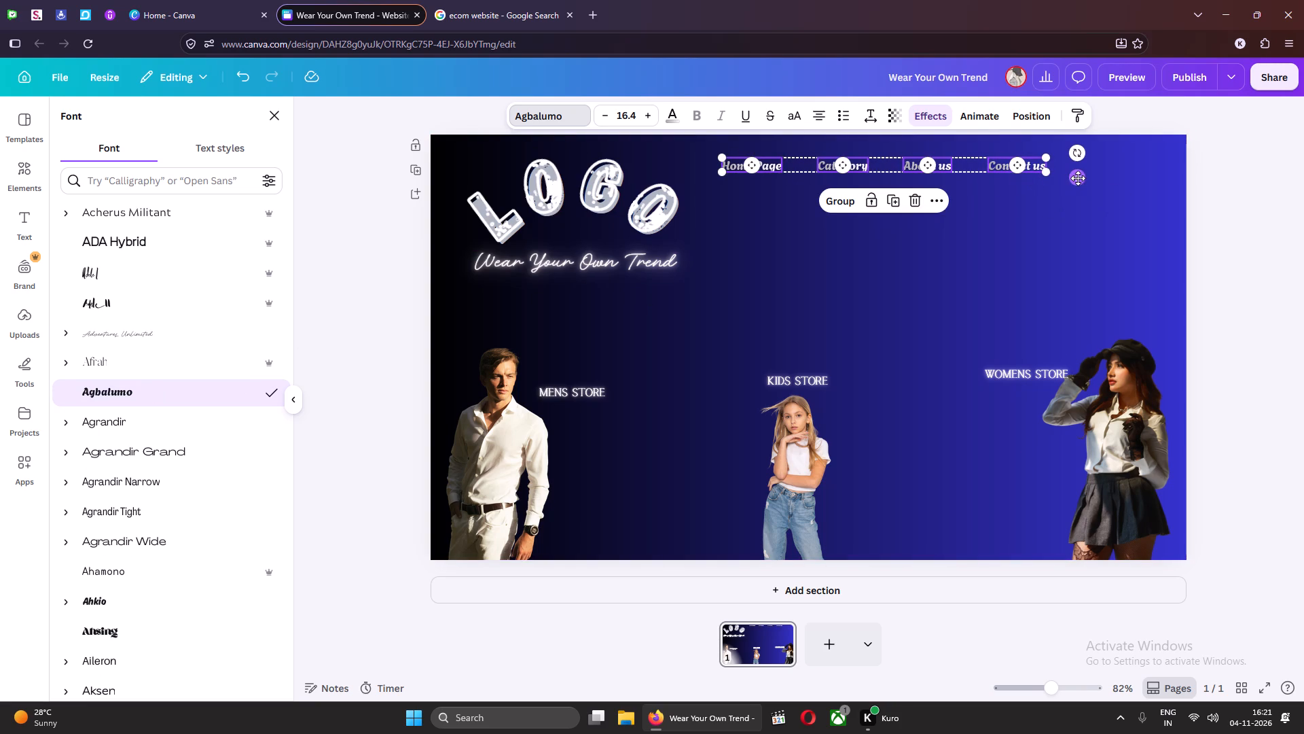
pyautogui.moveTo(1078, 178); pyautogui.dragTo(1072, 173)
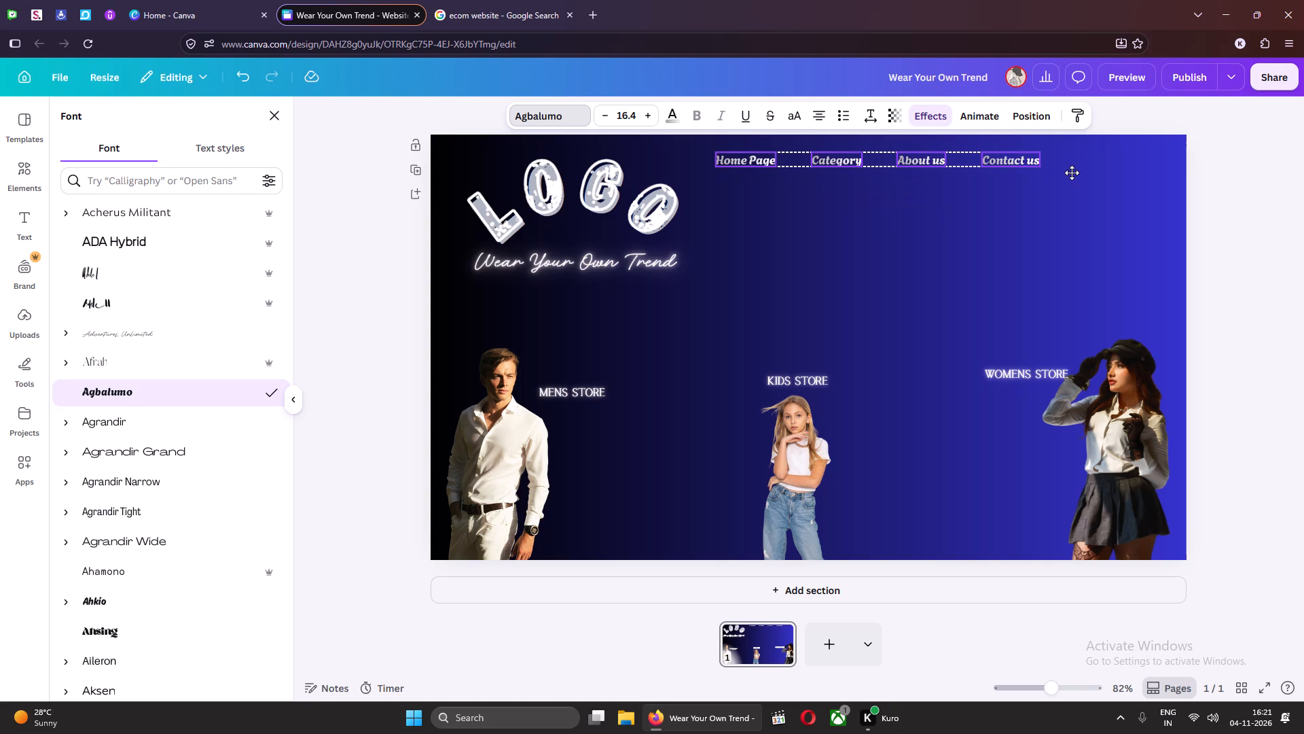
pyautogui.moveTo(1072, 173); pyautogui.dragTo(1059, 169)
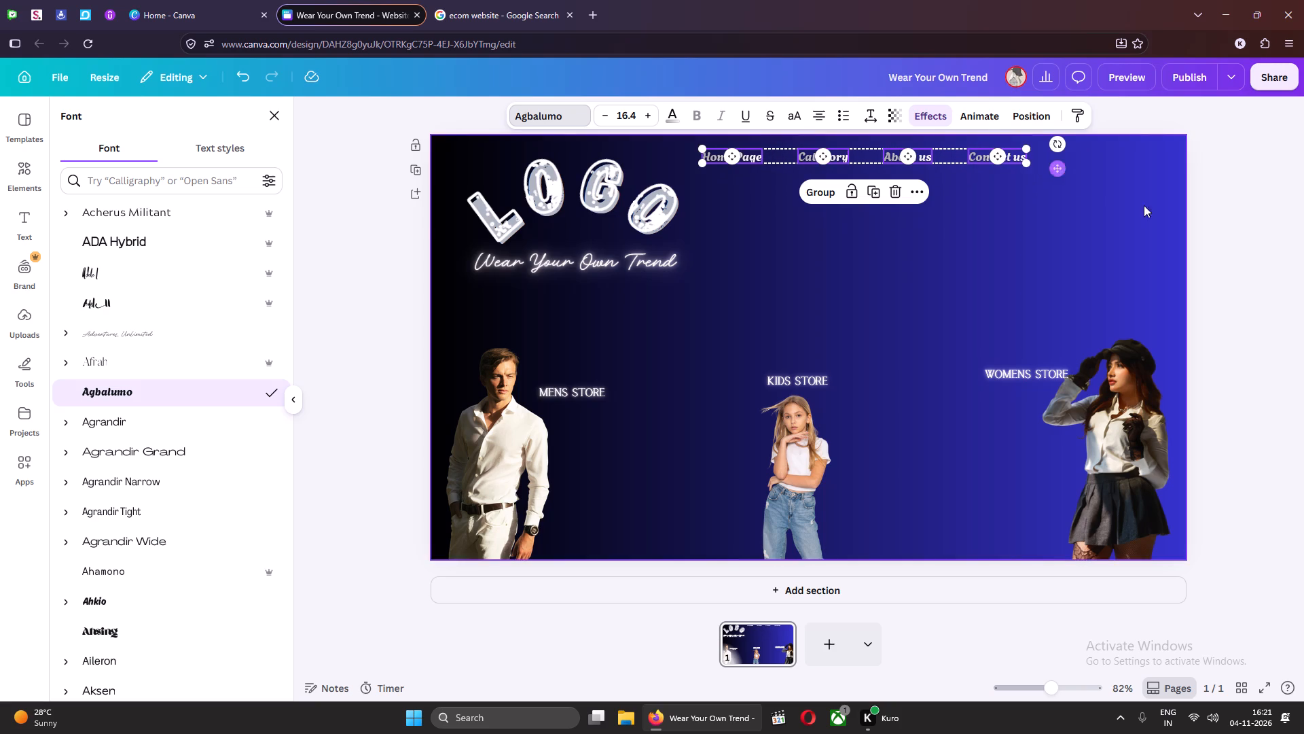
pyautogui.click(1240, 205)
pyautogui.click(1219, 230)
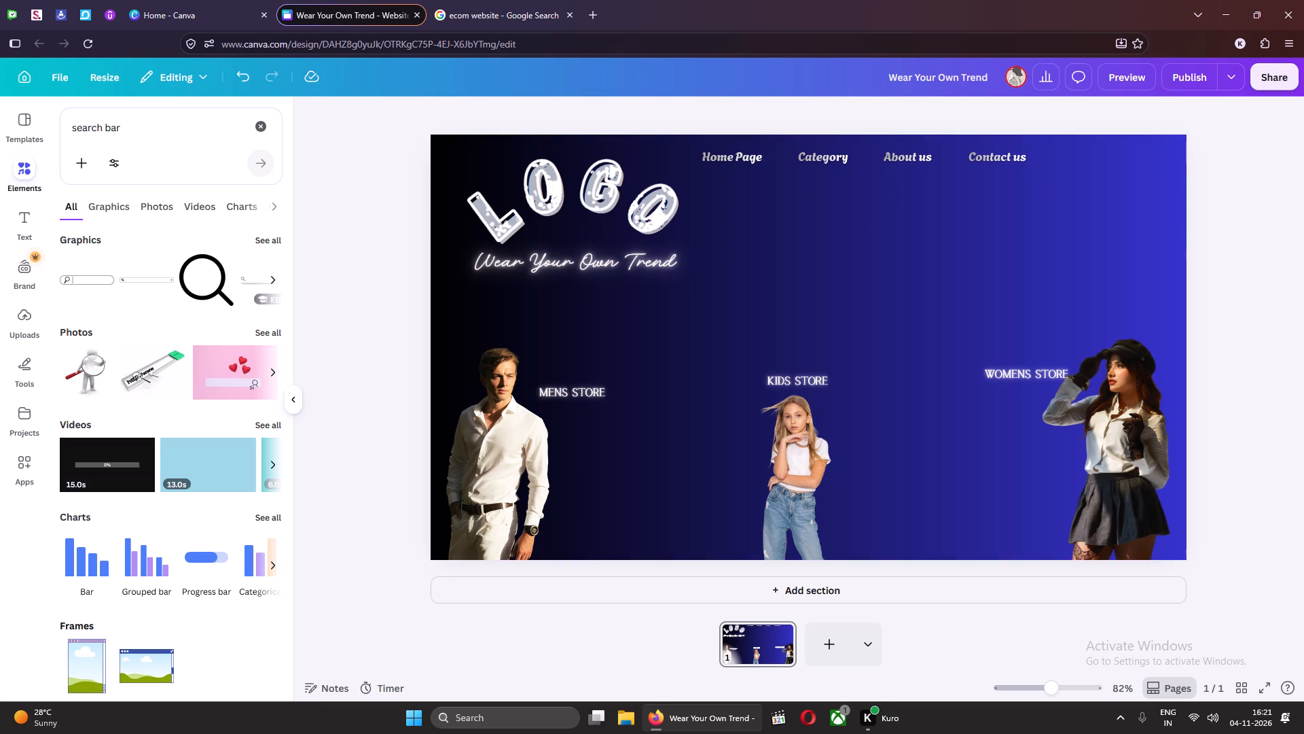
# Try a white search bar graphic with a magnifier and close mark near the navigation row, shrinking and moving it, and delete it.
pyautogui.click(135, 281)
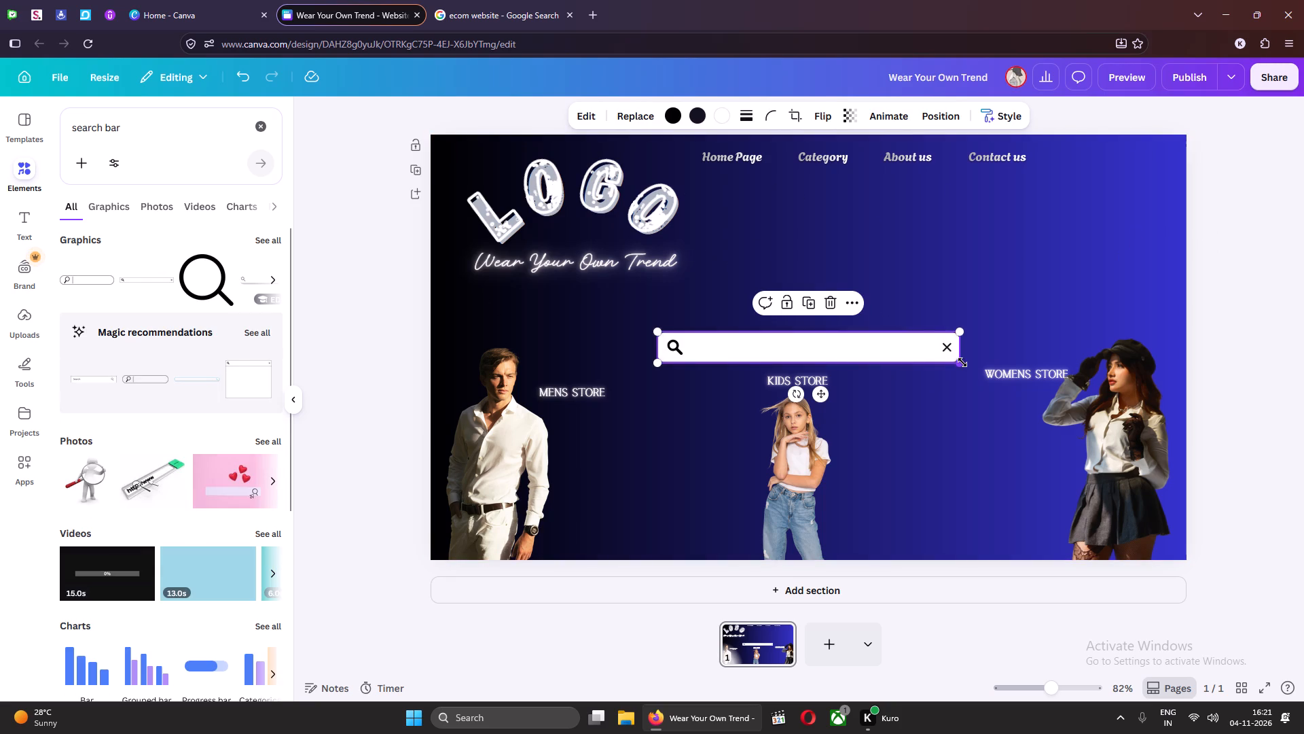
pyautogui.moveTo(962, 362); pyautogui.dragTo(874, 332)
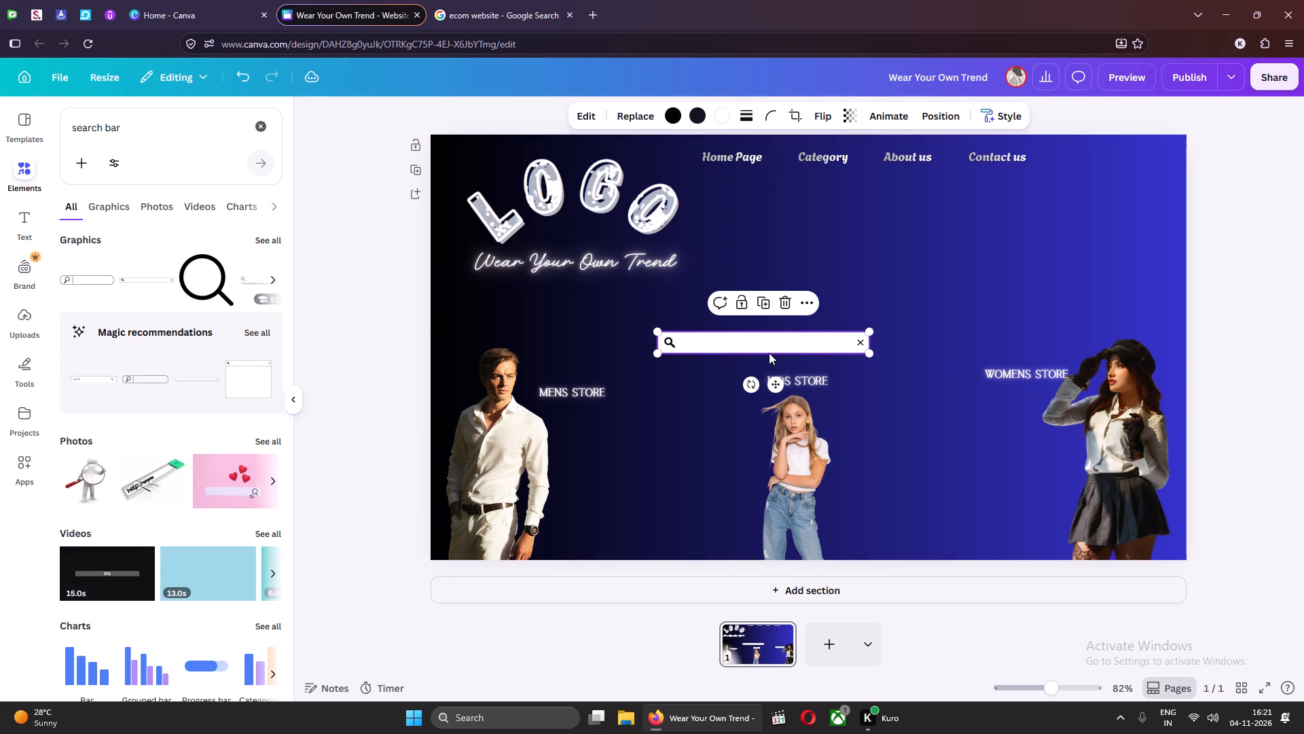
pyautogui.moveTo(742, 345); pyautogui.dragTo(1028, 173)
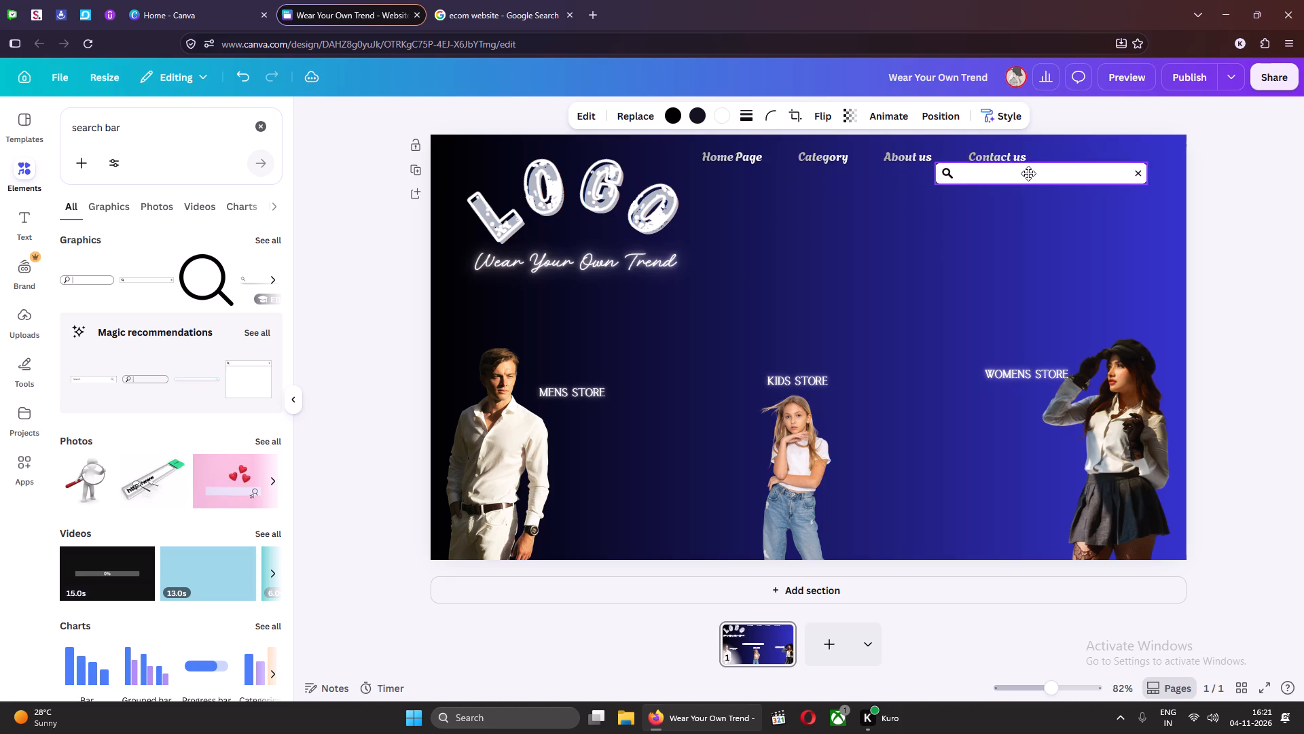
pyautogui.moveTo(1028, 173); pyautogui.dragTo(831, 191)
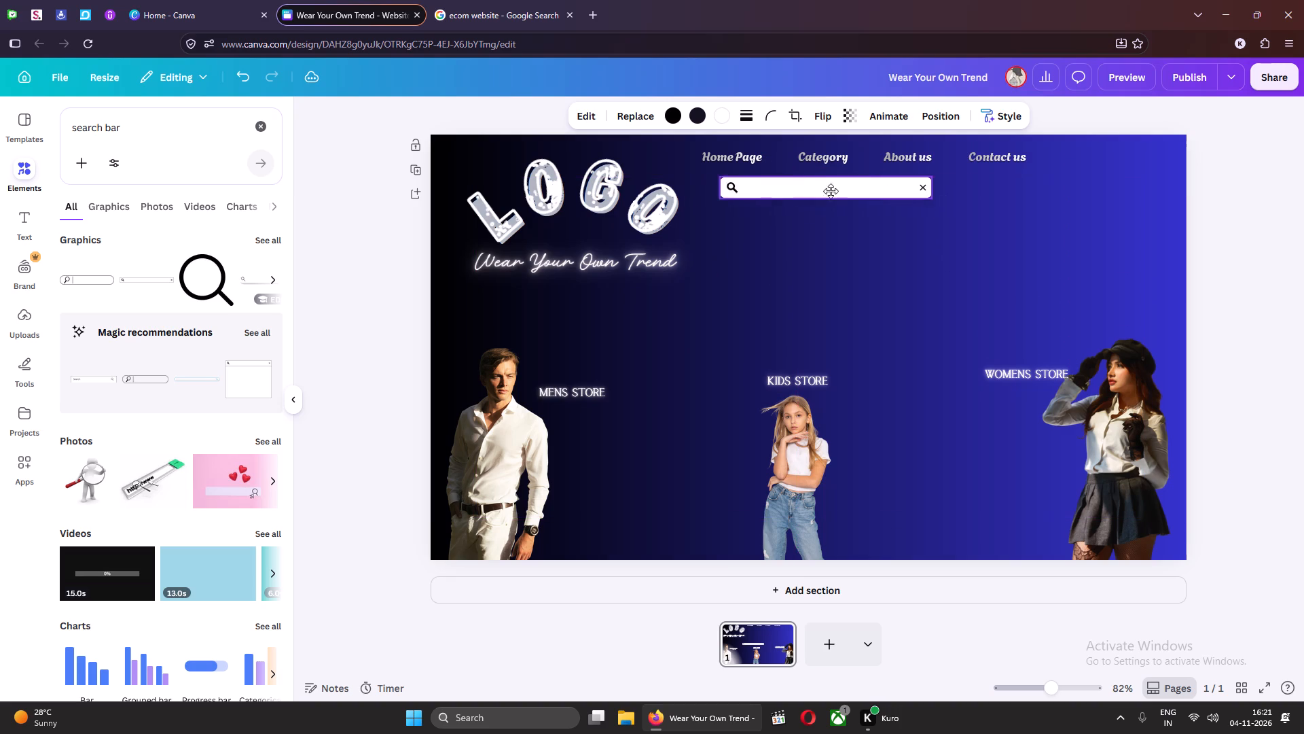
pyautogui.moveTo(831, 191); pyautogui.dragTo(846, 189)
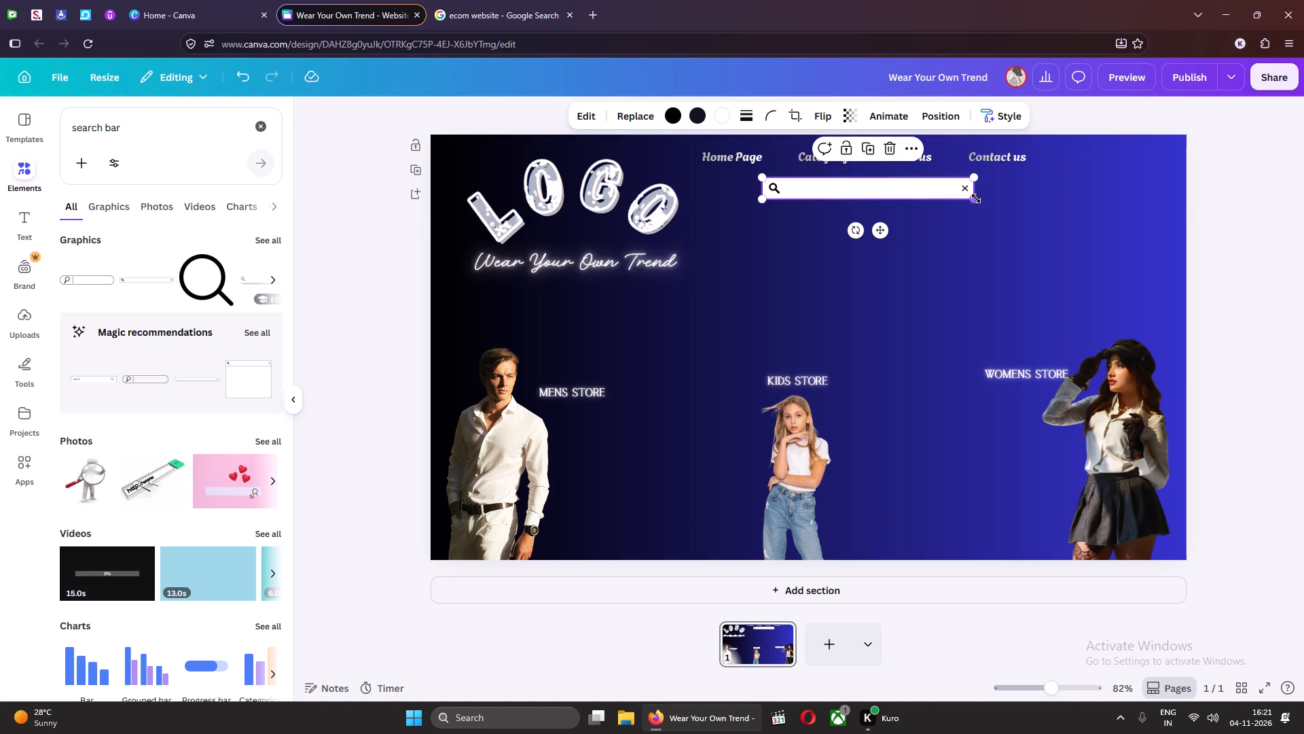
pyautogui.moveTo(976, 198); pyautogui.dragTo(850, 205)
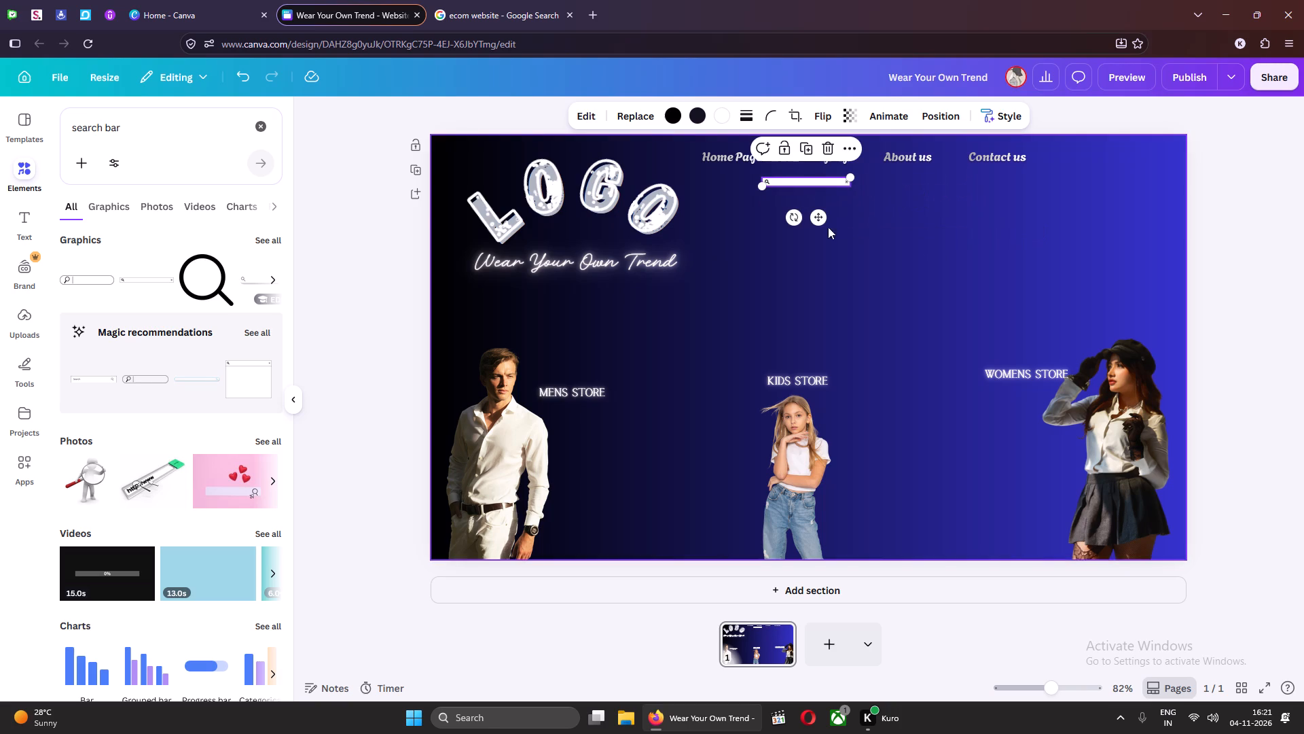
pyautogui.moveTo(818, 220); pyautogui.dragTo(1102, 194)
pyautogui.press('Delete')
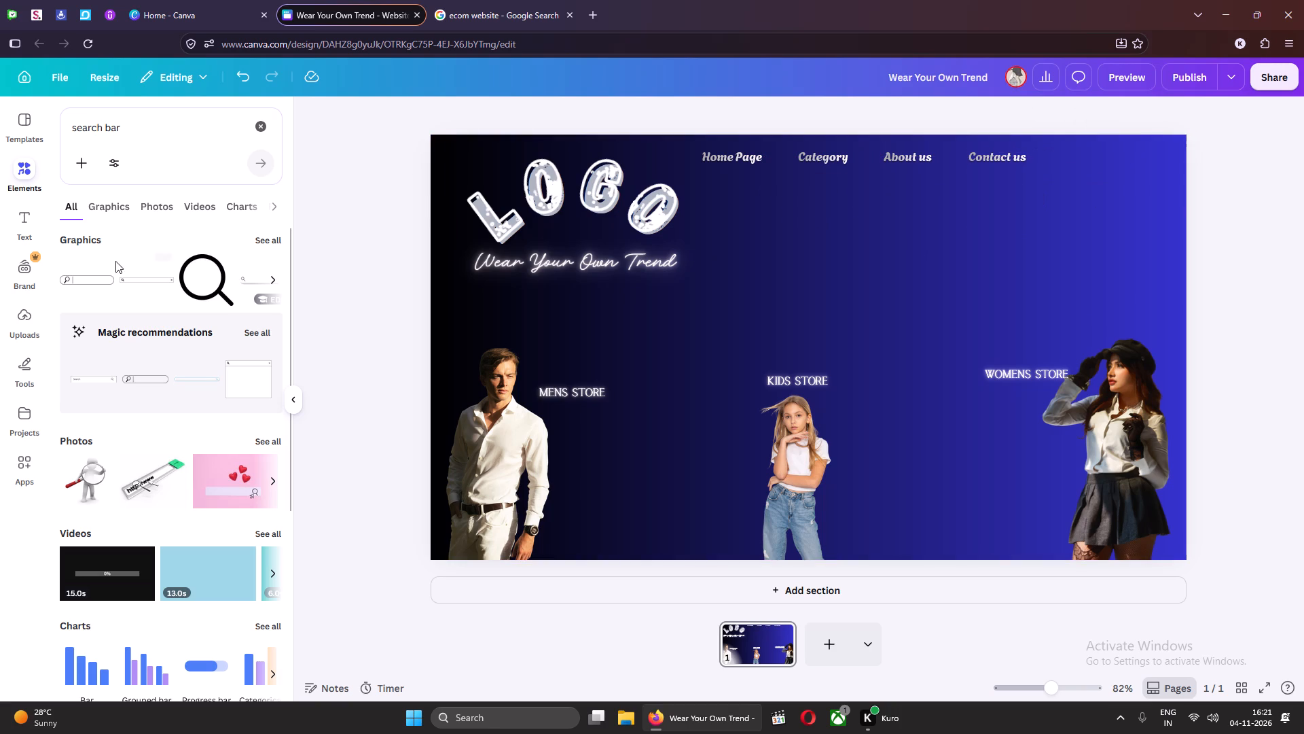
# Add the rounded black-outline search bar graphic and shrink it into the page's upper-right corner, beside "Contact us".
pyautogui.click(92, 275)
pyautogui.moveTo(744, 351); pyautogui.dragTo(928, 251)
pyautogui.moveTo(658, 304); pyautogui.dragTo(1002, 268)
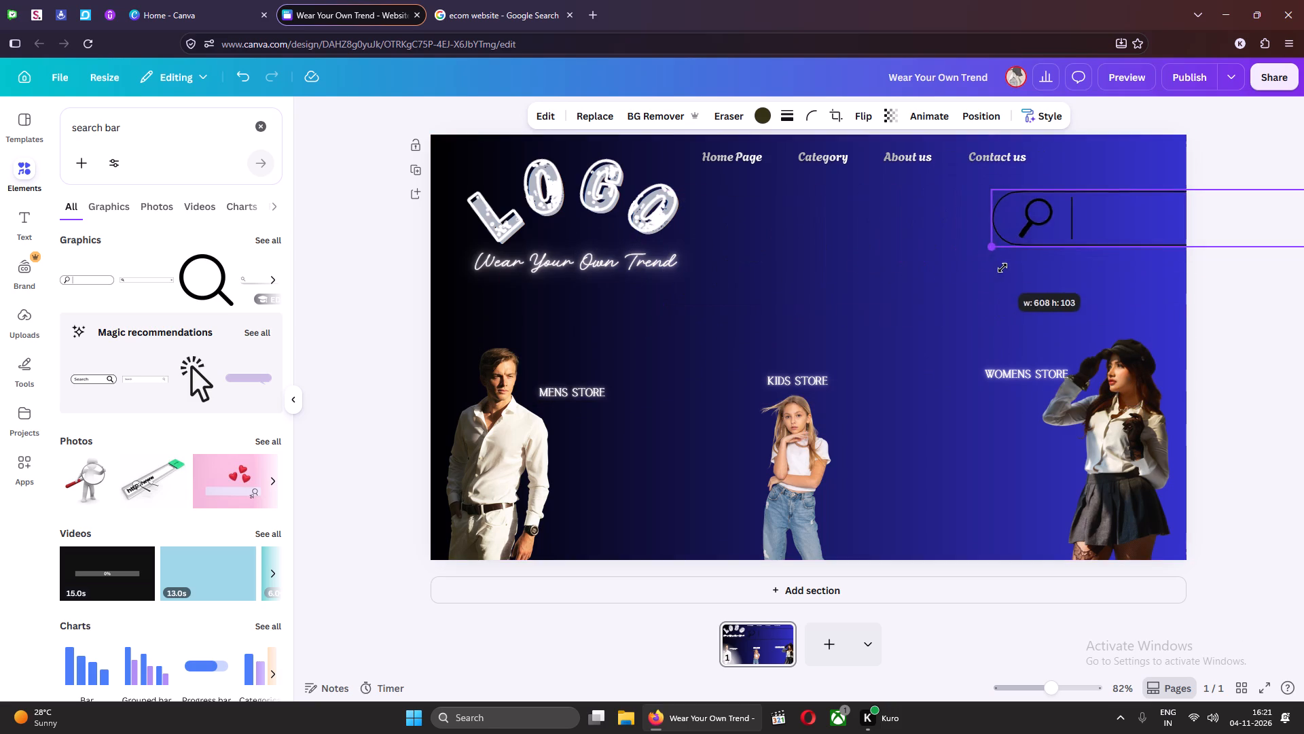
pyautogui.moveTo(1002, 268); pyautogui.dragTo(1129, 236)
pyautogui.moveTo(1218, 207); pyautogui.dragTo(1088, 168)
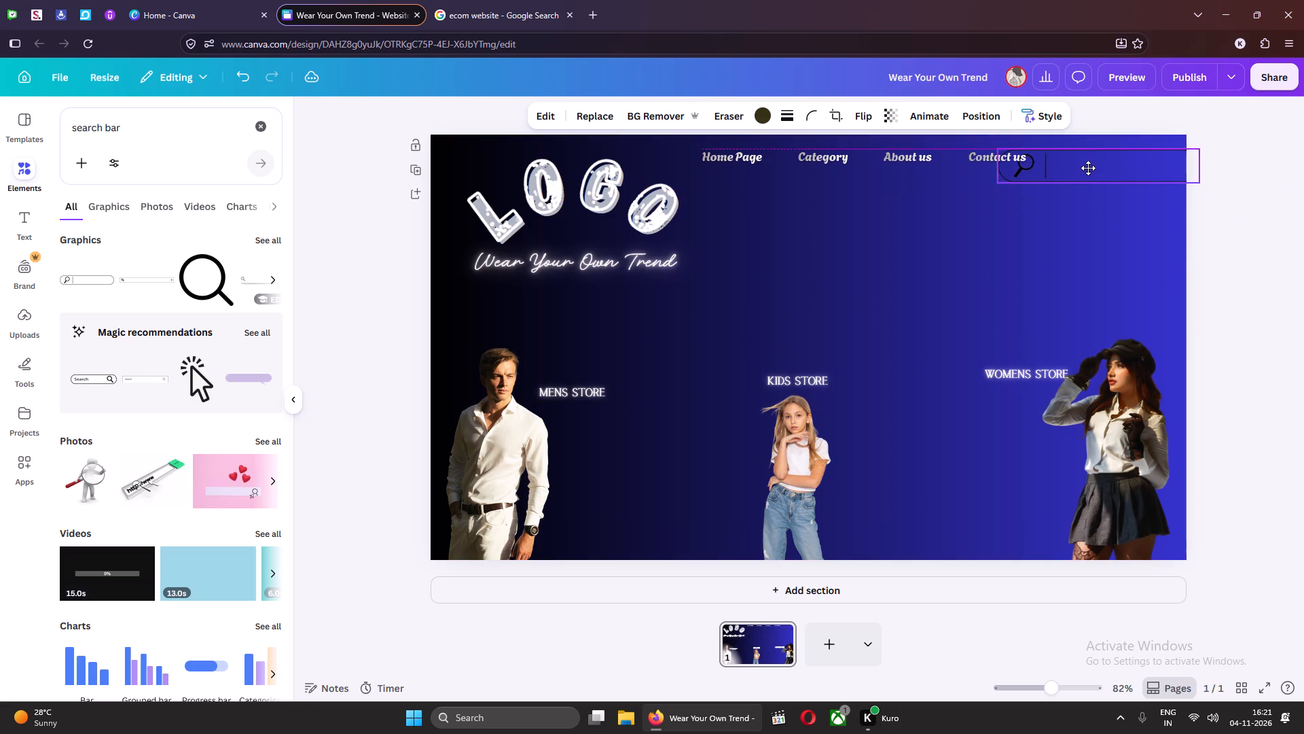
pyautogui.moveTo(1088, 168); pyautogui.dragTo(1072, 164)
pyautogui.moveTo(987, 183); pyautogui.dragTo(1063, 172)
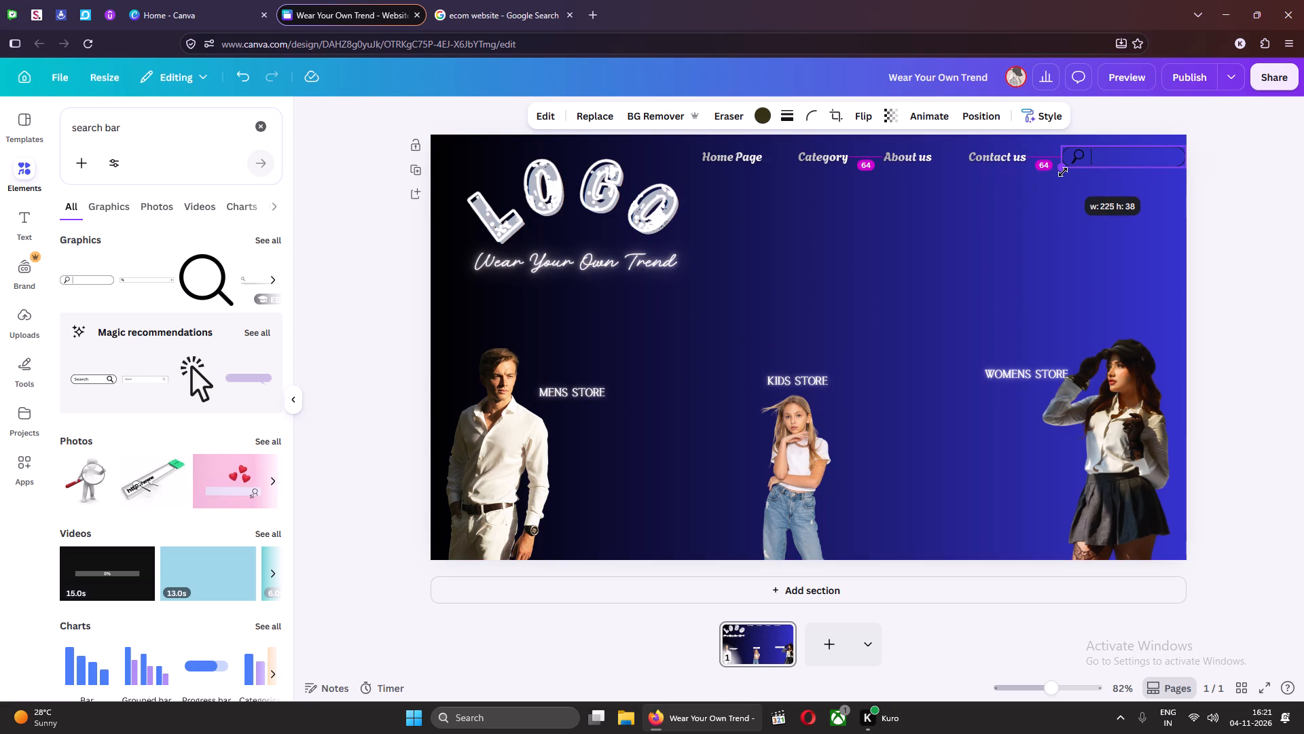
pyautogui.moveTo(1063, 172); pyautogui.dragTo(1081, 170)
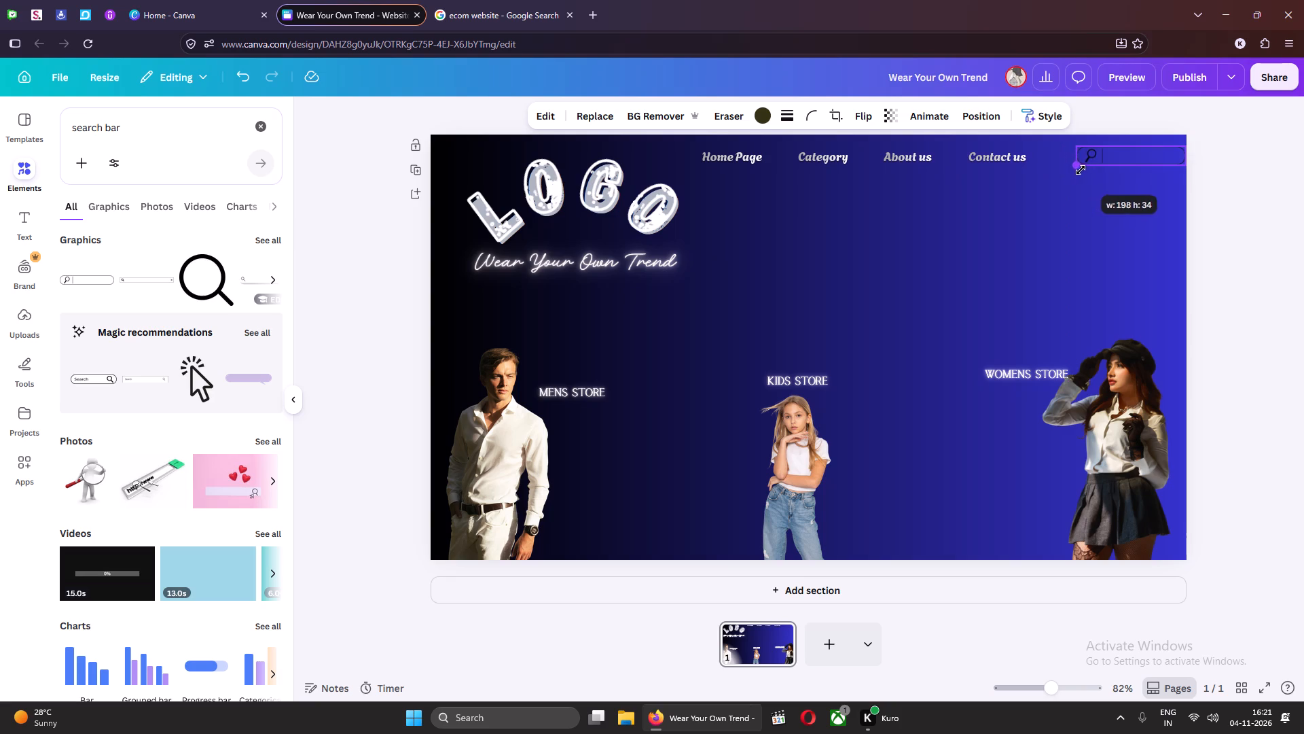
pyautogui.moveTo(1081, 170); pyautogui.dragTo(1088, 167)
# Reduce the outlined search bar to about 154 by 26 and line it up with the navigation row, close after "Contact us".
pyautogui.moveTo(1123, 155); pyautogui.dragTo(1104, 155)
pyautogui.moveTo(1065, 143); pyautogui.dragTo(1078, 148)
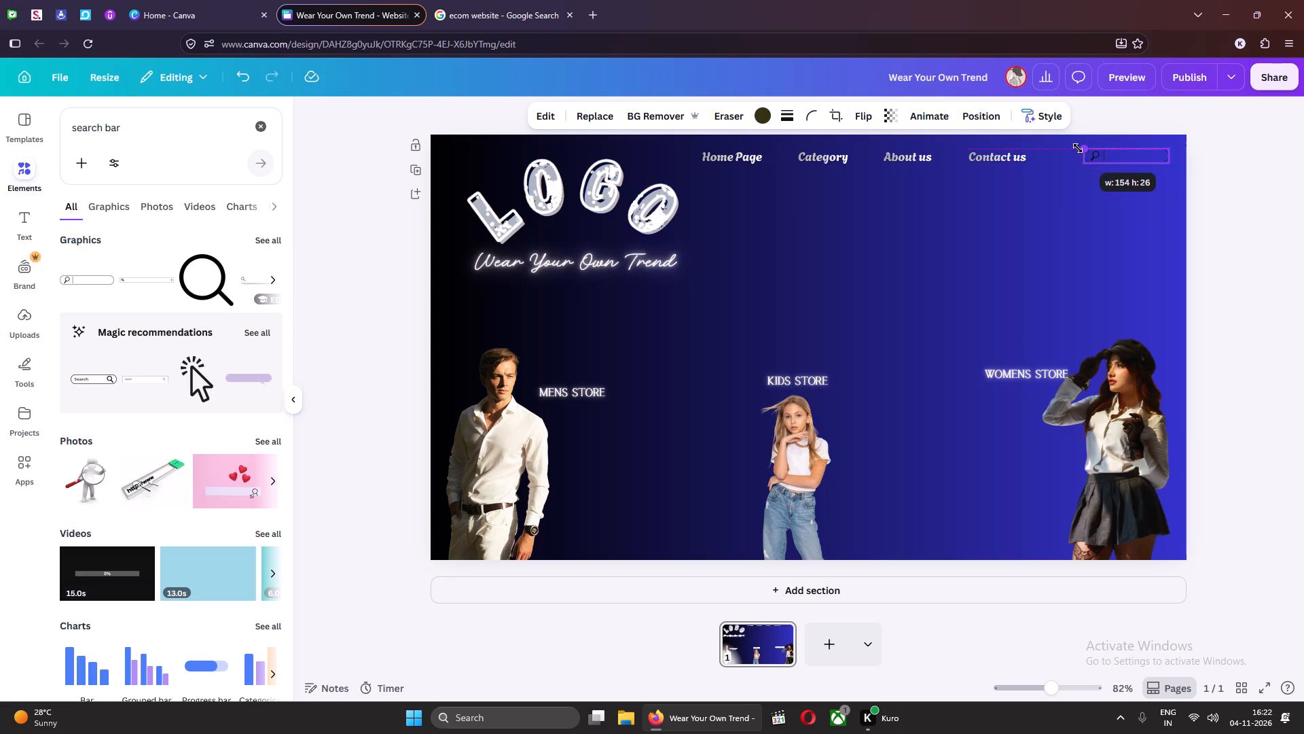
pyautogui.moveTo(1078, 148); pyautogui.dragTo(1079, 148)
pyautogui.moveTo(1139, 120); pyautogui.dragTo(1119, 121)
pyautogui.click(1218, 194)
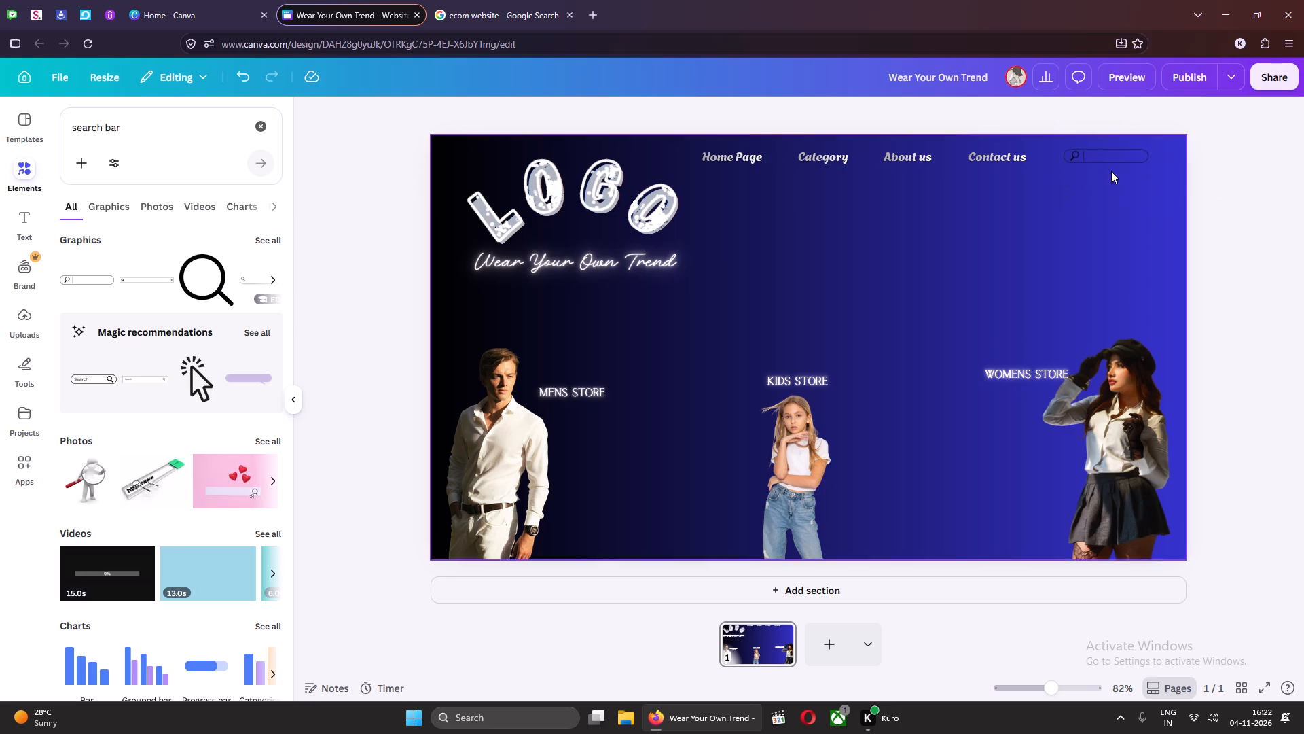
pyautogui.click(1089, 155)
pyautogui.moveTo(1118, 118); pyautogui.dragTo(1104, 119)
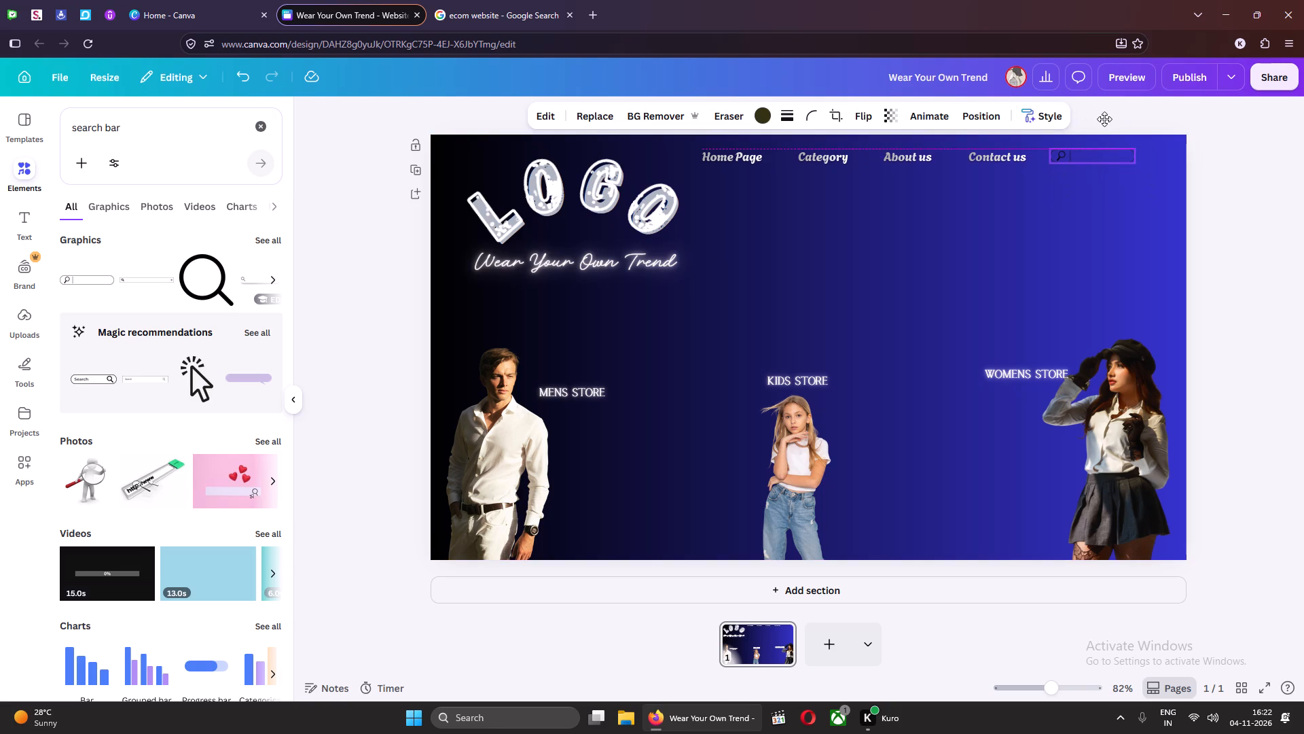
pyautogui.moveTo(1104, 119); pyautogui.dragTo(1098, 120)
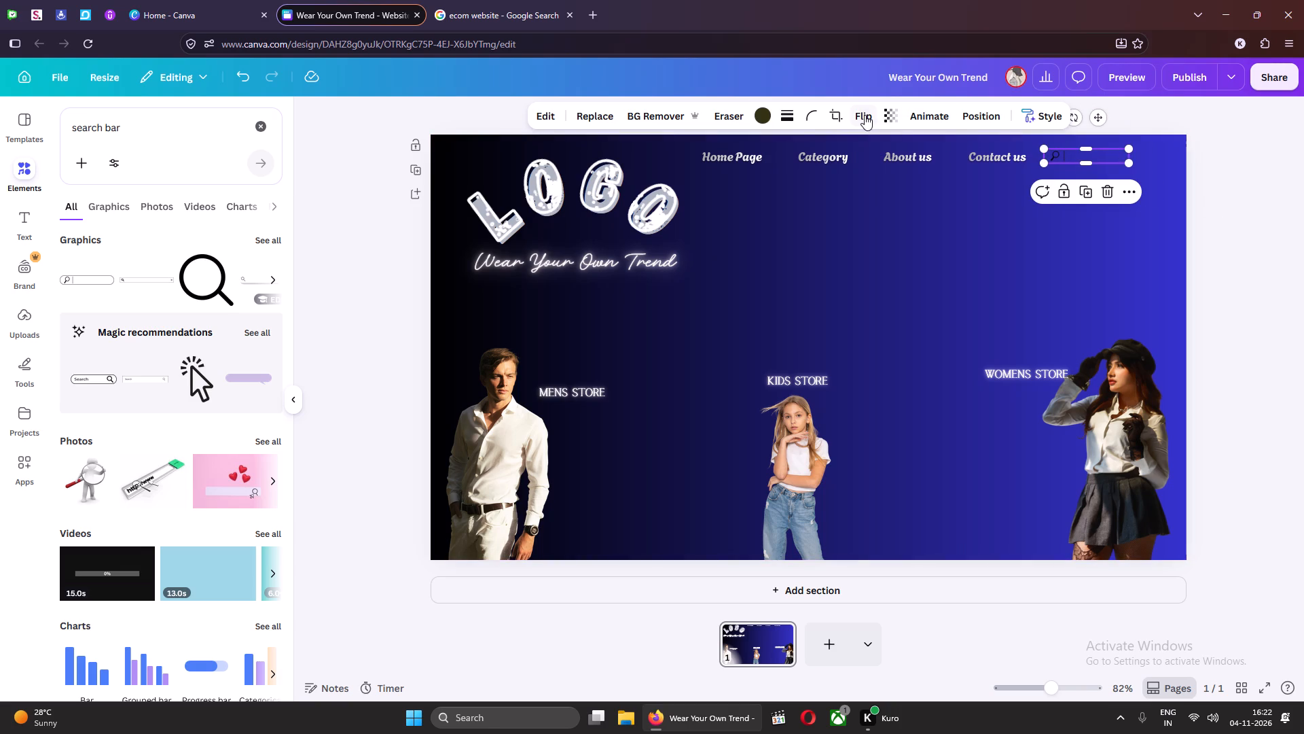
# Flip the search bar graphic horizontally so its magnifier sits at the right end.
pyautogui.click(865, 115)
pyautogui.click(863, 153)
pyautogui.click(1229, 154)
pyautogui.click(1162, 172)
# Fine-tune the flipped search bar's horizontal position in the navigation row, just after "Contact us".
pyautogui.click(1106, 154)
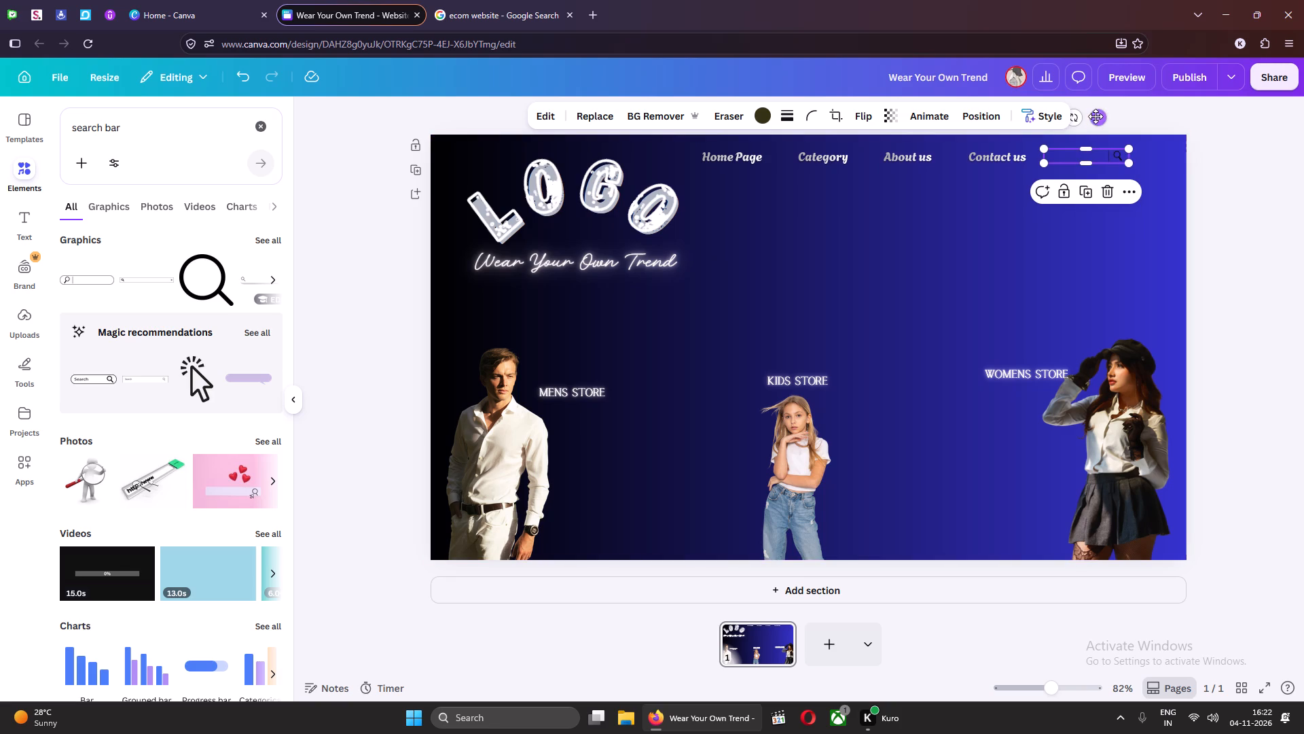
pyautogui.click(1095, 116)
pyautogui.click(1235, 190)
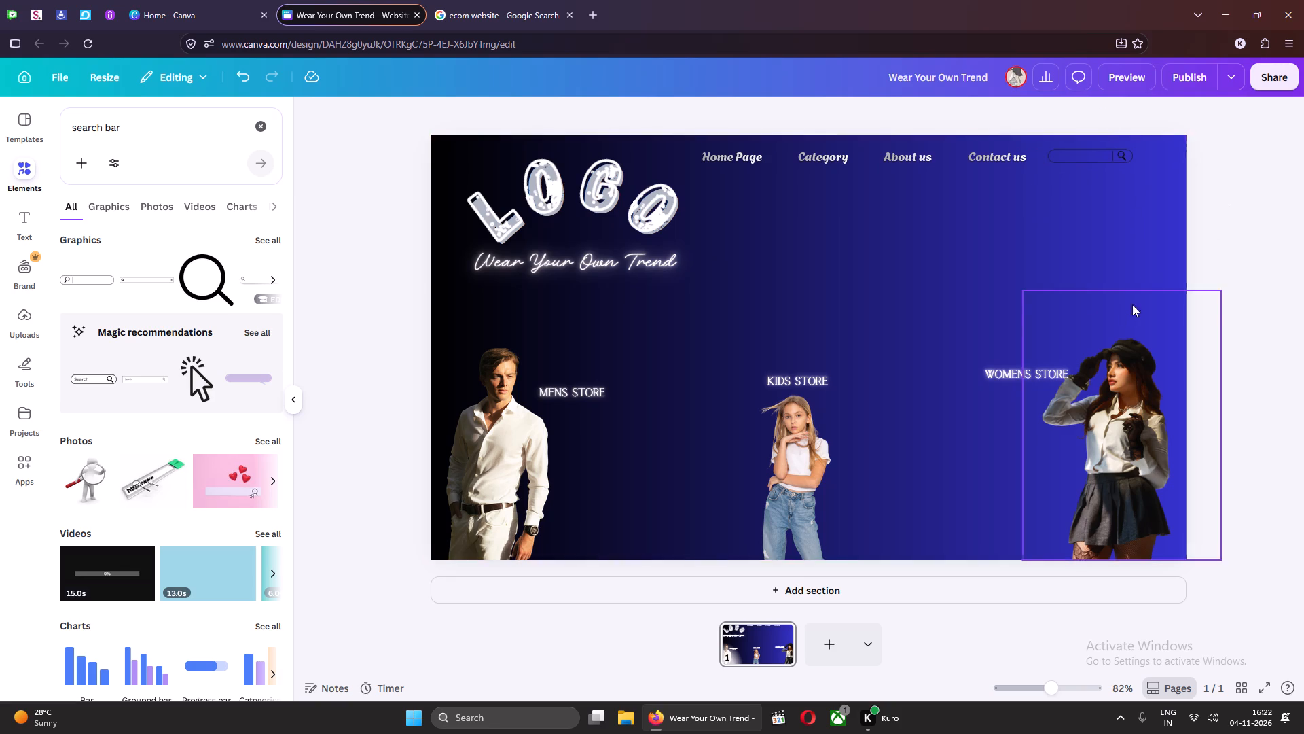
pyautogui.moveTo(1140, 213); pyautogui.dragTo(1110, 222, button='right')
pyautogui.click(1085, 150)
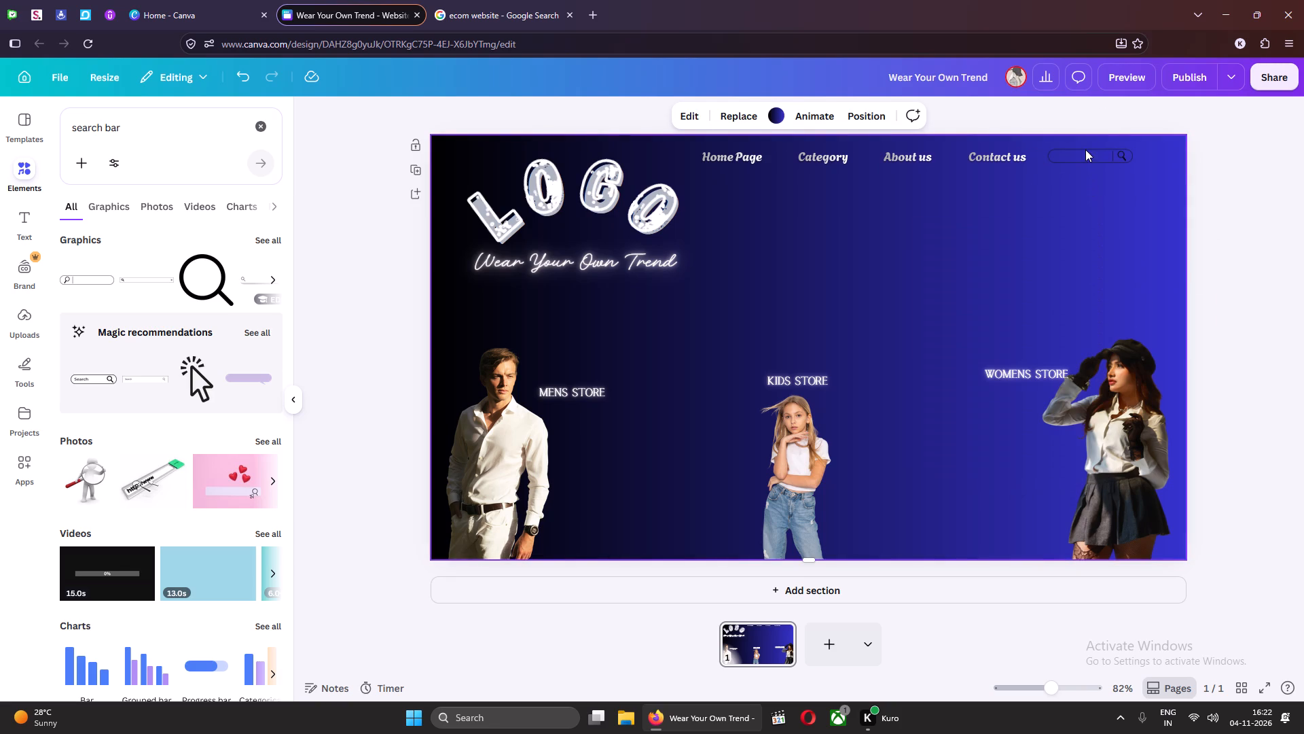
pyautogui.click(1101, 153)
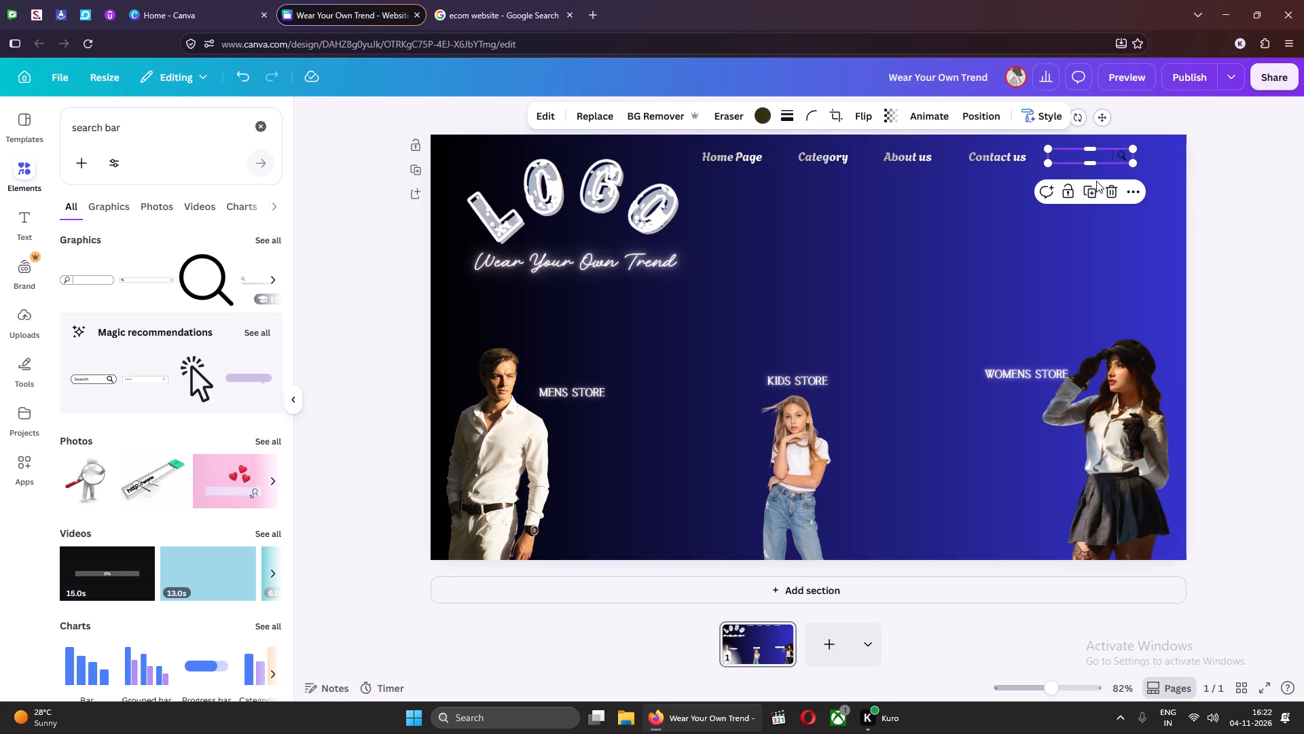
pyautogui.click(1097, 117)
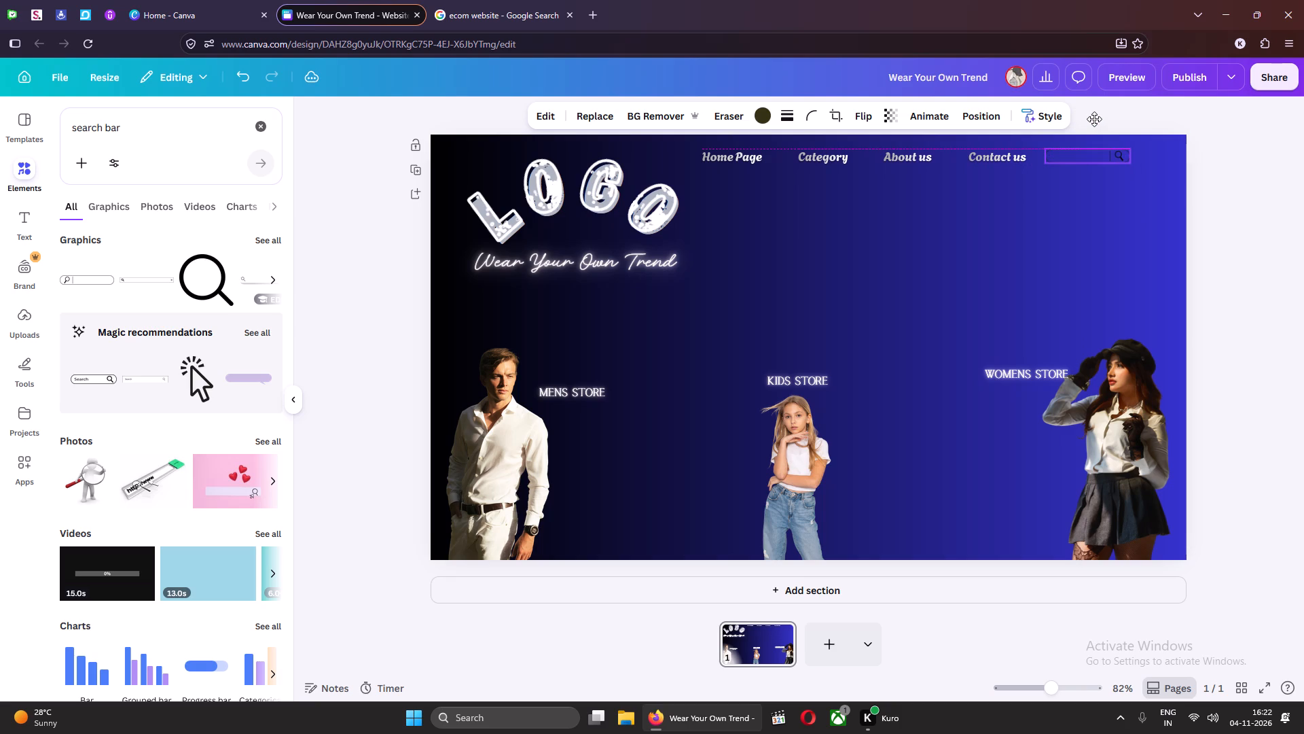
pyautogui.click(1231, 227)
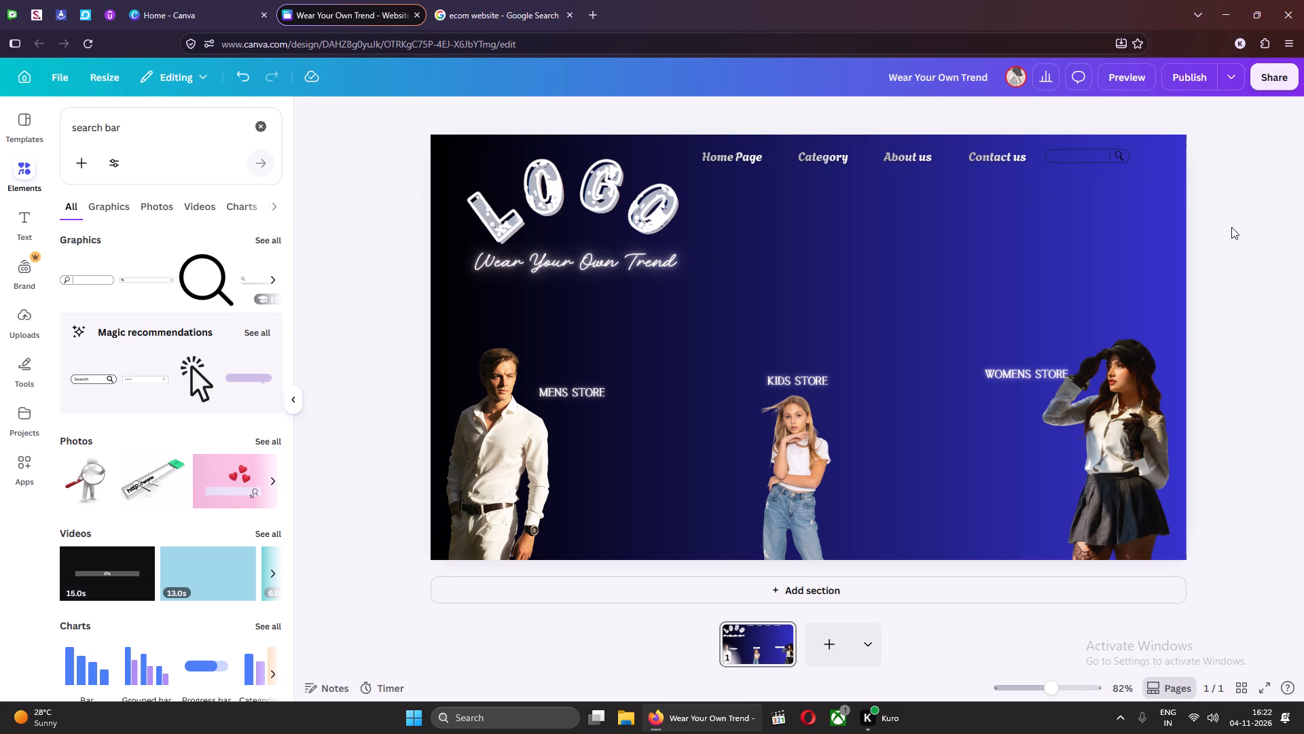
# Check the ecommerce website reference image, and nudge the search bar graphic slightly closer to "Contact us" in the navigation row.
pyautogui.click(530, 0)
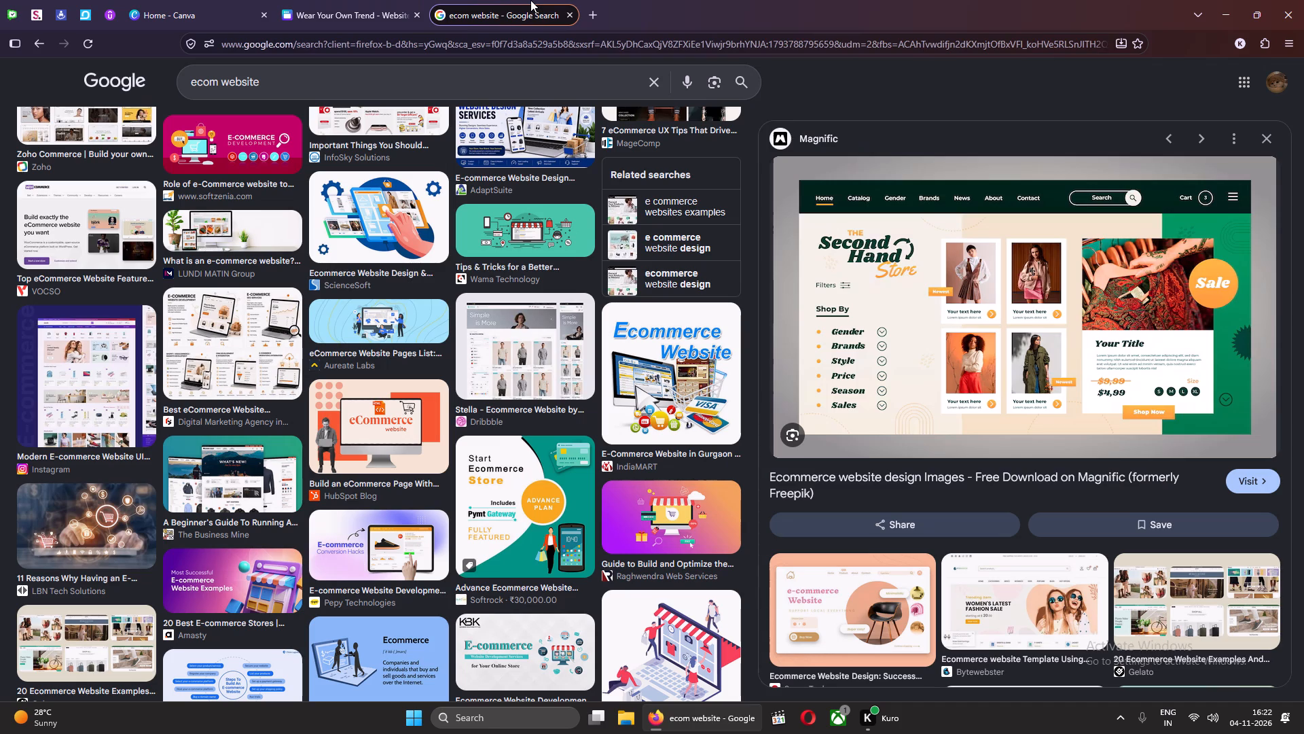
pyautogui.click(373, 14)
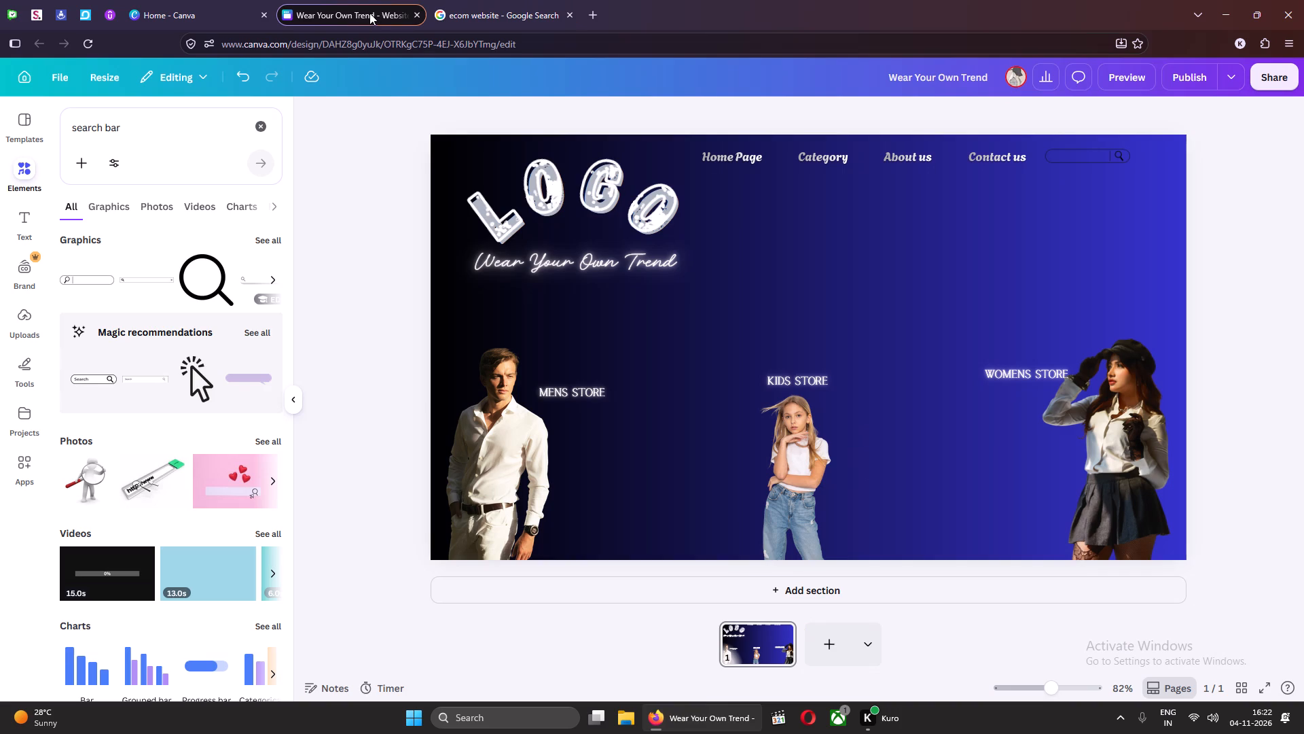
pyautogui.click(1072, 158)
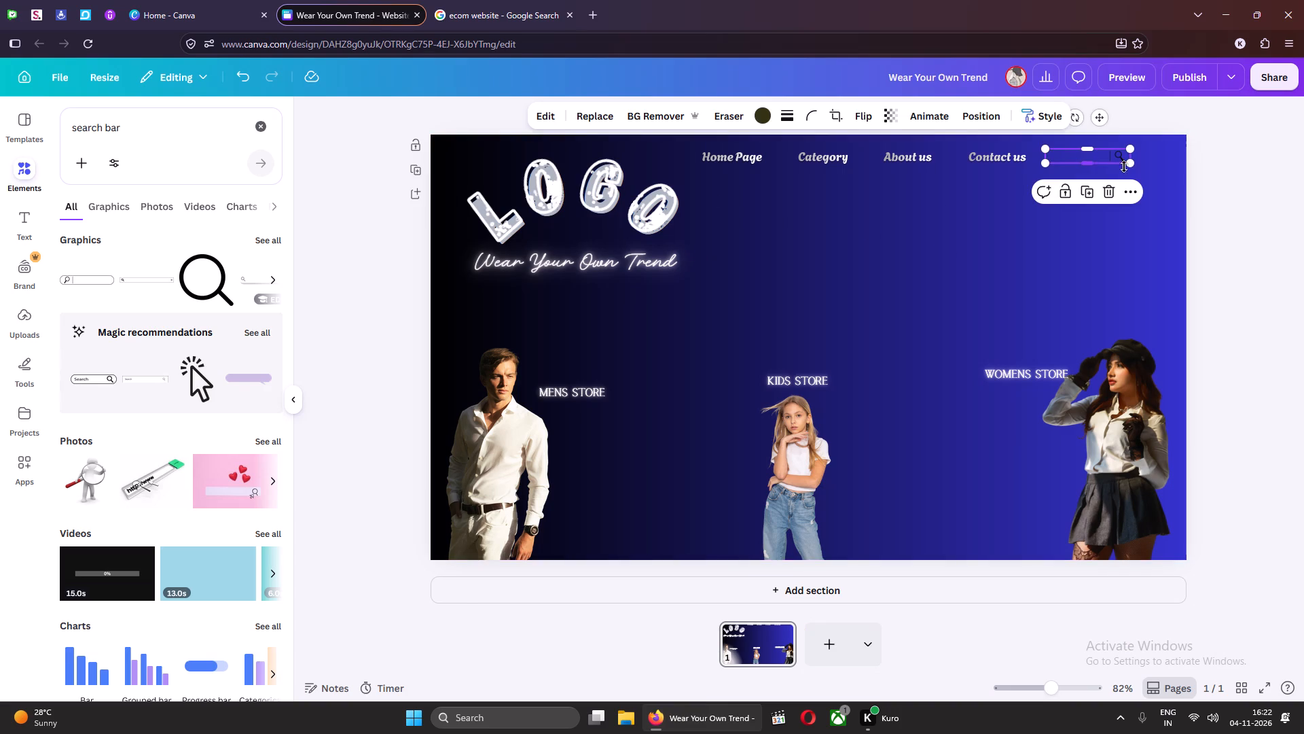
pyautogui.click(1100, 119)
pyautogui.click(1250, 226)
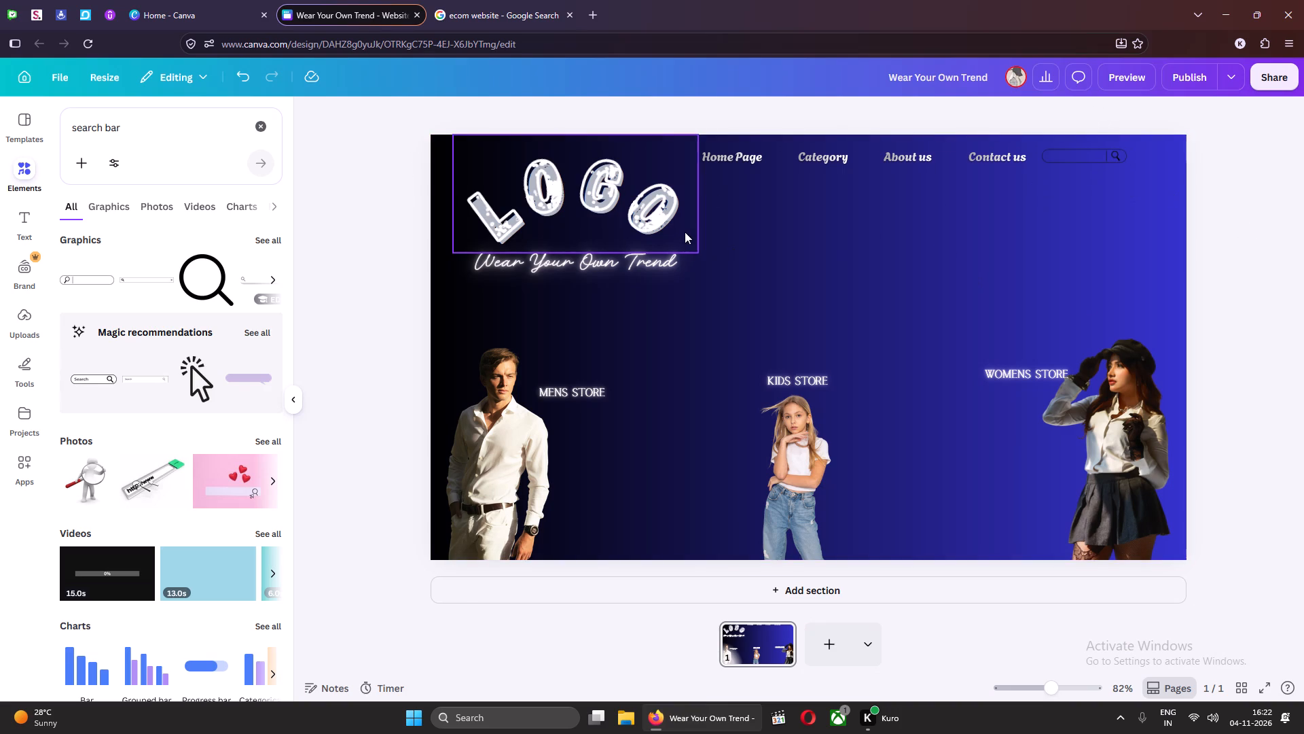
# Search the elements library for "Cart".
pyautogui.click(119, 137)
pyautogui.click(179, 131)
pyautogui.hotkey('ctrl', 'a')
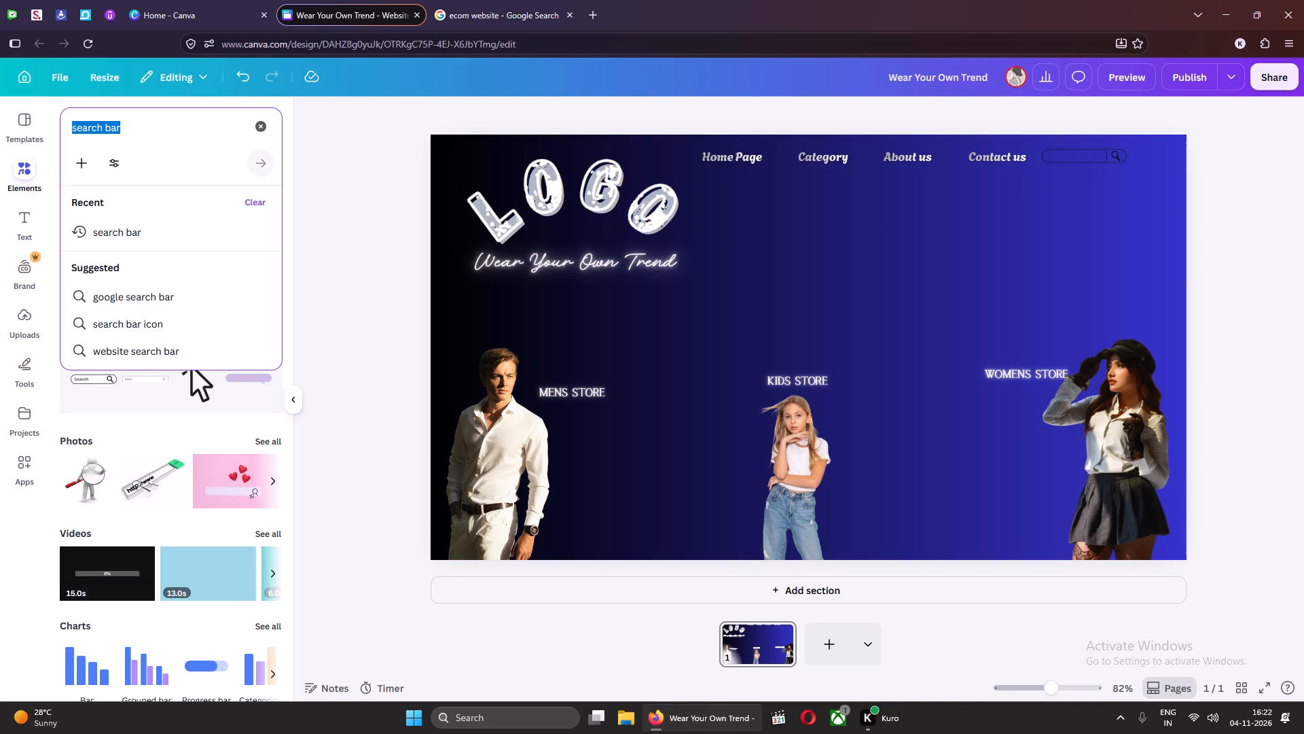
pyautogui.write('Cart')
pyautogui.press('Return')
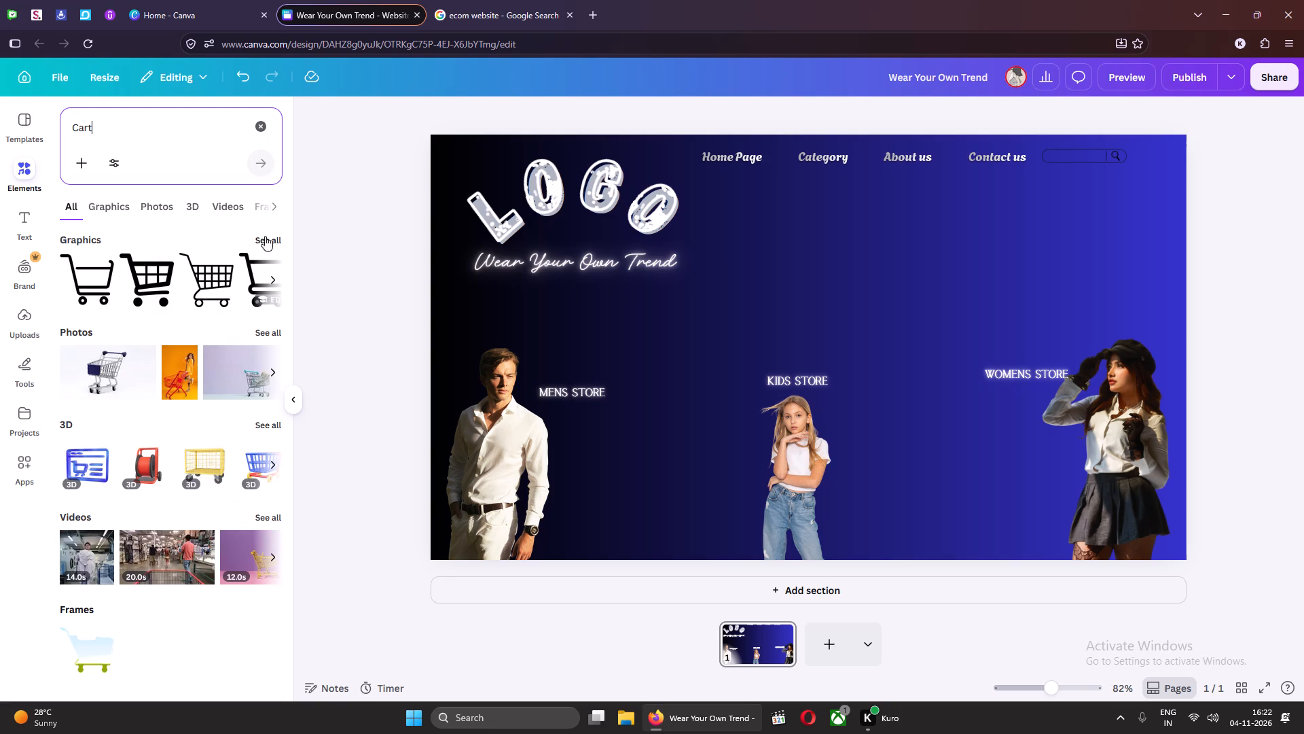
# Insert the first outlined shopping cart graphic from the results and shrink it to a small icon.
pyautogui.click(90, 283)
pyautogui.moveTo(793, 324); pyautogui.dragTo(974, 203)
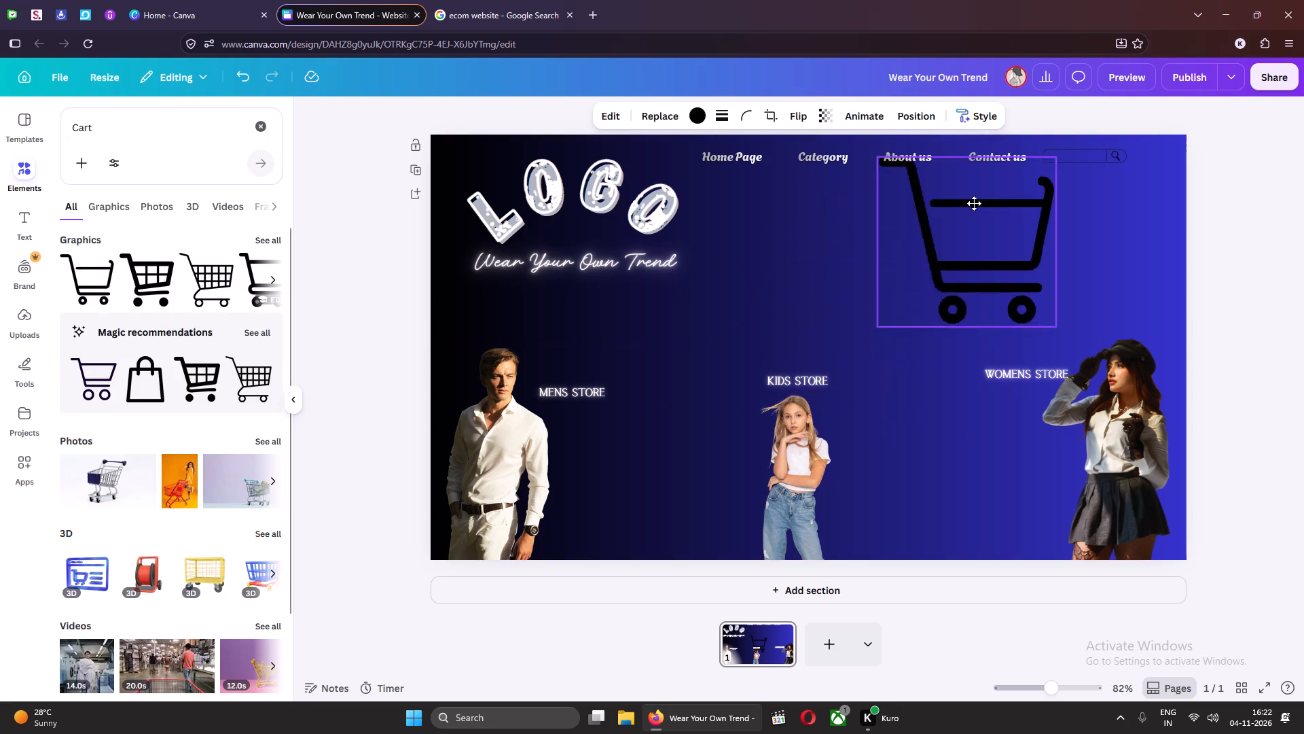
pyautogui.moveTo(974, 203); pyautogui.dragTo(1093, 172)
pyautogui.moveTo(1018, 111); pyautogui.dragTo(1148, 210)
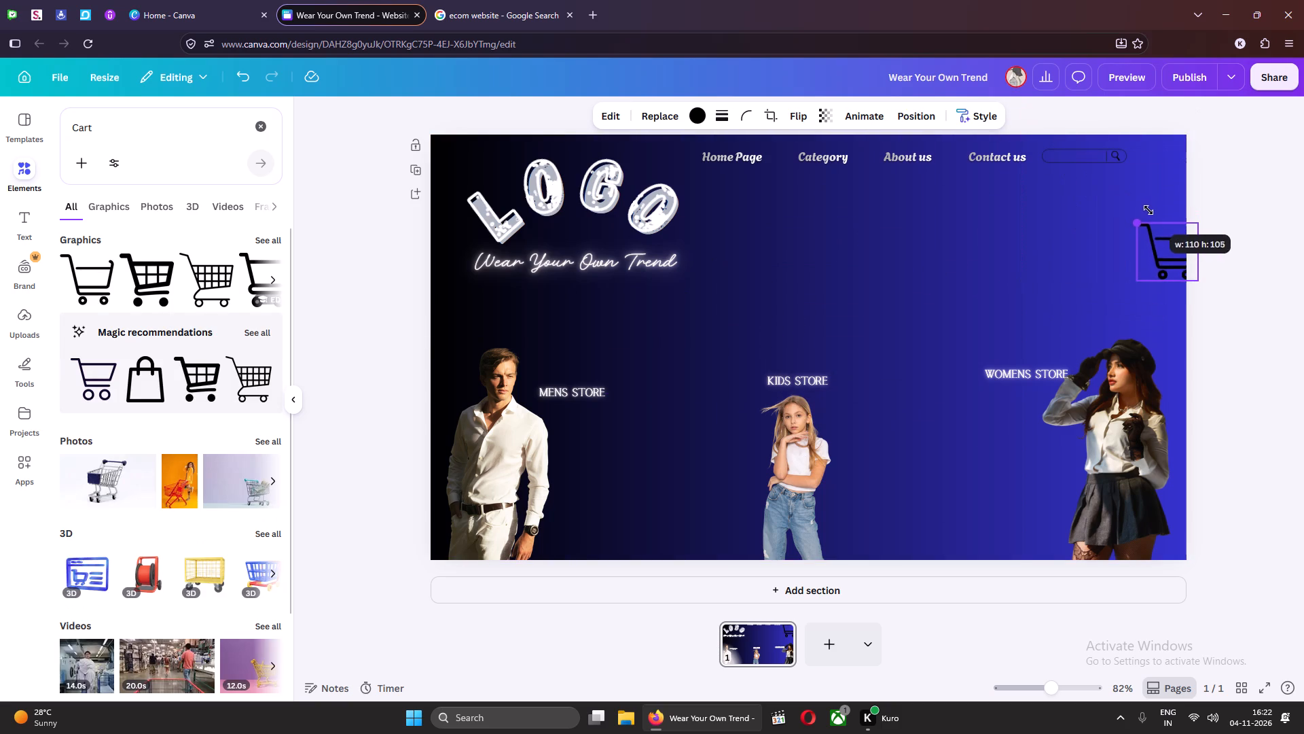
pyautogui.moveTo(1148, 210); pyautogui.dragTo(1180, 239)
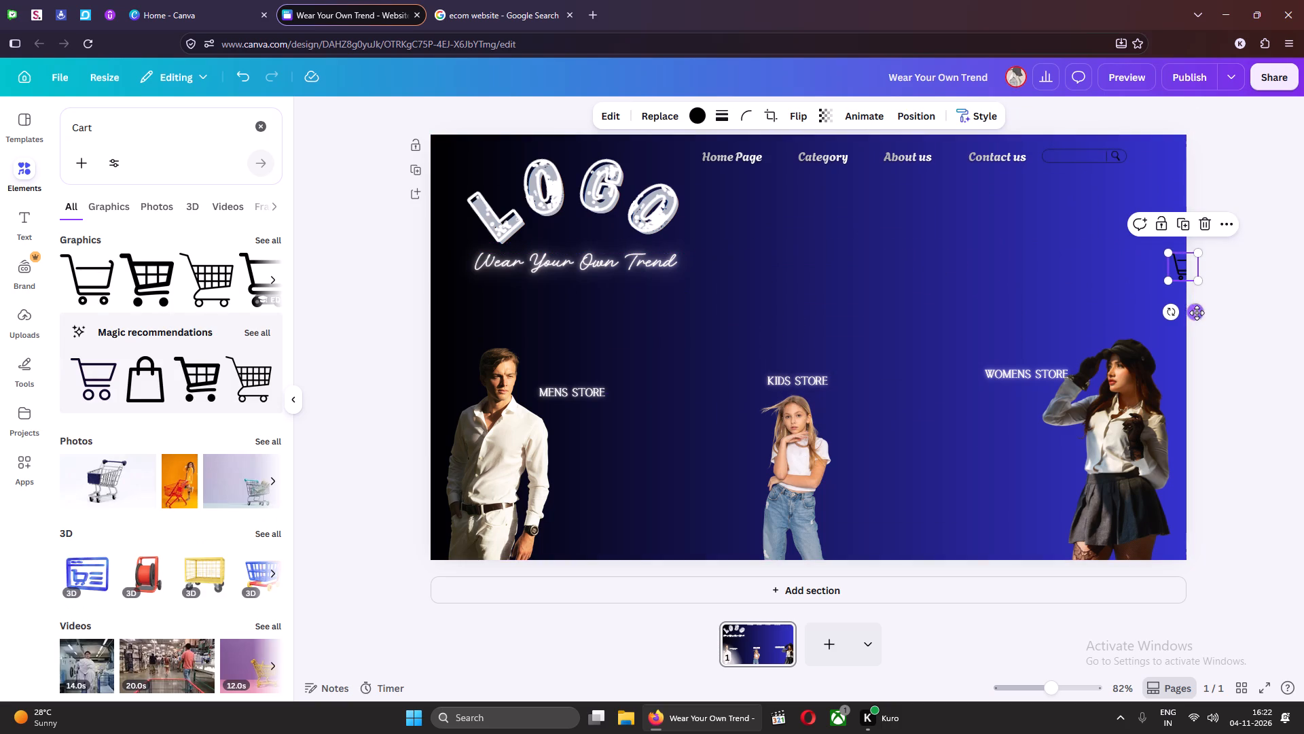
# Position the small cart icon in the navigation row just after the search bar, vertically aligned with it.
pyautogui.moveTo(1197, 313); pyautogui.dragTo(1161, 202)
pyautogui.moveTo(1133, 142); pyautogui.dragTo(1150, 148)
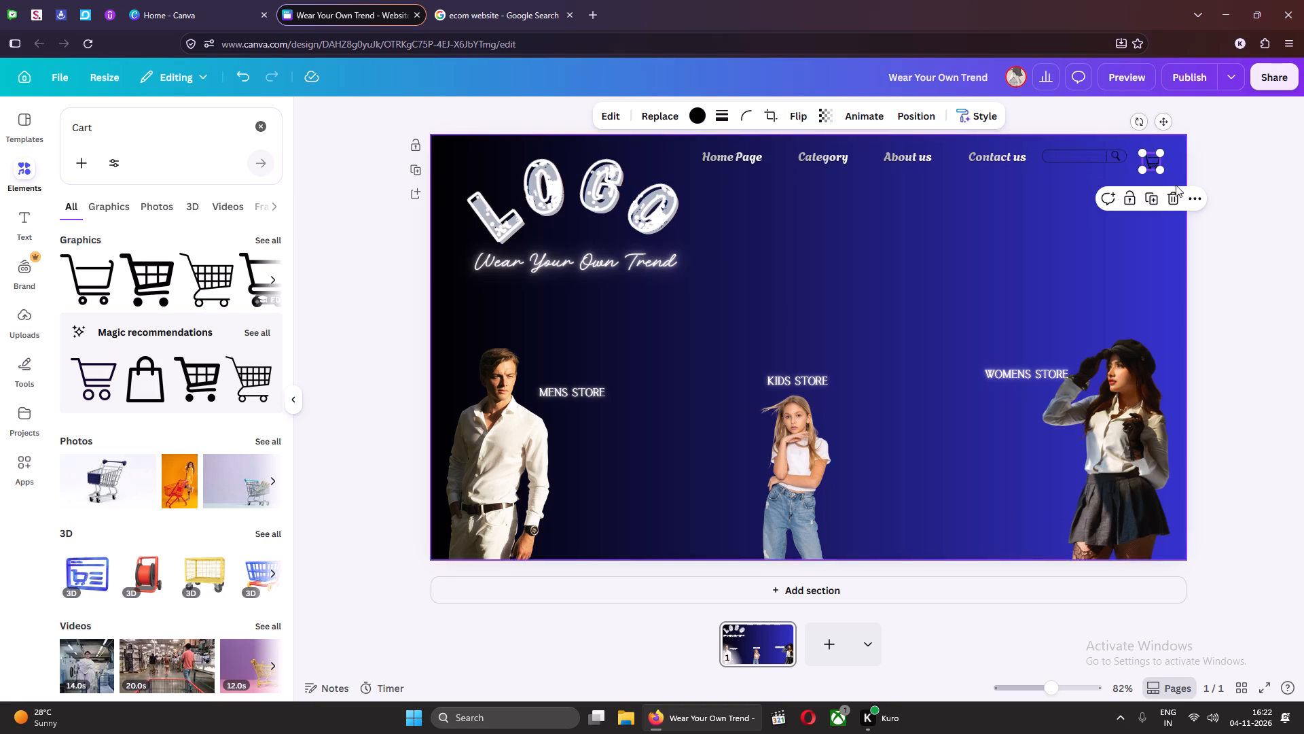
pyautogui.moveTo(1163, 121); pyautogui.dragTo(1159, 114)
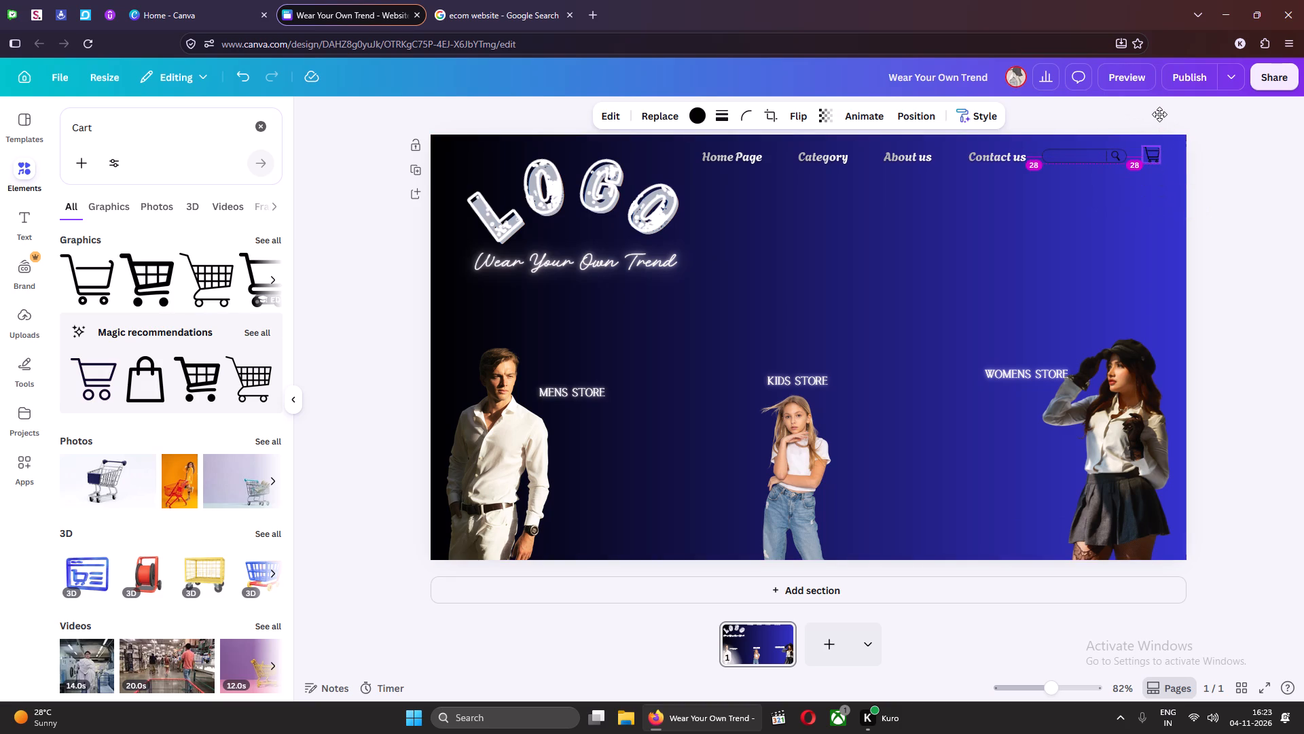
pyautogui.moveTo(1159, 114); pyautogui.dragTo(1160, 116)
pyautogui.moveTo(1160, 116); pyautogui.dragTo(1158, 113)
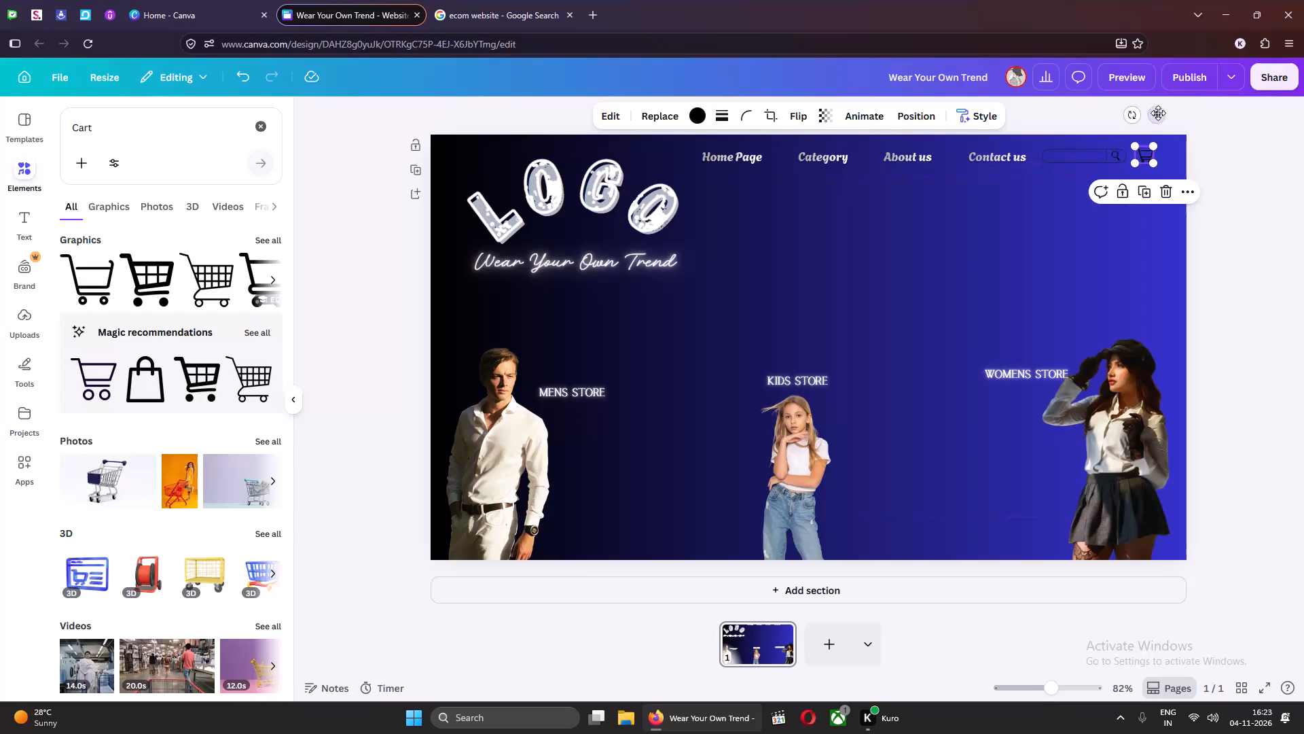
pyautogui.click(1242, 203)
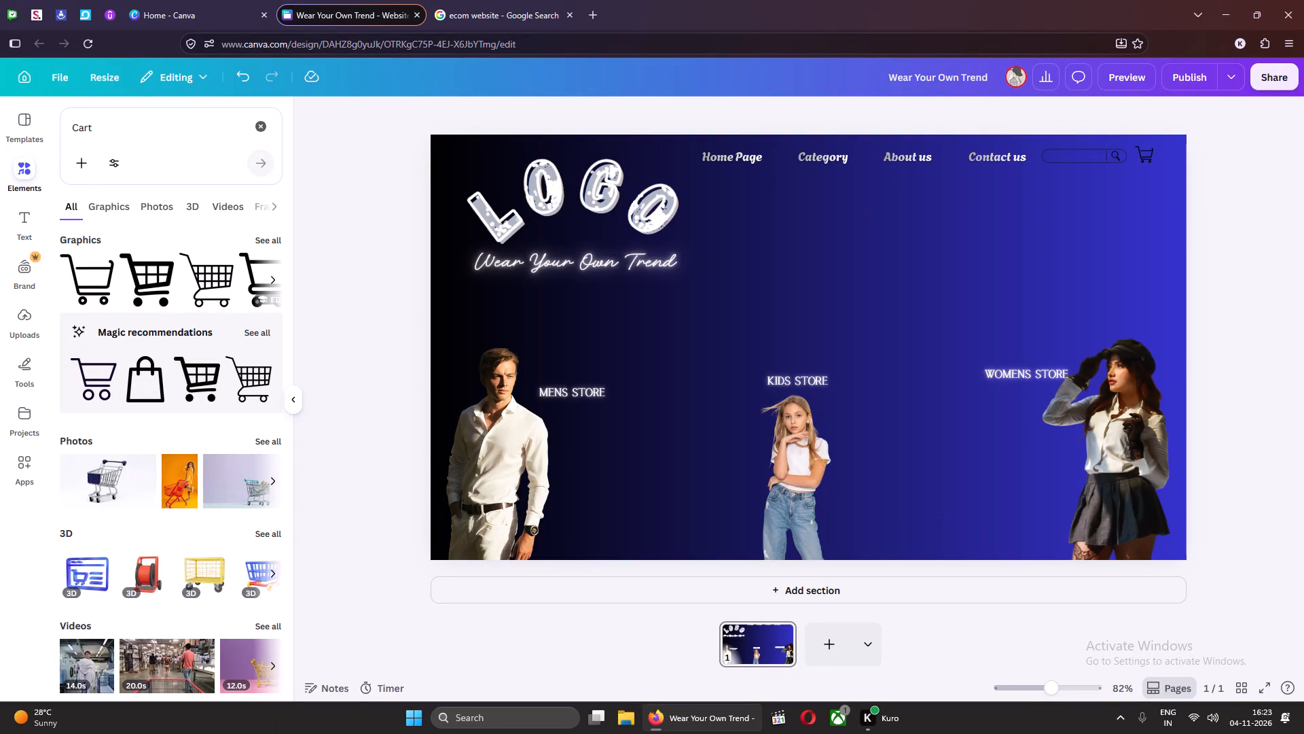
# Search the elements library for "3 bar".
pyautogui.click(121, 149)
pyautogui.click(124, 134)
pyautogui.hotkey('ctrl', 'a')
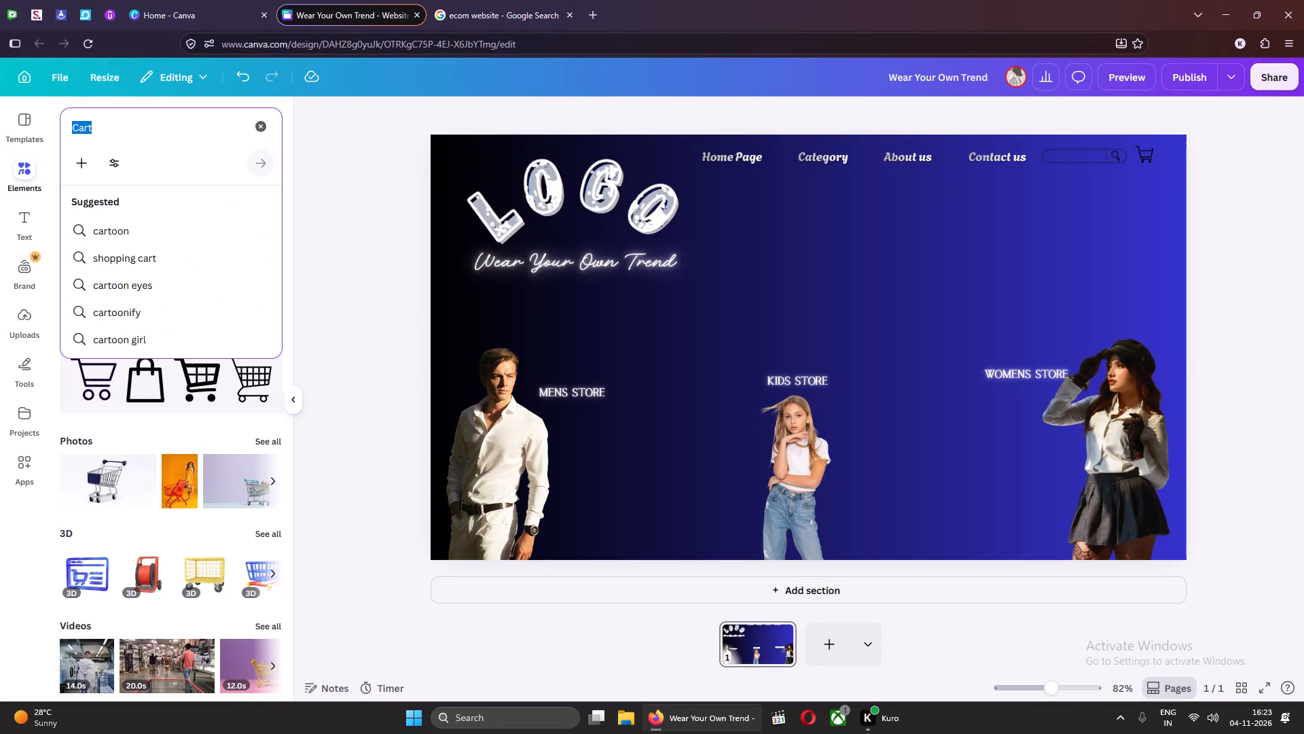
pyautogui.write('3 bar')
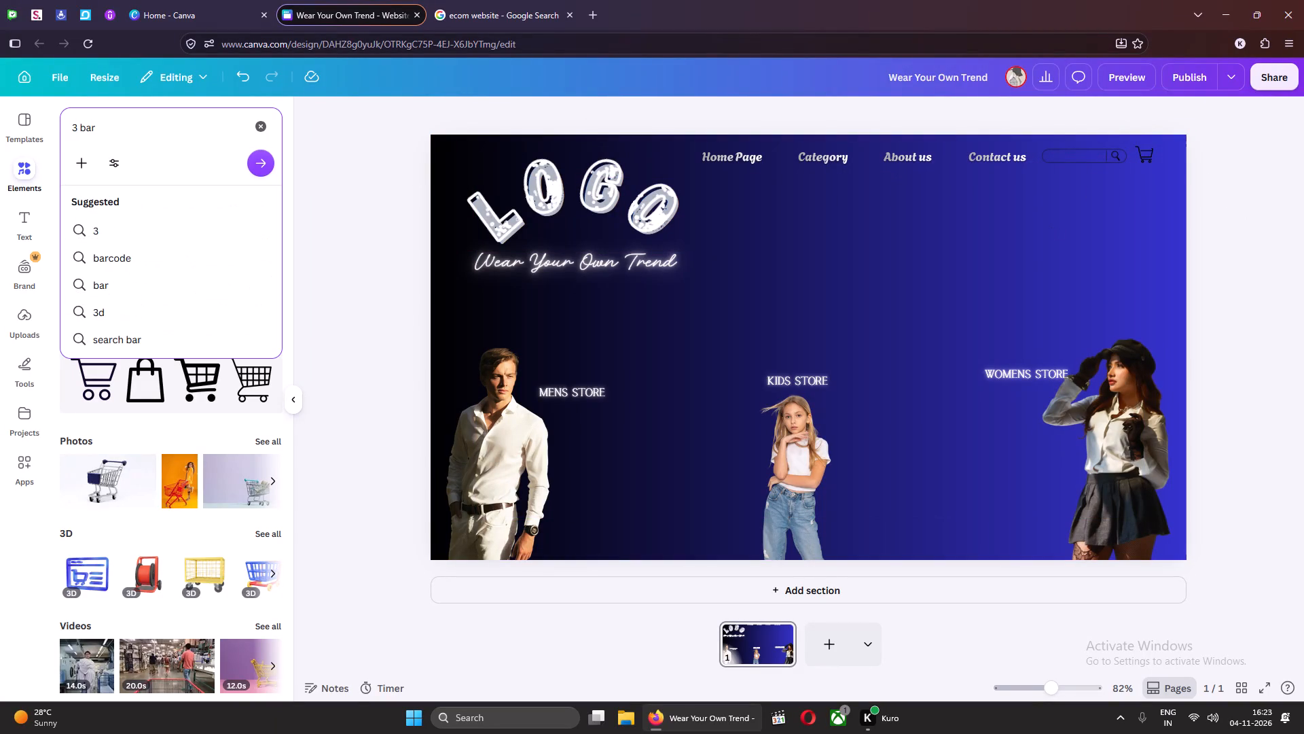
pyautogui.press('Return')
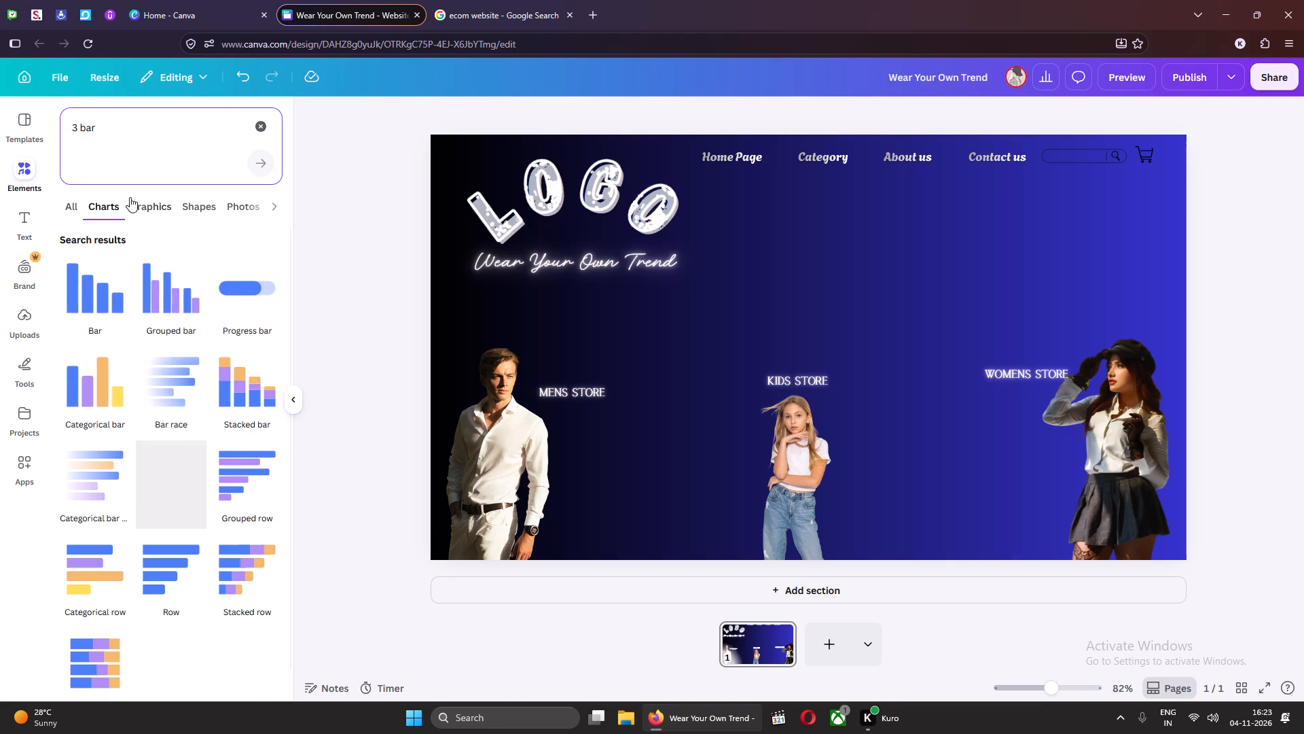
# Look through the "3 bar" results, especially the graphics, for a suitable menu icon.
pyautogui.scroll(-3, 249, 250)
pyautogui.scroll(4, 228, 297)
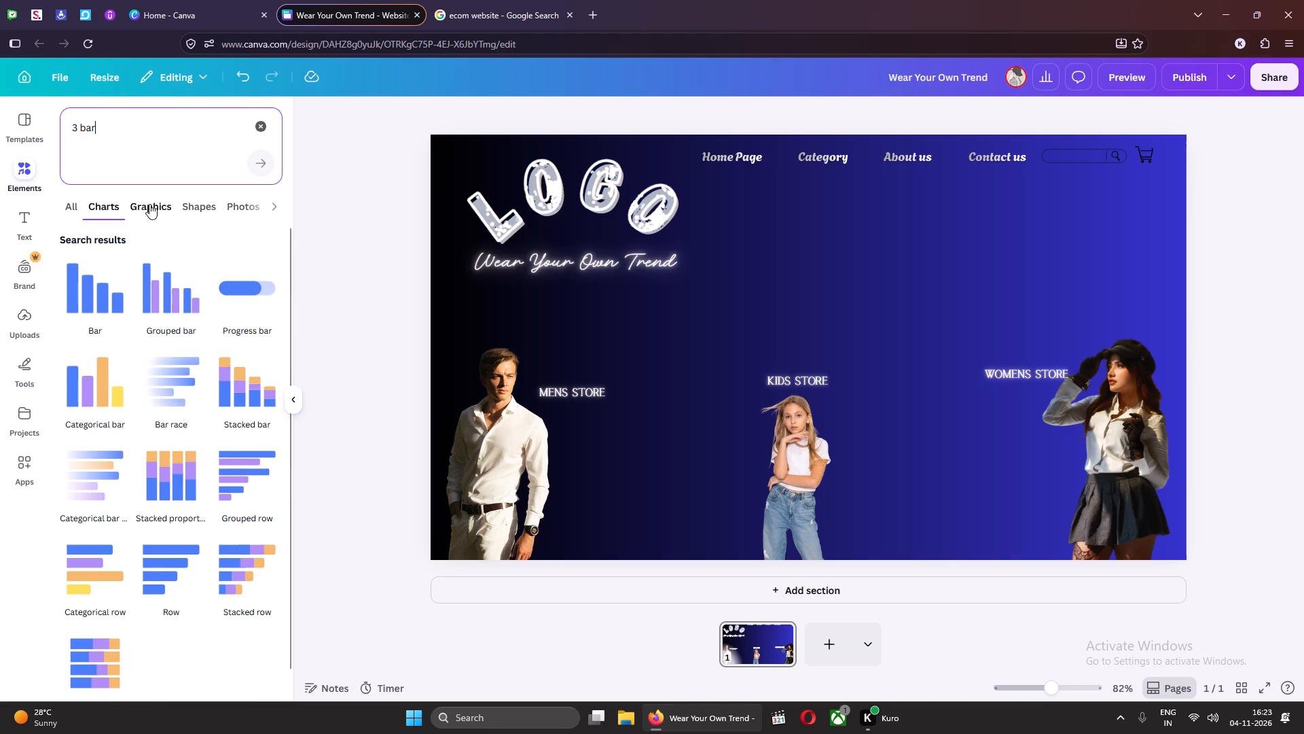
pyautogui.click(74, 207)
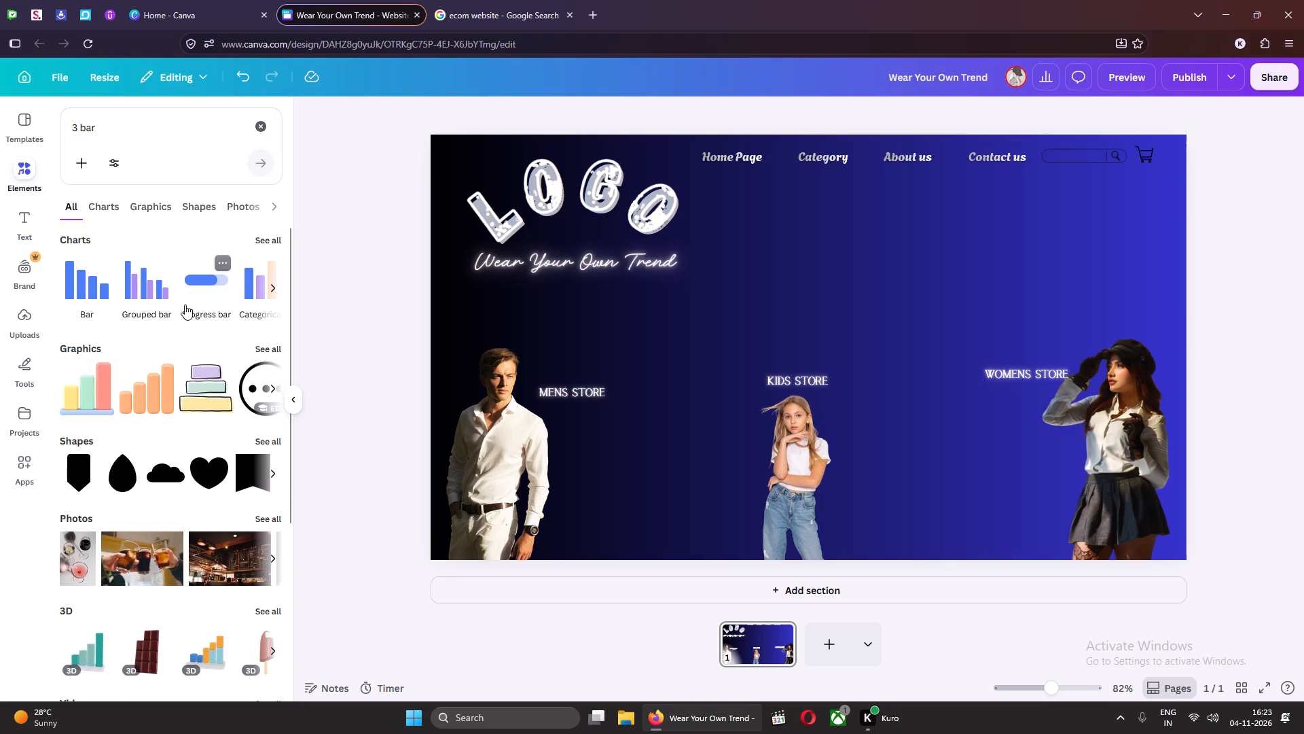
pyautogui.scroll(-1, 187, 293)
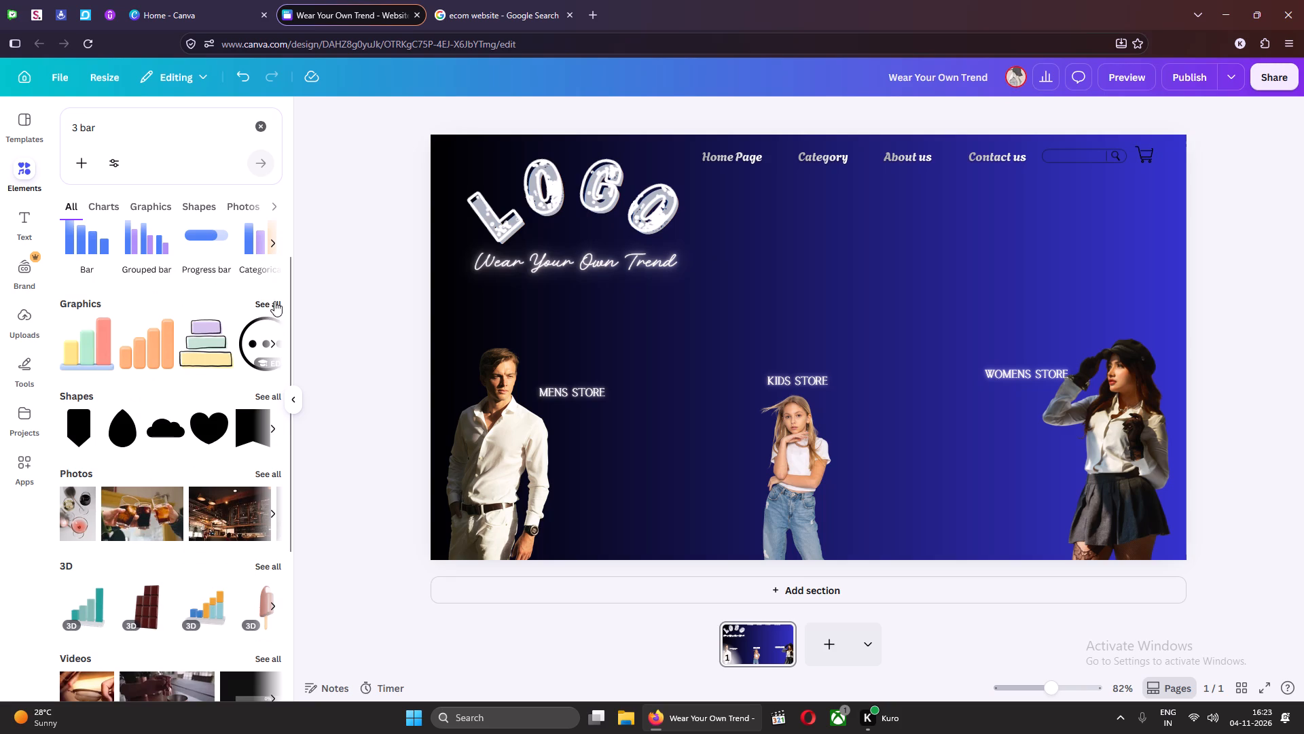
pyautogui.click(274, 299)
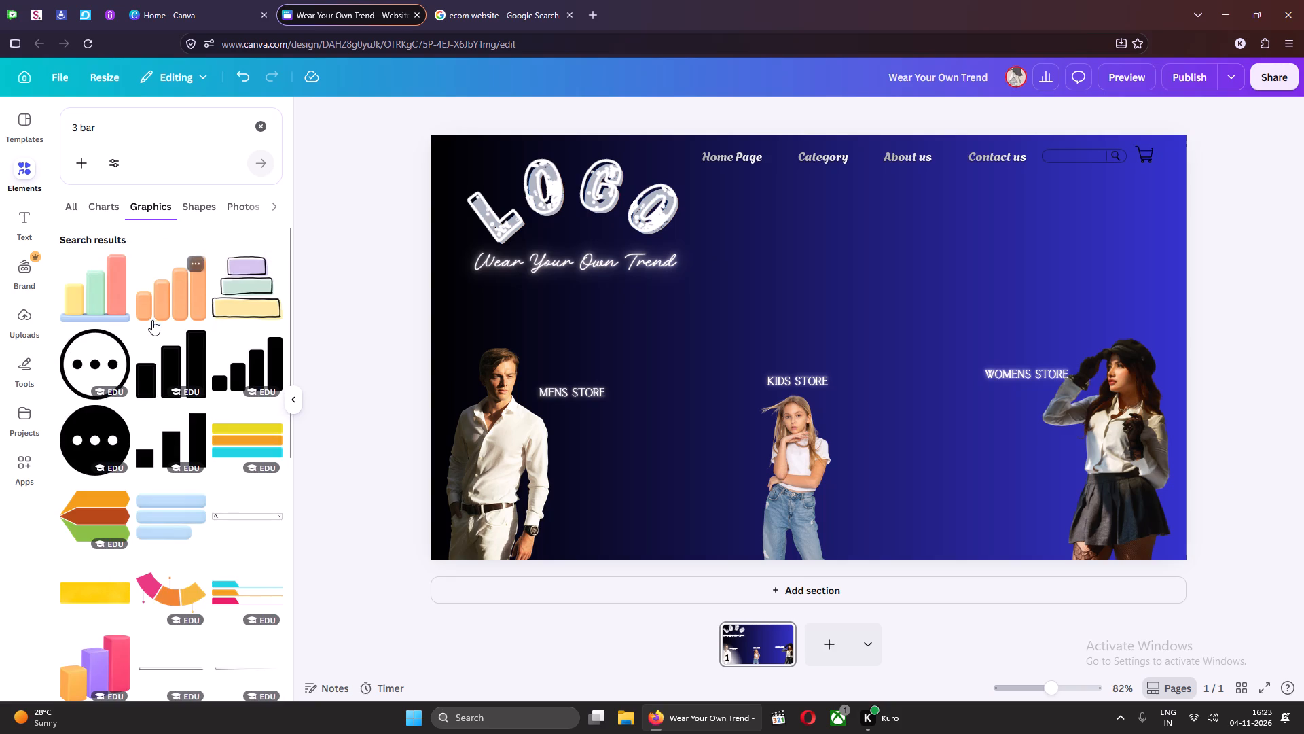
pyautogui.scroll(-9, 152, 320)
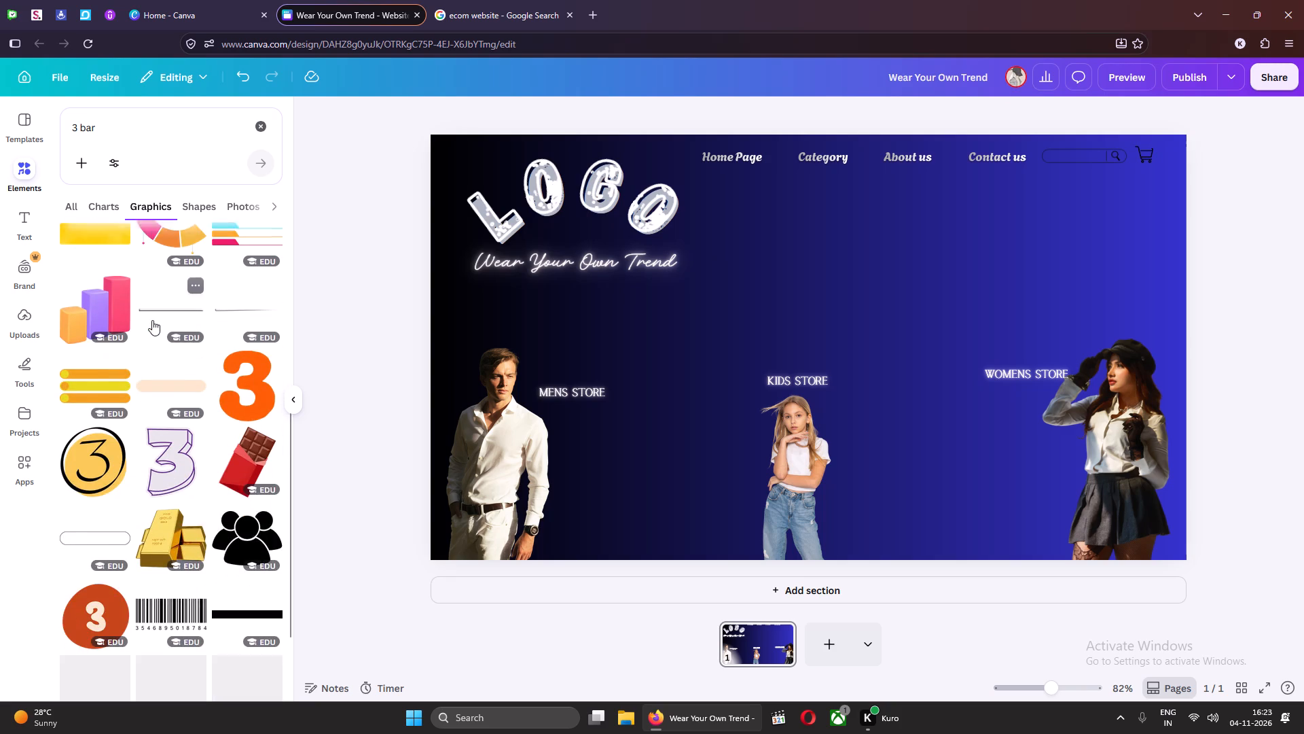
pyautogui.scroll(-6, 152, 320)
pyautogui.scroll(16, 152, 320)
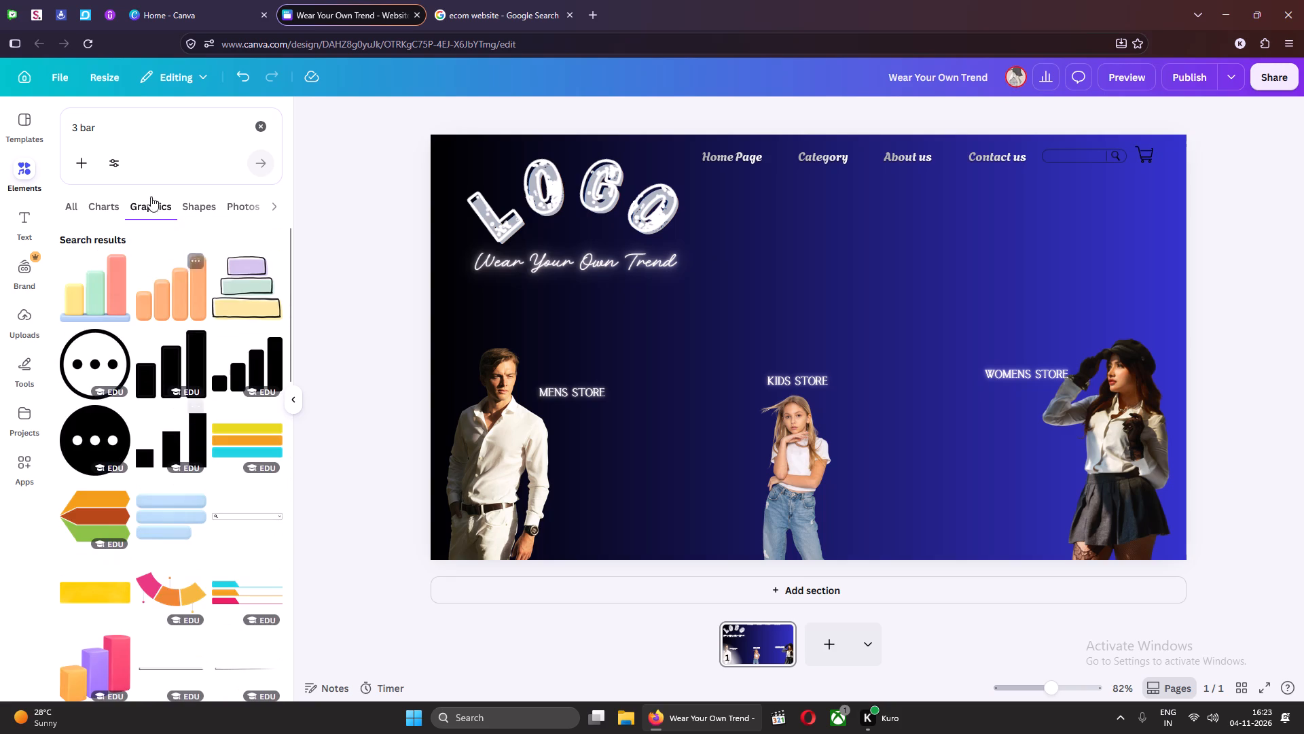
pyautogui.scroll(1, 141, 180)
pyautogui.scroll(3, 149, 285)
# Change the elements search to "3 dot".
pyautogui.click(135, 130)
pyautogui.hotkey('ctrl', 'shift', 'Left')
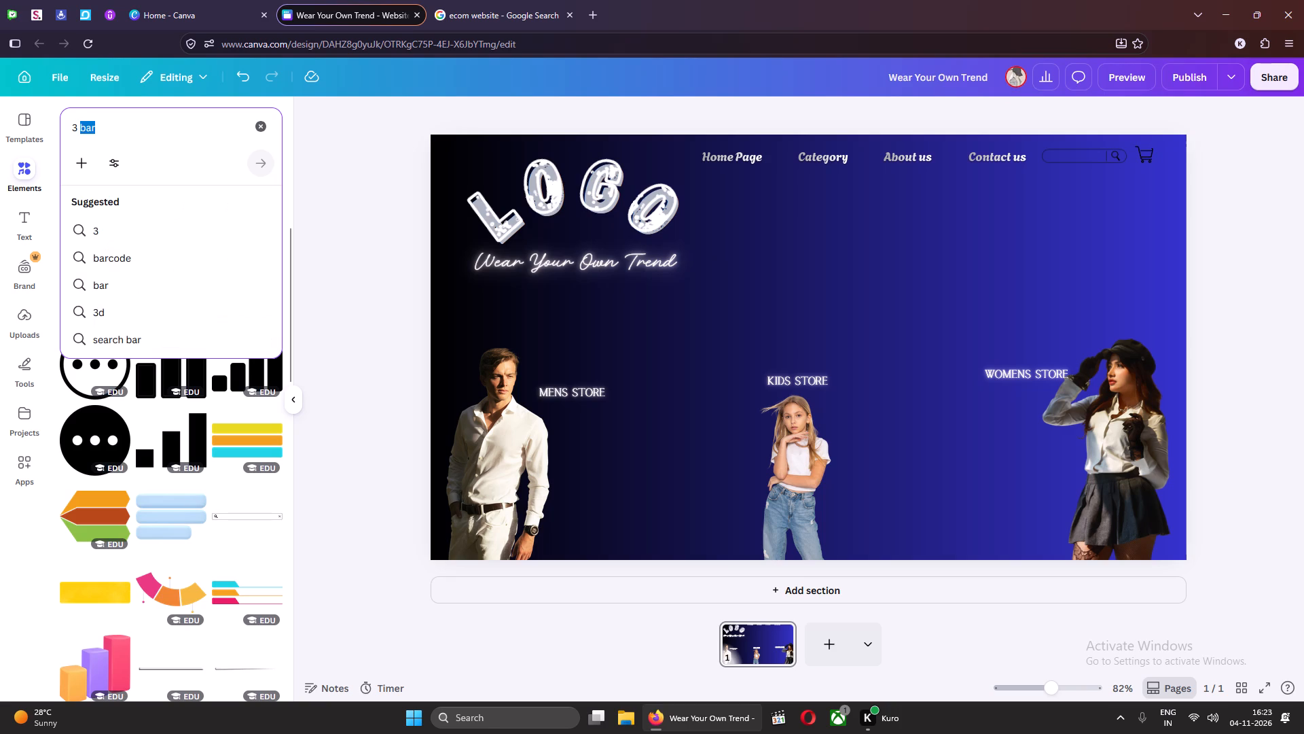
pyautogui.write('dot')
pyautogui.press('Return')
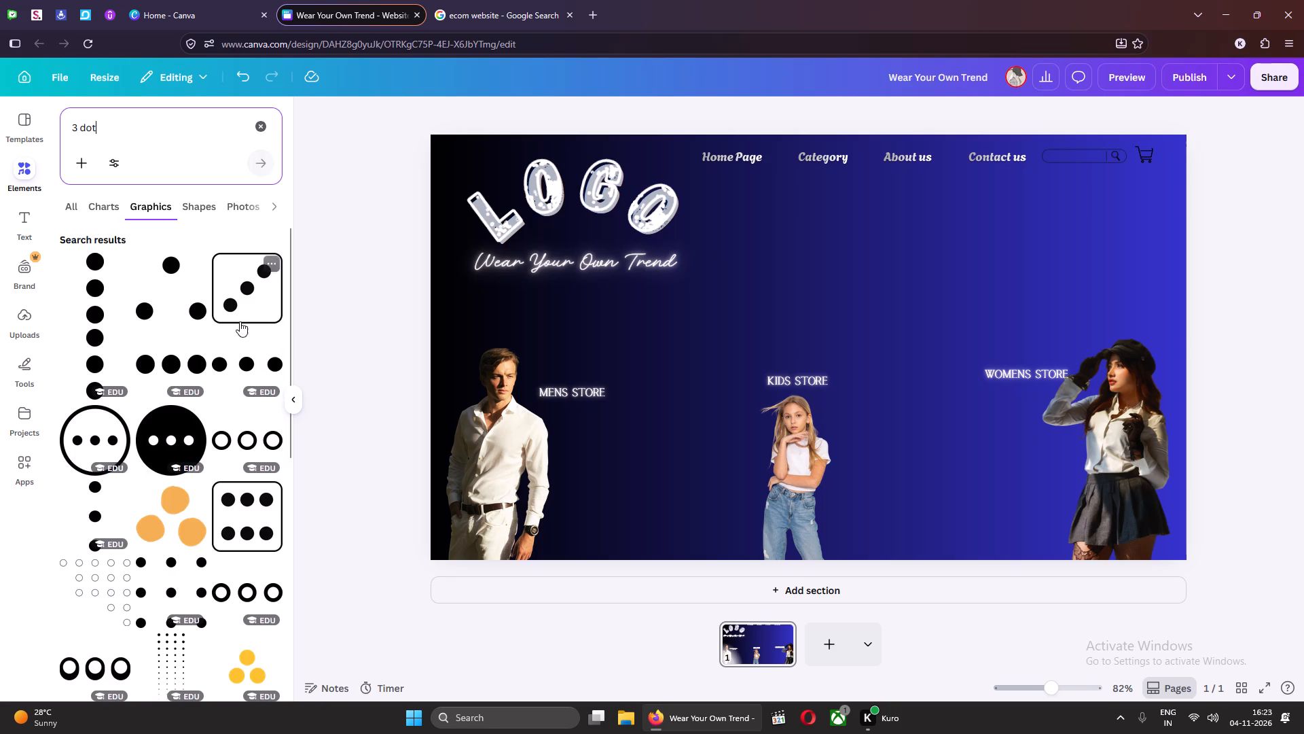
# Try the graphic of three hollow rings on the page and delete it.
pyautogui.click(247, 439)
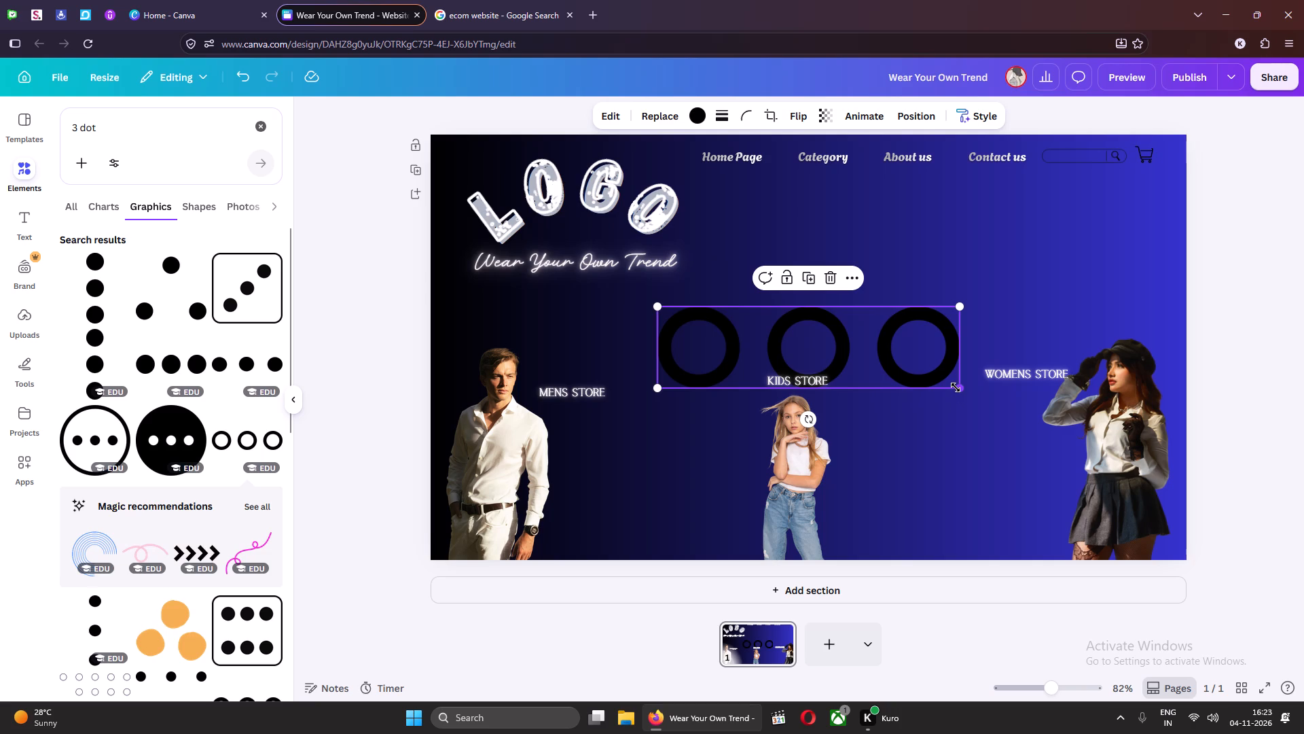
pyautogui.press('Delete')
# Examine the remaining "3 dot" graphics for a suitable menu icon.
pyautogui.scroll(-6, 219, 328)
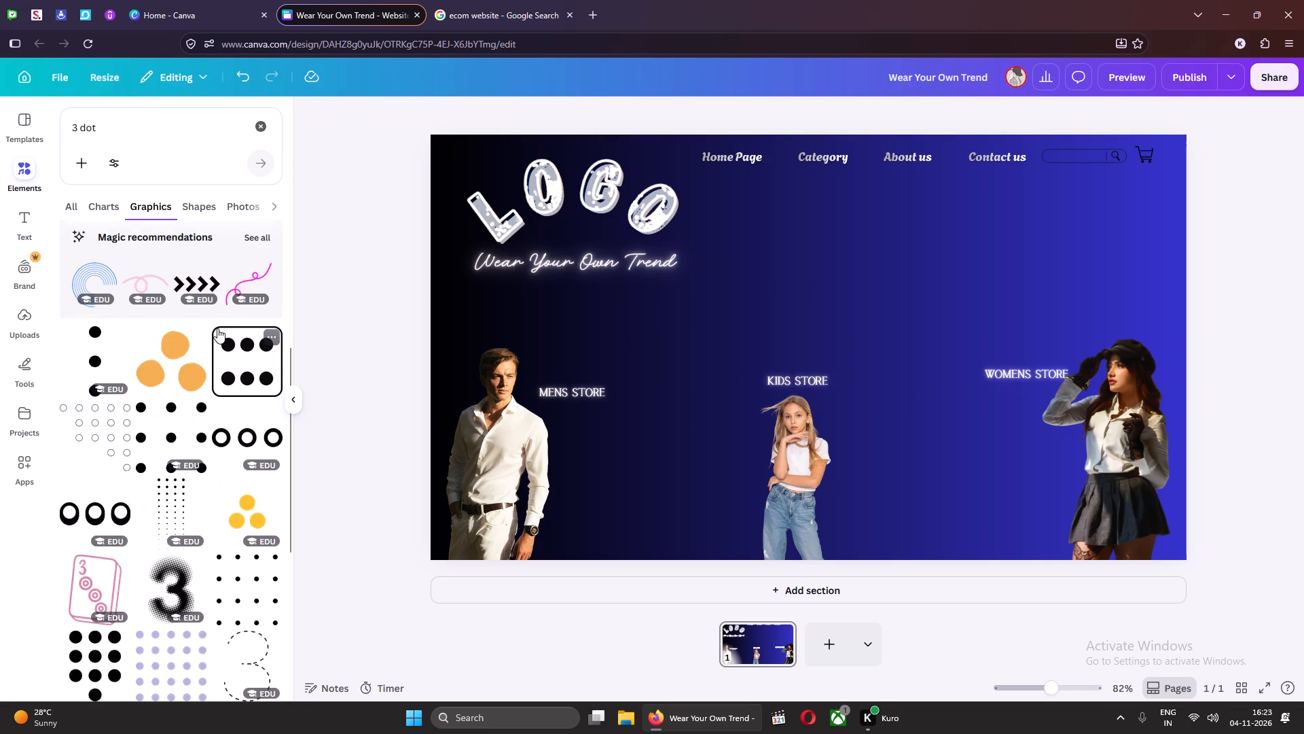
pyautogui.scroll(-15, 217, 328)
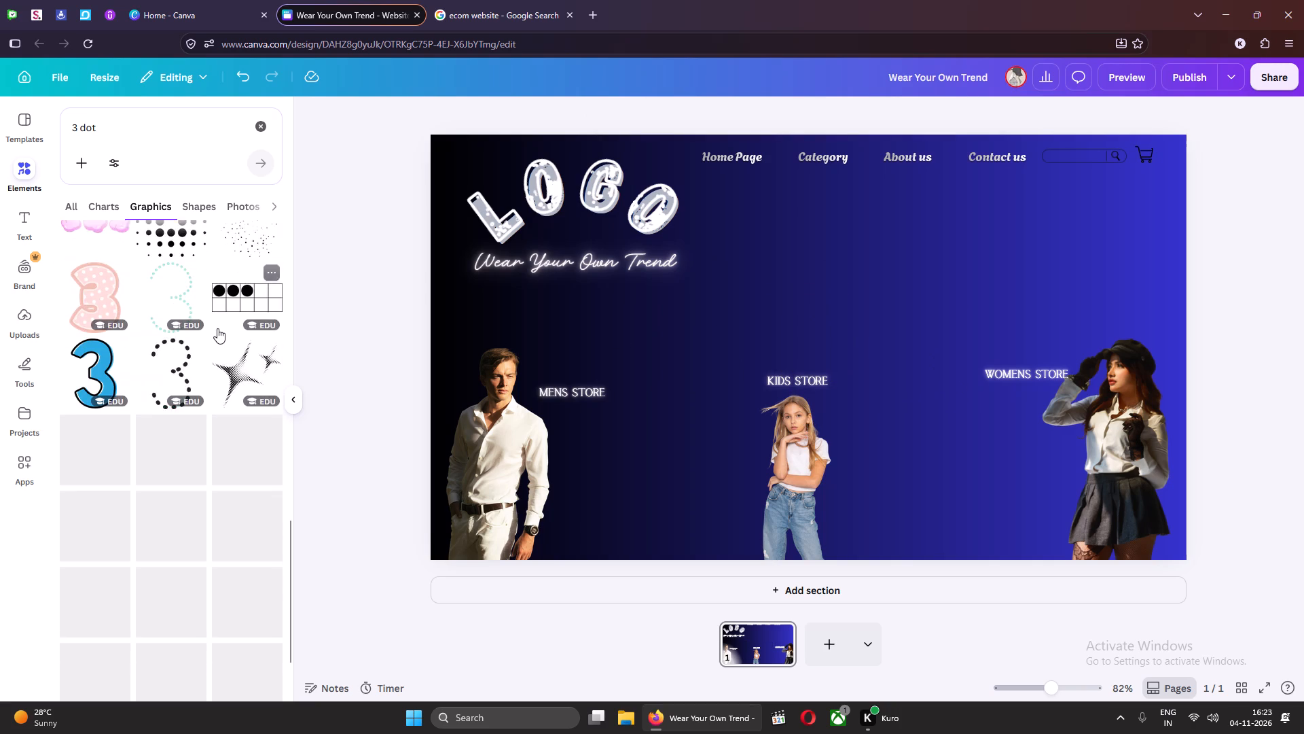
pyautogui.scroll(20, 217, 328)
pyautogui.scroll(7, 217, 328)
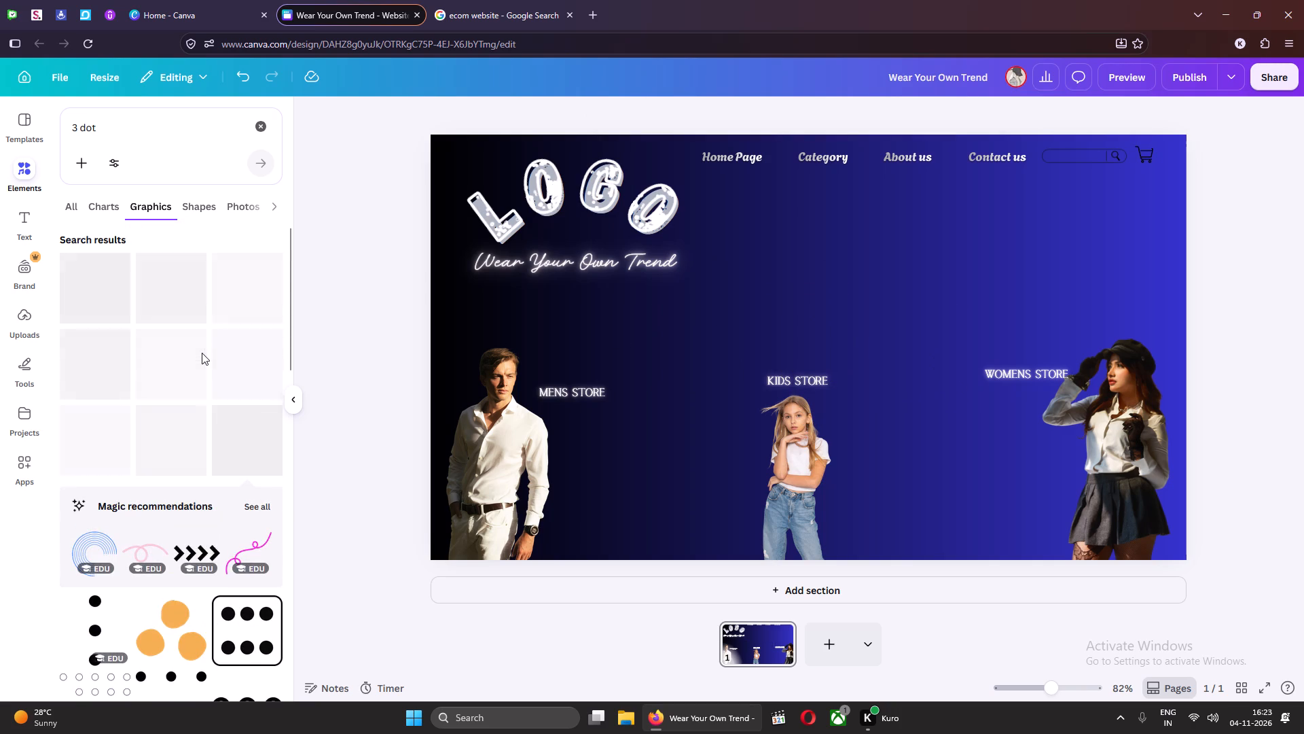
pyautogui.scroll(1, 202, 353)
pyautogui.click(74, 205)
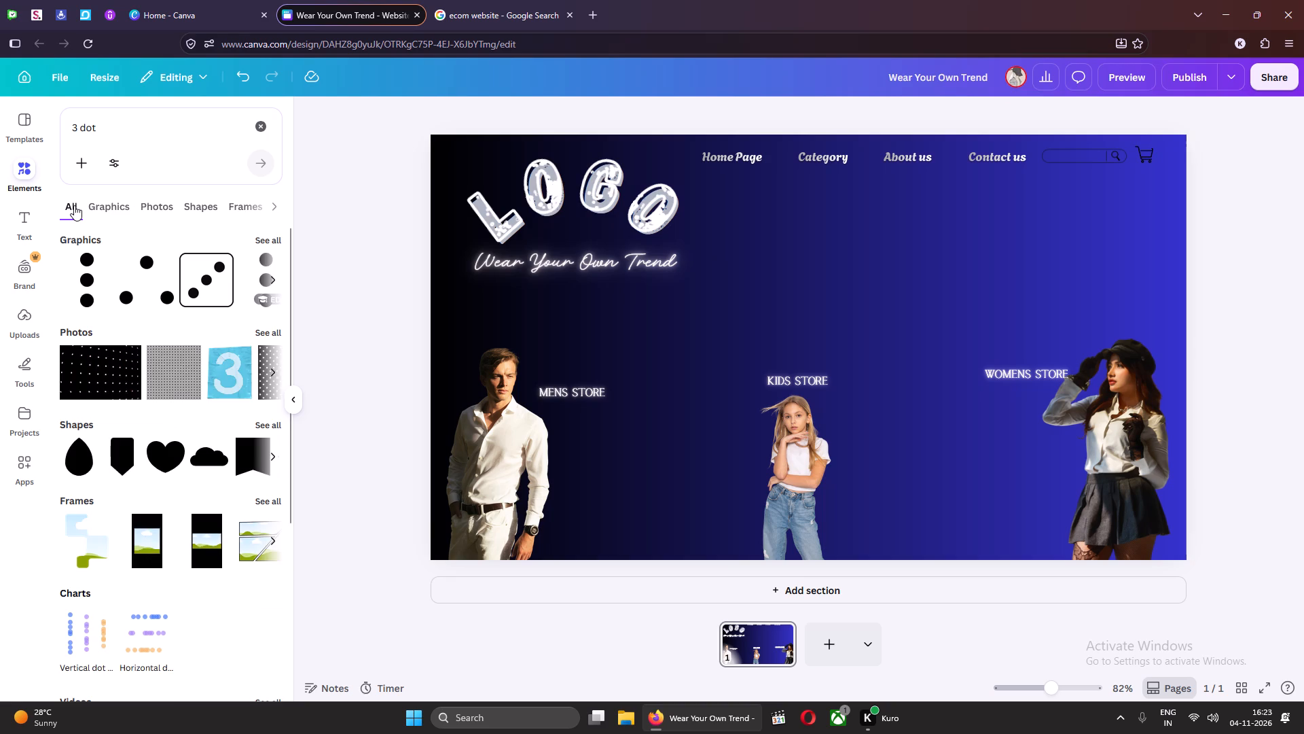
pyautogui.click(274, 237)
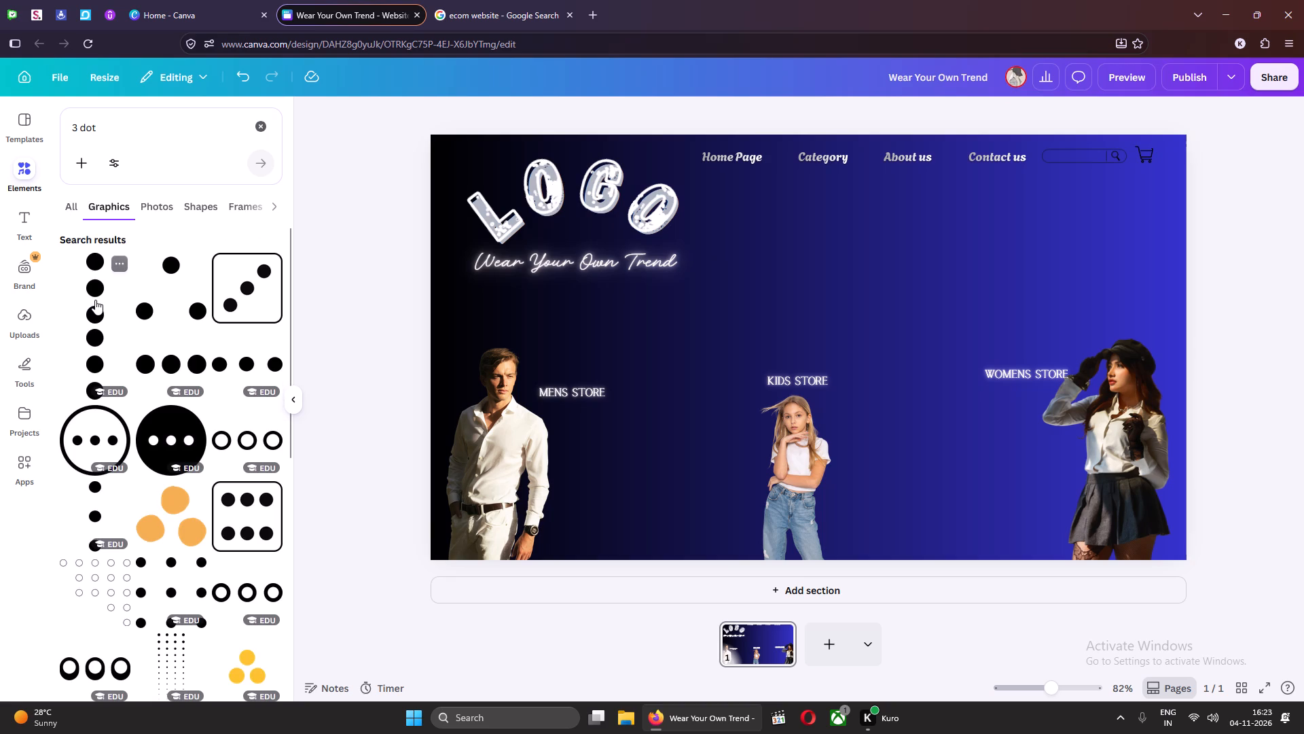
# Insert the vertical three-dot graphic, shrink it to icon size and place it after the cart in the navigation row.
pyautogui.click(95, 300)
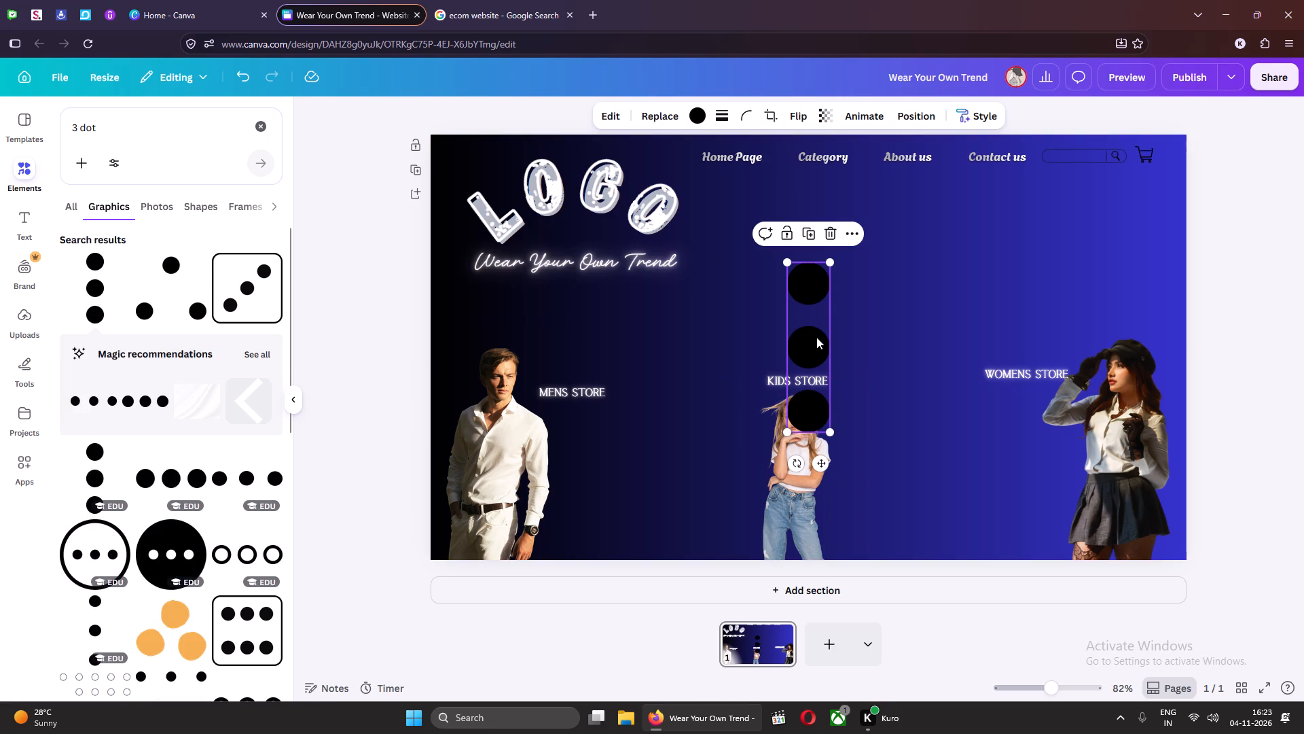
pyautogui.moveTo(816, 337); pyautogui.dragTo(1169, 213)
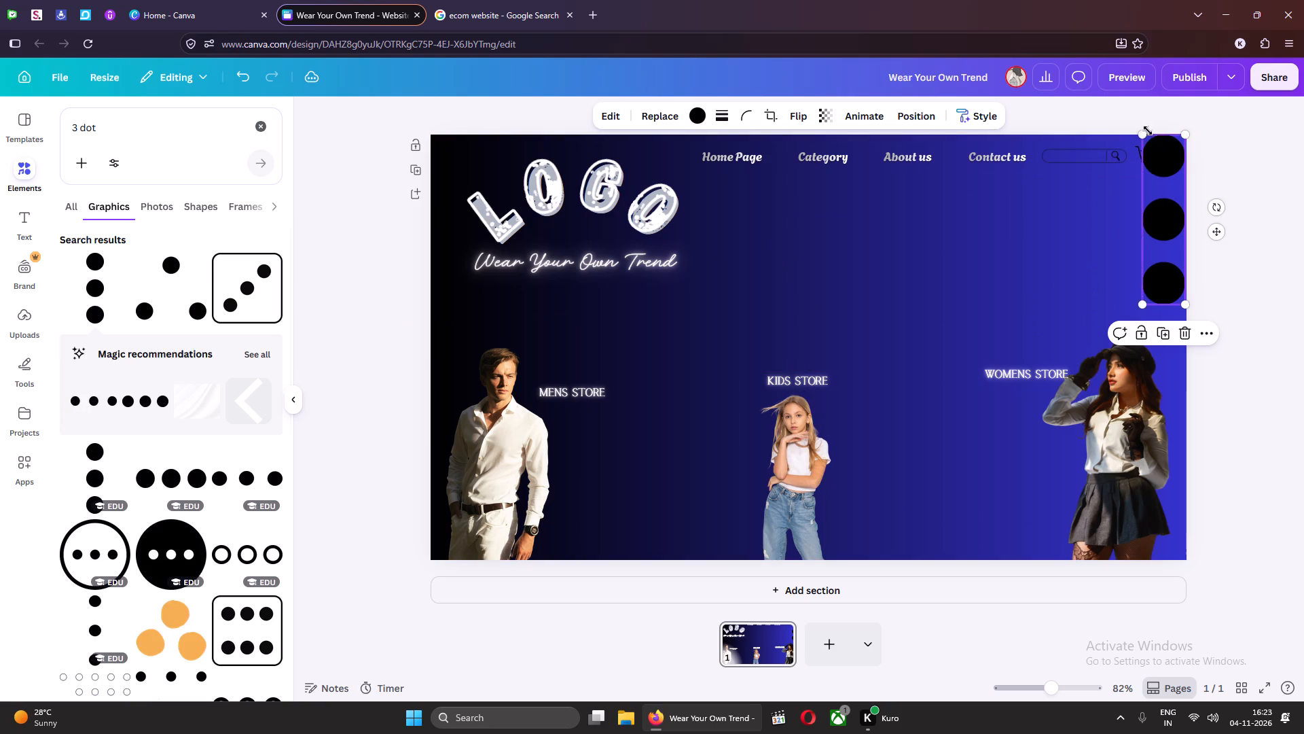
pyautogui.moveTo(1141, 133); pyautogui.dragTo(1225, 261)
pyautogui.moveTo(1197, 336); pyautogui.dragTo(1189, 199)
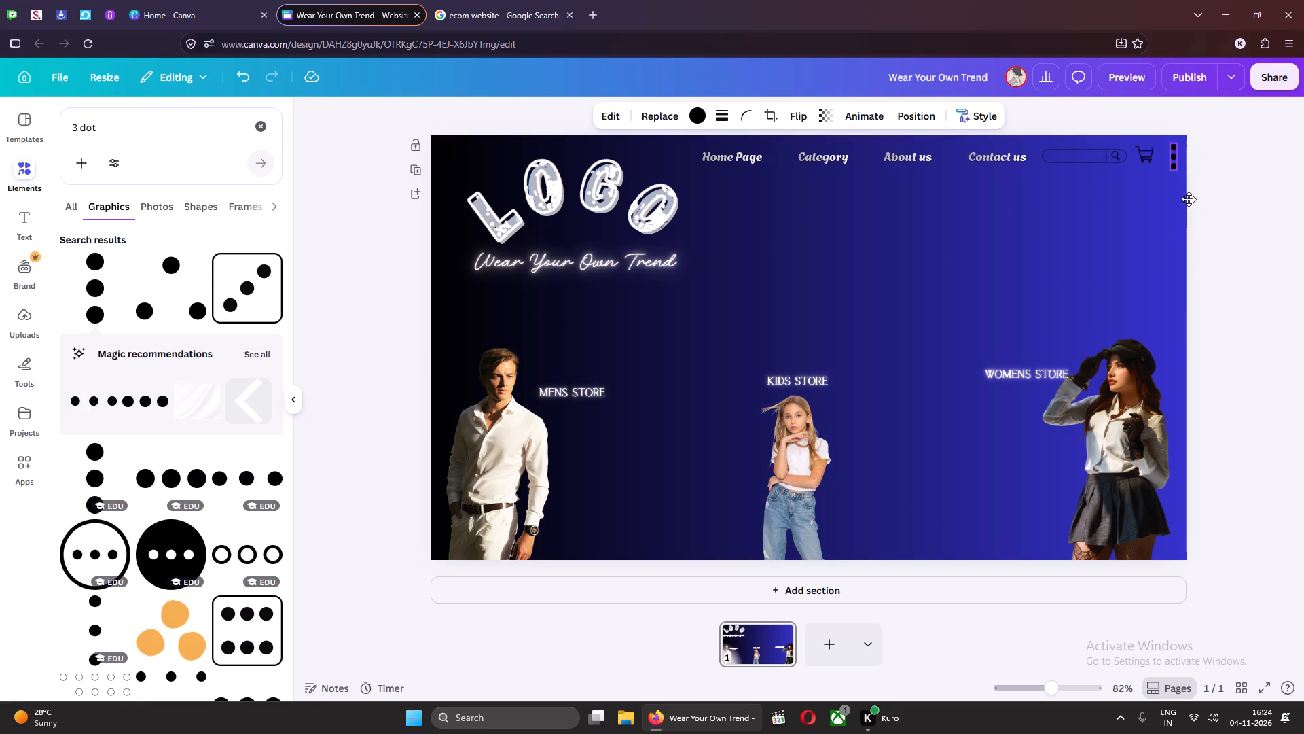
pyautogui.moveTo(1189, 199); pyautogui.dragTo(1191, 200)
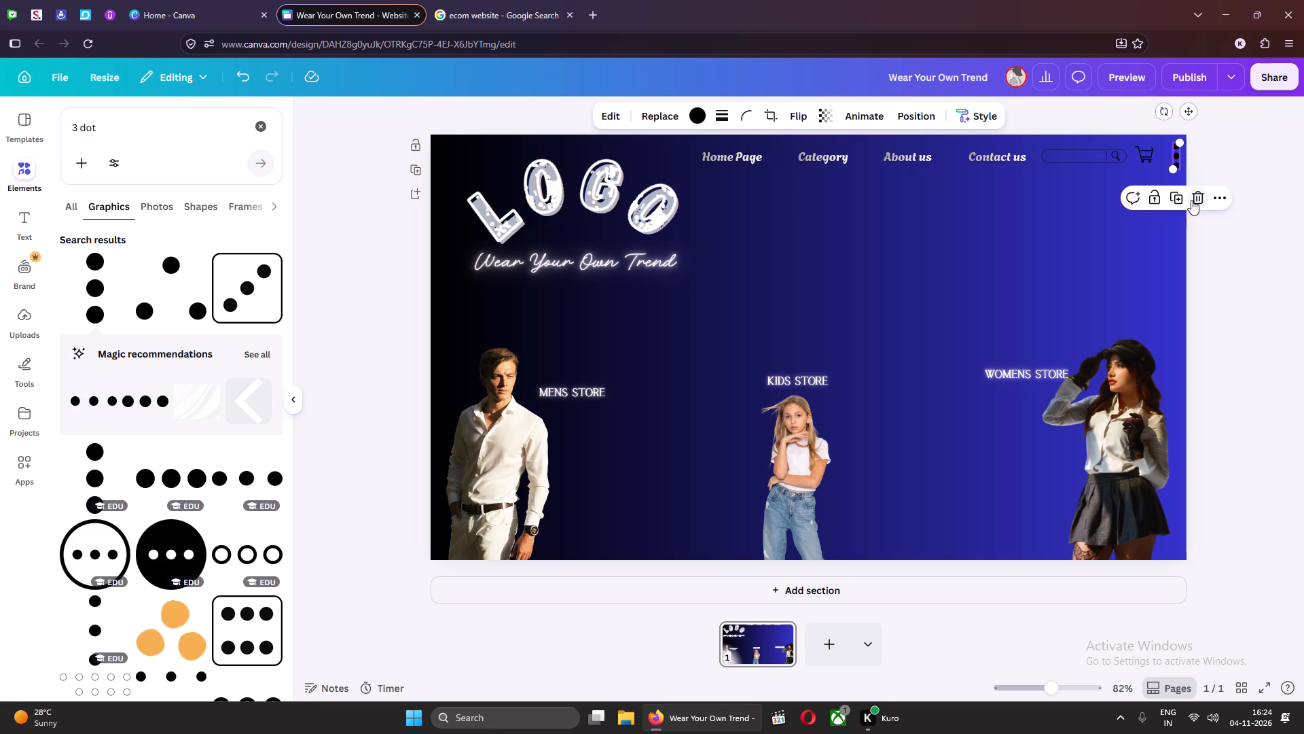
# Nudge the vertical three-dot icon slightly closer to the cart icon.
pyautogui.click(1214, 160)
pyautogui.click(1176, 156)
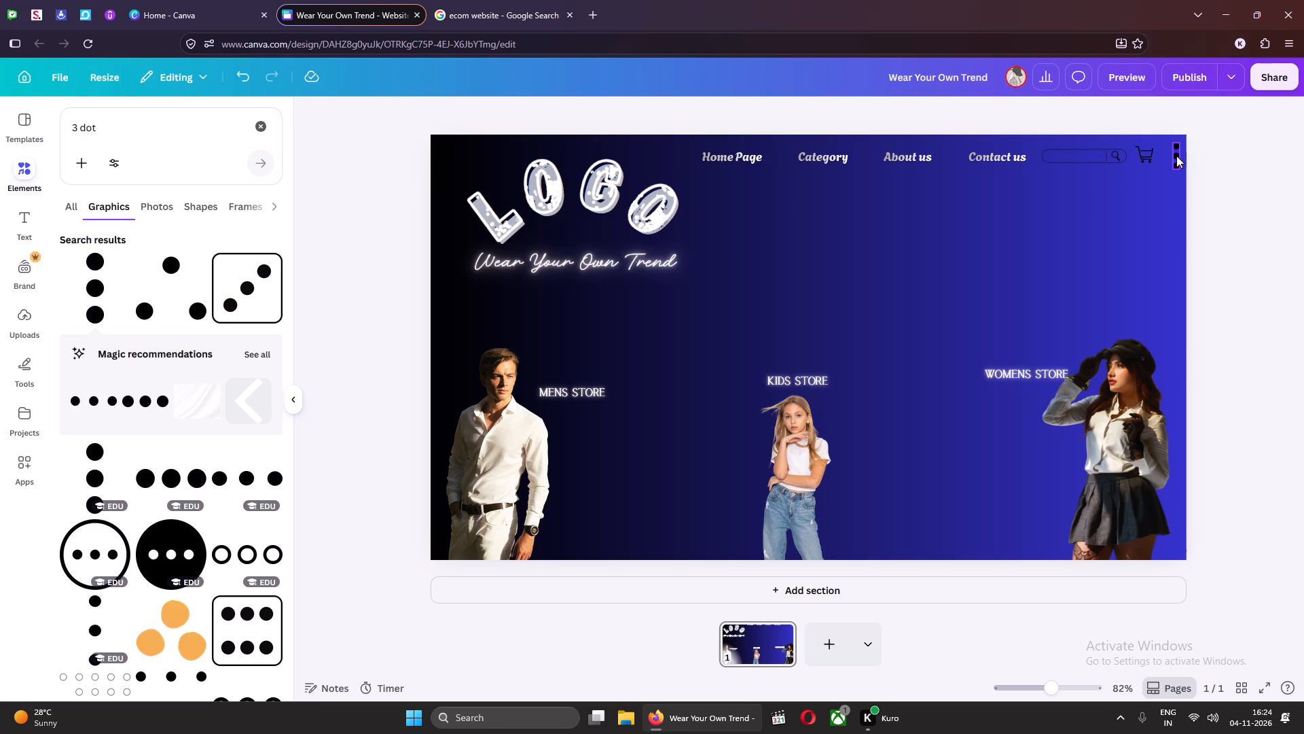
pyautogui.click(1281, 152)
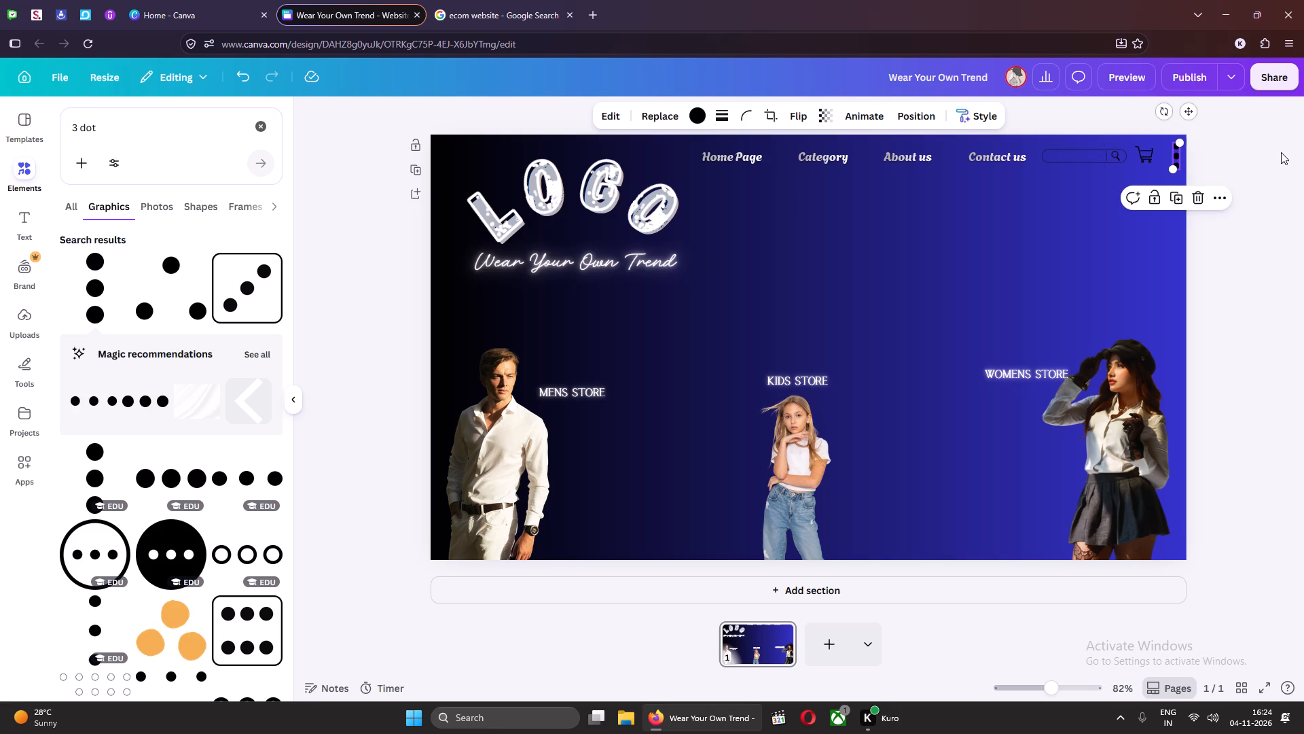
pyautogui.click(1179, 164)
pyautogui.click(1189, 113)
pyautogui.click(1234, 167)
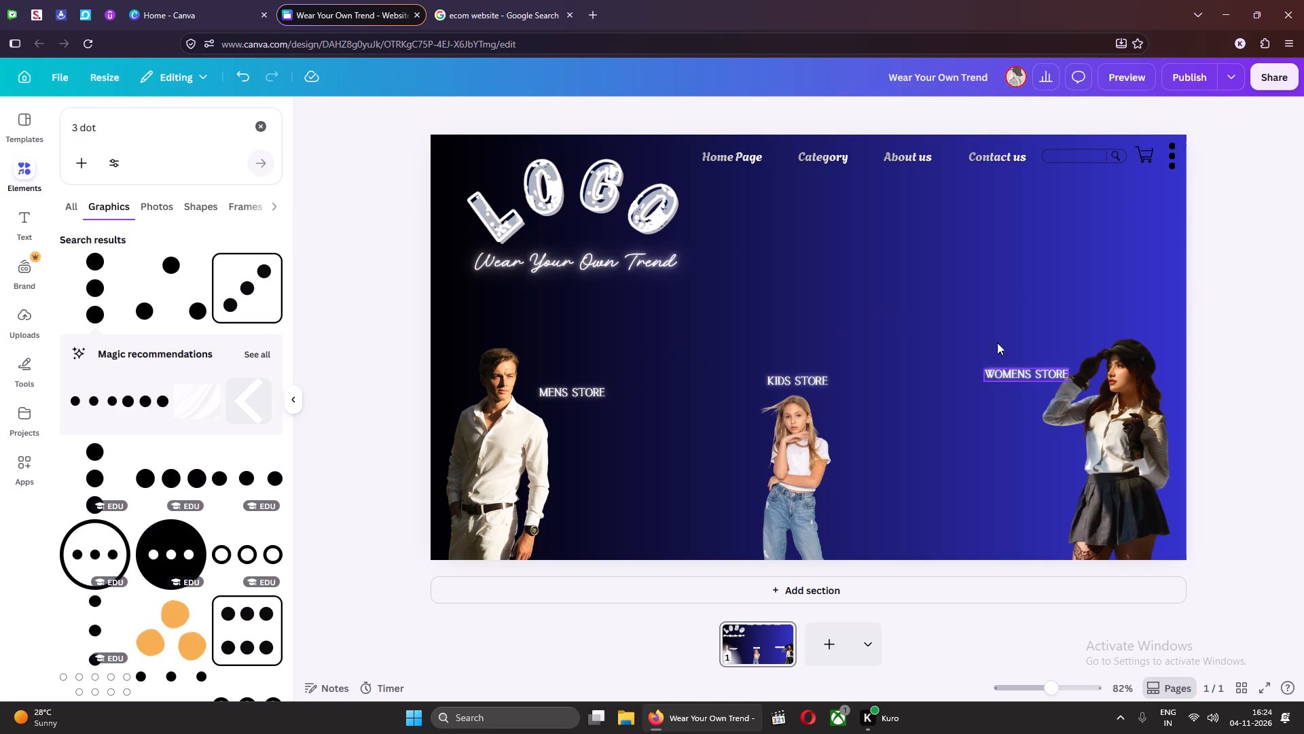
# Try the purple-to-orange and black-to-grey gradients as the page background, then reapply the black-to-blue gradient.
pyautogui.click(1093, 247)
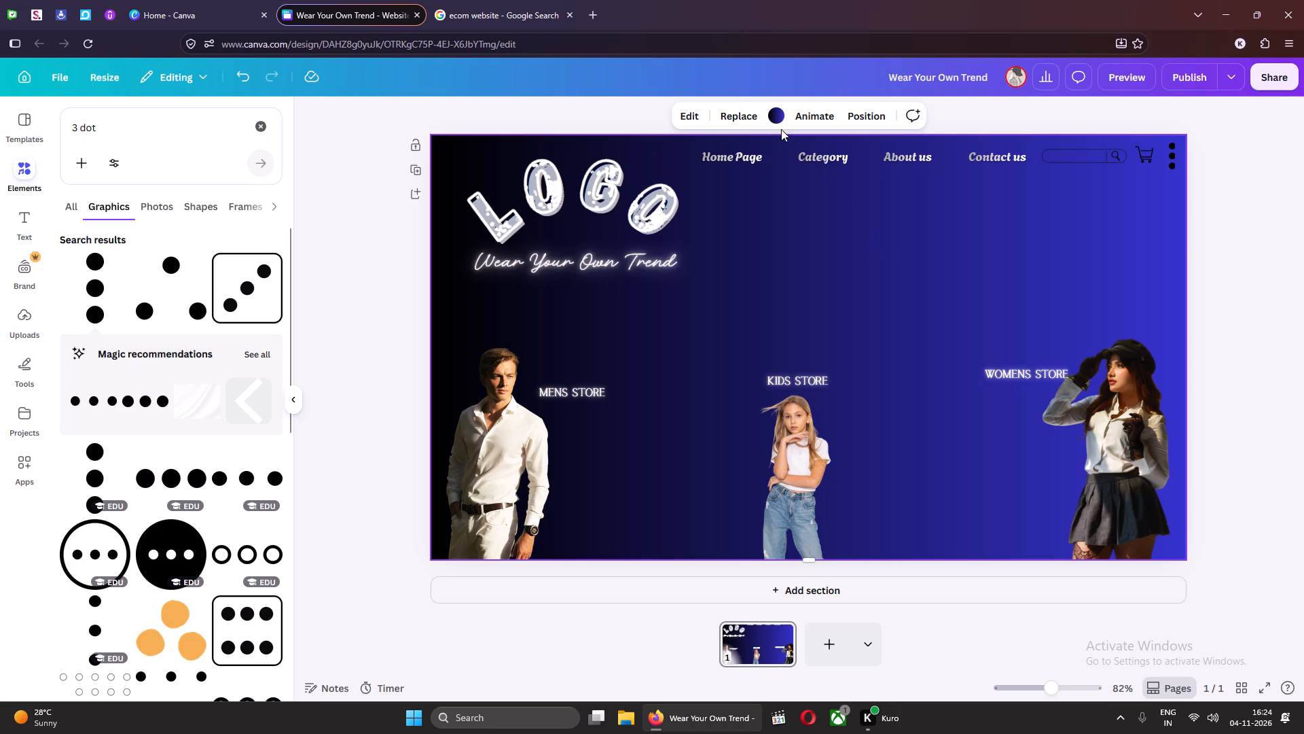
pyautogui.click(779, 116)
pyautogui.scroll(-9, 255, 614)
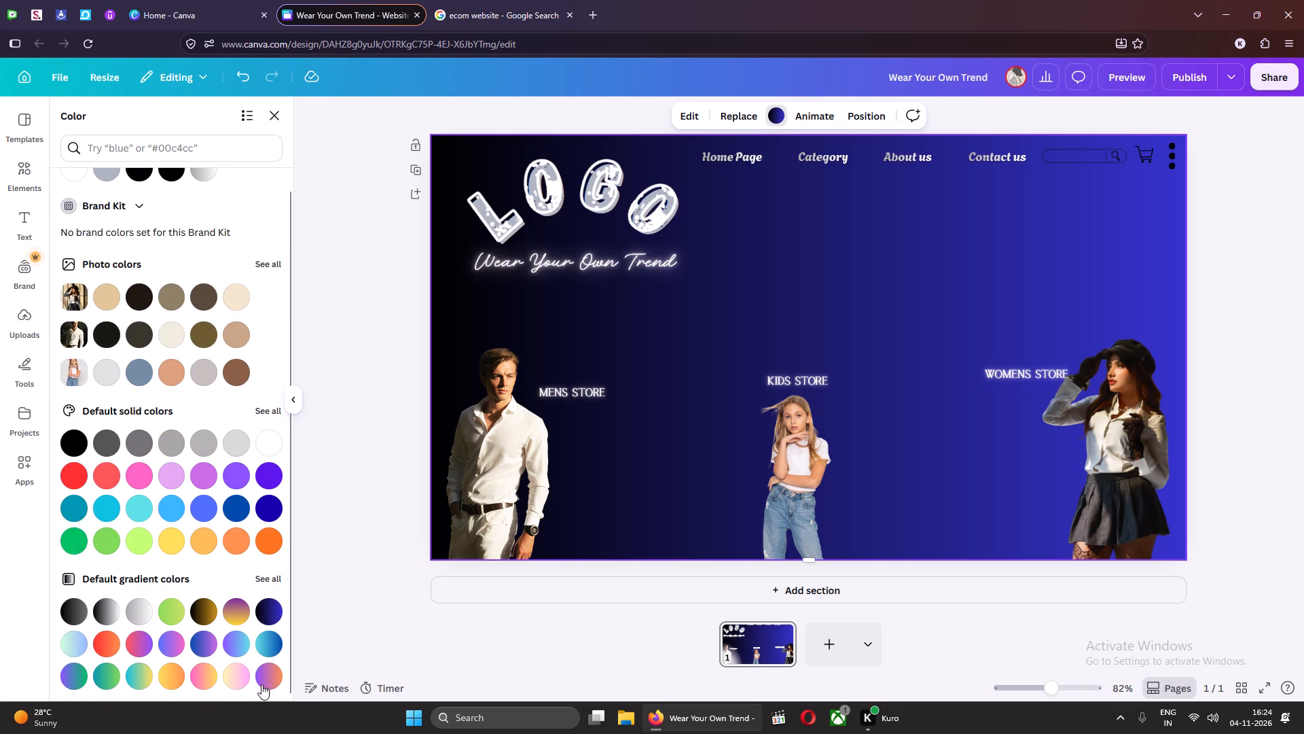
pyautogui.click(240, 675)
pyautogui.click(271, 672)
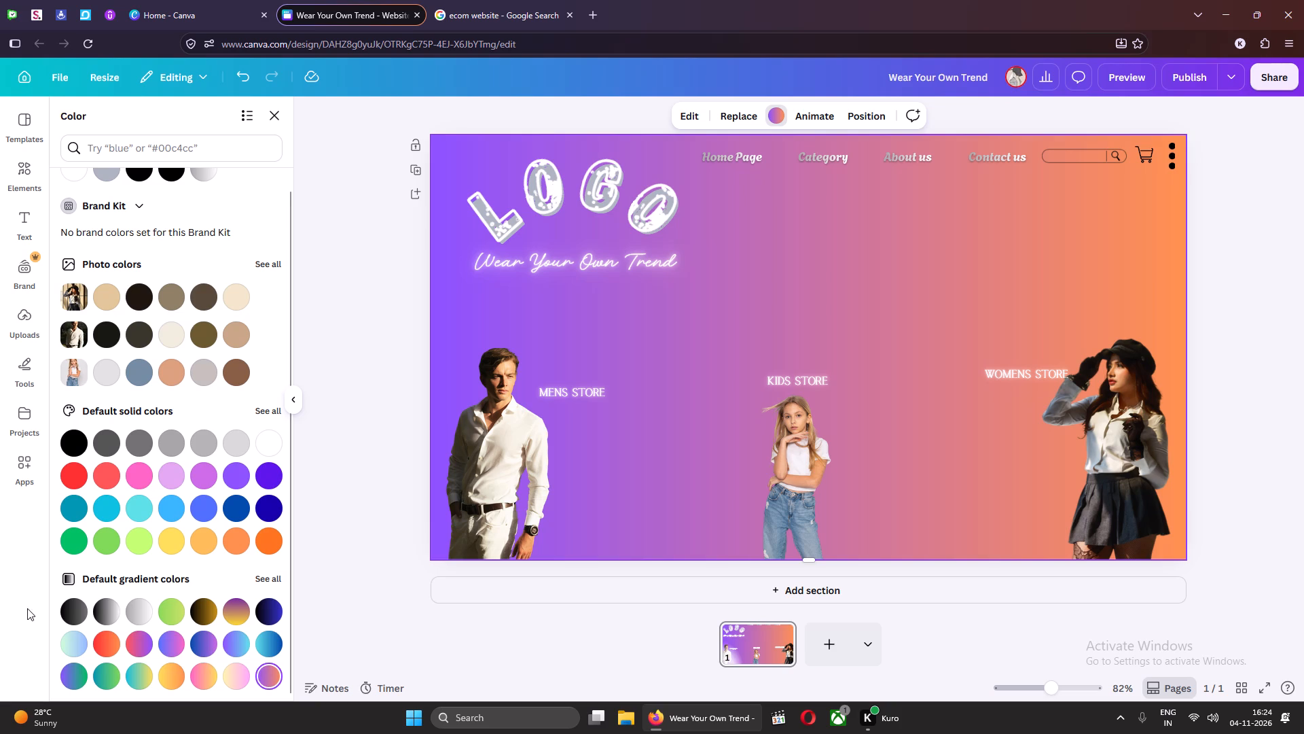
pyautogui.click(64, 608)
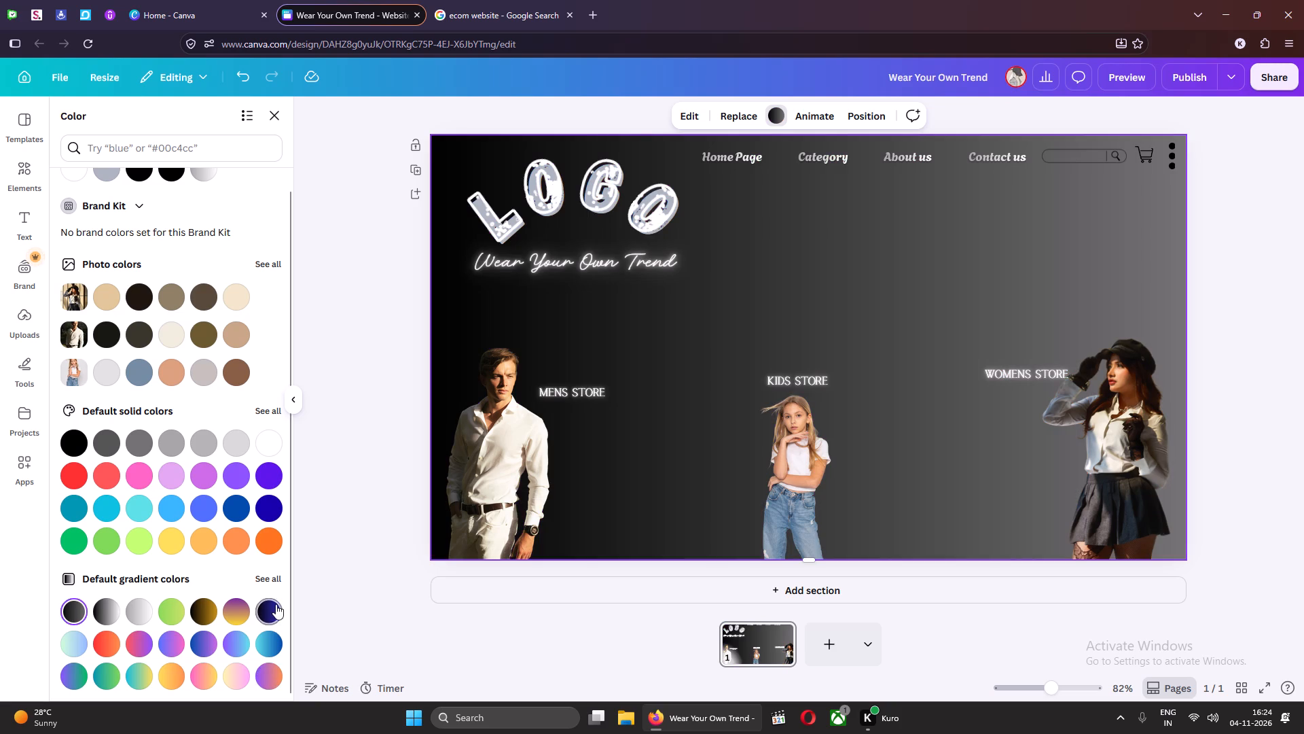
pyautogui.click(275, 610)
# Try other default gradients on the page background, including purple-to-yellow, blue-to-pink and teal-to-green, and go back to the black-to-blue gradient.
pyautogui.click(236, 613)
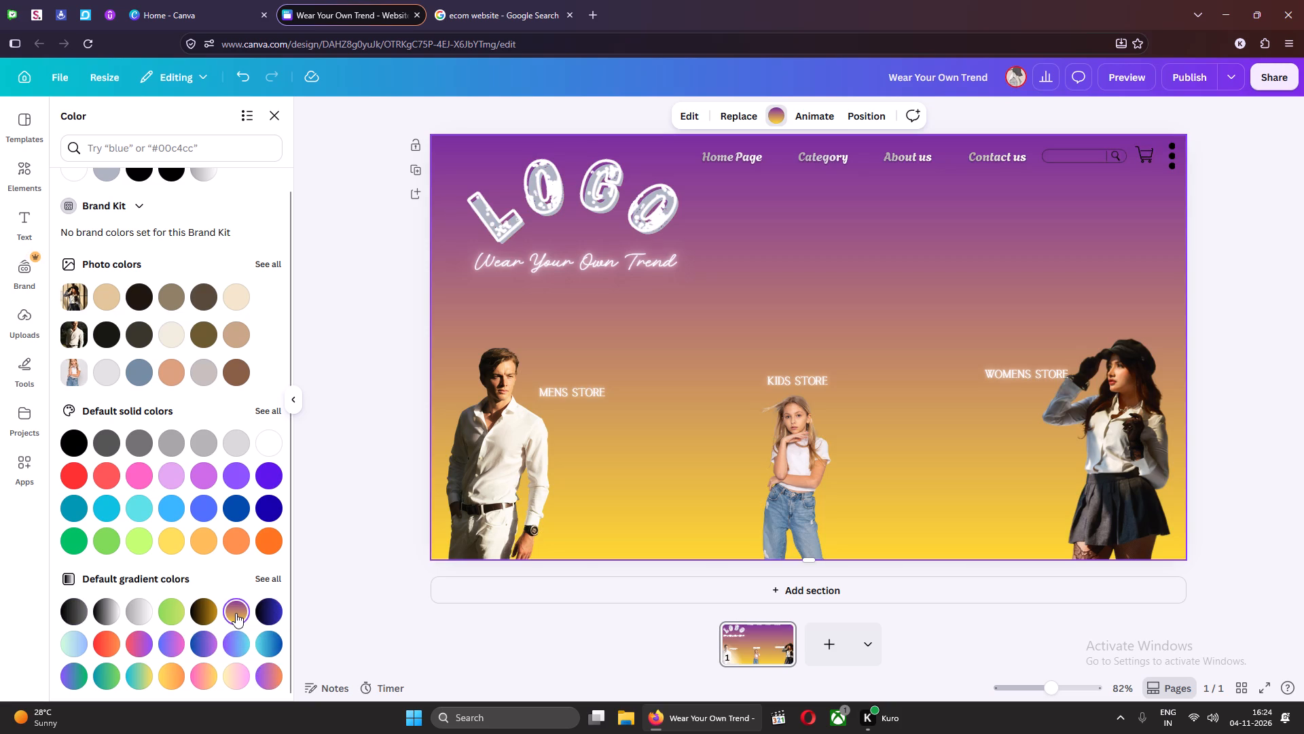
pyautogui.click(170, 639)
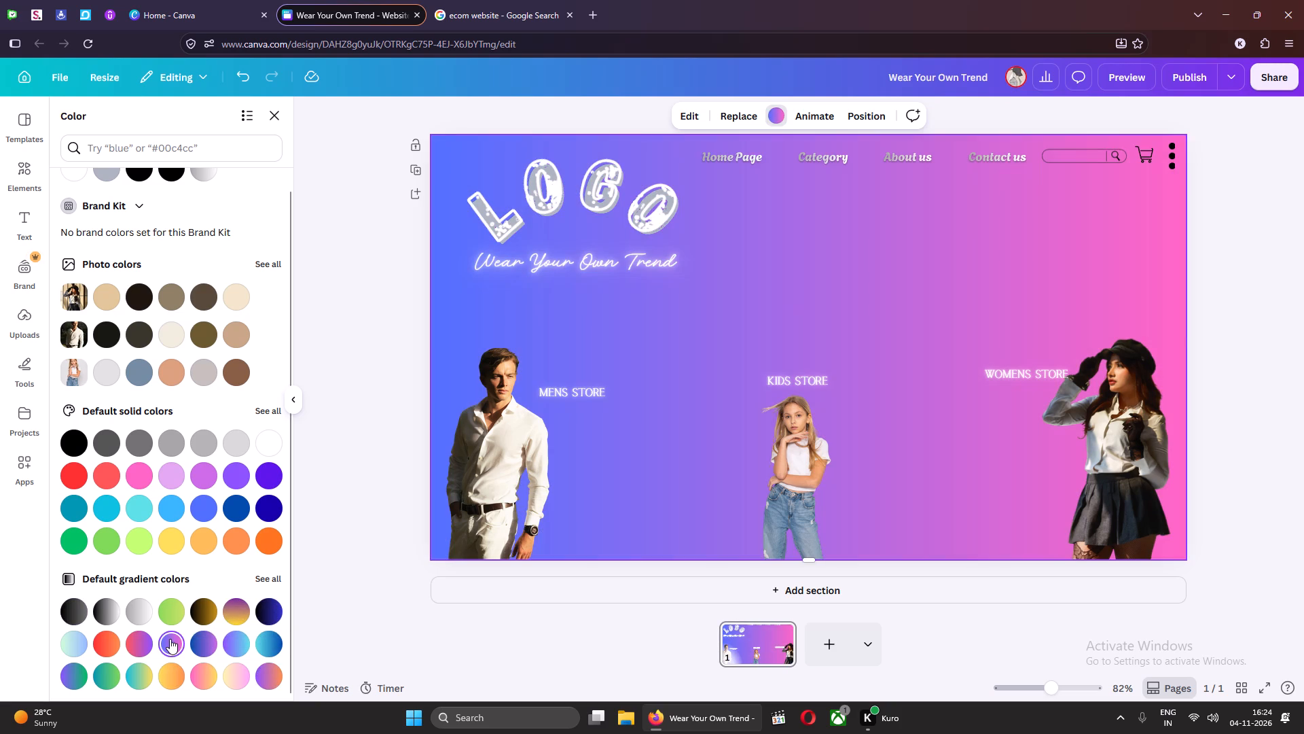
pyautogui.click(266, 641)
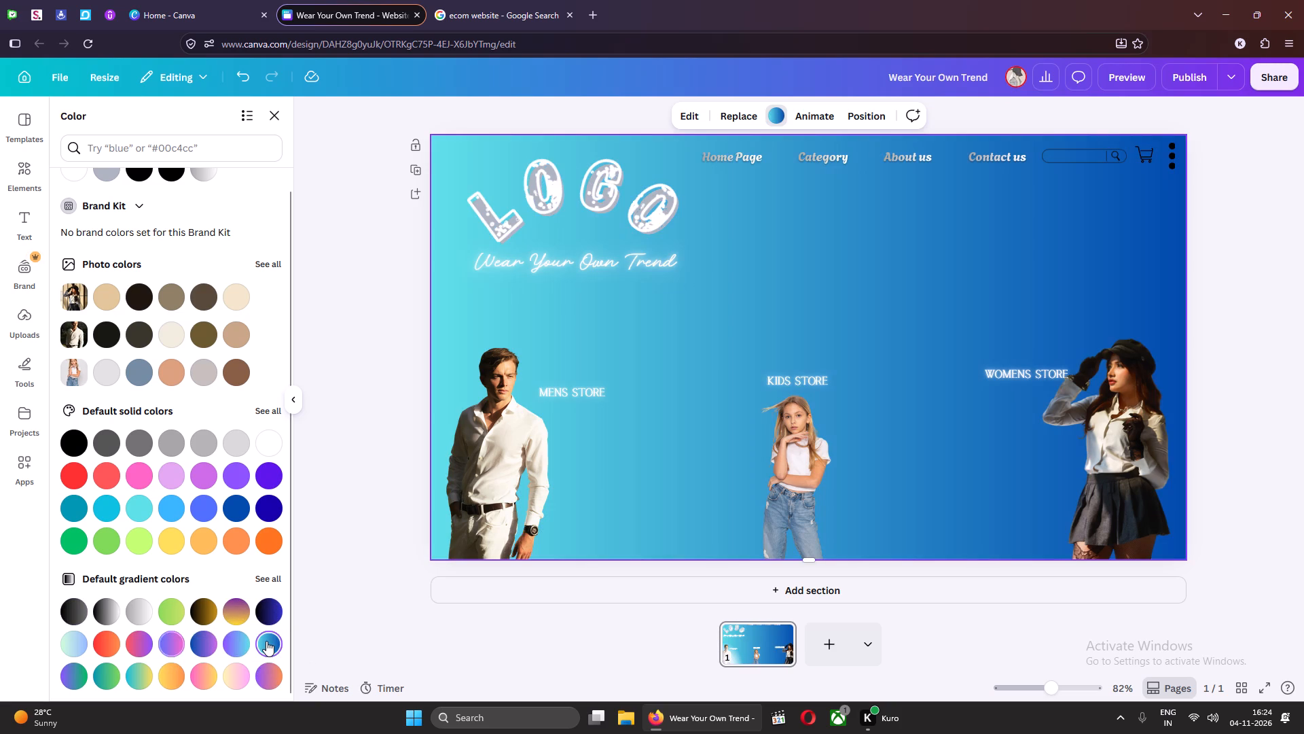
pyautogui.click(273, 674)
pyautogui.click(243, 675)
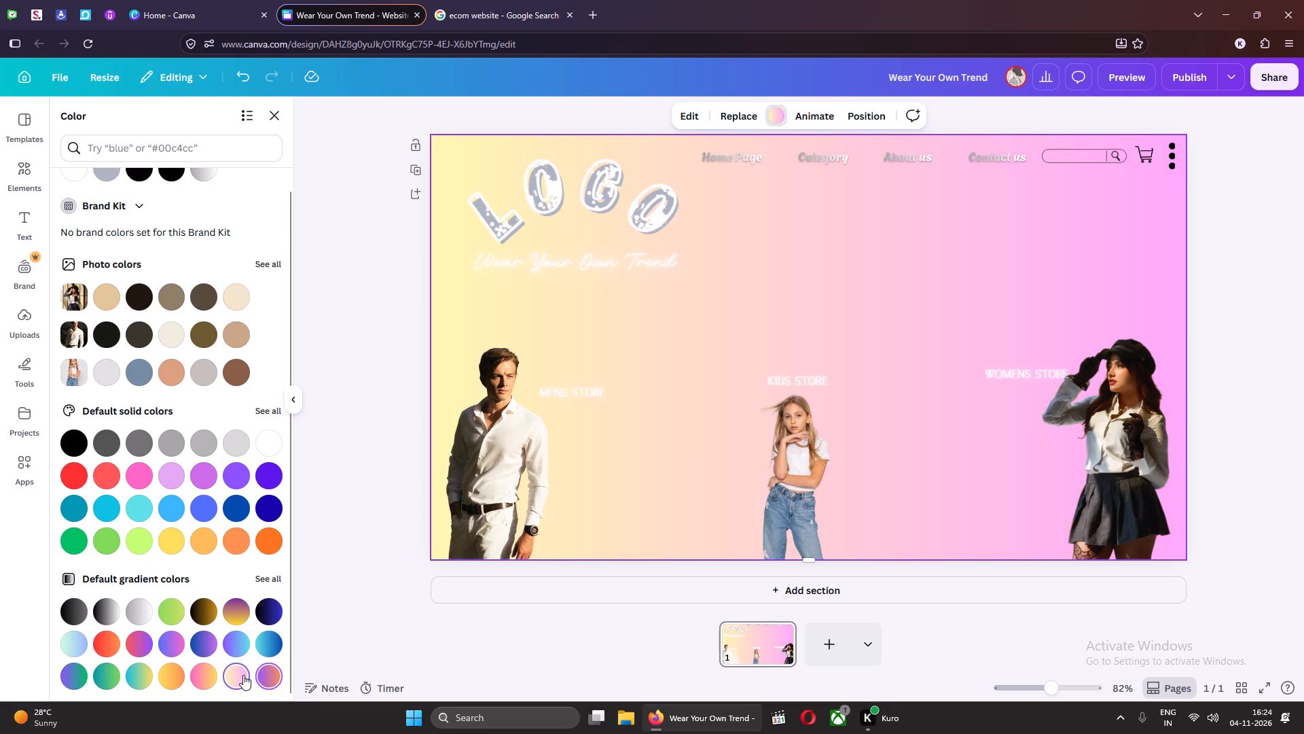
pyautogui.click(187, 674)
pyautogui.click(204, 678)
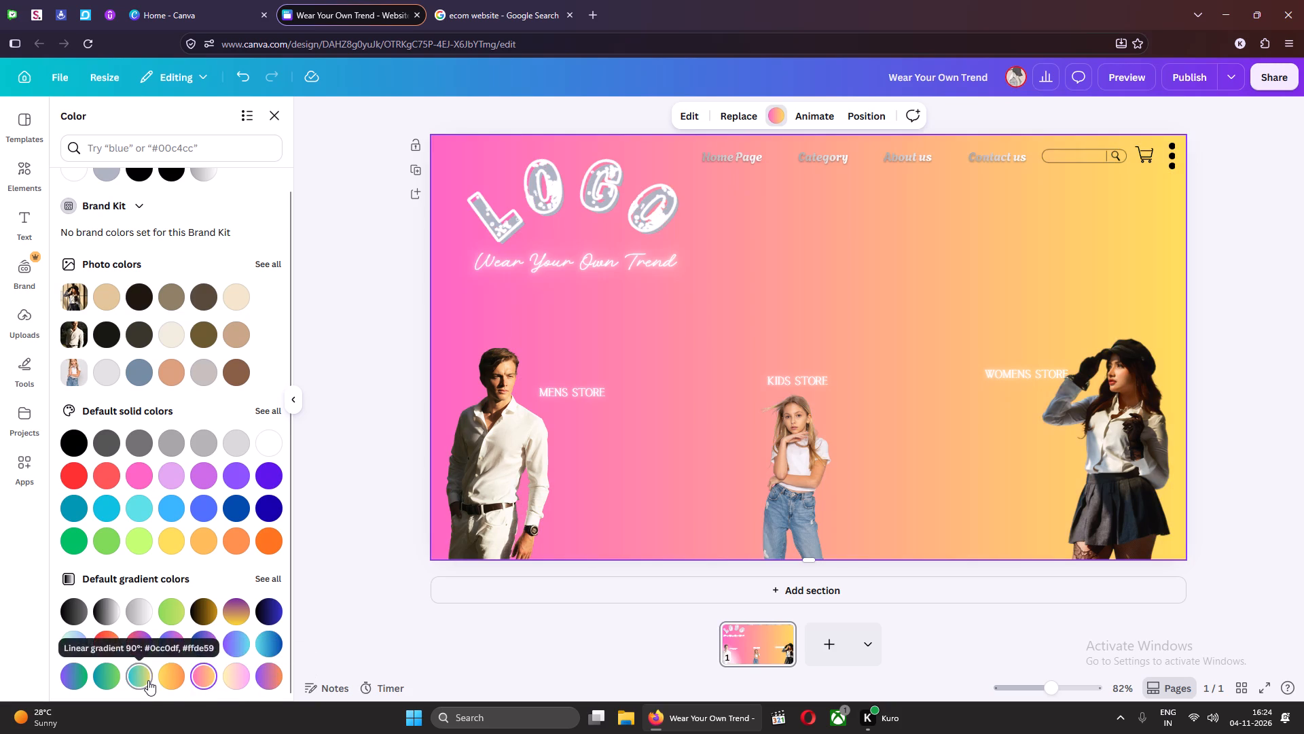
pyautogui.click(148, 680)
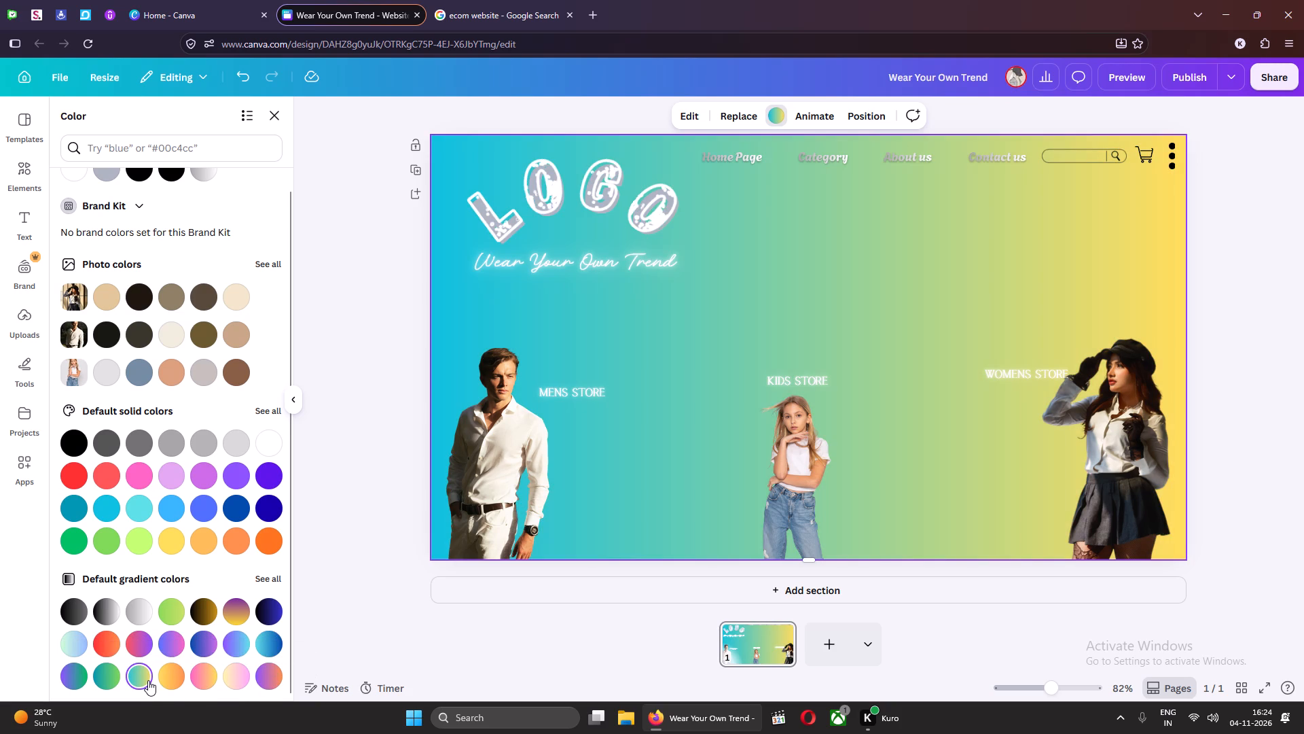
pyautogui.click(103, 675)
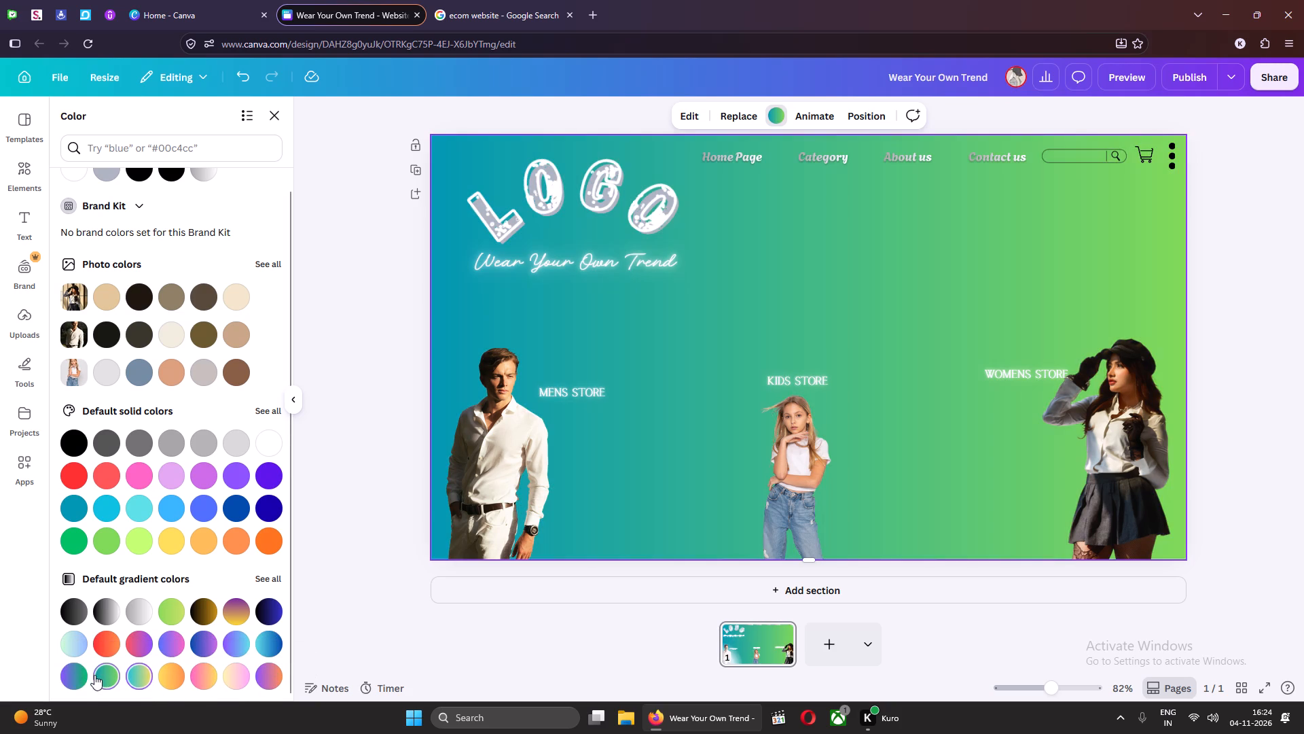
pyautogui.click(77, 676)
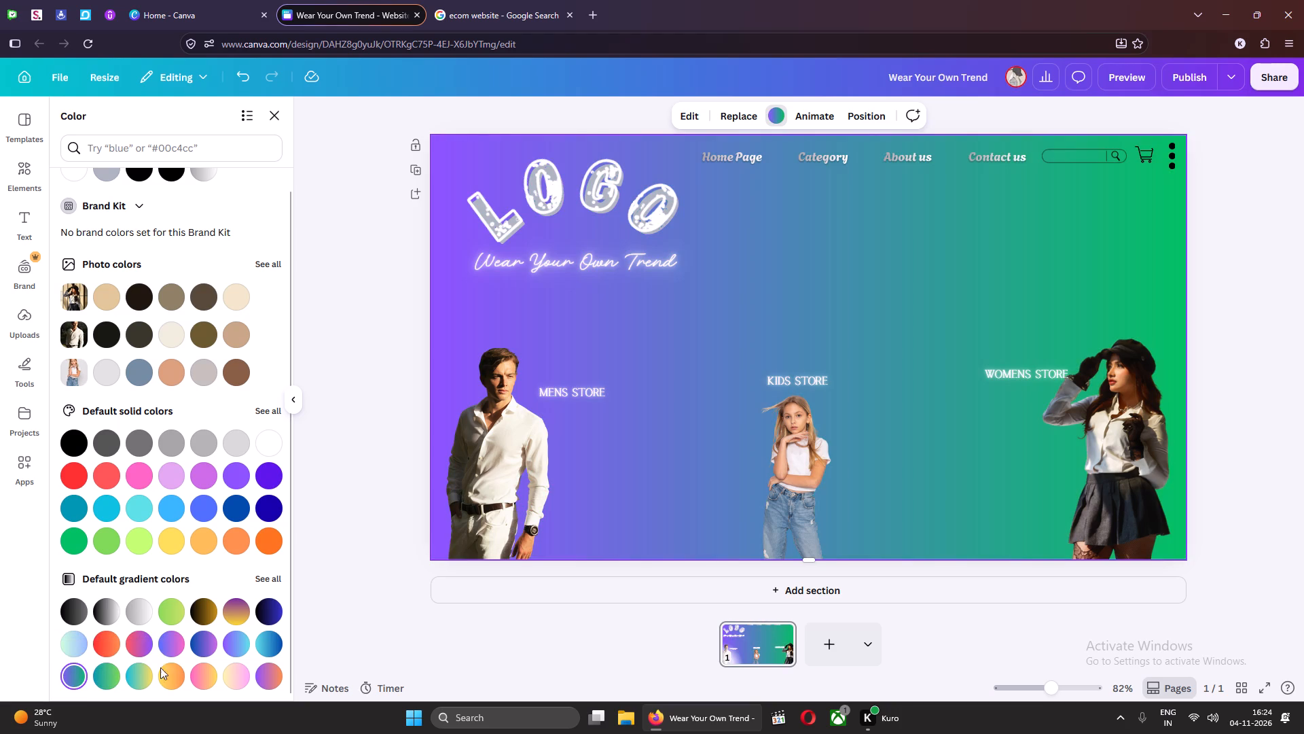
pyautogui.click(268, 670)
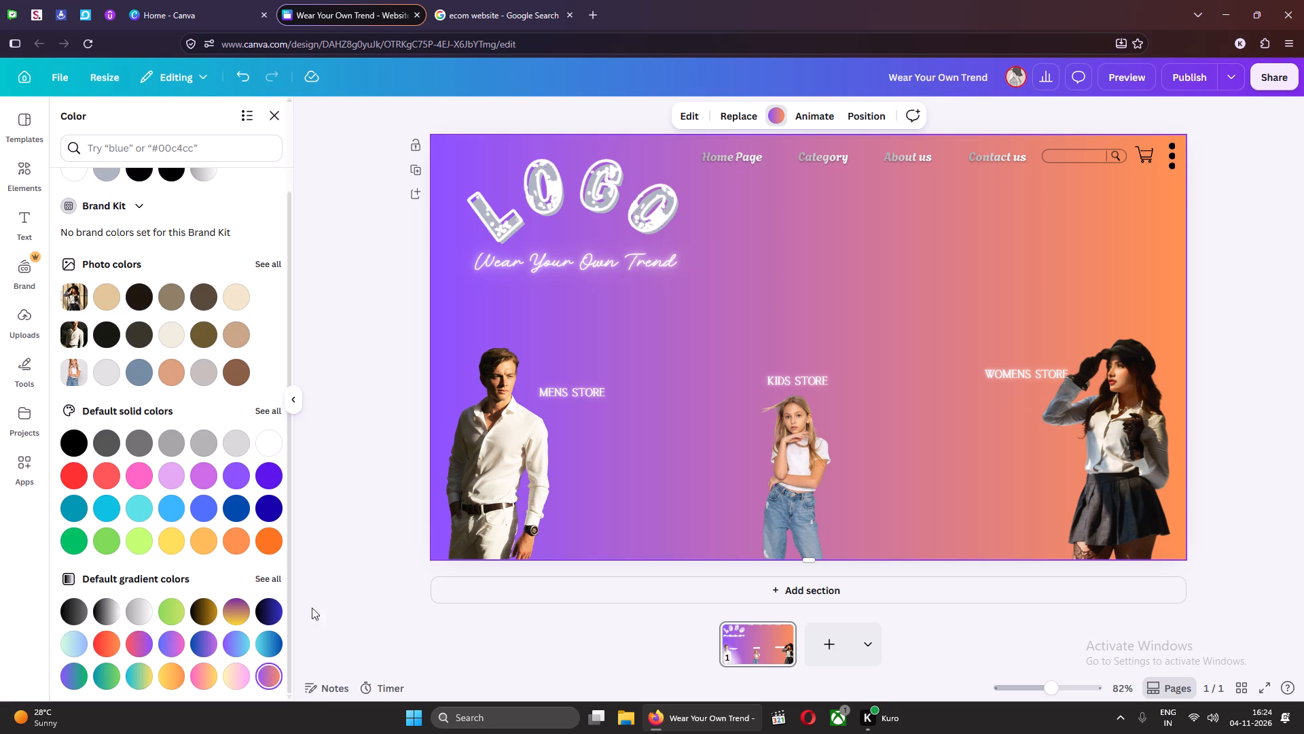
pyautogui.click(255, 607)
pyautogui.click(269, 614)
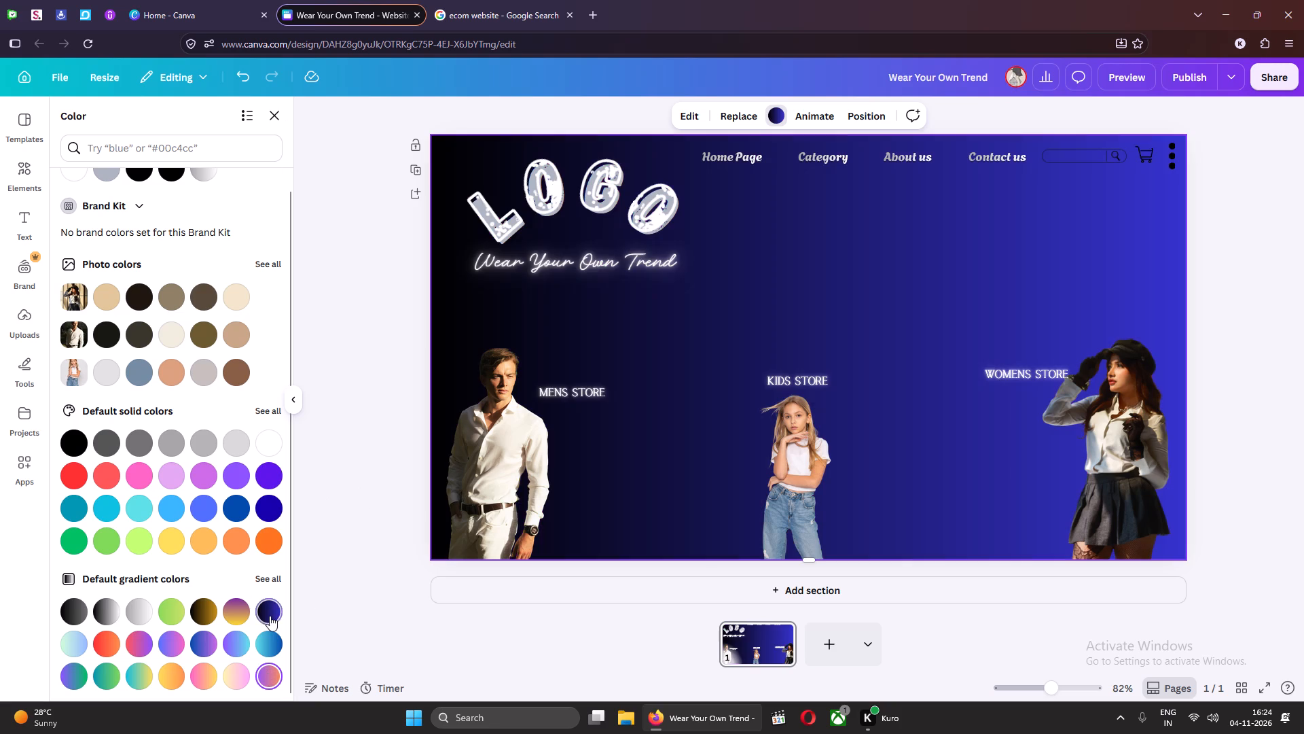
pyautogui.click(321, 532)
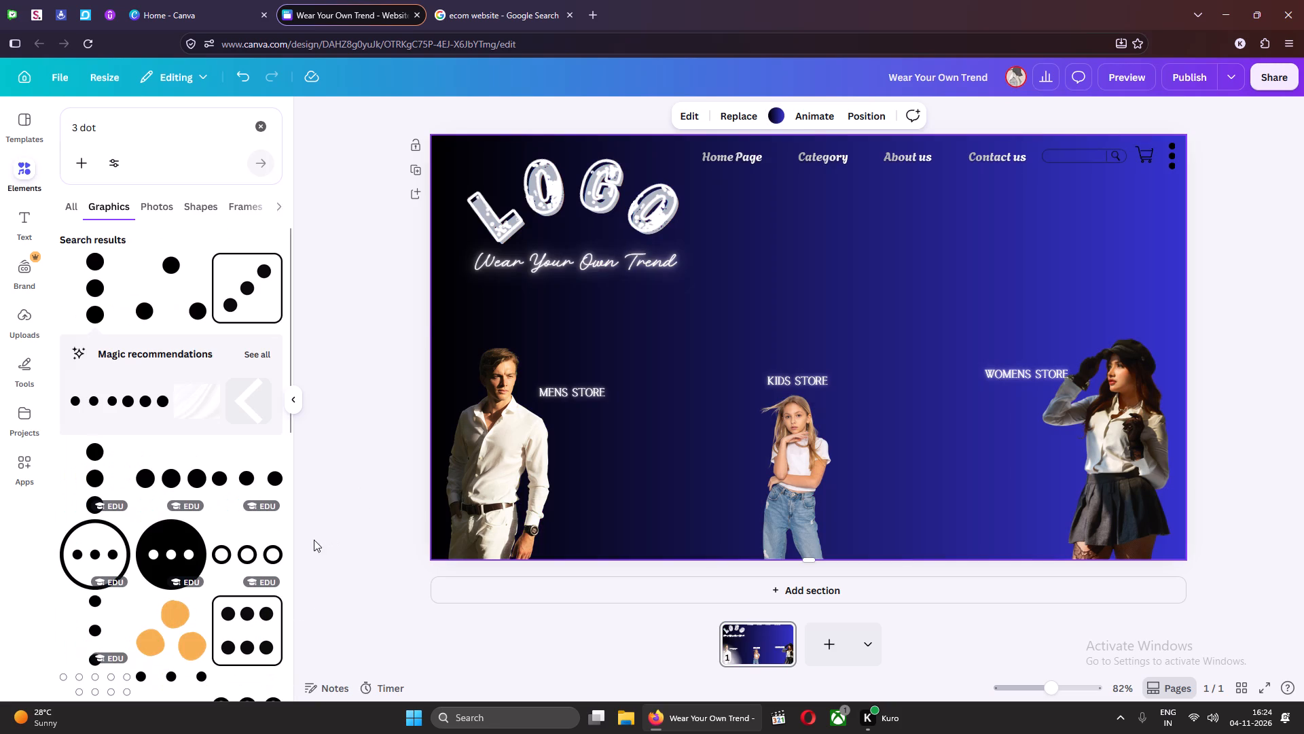
# Search the graphics library for "clothes".
pyautogui.click(130, 116)
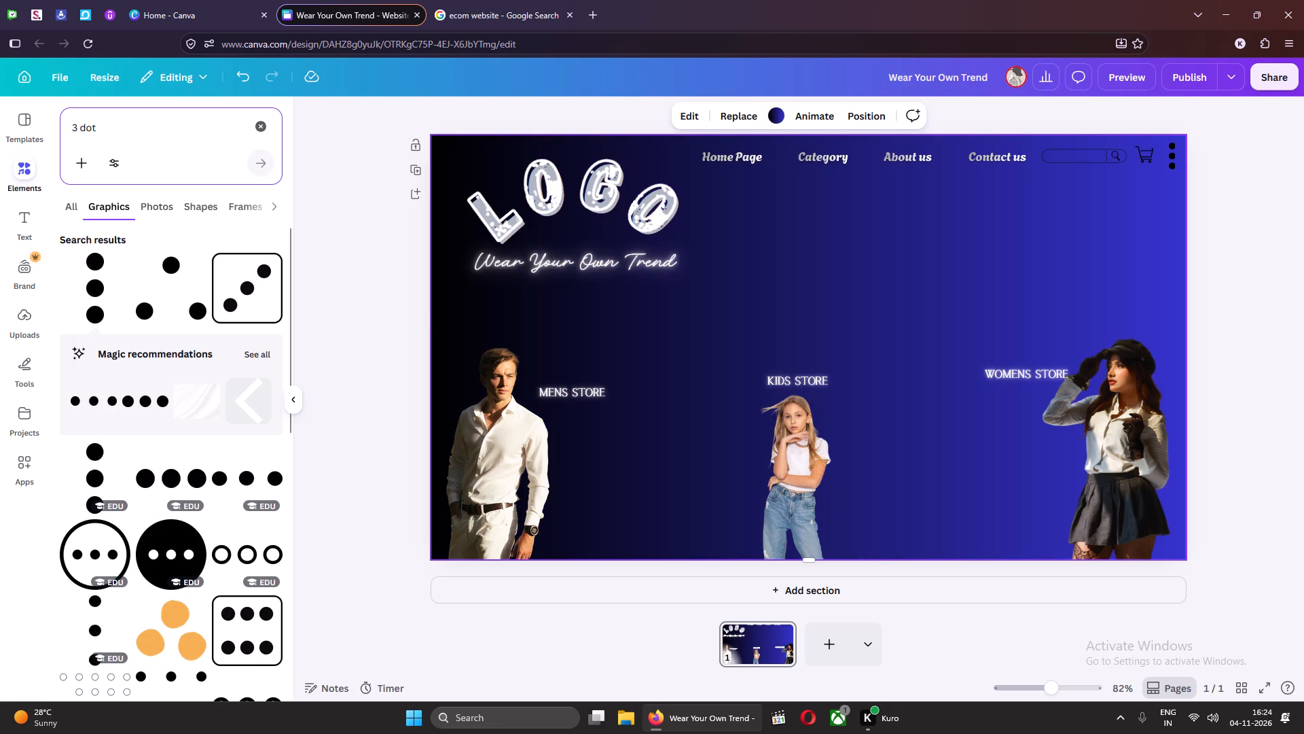
pyautogui.hotkey('ctrl', 'a')
pyautogui.click(145, 122)
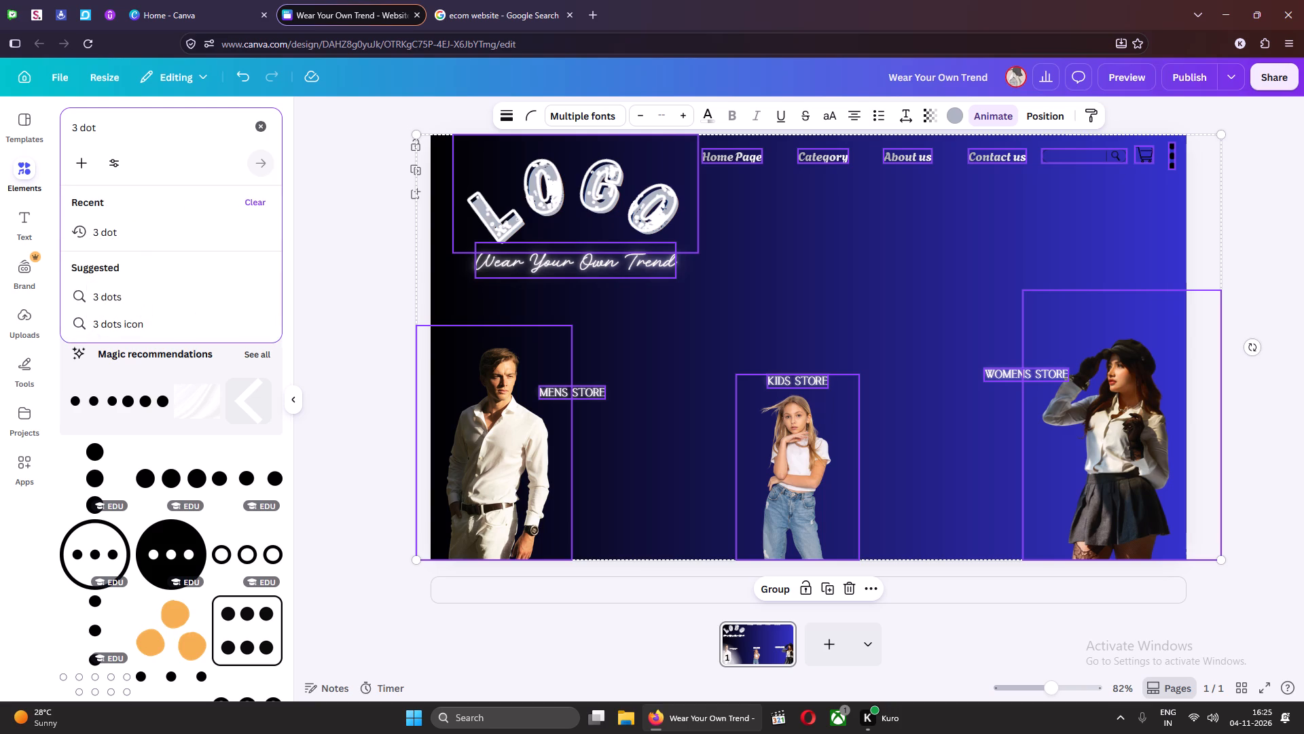
pyautogui.hotkey('ctrl', 'a')
pyautogui.write('clothes')
pyautogui.press('Return')
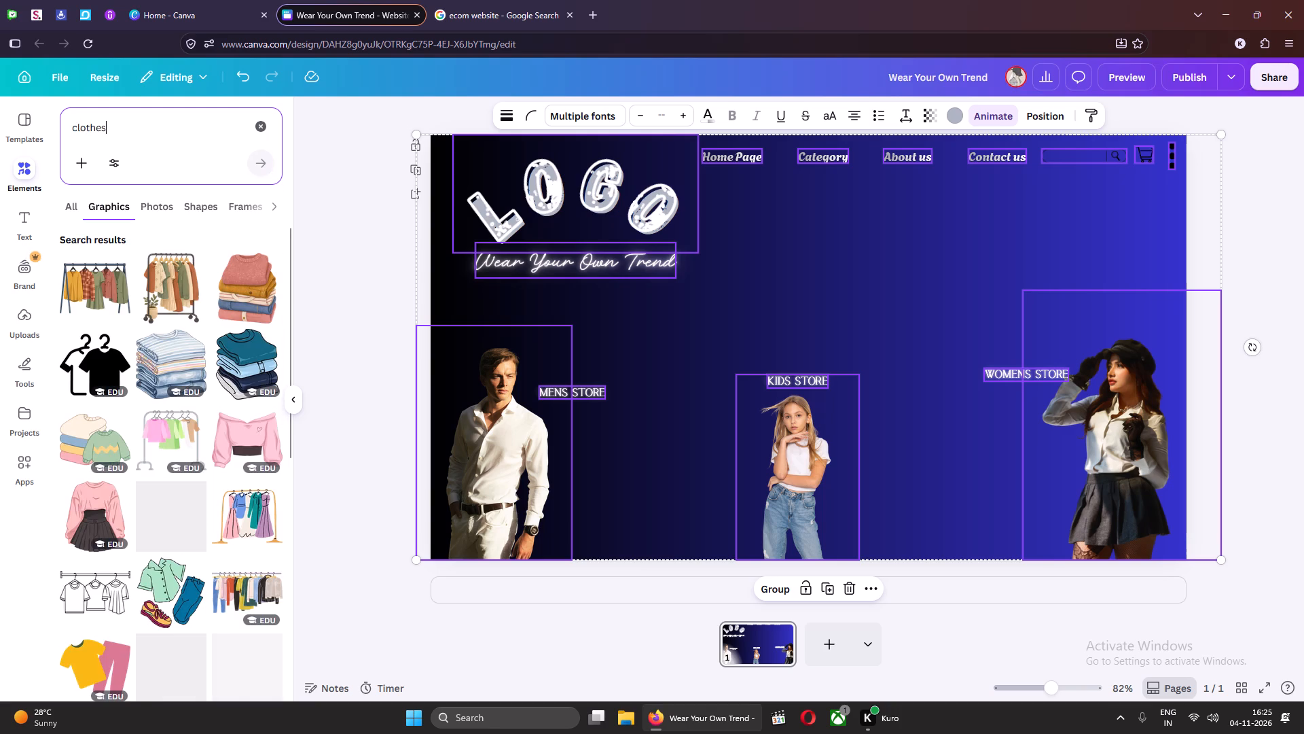
pyautogui.click(329, 364)
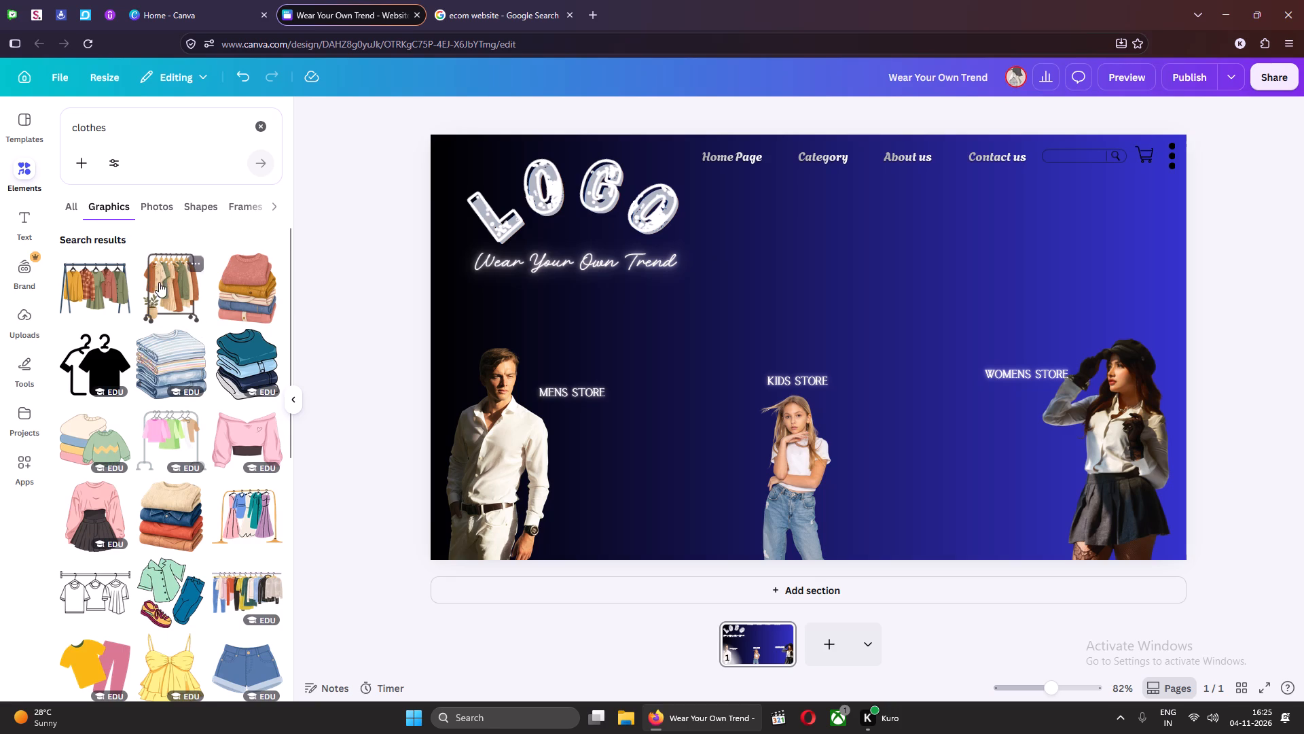
# Look through the clothes graphics and list all photo results for the same search.
pyautogui.scroll(-3, 162, 294)
pyautogui.scroll(-7, 166, 351)
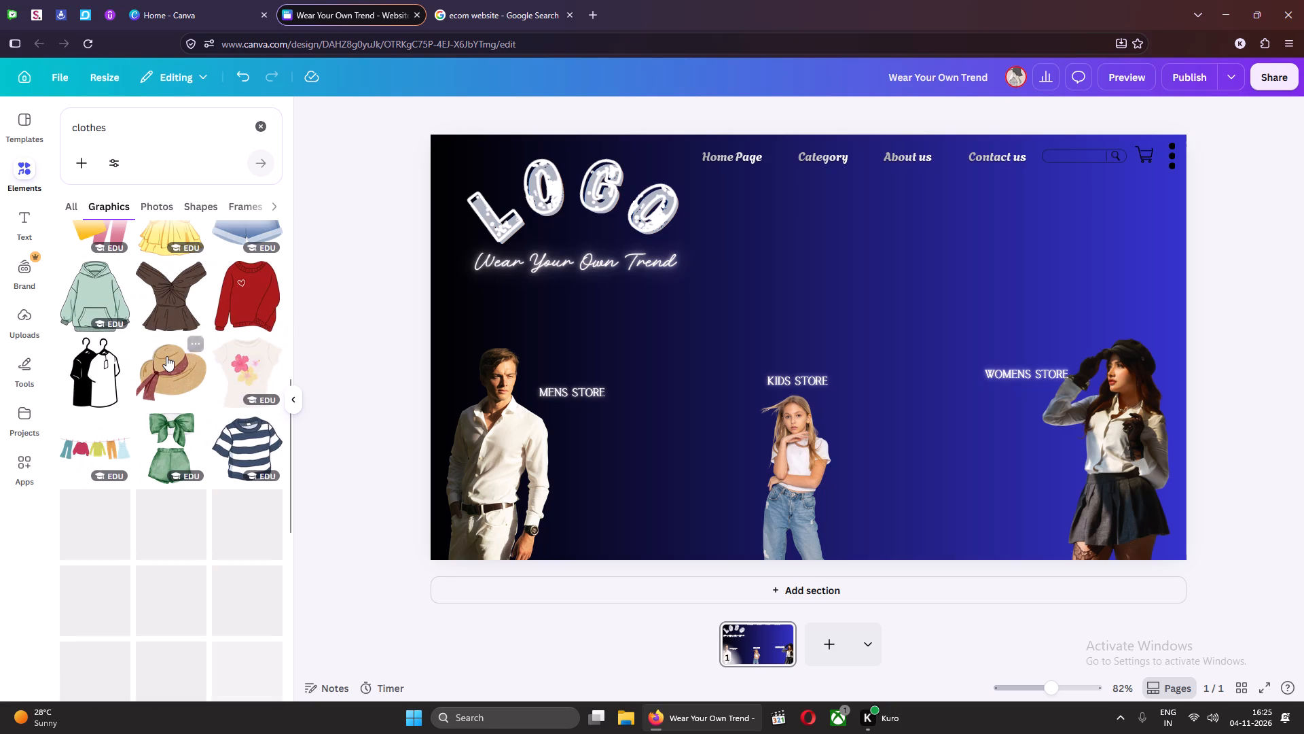
pyautogui.scroll(-3, 166, 356)
pyautogui.scroll(6, 166, 356)
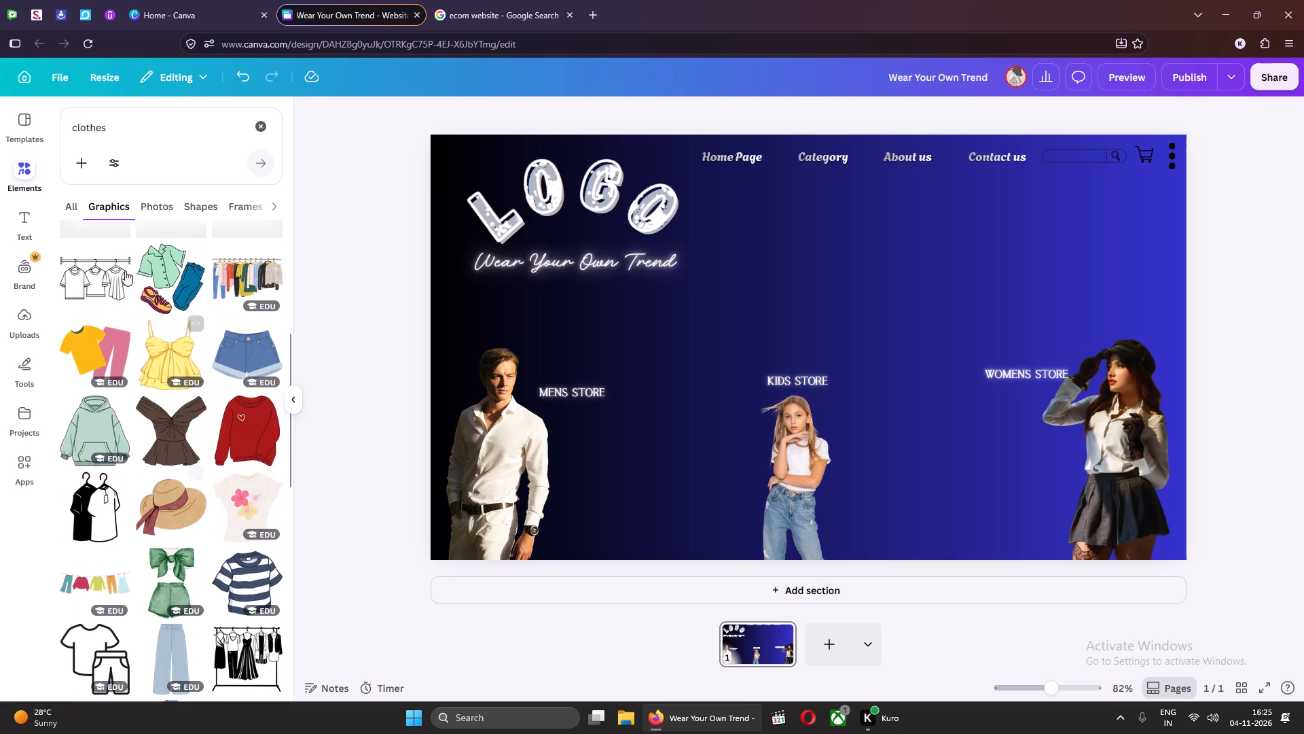
pyautogui.click(70, 205)
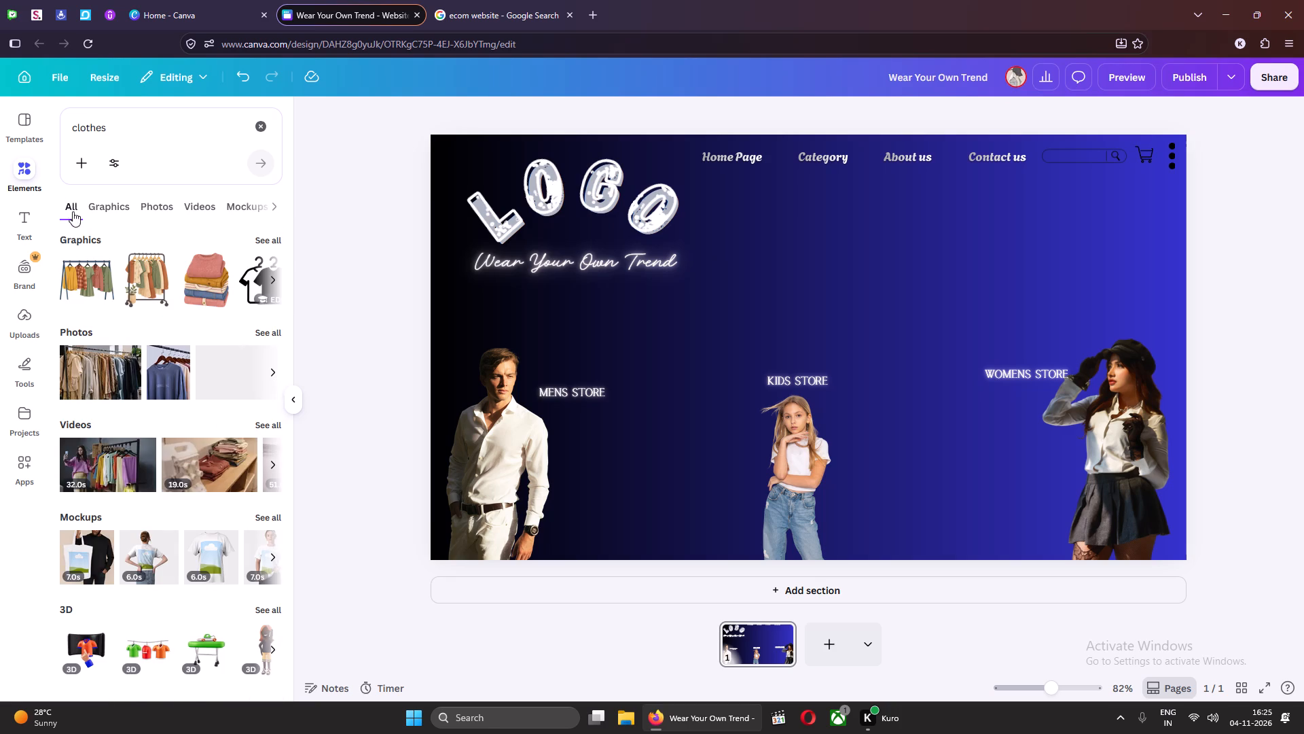
pyautogui.click(274, 332)
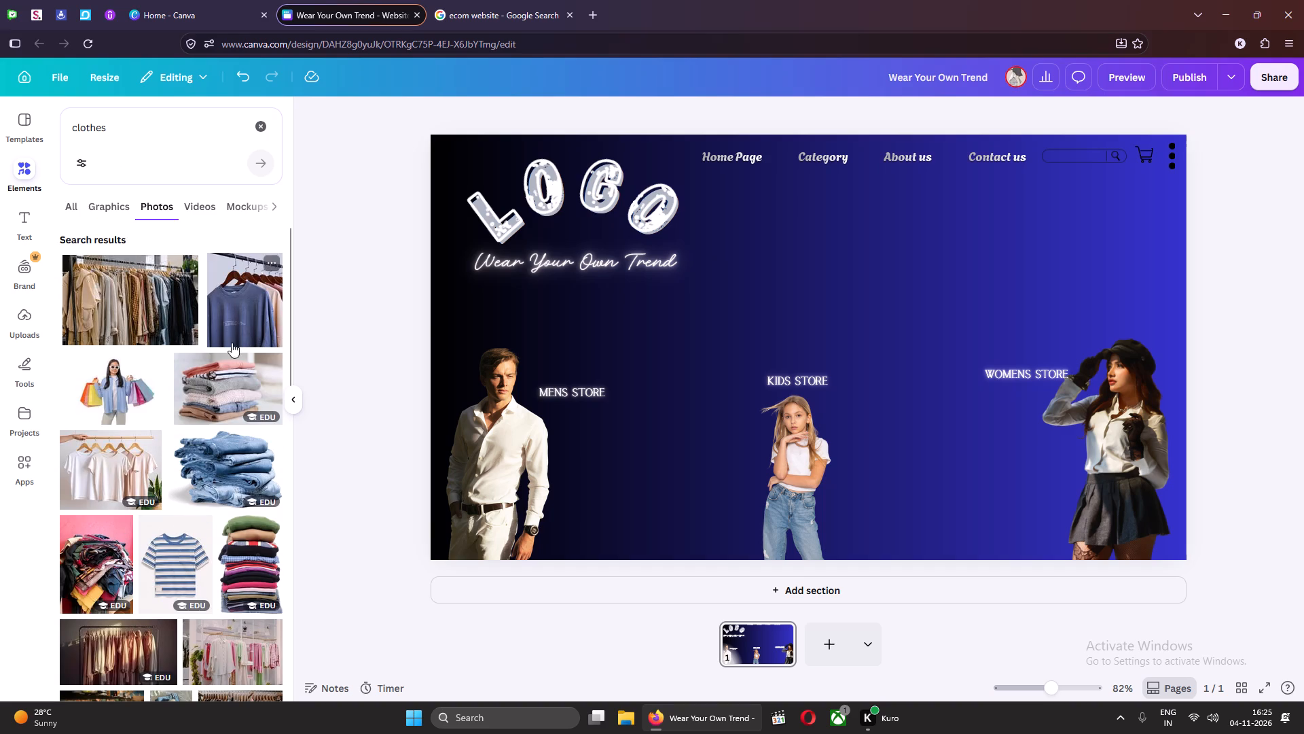
# Check the e-commerce website reference in the Google image results and return to the Canva design.
pyautogui.click(481, 0)
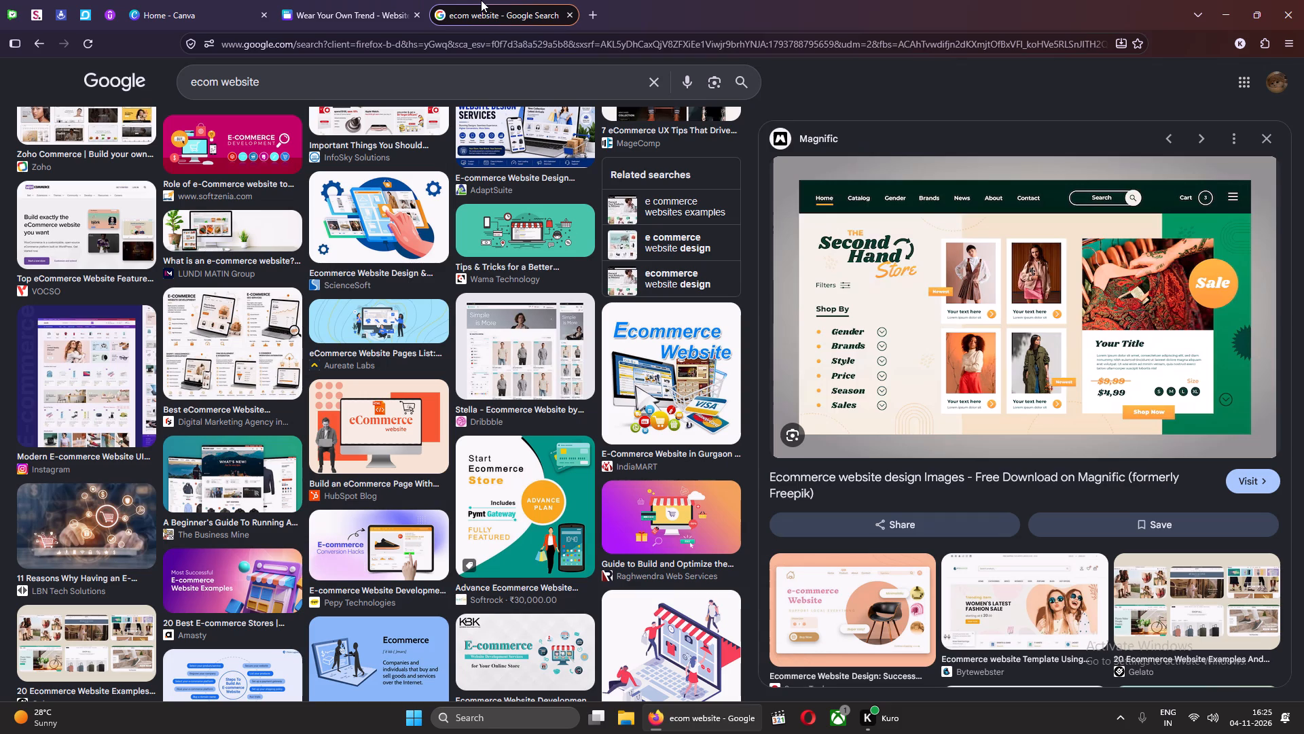
pyautogui.click(358, 0)
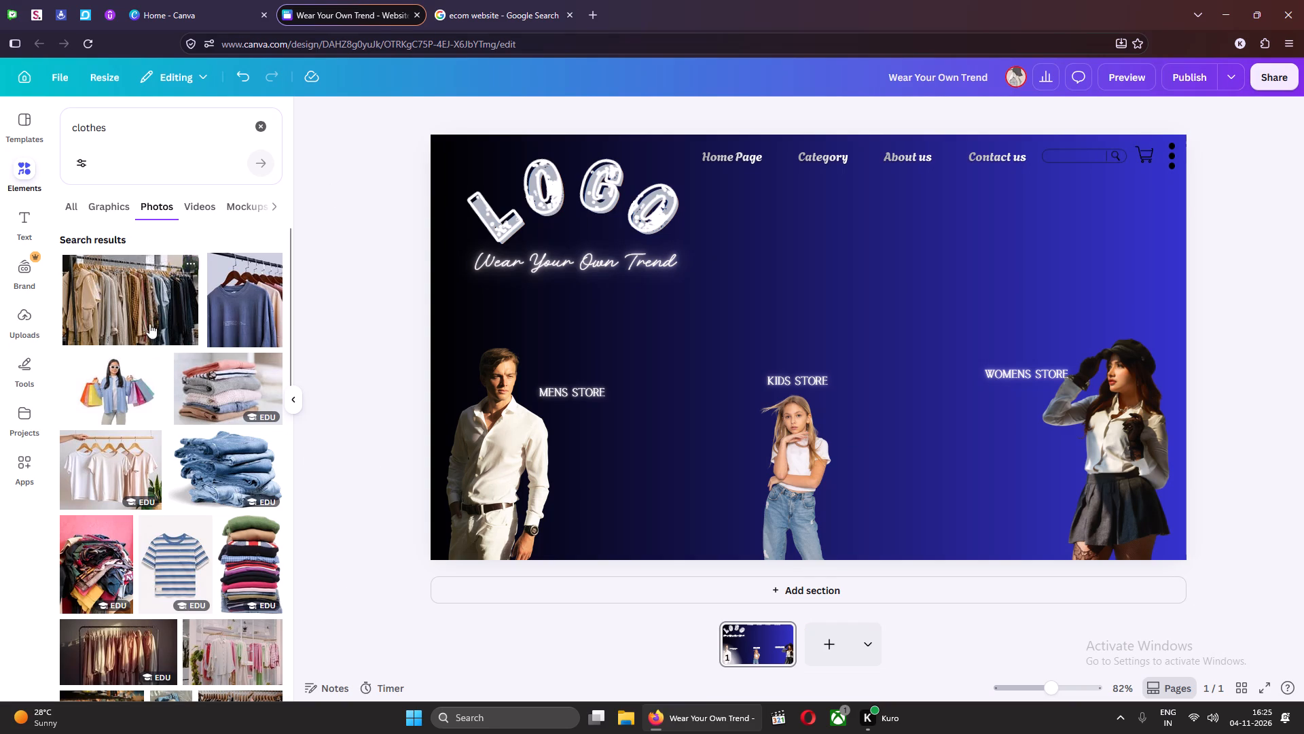
# Insert the wide photo of clothes hanging on a rack, enlarge it and position it so it covers the whole page.
pyautogui.click(151, 294)
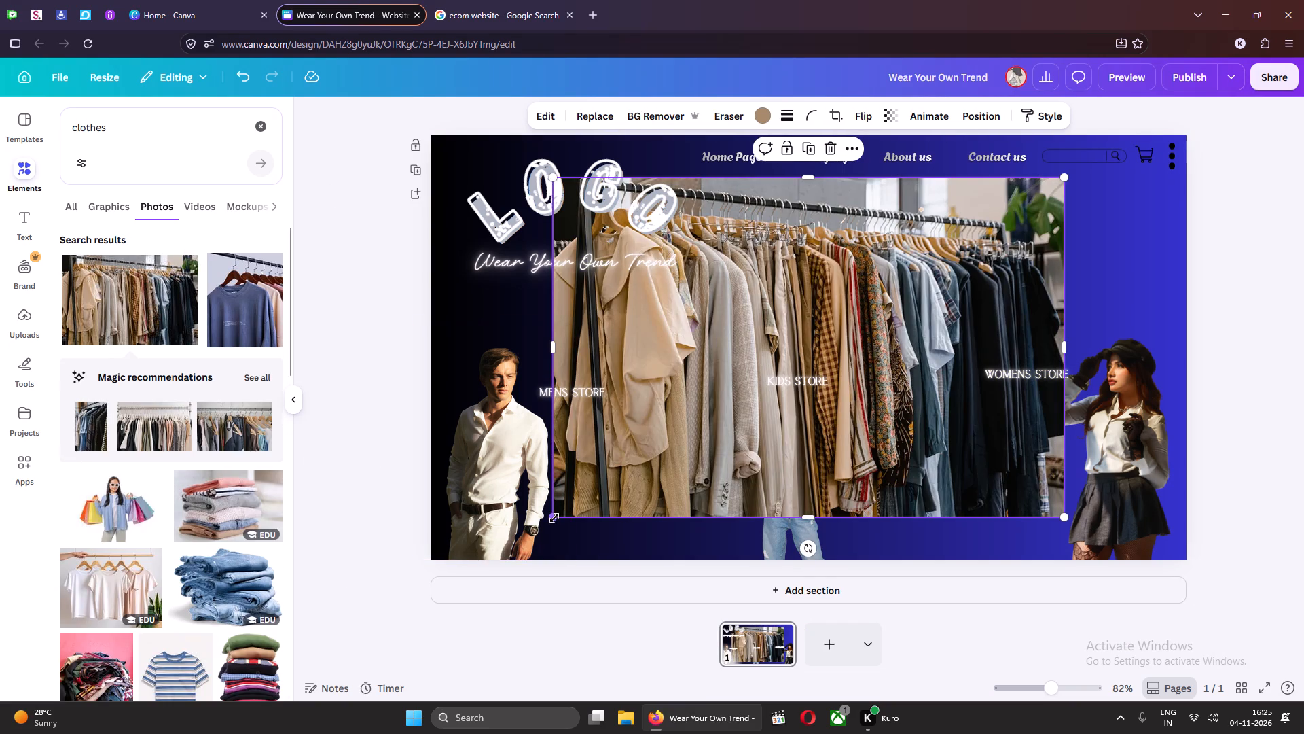
pyautogui.moveTo(554, 519); pyautogui.dragTo(422, 528)
pyautogui.moveTo(750, 436); pyautogui.dragTo(721, 362)
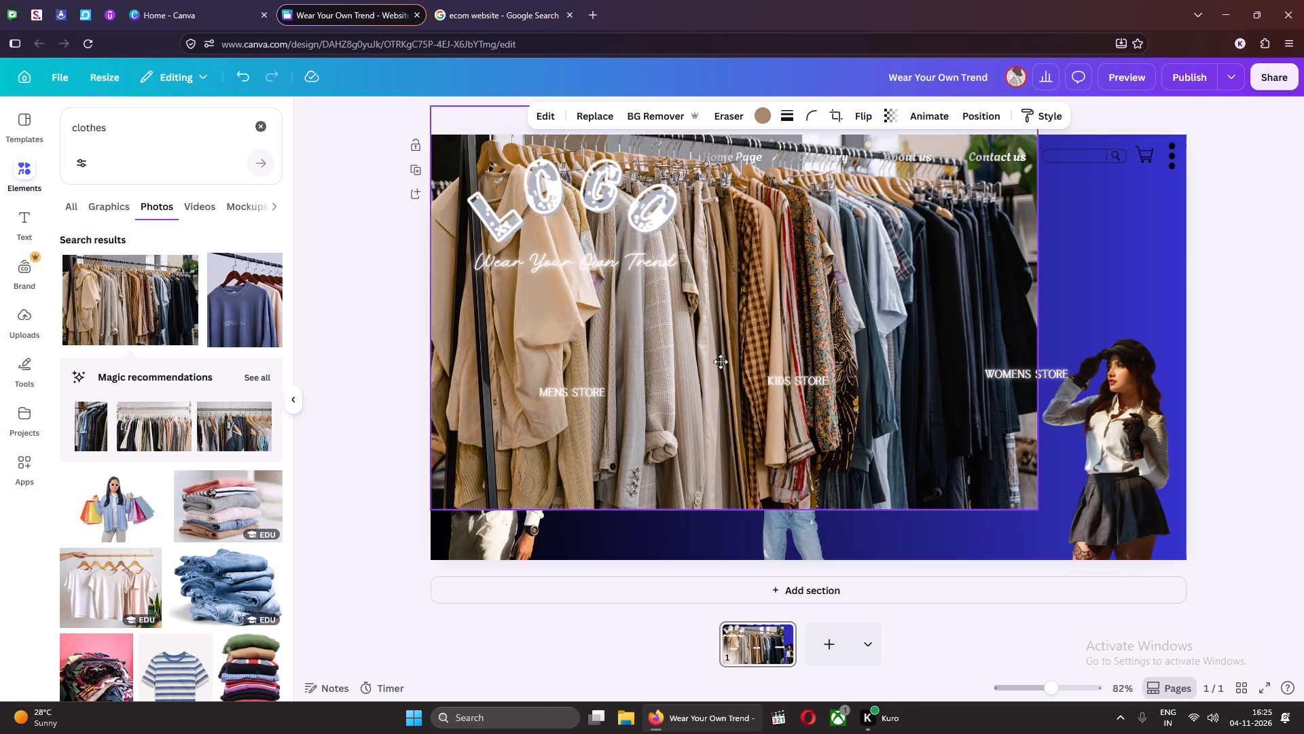
pyautogui.moveTo(721, 362); pyautogui.dragTo(725, 395)
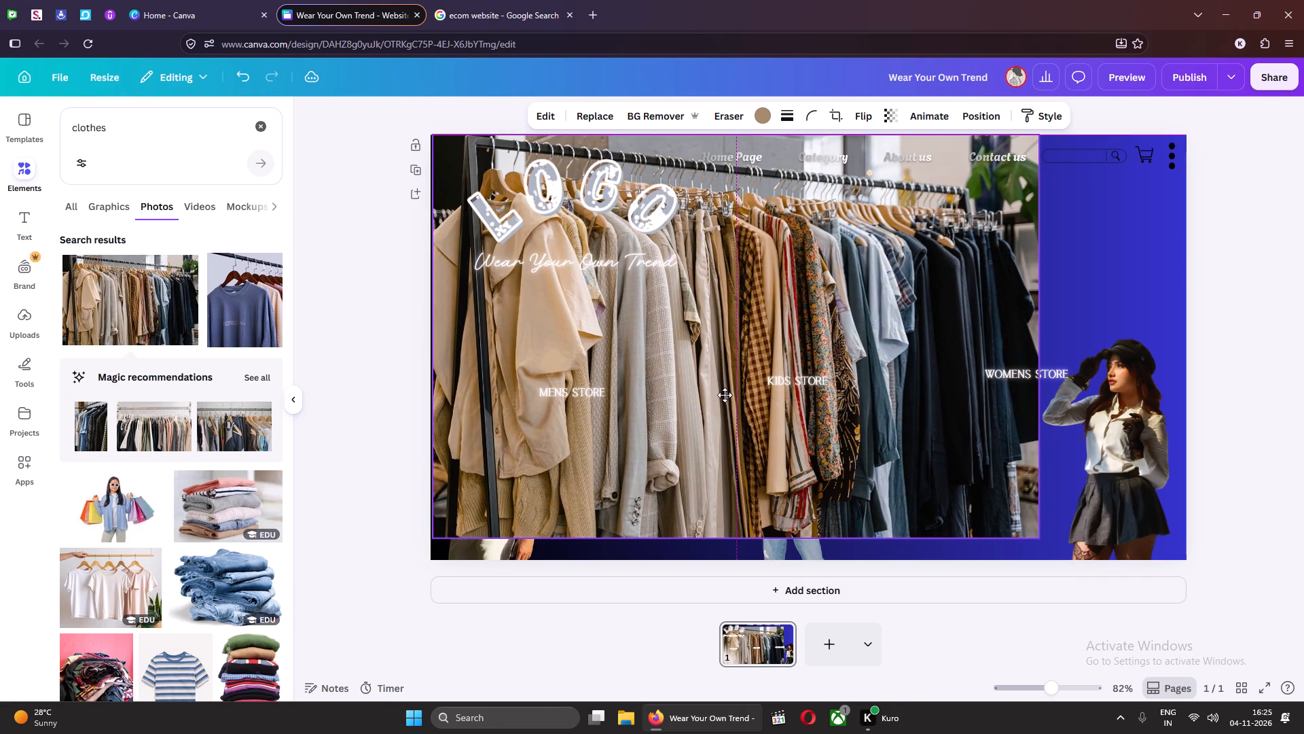
pyautogui.moveTo(725, 395); pyautogui.dragTo(722, 395)
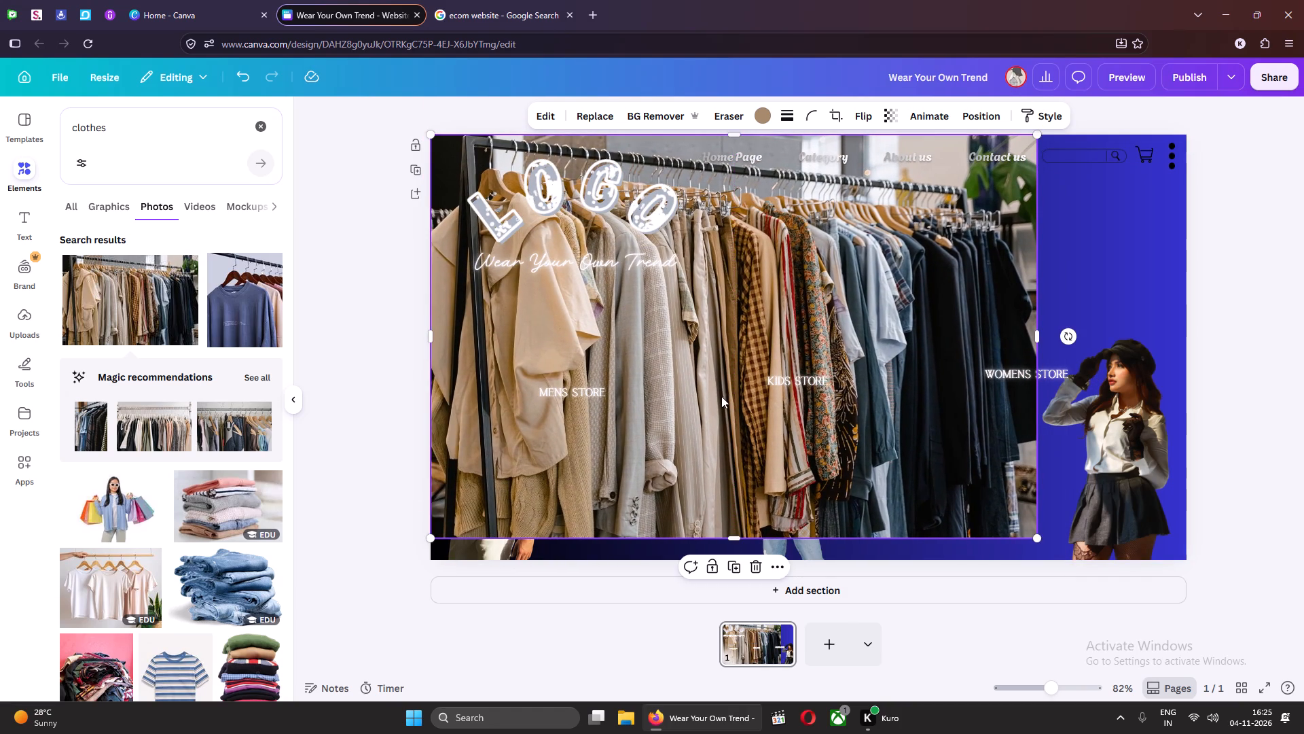
pyautogui.moveTo(722, 403); pyautogui.dragTo(666, 330)
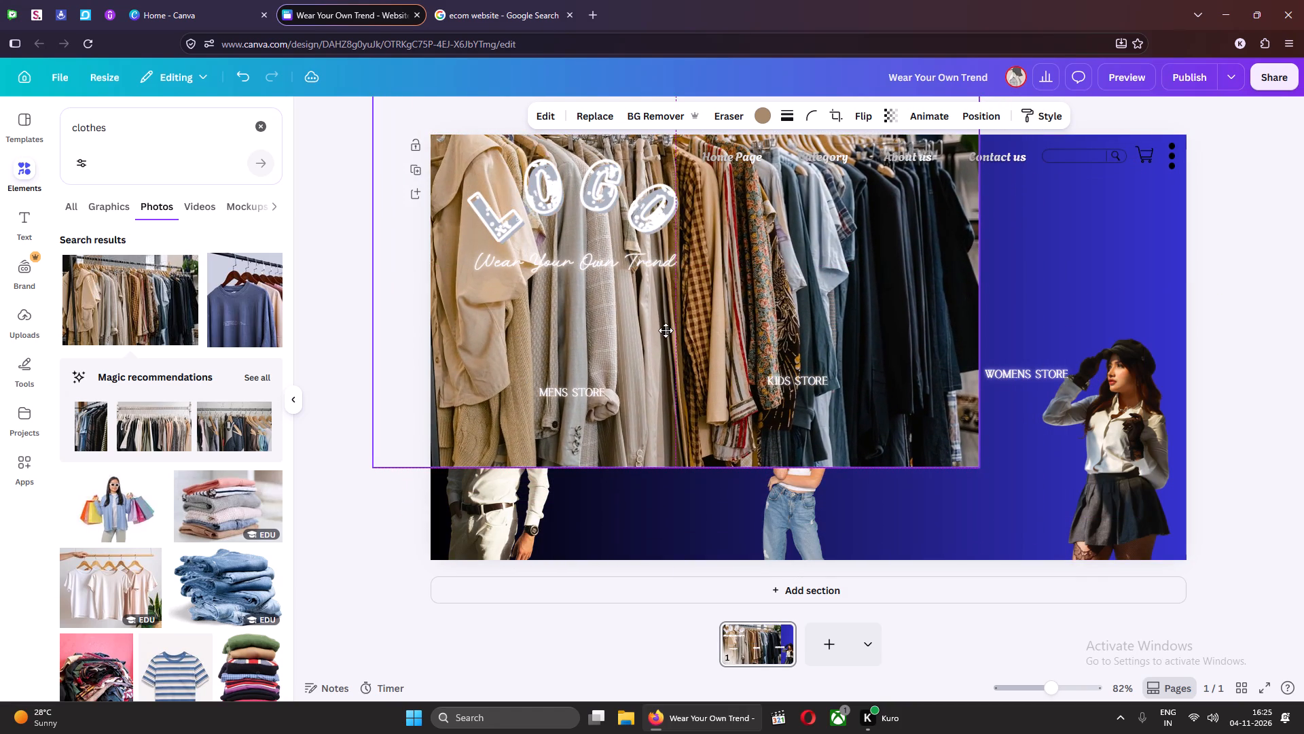
pyautogui.moveTo(666, 330); pyautogui.dragTo(680, 356)
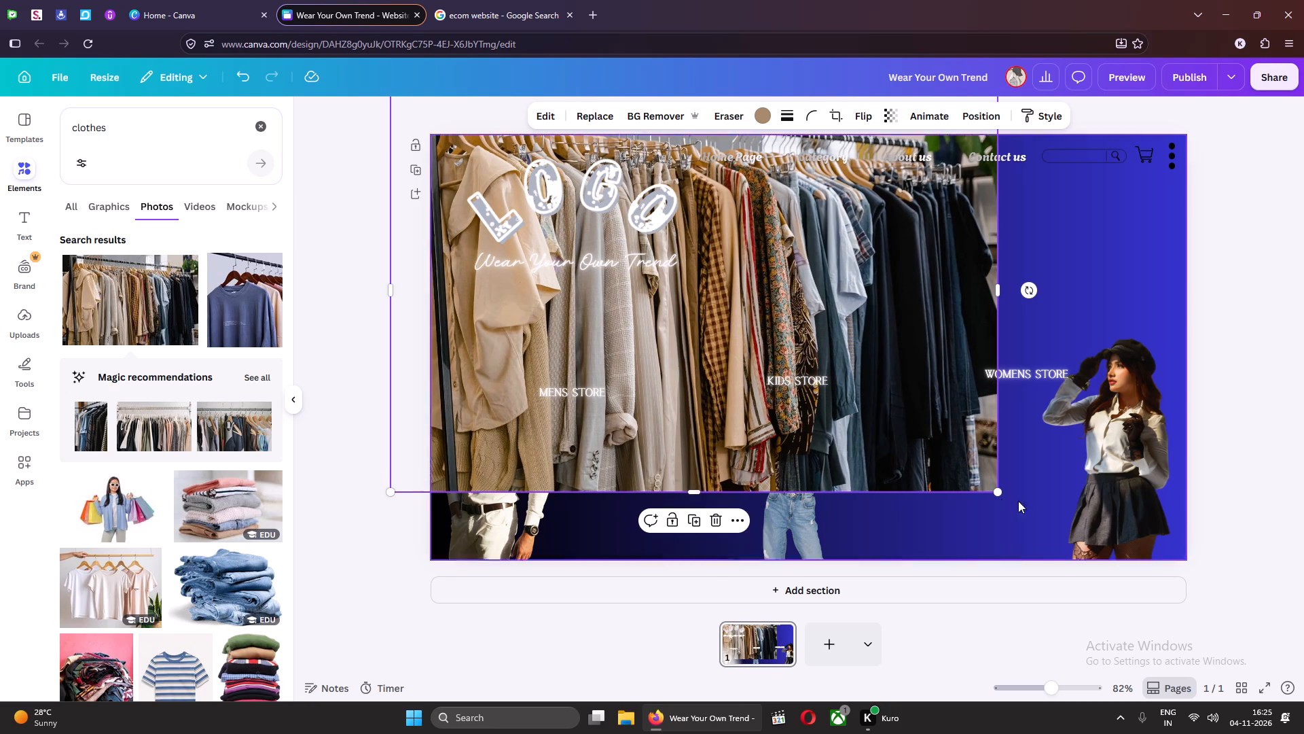
pyautogui.moveTo(1000, 495); pyautogui.dragTo(1222, 546)
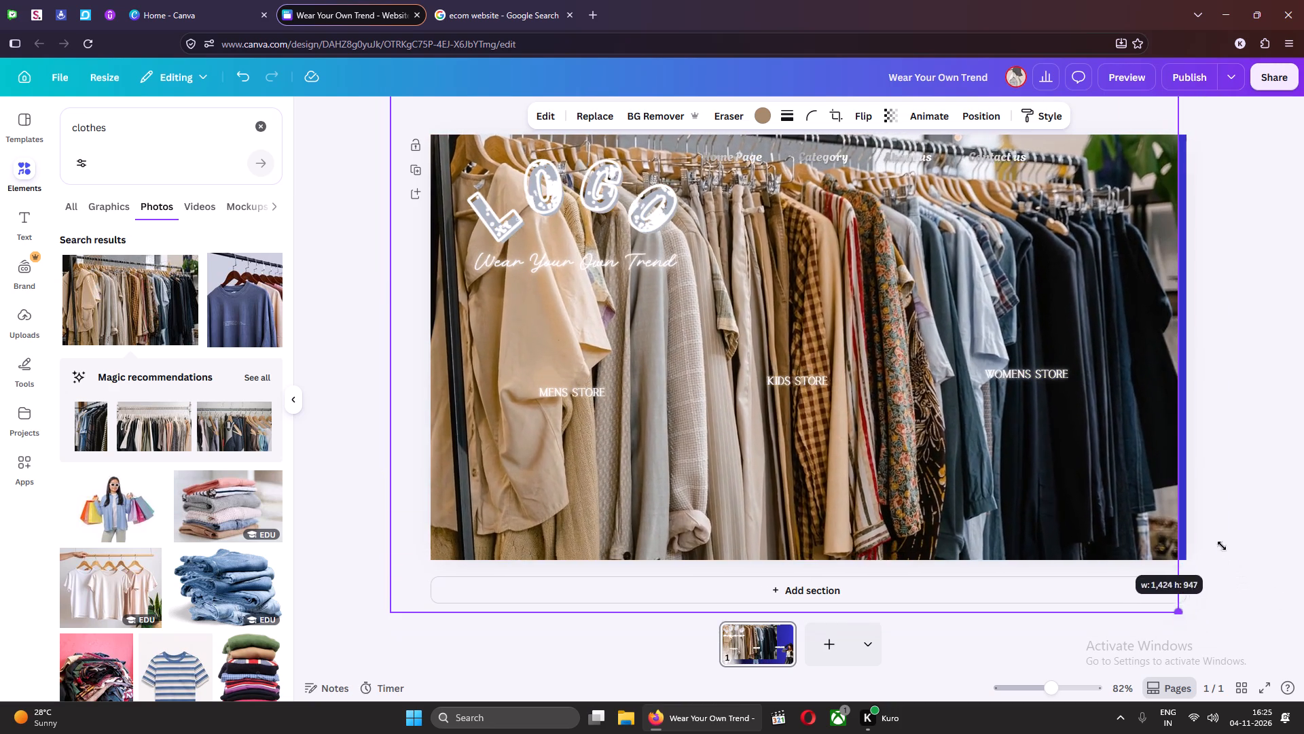
pyautogui.moveTo(1222, 546); pyautogui.dragTo(1214, 528)
pyautogui.moveTo(968, 493); pyautogui.dragTo(981, 491)
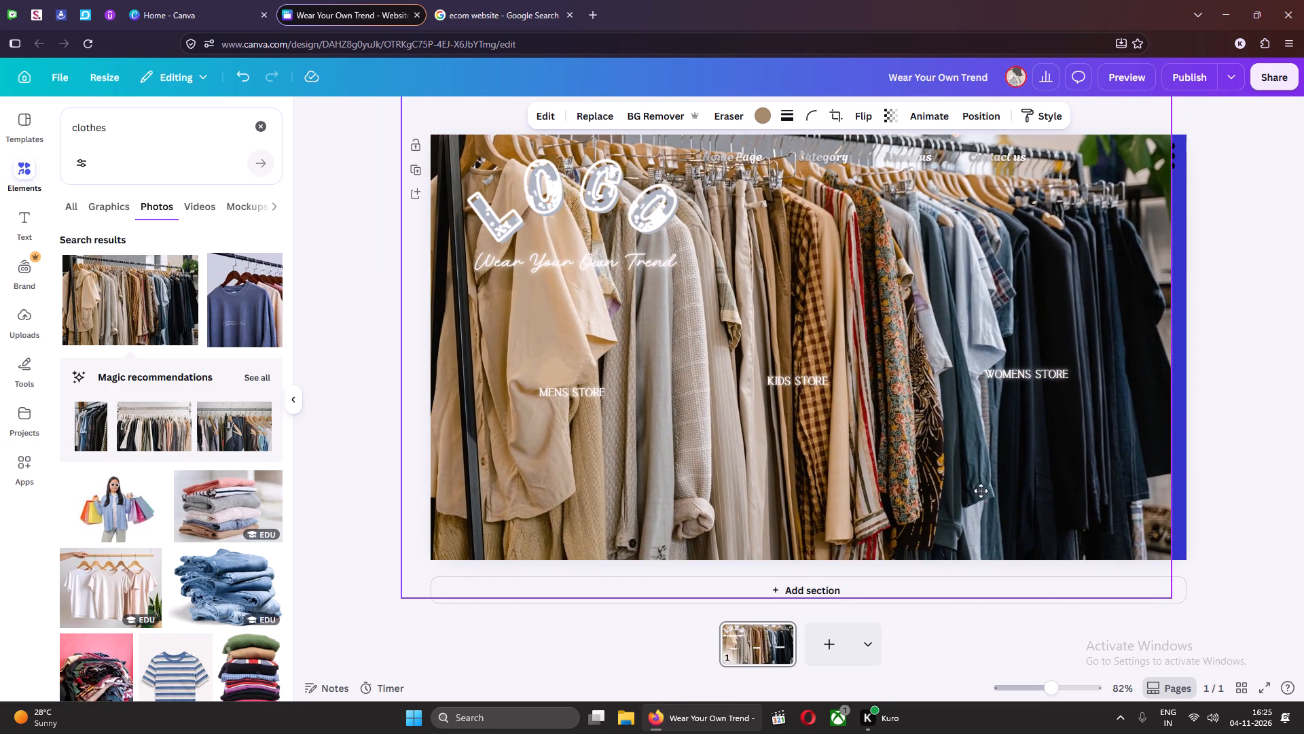
pyautogui.moveTo(981, 491); pyautogui.dragTo(1008, 488)
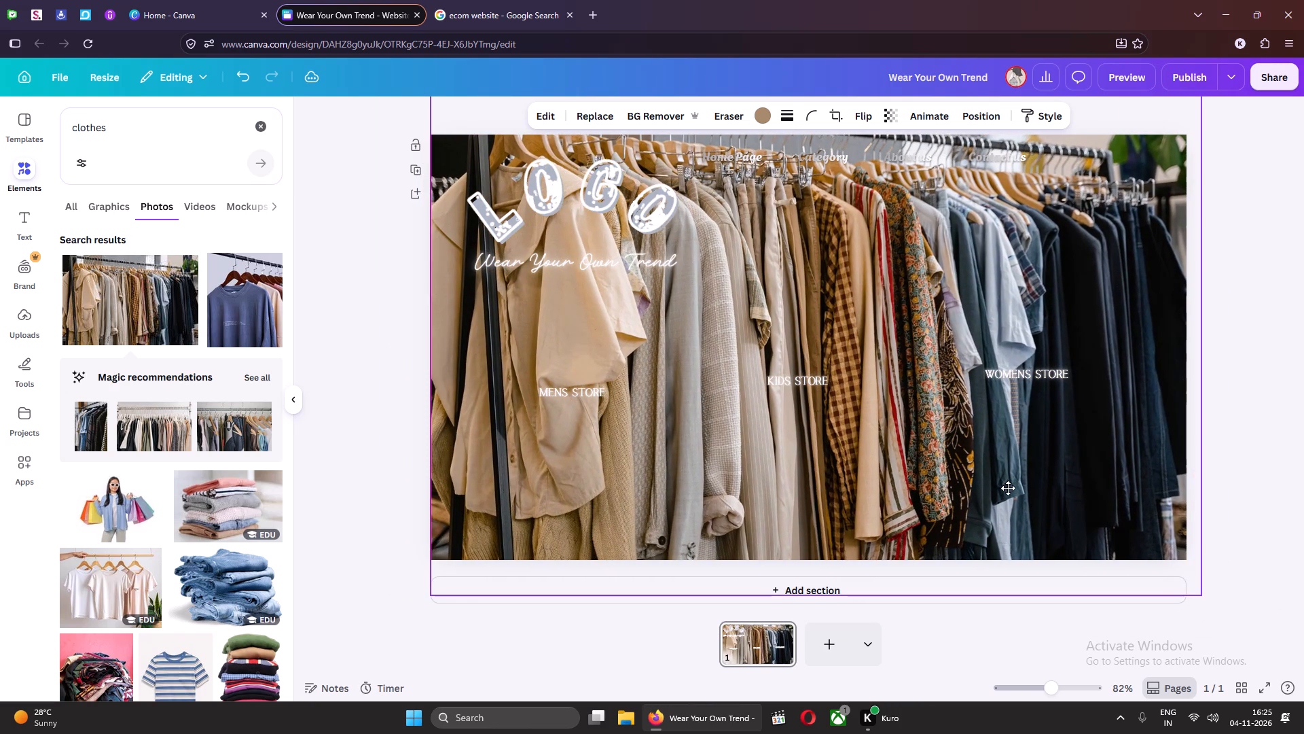
pyautogui.moveTo(1008, 488); pyautogui.dragTo(1007, 513)
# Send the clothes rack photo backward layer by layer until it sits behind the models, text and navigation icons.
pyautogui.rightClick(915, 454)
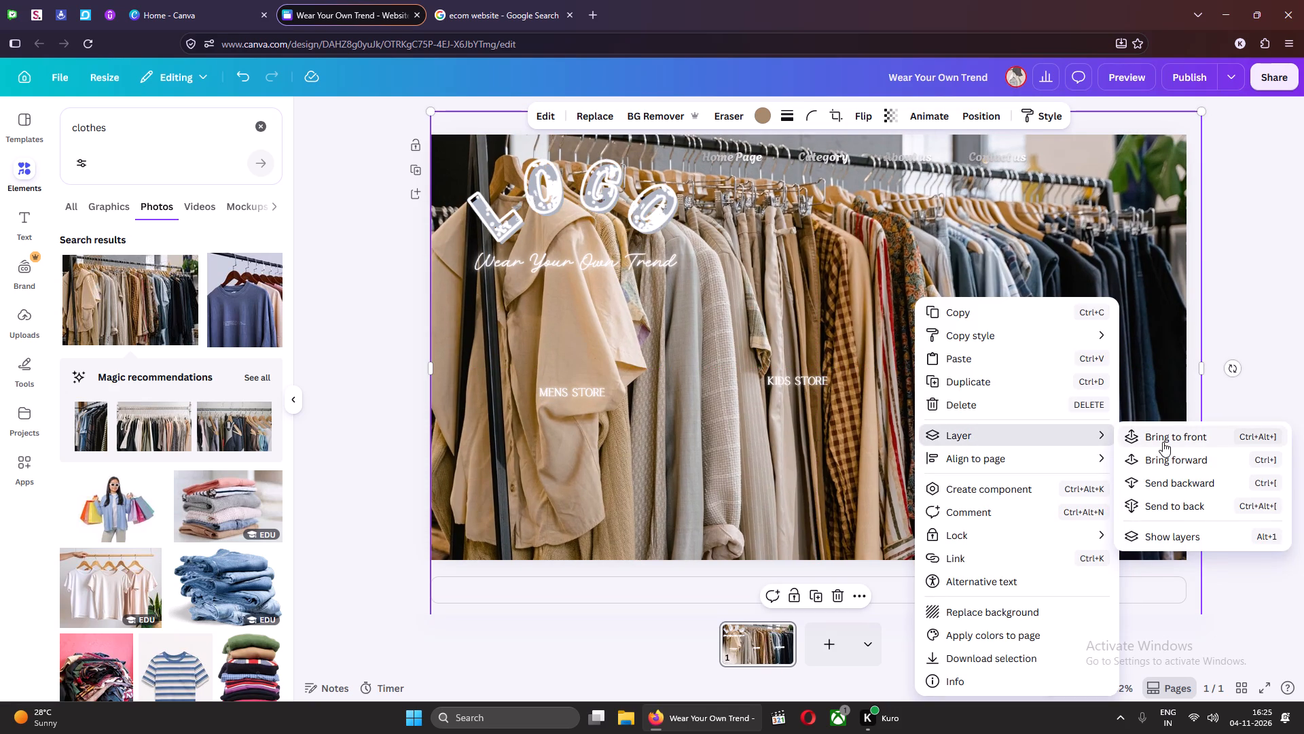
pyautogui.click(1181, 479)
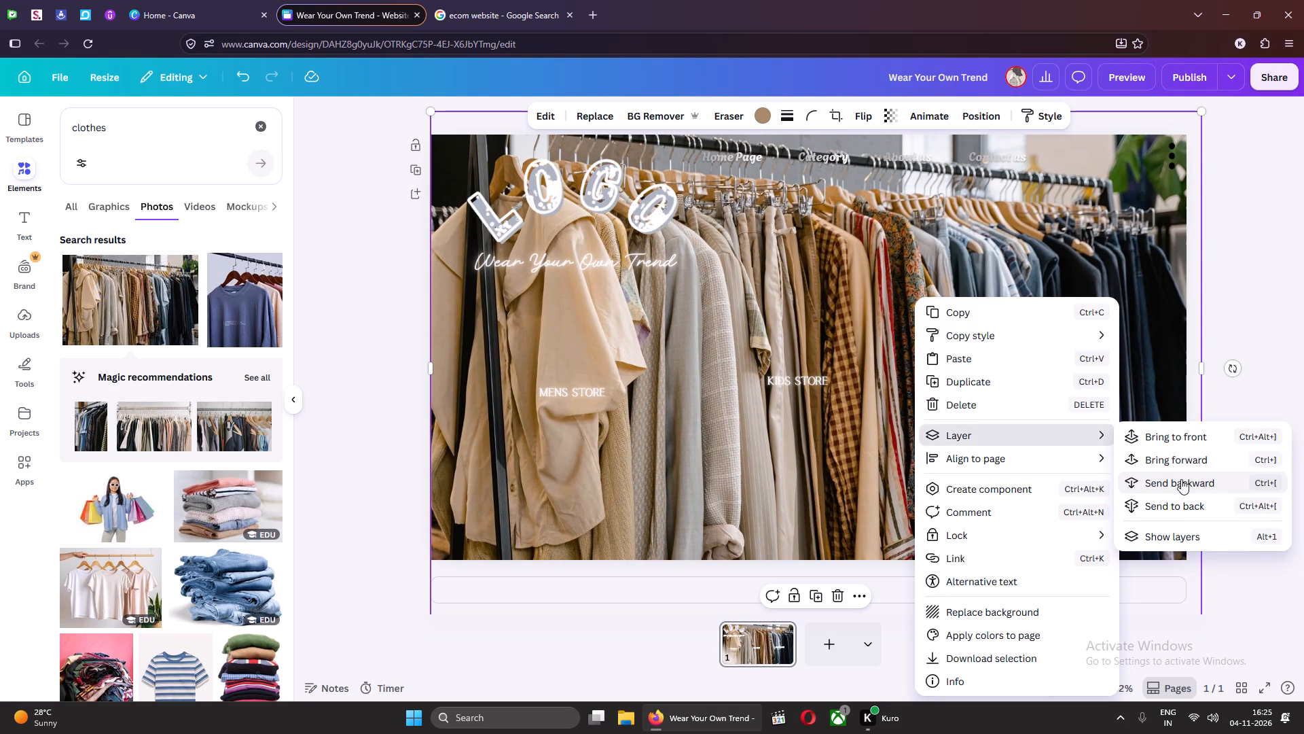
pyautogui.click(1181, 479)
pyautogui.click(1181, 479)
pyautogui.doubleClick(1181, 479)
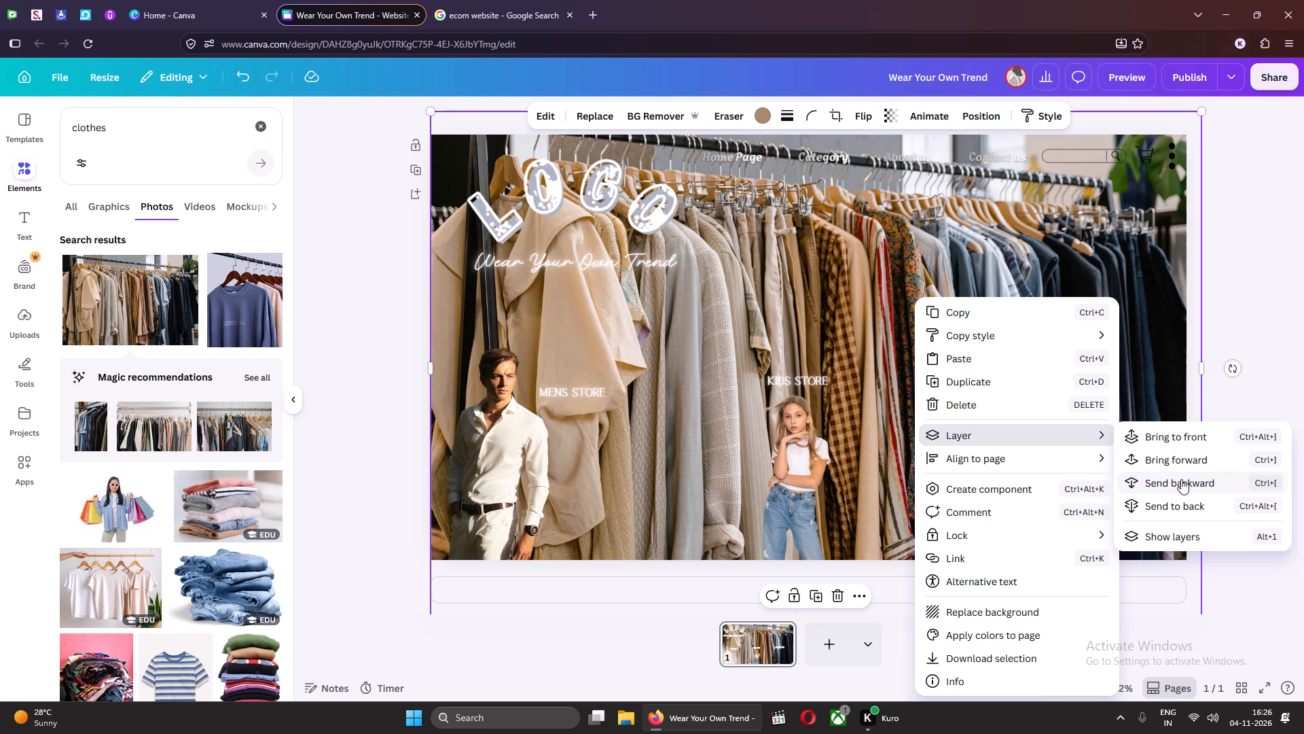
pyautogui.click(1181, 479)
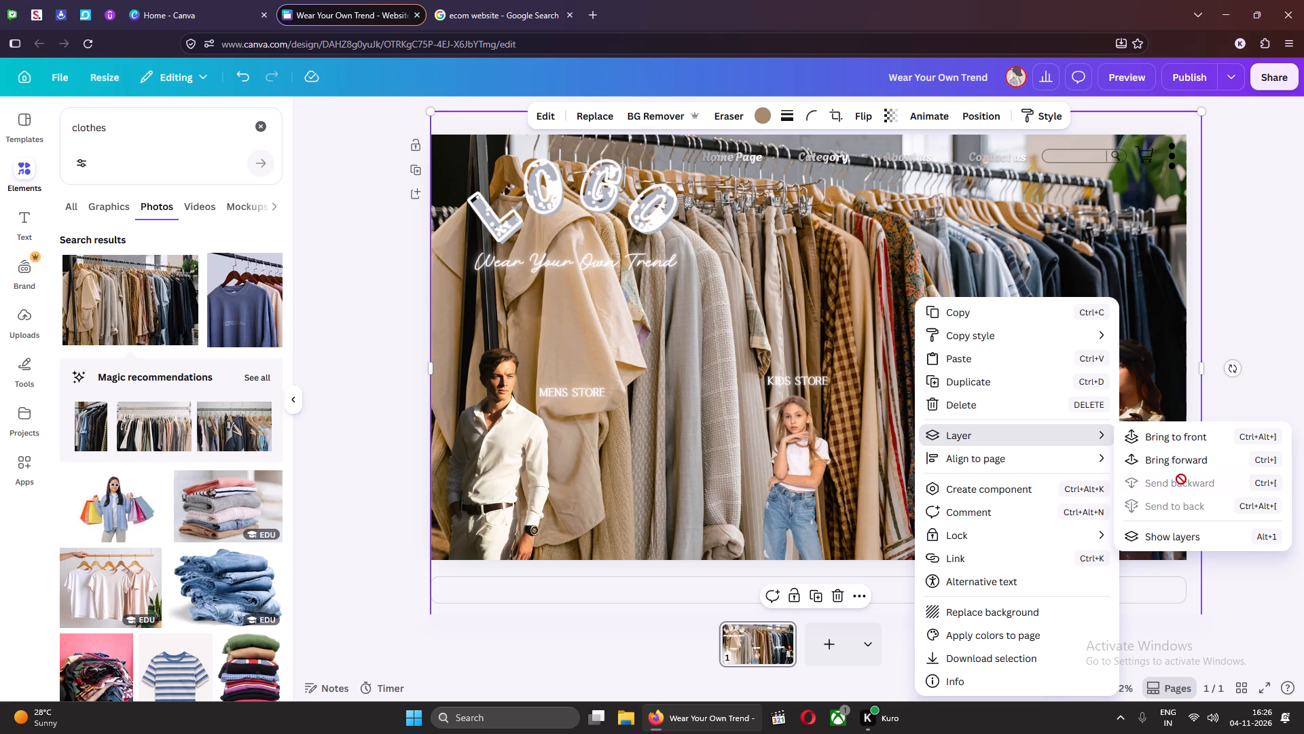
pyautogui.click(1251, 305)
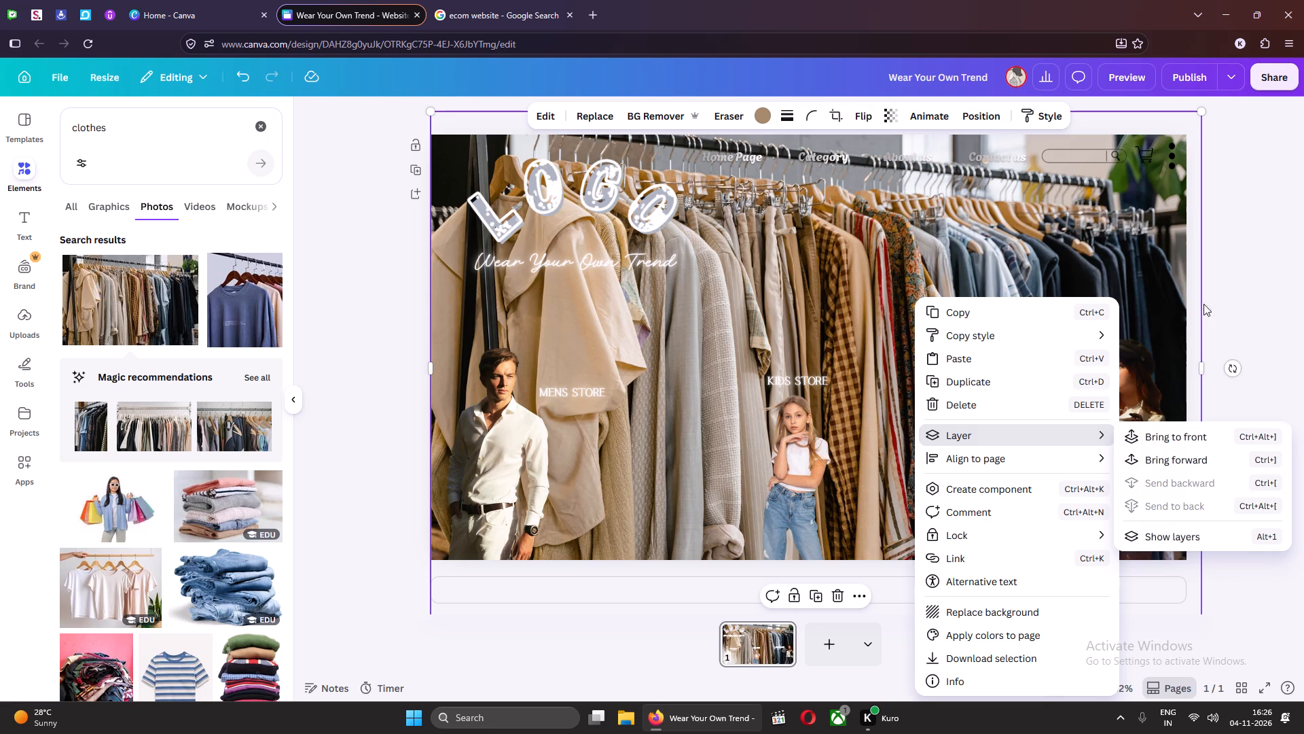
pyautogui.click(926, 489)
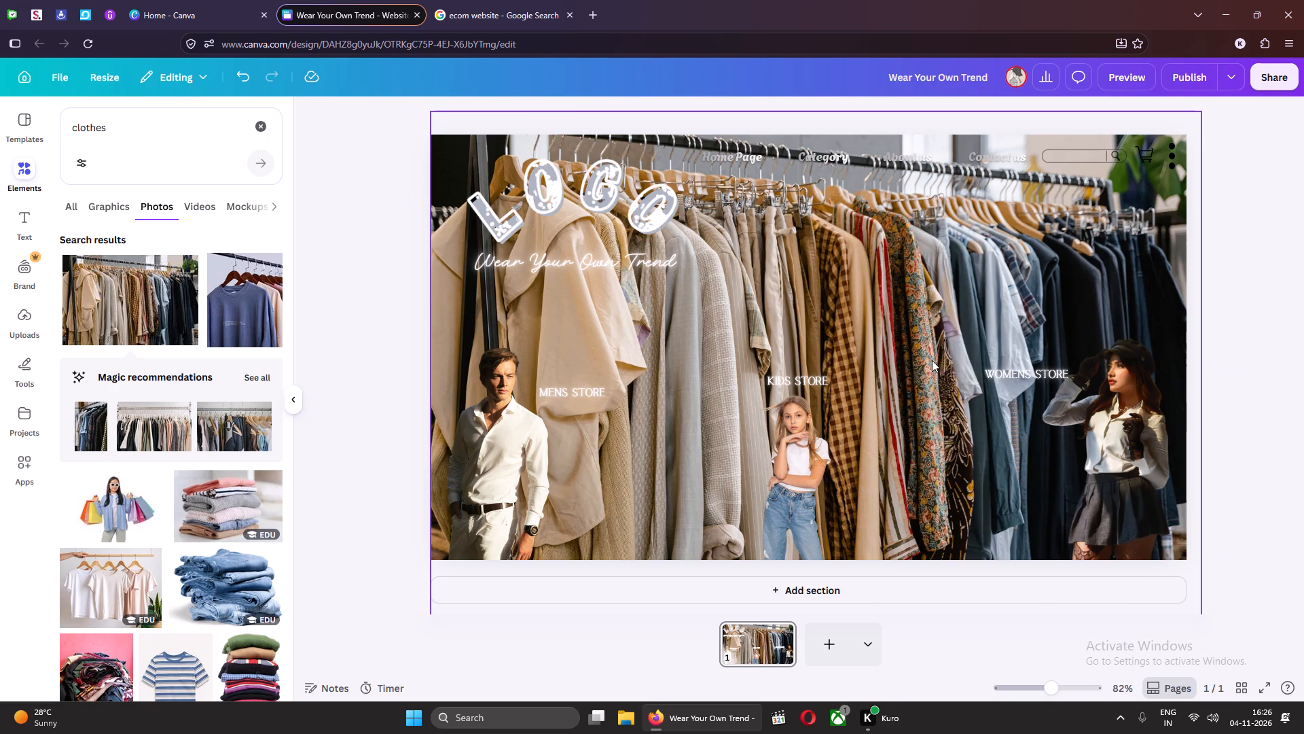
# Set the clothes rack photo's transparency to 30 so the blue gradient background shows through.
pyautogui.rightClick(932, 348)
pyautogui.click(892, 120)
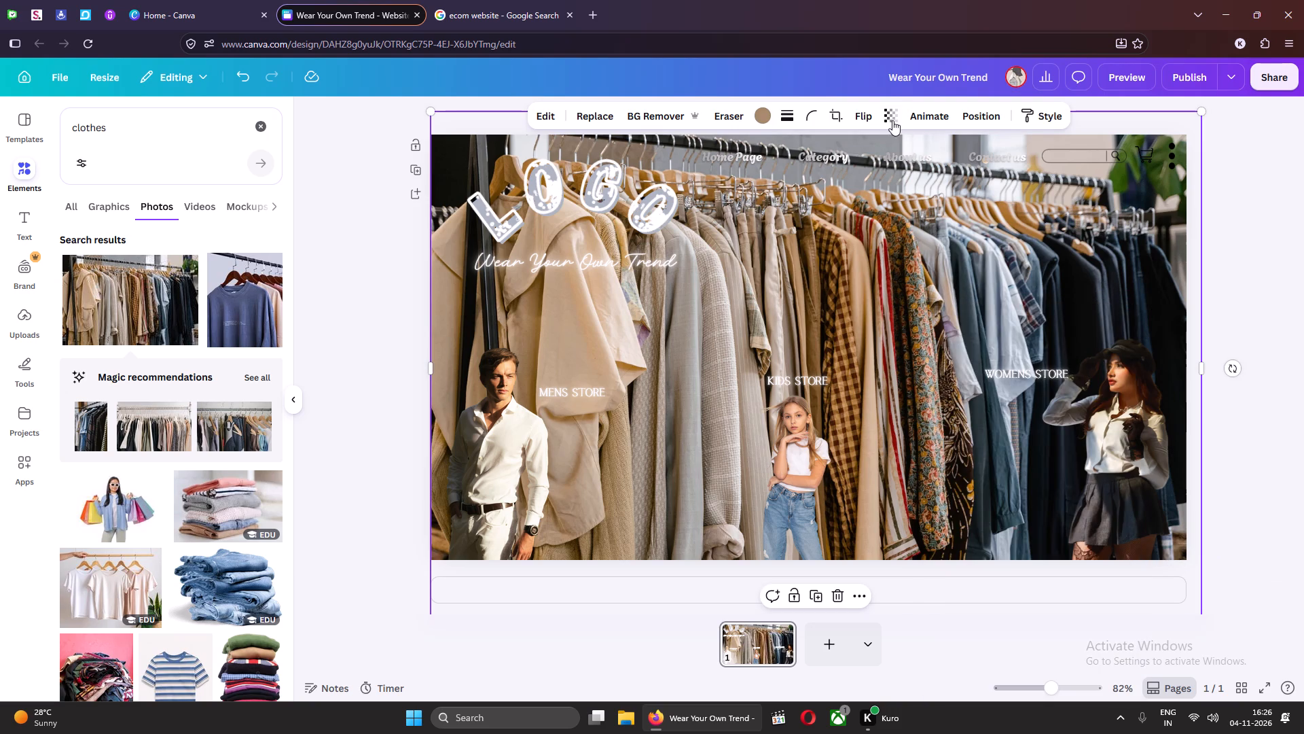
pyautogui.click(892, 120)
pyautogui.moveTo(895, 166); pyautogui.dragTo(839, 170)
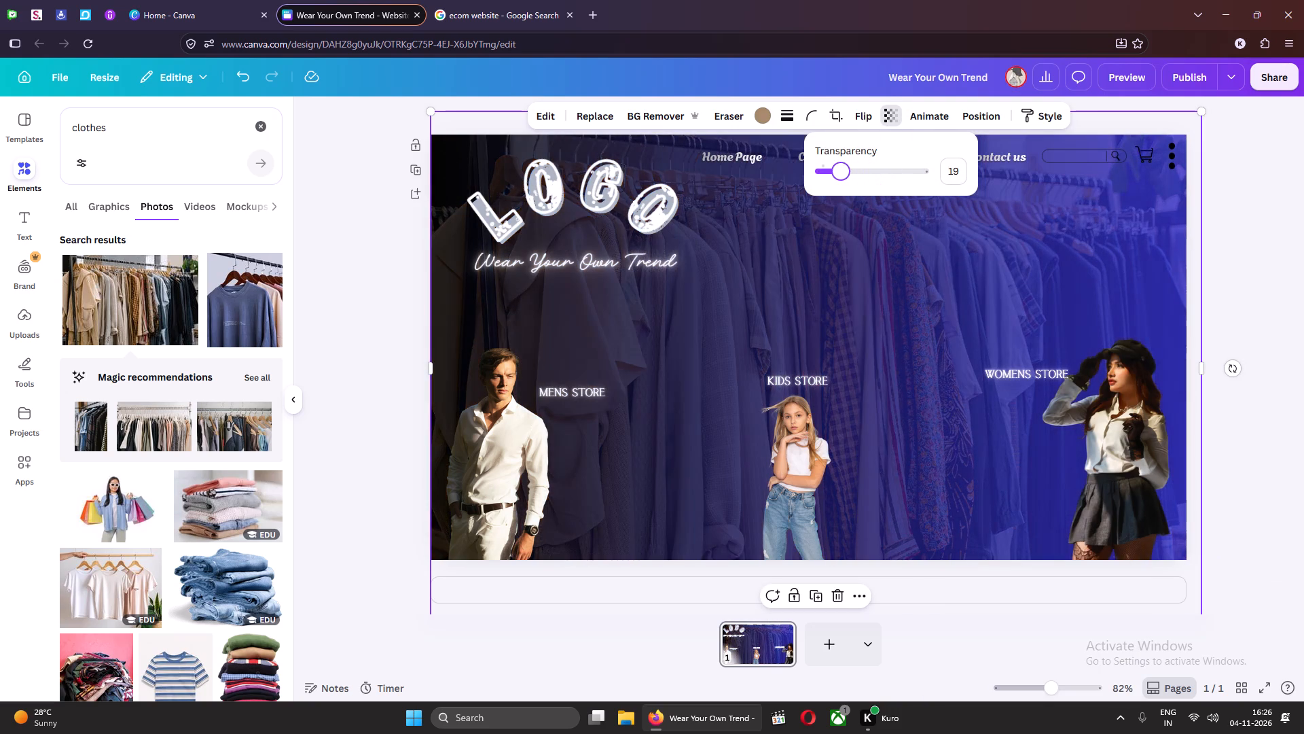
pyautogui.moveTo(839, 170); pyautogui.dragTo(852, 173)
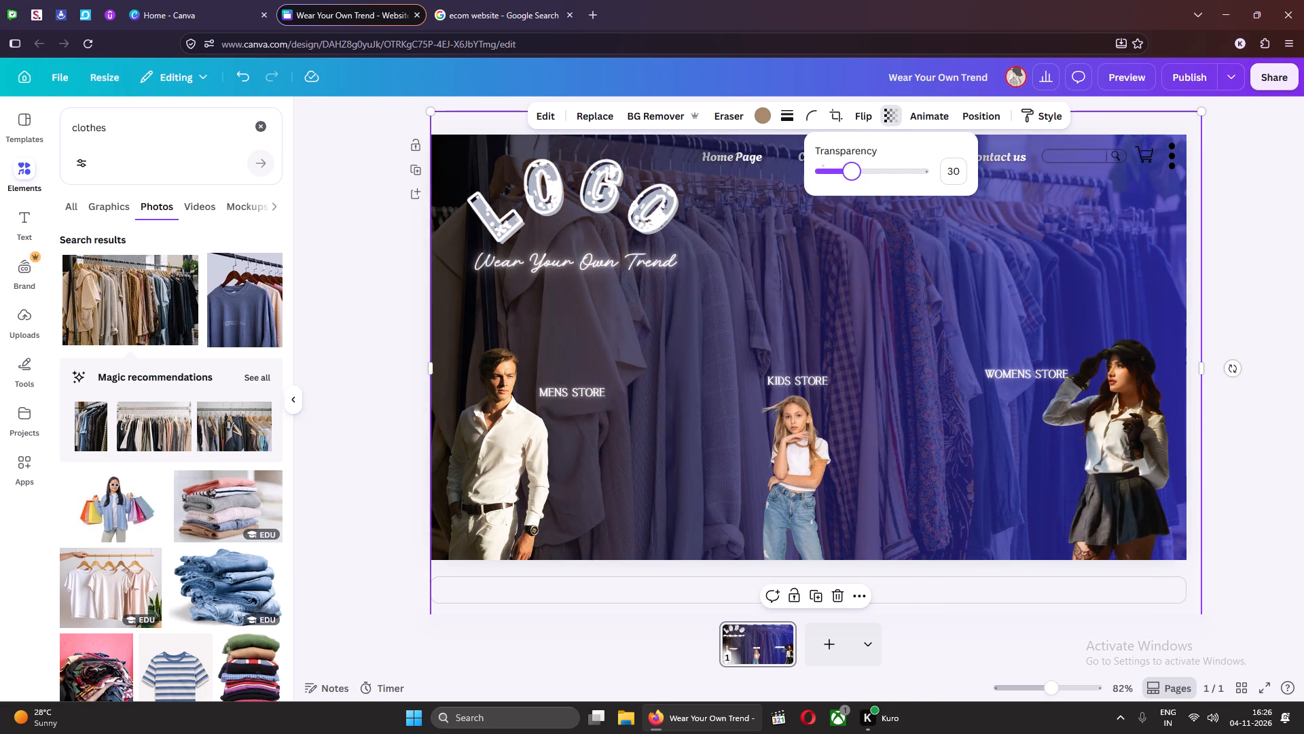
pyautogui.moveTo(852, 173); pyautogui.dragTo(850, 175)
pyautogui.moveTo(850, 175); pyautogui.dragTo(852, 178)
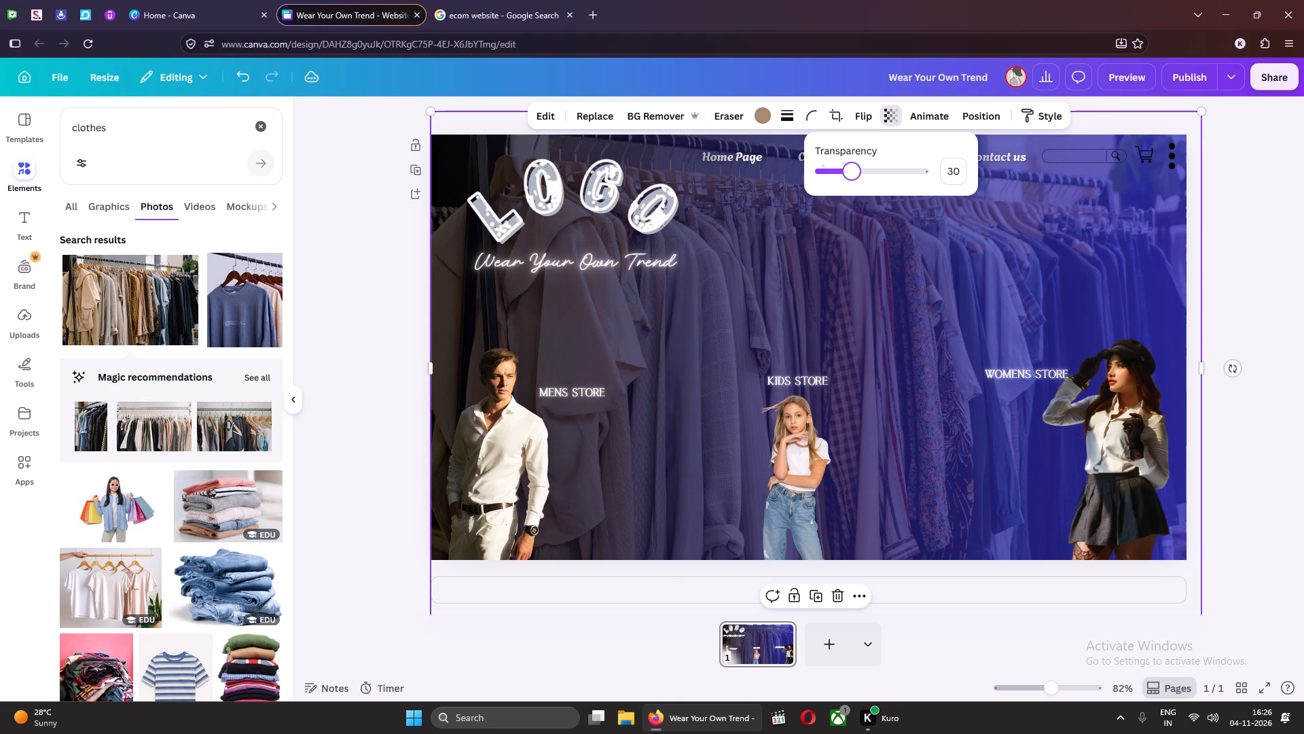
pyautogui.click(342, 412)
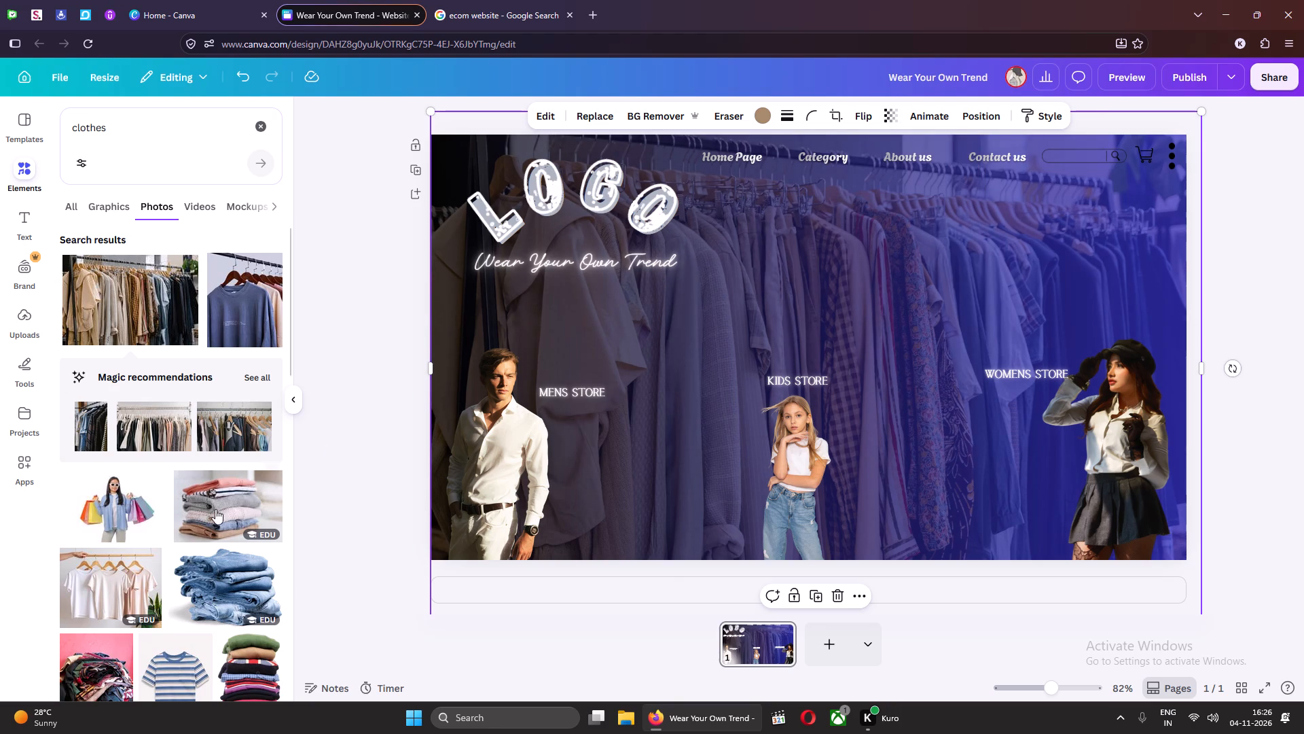
# Look further through the clothes photo results and insert the photo of three dressed mannequins on display blocks.
pyautogui.scroll(-10, 206, 522)
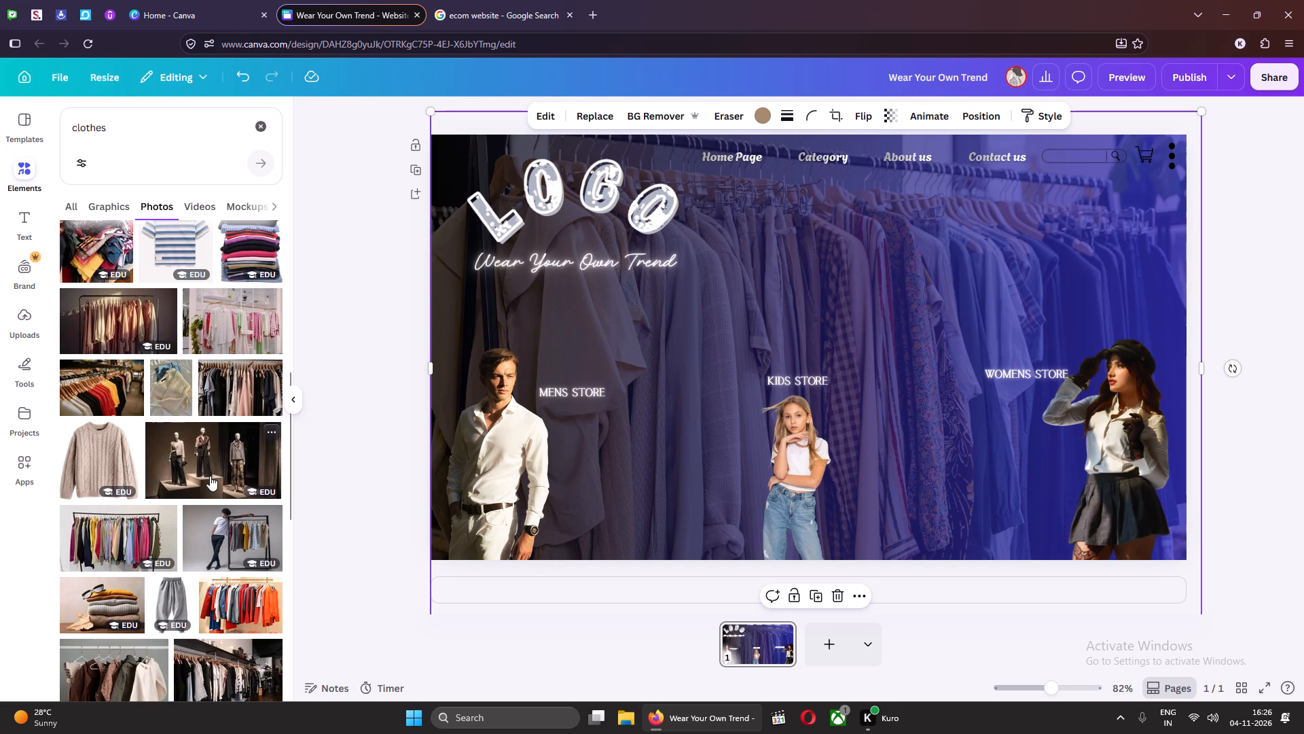
pyautogui.click(681, 436)
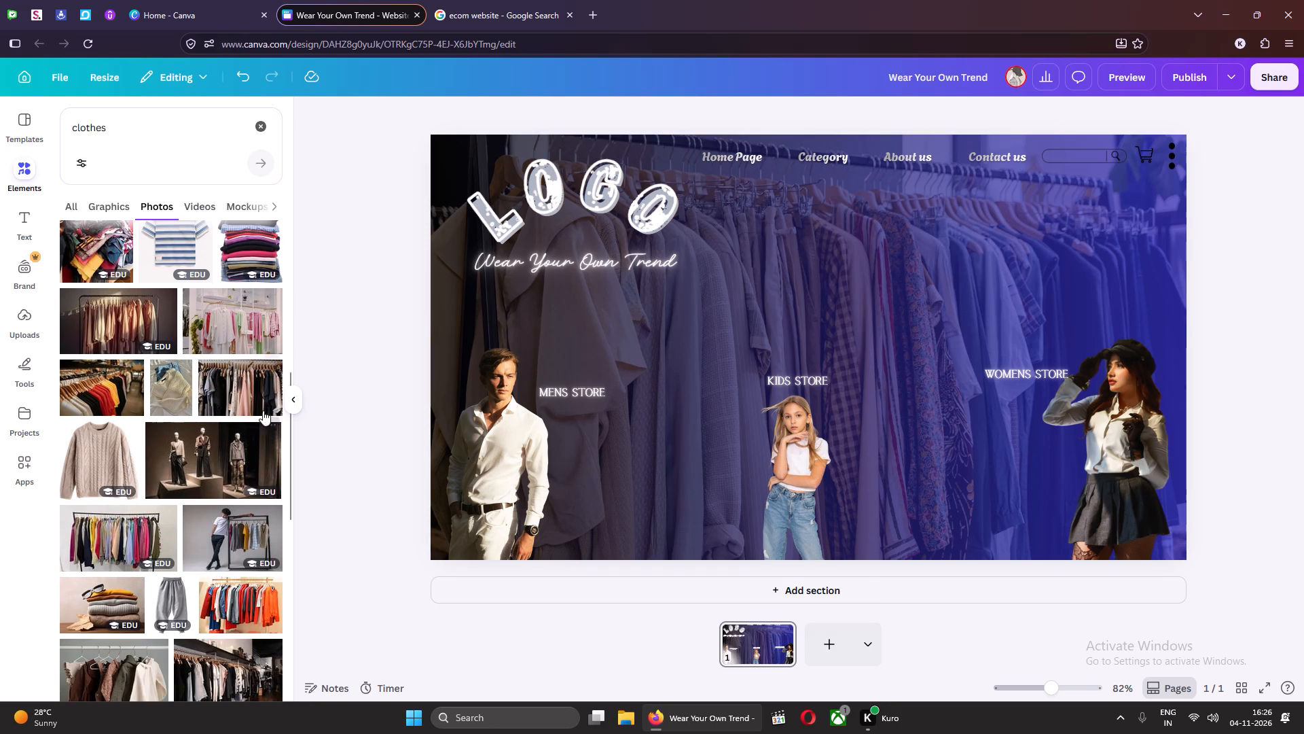
pyautogui.click(217, 455)
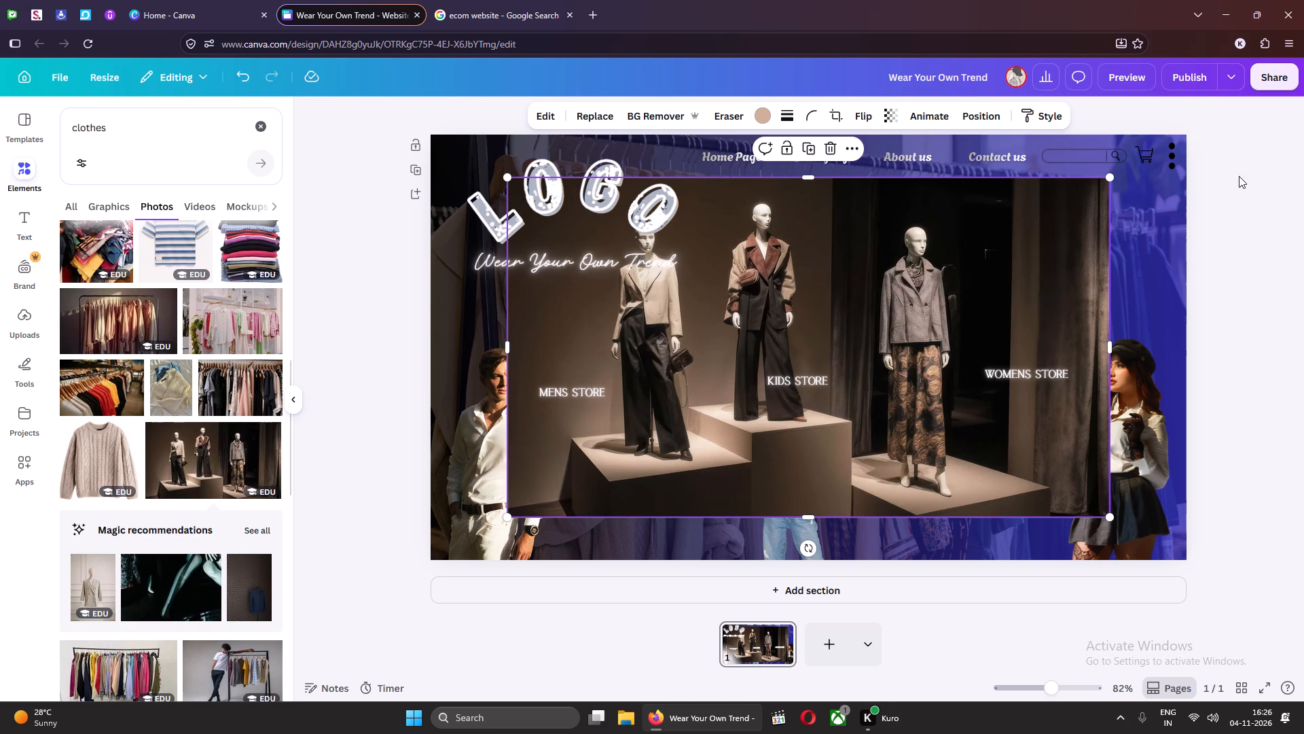
# Delete the faded clothes rack photo behind the mannequin photo.
pyautogui.click(1168, 230)
pyautogui.press('Delete')
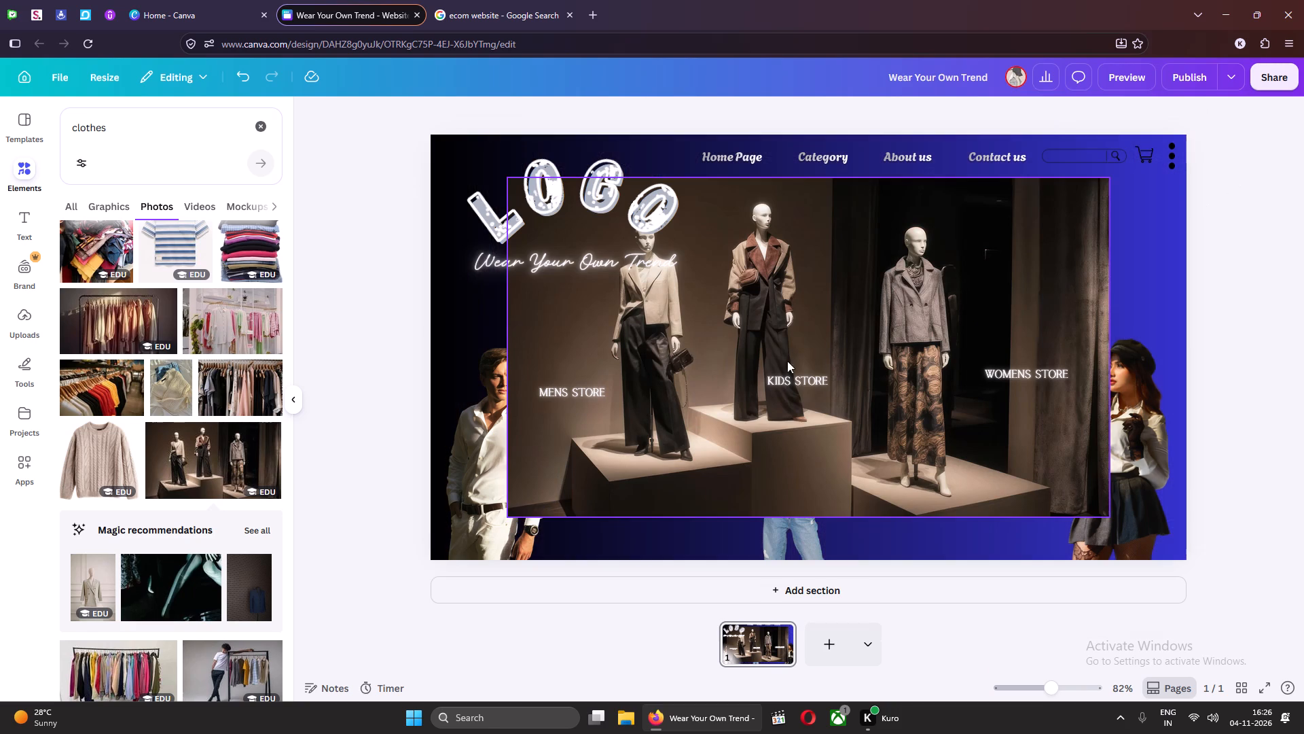
# Enlarge the mannequin photo from its corners until it covers the whole page.
pyautogui.click(526, 485)
pyautogui.moveTo(509, 521); pyautogui.dragTo(428, 550)
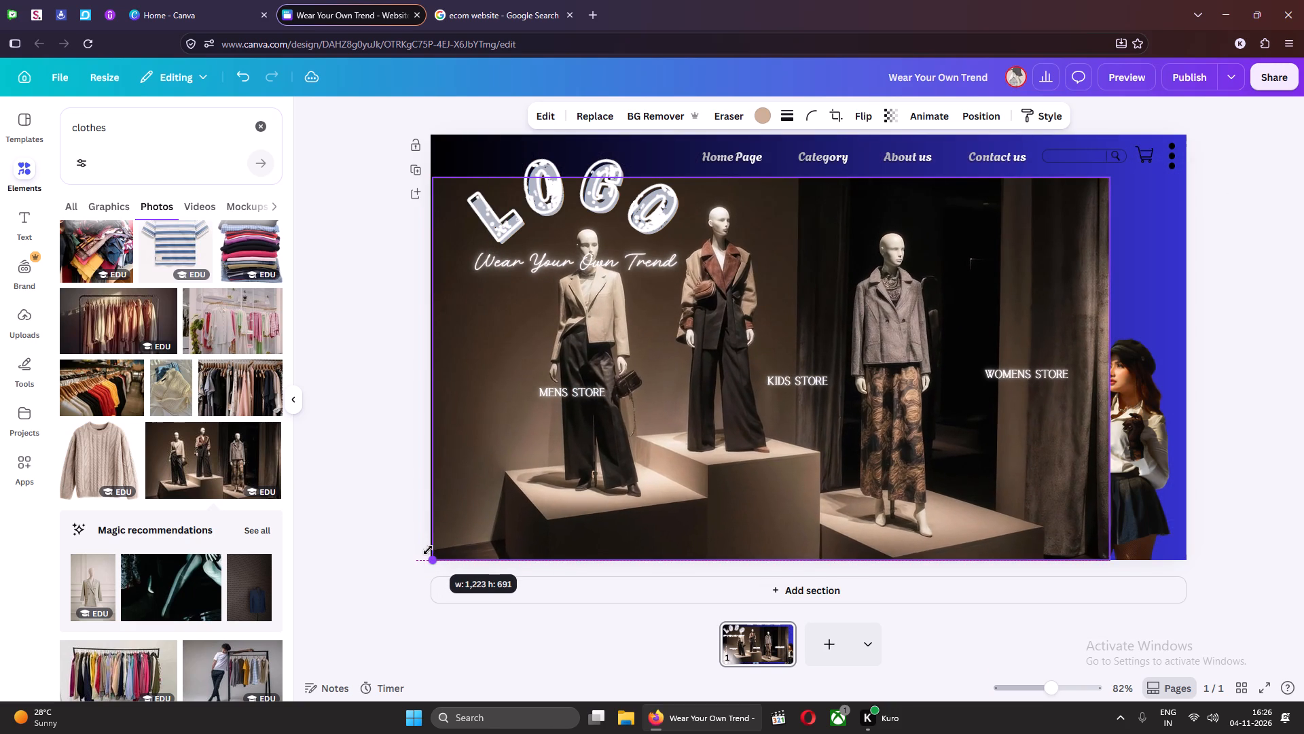
pyautogui.moveTo(428, 550); pyautogui.dragTo(427, 550)
pyautogui.click(501, 536)
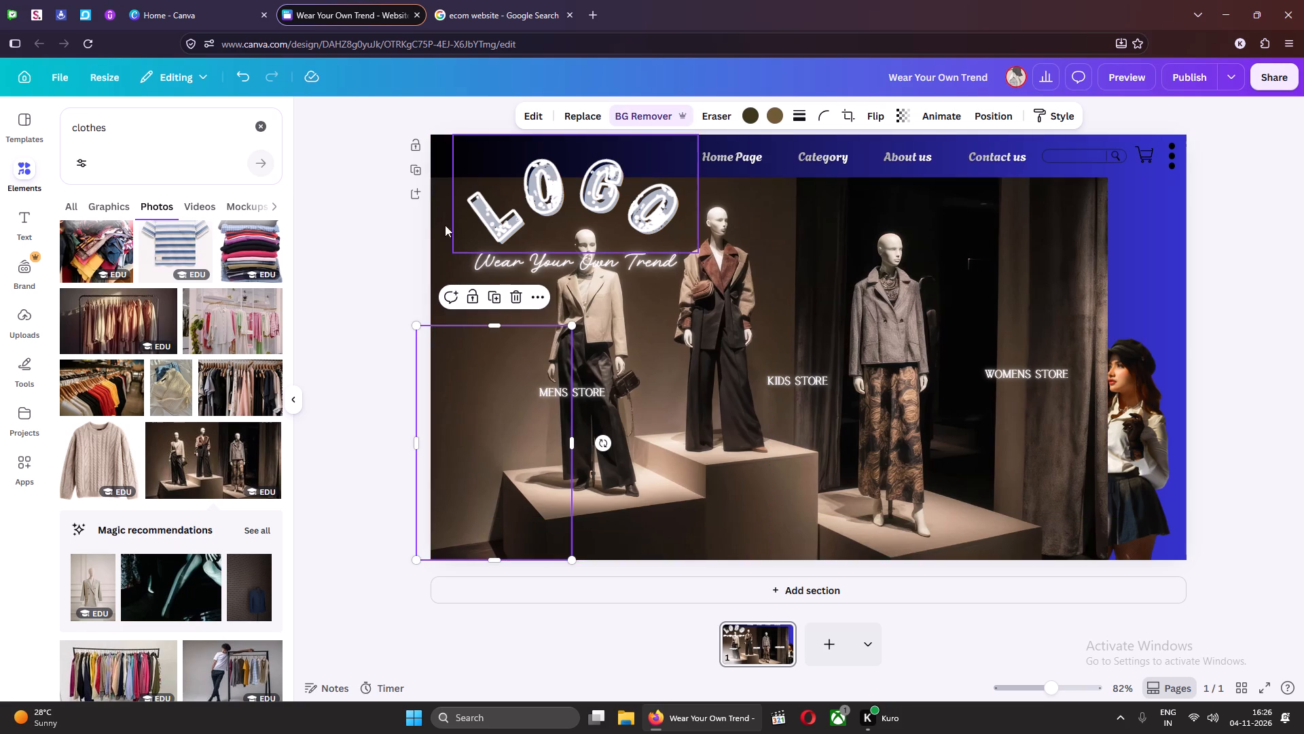
pyautogui.click(1093, 203)
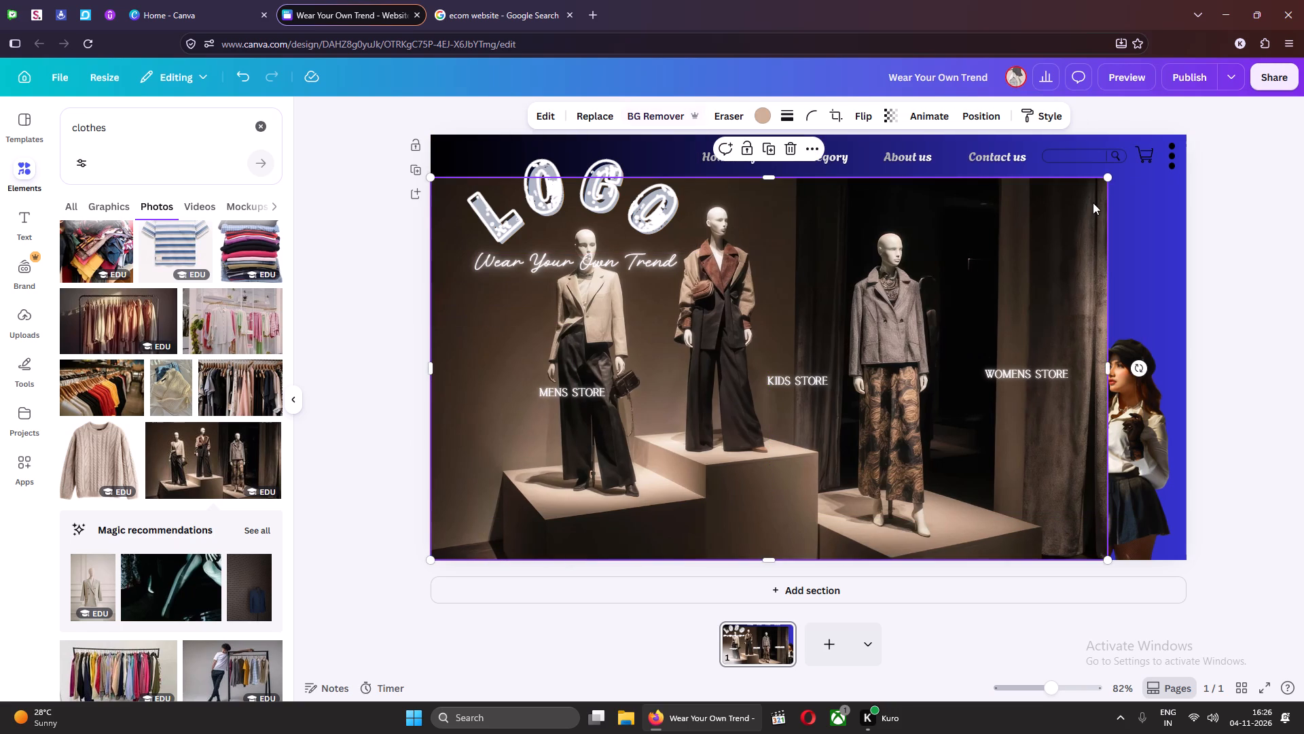
pyautogui.moveTo(1106, 180); pyautogui.dragTo(1191, 139)
# Send the mannequin photo backward until it lies behind the three models, the text and the navigation icons.
pyautogui.rightClick(1040, 215)
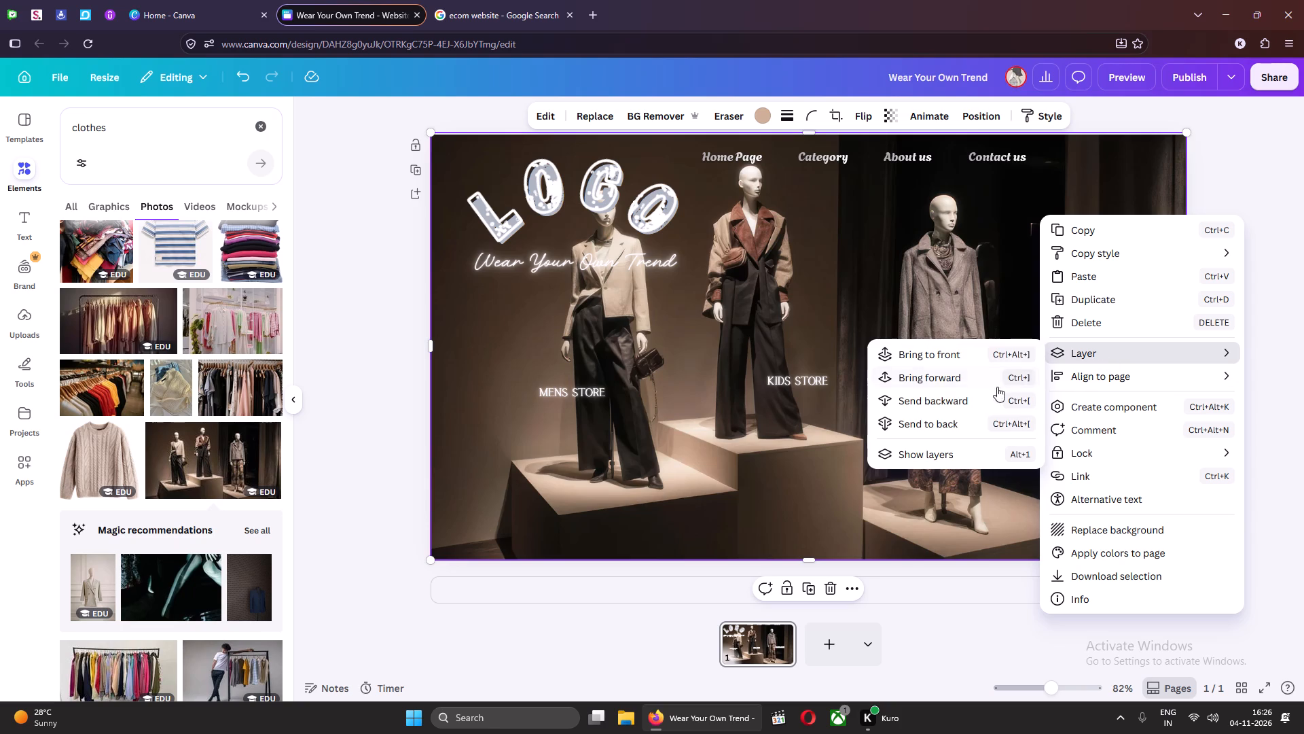
pyautogui.click(934, 400)
pyautogui.tripleClick(934, 400)
pyautogui.tripleClick(934, 400)
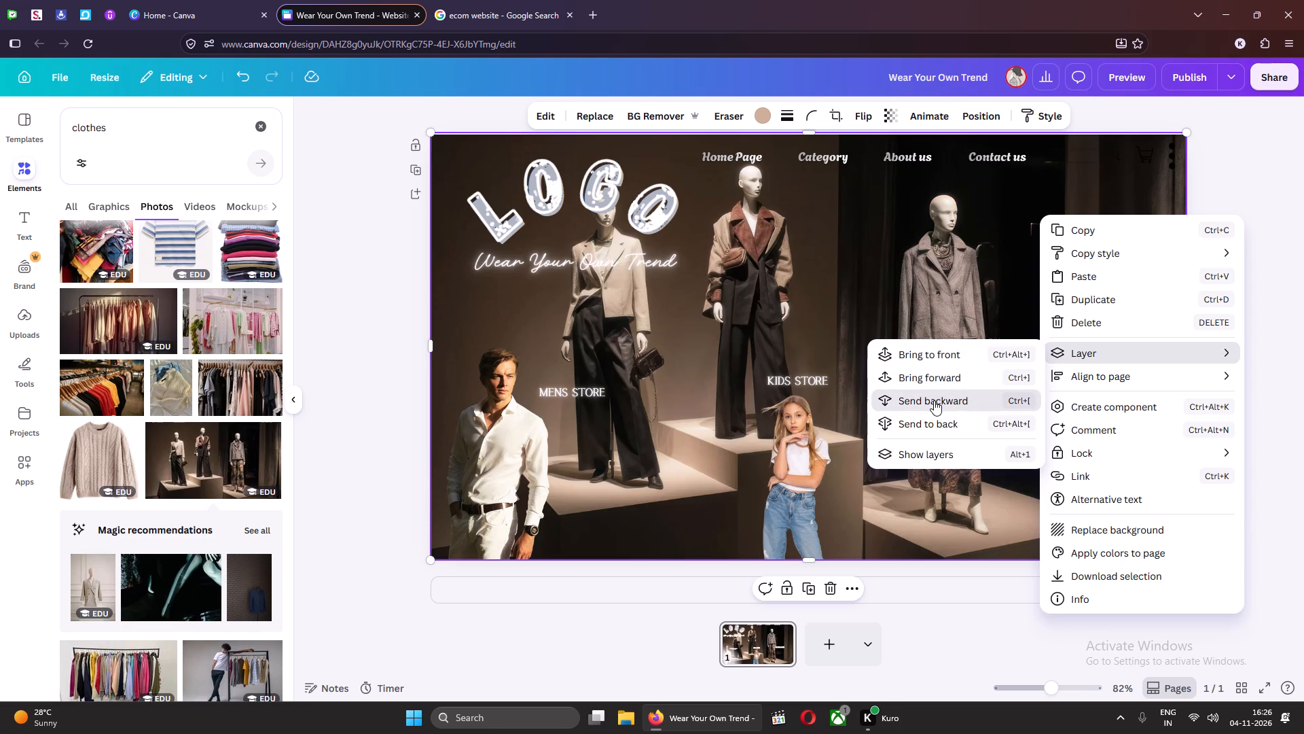
pyautogui.tripleClick(934, 400)
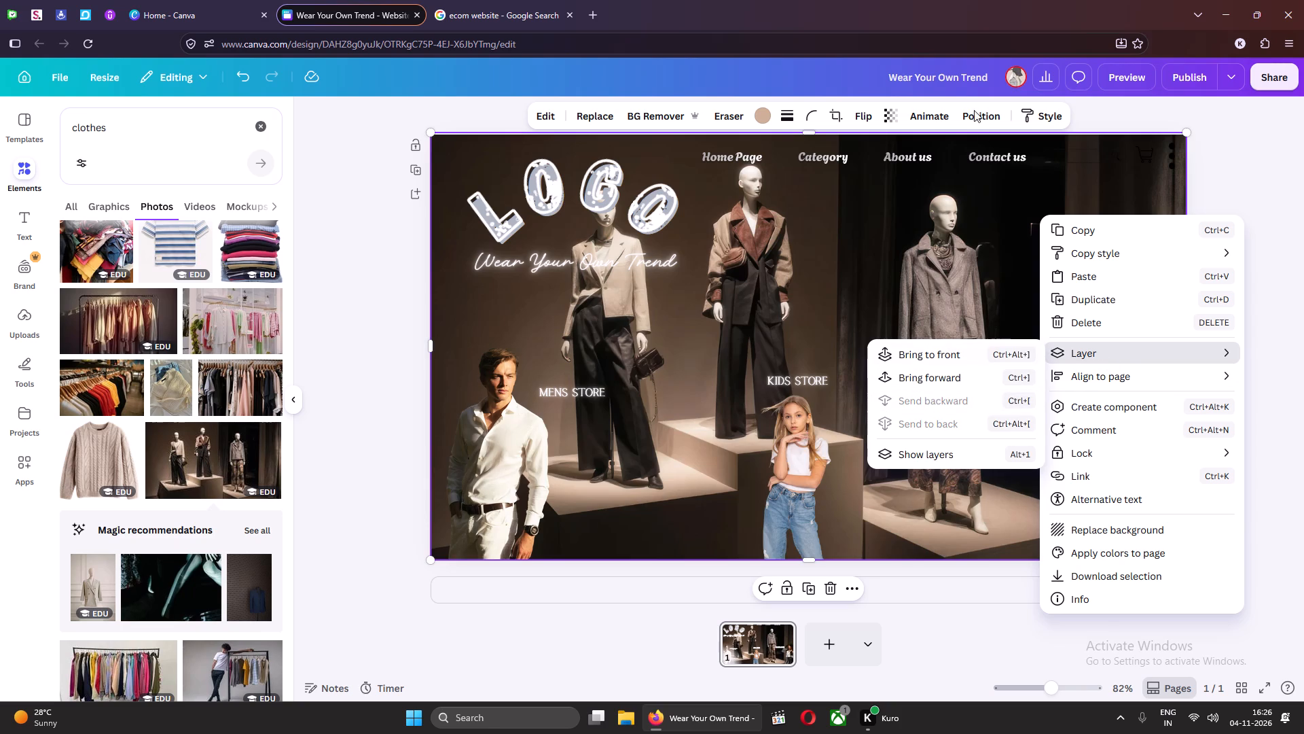
pyautogui.click(926, 111)
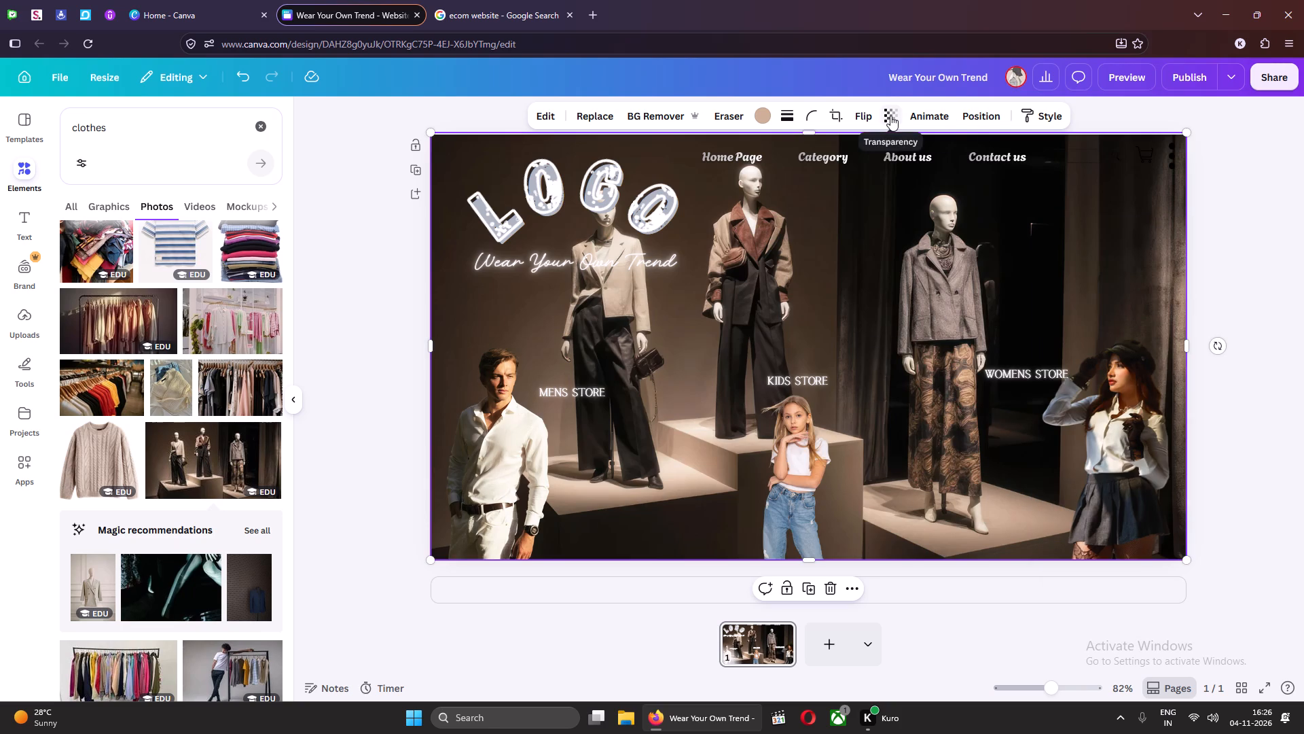
# Make the mannequin photo partly transparent so the blue gradient background blends through it.
pyautogui.click(890, 116)
pyautogui.moveTo(918, 173); pyautogui.dragTo(890, 175)
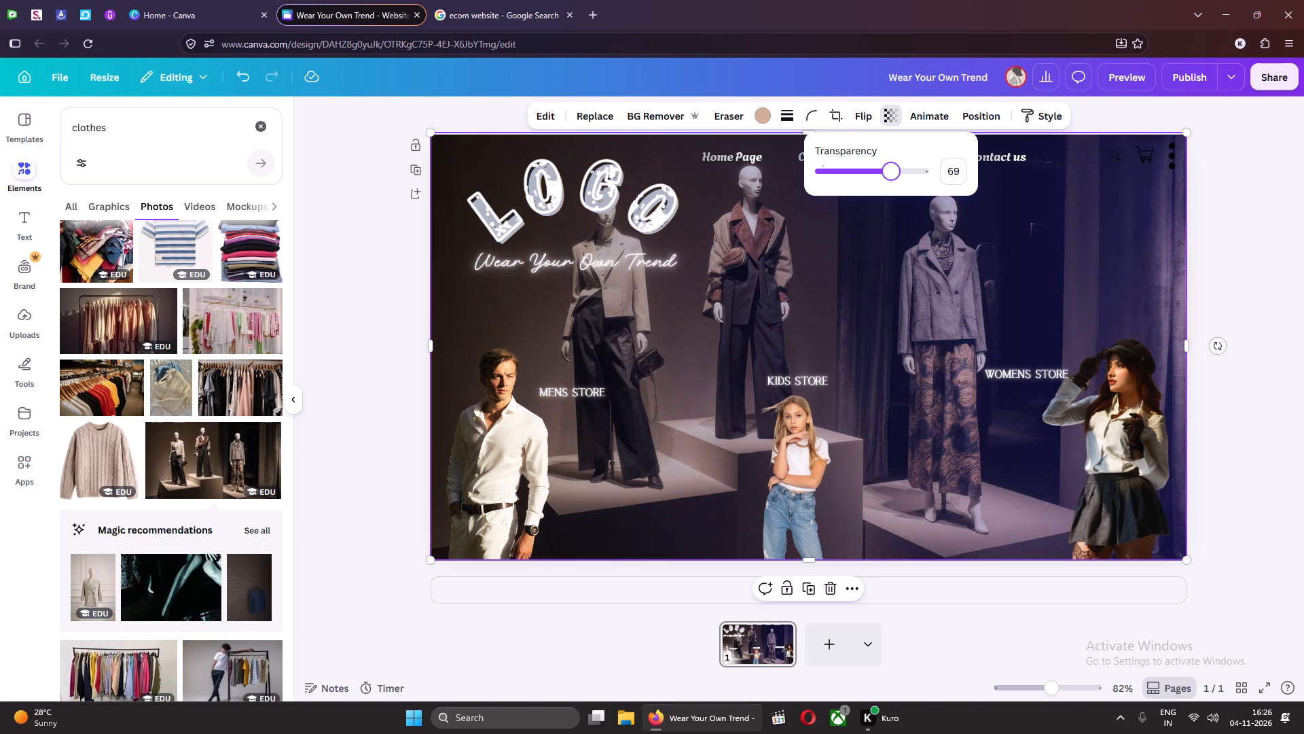
pyautogui.moveTo(890, 175); pyautogui.dragTo(873, 182)
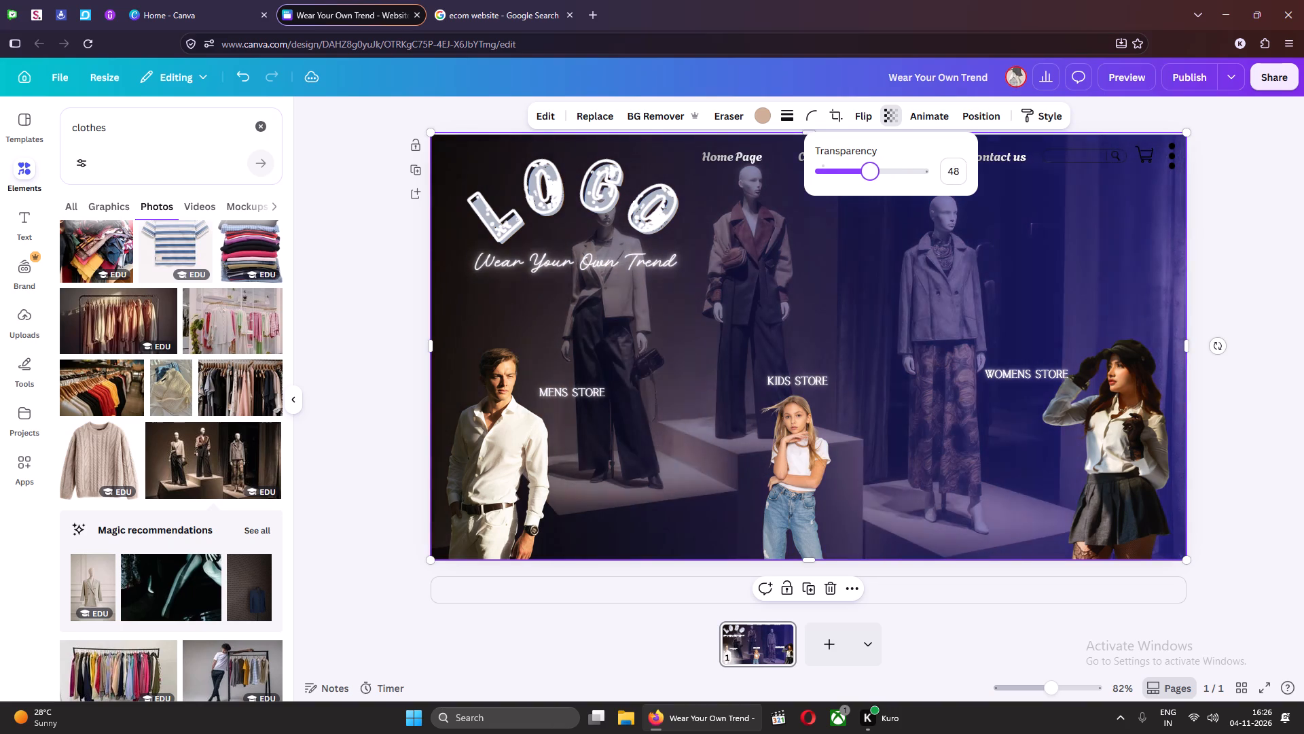
pyautogui.moveTo(873, 182); pyautogui.dragTo(891, 181)
# Shift the mannequin photo lower on the page and enlarge it to about 1,617 × 914 so it spans past both side edges.
pyautogui.click(888, 309)
pyautogui.moveTo(929, 343); pyautogui.dragTo(930, 381)
pyautogui.click(916, 339)
pyautogui.moveTo(936, 342); pyautogui.dragTo(938, 377)
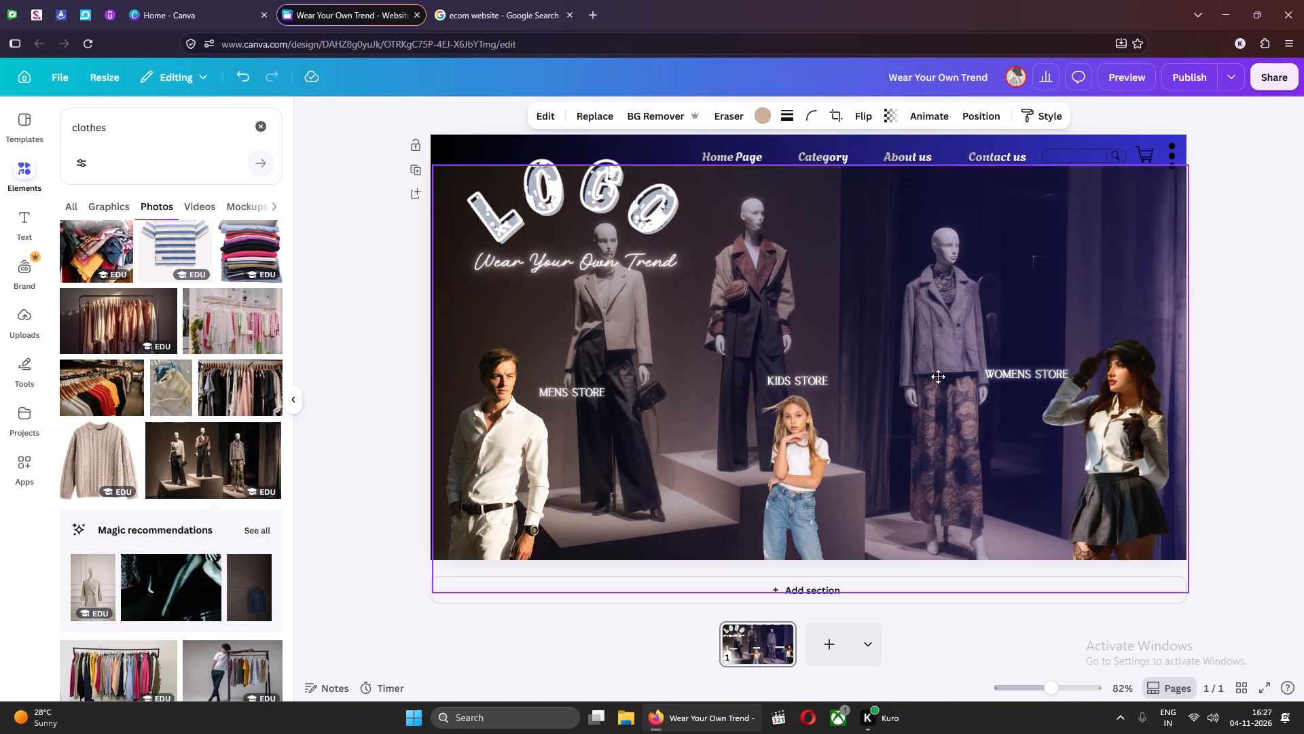
pyautogui.moveTo(938, 377); pyautogui.dragTo(1025, 396)
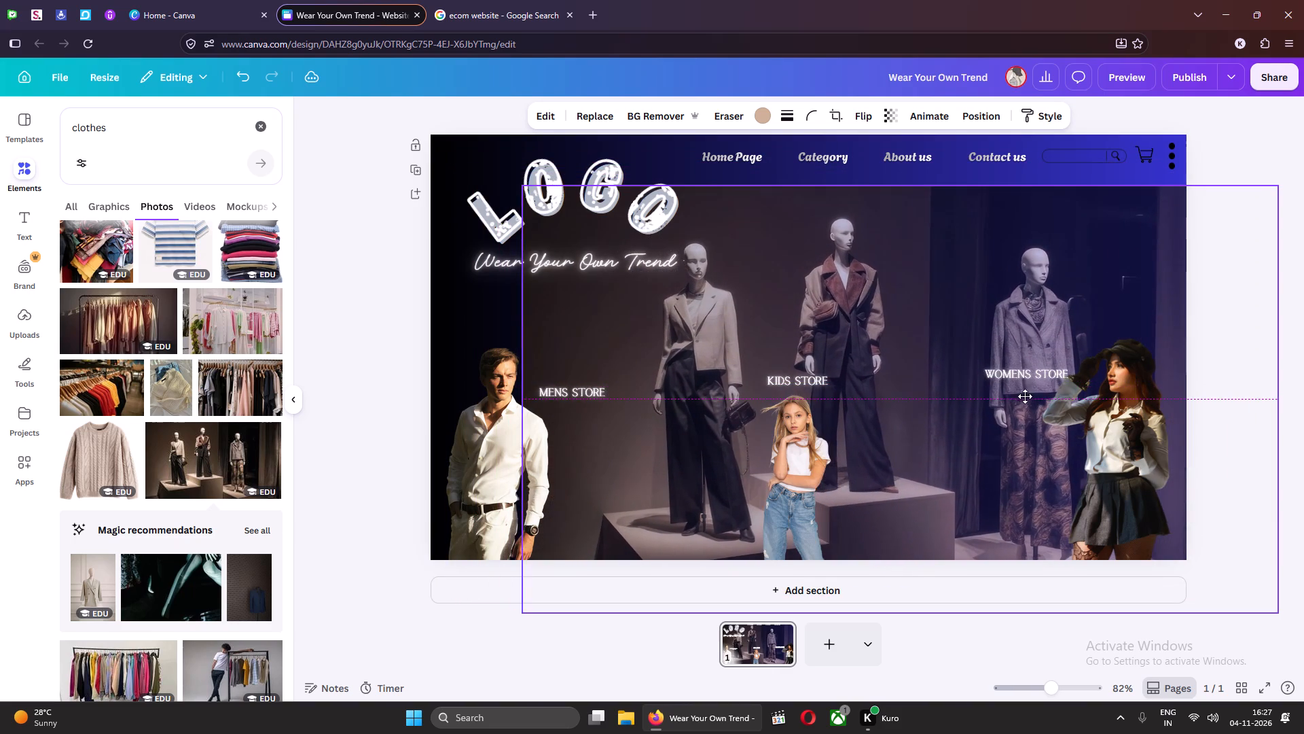
pyautogui.moveTo(1025, 396); pyautogui.dragTo(1081, 391)
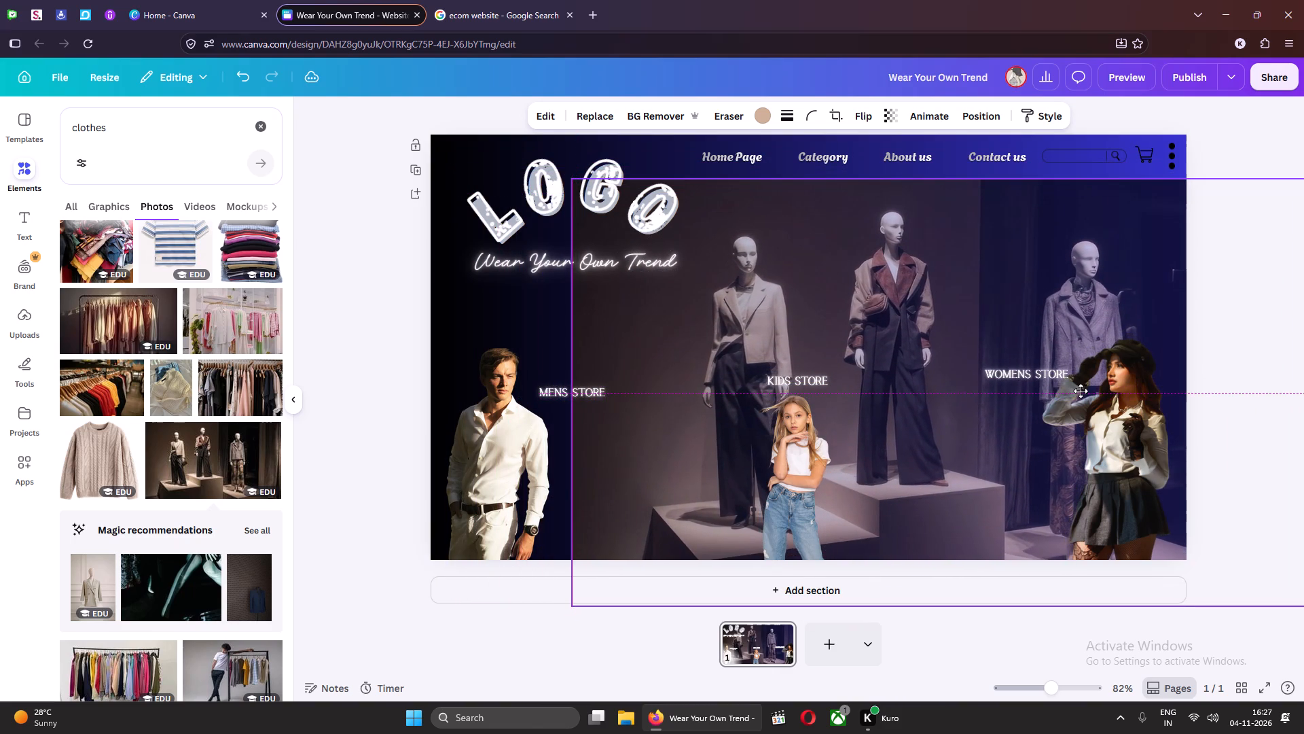
pyautogui.moveTo(1081, 391); pyautogui.dragTo(1002, 397)
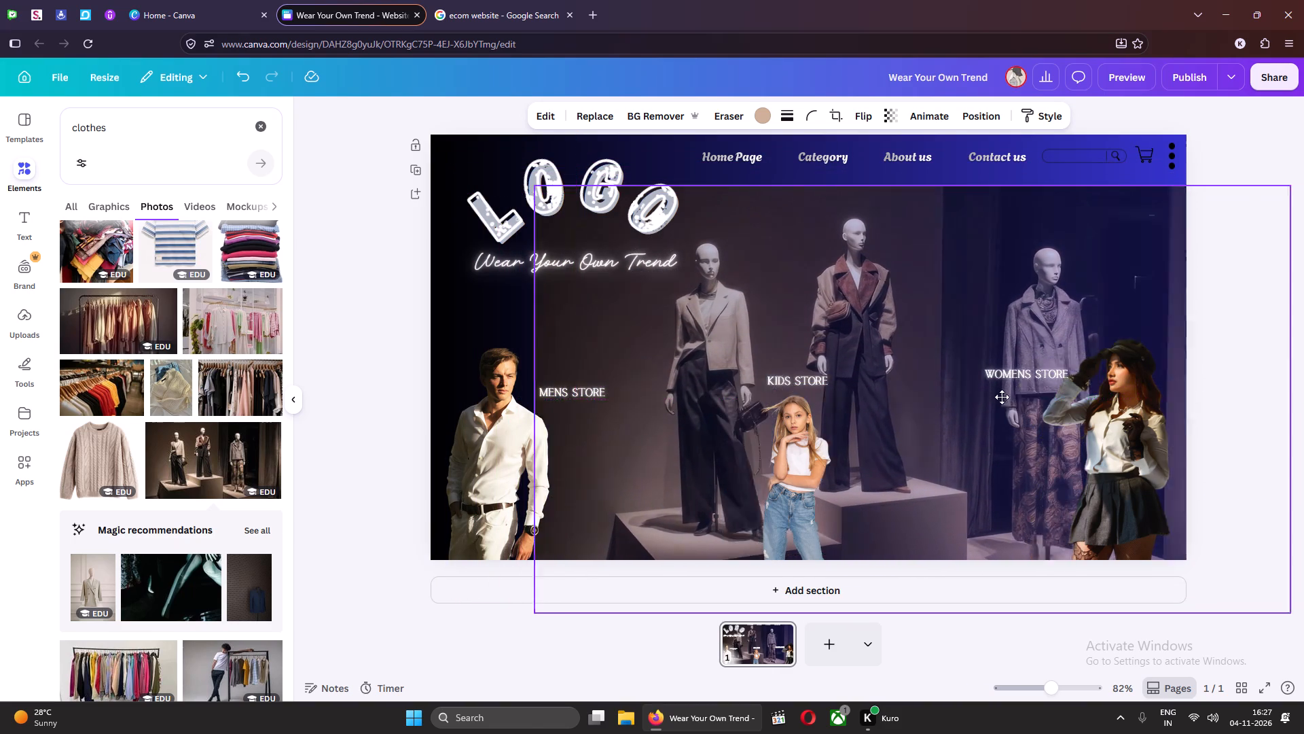
pyautogui.moveTo(1002, 397); pyautogui.dragTo(862, 389)
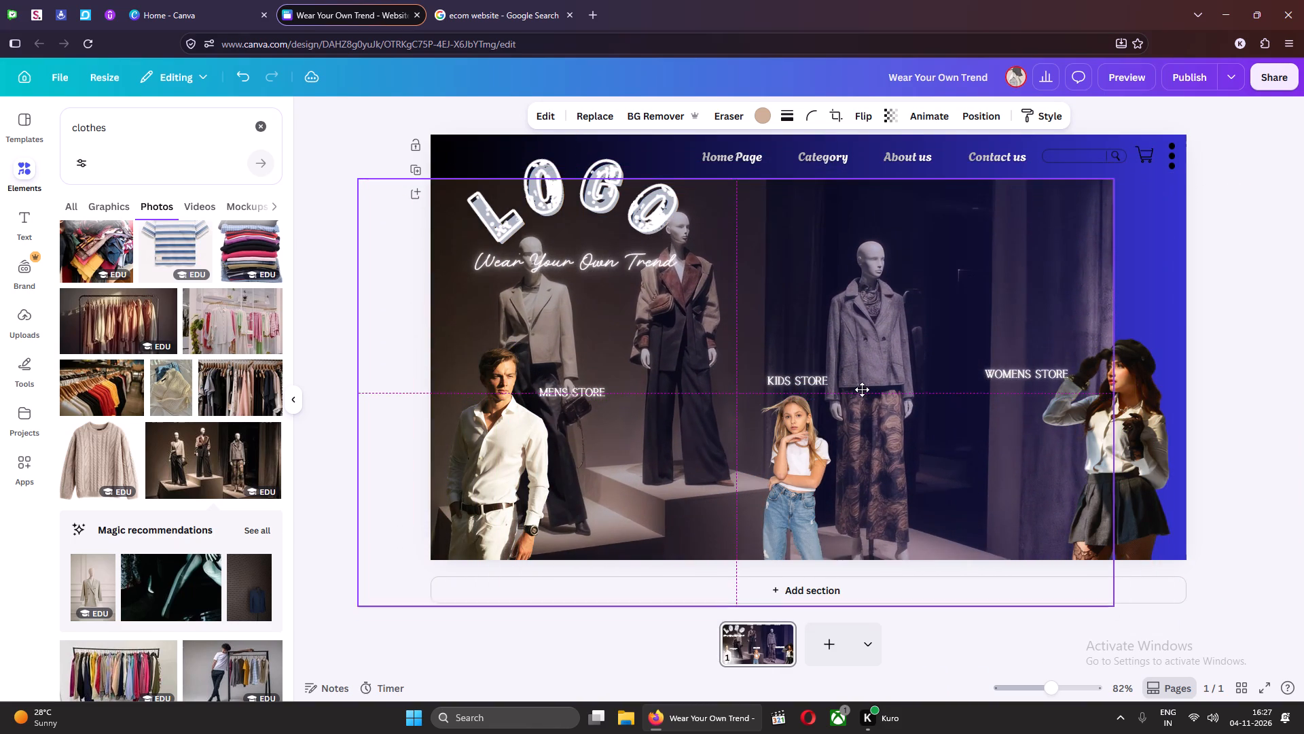
pyautogui.moveTo(862, 389); pyautogui.dragTo(859, 387)
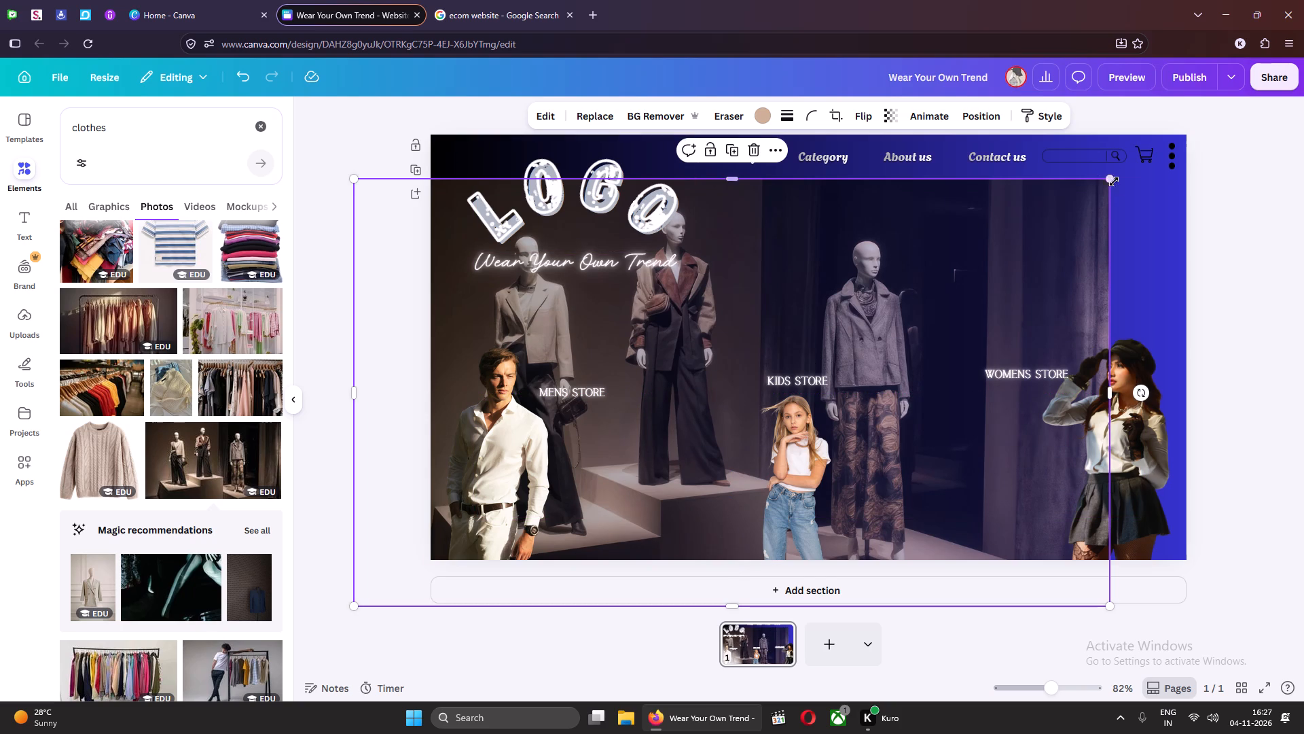
pyautogui.moveTo(1112, 181); pyautogui.dragTo(1256, 104)
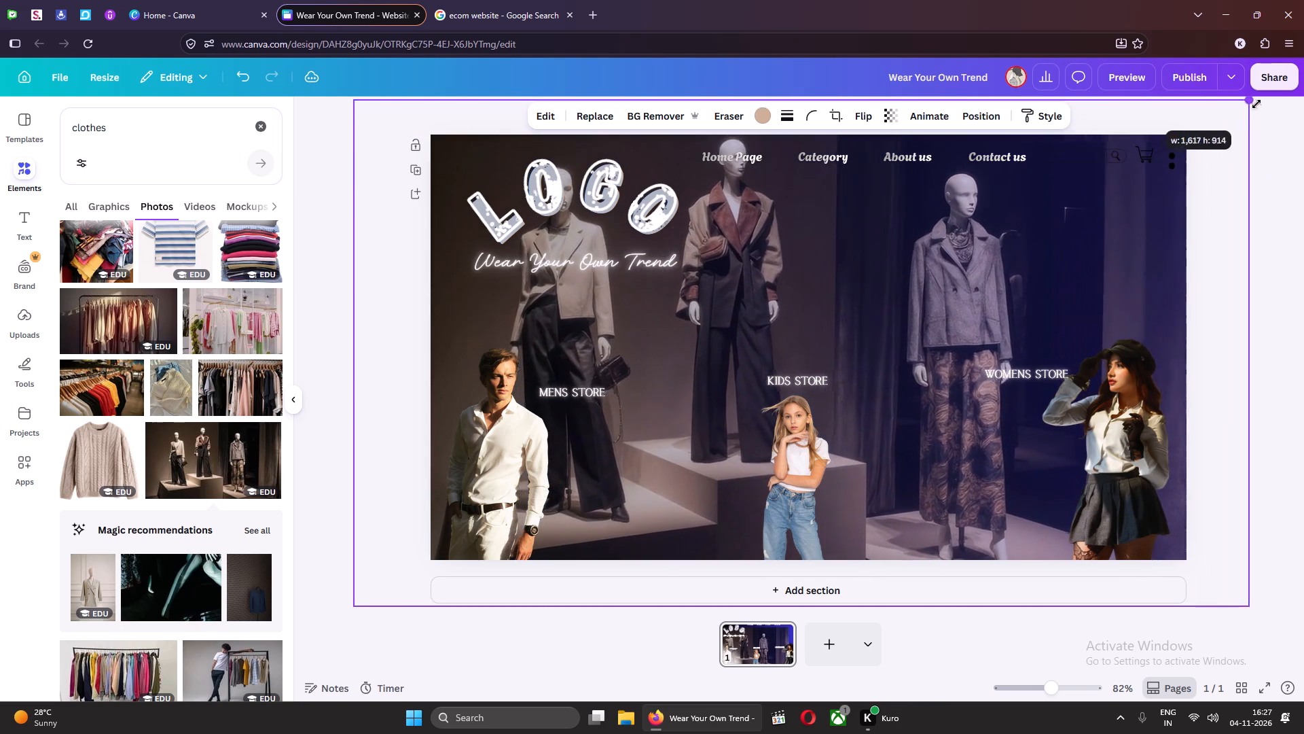
pyautogui.moveTo(1256, 104); pyautogui.dragTo(1257, 104)
# Move the mannequin photo further right, then enlarge it past the page's upper left corner, beyond 1,775 × 1,003.
pyautogui.moveTo(1004, 237); pyautogui.dragTo(964, 284)
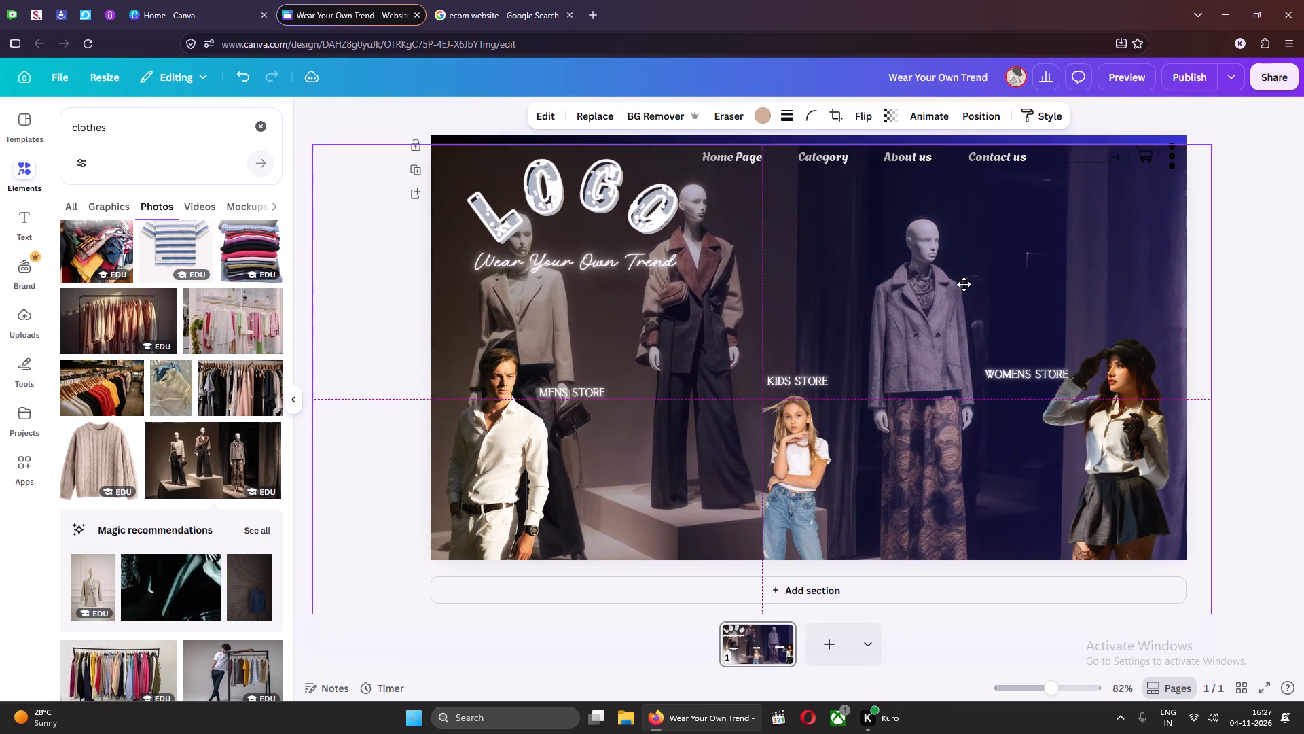
pyautogui.moveTo(964, 284); pyautogui.dragTo(990, 296)
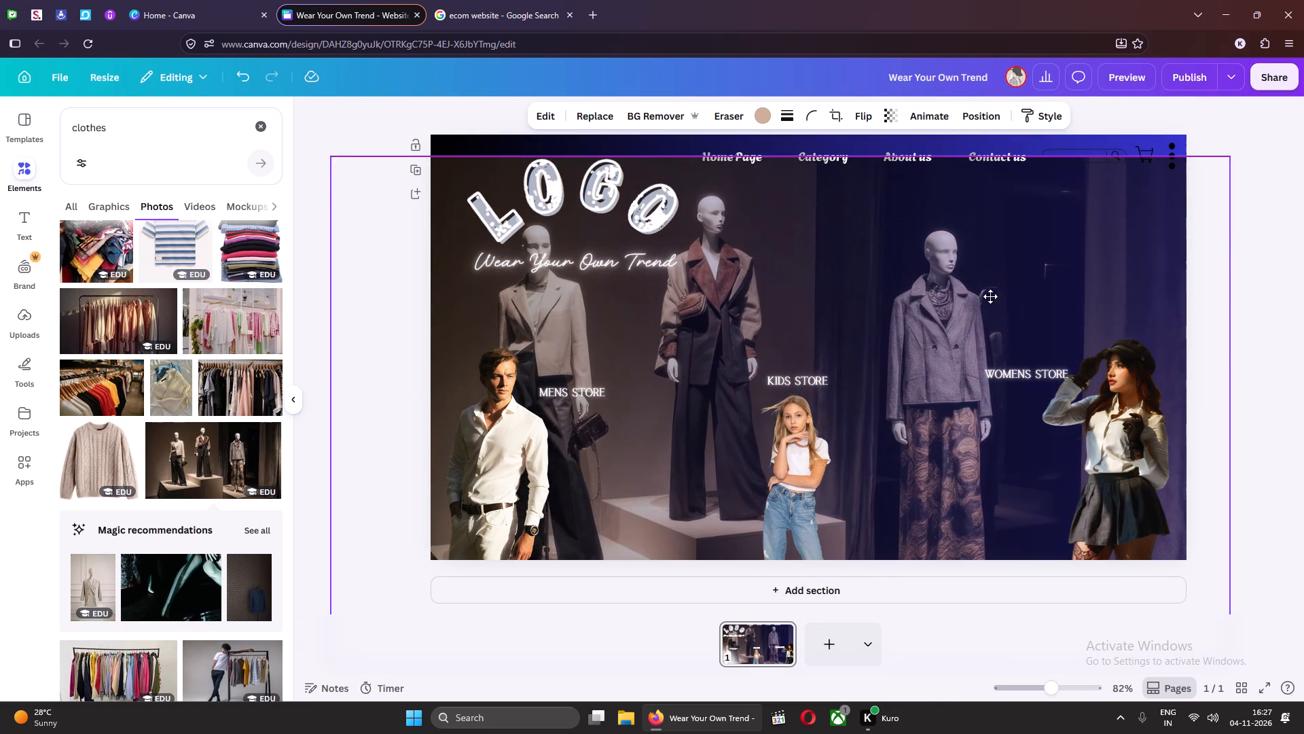
pyautogui.moveTo(990, 296); pyautogui.dragTo(1155, 290)
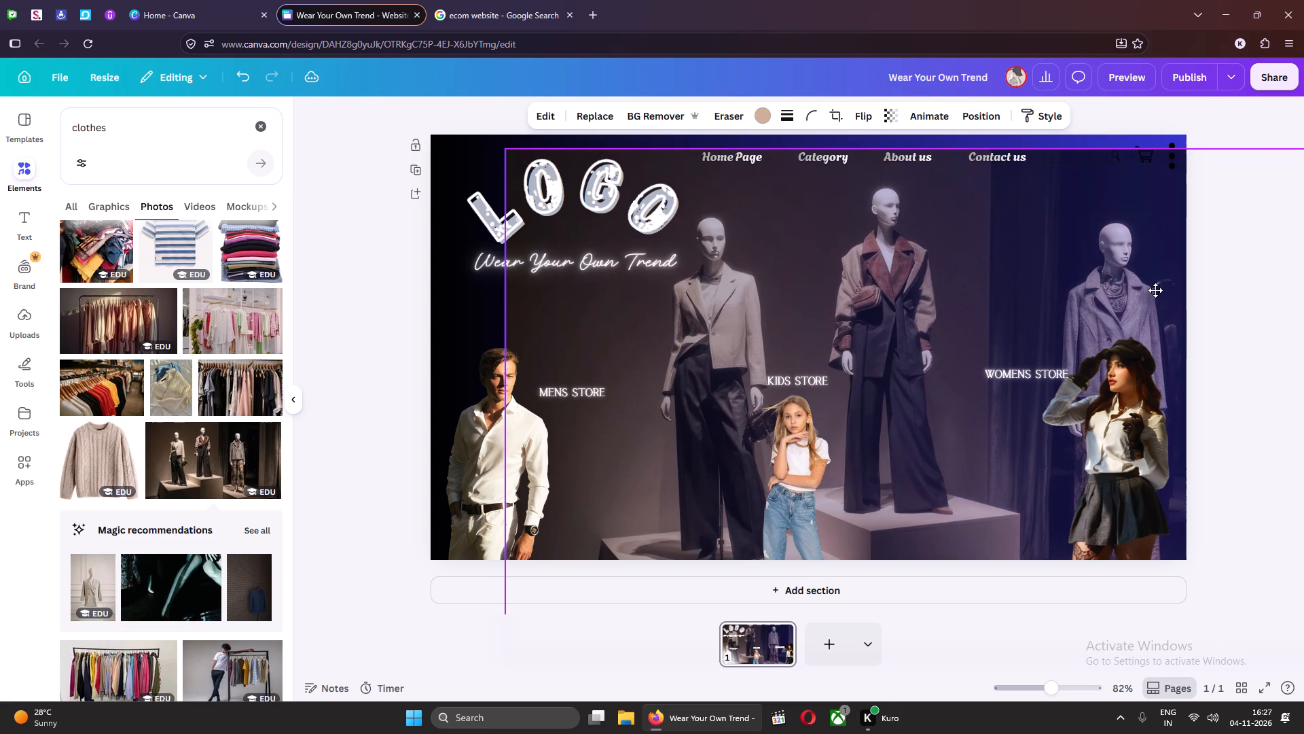
pyautogui.moveTo(1155, 290); pyautogui.dragTo(1152, 277)
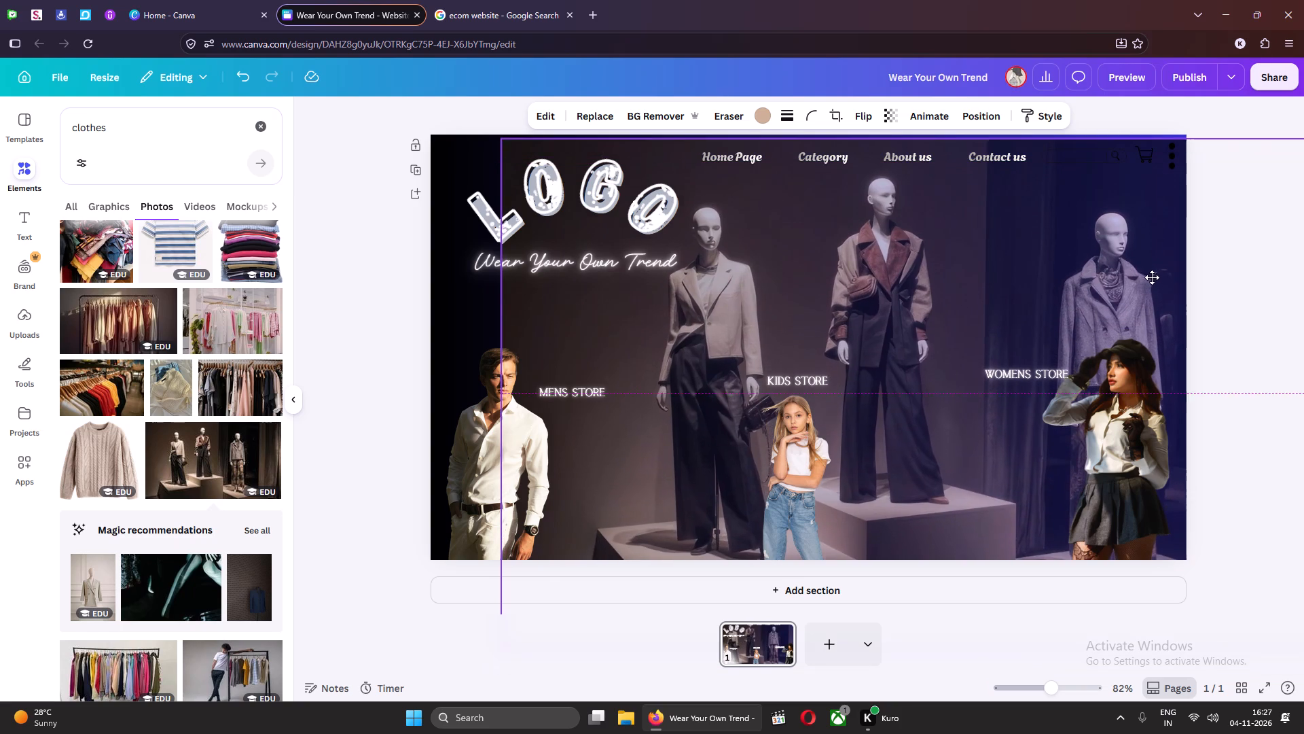
pyautogui.moveTo(1152, 277); pyautogui.dragTo(1153, 276)
pyautogui.moveTo(506, 140); pyautogui.dragTo(407, 108)
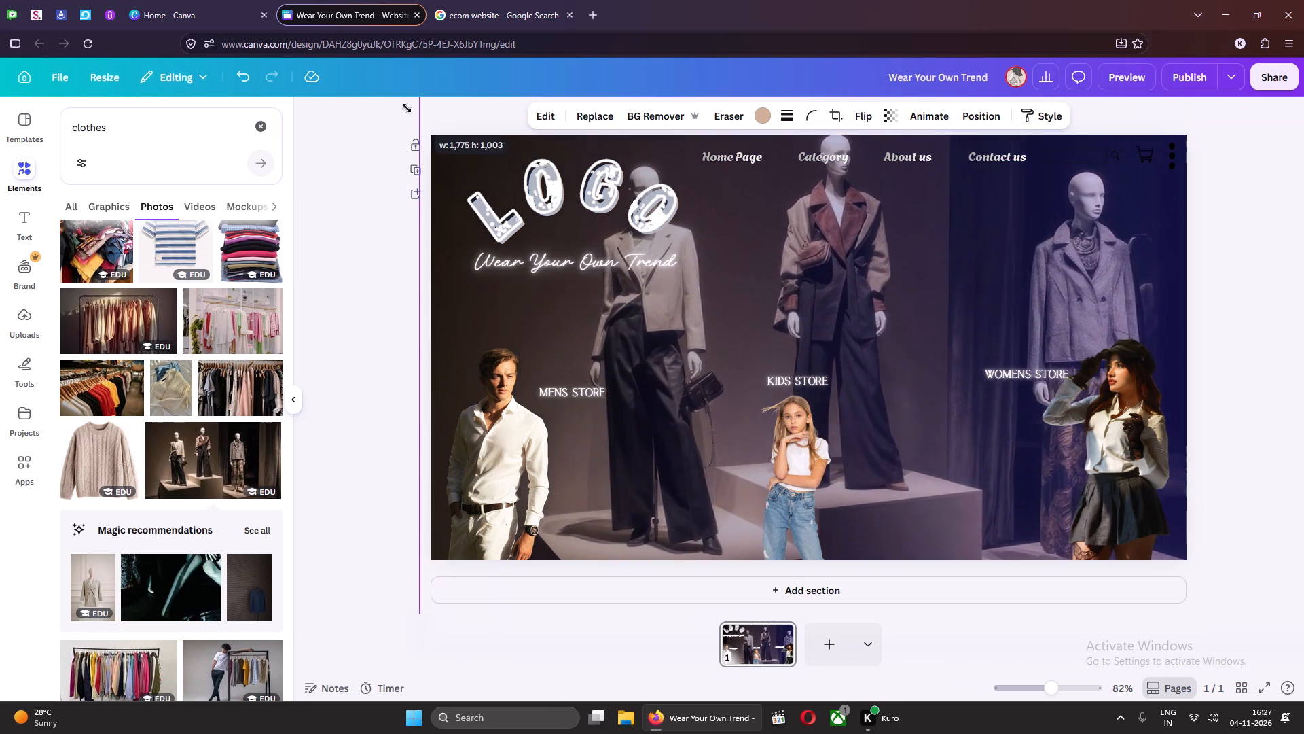
pyautogui.moveTo(407, 108); pyautogui.dragTo(382, 101)
# Reposition the enlarged mannequin photo and extend it so its upper left corner meets the page's upper left corner.
pyautogui.moveTo(803, 239); pyautogui.dragTo(869, 302)
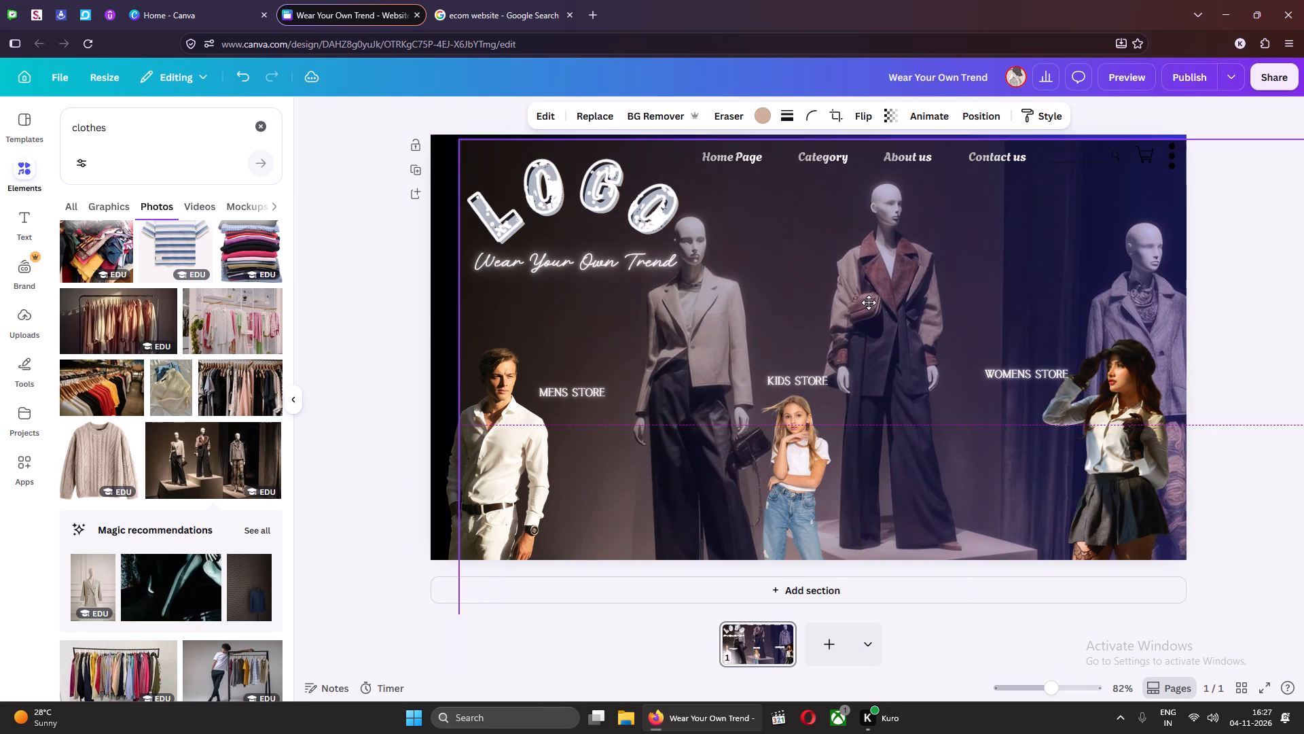
pyautogui.moveTo(869, 302); pyautogui.dragTo(850, 299)
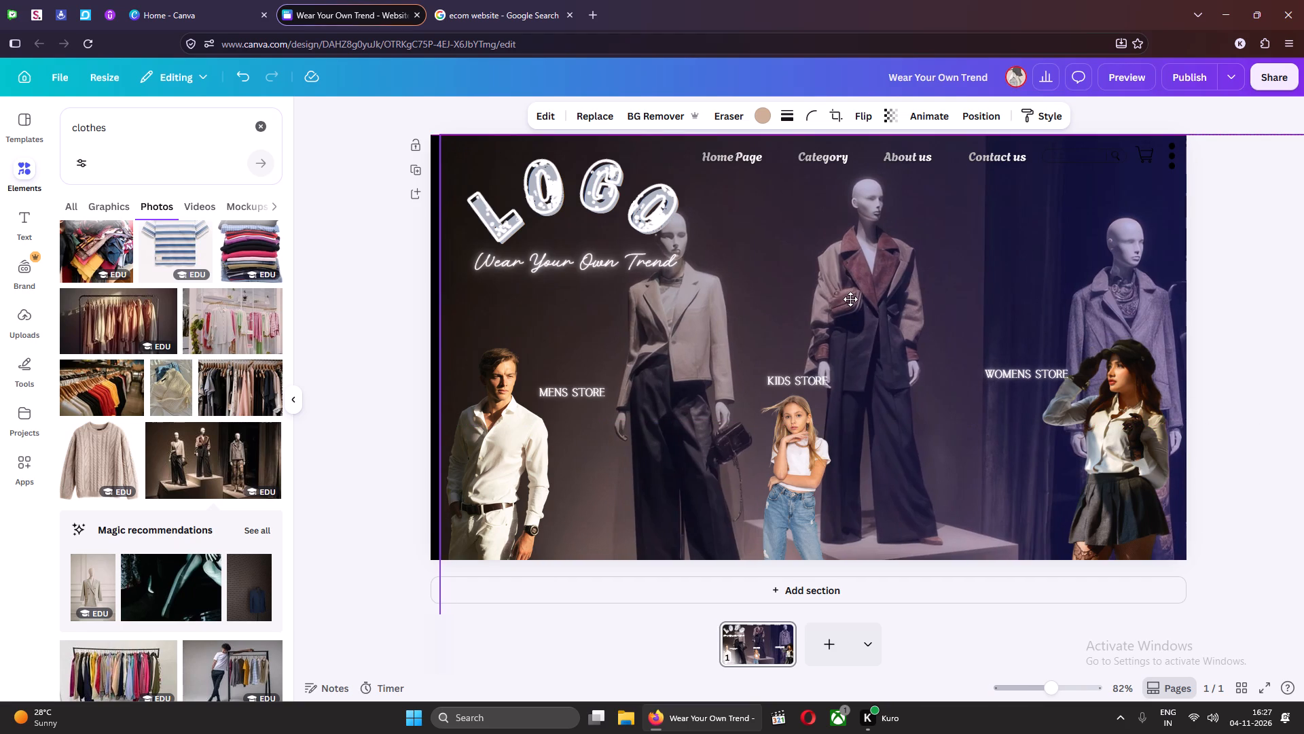
pyautogui.moveTo(850, 299); pyautogui.dragTo(850, 303)
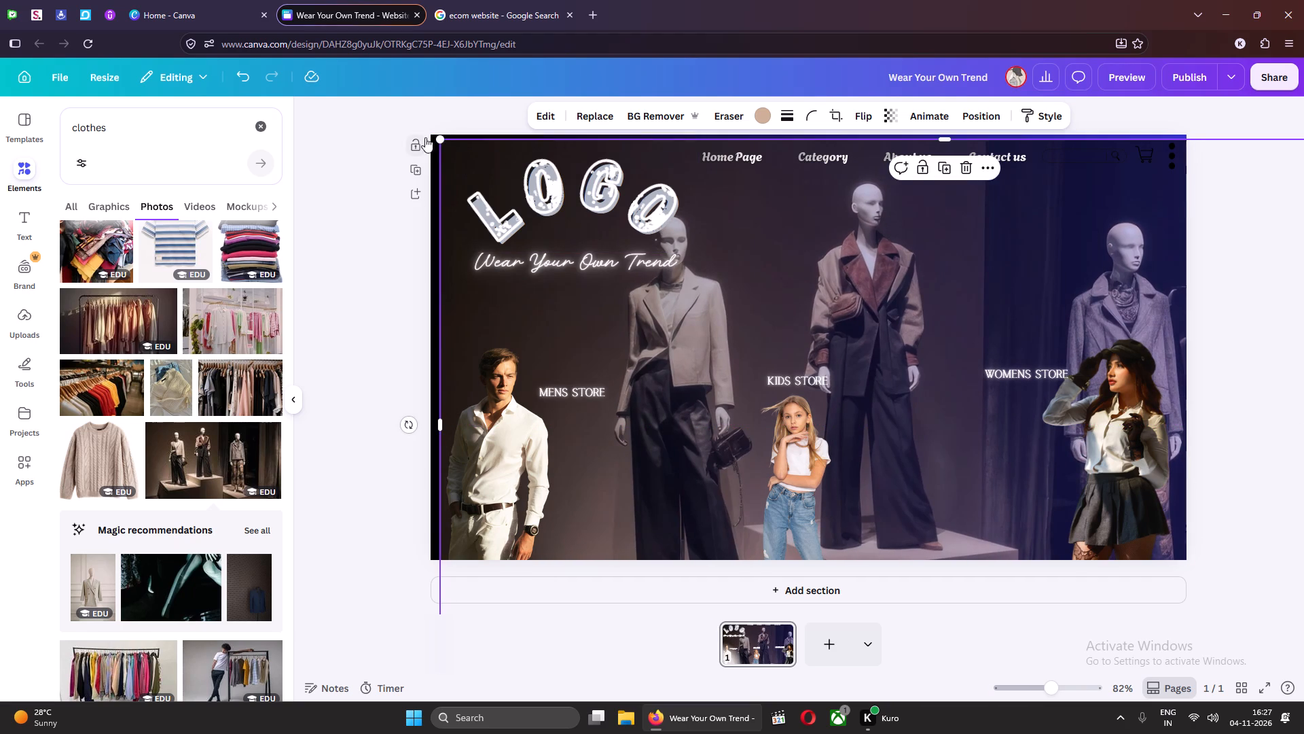
pyautogui.moveTo(434, 138); pyautogui.dragTo(425, 128)
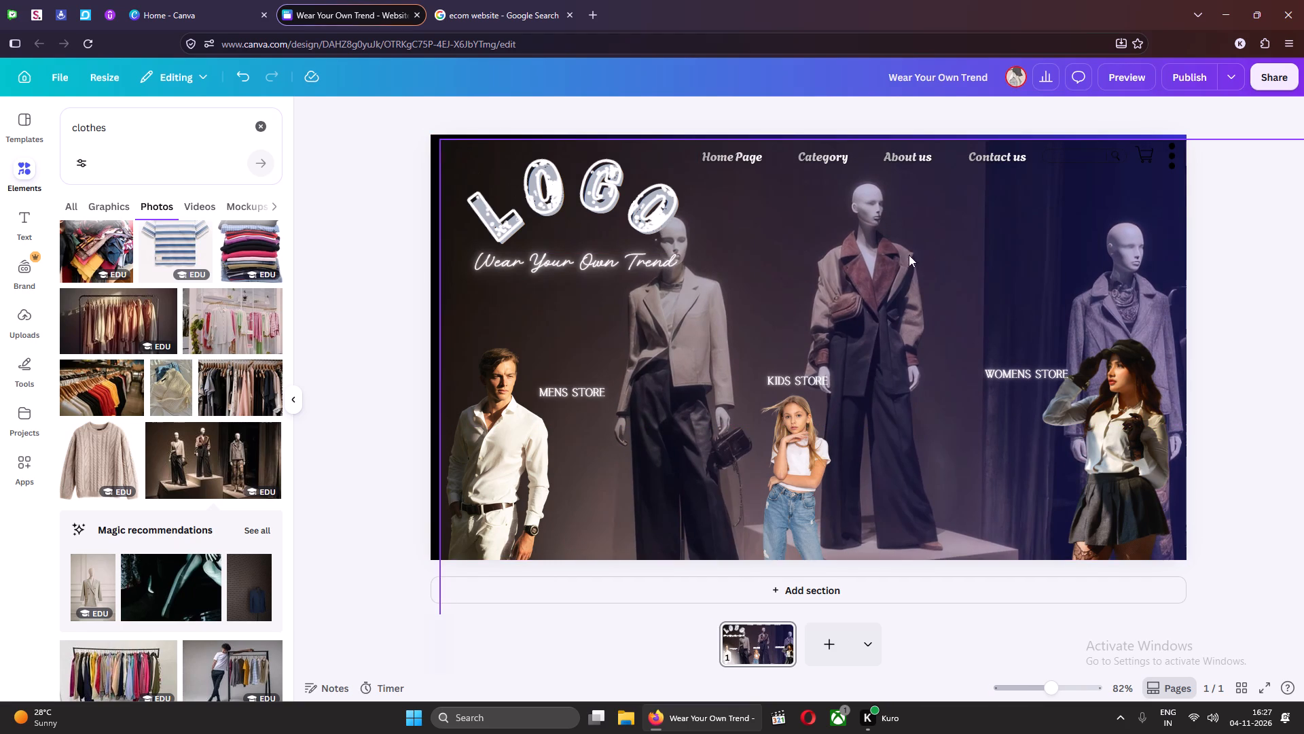
pyautogui.click(980, 264)
pyautogui.moveTo(439, 142); pyautogui.dragTo(431, 137)
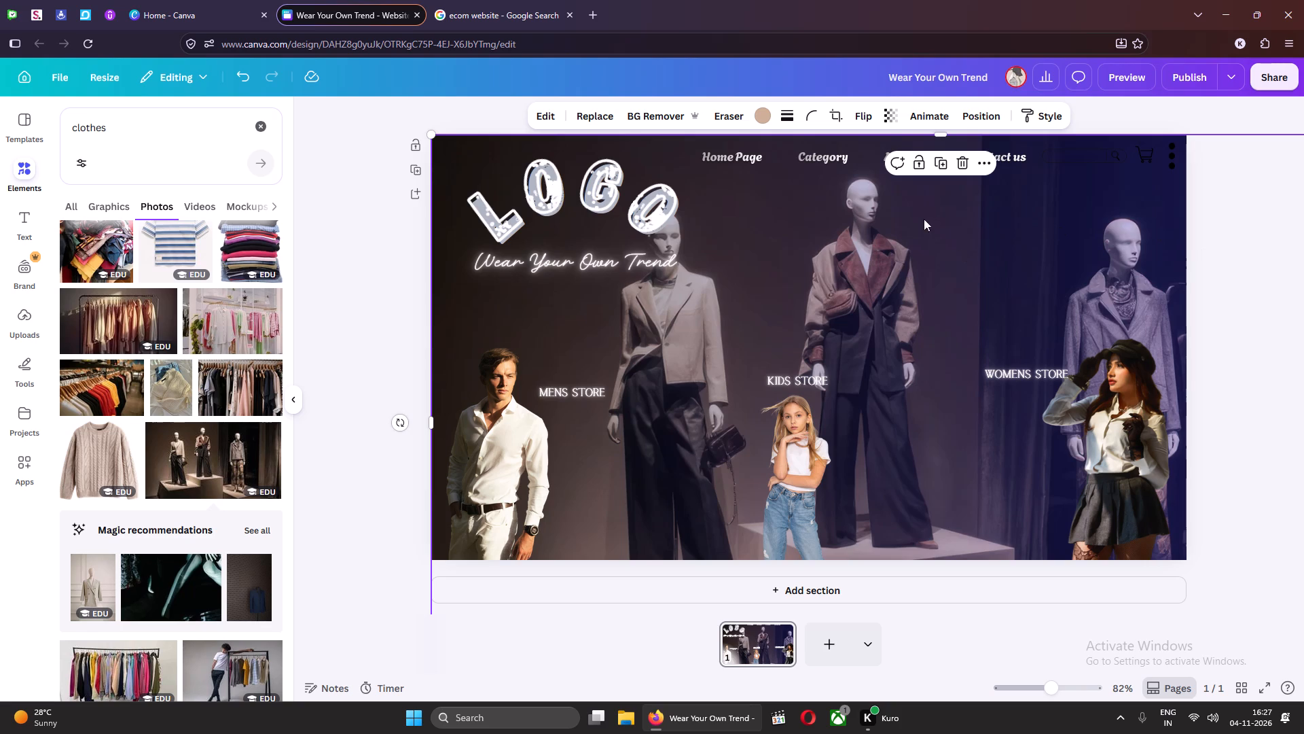
# Make the mannequin photo slightly more transparent so more of the blue gradient shows through.
pyautogui.click(894, 117)
pyautogui.moveTo(892, 172); pyautogui.dragTo(882, 172)
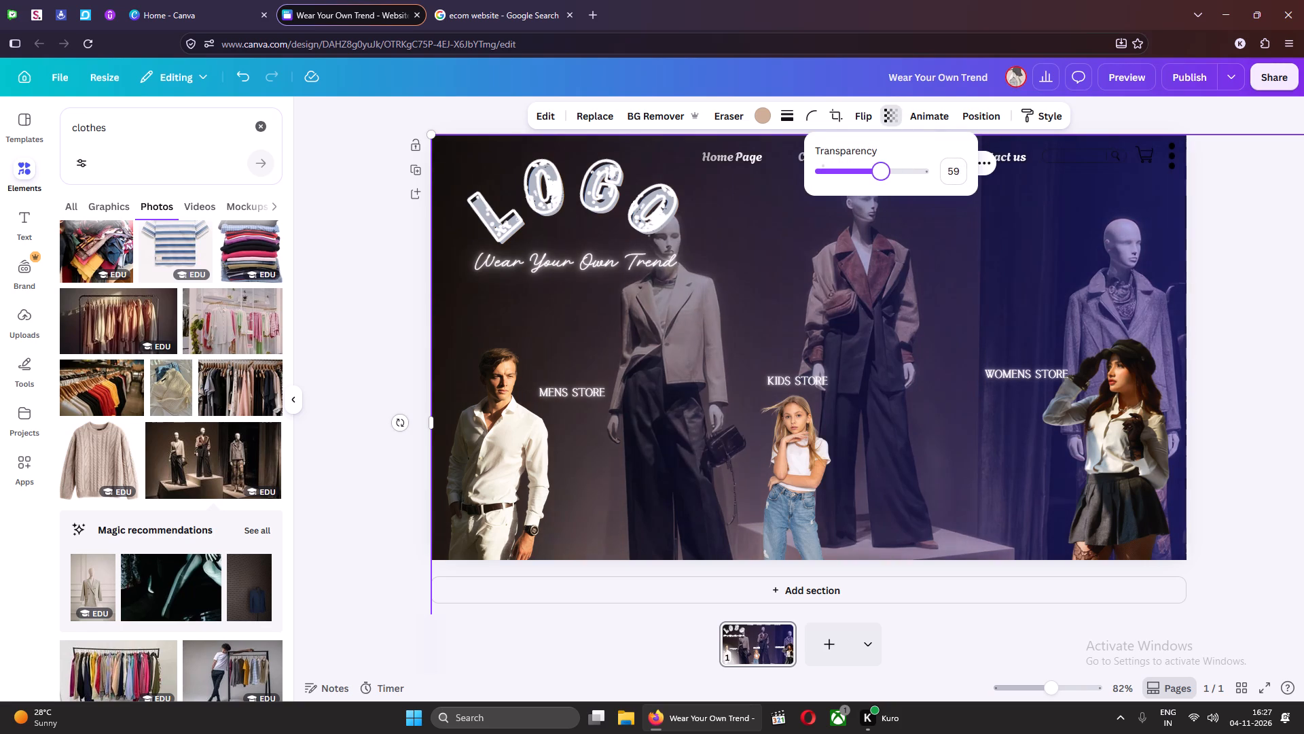
pyautogui.moveTo(882, 172); pyautogui.dragTo(877, 173)
pyautogui.click(1246, 249)
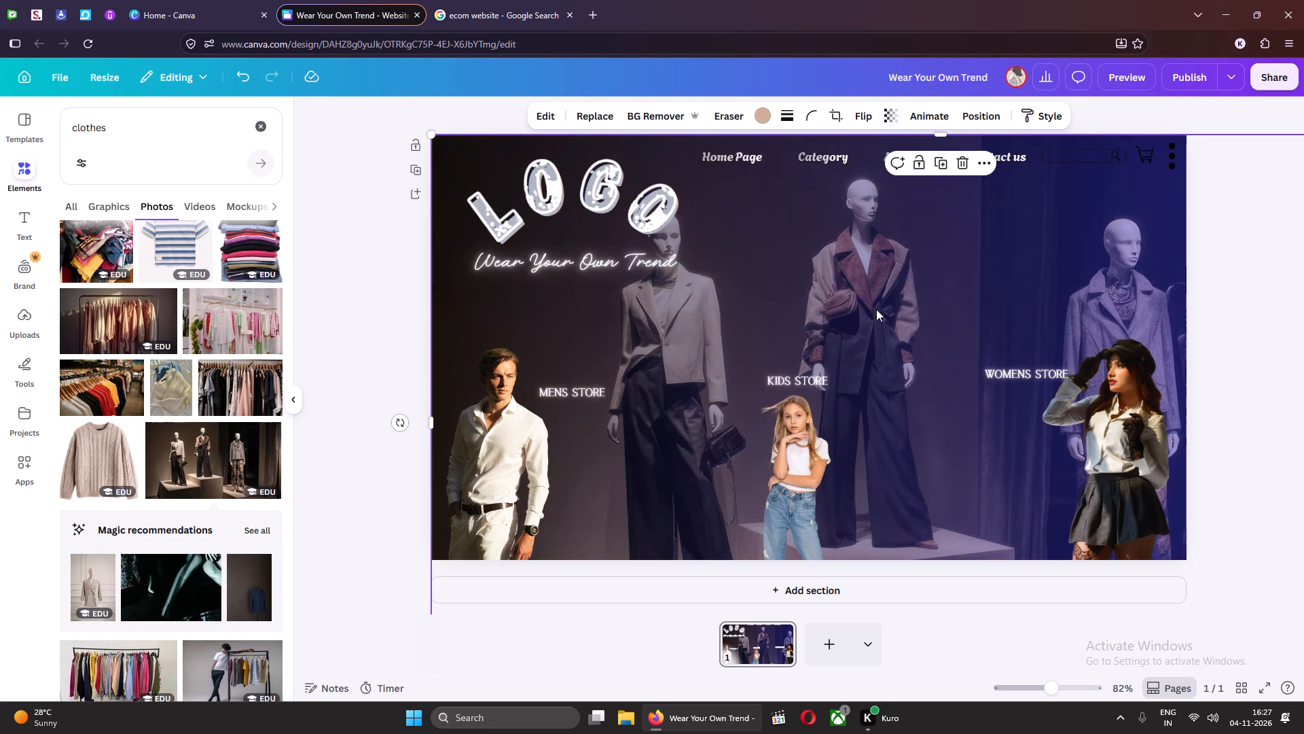
pyautogui.click(348, 342)
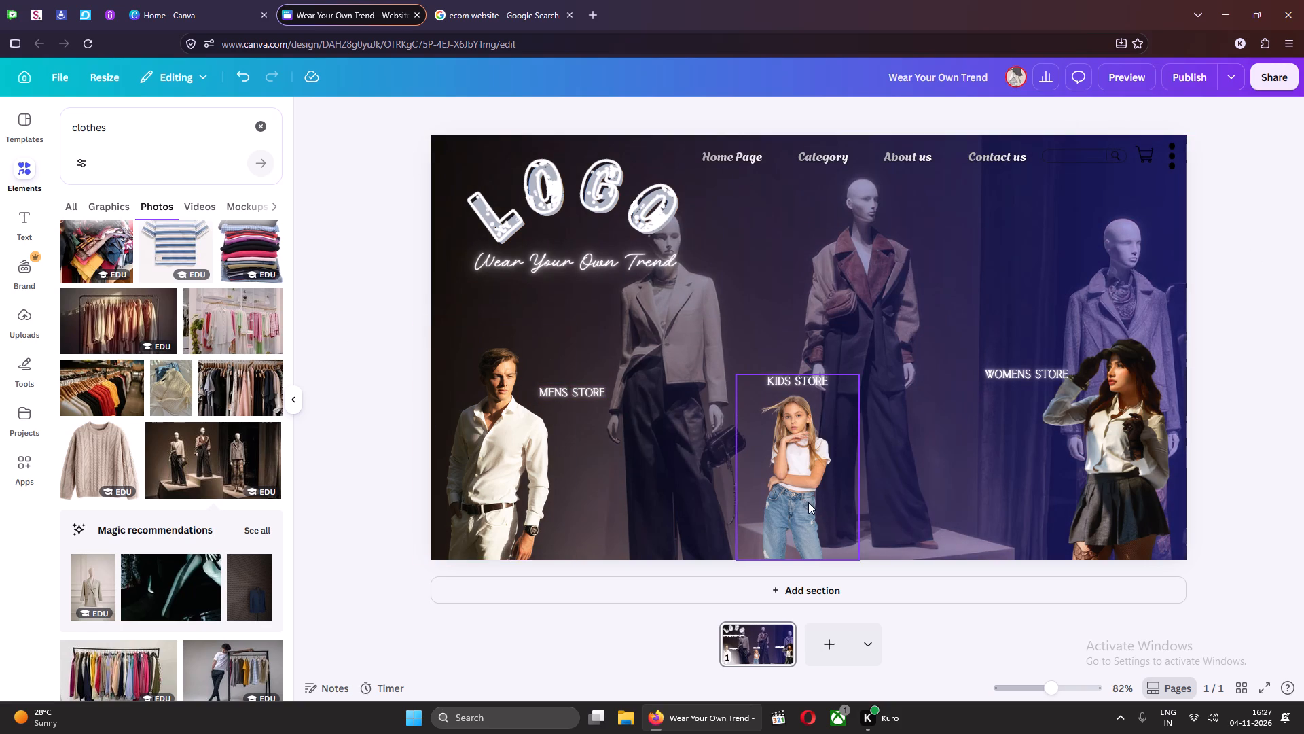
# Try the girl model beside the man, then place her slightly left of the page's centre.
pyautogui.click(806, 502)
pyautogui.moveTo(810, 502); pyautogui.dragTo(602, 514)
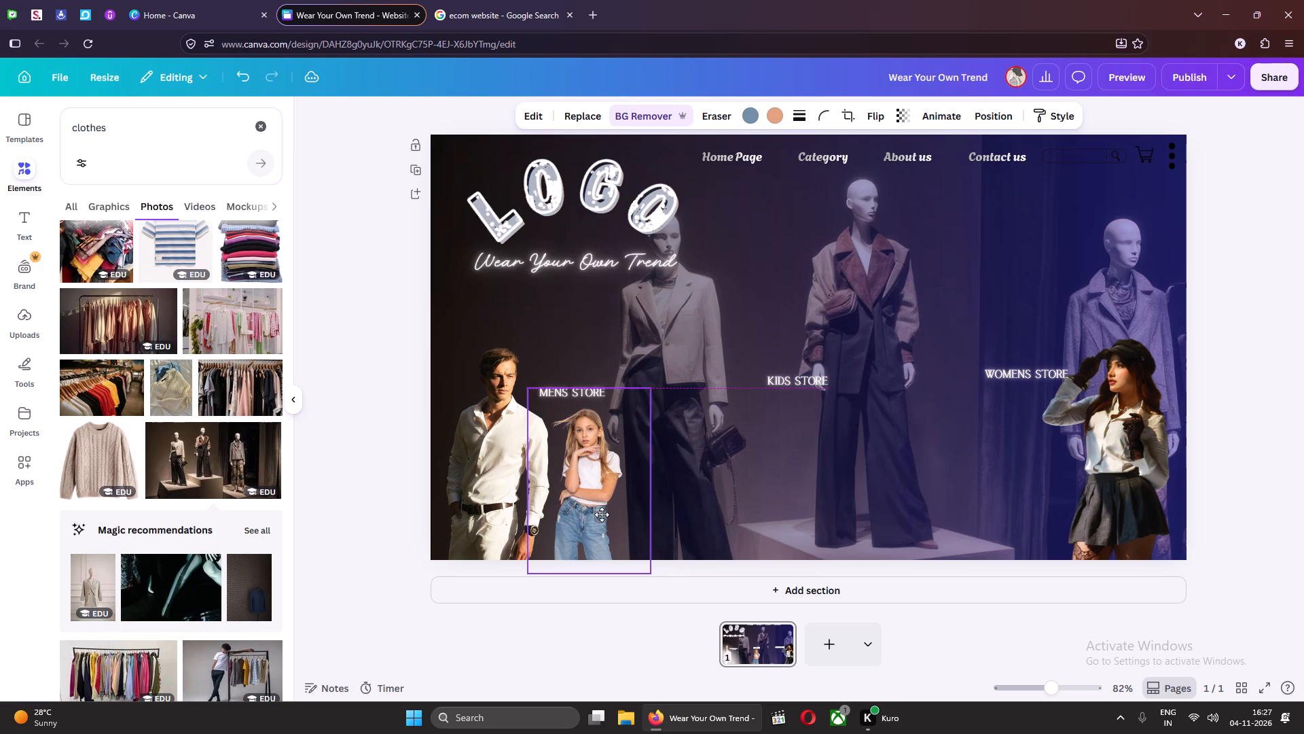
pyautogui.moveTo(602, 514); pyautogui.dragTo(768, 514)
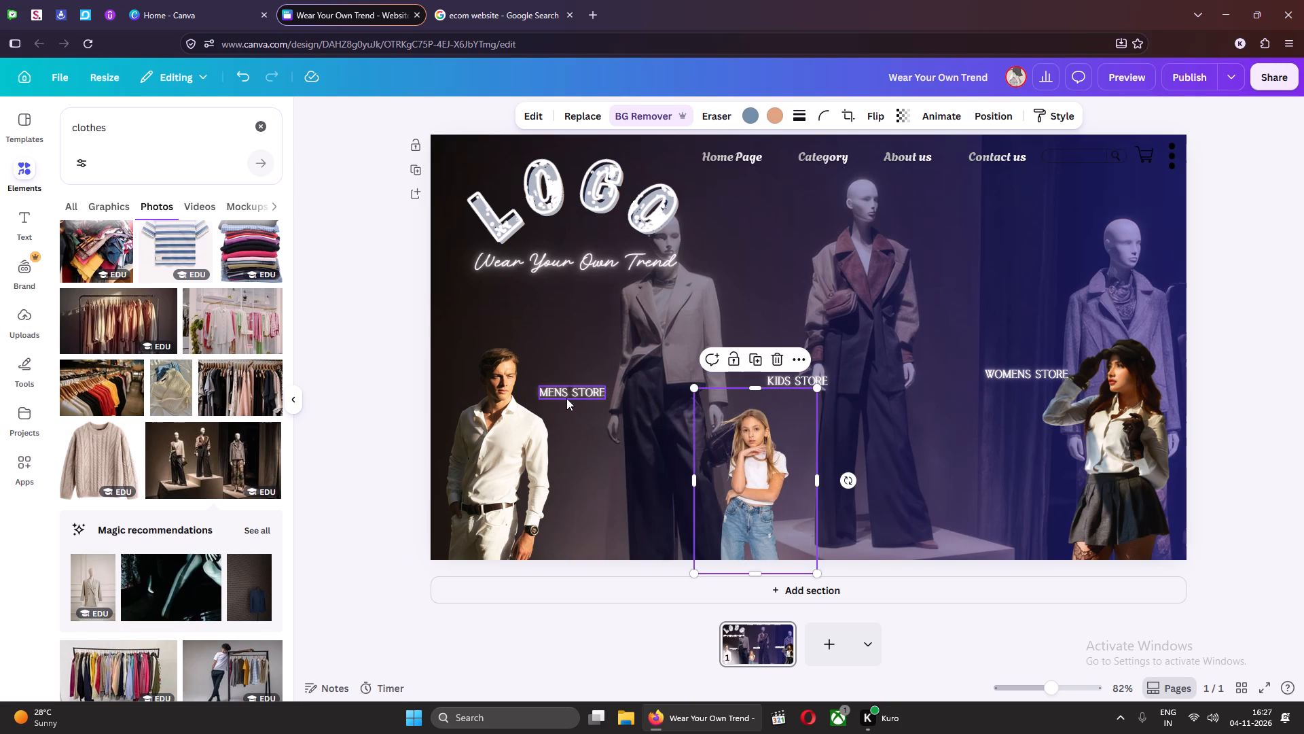
# Move the MENS STORE label up to just above the man's head.
pyautogui.click(566, 398)
pyautogui.moveTo(579, 394); pyautogui.dragTo(556, 347)
# Place the woman model right beside the man and shrink her so she stands slightly shorter than him.
pyautogui.click(1104, 423)
pyautogui.moveTo(1130, 445); pyautogui.dragTo(594, 462)
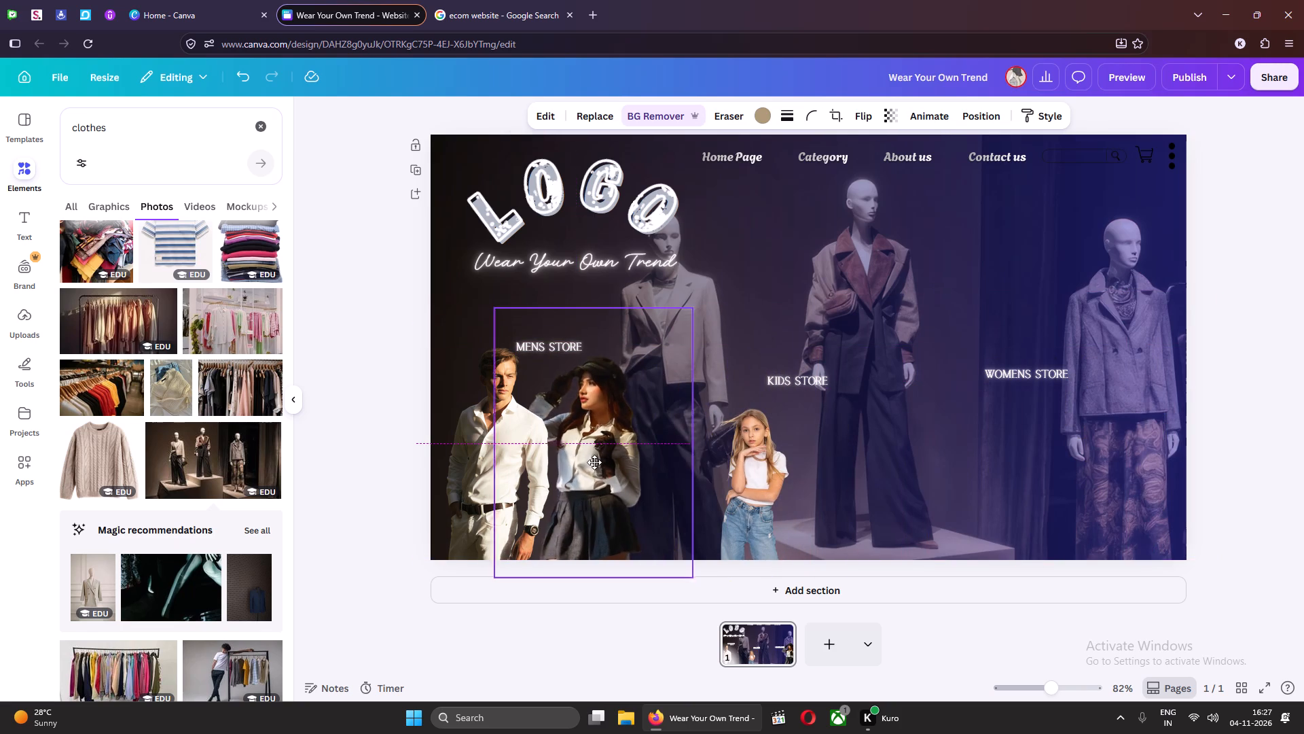
pyautogui.moveTo(594, 462); pyautogui.dragTo(588, 463)
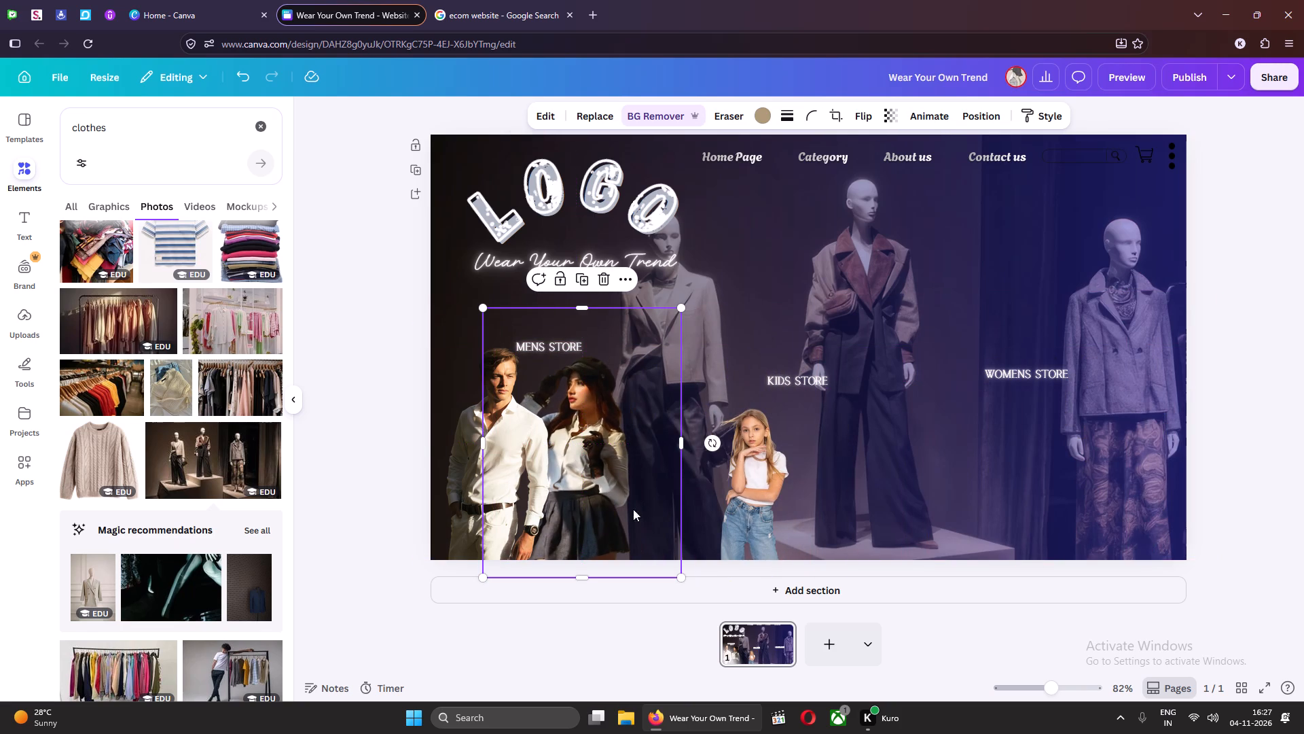
pyautogui.moveTo(682, 311); pyautogui.dragTo(661, 350)
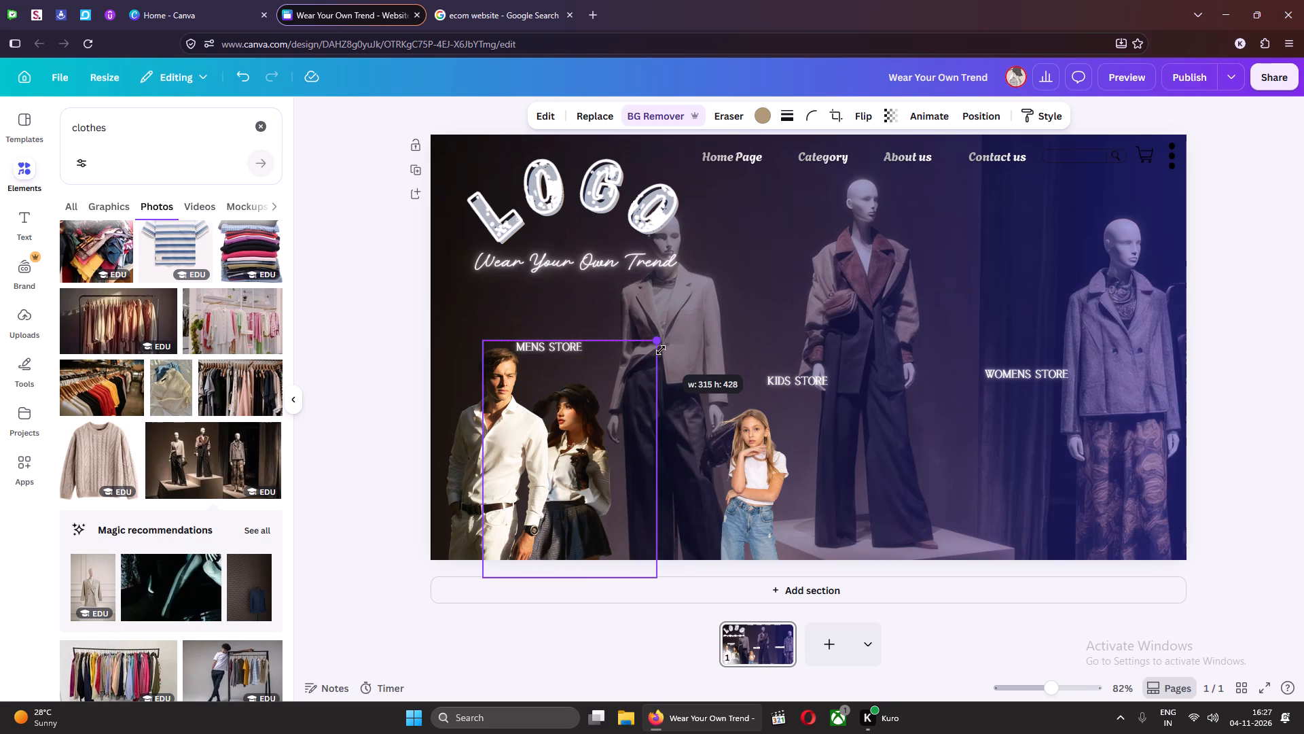
pyautogui.moveTo(661, 350); pyautogui.dragTo(675, 332)
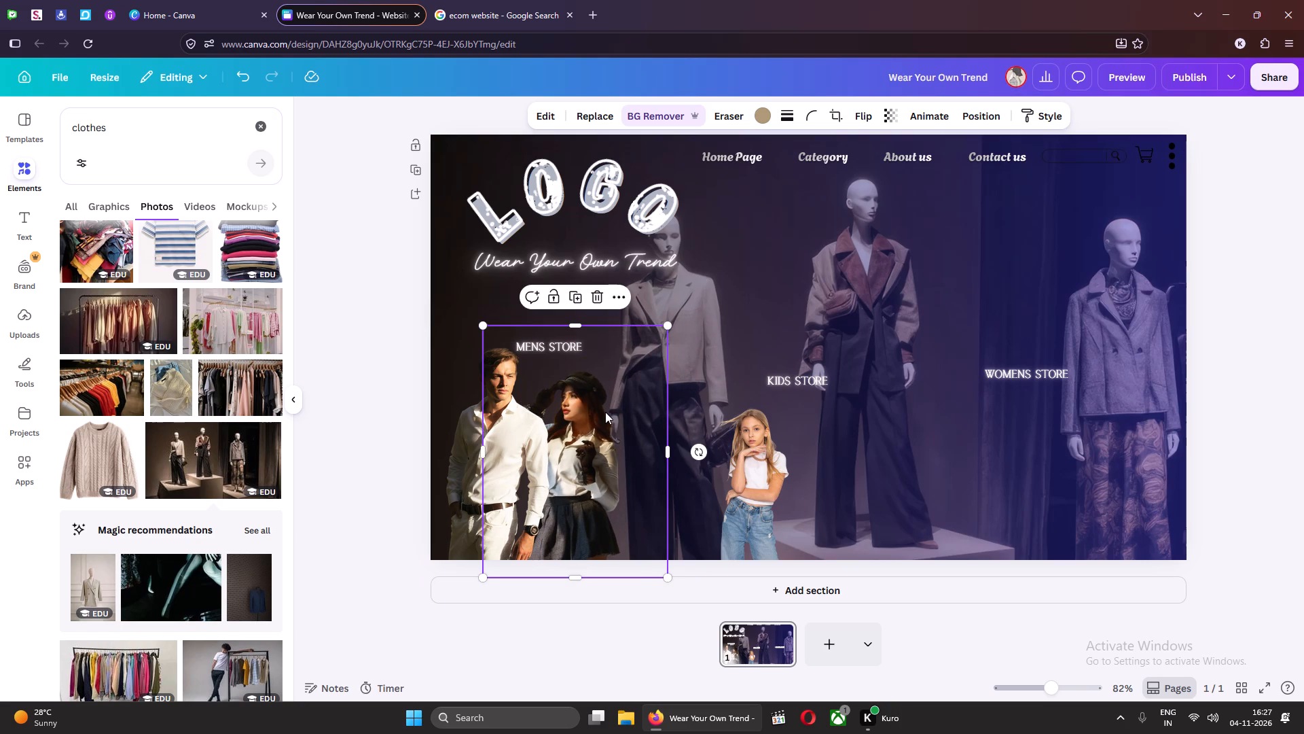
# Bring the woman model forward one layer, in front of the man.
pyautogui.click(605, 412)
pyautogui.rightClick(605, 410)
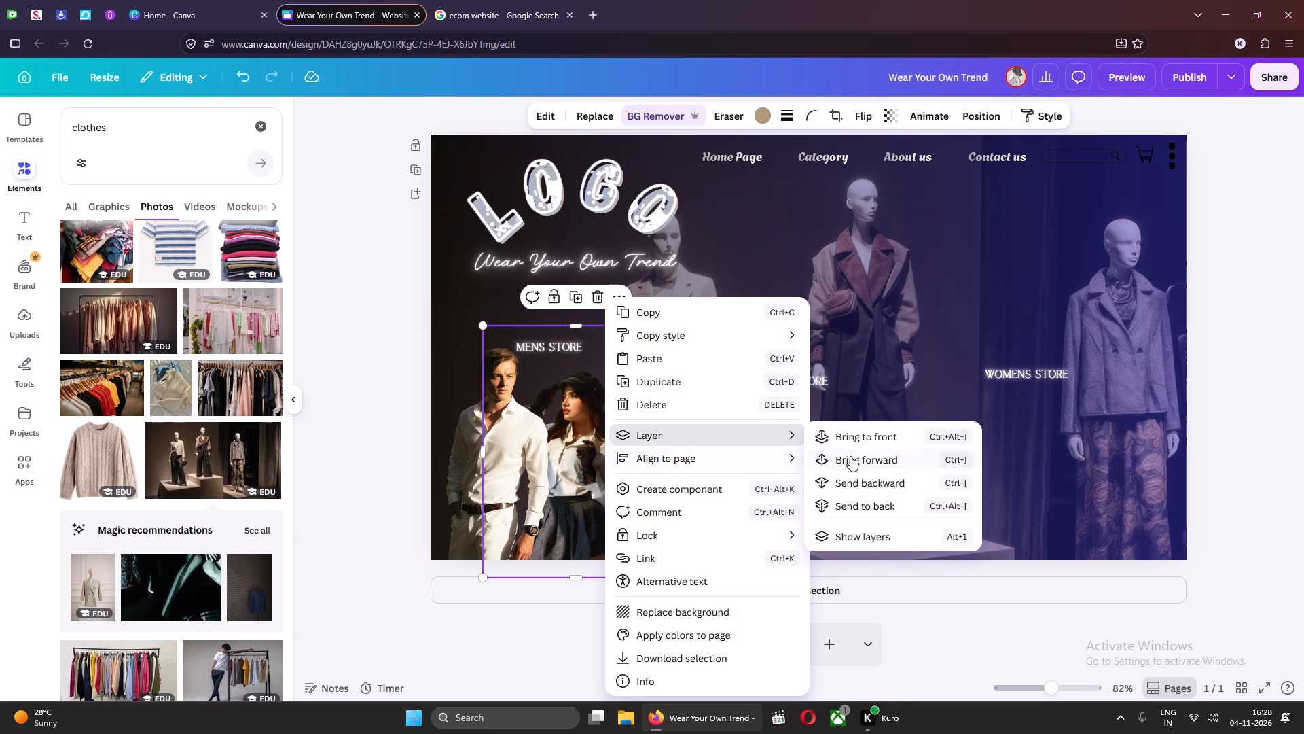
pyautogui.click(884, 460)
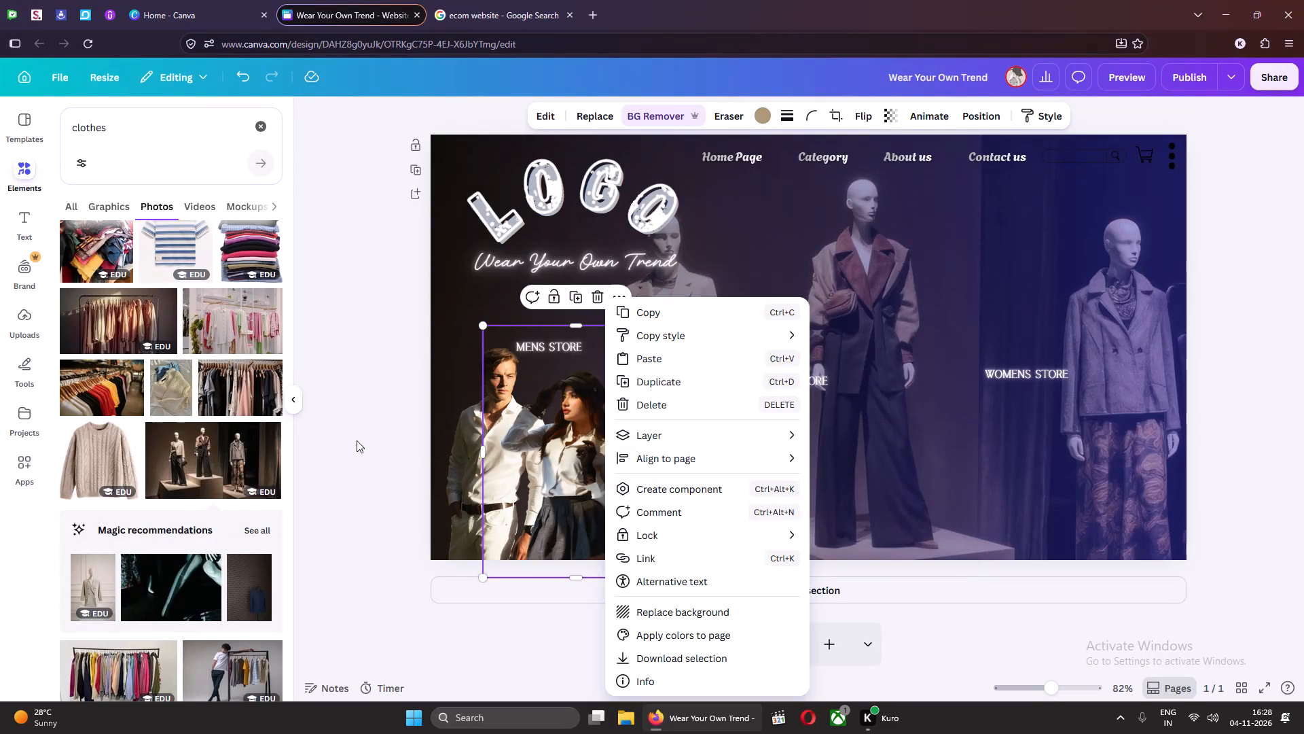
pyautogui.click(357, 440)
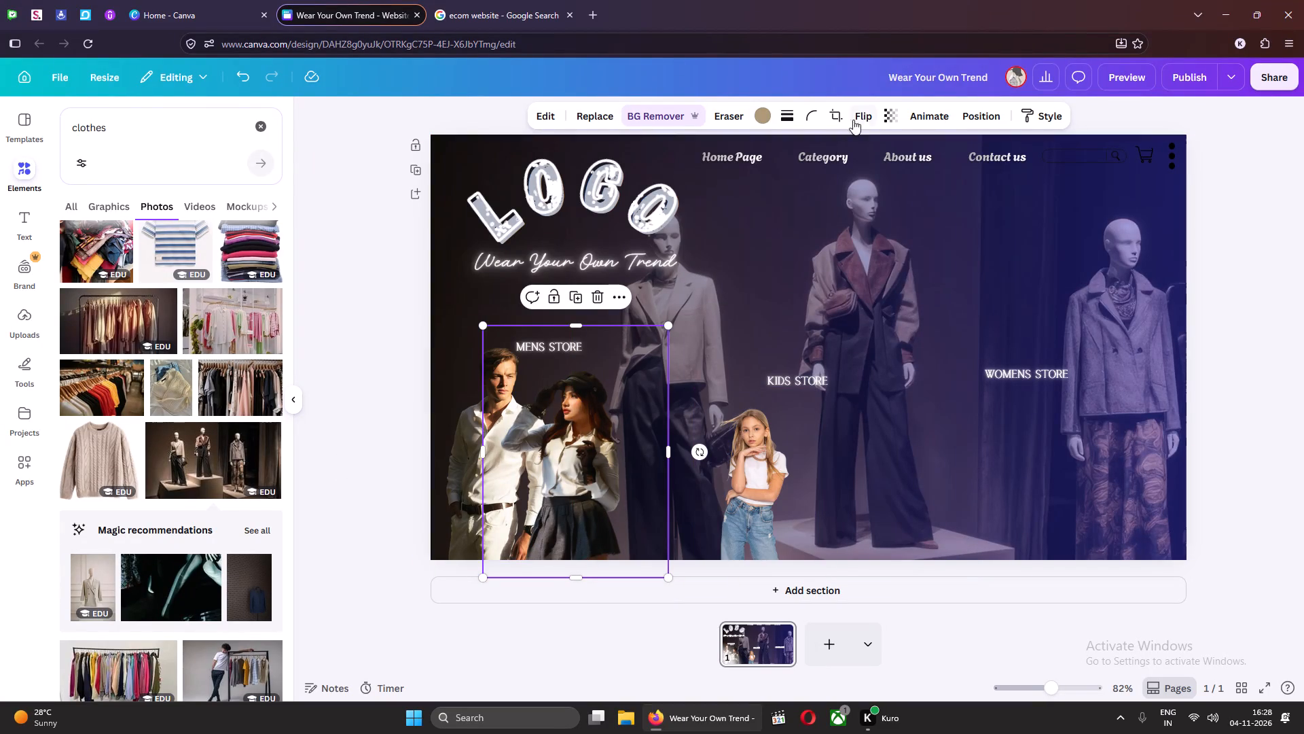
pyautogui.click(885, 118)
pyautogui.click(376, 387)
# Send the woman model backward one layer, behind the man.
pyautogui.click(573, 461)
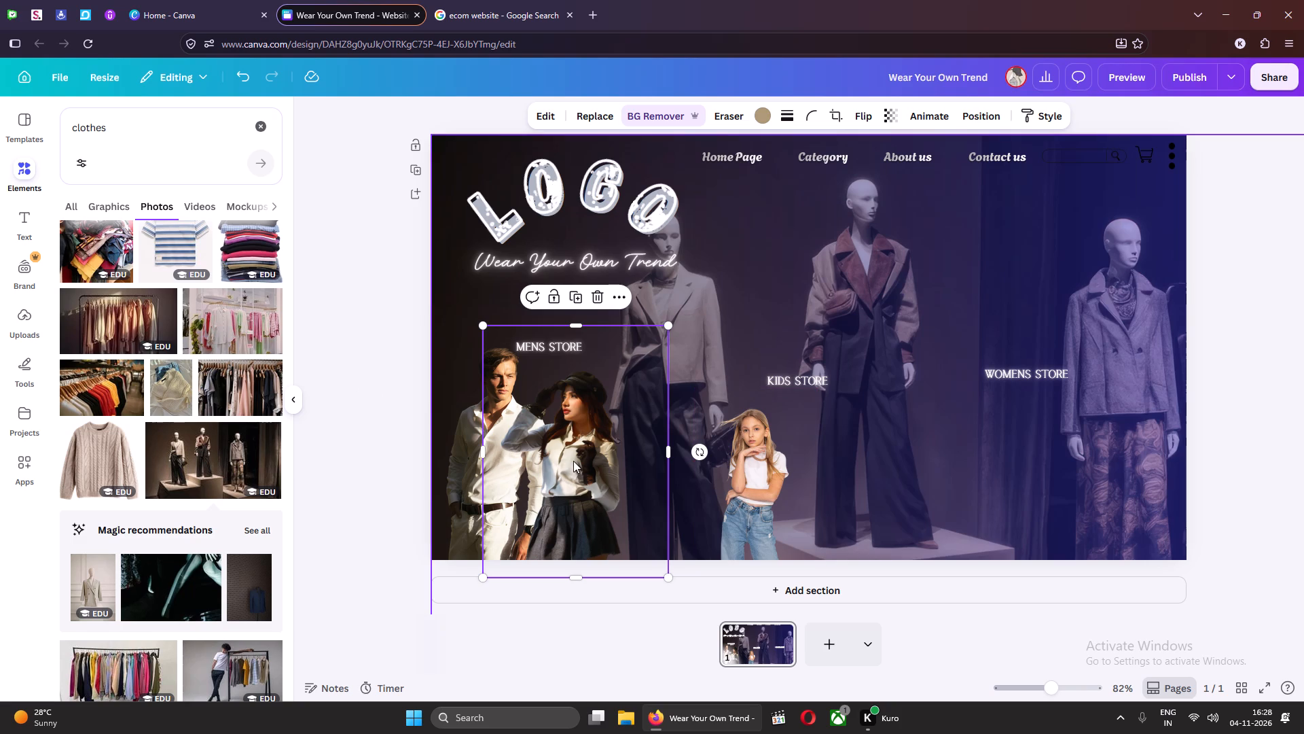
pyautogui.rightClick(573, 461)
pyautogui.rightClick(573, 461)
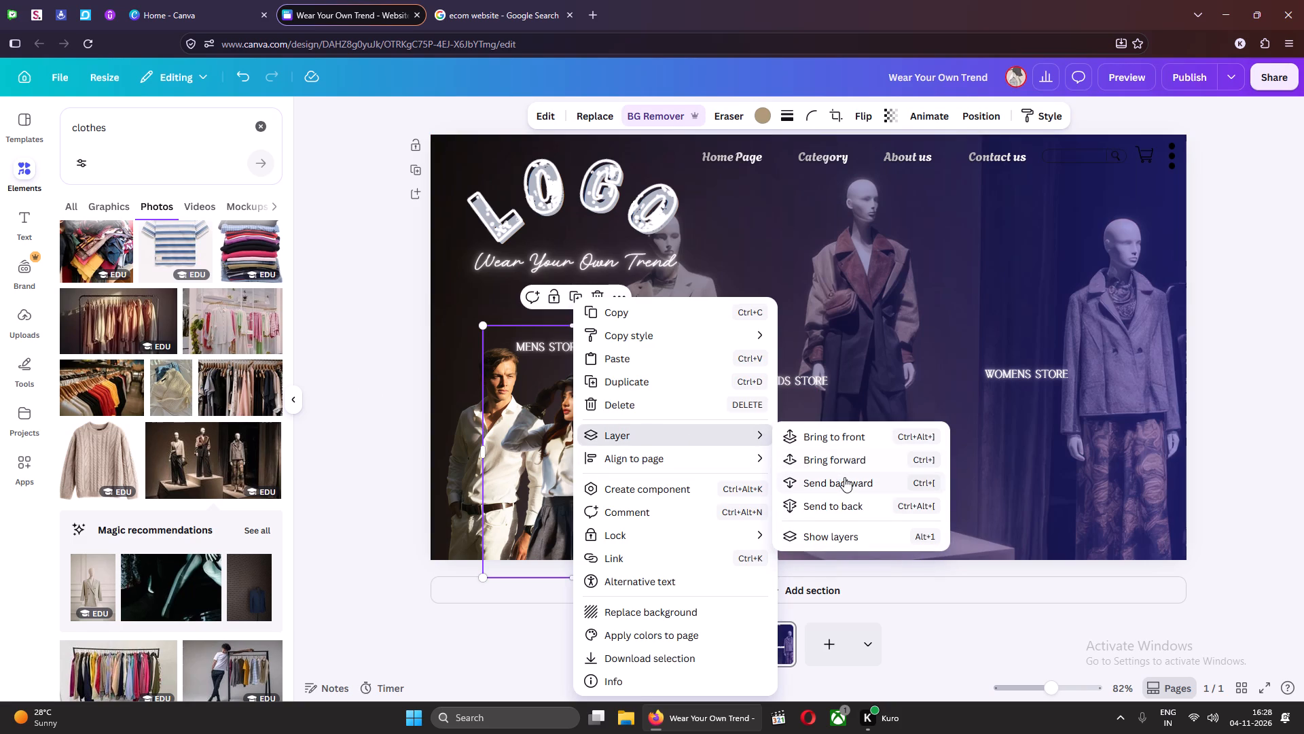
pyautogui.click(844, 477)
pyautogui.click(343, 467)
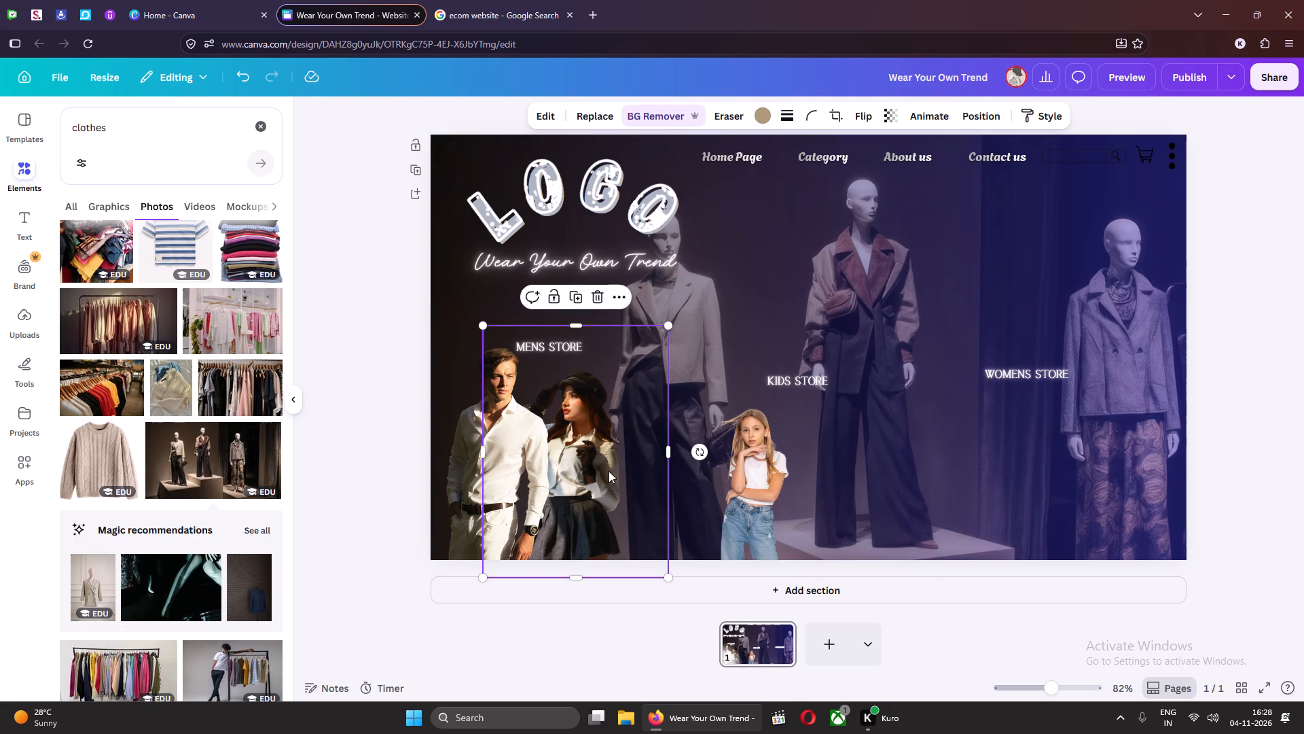
# Enlarge the girl model and place her in front of the woman, standing shorter than her at the page's bottom edge.
pyautogui.click(753, 474)
pyautogui.moveTo(750, 489); pyautogui.dragTo(630, 497)
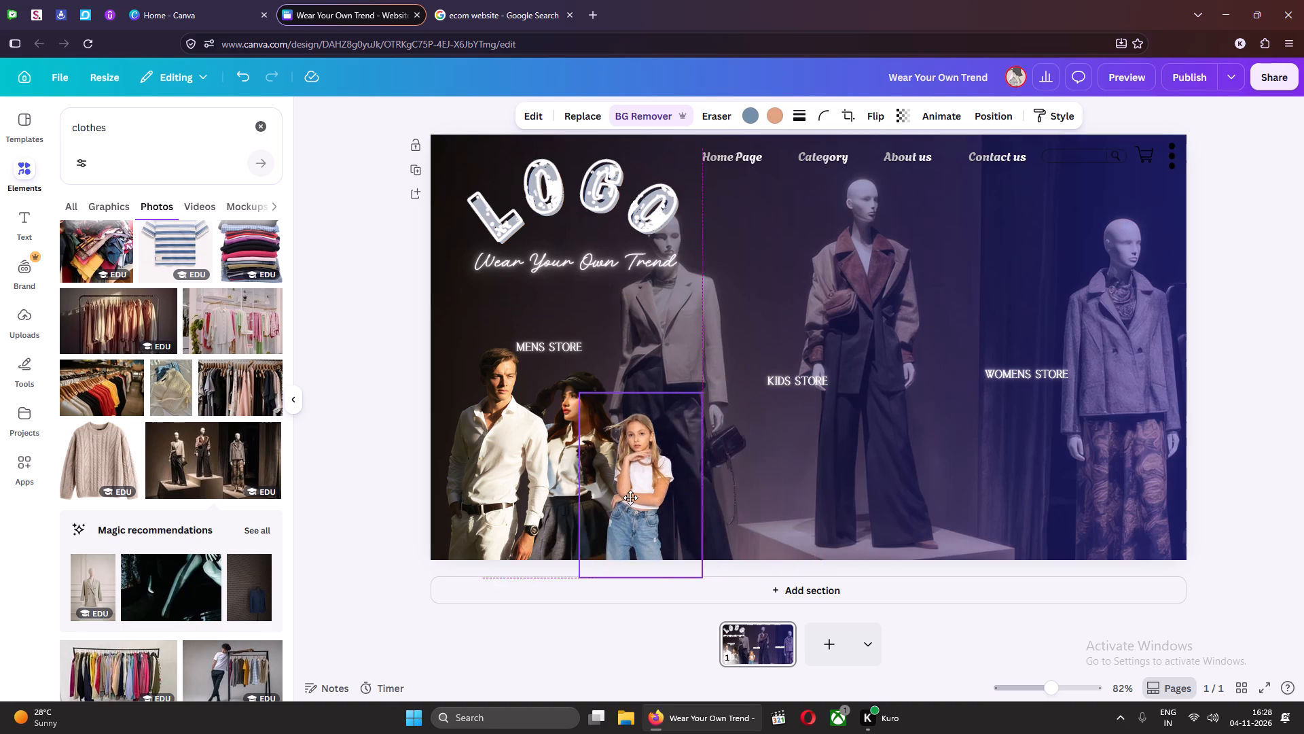
pyautogui.moveTo(630, 497); pyautogui.dragTo(621, 504)
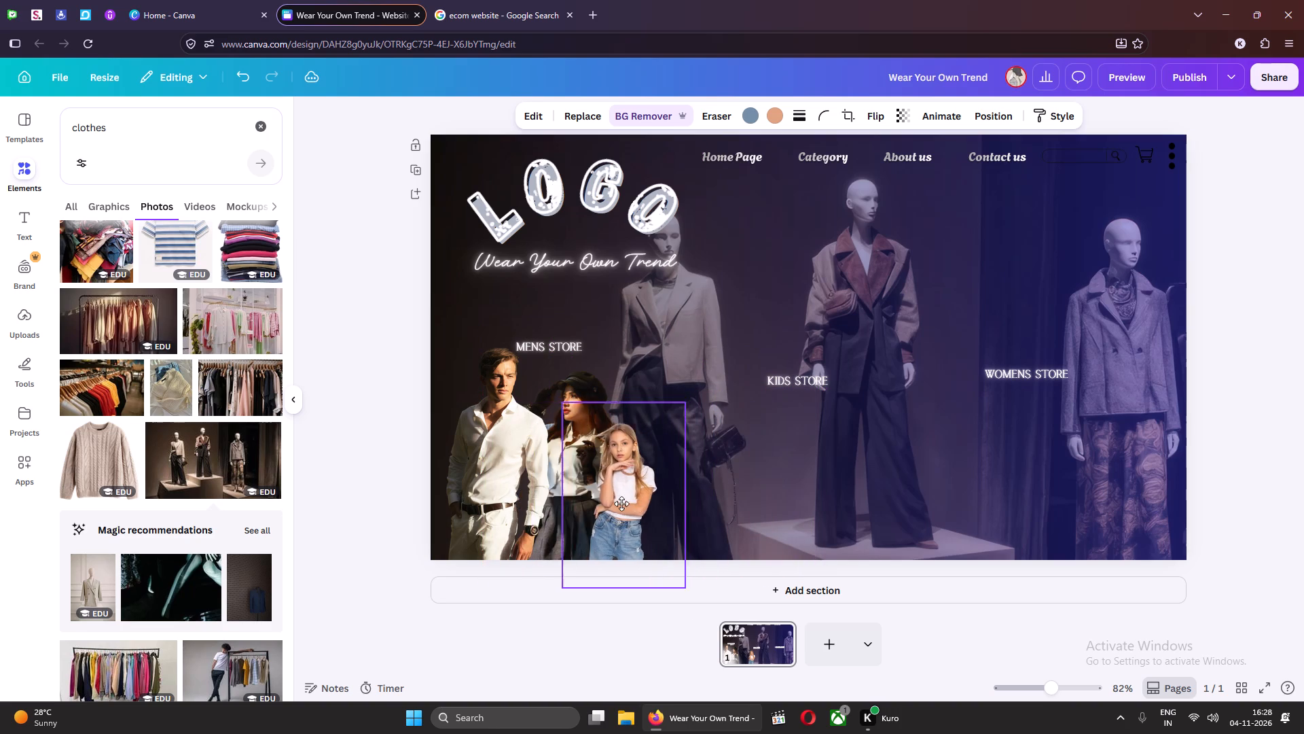
pyautogui.moveTo(621, 504); pyautogui.dragTo(635, 478)
pyautogui.moveTo(702, 372); pyautogui.dragTo(822, 313)
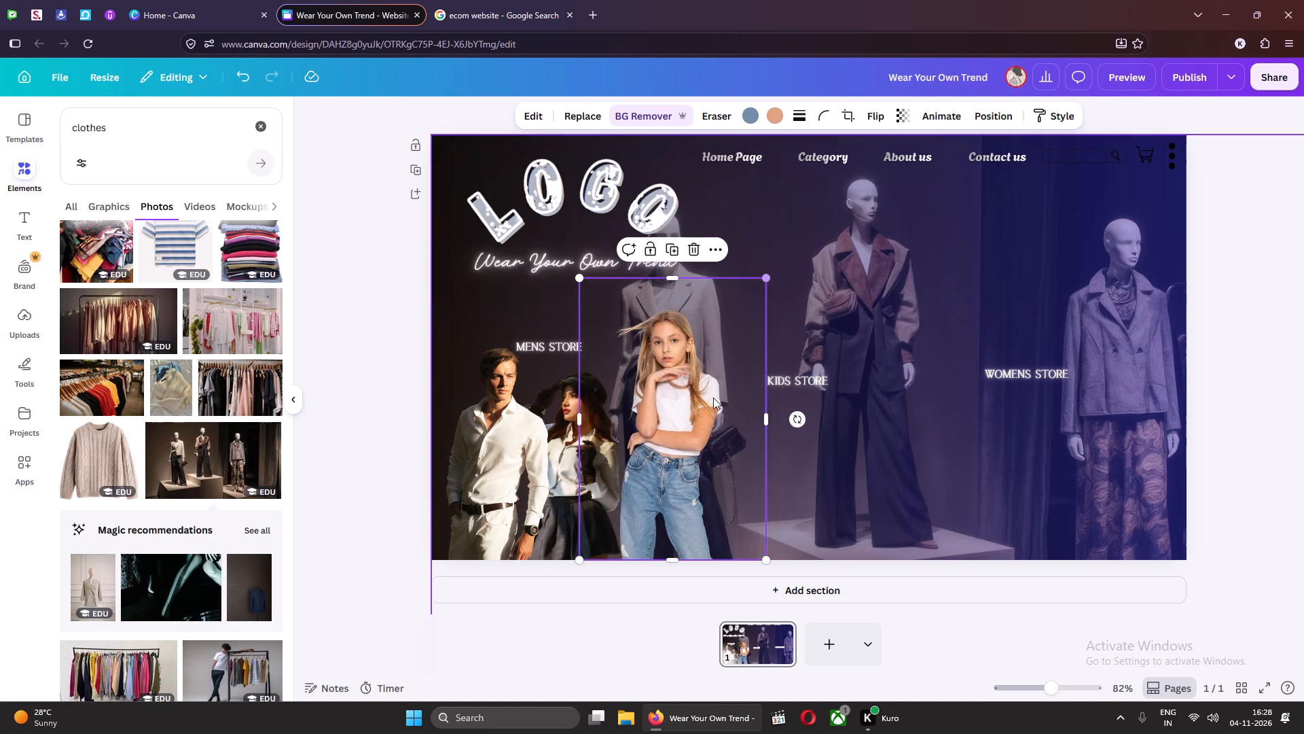
pyautogui.moveTo(638, 447); pyautogui.dragTo(603, 539)
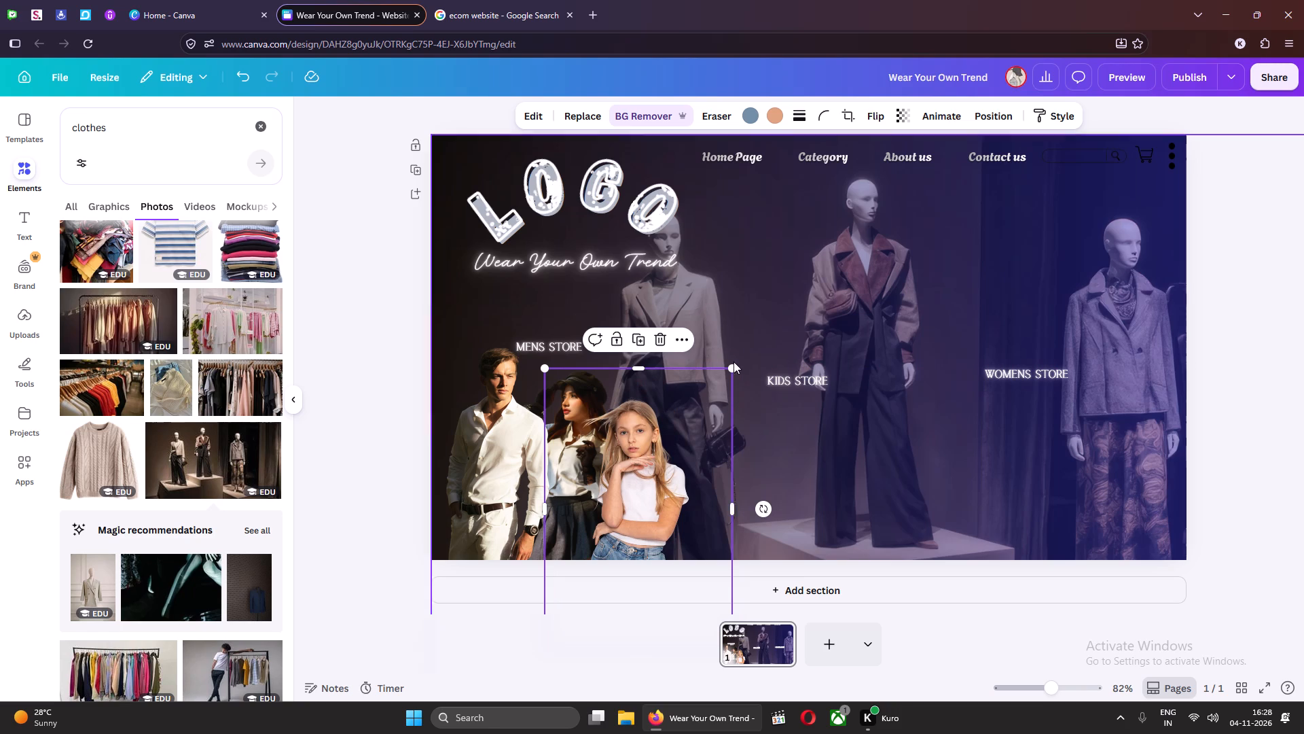
pyautogui.moveTo(734, 371); pyautogui.dragTo(694, 407)
pyautogui.moveTo(607, 487); pyautogui.dragTo(616, 478)
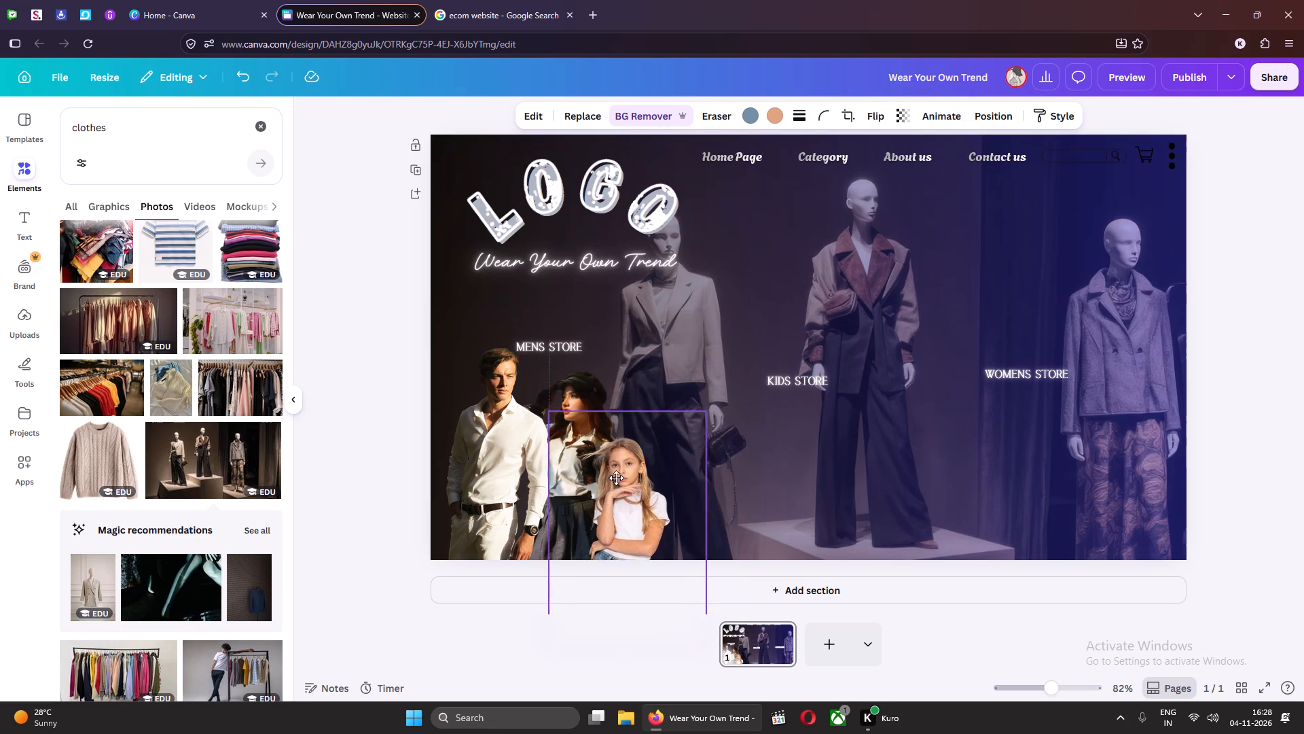
pyautogui.moveTo(616, 478); pyautogui.dragTo(627, 459)
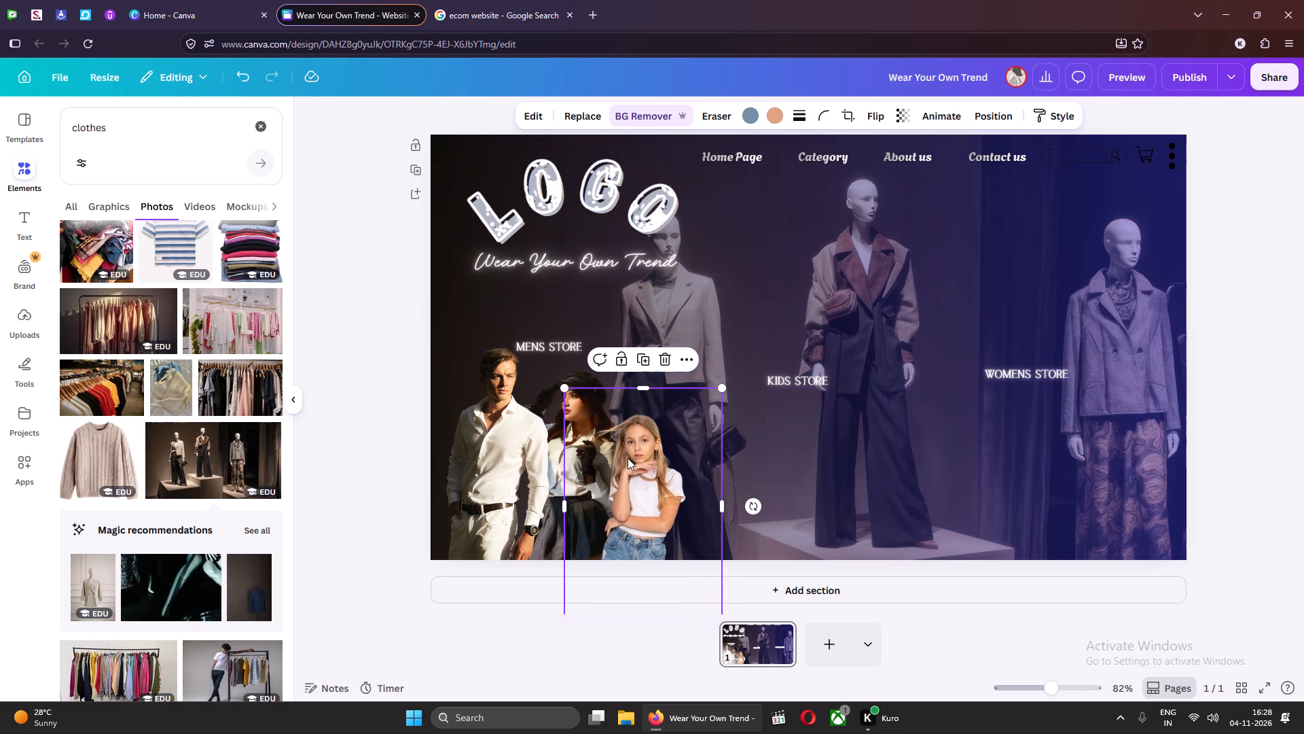
# Move the KIDS STORE label beside the girl's face.
pyautogui.click(817, 382)
pyautogui.moveTo(798, 383); pyautogui.dragTo(717, 485)
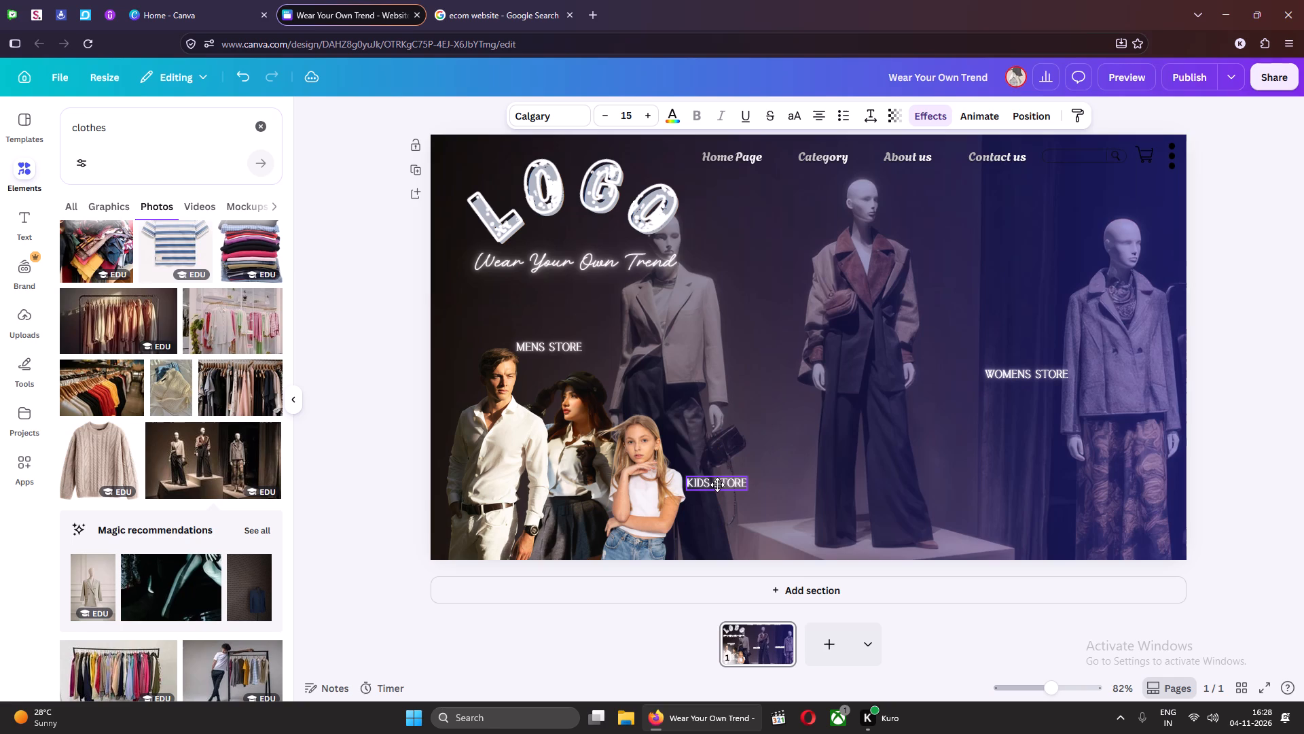
pyautogui.moveTo(717, 485); pyautogui.dragTo(706, 461)
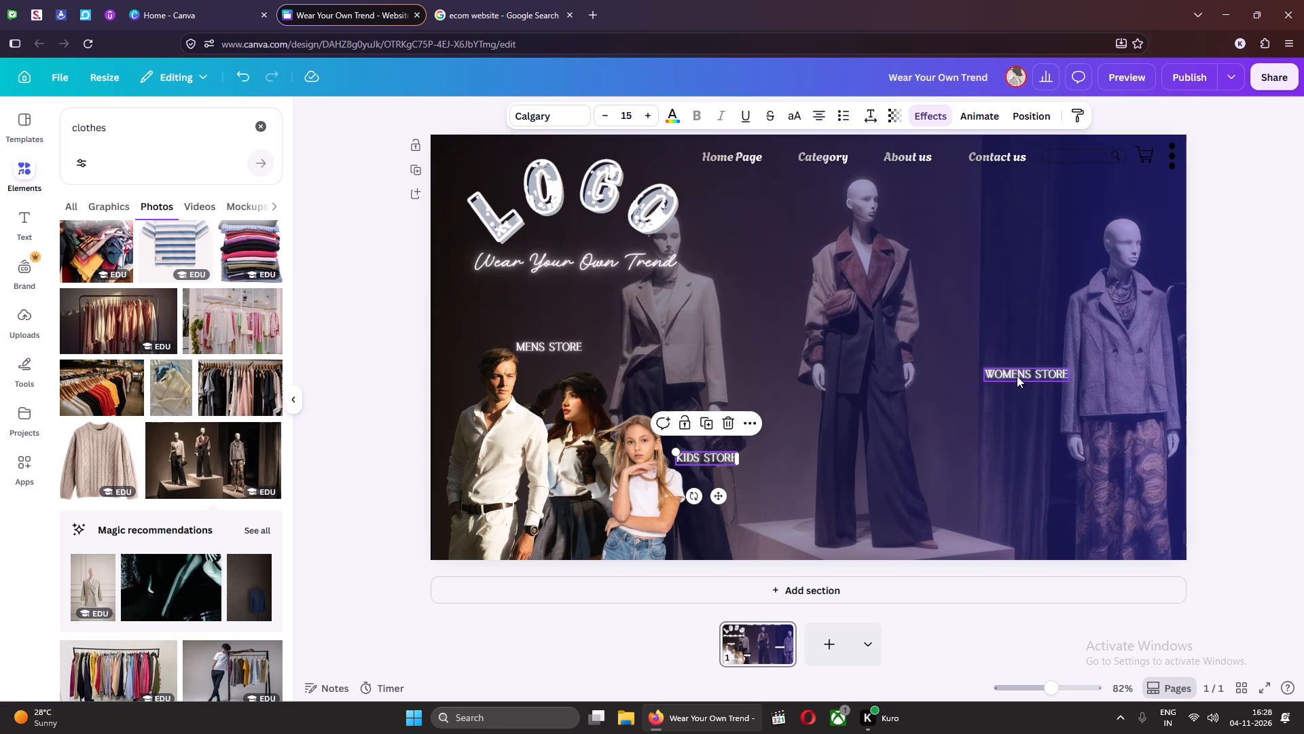
# Move the WOMENS STORE label beside the woman's head.
pyautogui.click(1022, 376)
pyautogui.moveTo(1030, 374); pyautogui.dragTo(651, 379)
pyautogui.click(387, 380)
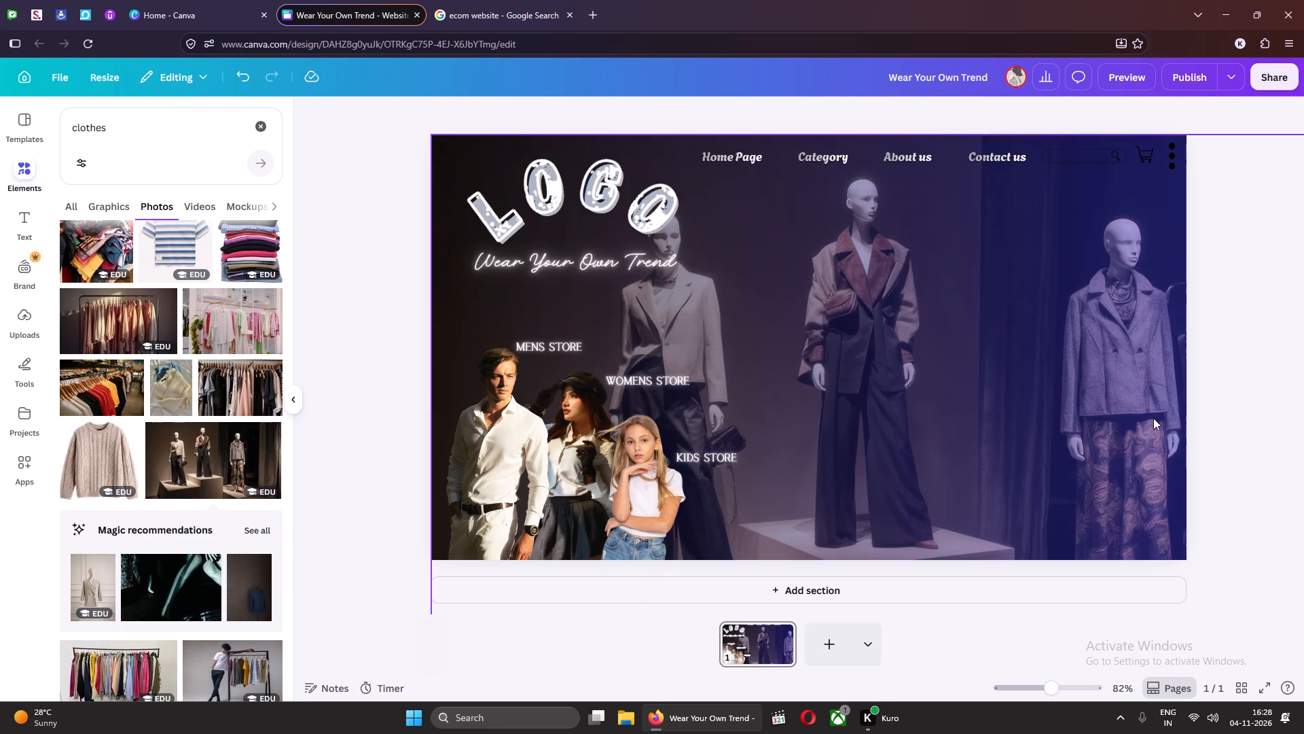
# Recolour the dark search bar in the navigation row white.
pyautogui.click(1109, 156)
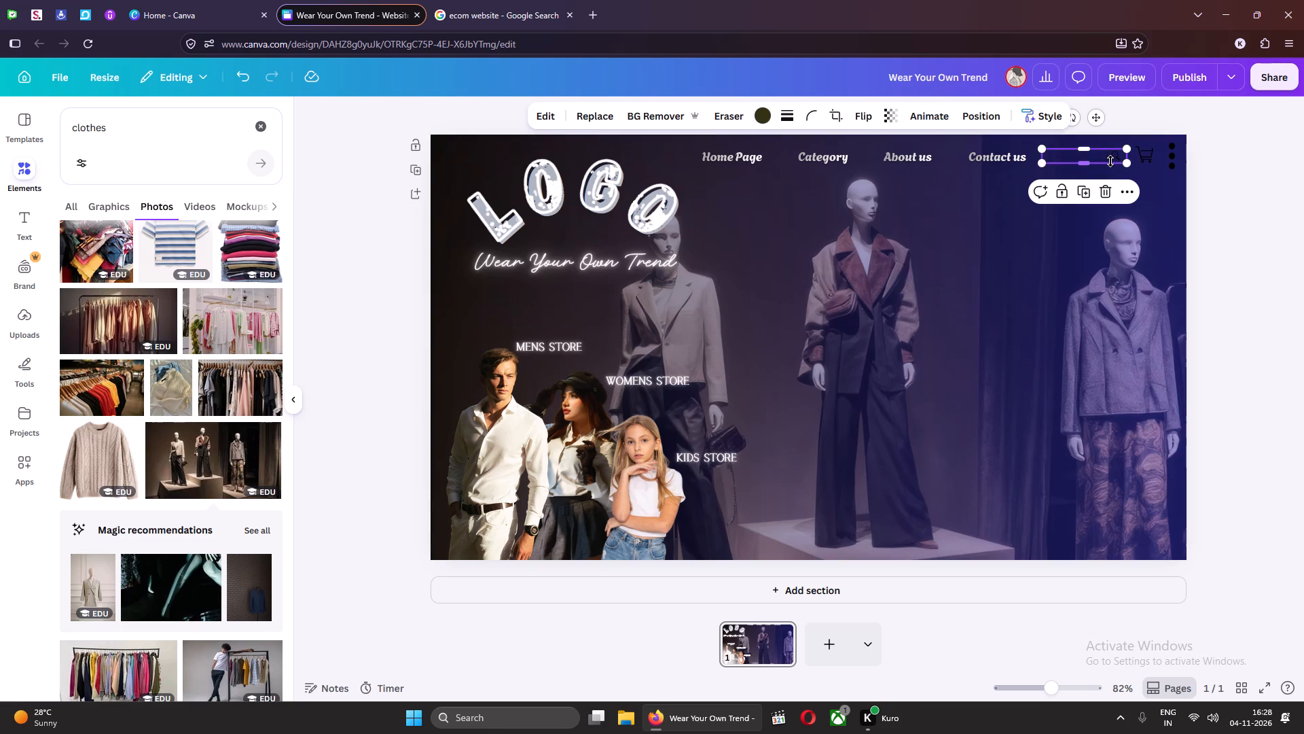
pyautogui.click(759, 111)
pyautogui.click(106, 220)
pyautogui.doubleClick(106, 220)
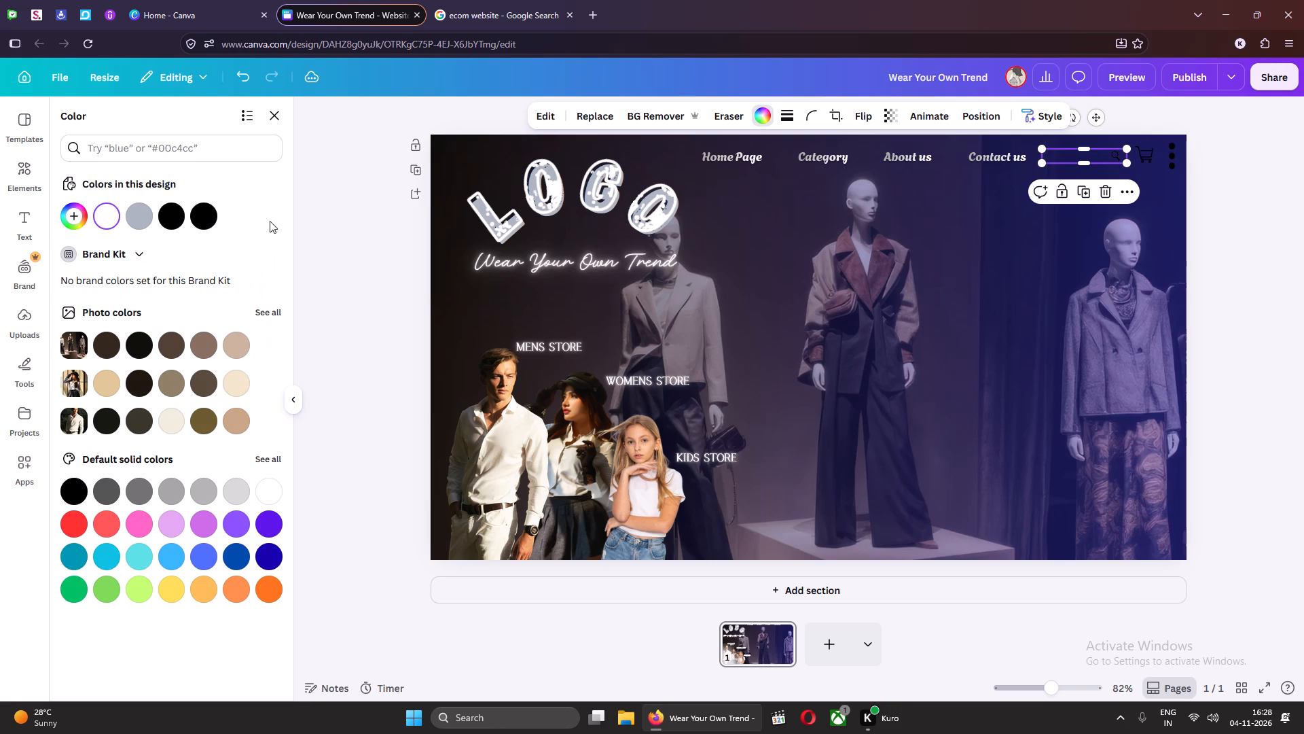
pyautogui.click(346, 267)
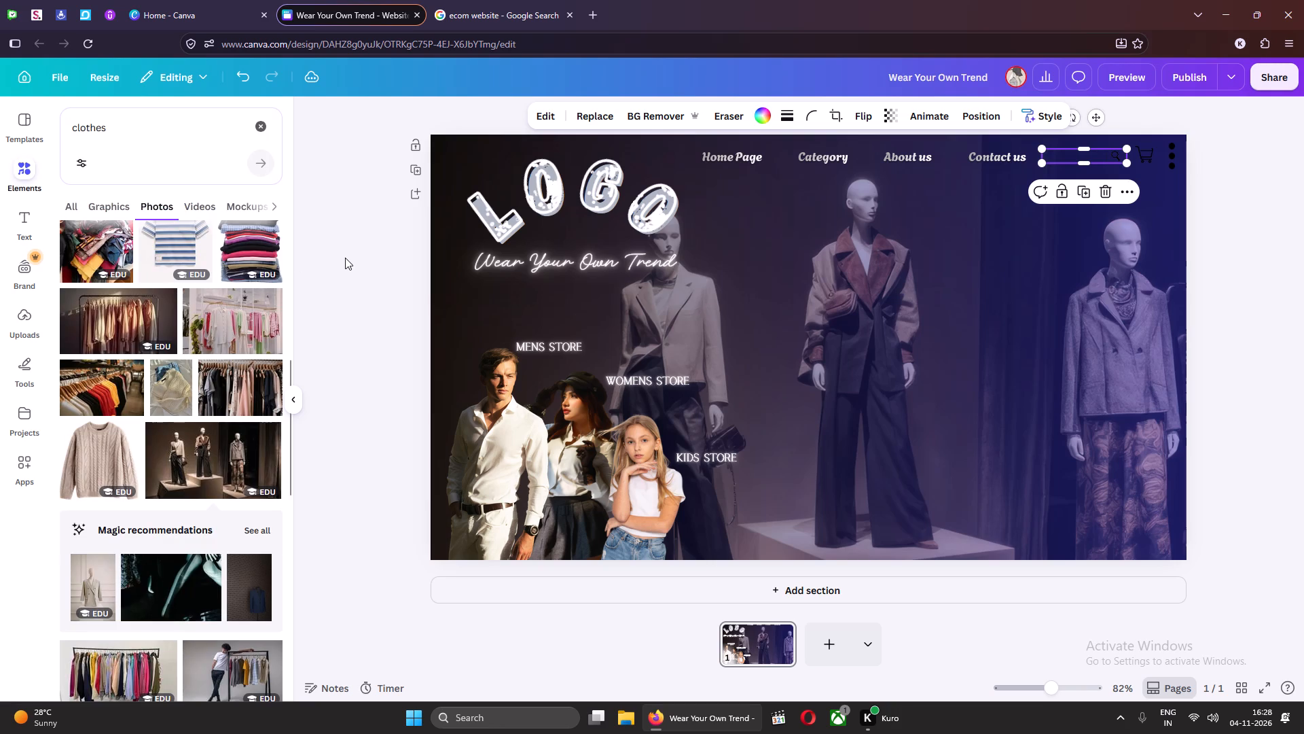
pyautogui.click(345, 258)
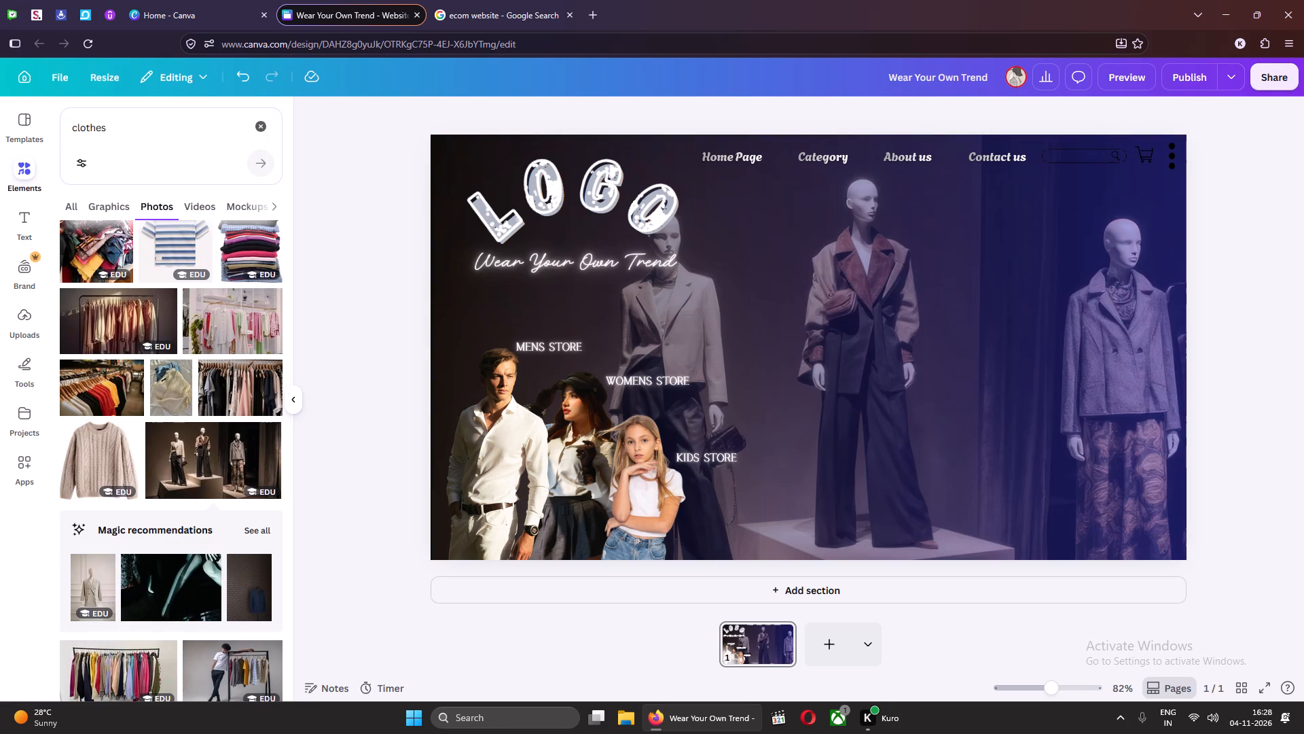
# Search the photos for "search bar", add the white bar on a light blue background, and remove its background.
pyautogui.click(160, 129)
pyautogui.hotkey('ctrl', 'a')
pyautogui.write('search bar')
pyautogui.press('Return')
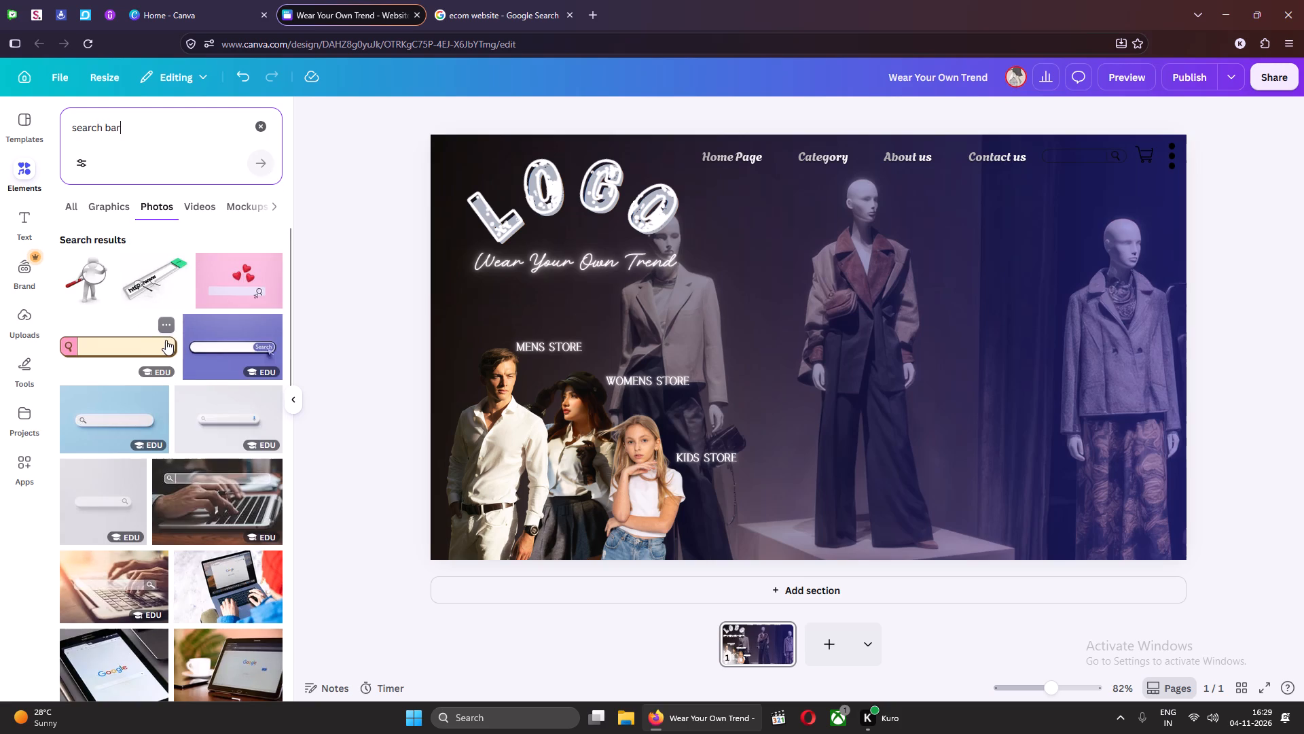
pyautogui.click(126, 417)
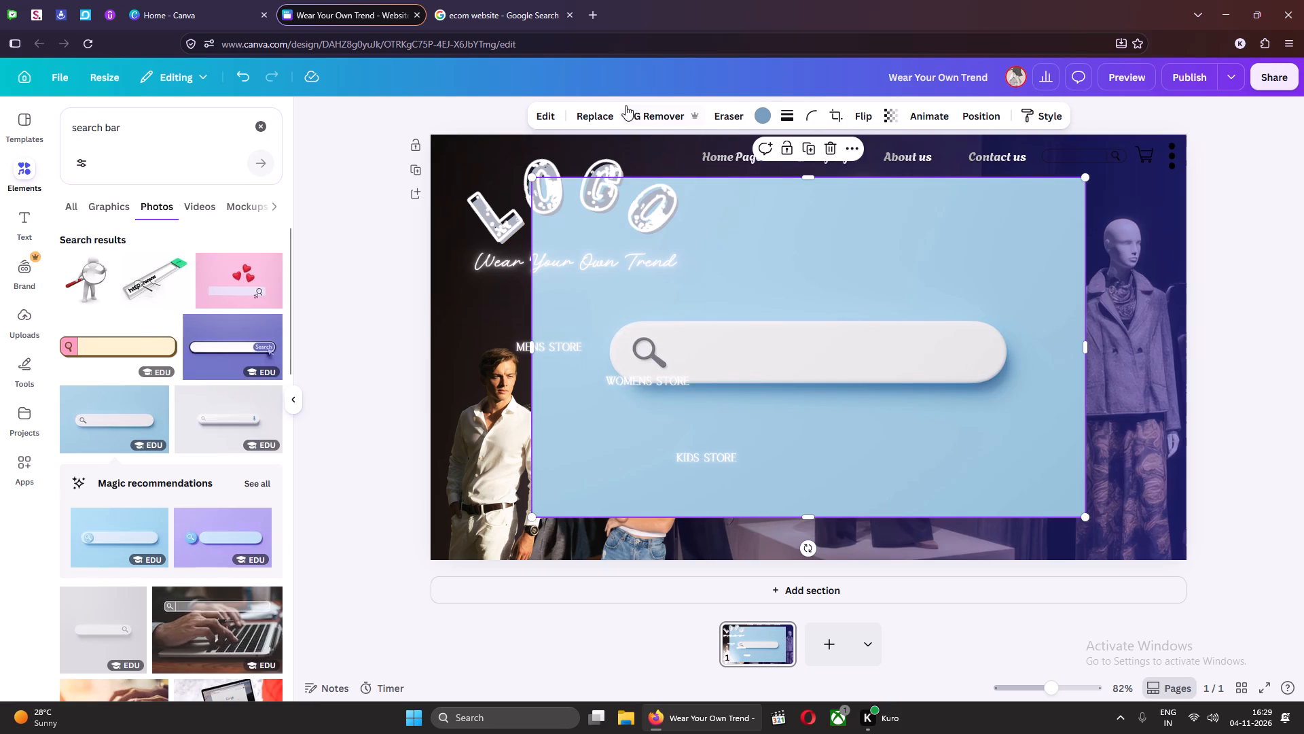
pyautogui.click(662, 119)
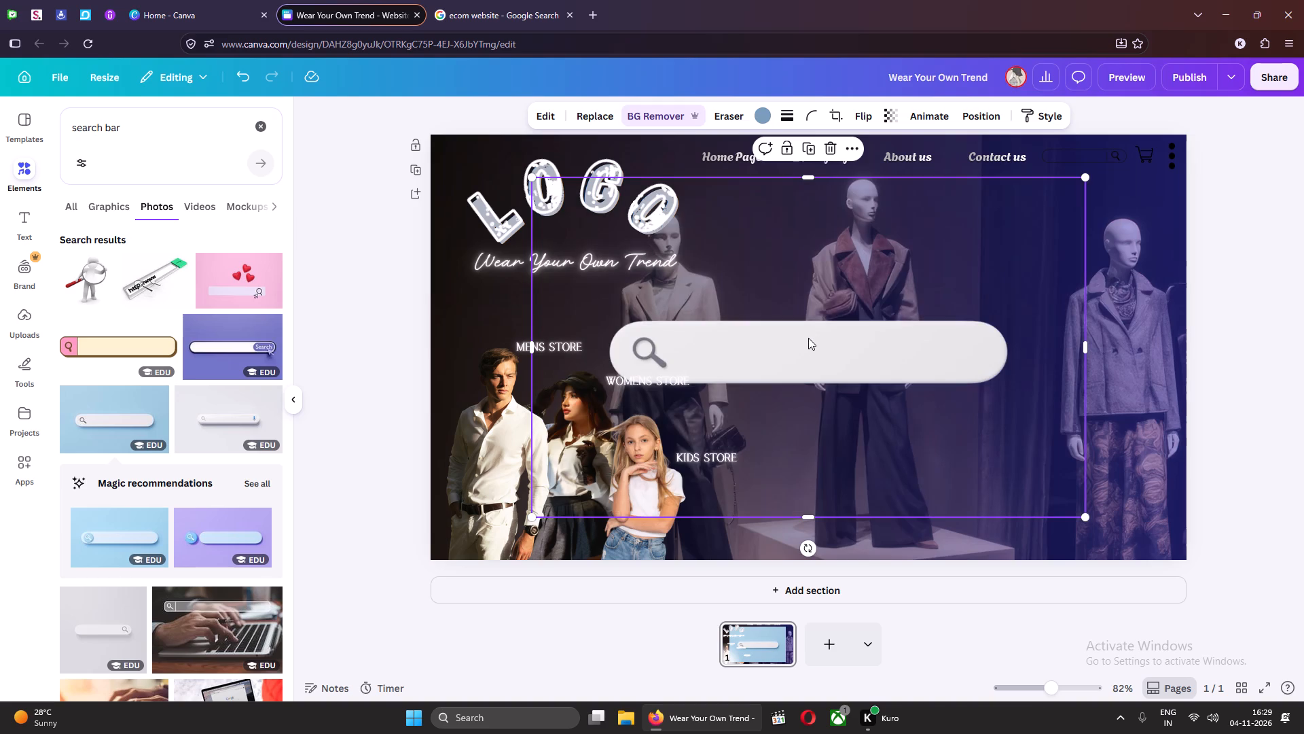
# Shrink the white search bar picture to less than half its size, leaving it near the girl model.
pyautogui.moveTo(807, 346); pyautogui.dragTo(1011, 288)
pyautogui.click(1091, 158)
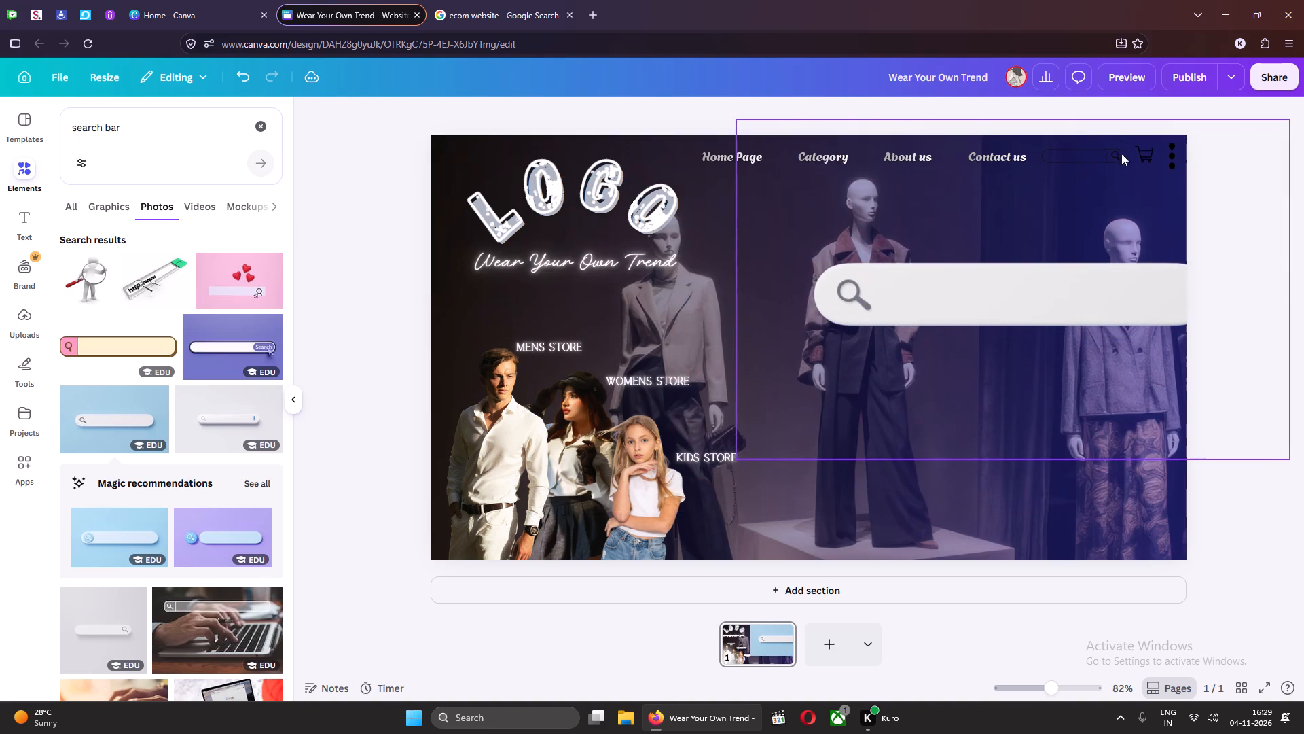
pyautogui.moveTo(1123, 180); pyautogui.dragTo(1045, 272)
pyautogui.moveTo(1213, 212); pyautogui.dragTo(1197, 220)
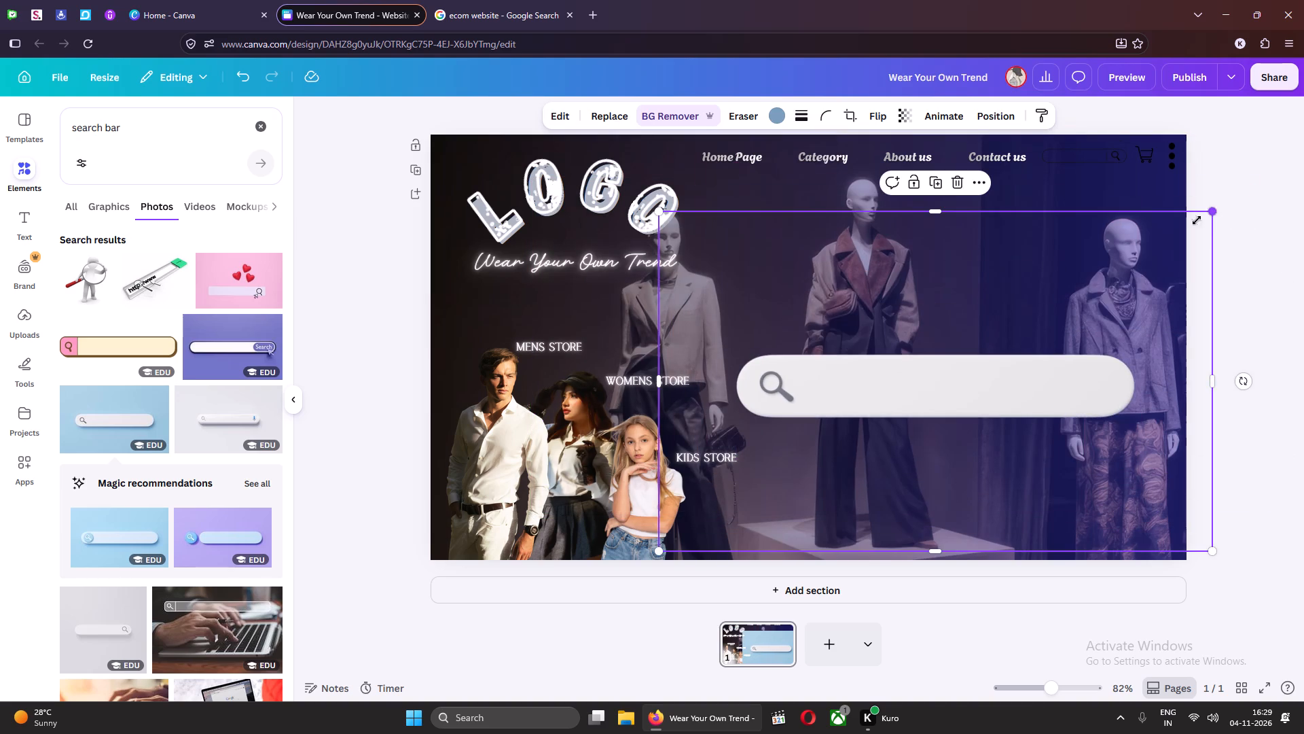
pyautogui.moveTo(1197, 220); pyautogui.dragTo(871, 386)
# Delete the old dark search bar from the navigation row.
pyautogui.click(1083, 158)
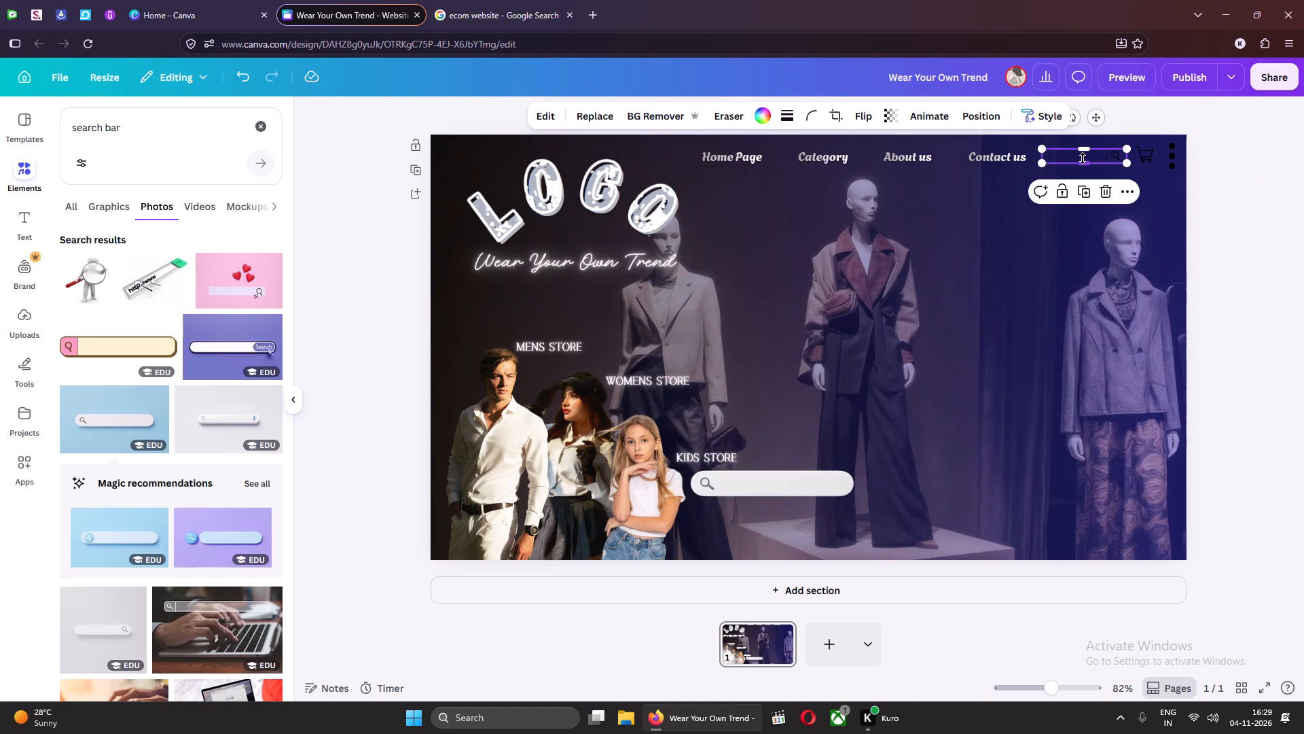
pyautogui.press('Delete')
# Move the white search bar up to the navigation row and flip it horizontally.
pyautogui.click(795, 470)
pyautogui.moveTo(776, 487); pyautogui.dragTo(1043, 204)
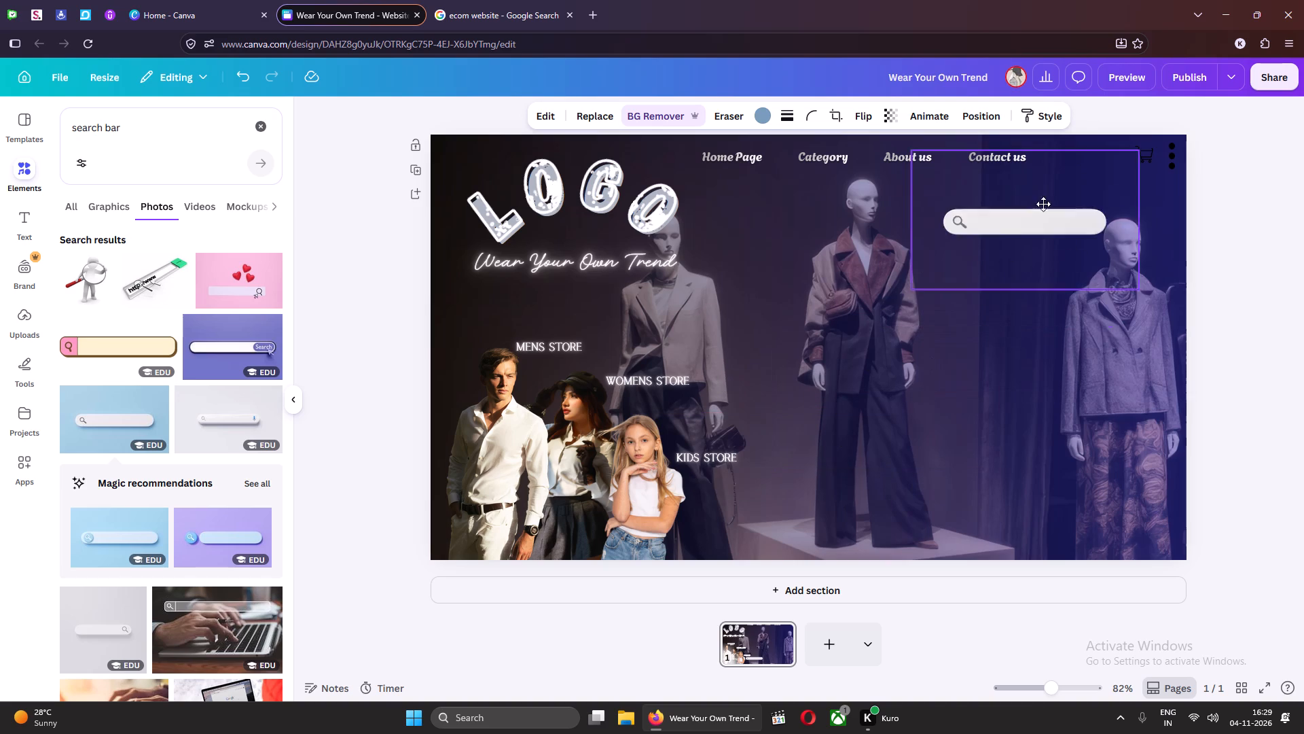
pyautogui.moveTo(1043, 204); pyautogui.dragTo(1070, 175)
pyautogui.click(855, 116)
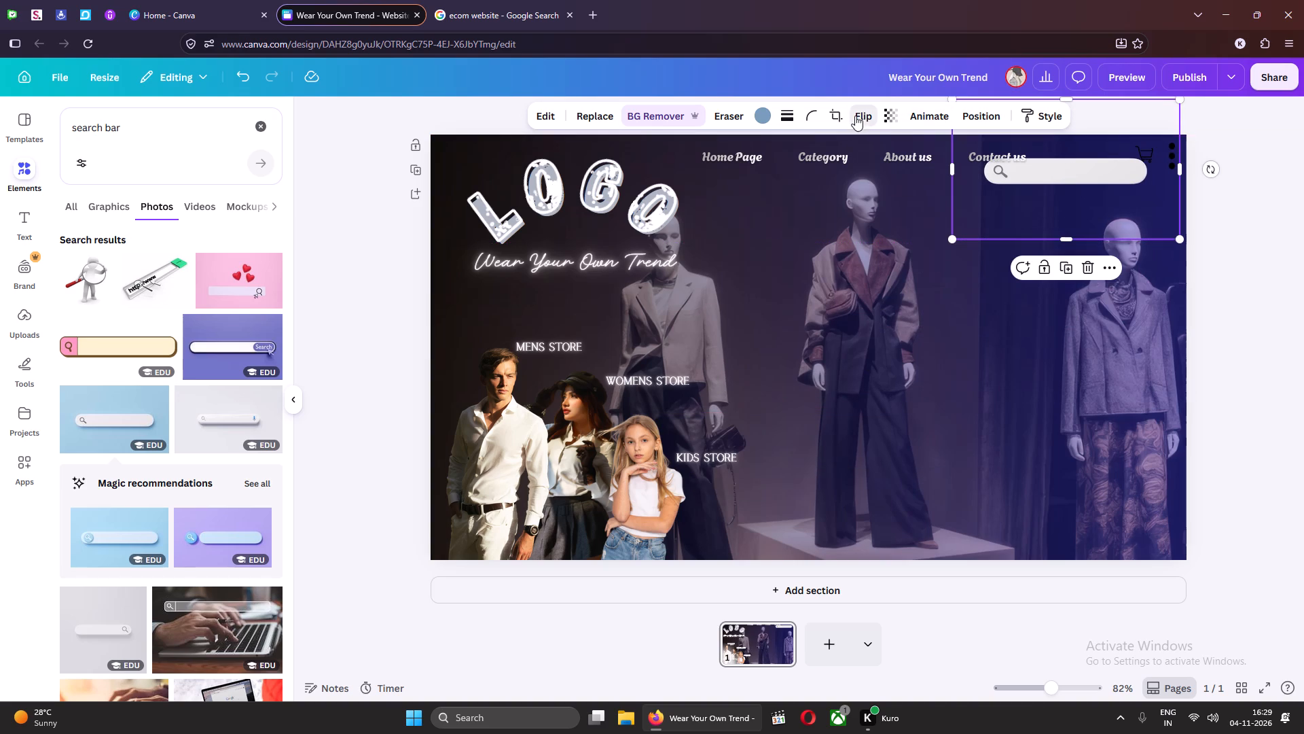
pyautogui.click(871, 152)
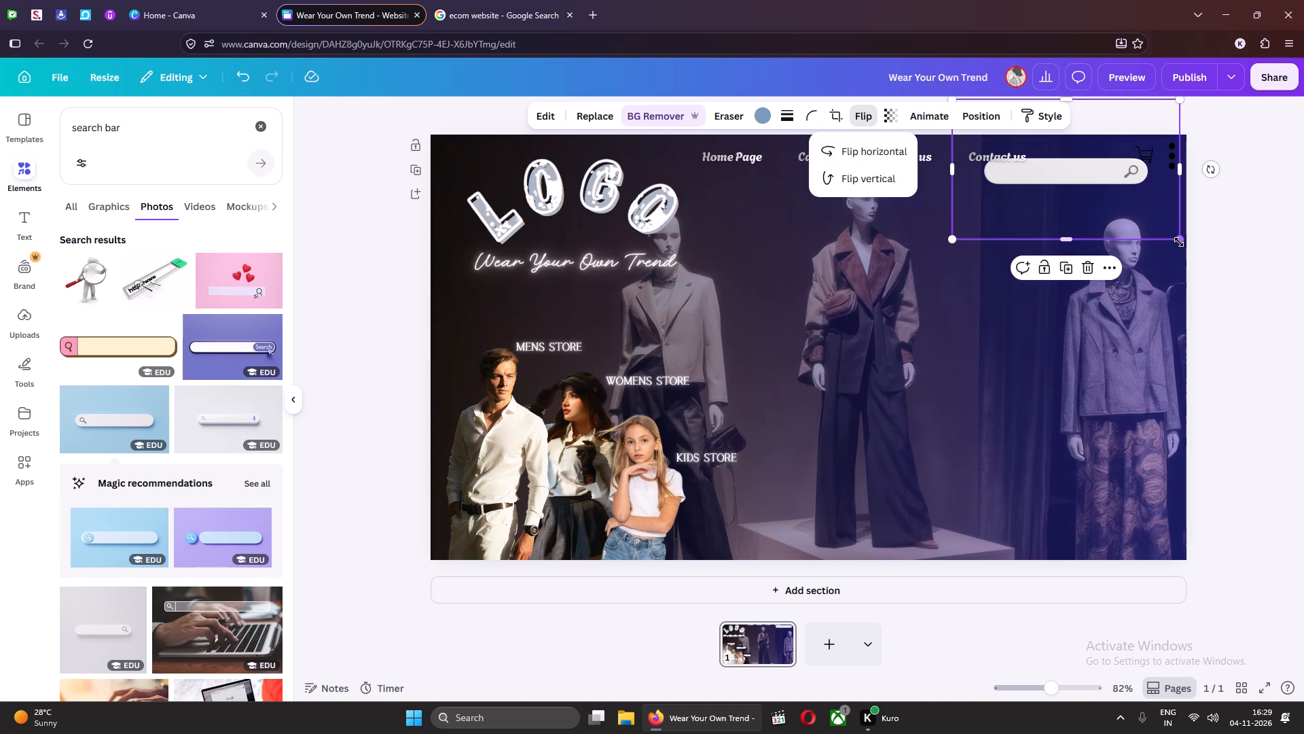
# Shrink the white search bar and fit it between the Contact us label and the cart icon, level with the navigation labels.
pyautogui.moveTo(1179, 242); pyautogui.dragTo(1073, 194)
pyautogui.moveTo(1056, 152); pyautogui.dragTo(1115, 171)
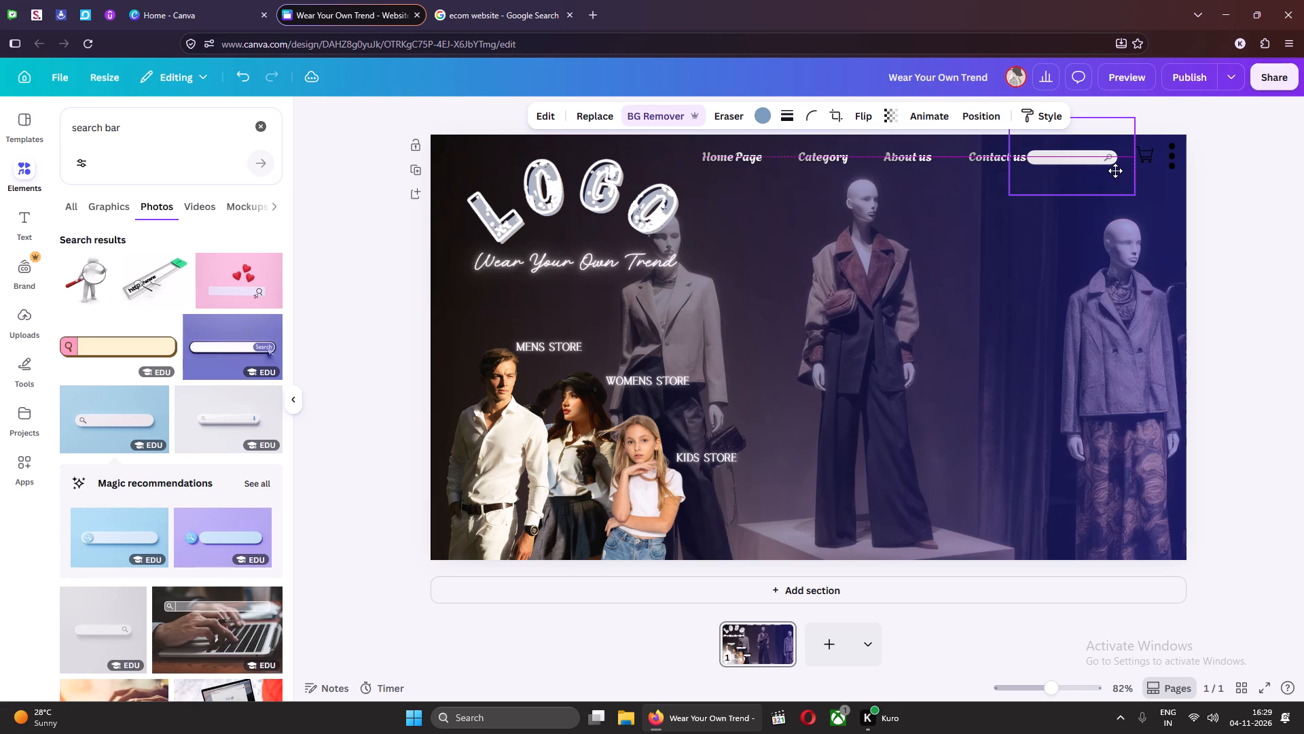
pyautogui.moveTo(1115, 171); pyautogui.dragTo(1121, 171)
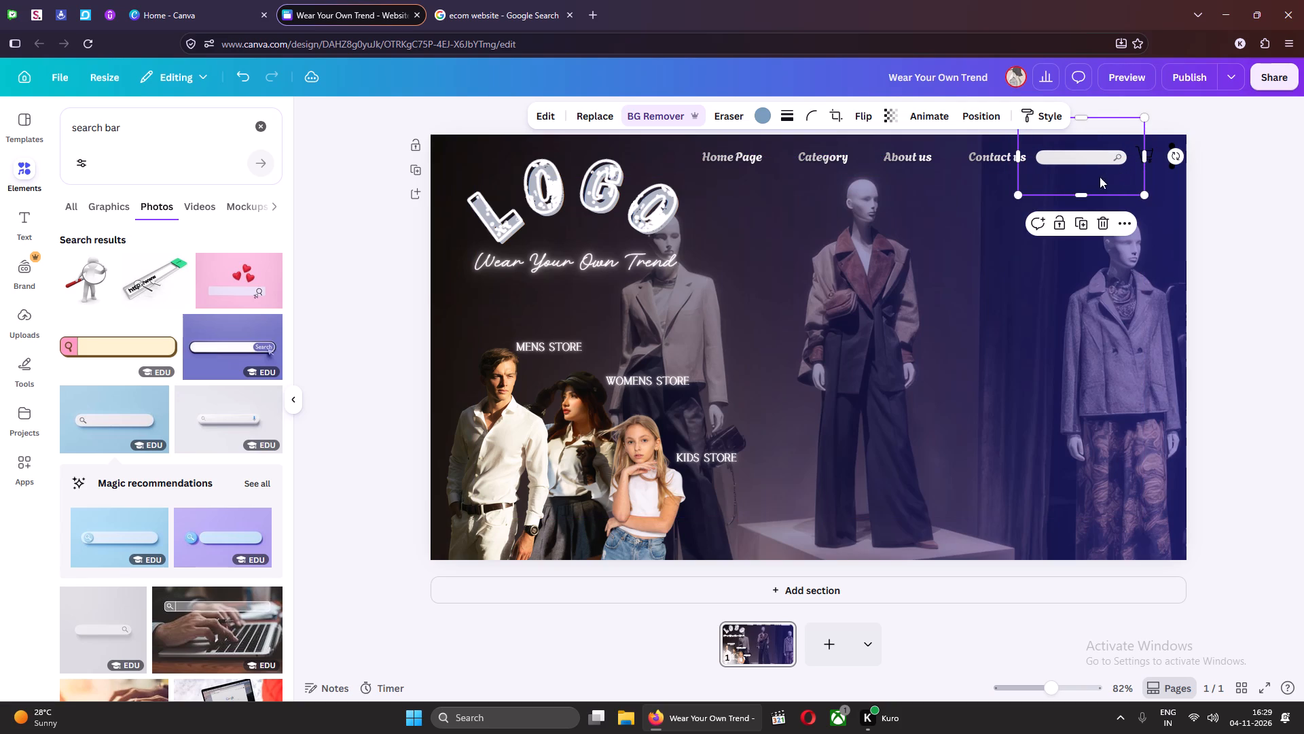
pyautogui.moveTo(1144, 196); pyautogui.dragTo(1141, 192)
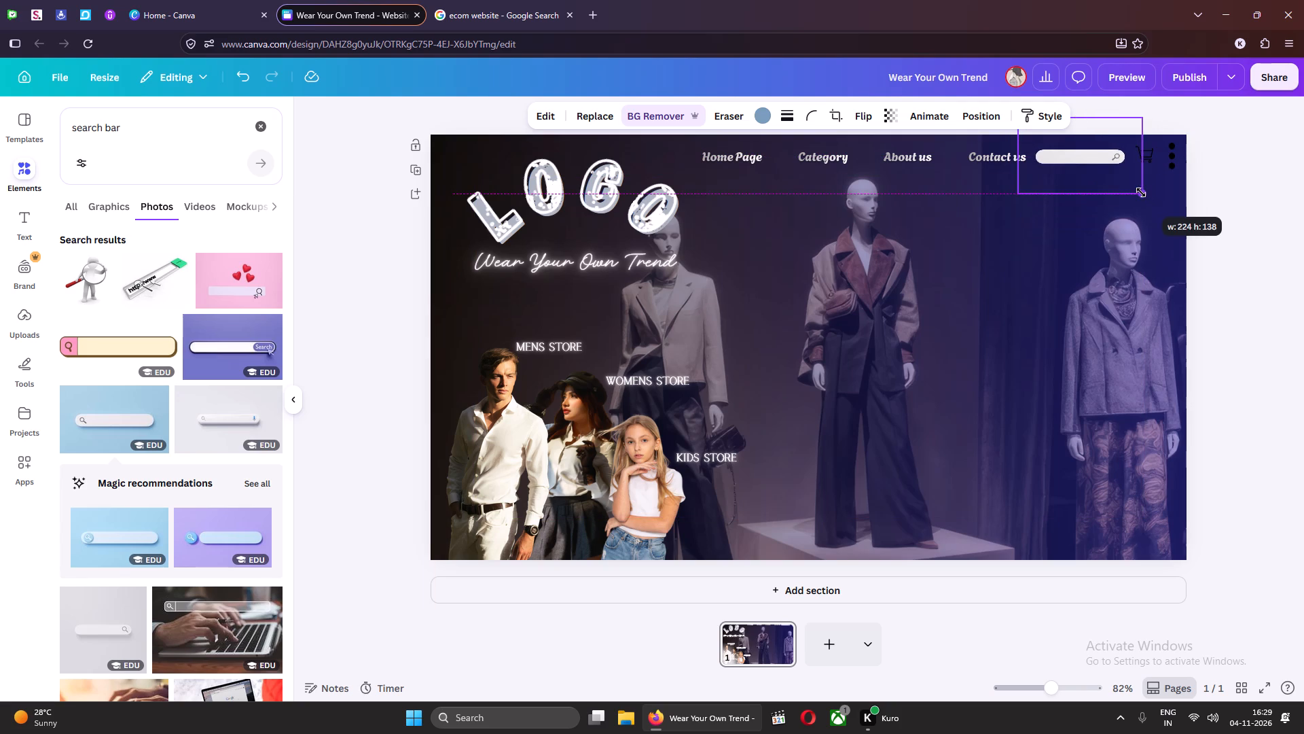
pyautogui.moveTo(1141, 192); pyautogui.dragTo(1136, 191)
pyautogui.click(1090, 160)
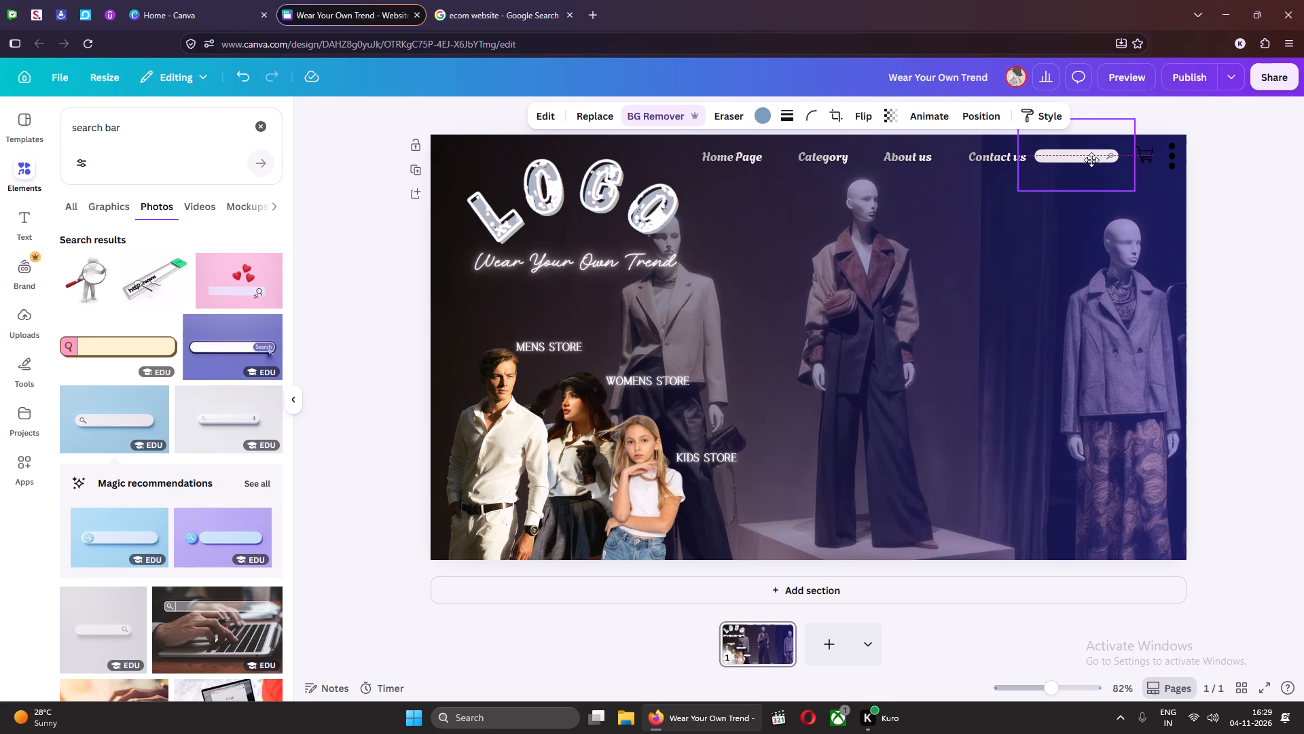
pyautogui.click(1252, 194)
pyautogui.click(1055, 164)
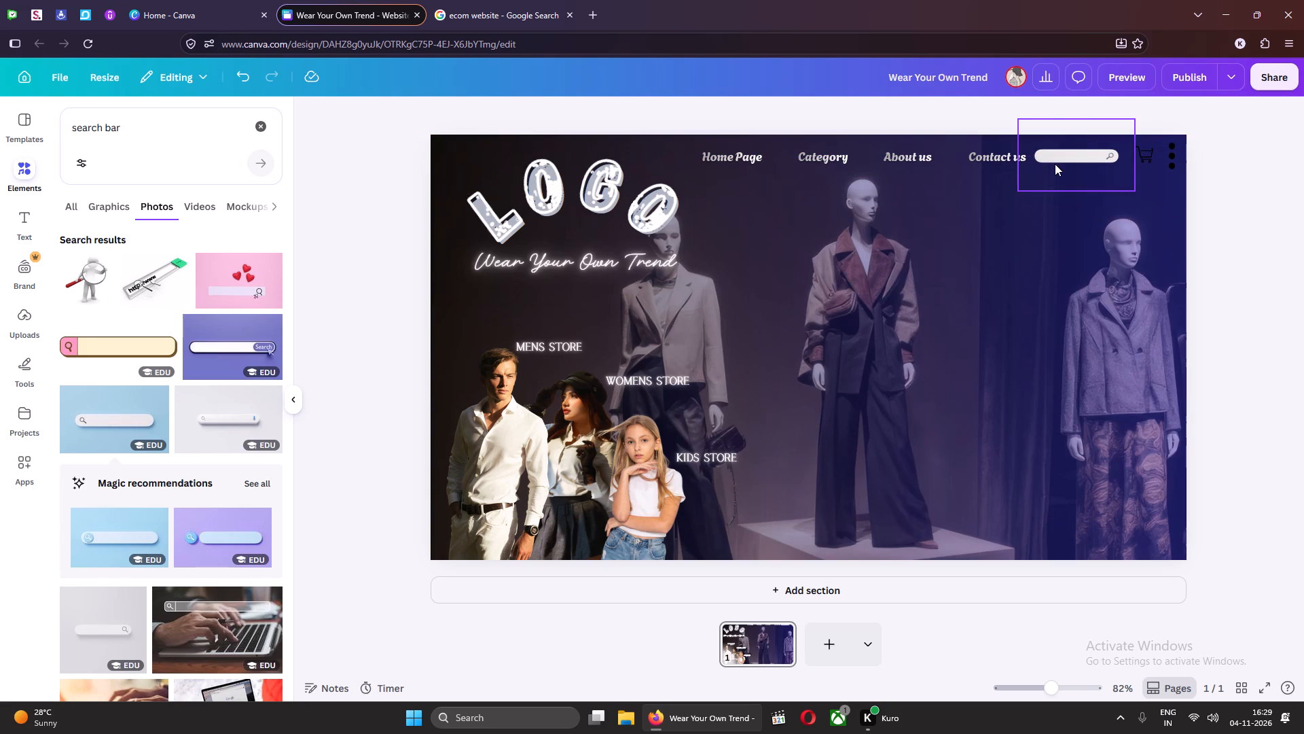
pyautogui.click(1072, 159)
pyautogui.click(1303, 222)
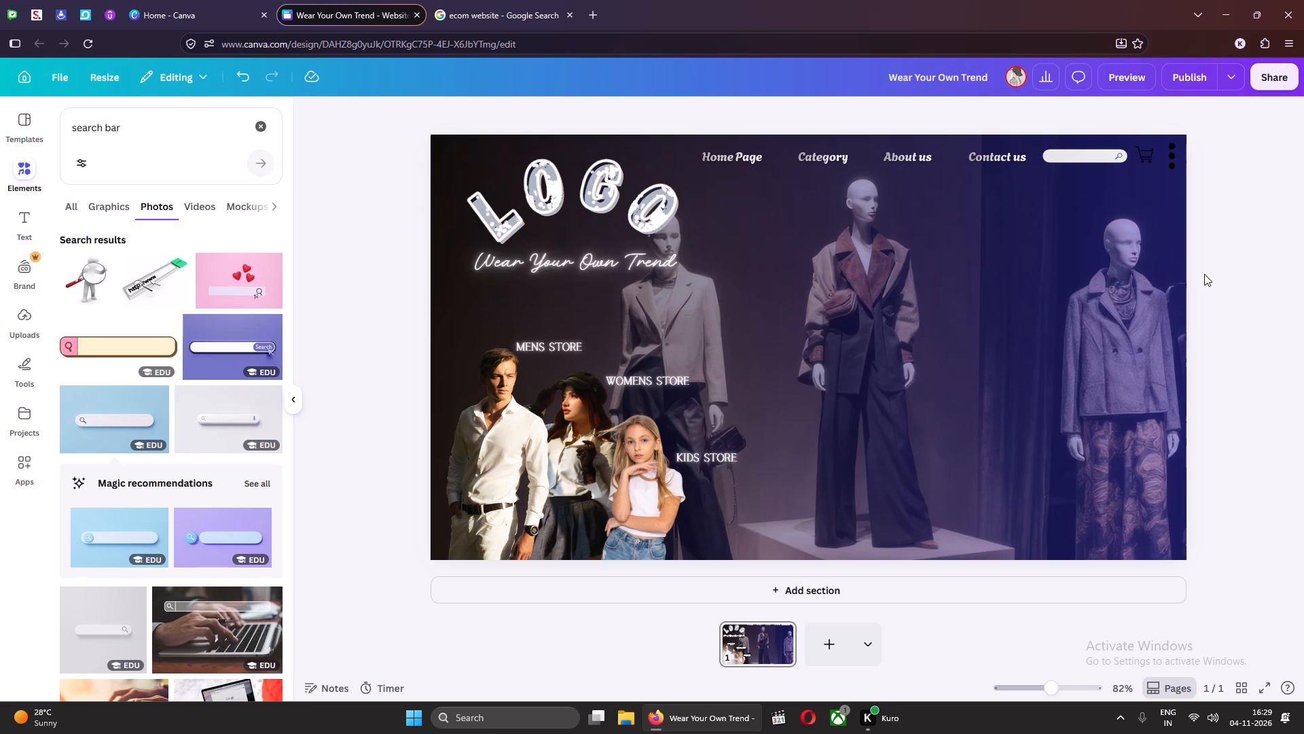
# Shift the Home Page, Category, About us and Contact us labels together slightly left, away from the search bar.
pyautogui.click(1002, 158)
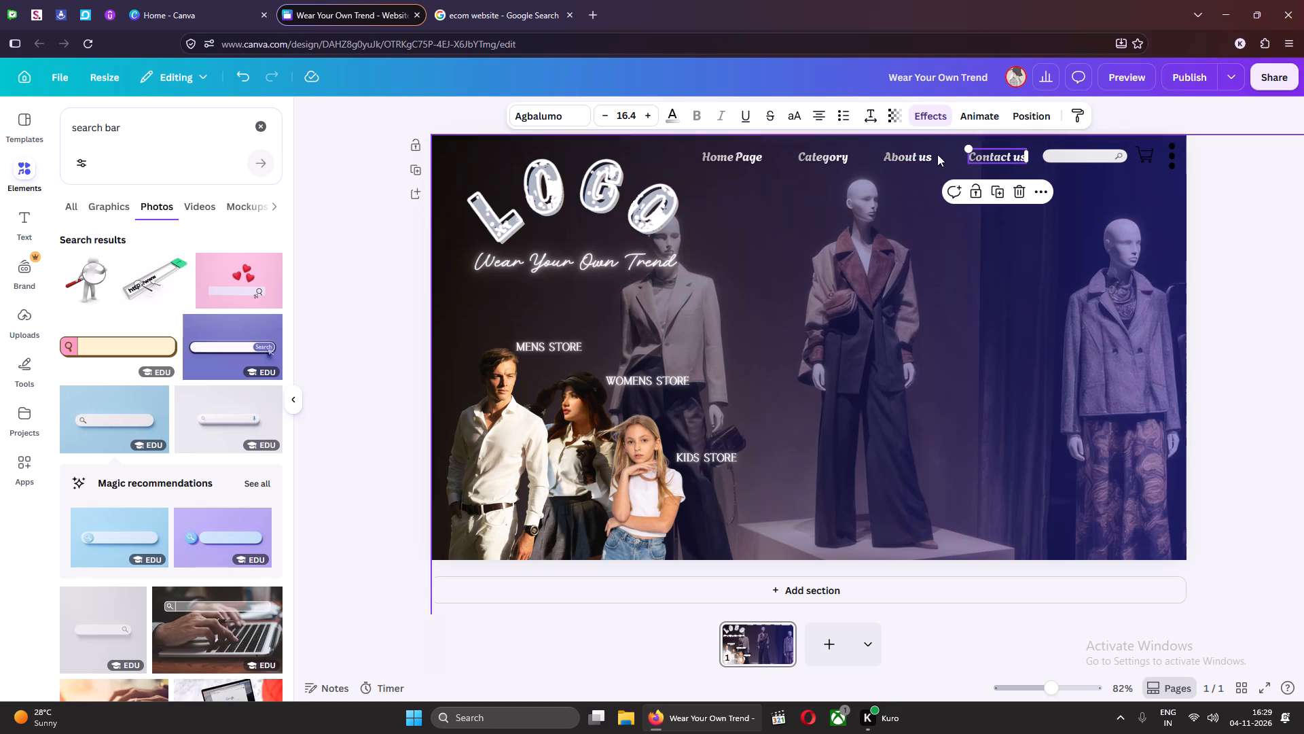
pyautogui.keyDown('shift'); pyautogui.click(900, 160); pyautogui.keyUp('shift')
pyautogui.keyDown('shift'); pyautogui.click(820, 155); pyautogui.keyUp('shift')
pyautogui.keyDown('shift'); pyautogui.click(746, 152); pyautogui.keyUp('shift')
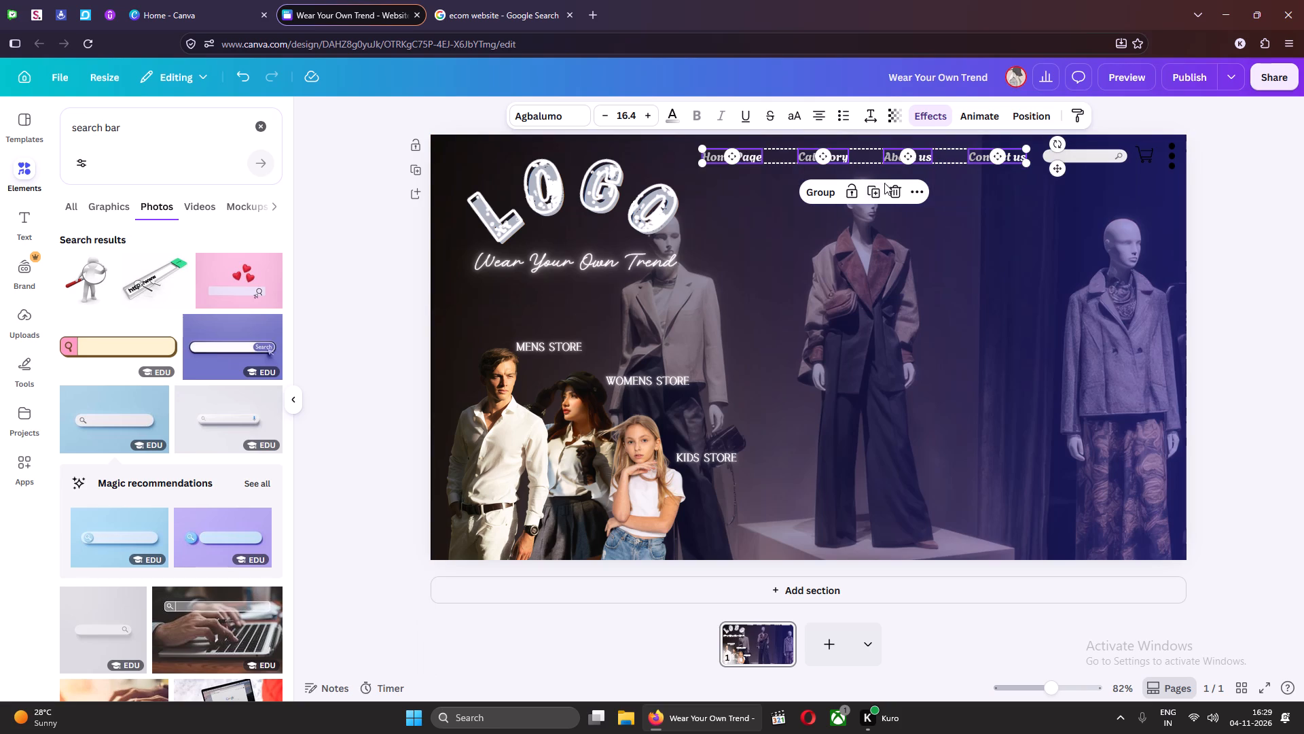
pyautogui.moveTo(1057, 171); pyautogui.dragTo(1043, 171)
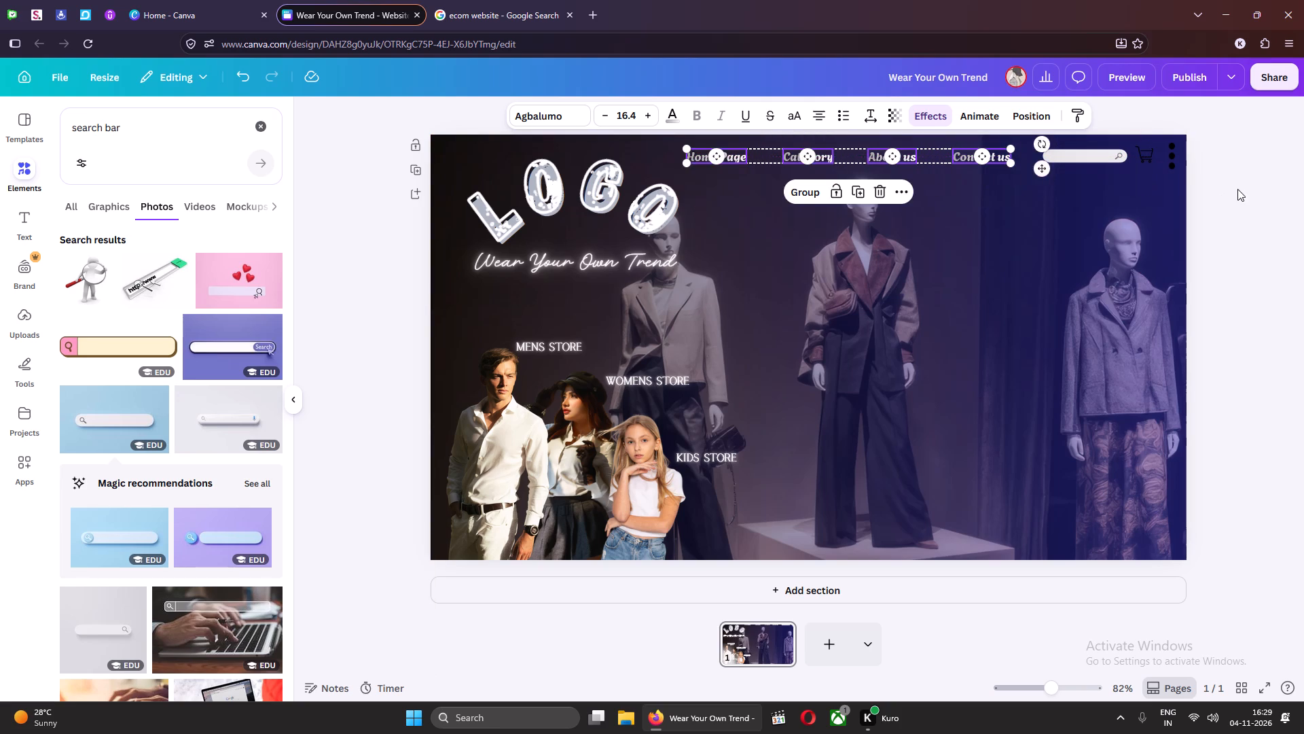
pyautogui.click(1237, 189)
# Nudge the white search bar slightly left, away from the cart icon.
pyautogui.click(1080, 154)
pyautogui.moveTo(1085, 162); pyautogui.dragTo(1078, 162)
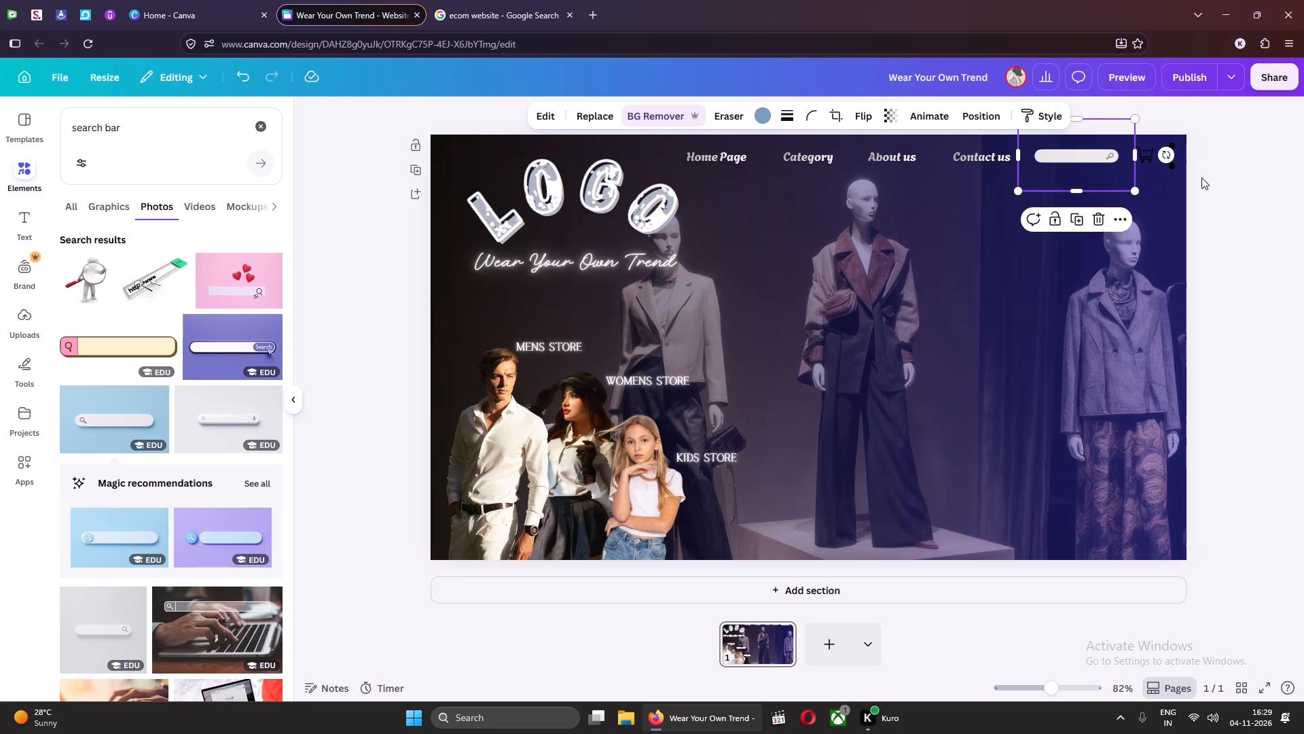
pyautogui.click(1248, 177)
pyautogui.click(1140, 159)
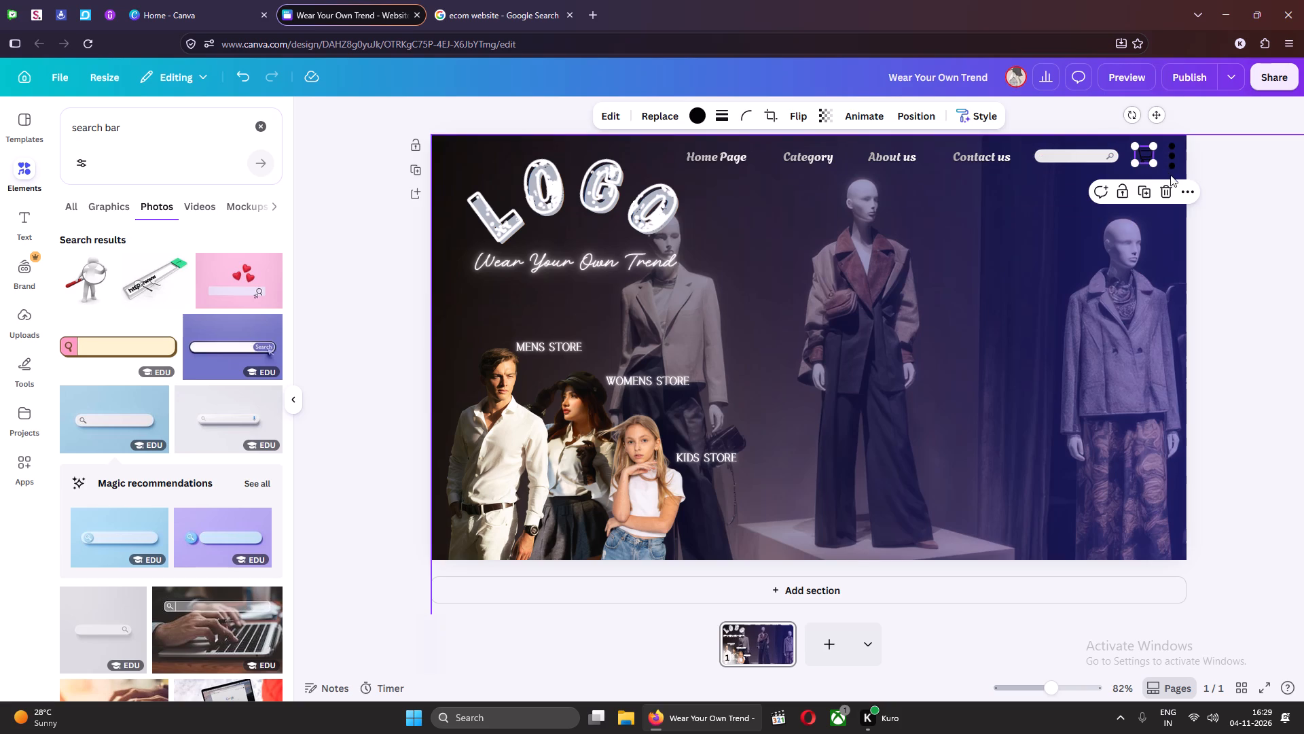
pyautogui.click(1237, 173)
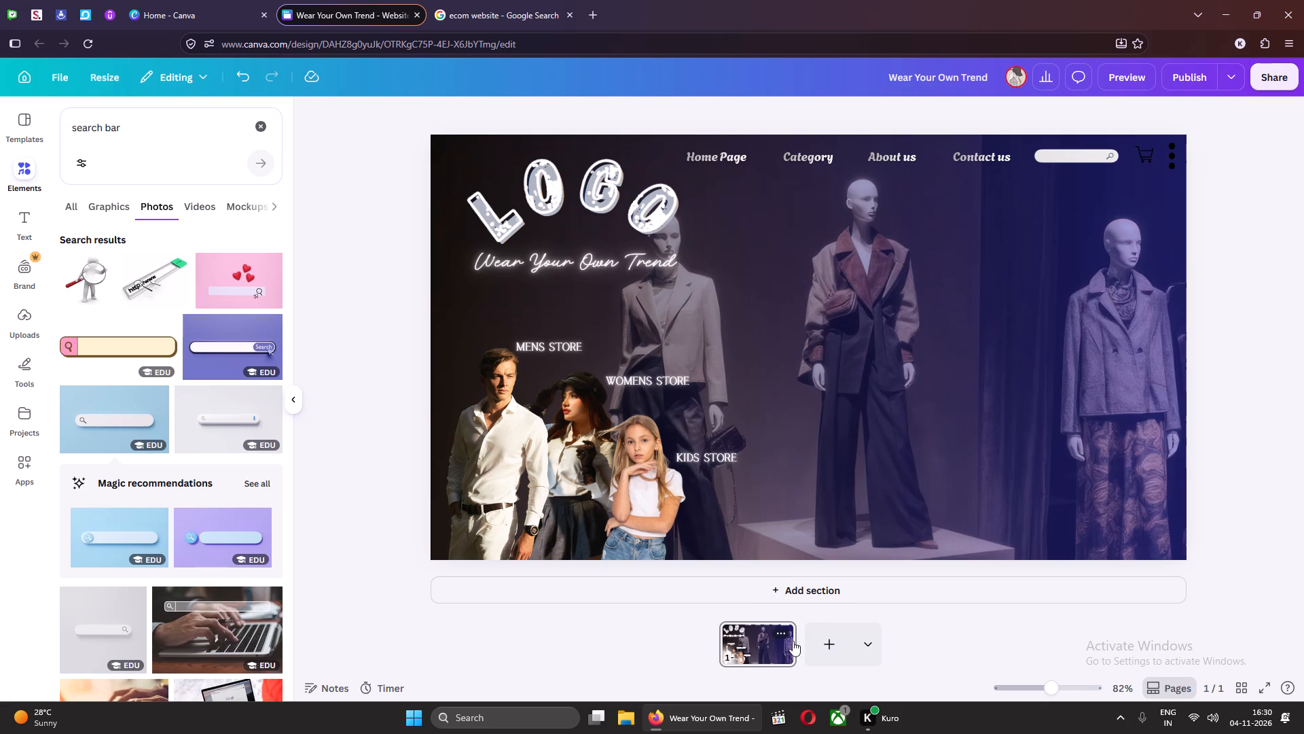
# Duplicate the home page to get a second page with the same design.
pyautogui.rightClick(774, 642)
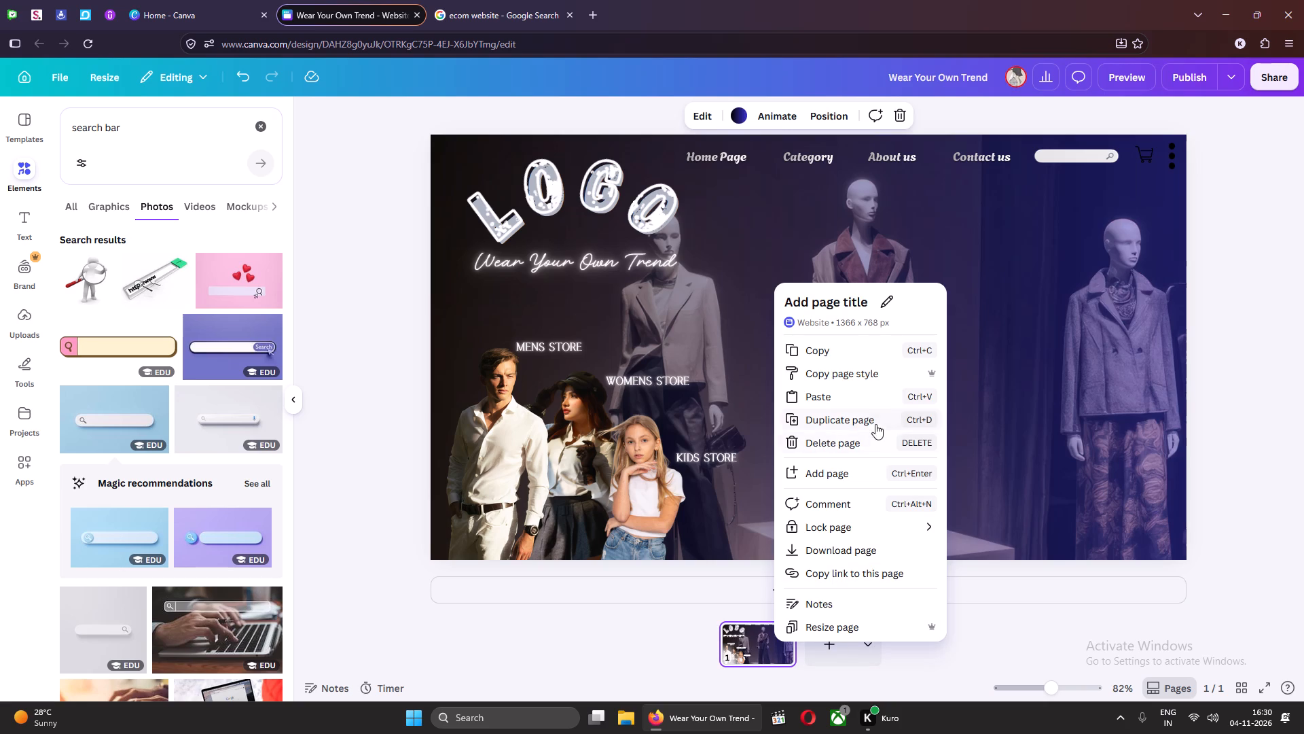
pyautogui.click(858, 420)
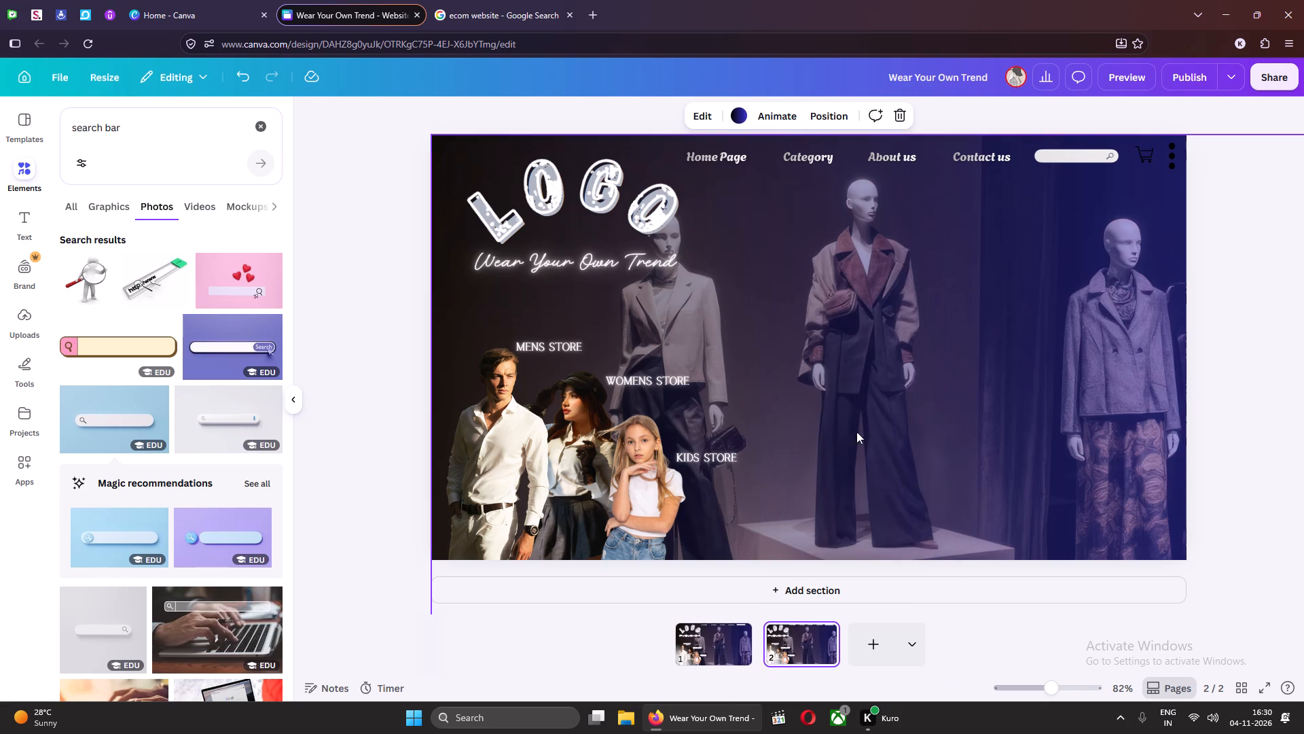
pyautogui.click(799, 653)
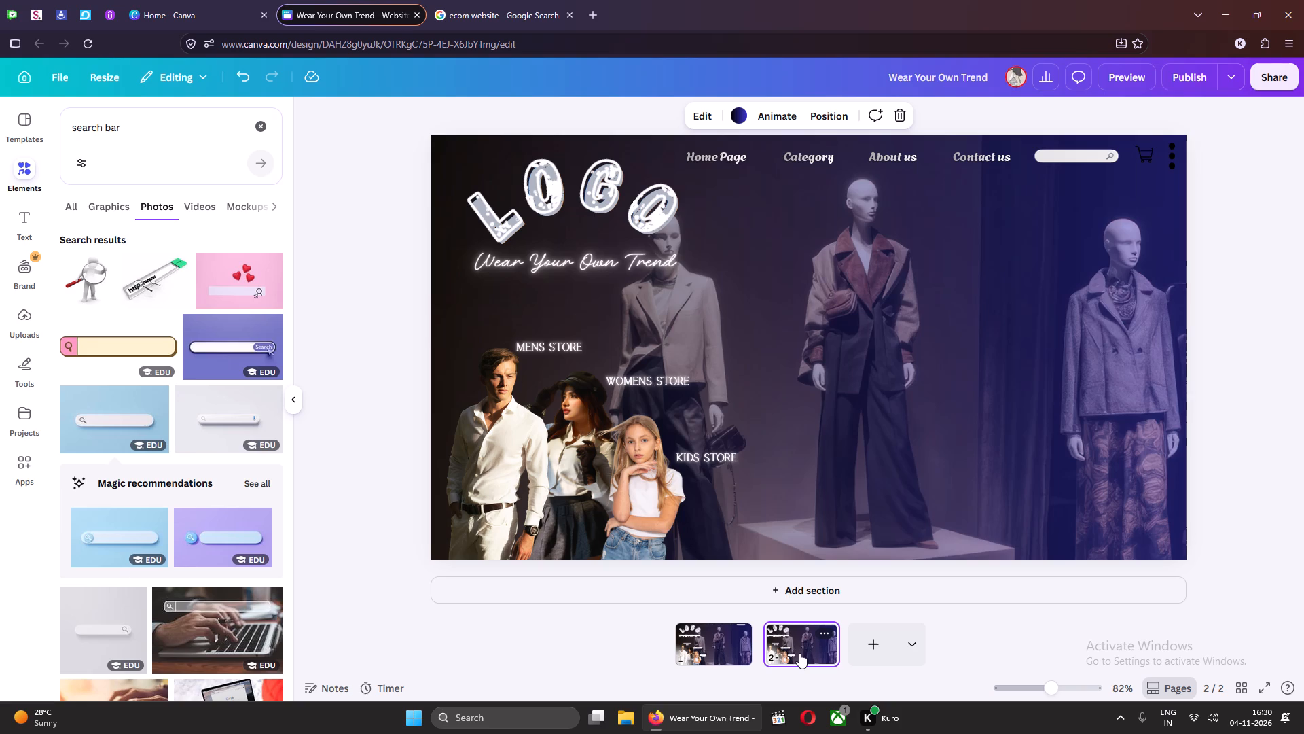
# On the second page, move the girl's photo to the design's bottom-right corner and the KIDS STORE label beside her.
pyautogui.click(664, 484)
pyautogui.moveTo(644, 495); pyautogui.dragTo(1138, 506)
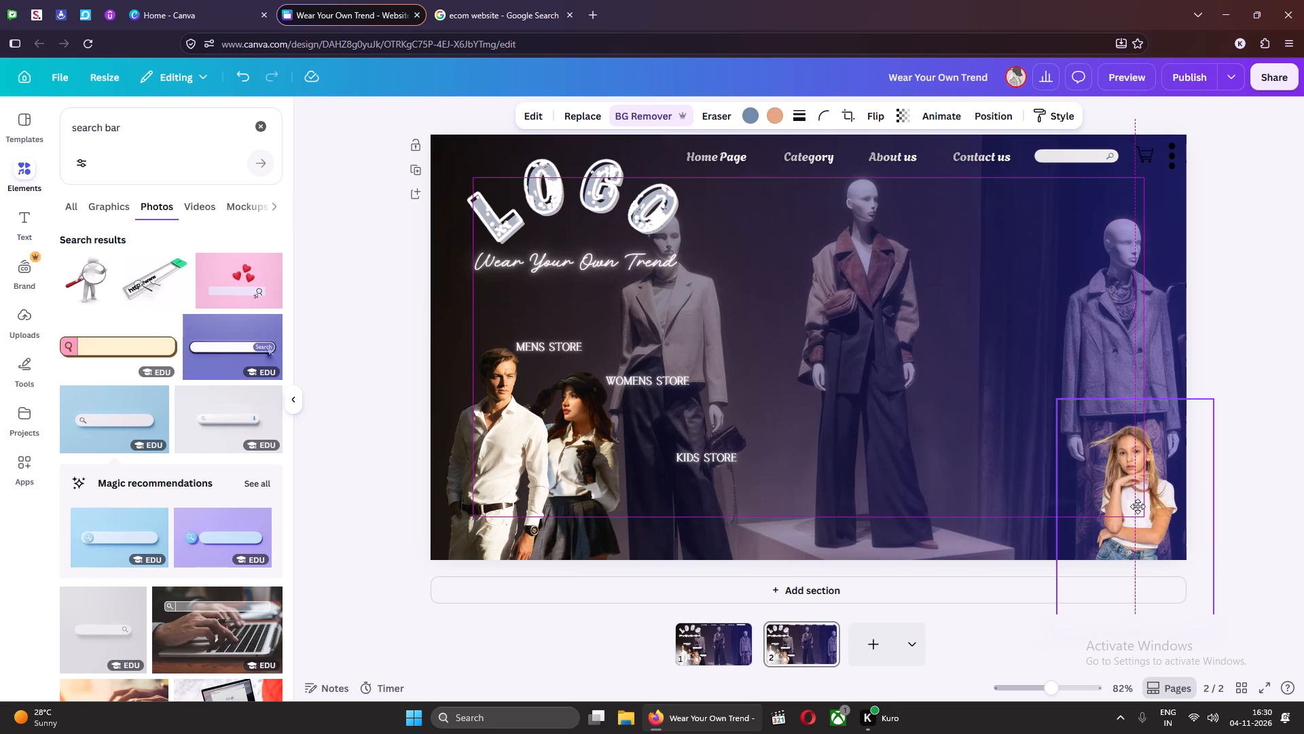
pyautogui.moveTo(1138, 506); pyautogui.dragTo(1144, 506)
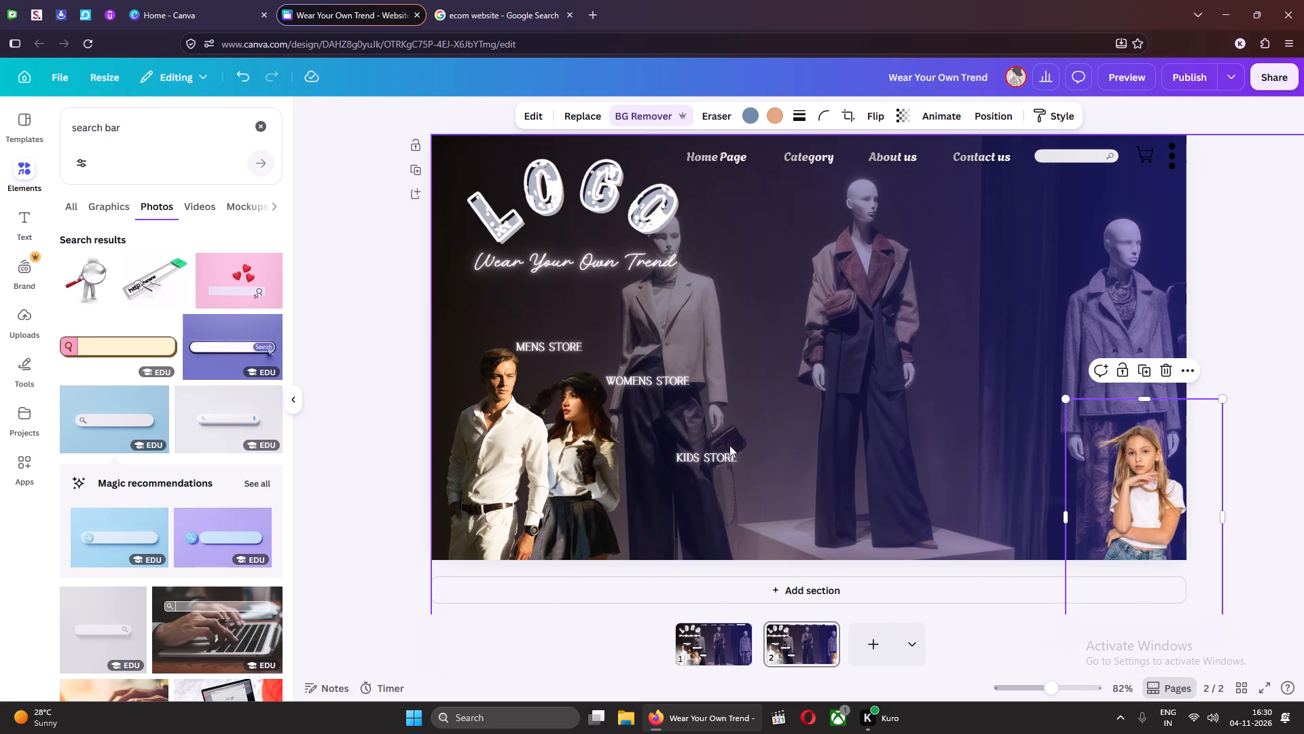
pyautogui.click(705, 459)
pyautogui.moveTo(724, 497); pyautogui.dragTo(798, 500)
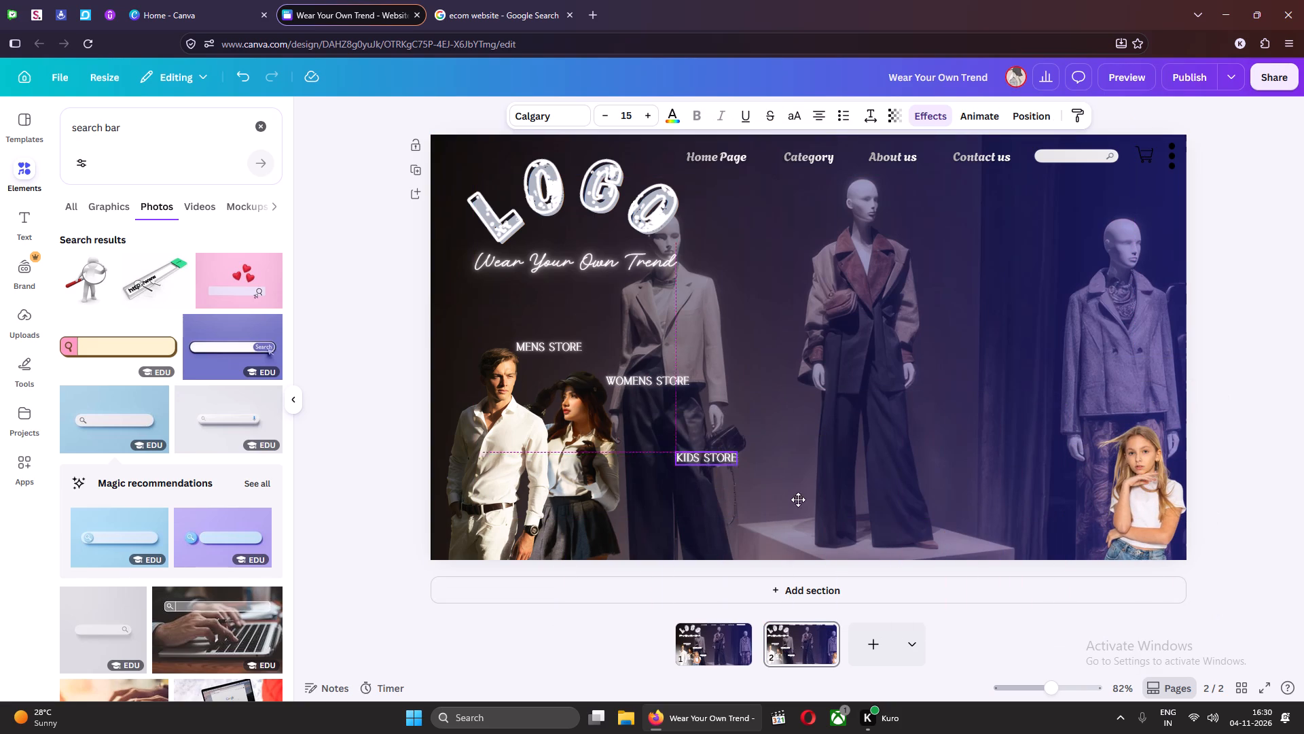
pyautogui.moveTo(798, 500); pyautogui.dragTo(1092, 492)
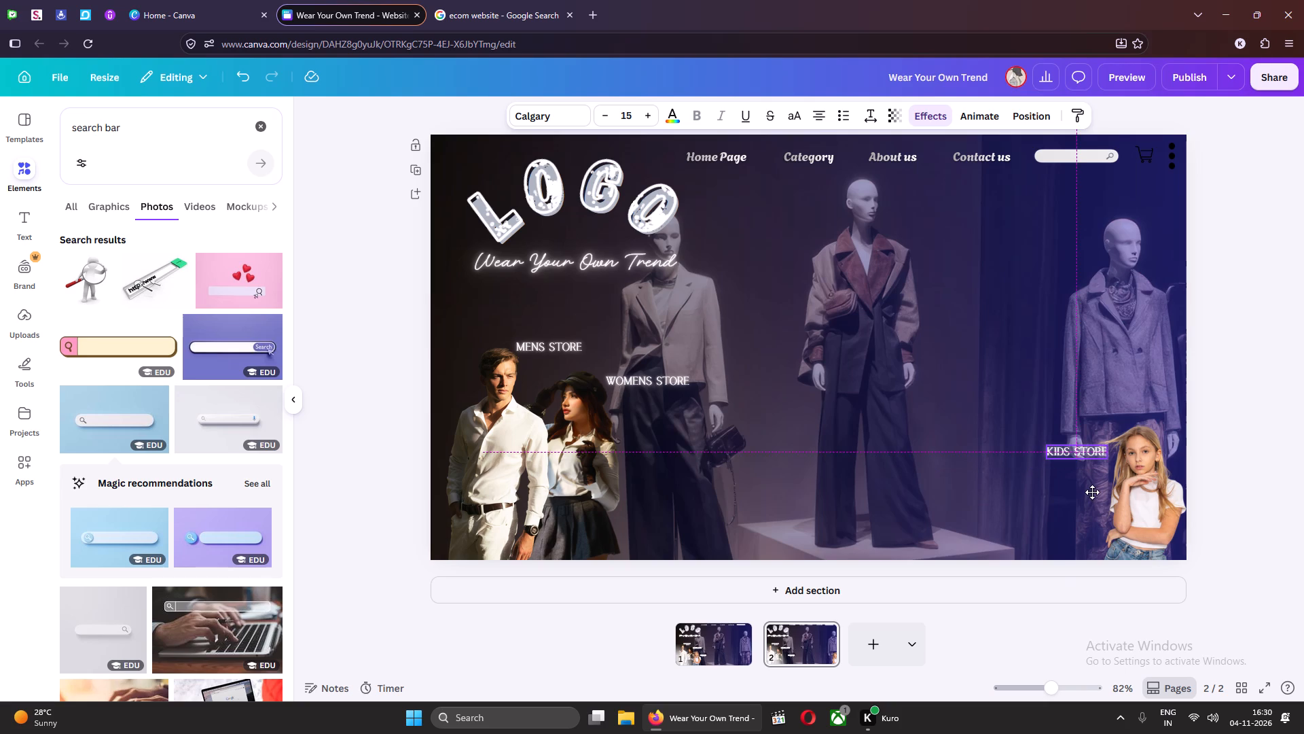
pyautogui.moveTo(1092, 492); pyautogui.dragTo(1094, 492)
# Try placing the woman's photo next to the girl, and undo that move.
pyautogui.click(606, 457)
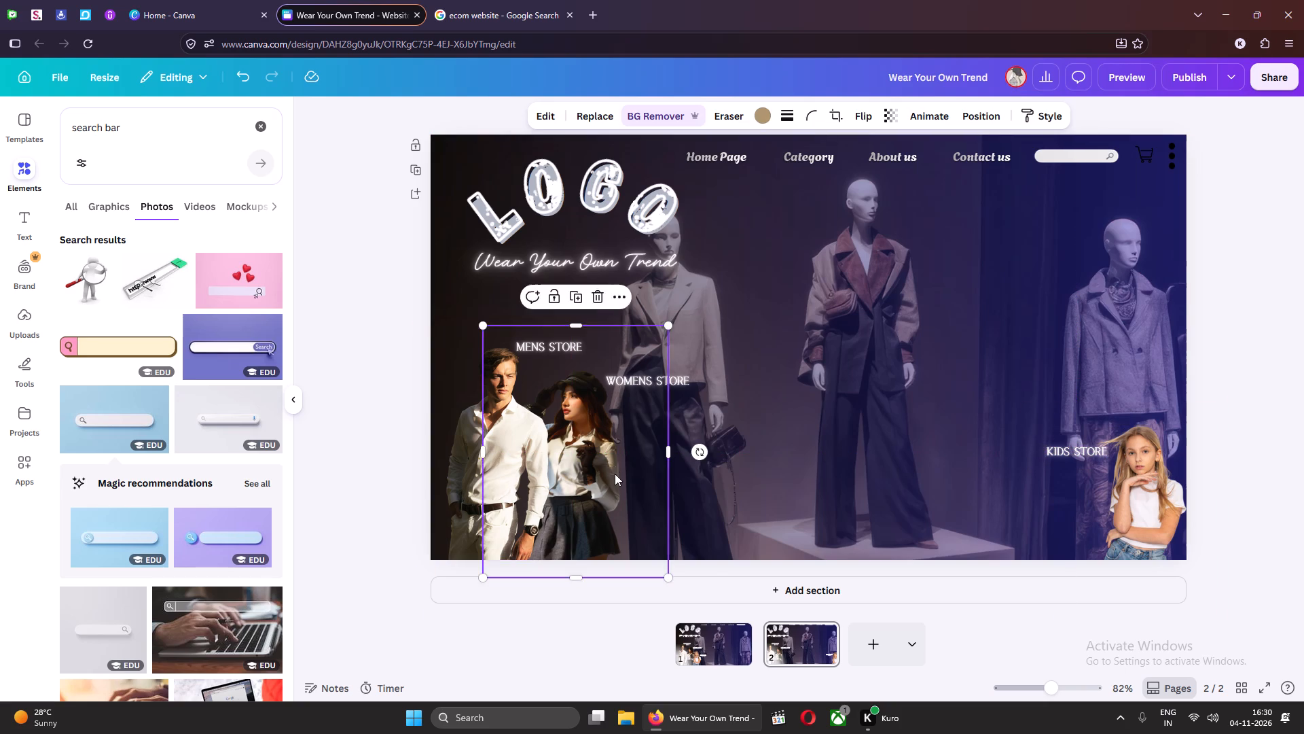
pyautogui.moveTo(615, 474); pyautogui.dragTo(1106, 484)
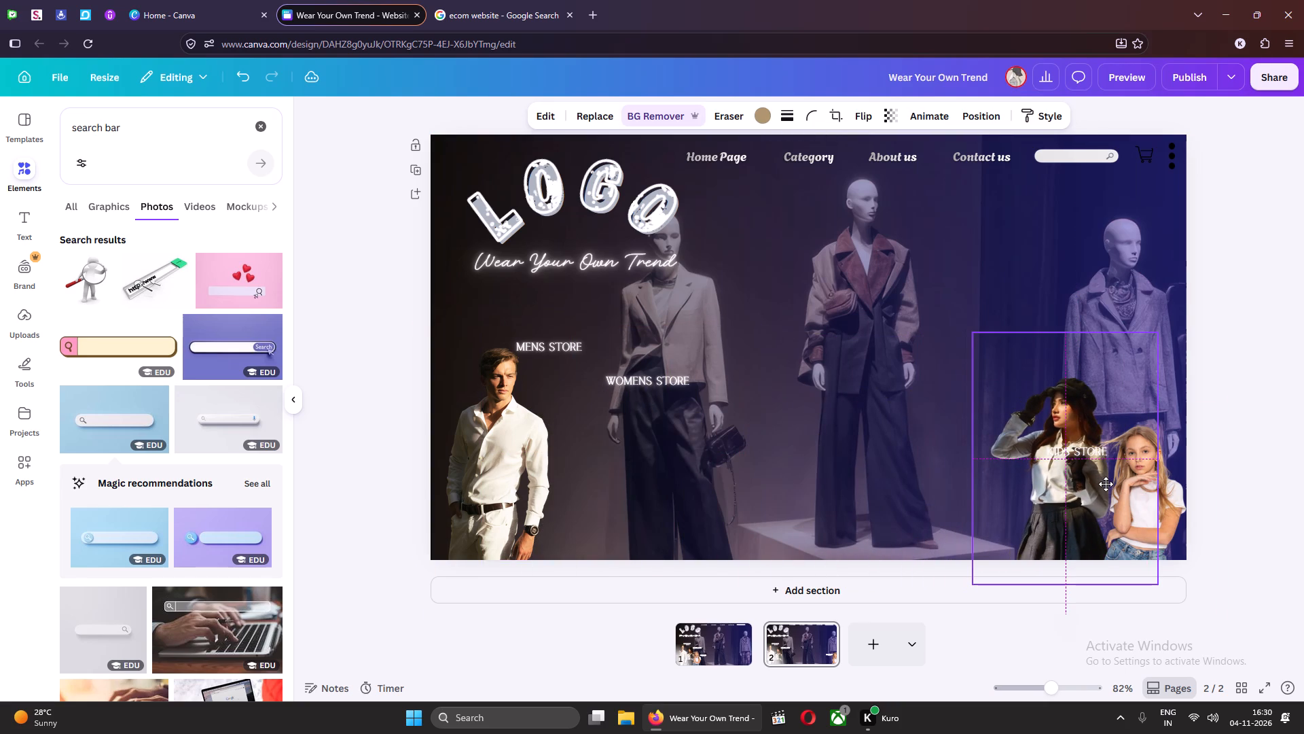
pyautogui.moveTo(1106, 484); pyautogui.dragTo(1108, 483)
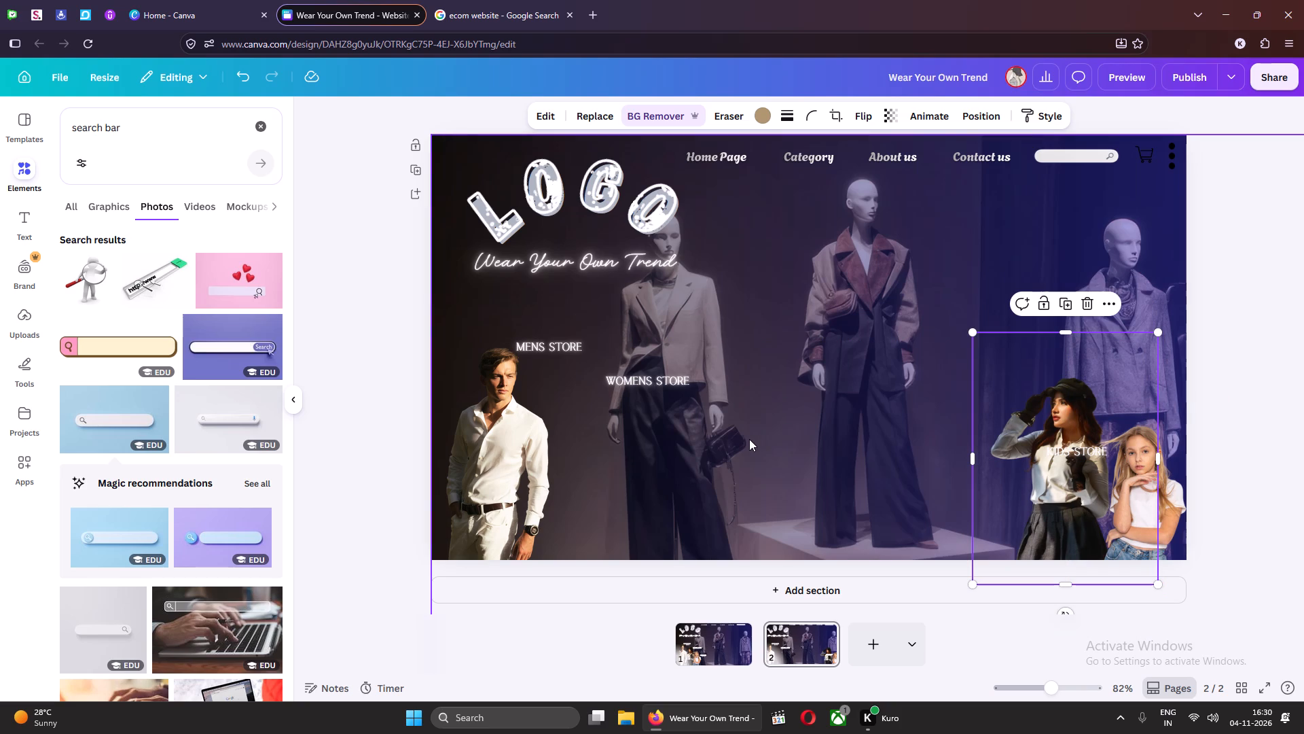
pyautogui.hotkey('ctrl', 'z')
# Move the woman's photo across the second page so she stands close beside the girl.
pyautogui.moveTo(596, 449); pyautogui.dragTo(603, 449)
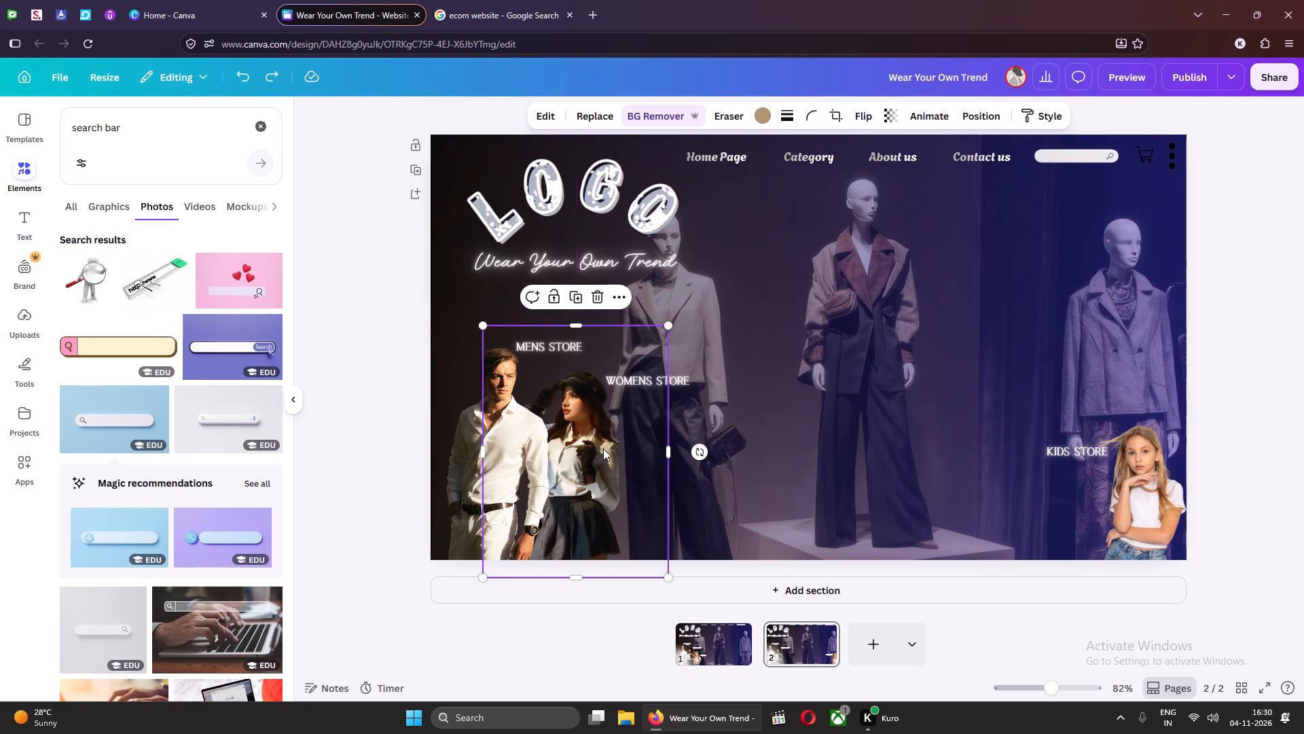
pyautogui.moveTo(603, 449); pyautogui.dragTo(991, 449)
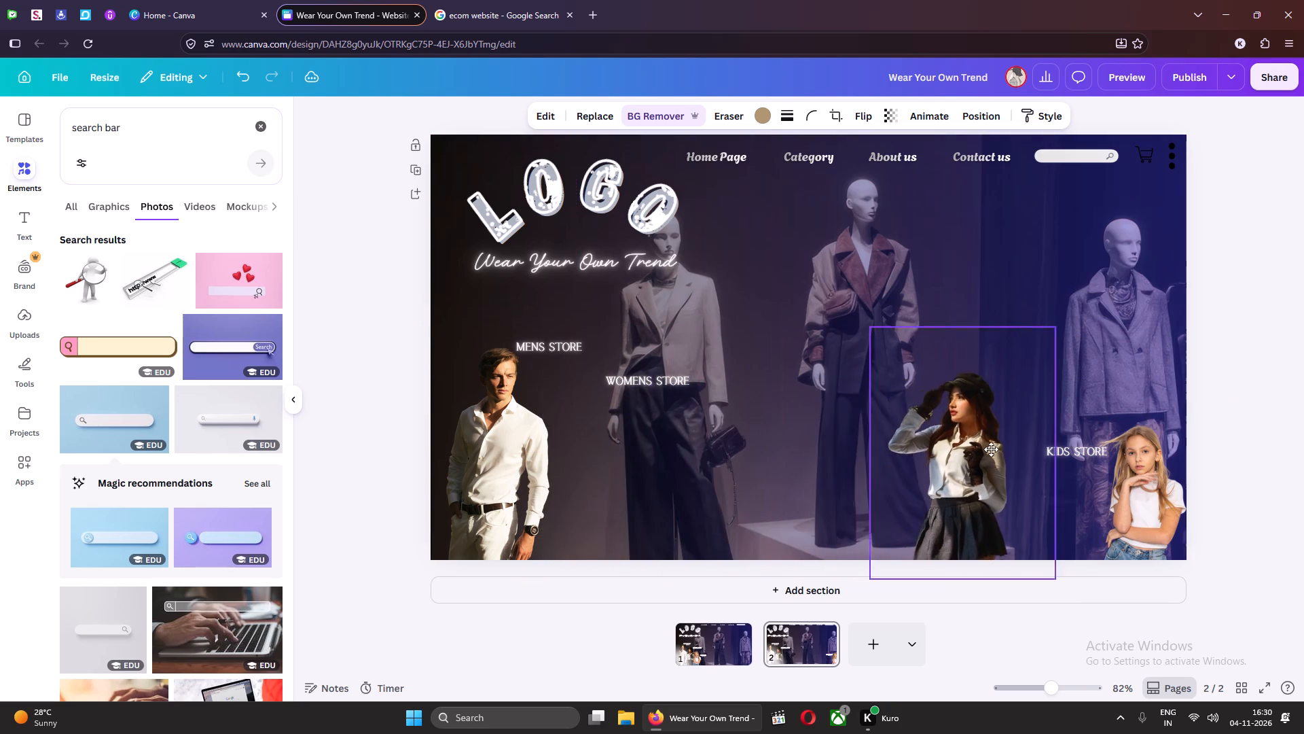
pyautogui.moveTo(991, 449); pyautogui.dragTo(1081, 444)
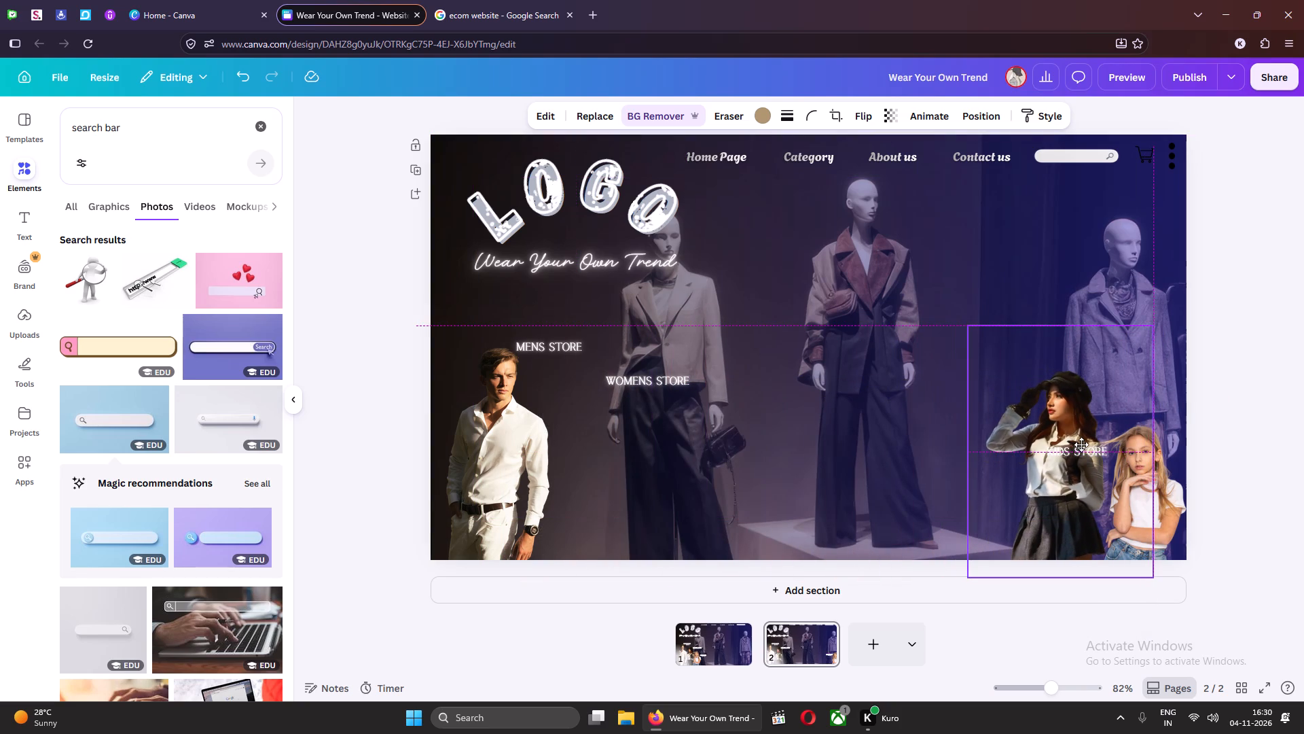
pyautogui.moveTo(1081, 444); pyautogui.dragTo(1084, 446)
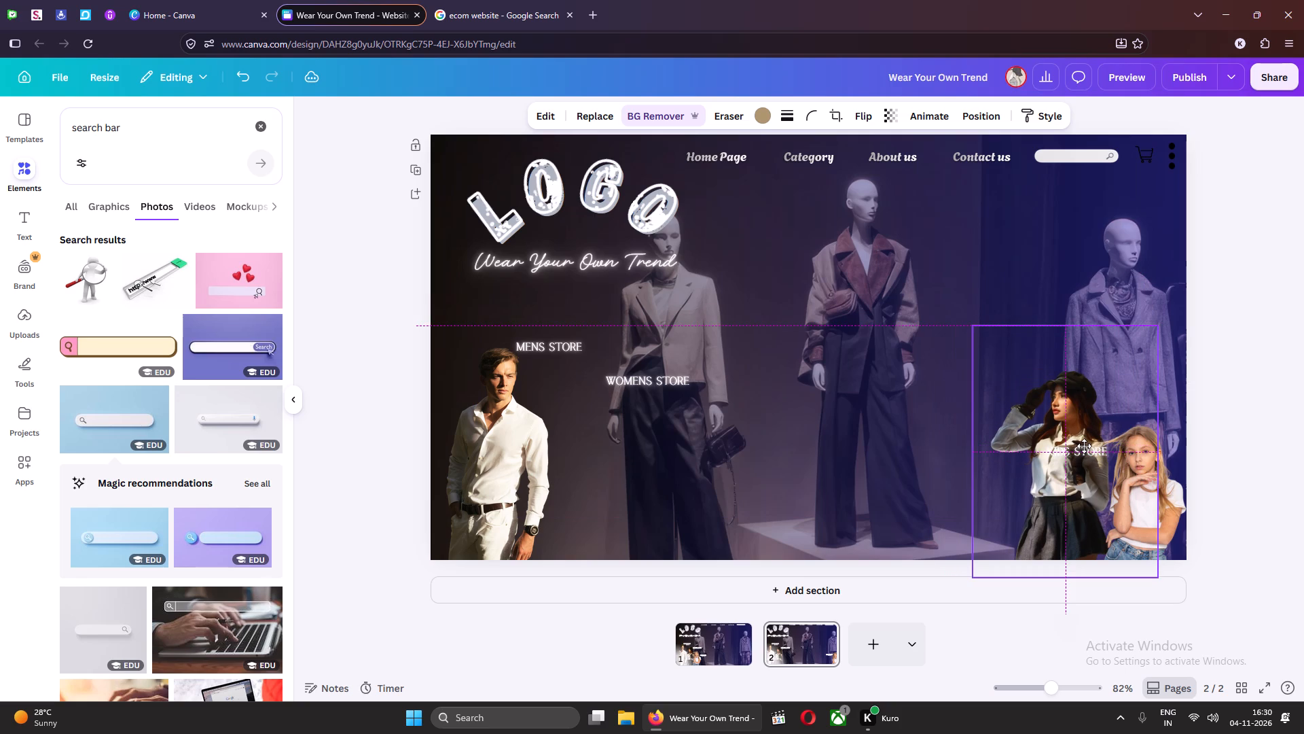
pyautogui.moveTo(1084, 446); pyautogui.dragTo(1106, 447)
# Move the WOMENS STORE label to just above the woman's hat.
pyautogui.click(654, 384)
pyautogui.moveTo(647, 383); pyautogui.dragTo(870, 383)
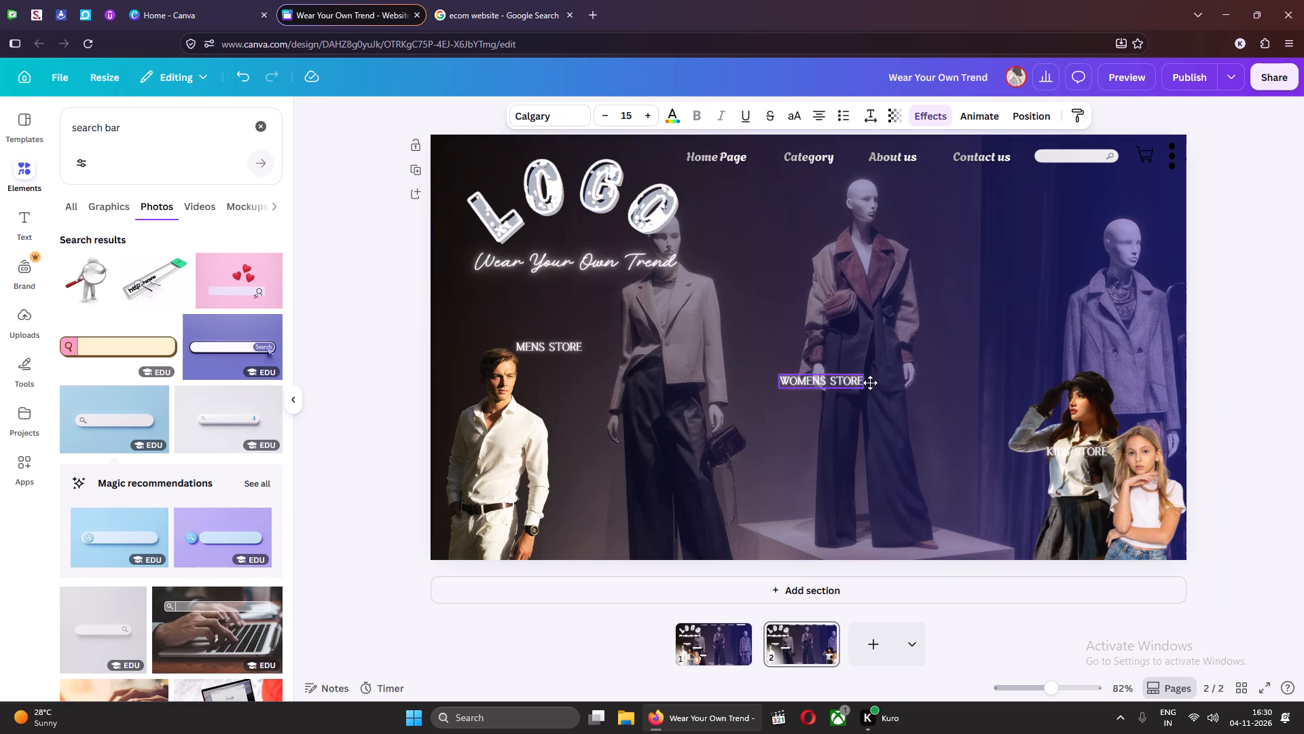
pyautogui.moveTo(870, 383); pyautogui.dragTo(1140, 374)
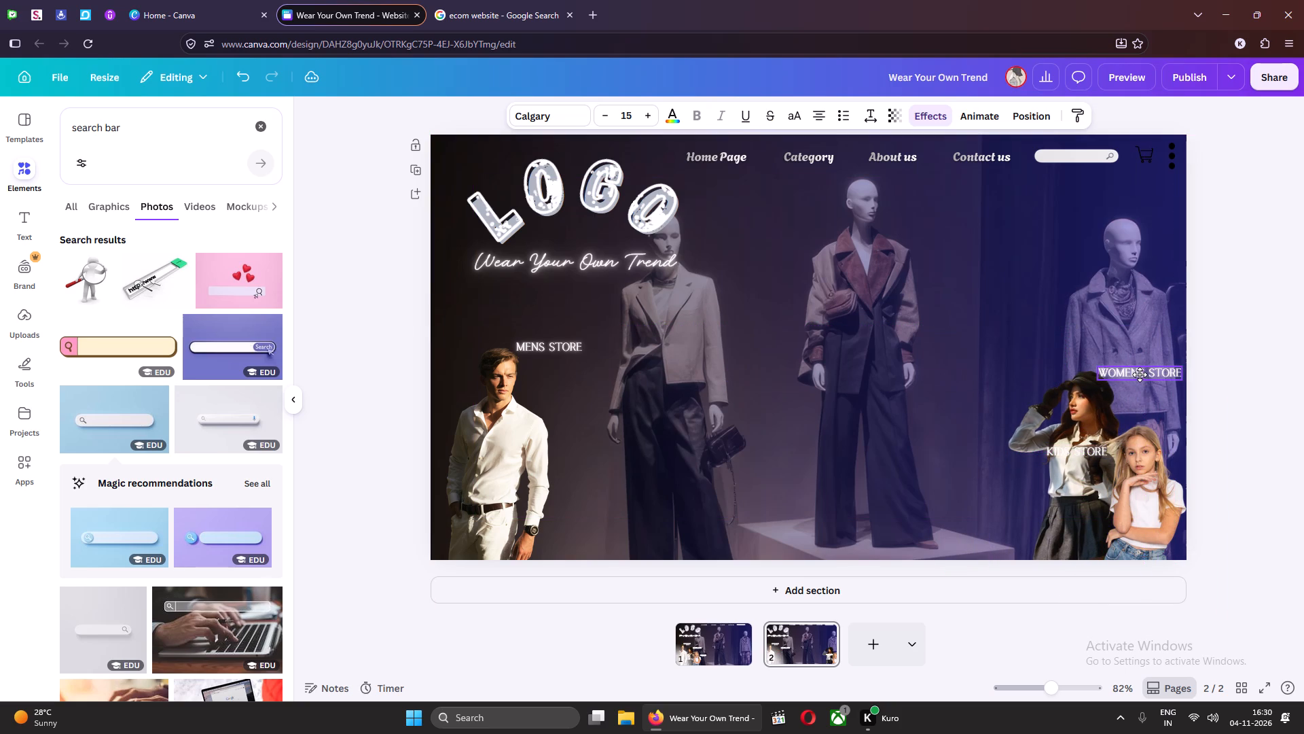
pyautogui.moveTo(1140, 374); pyautogui.dragTo(1136, 368)
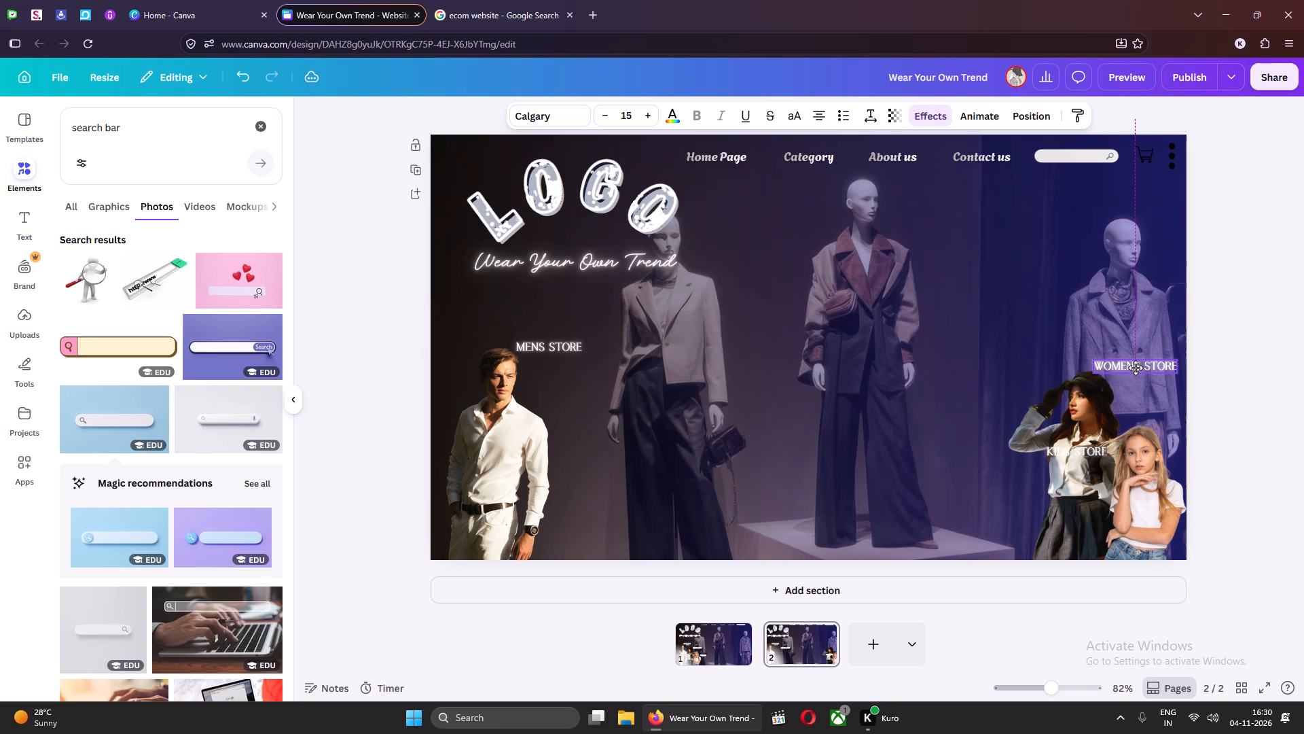
pyautogui.moveTo(1136, 368); pyautogui.dragTo(1138, 370)
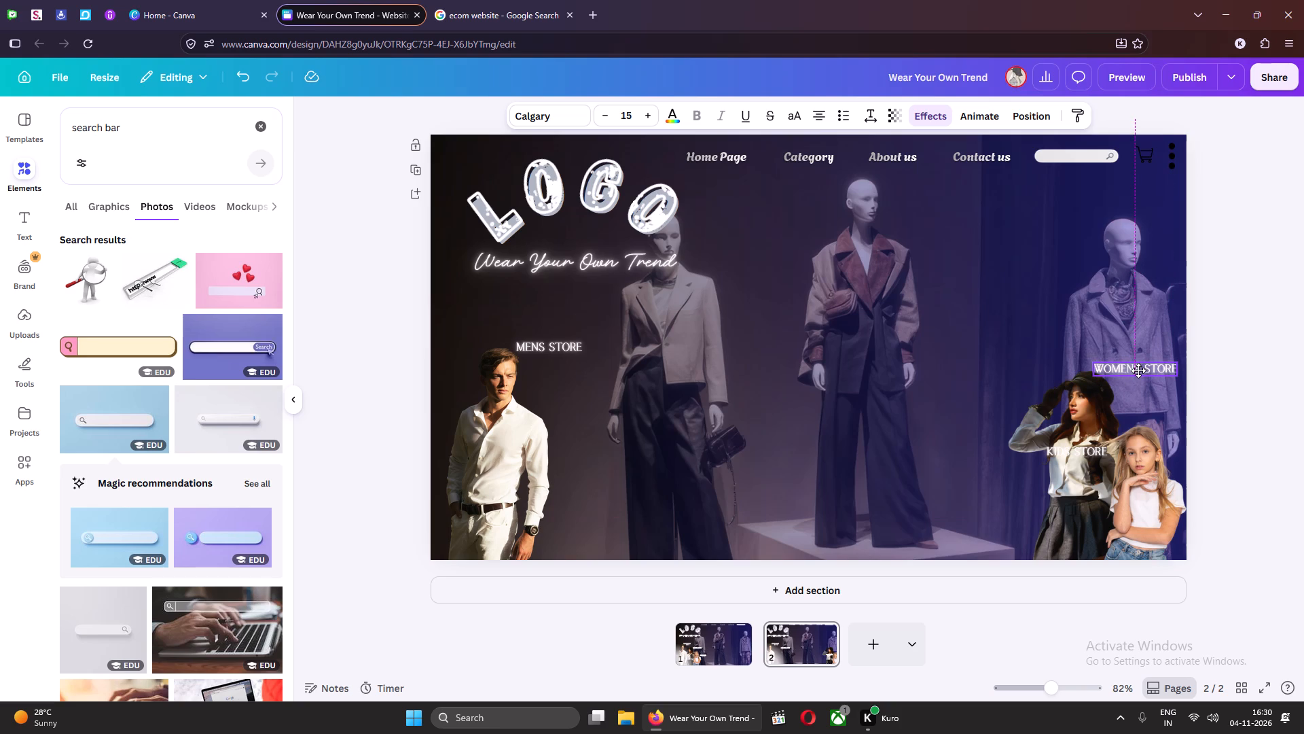
pyautogui.moveTo(1138, 370); pyautogui.dragTo(1091, 367)
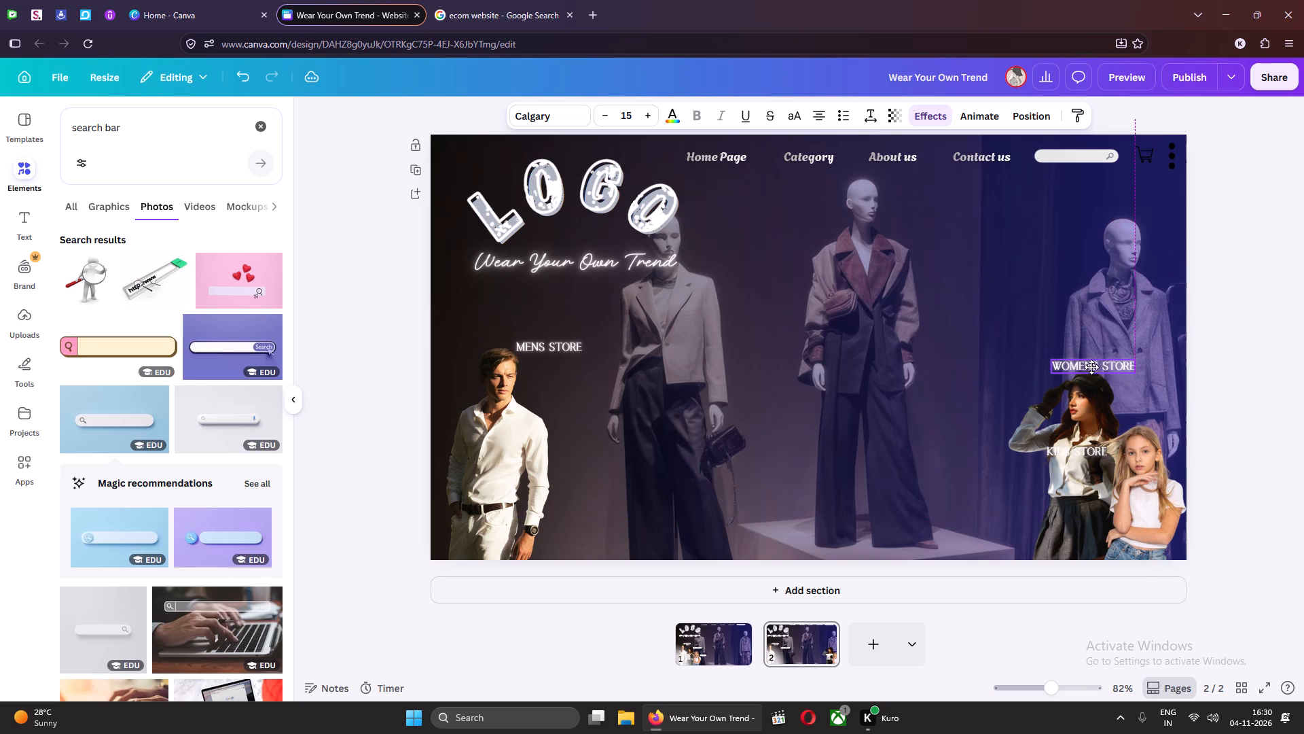
pyautogui.moveTo(1091, 367); pyautogui.dragTo(1091, 366)
# Move the KIDS STORE label to just above the girl's head.
pyautogui.click(1080, 454)
pyautogui.moveTo(1066, 454); pyautogui.dragTo(1141, 413)
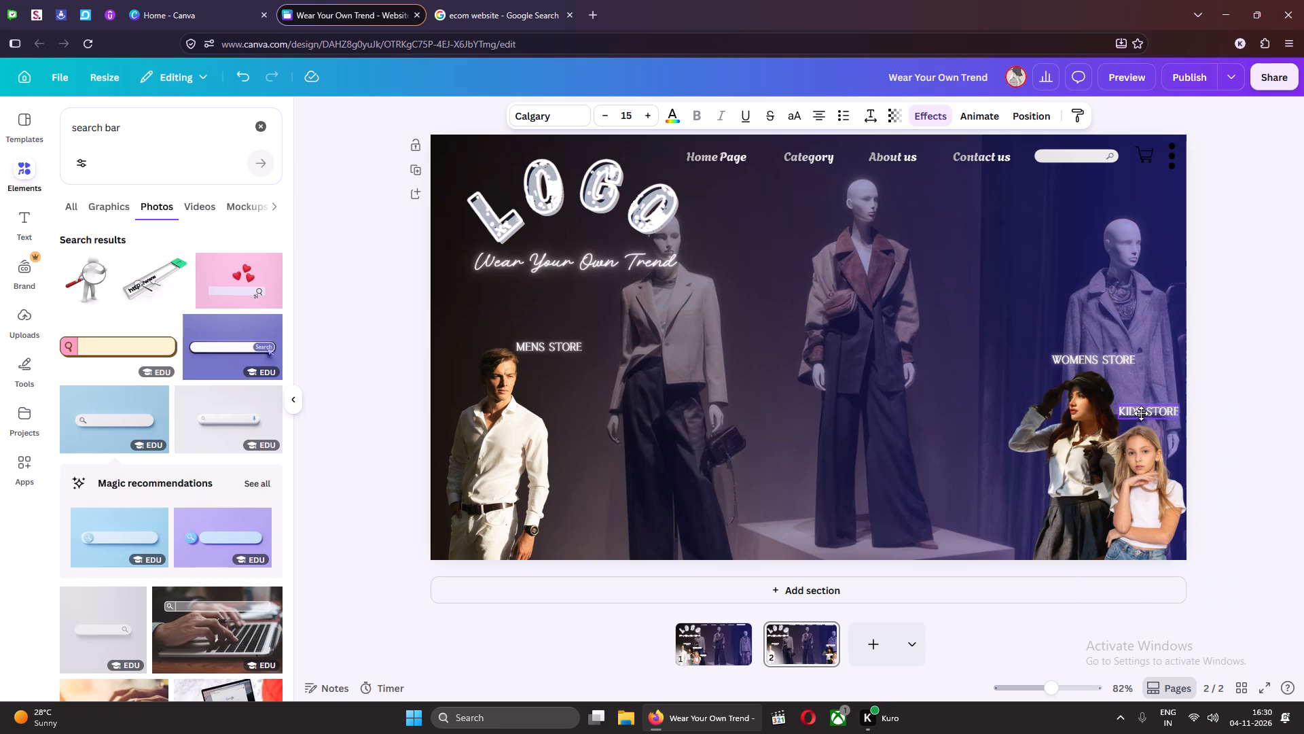
pyautogui.moveTo(1141, 413); pyautogui.dragTo(1138, 415)
# Move the MENS STORE label down to the page's bottom edge, beside the man's legs.
pyautogui.click(574, 345)
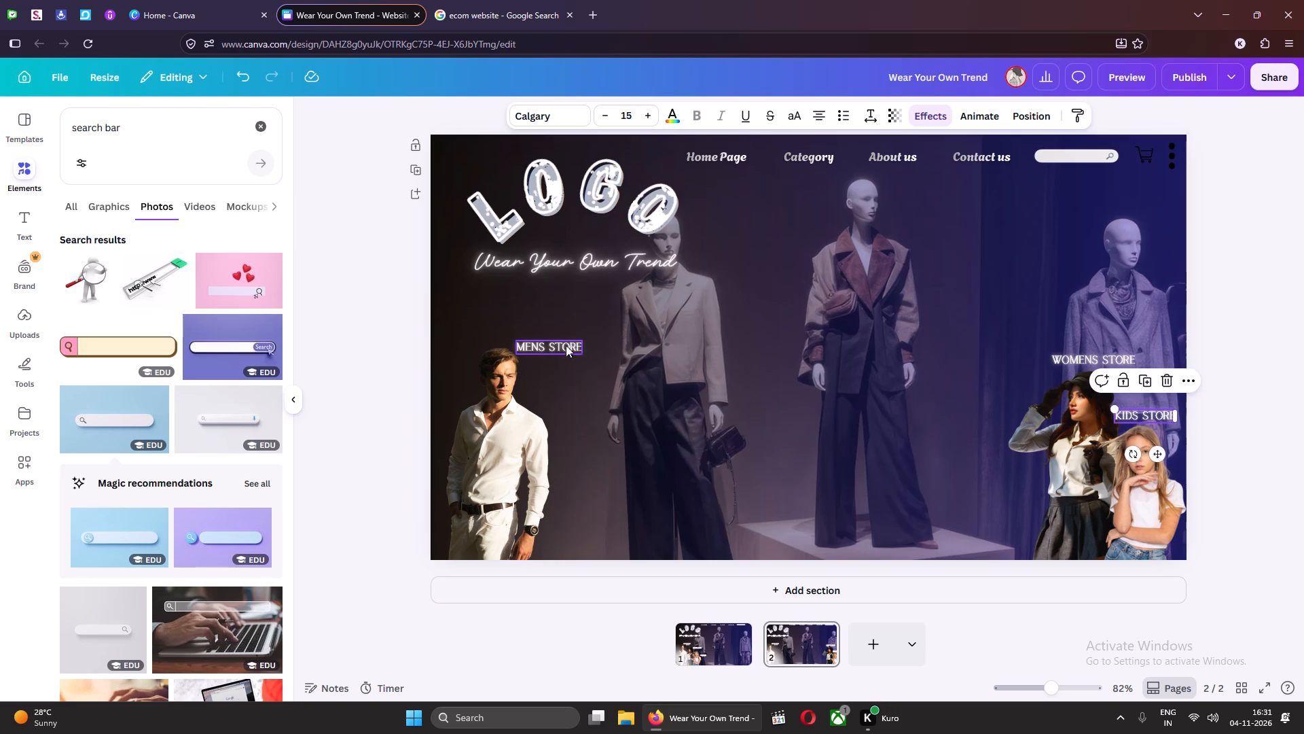
pyautogui.moveTo(549, 347); pyautogui.dragTo(543, 546)
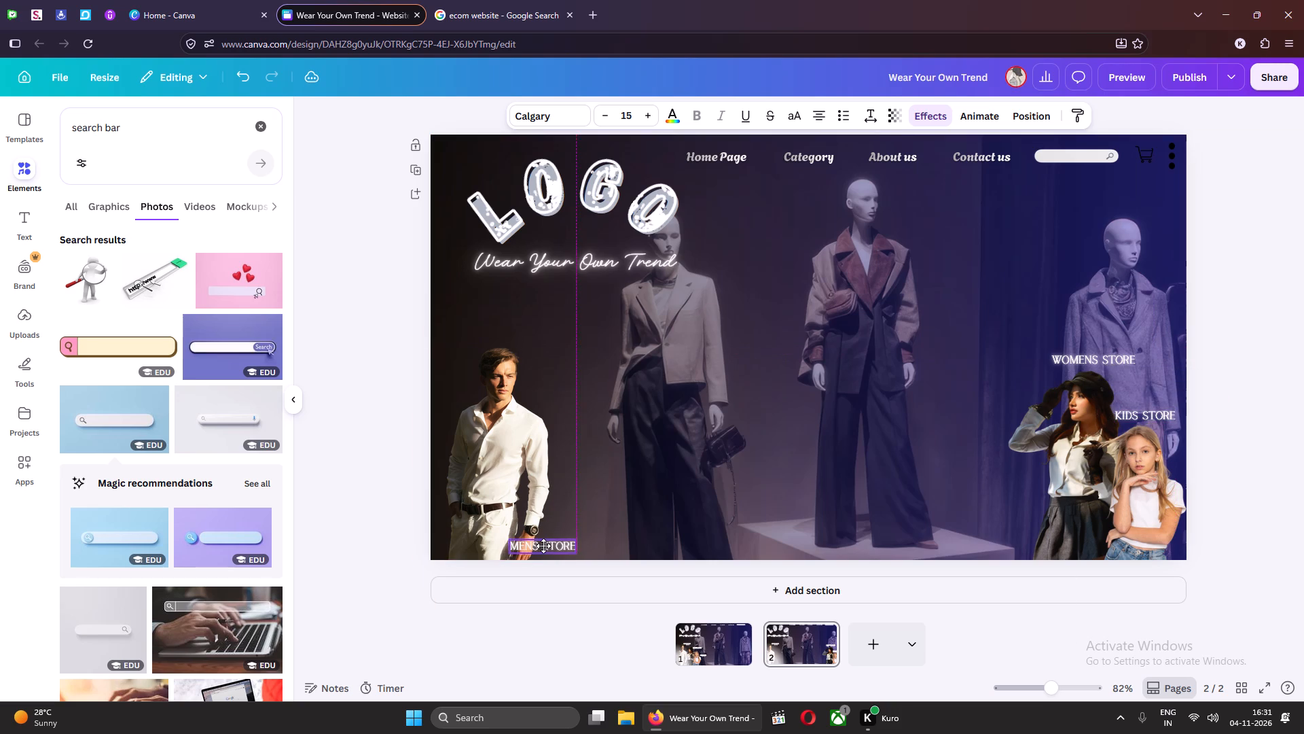
pyautogui.moveTo(543, 546); pyautogui.dragTo(543, 546)
# Shrink the LOGO text and the Wear Your Own Trend tagline together and fit them into the design's top-left corner.
pyautogui.click(598, 272)
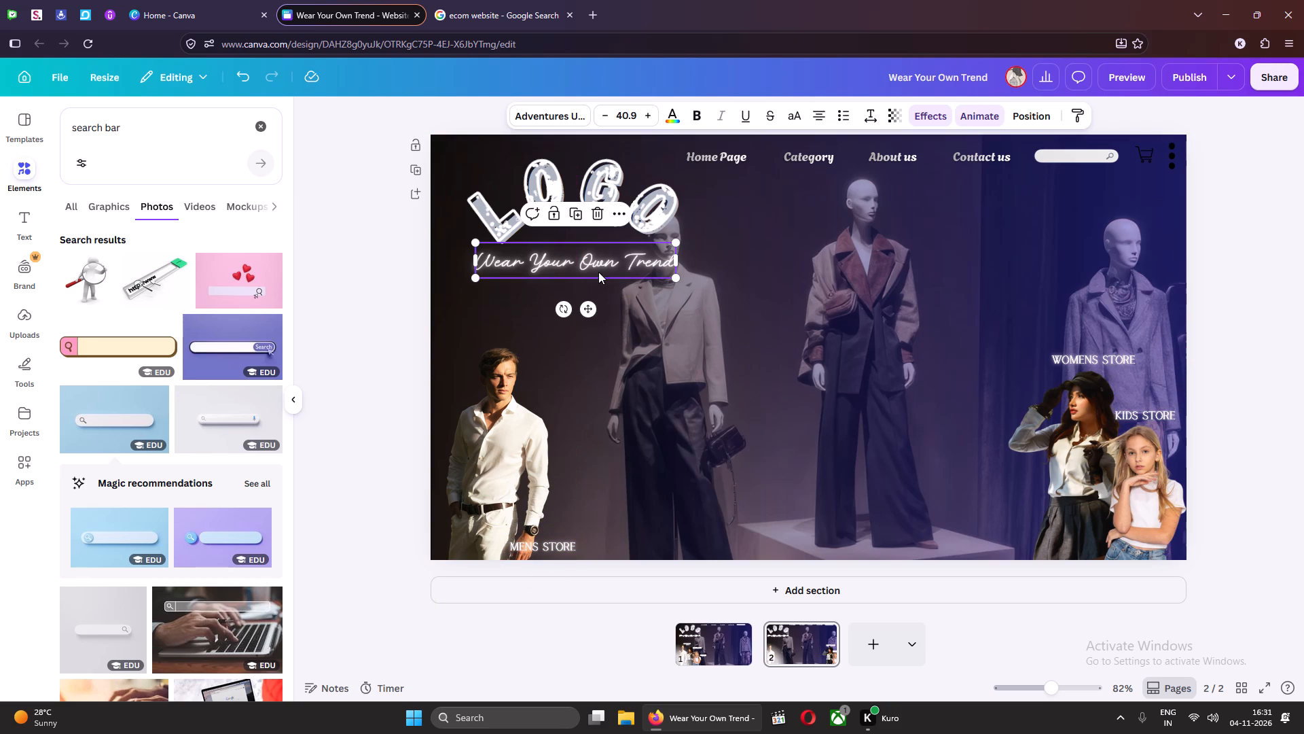
pyautogui.keyDown('shift'); pyautogui.click(509, 179); pyautogui.keyUp('shift')
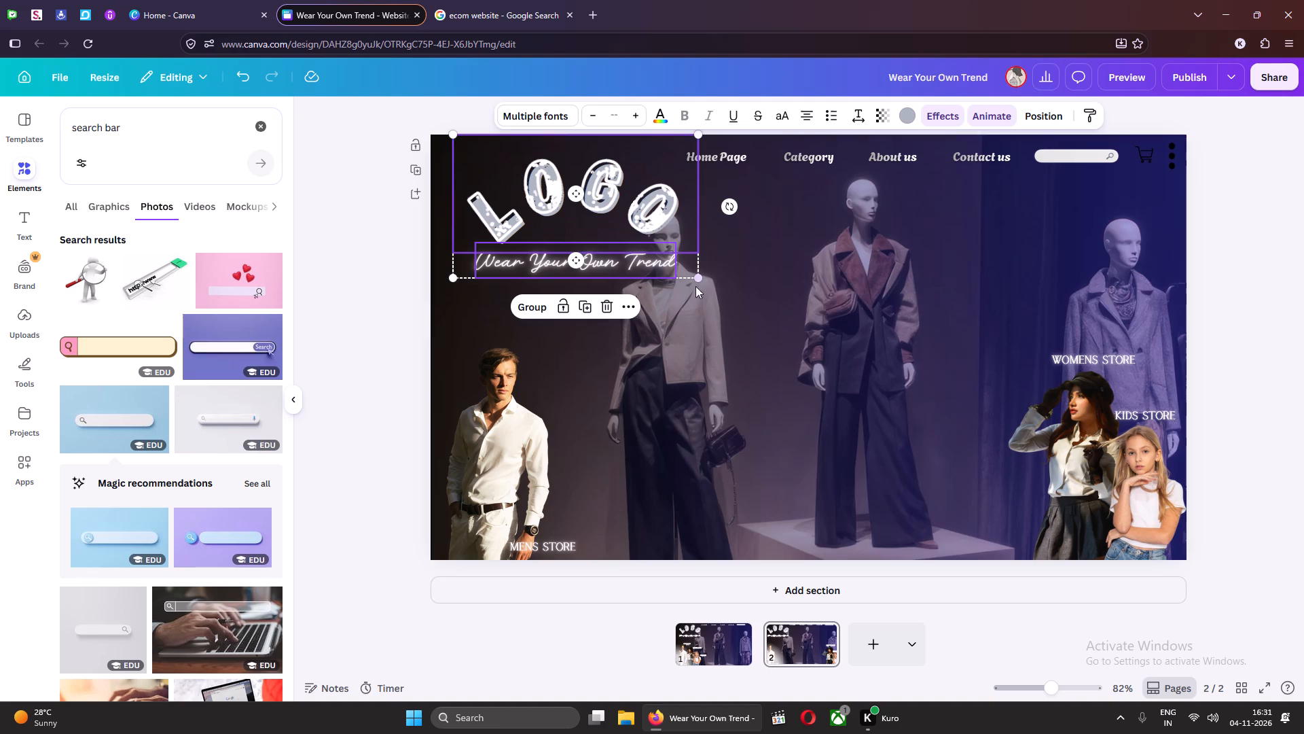
pyautogui.moveTo(700, 281); pyautogui.dragTo(549, 233)
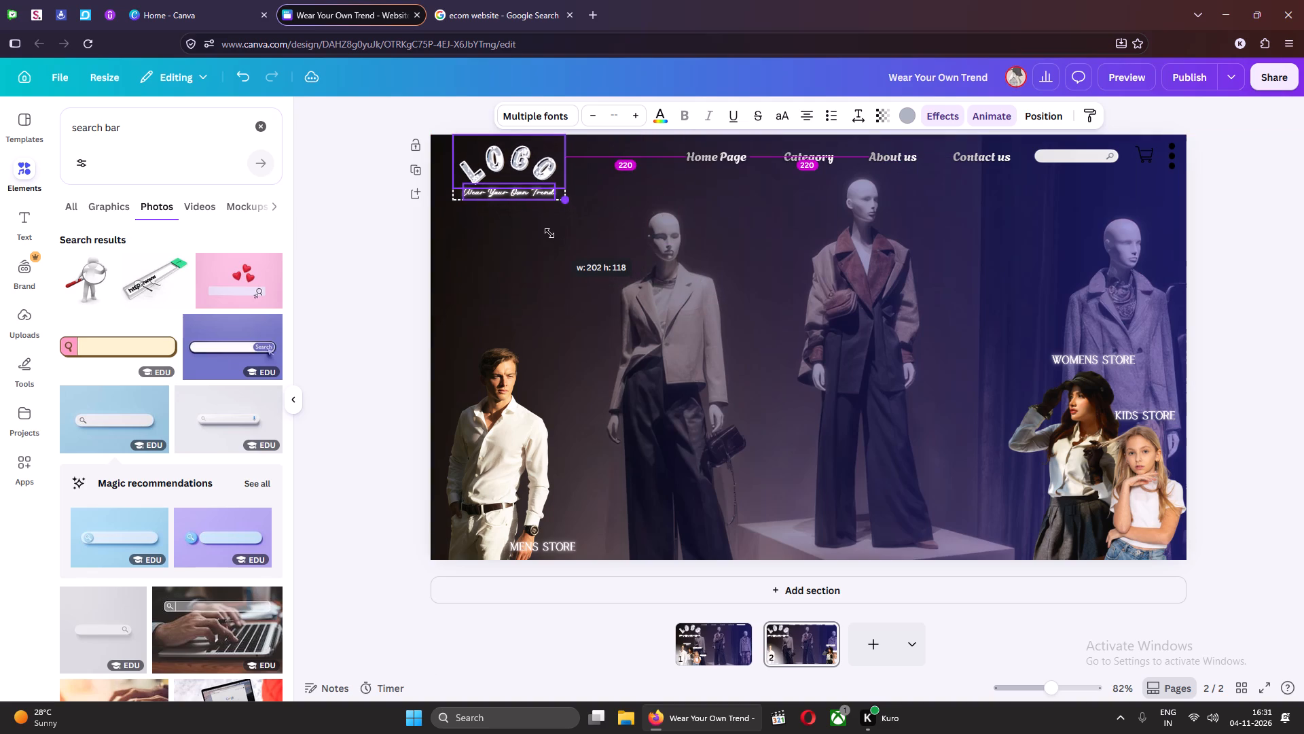
pyautogui.moveTo(549, 233); pyautogui.dragTo(537, 229)
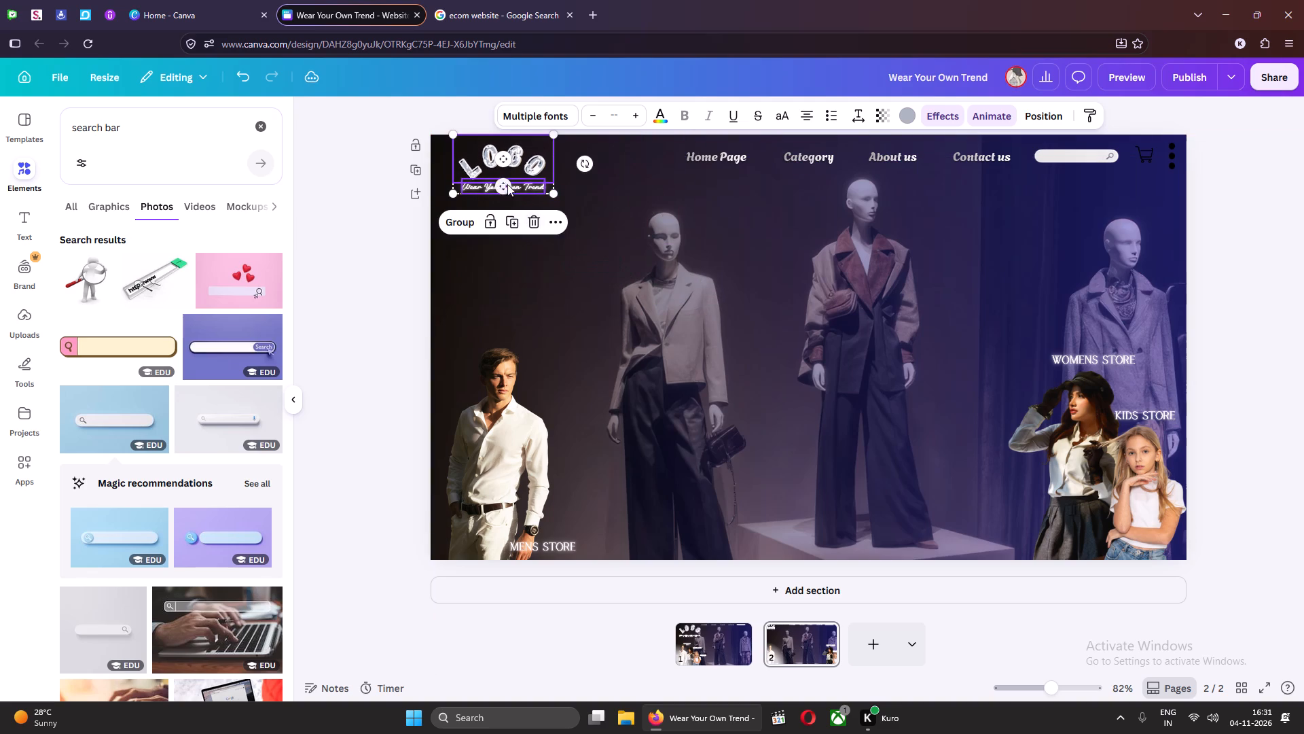
pyautogui.moveTo(522, 166); pyautogui.dragTo(499, 164)
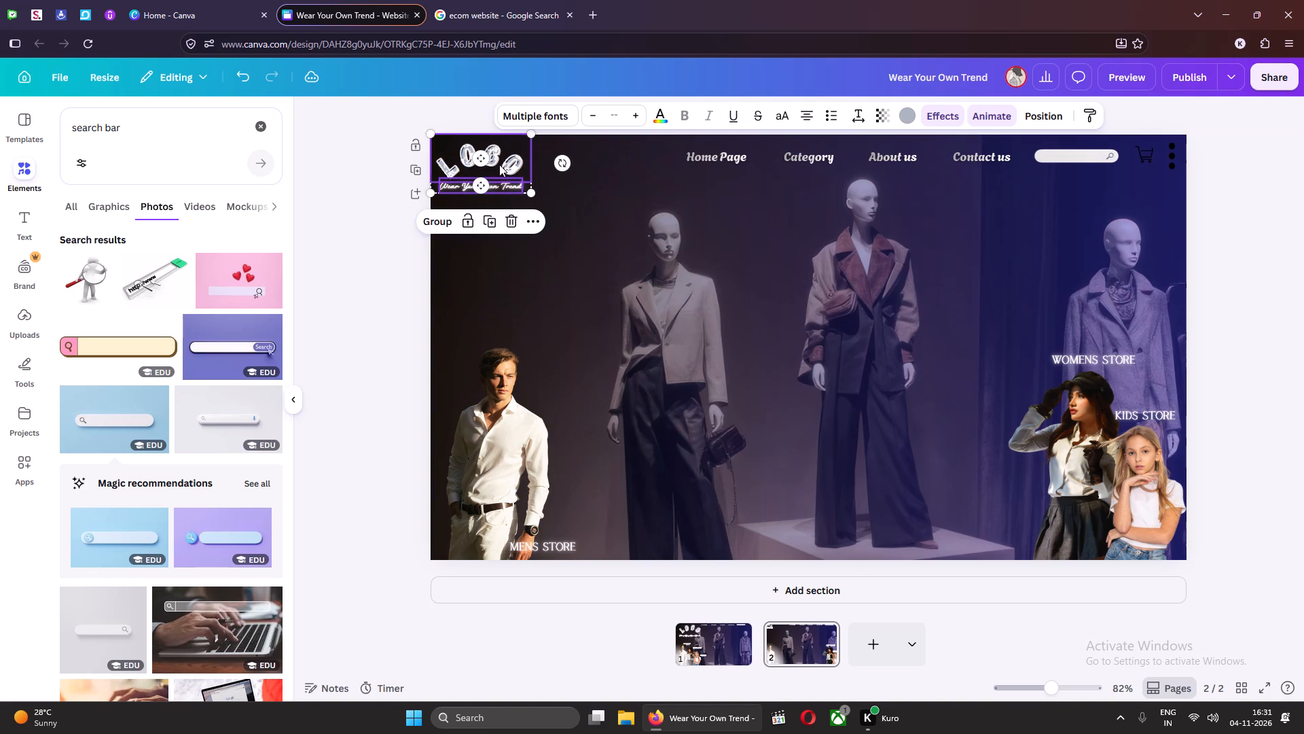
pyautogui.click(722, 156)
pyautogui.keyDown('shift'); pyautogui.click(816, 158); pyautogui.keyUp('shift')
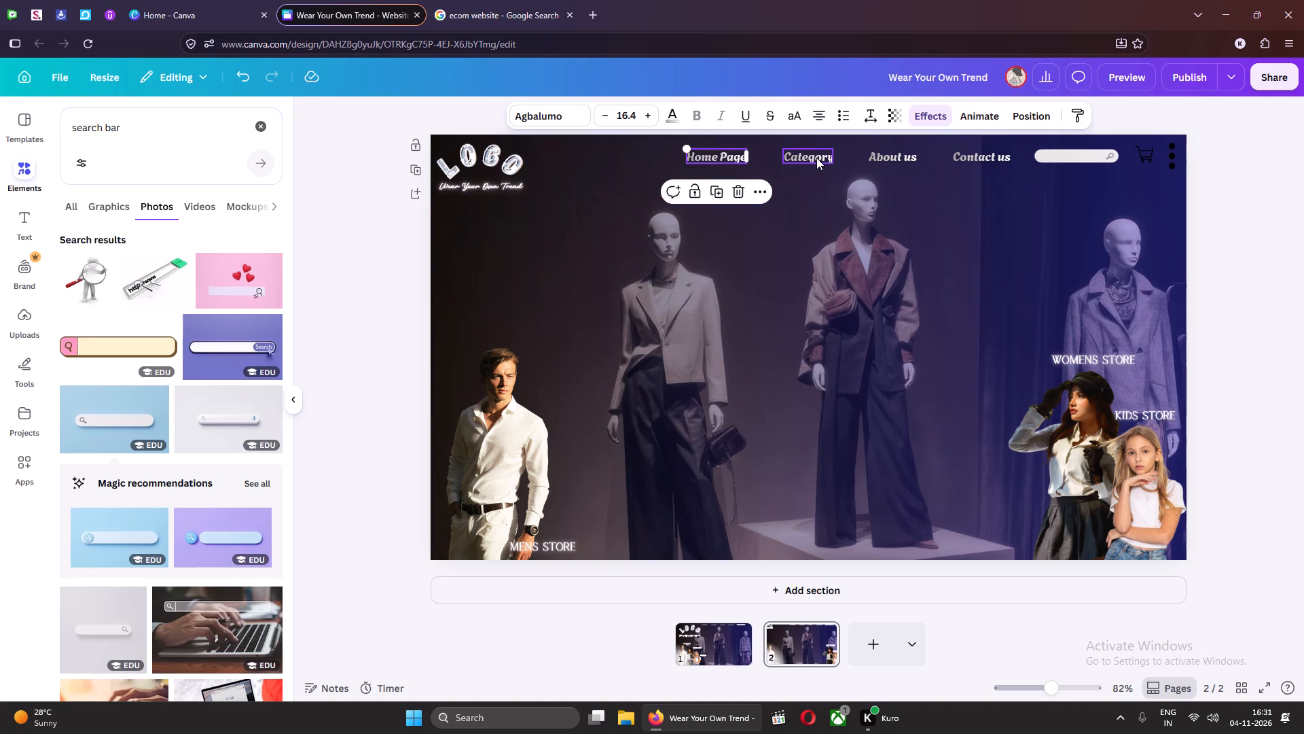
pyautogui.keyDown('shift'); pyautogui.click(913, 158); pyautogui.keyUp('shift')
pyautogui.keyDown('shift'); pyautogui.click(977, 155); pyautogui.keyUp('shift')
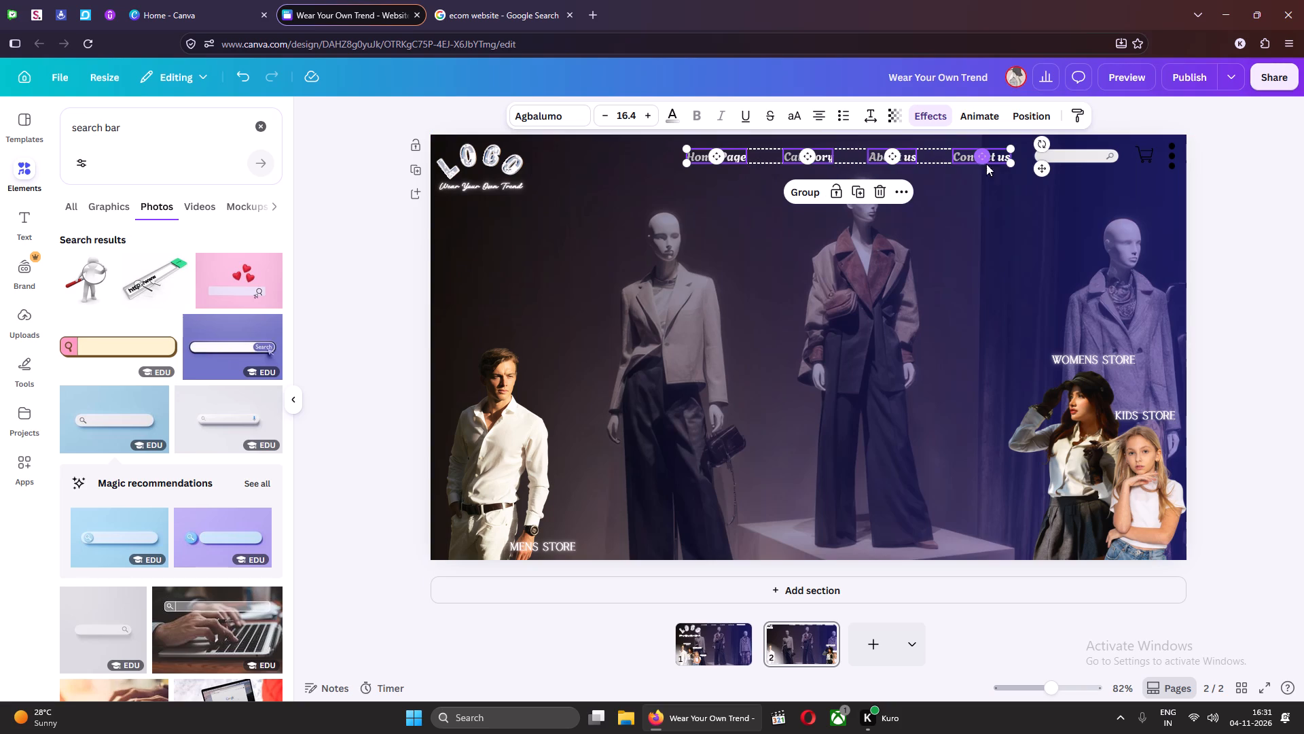
# Enlarge the man's photo on page 2 until he fills the page's full height beside the logo.
pyautogui.click(507, 432)
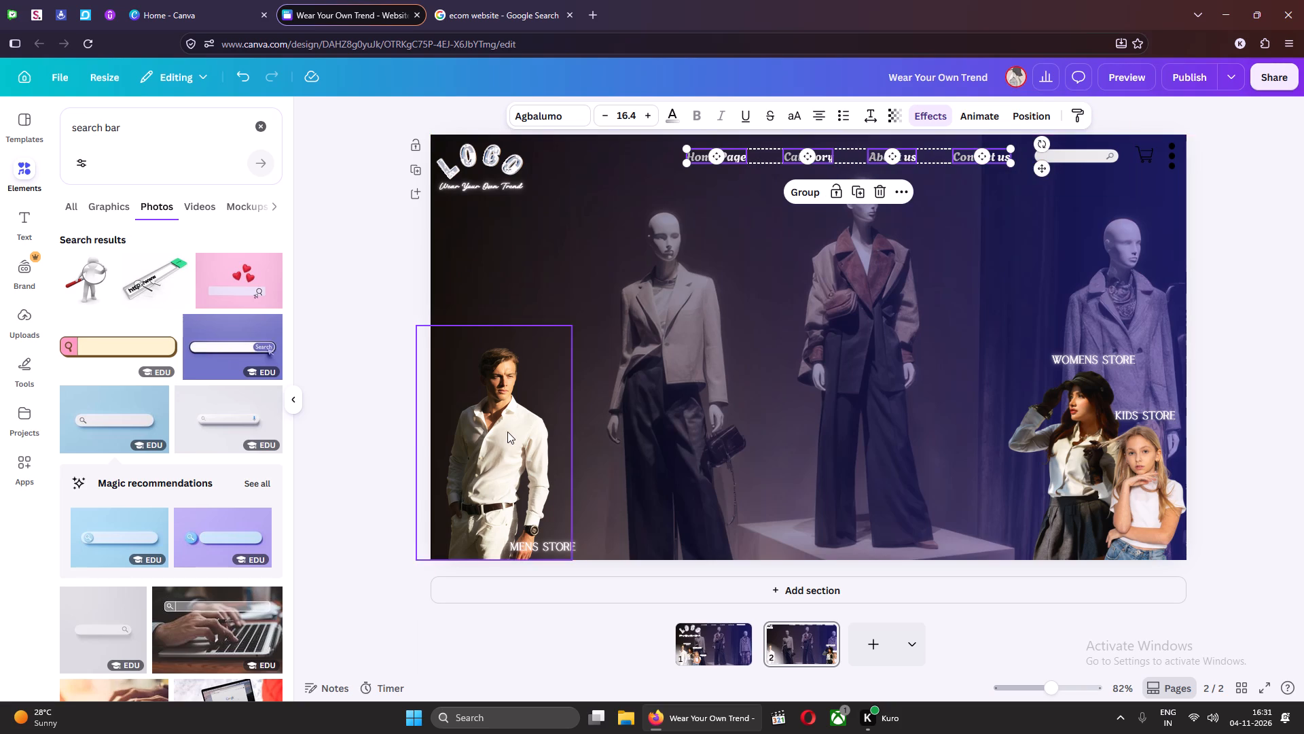
pyautogui.moveTo(573, 324); pyautogui.dragTo(676, 215)
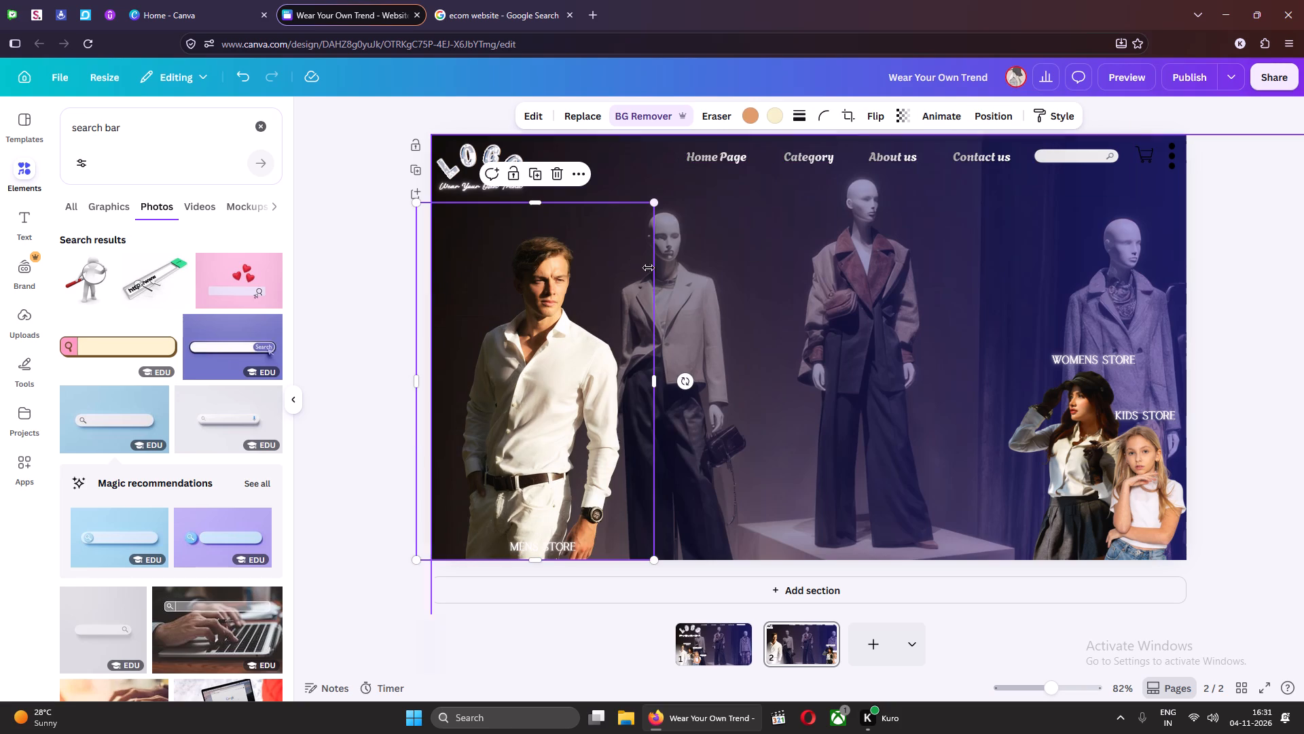
pyautogui.moveTo(657, 204); pyautogui.dragTo(694, 158)
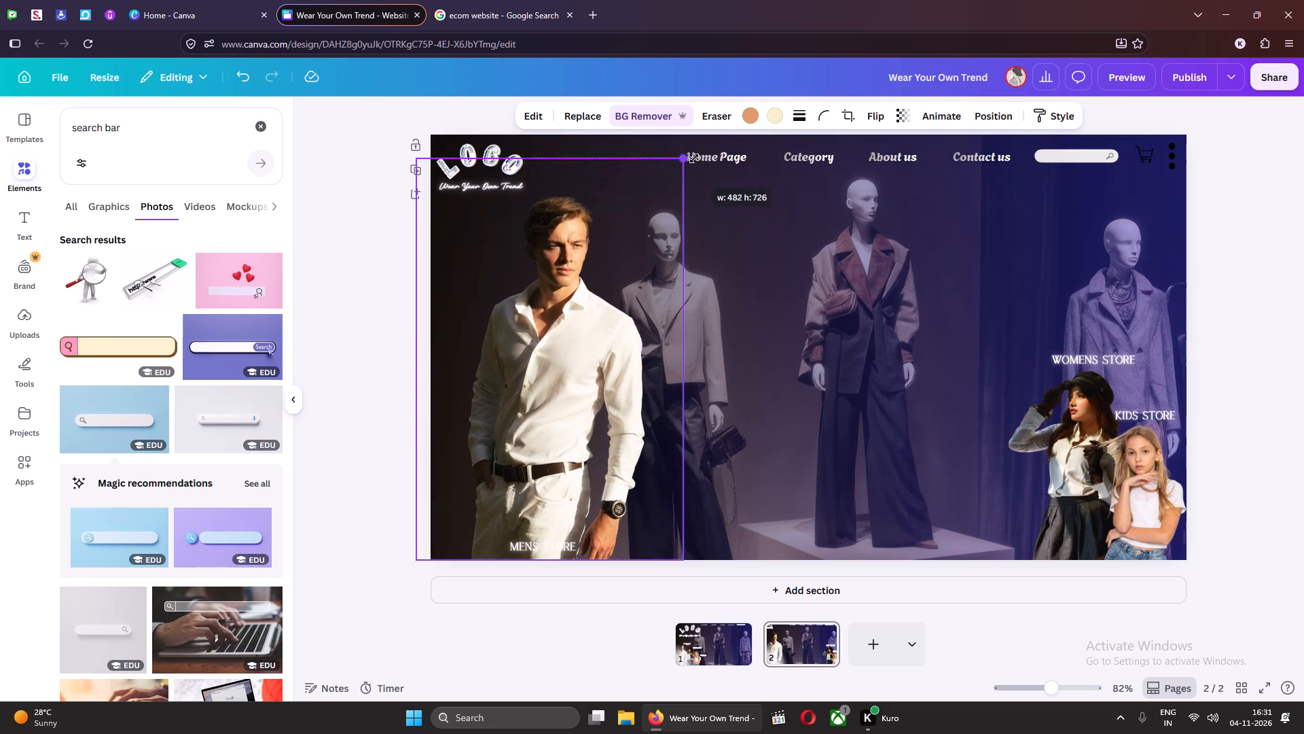
pyautogui.moveTo(694, 158); pyautogui.dragTo(740, 121)
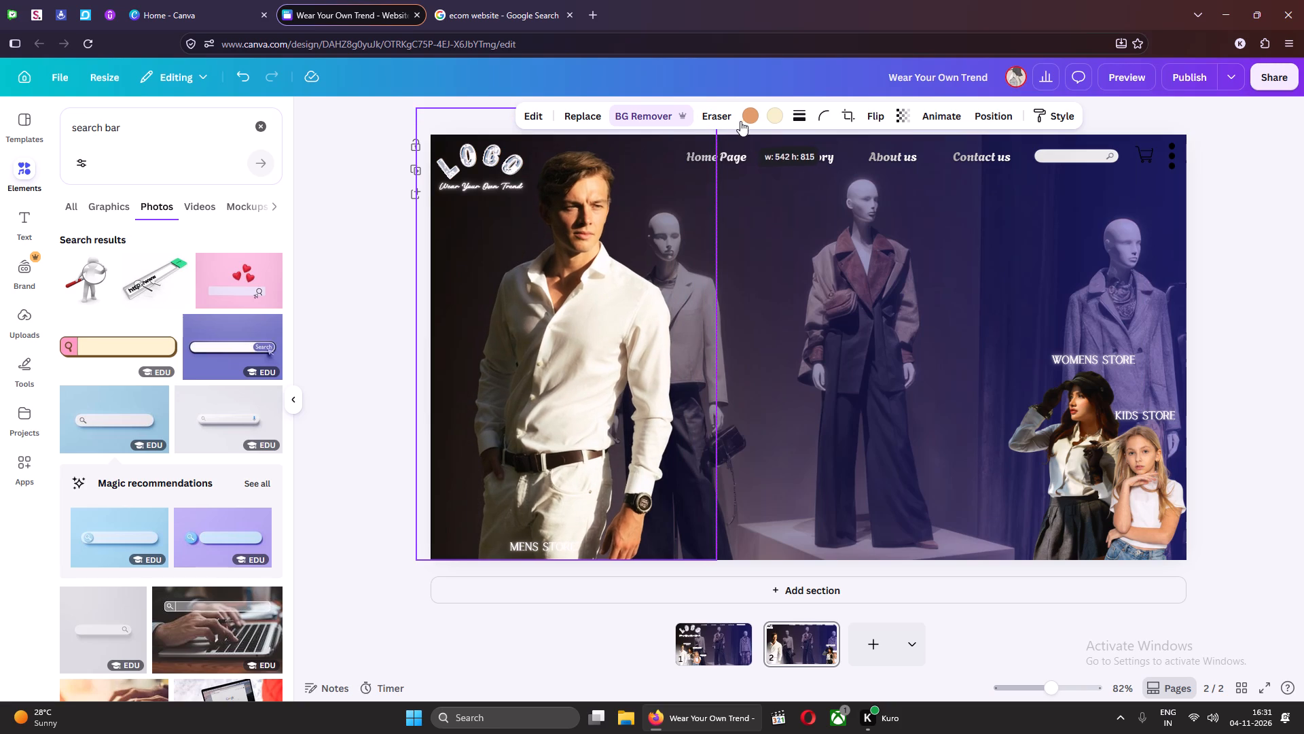
pyautogui.moveTo(740, 121); pyautogui.dragTo(753, 116)
pyautogui.scroll(-1, 694, 353)
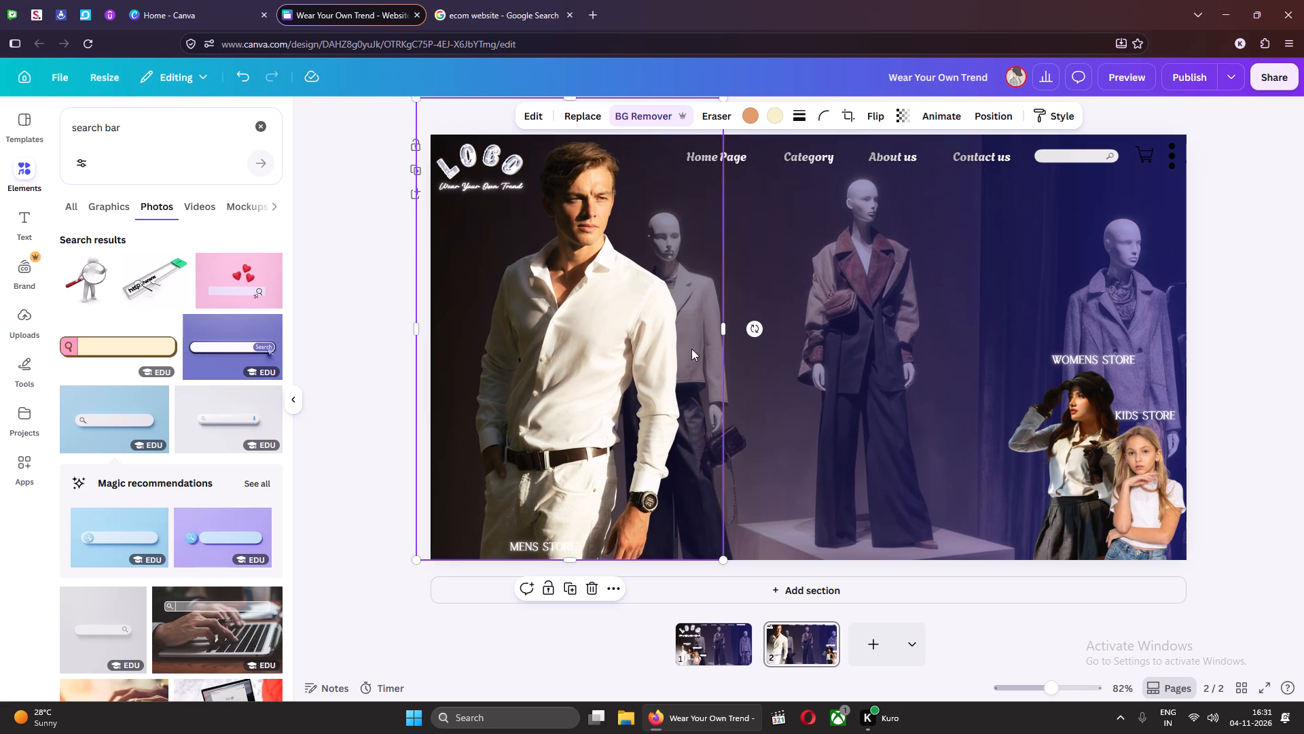
pyautogui.click(813, 404)
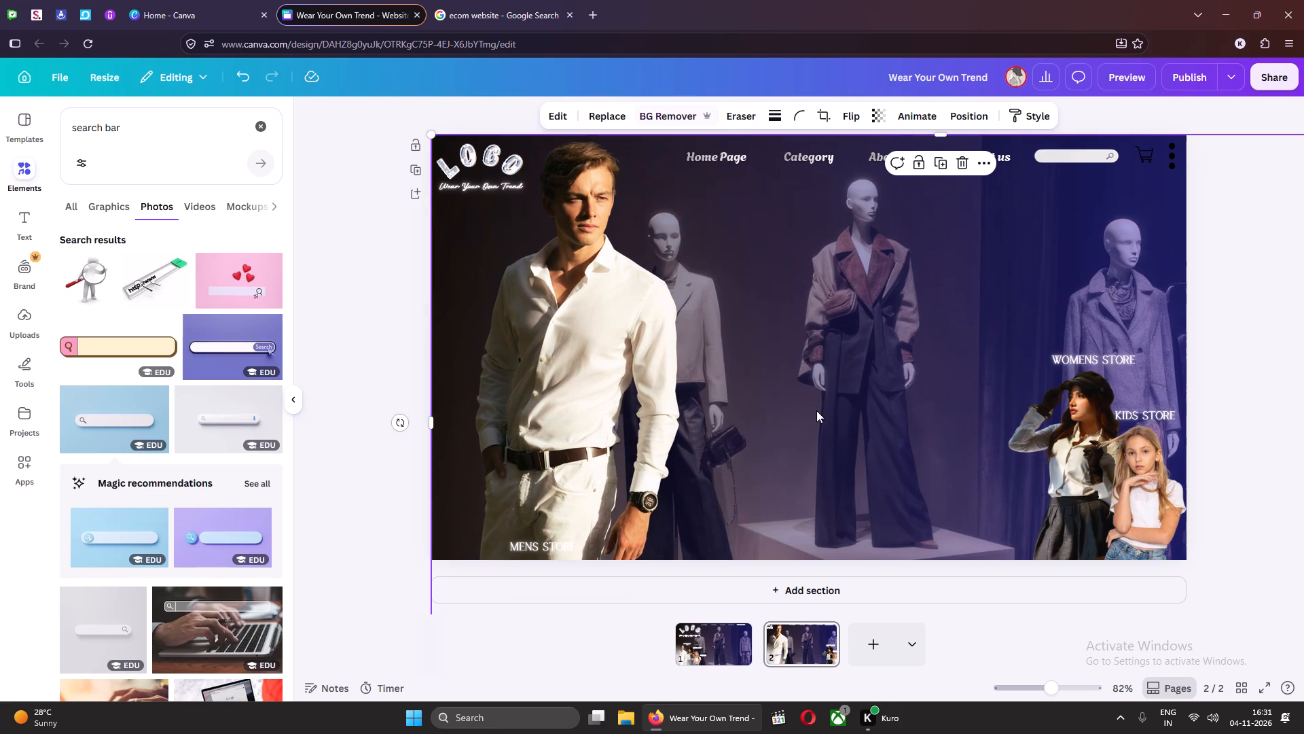
# Move the MENS STORE label up from the man's legs to beside his chin, below the Wear Your Own Trend tagline.
pyautogui.click(535, 544)
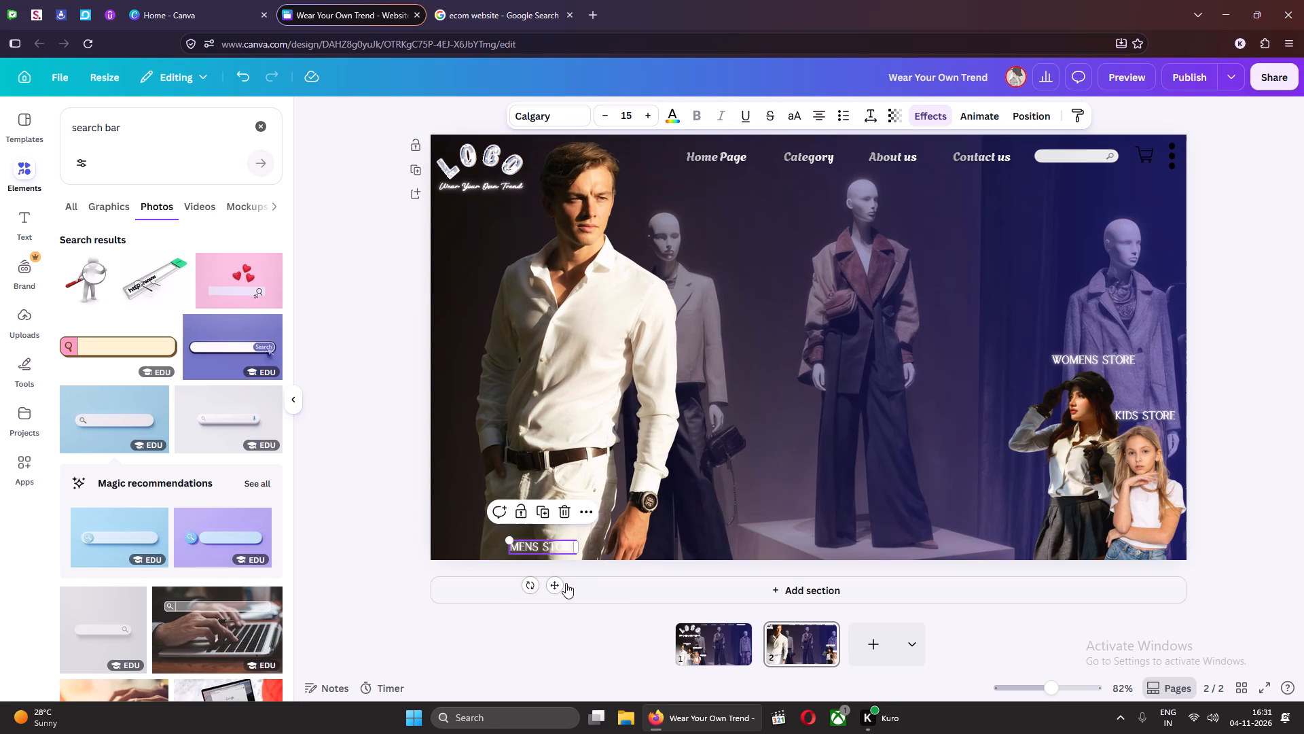
pyautogui.moveTo(557, 585); pyautogui.dragTo(507, 260)
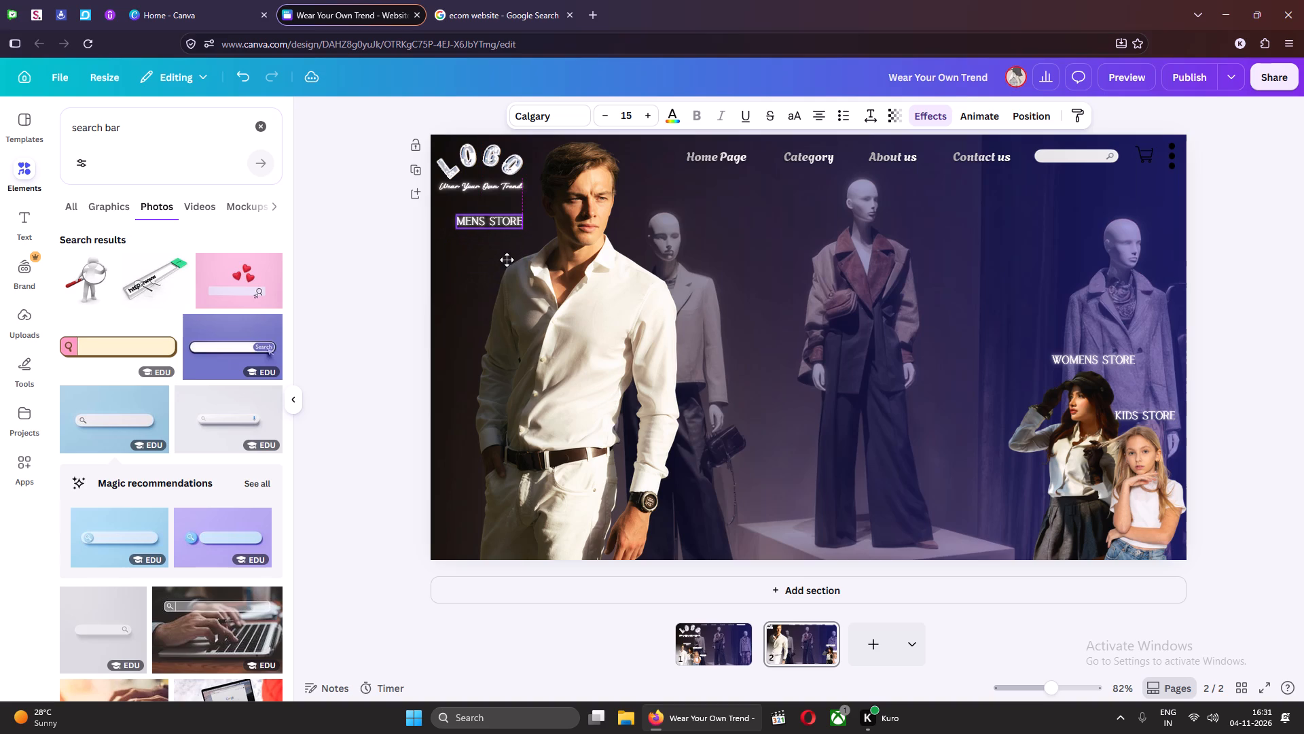
pyautogui.moveTo(507, 260); pyautogui.dragTo(520, 267)
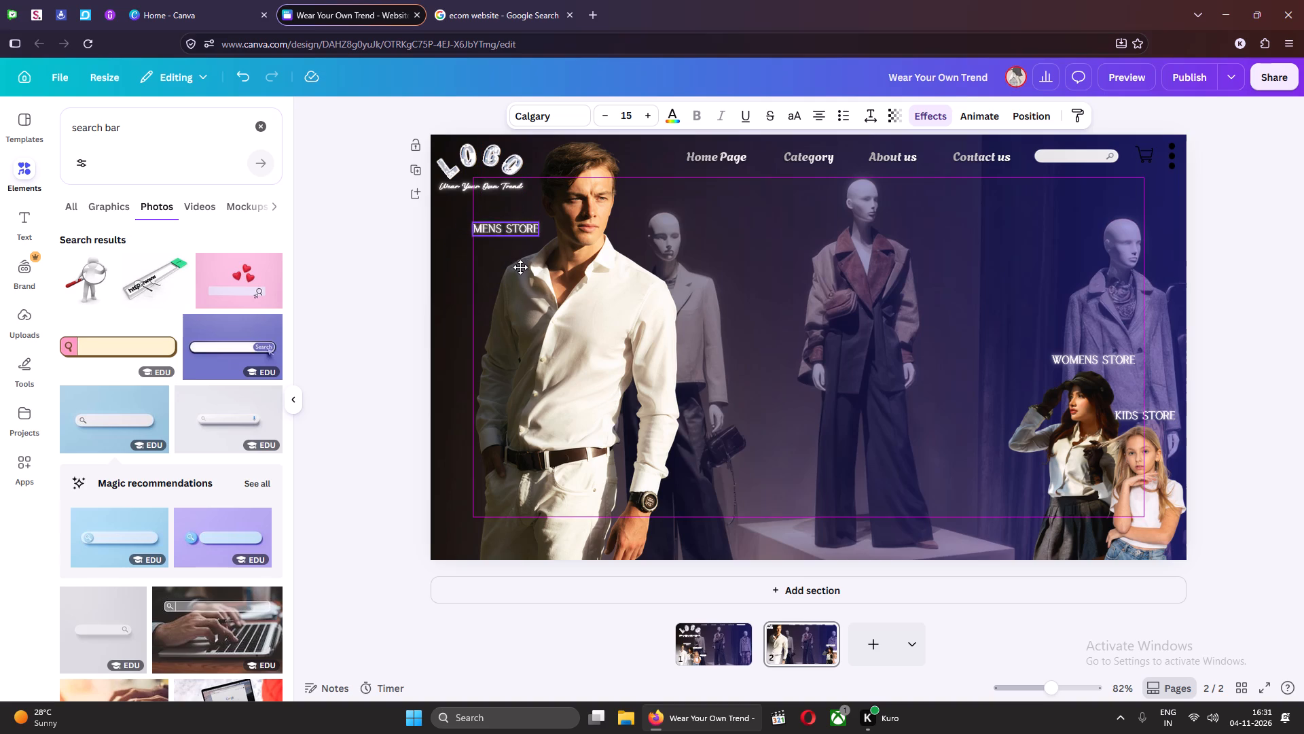
pyautogui.moveTo(520, 267); pyautogui.dragTo(520, 275)
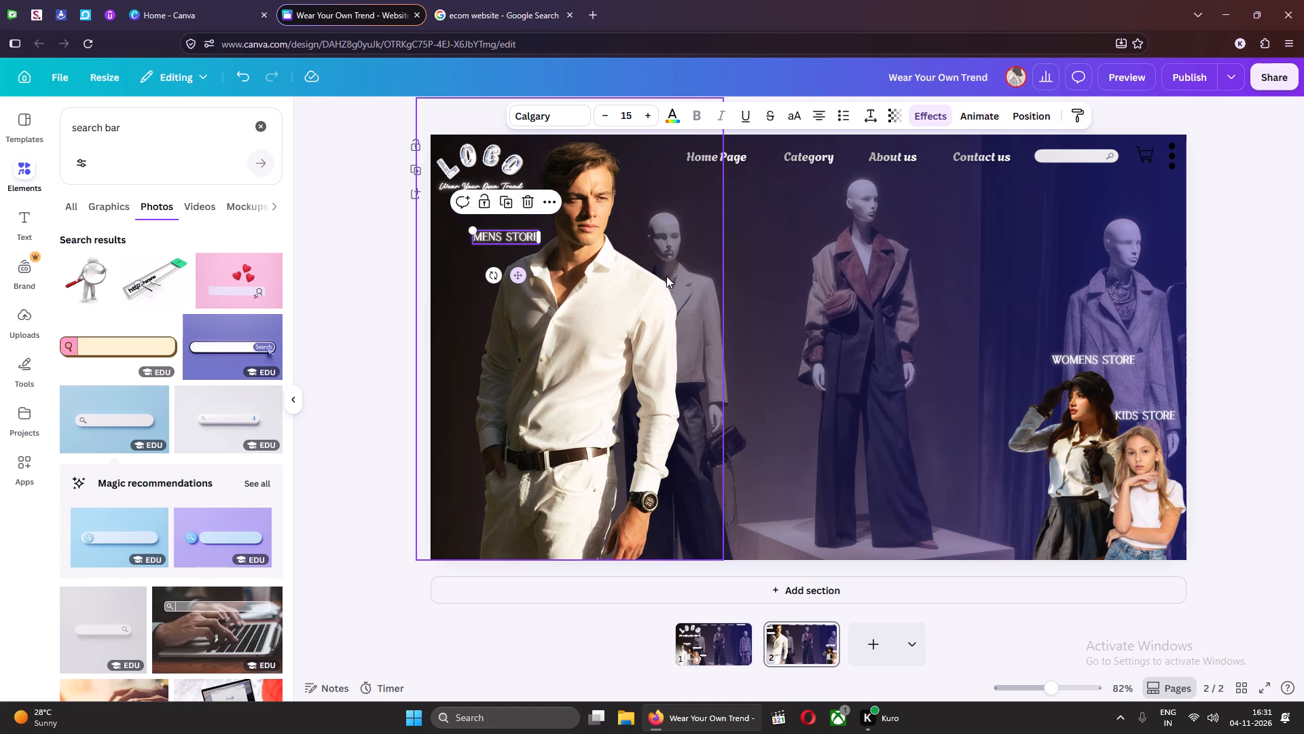
pyautogui.click(518, 274)
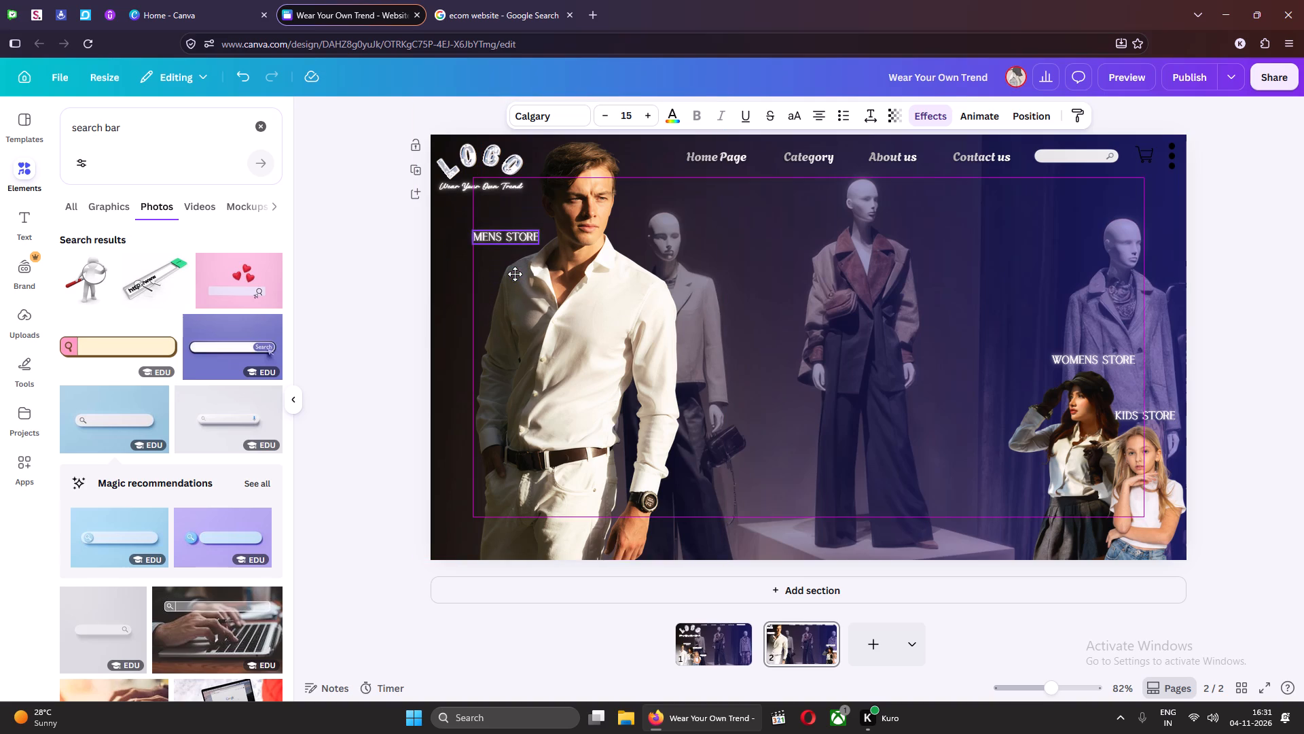
pyautogui.click(357, 308)
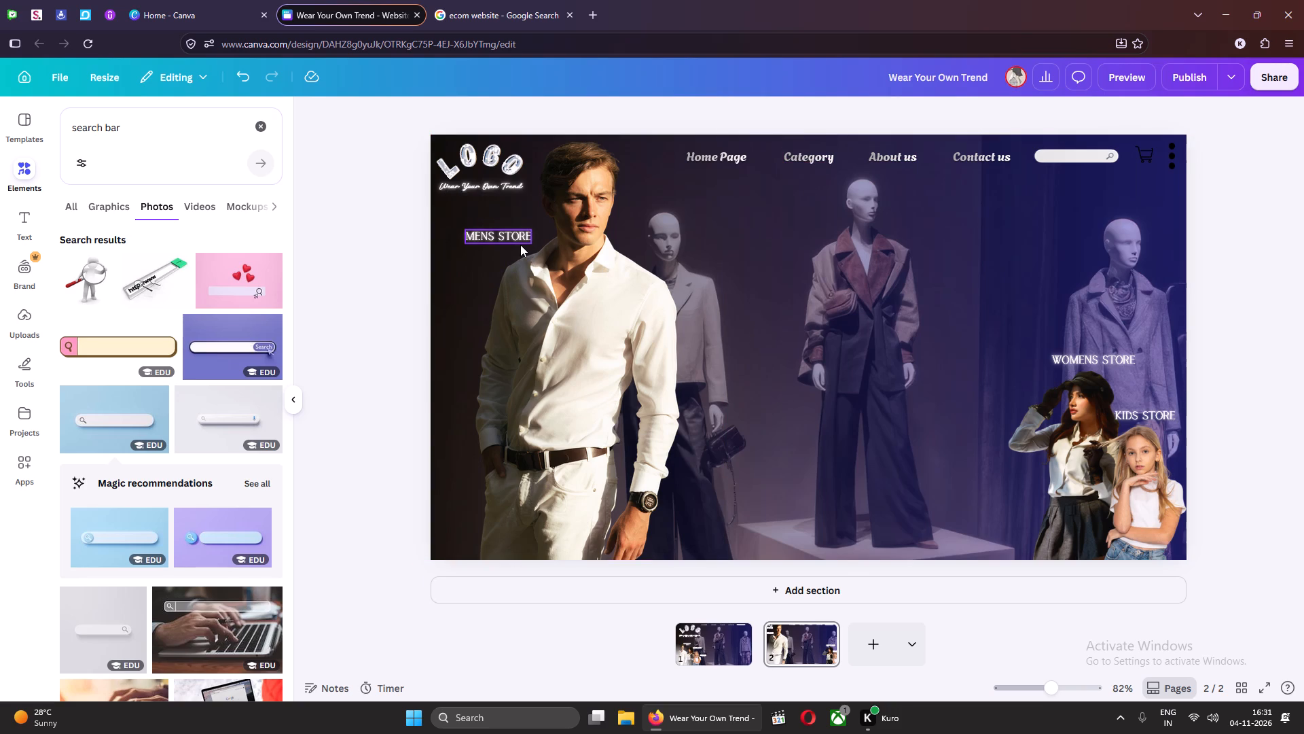
# Search Google Images for "Man clothes category" and preview the men's clothing, style and apparel type images for category ideas.
pyautogui.click(477, 0)
pyautogui.click(342, 80)
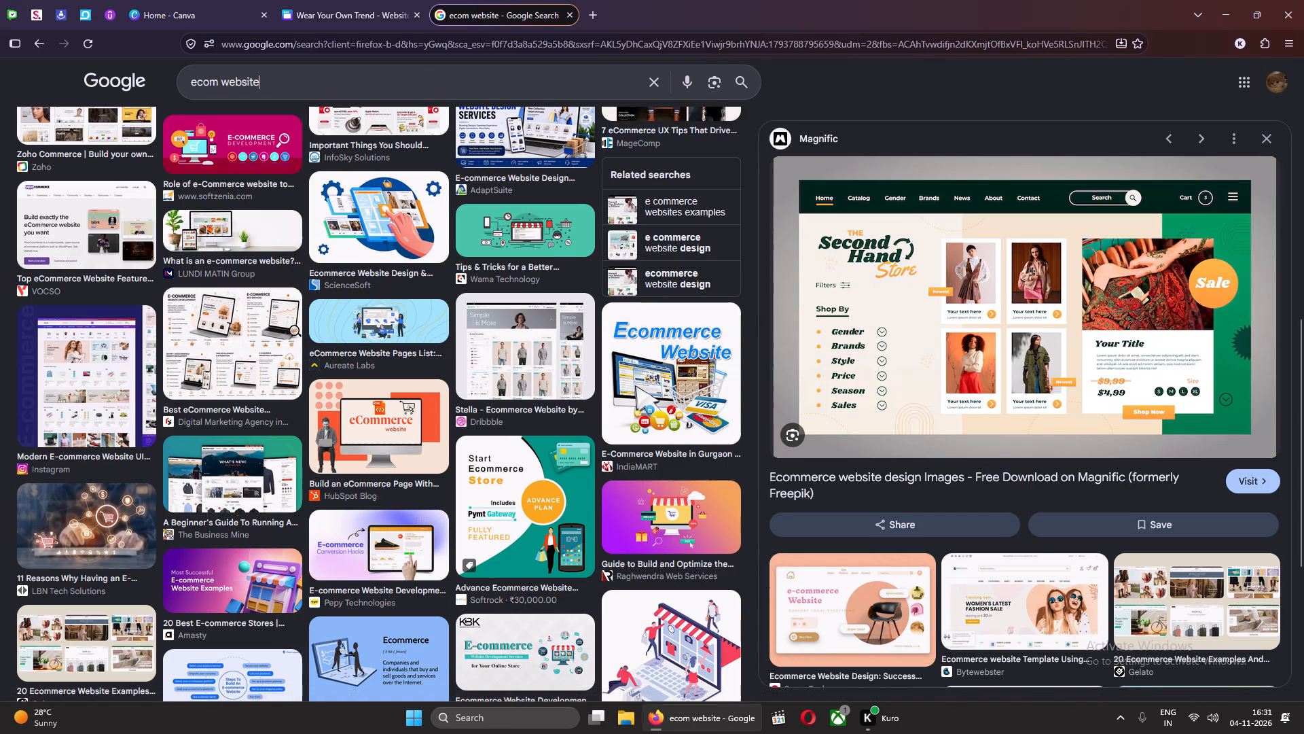
pyautogui.hotkey('ctrl', 'a')
pyautogui.write('Man clothes catergop')
pyautogui.press('BackSpace')
pyautogui.press('BackSpace')
pyautogui.press('BackSpace')
pyautogui.press('BackSpace')
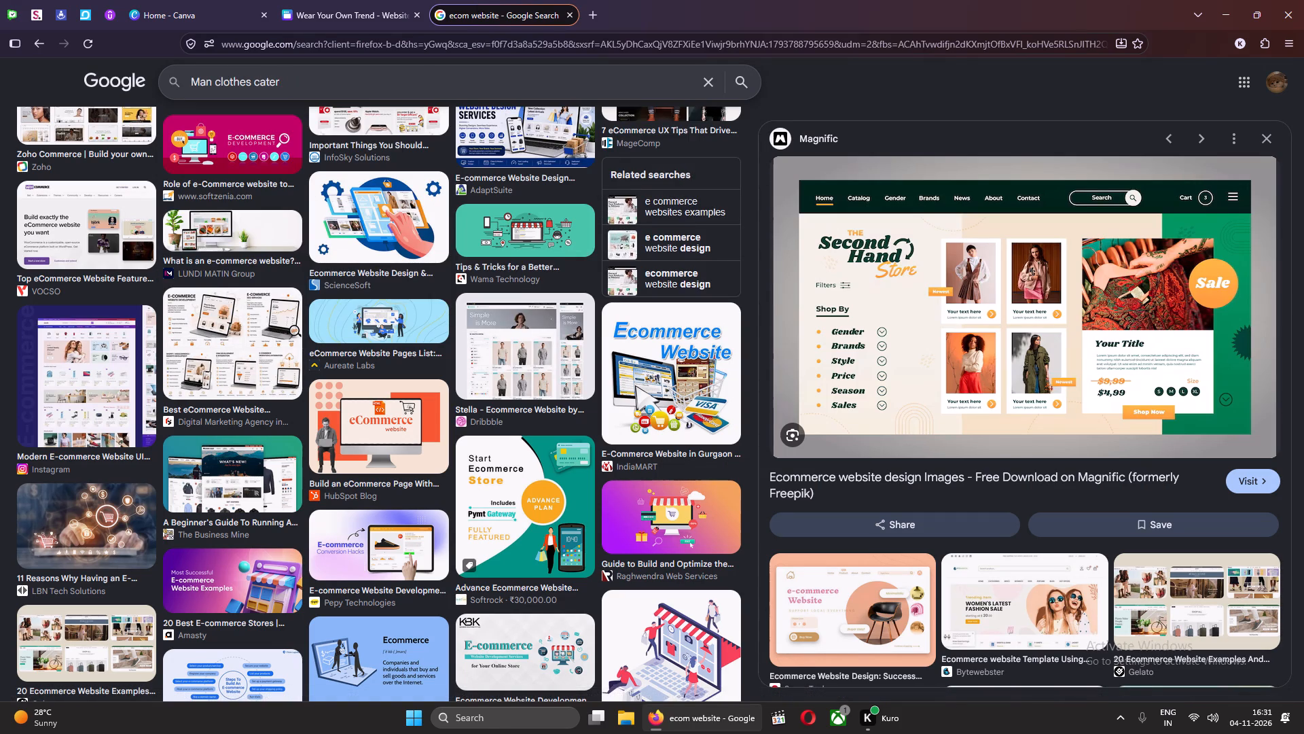
pyautogui.write('gory')
pyautogui.press('Return')
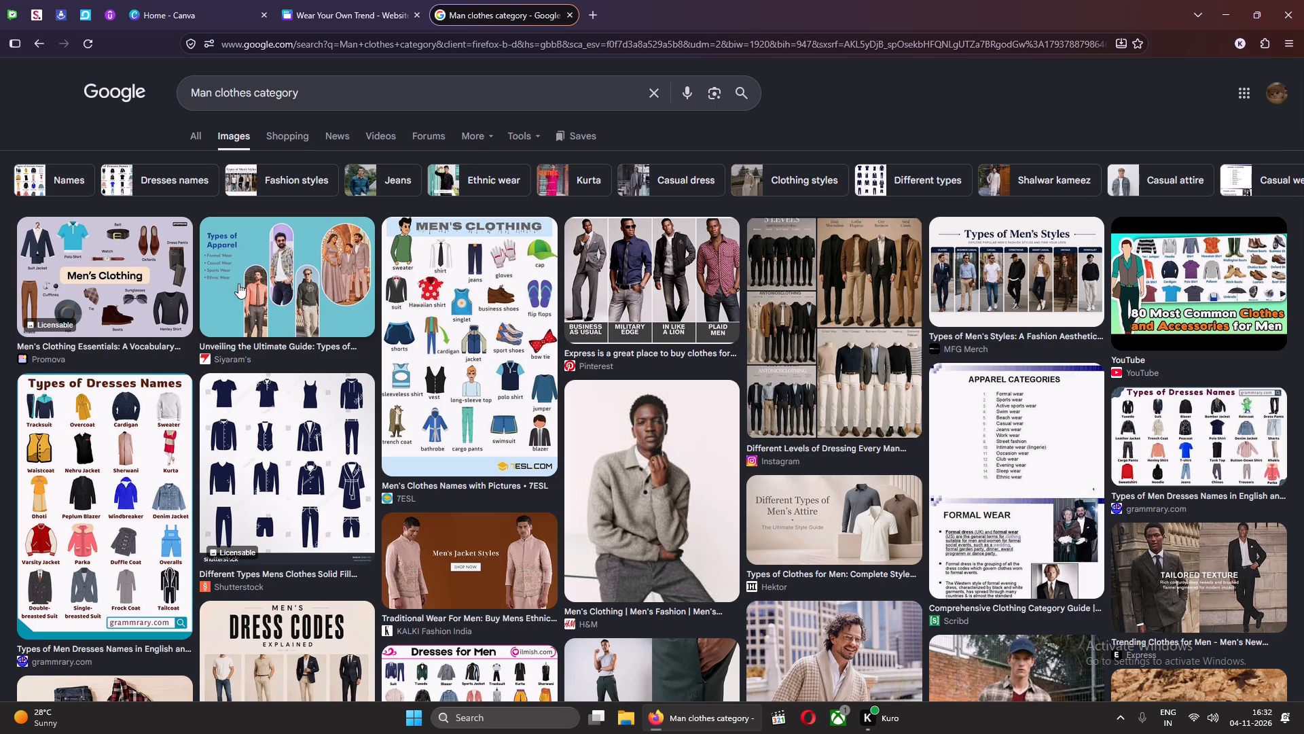
pyautogui.click(119, 284)
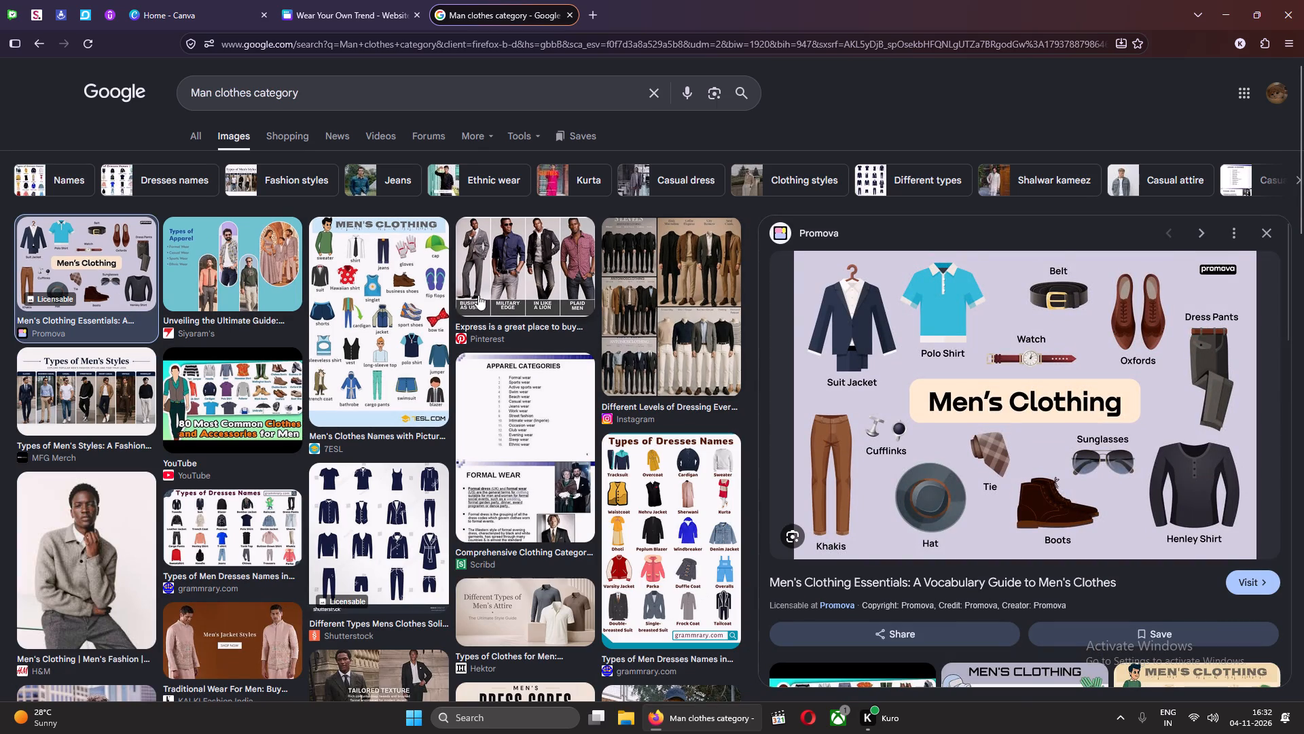
pyautogui.click(516, 276)
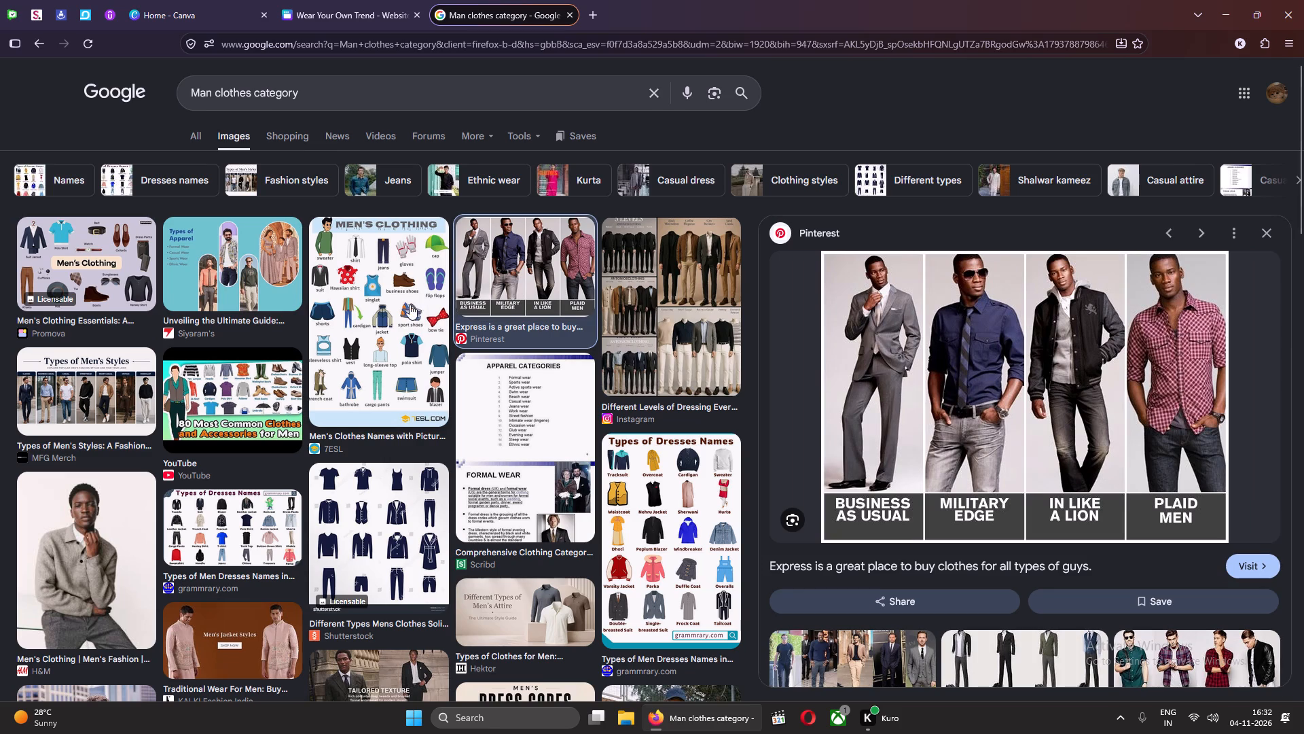
pyautogui.click(251, 275)
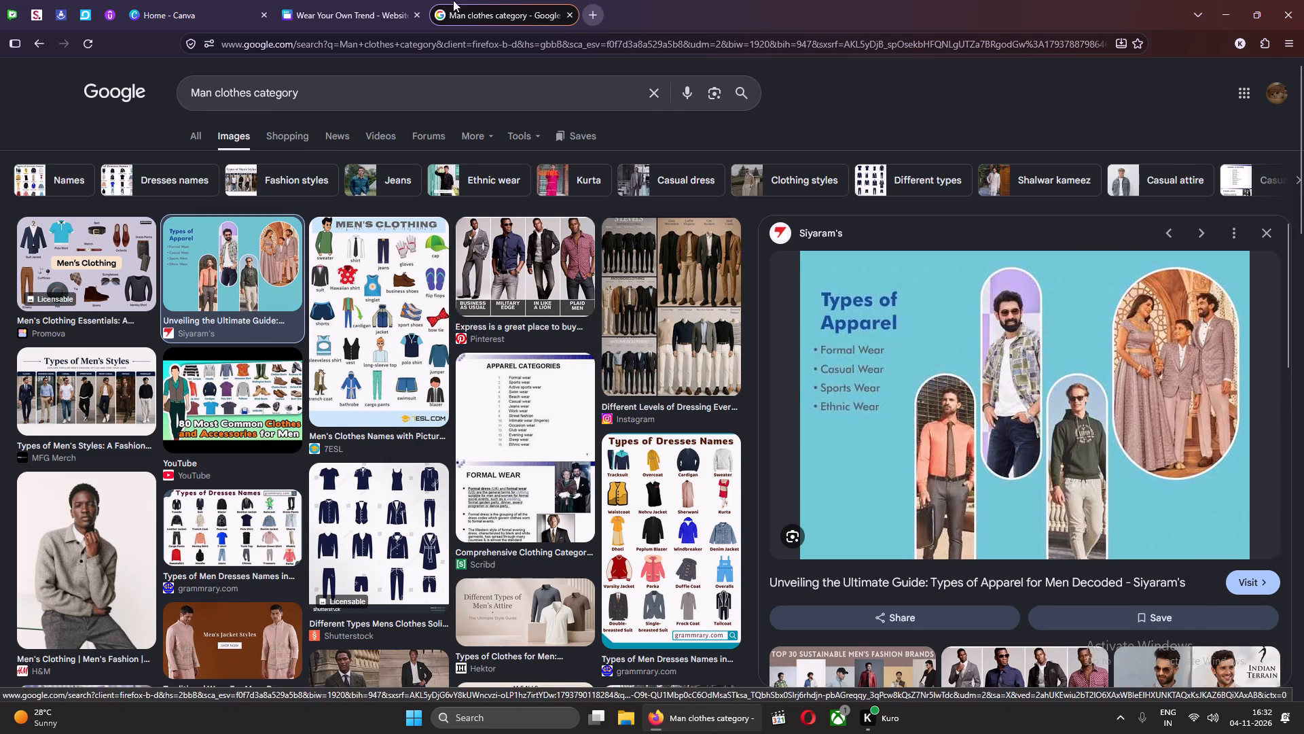
# Return to the Canva design and add a body text reading "Formal Wear", checking the apparel reference for the wording.
pyautogui.click(374, 0)
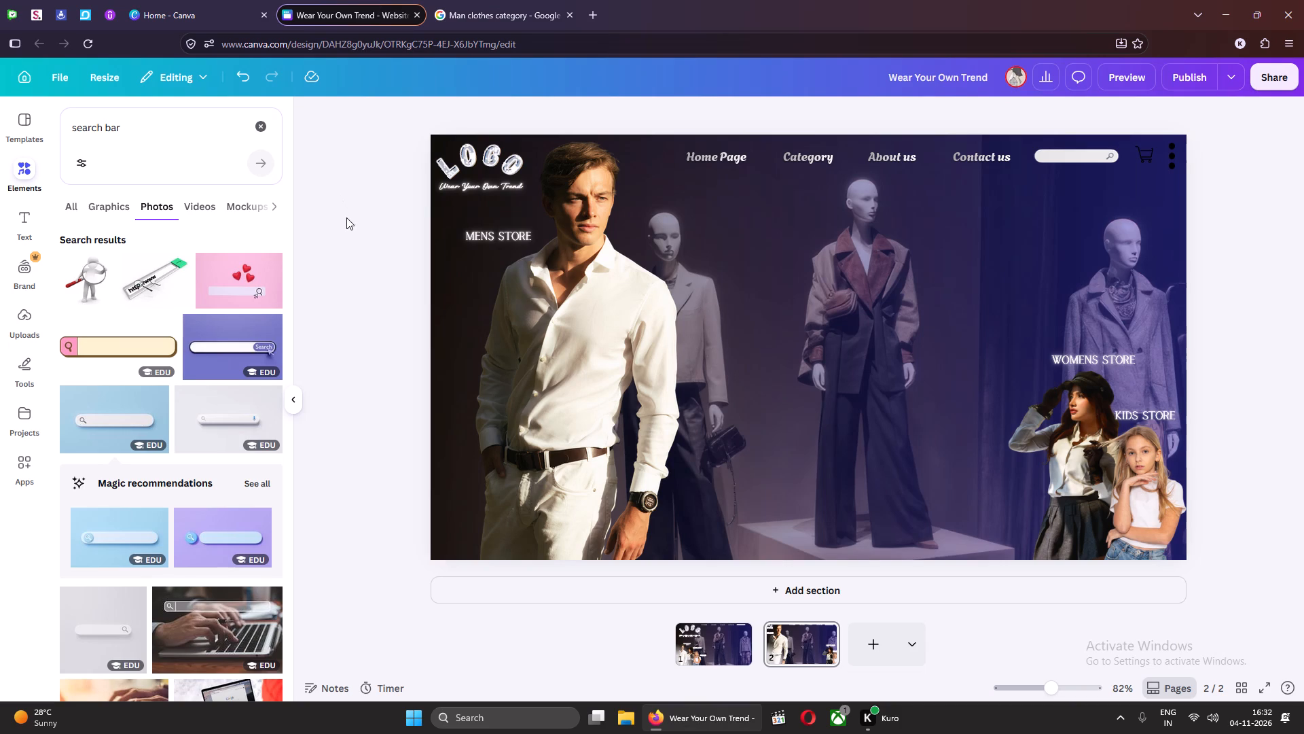
pyautogui.click(15, 220)
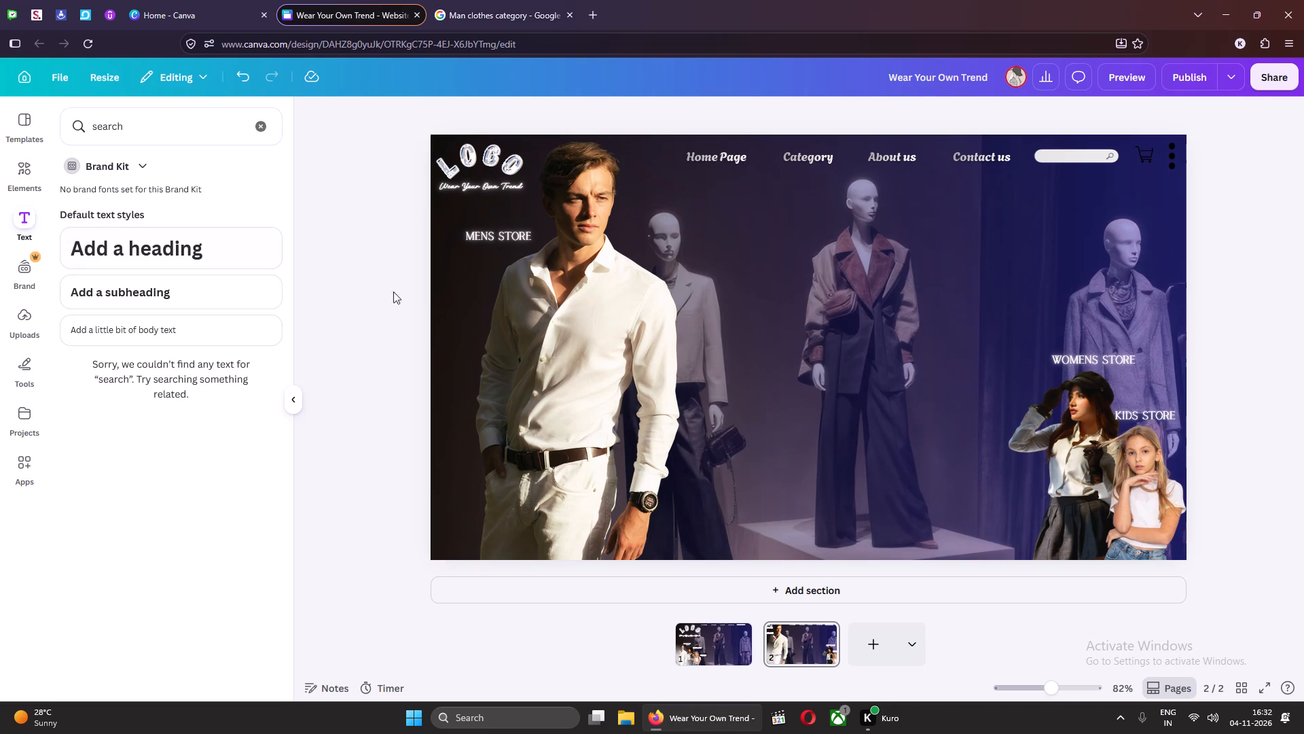
pyautogui.click(195, 332)
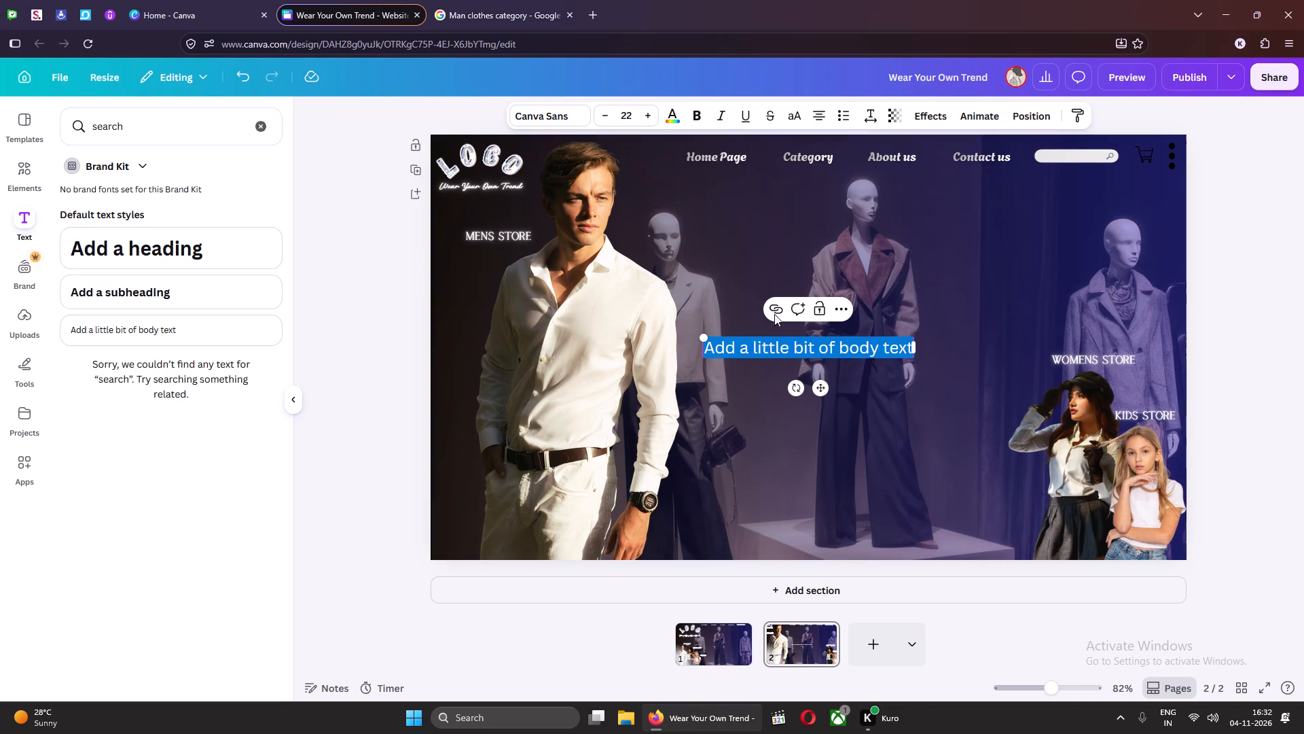
pyautogui.write('Formal')
pyautogui.press('space')
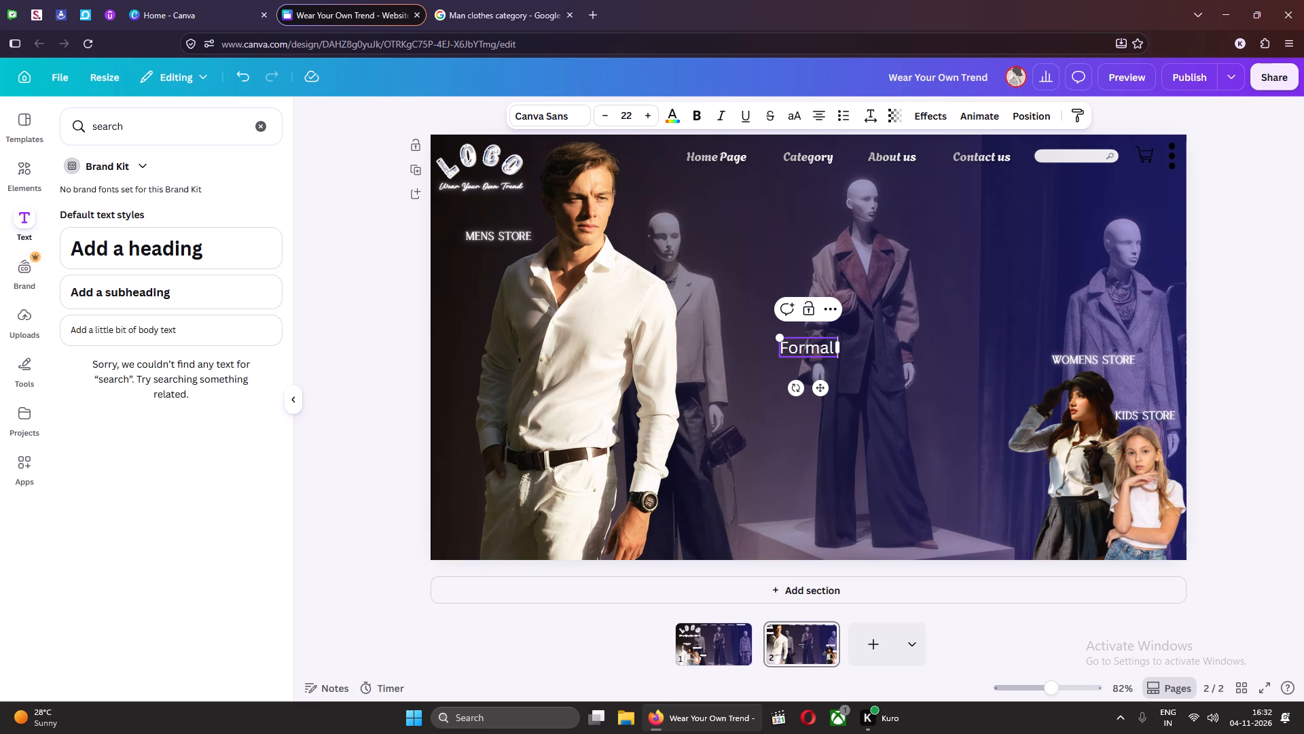
pyautogui.click(494, 21)
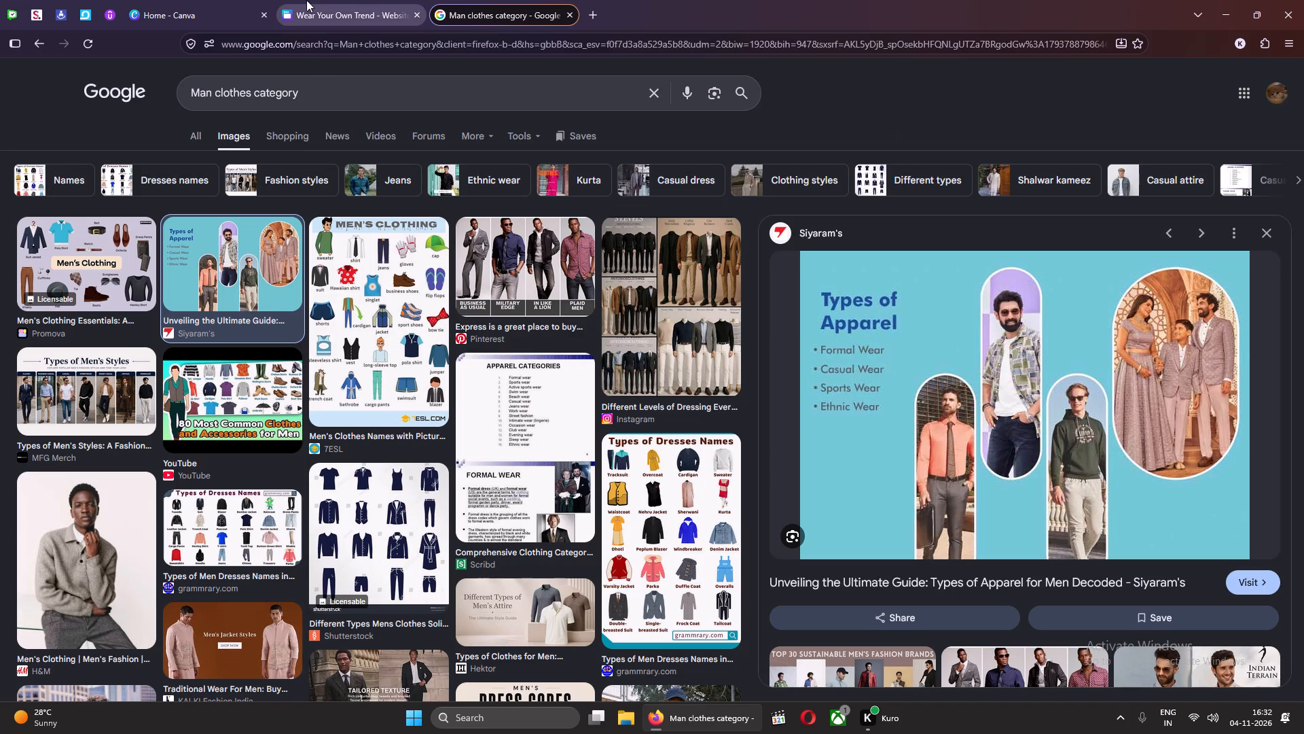
pyautogui.click(308, 0)
pyautogui.hotkey('shift', 'w')
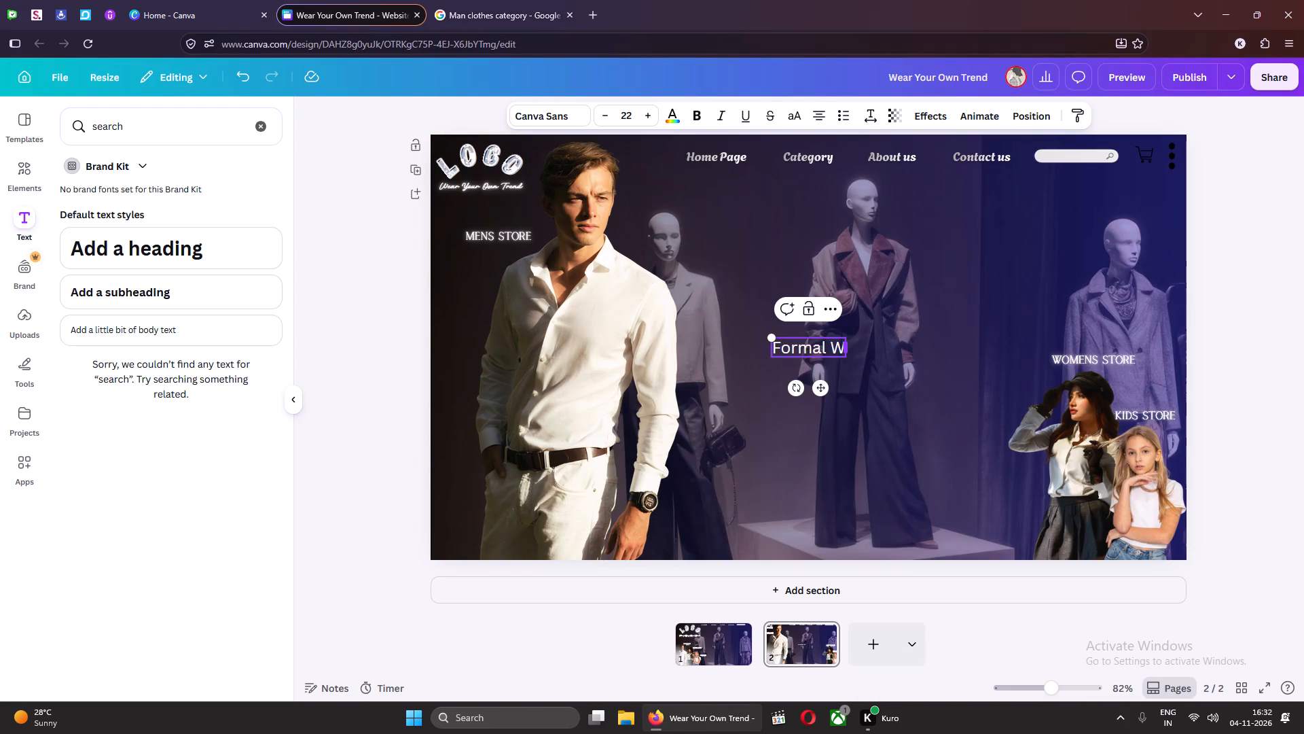
pyautogui.write('ear')
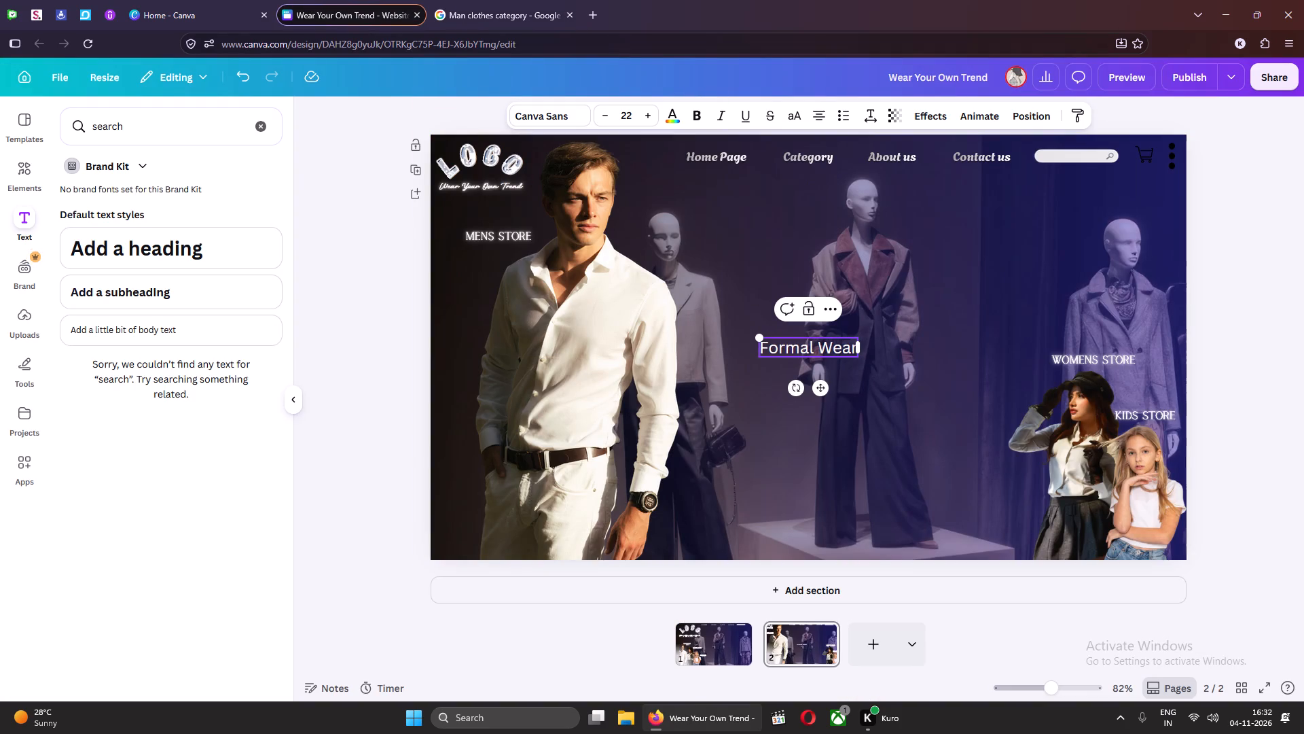
pyautogui.click(325, 317)
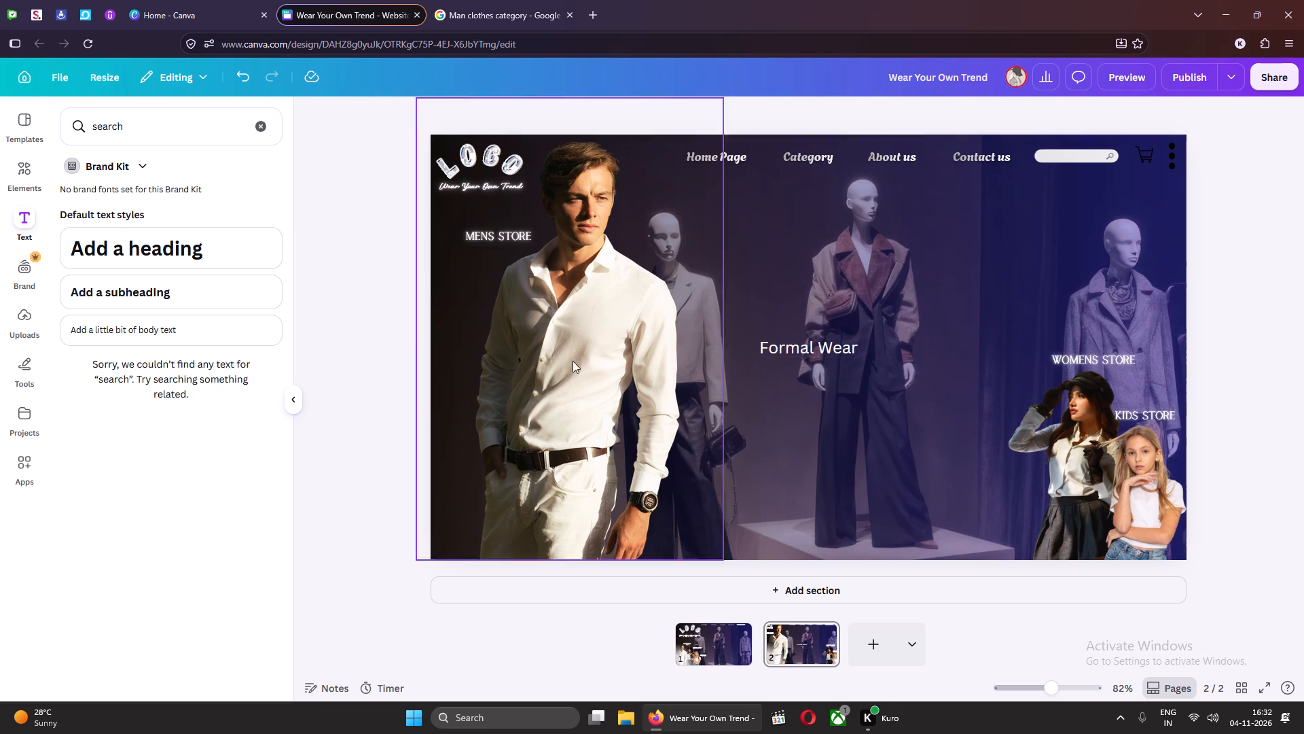
# Move the Formal Wear text up beside the man's head, just below the Home Page navigation link.
pyautogui.click(812, 351)
pyautogui.moveTo(822, 390); pyautogui.dragTo(796, 330)
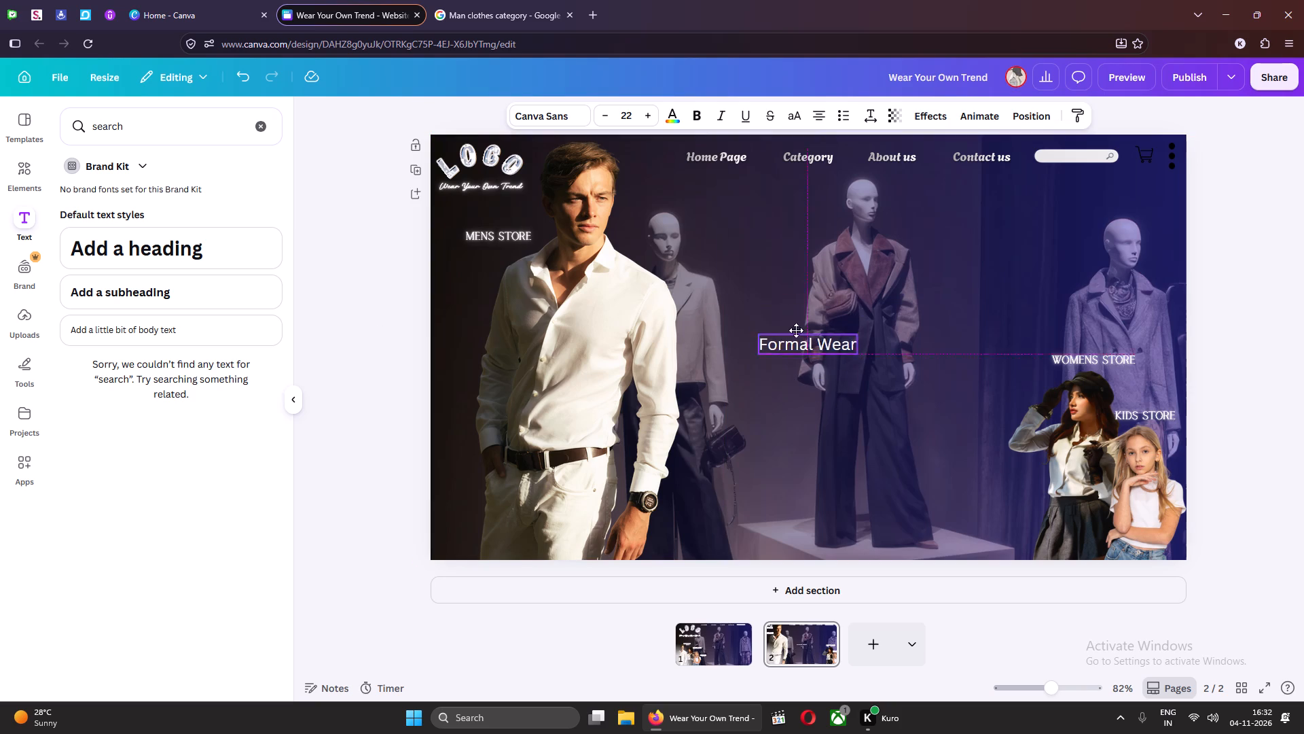
pyautogui.moveTo(796, 330); pyautogui.dragTo(742, 279)
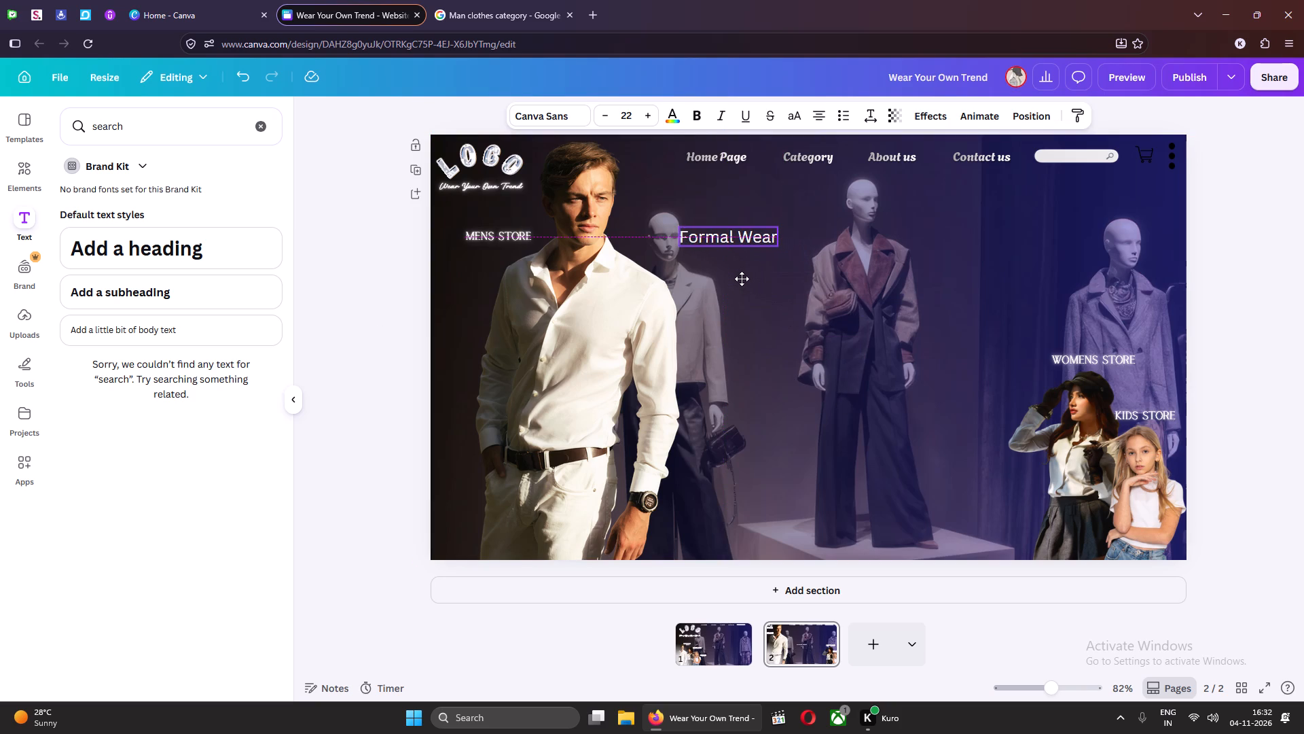
pyautogui.moveTo(742, 279); pyautogui.dragTo(734, 279)
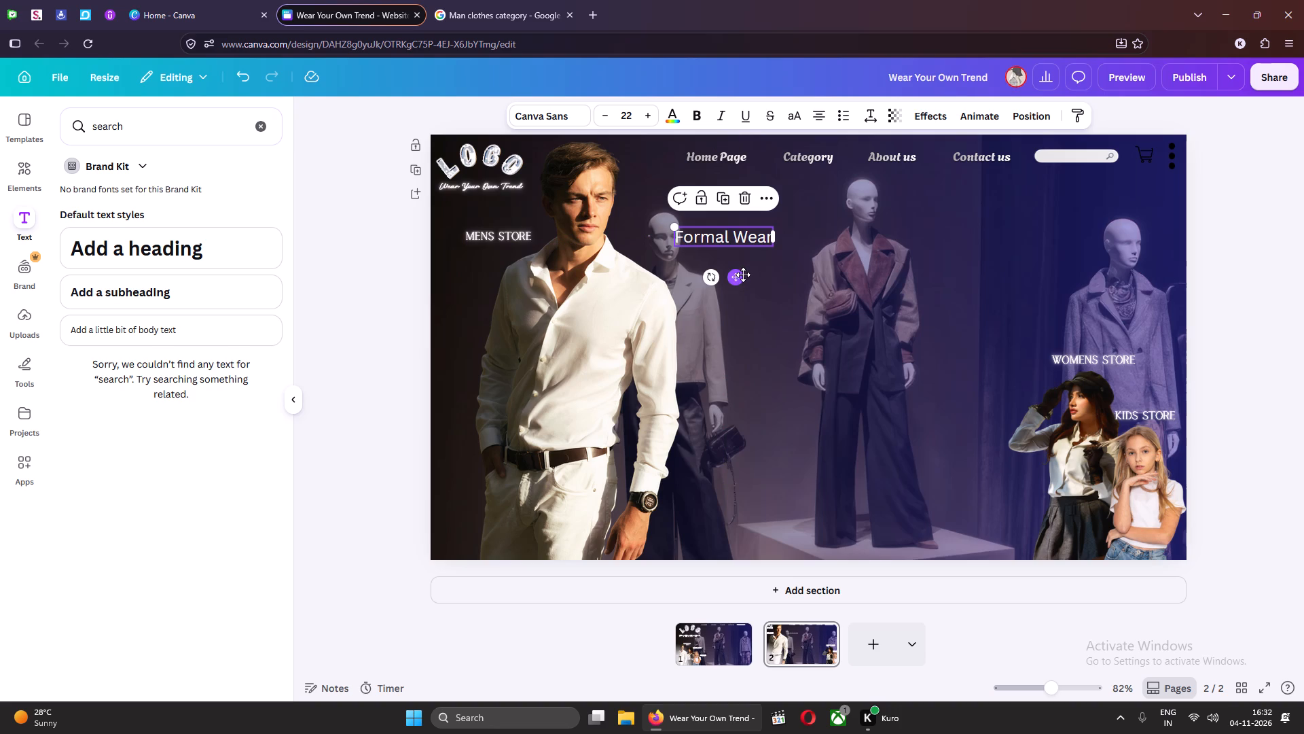
pyautogui.moveTo(743, 275); pyautogui.dragTo(727, 261)
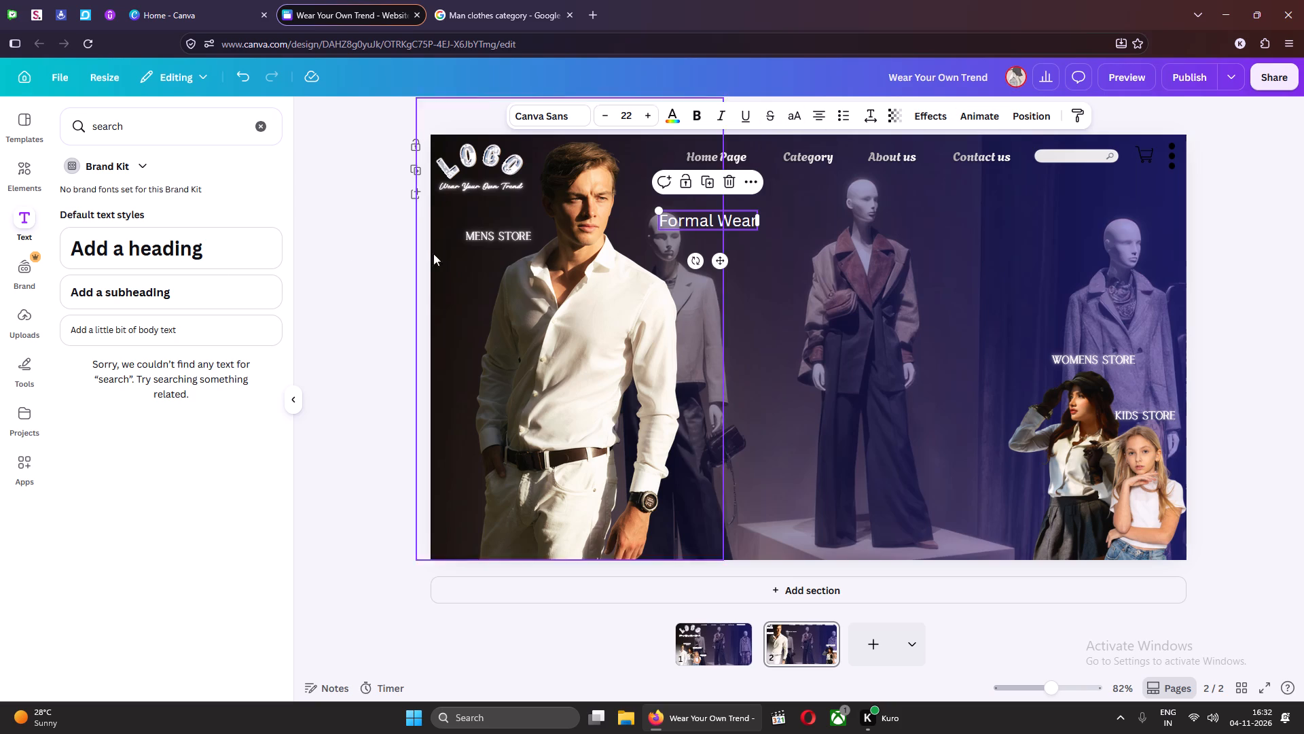
# Change the Formal Wear text's font to Calgary, matching the MENS STORE label.
pyautogui.click(558, 119)
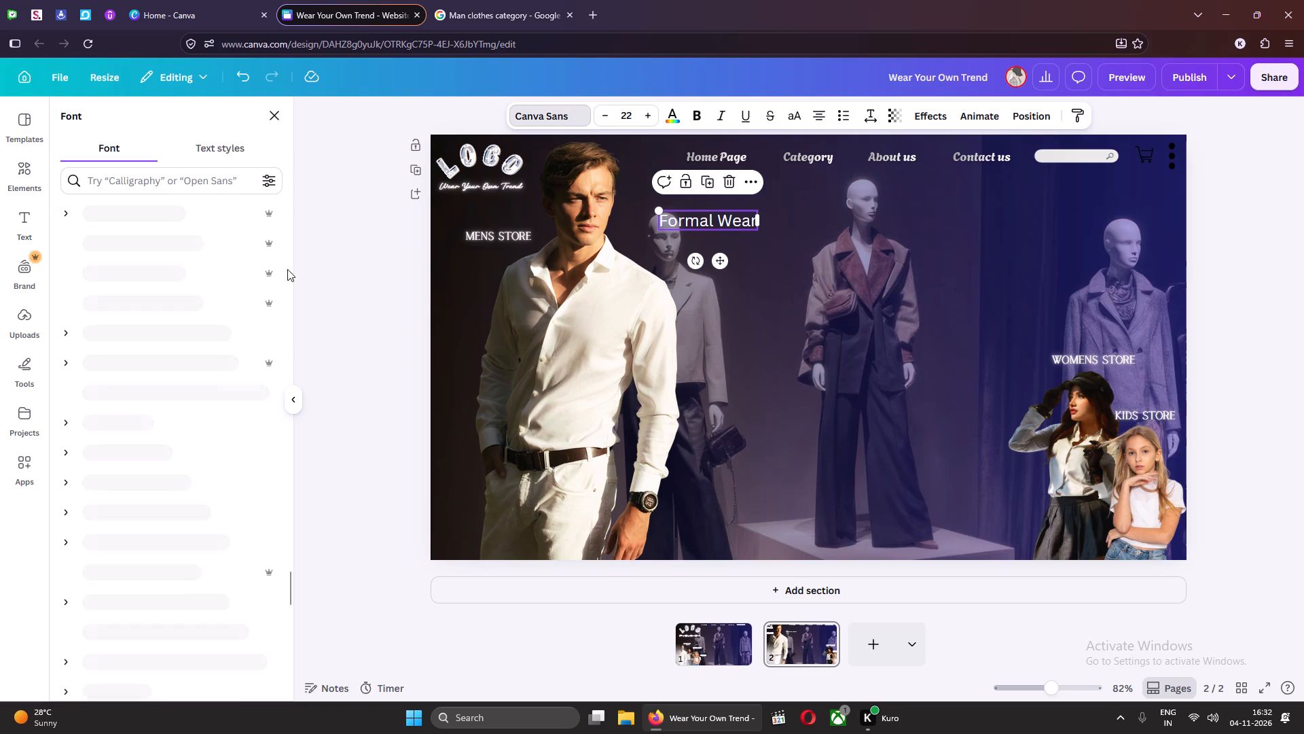
pyautogui.scroll(-3, 204, 294)
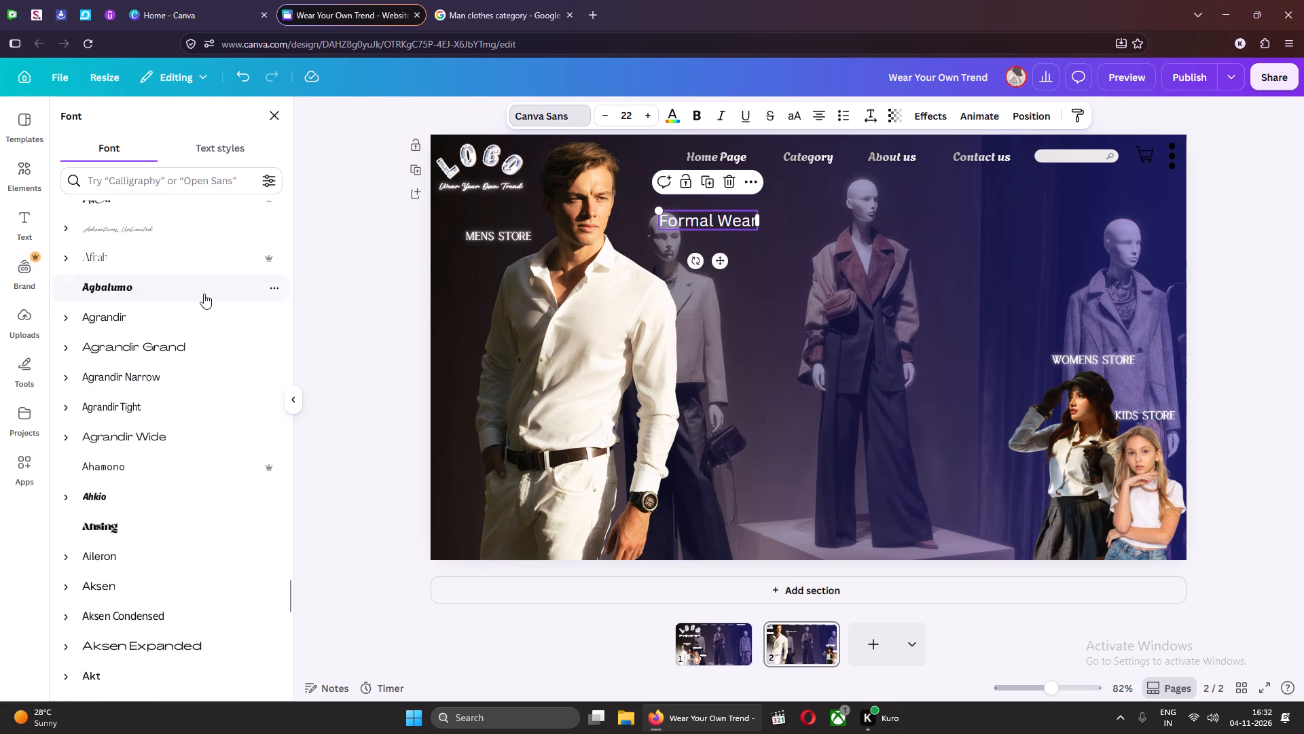
pyautogui.scroll(-3, 204, 294)
pyautogui.scroll(-3, 182, 349)
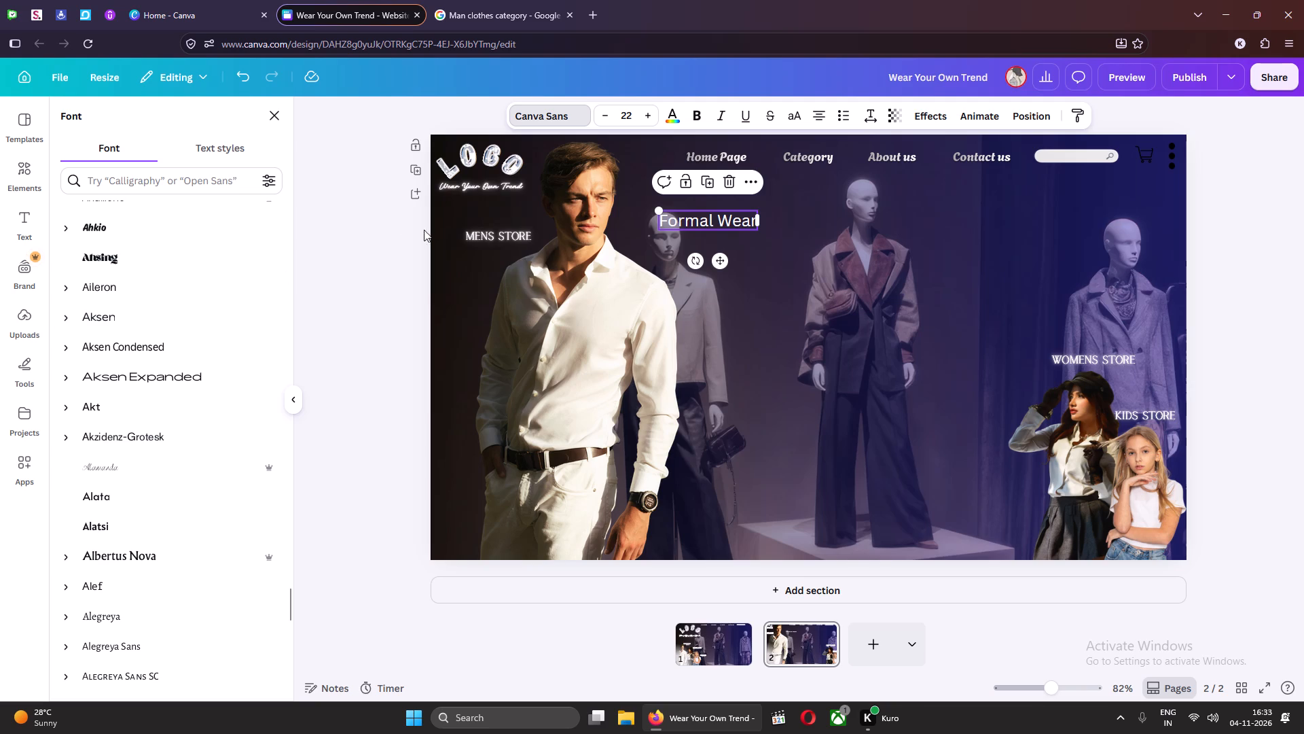
pyautogui.click(471, 231)
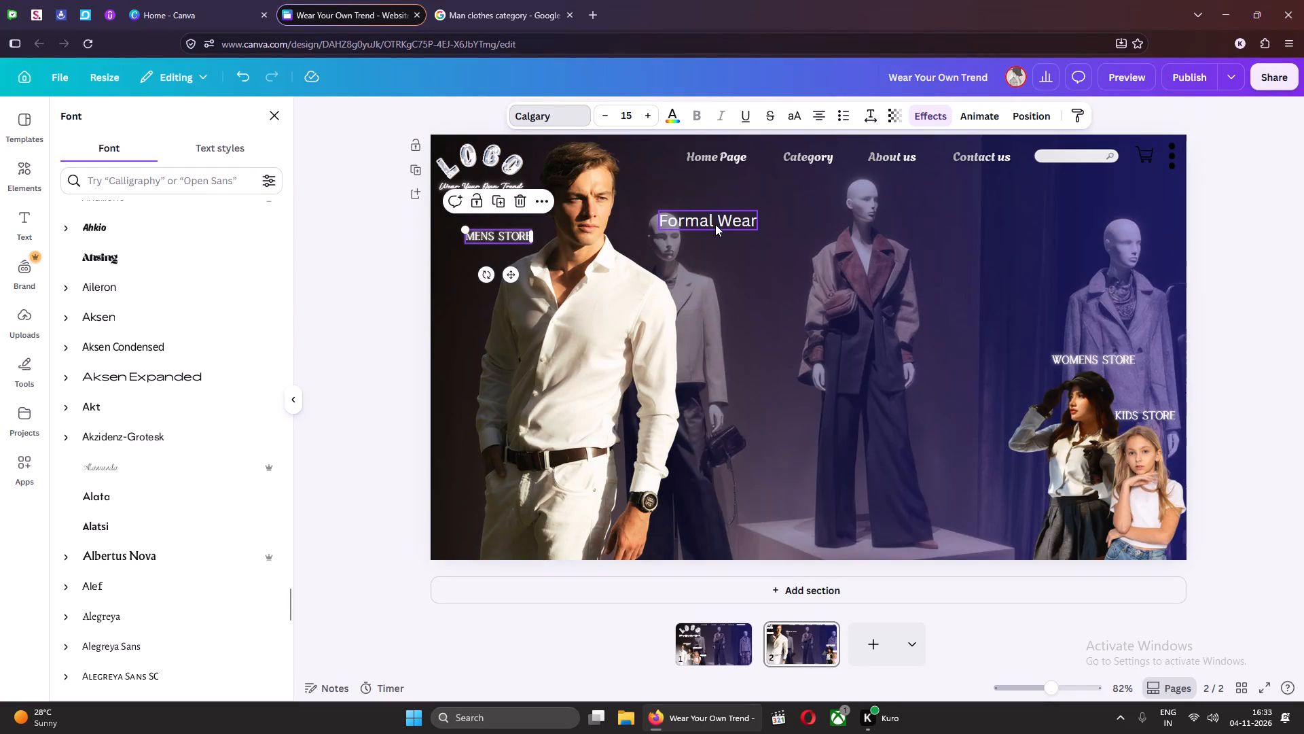
pyautogui.click(715, 224)
pyautogui.scroll(4, 174, 290)
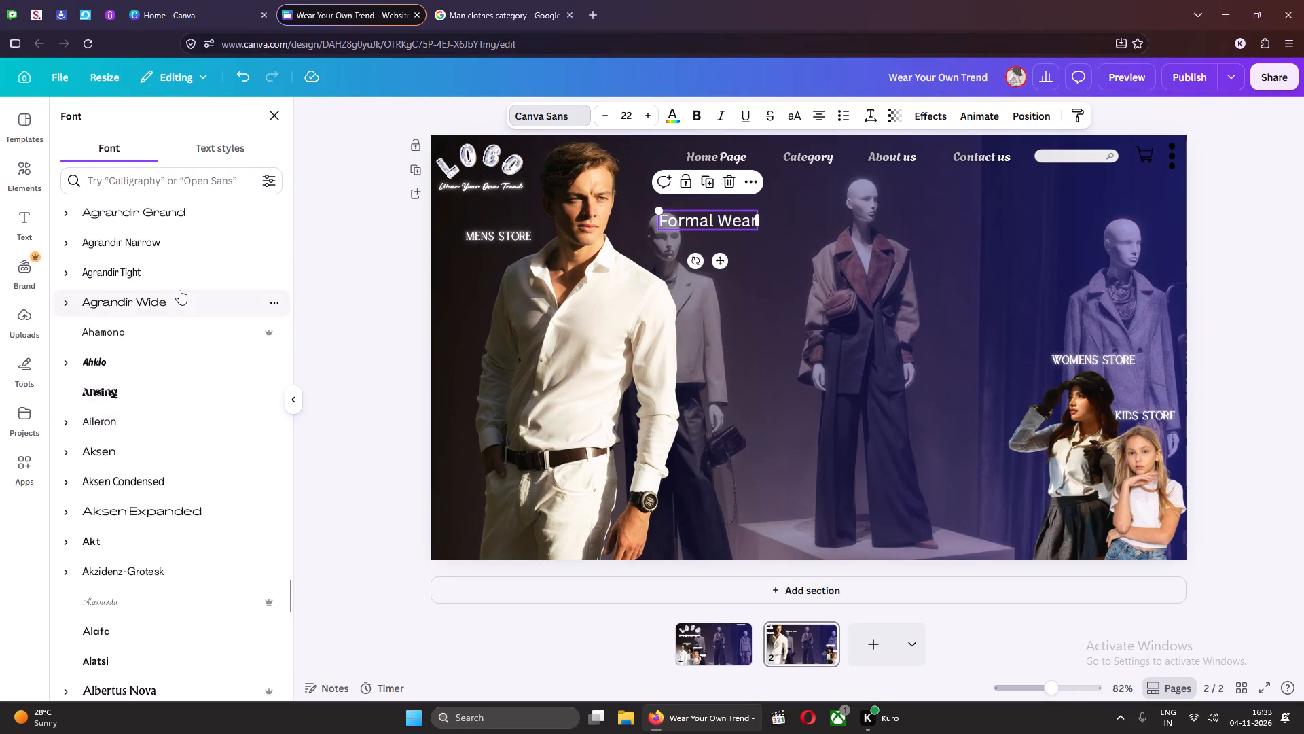
pyautogui.scroll(2, 179, 290)
pyautogui.click(559, 113)
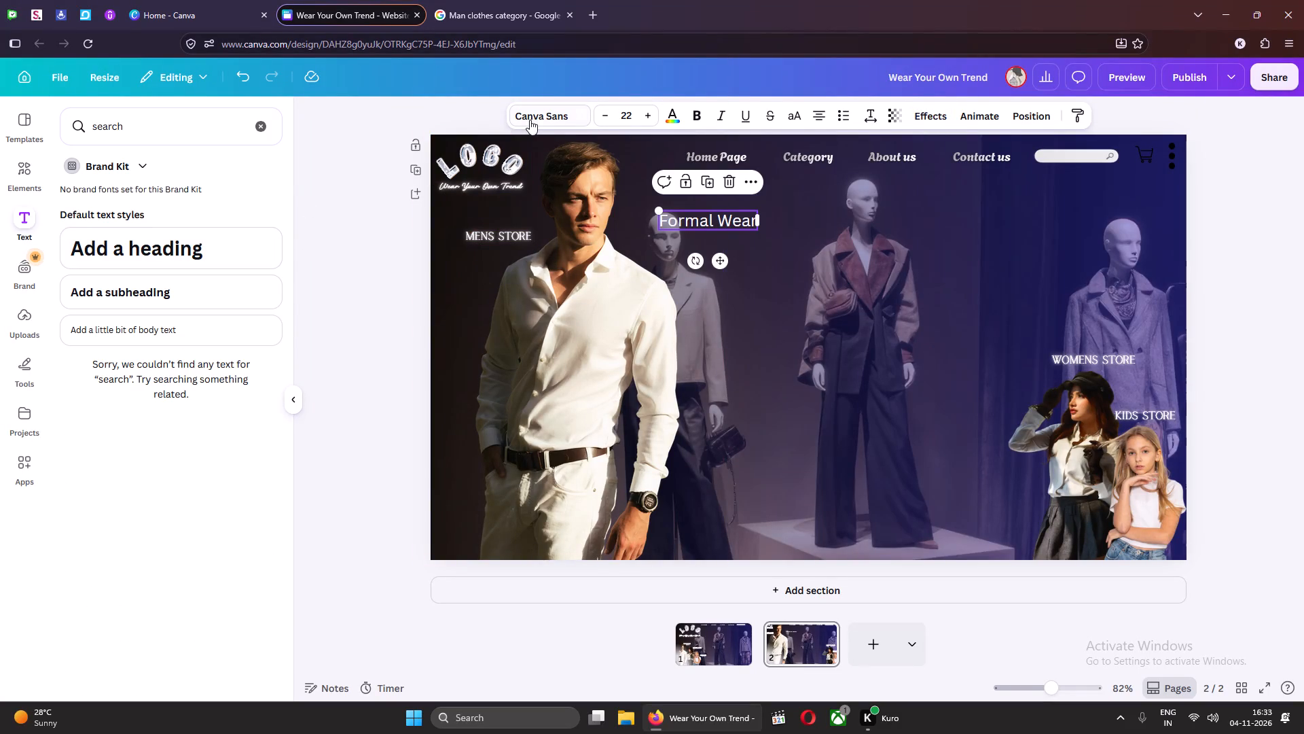
pyautogui.click(530, 120)
pyautogui.click(129, 186)
pyautogui.write('ca')
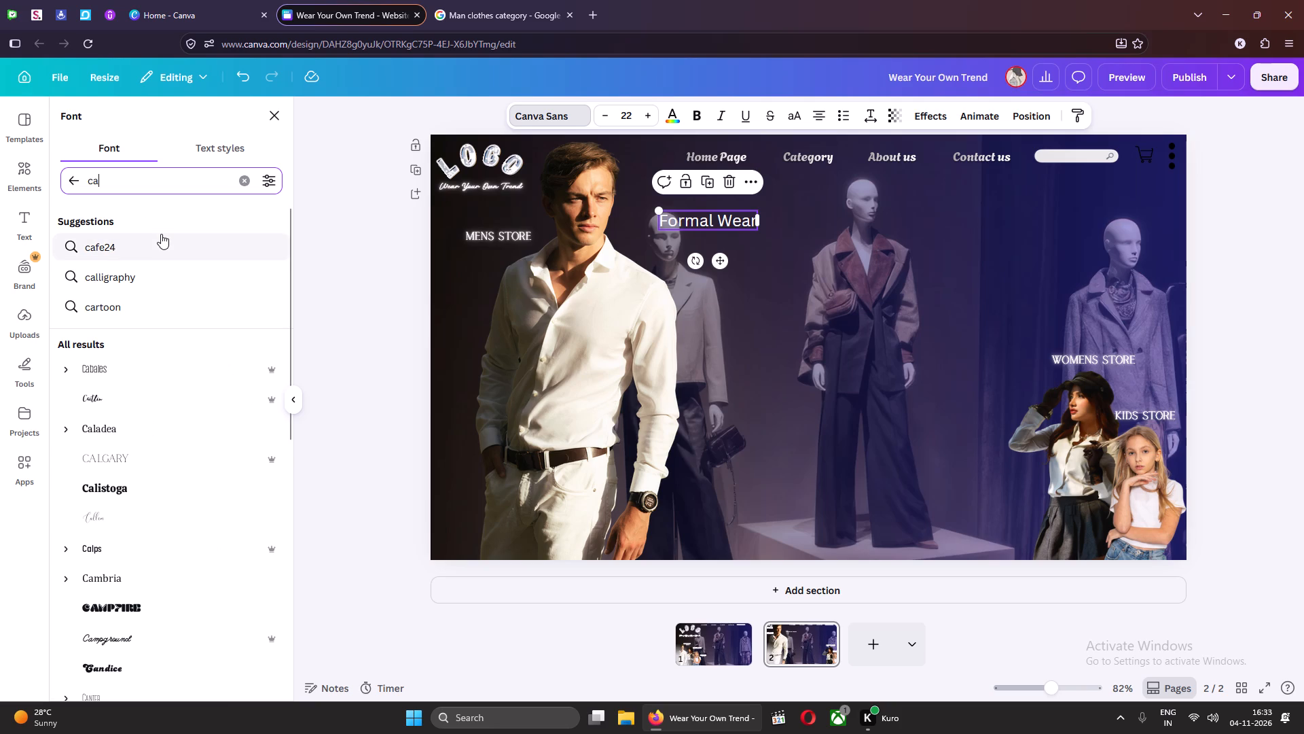
pyautogui.press('l')
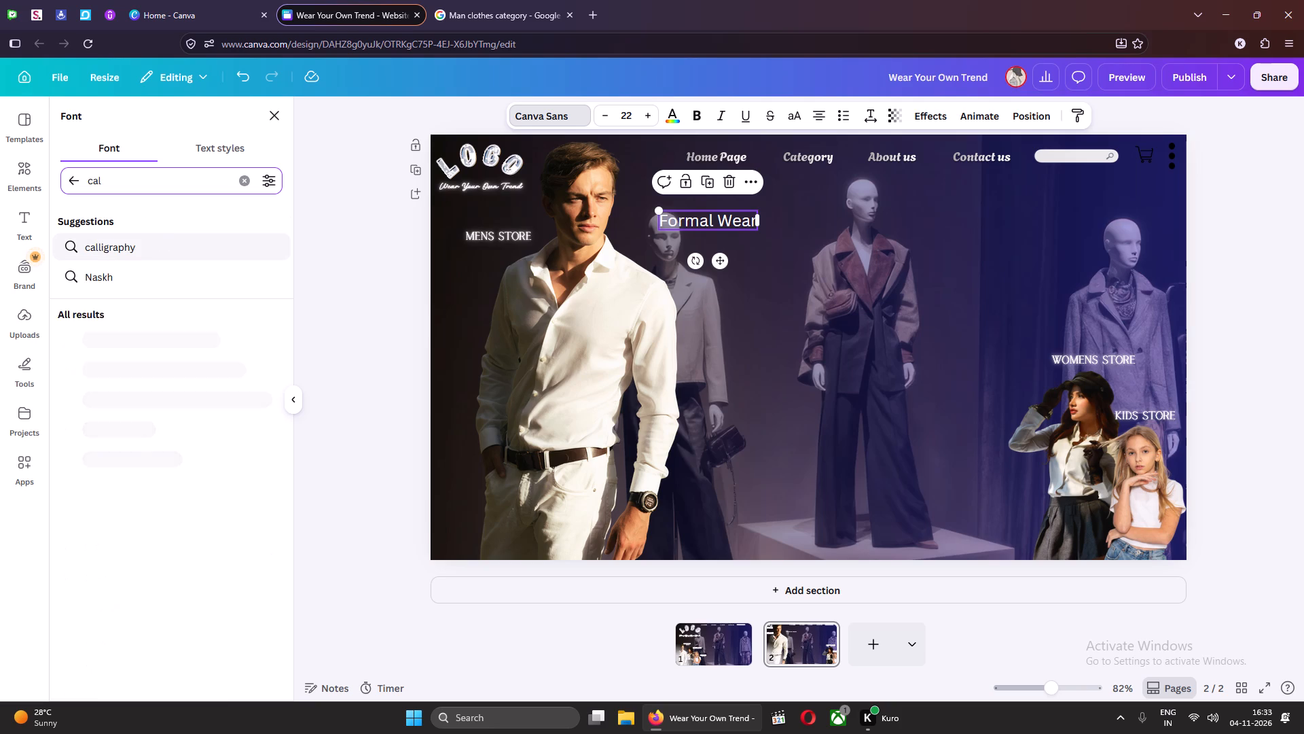
pyautogui.write('gq')
pyautogui.press('Return')
pyautogui.press('a')
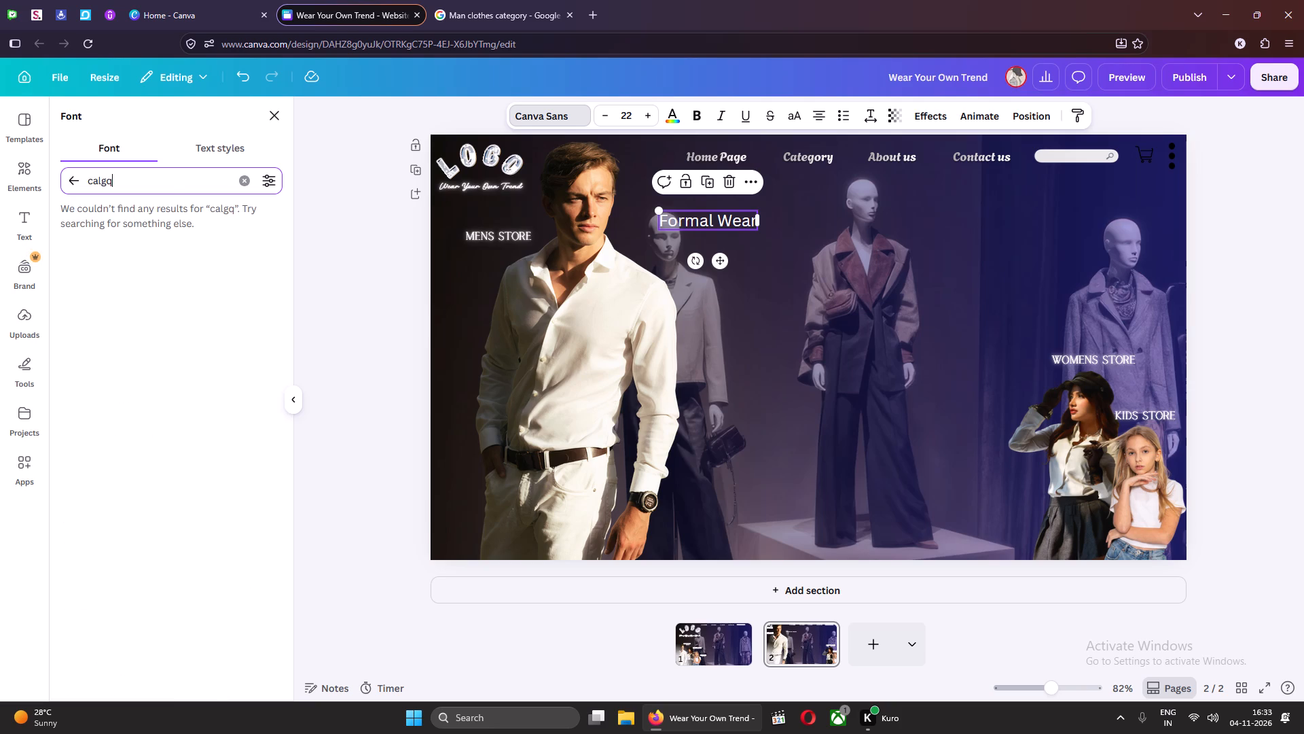
pyautogui.press('BackSpace')
pyautogui.press('BackSpace')
pyautogui.press('a')
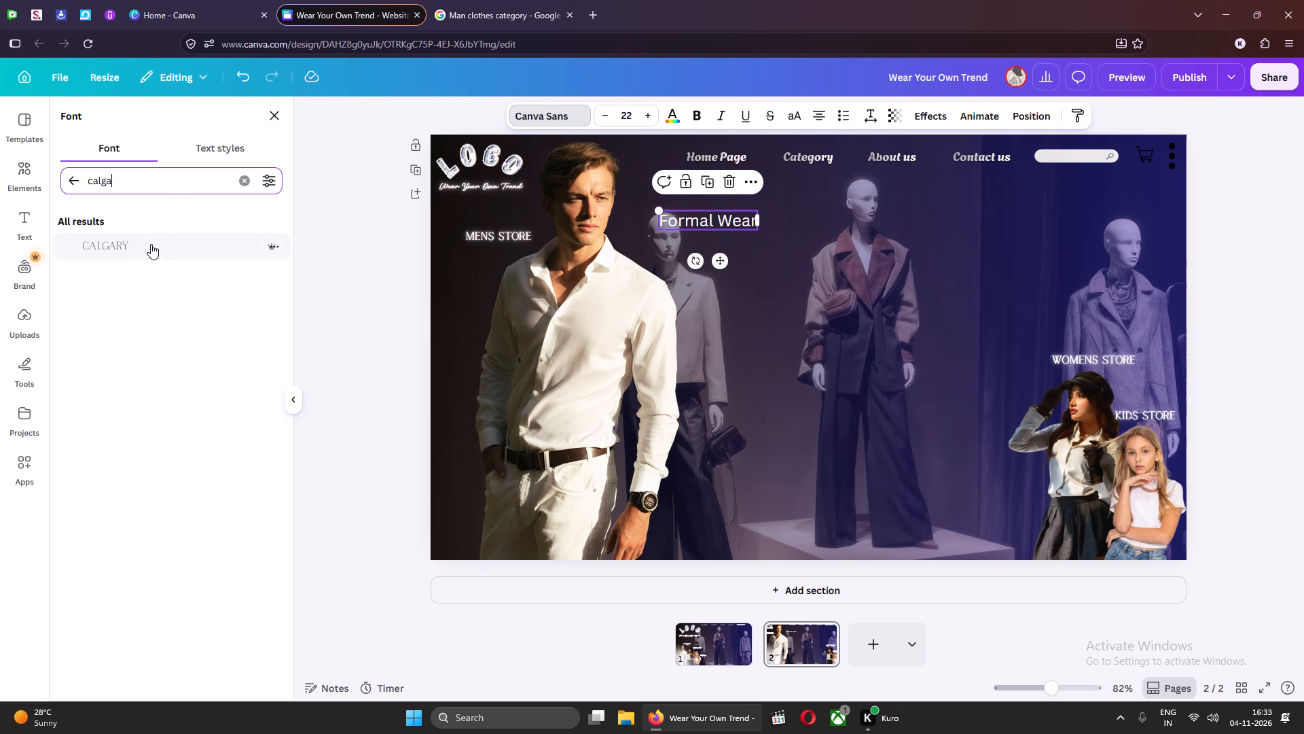
pyautogui.click(143, 245)
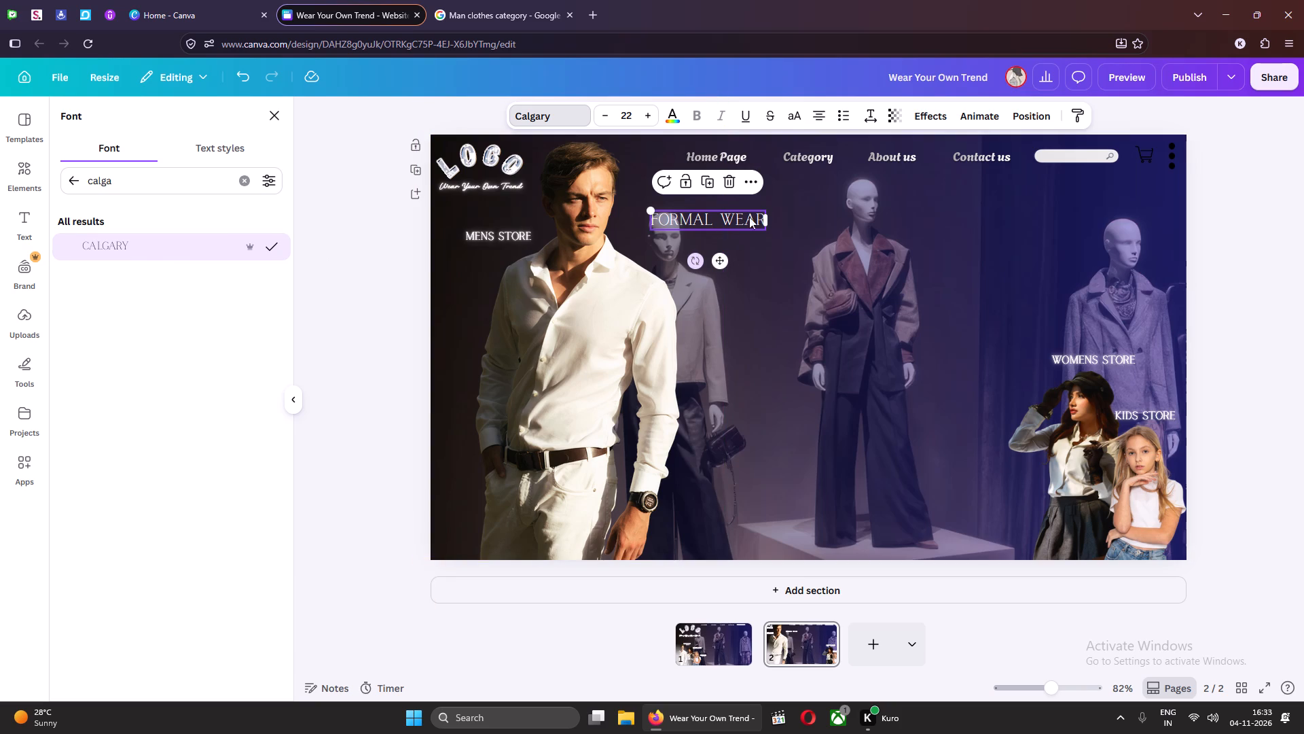
# Resize the Formal Wear text to a font size of about 24 and shift it away from the man, below Home Page and Category.
pyautogui.moveTo(653, 210); pyautogui.dragTo(683, 214)
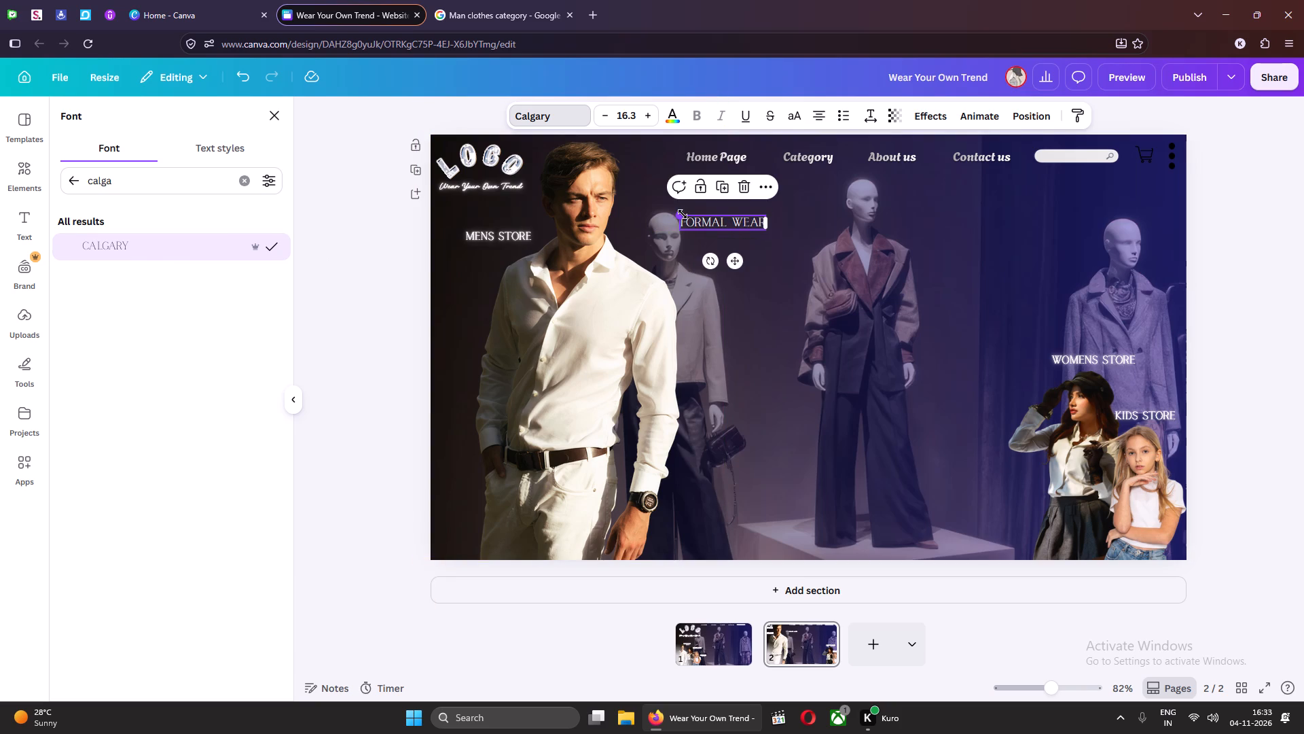
pyautogui.moveTo(681, 213); pyautogui.dragTo(648, 204)
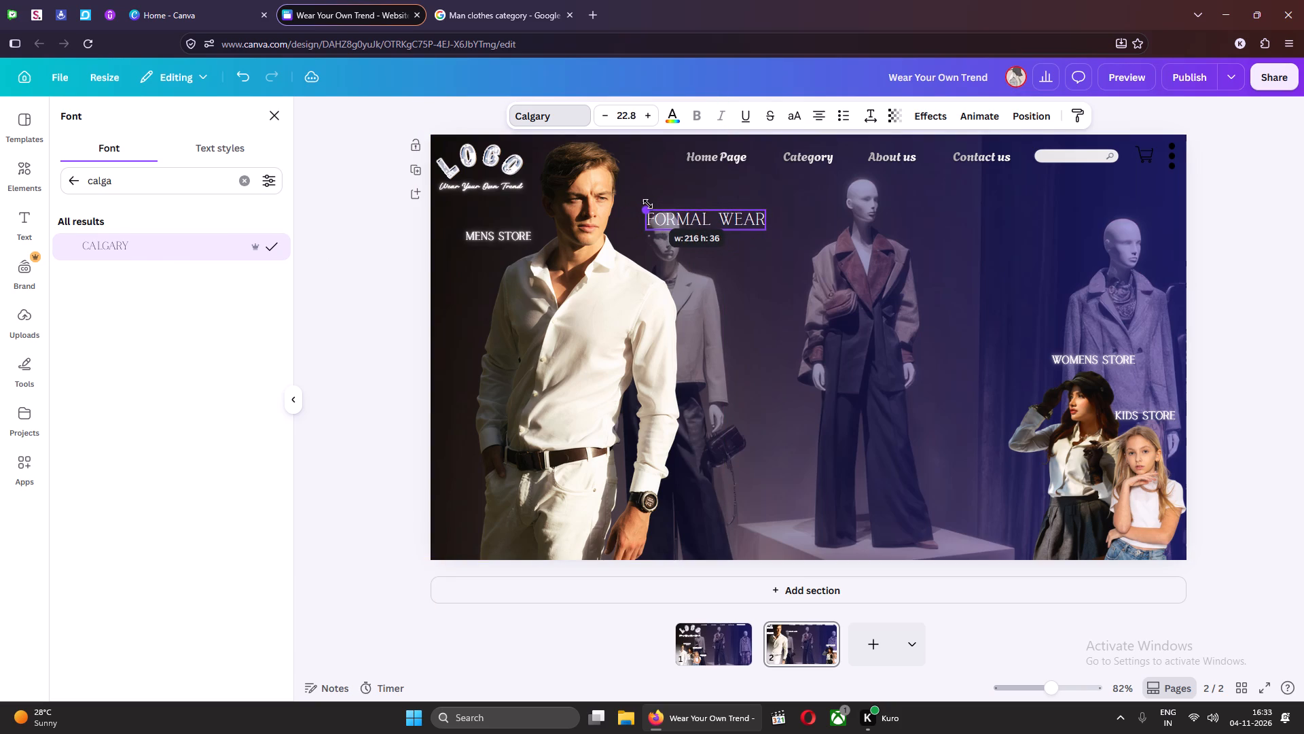
pyautogui.moveTo(648, 204); pyautogui.dragTo(640, 202)
pyautogui.moveTo(706, 213); pyautogui.dragTo(740, 213)
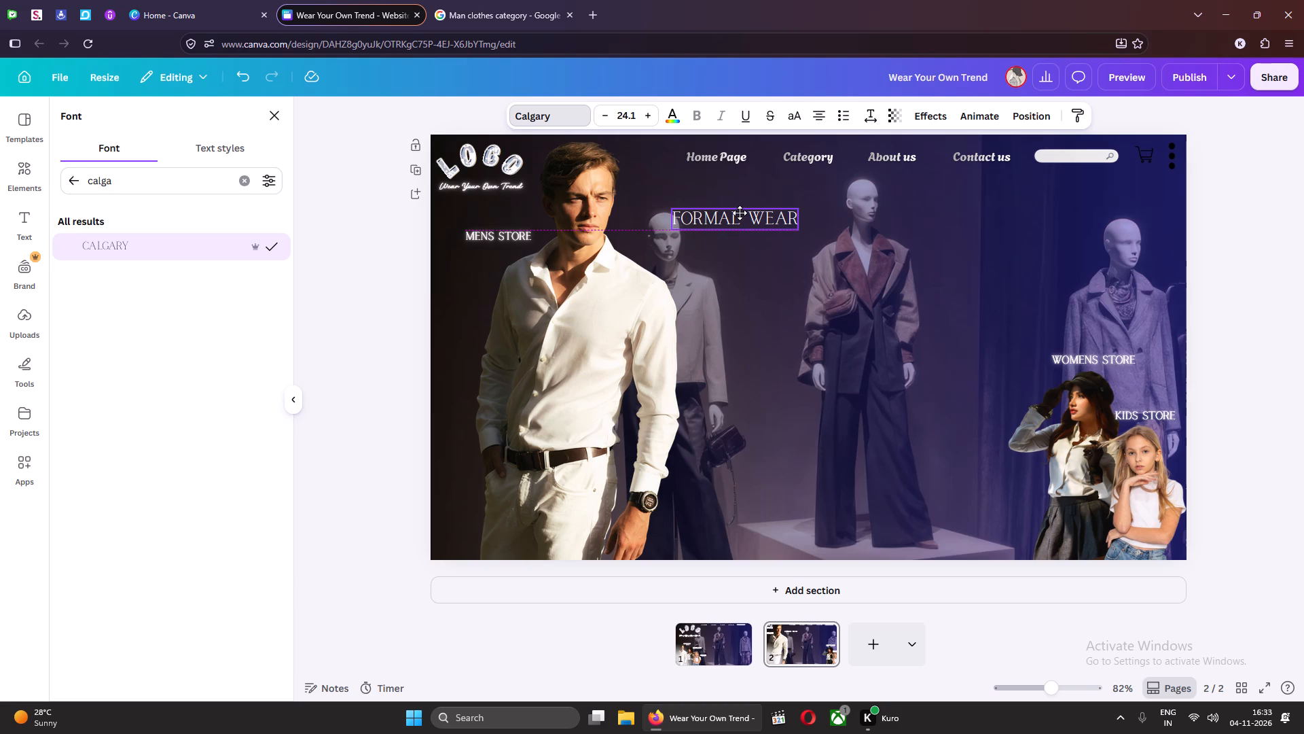
pyautogui.moveTo(740, 213); pyautogui.dragTo(748, 214)
# Turn the Formal Wear text into a bulleted item, consulting the apparel types reference image for the list style.
pyautogui.click(696, 220)
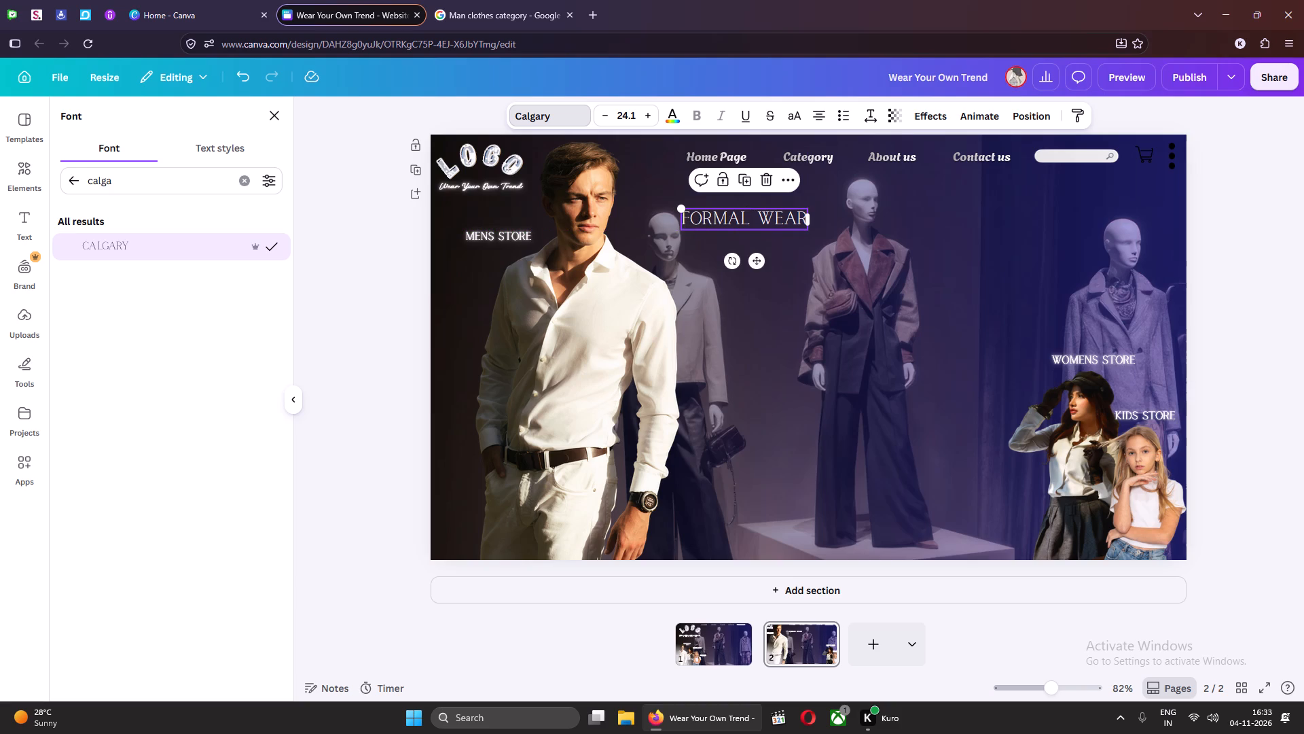
pyautogui.click(687, 218)
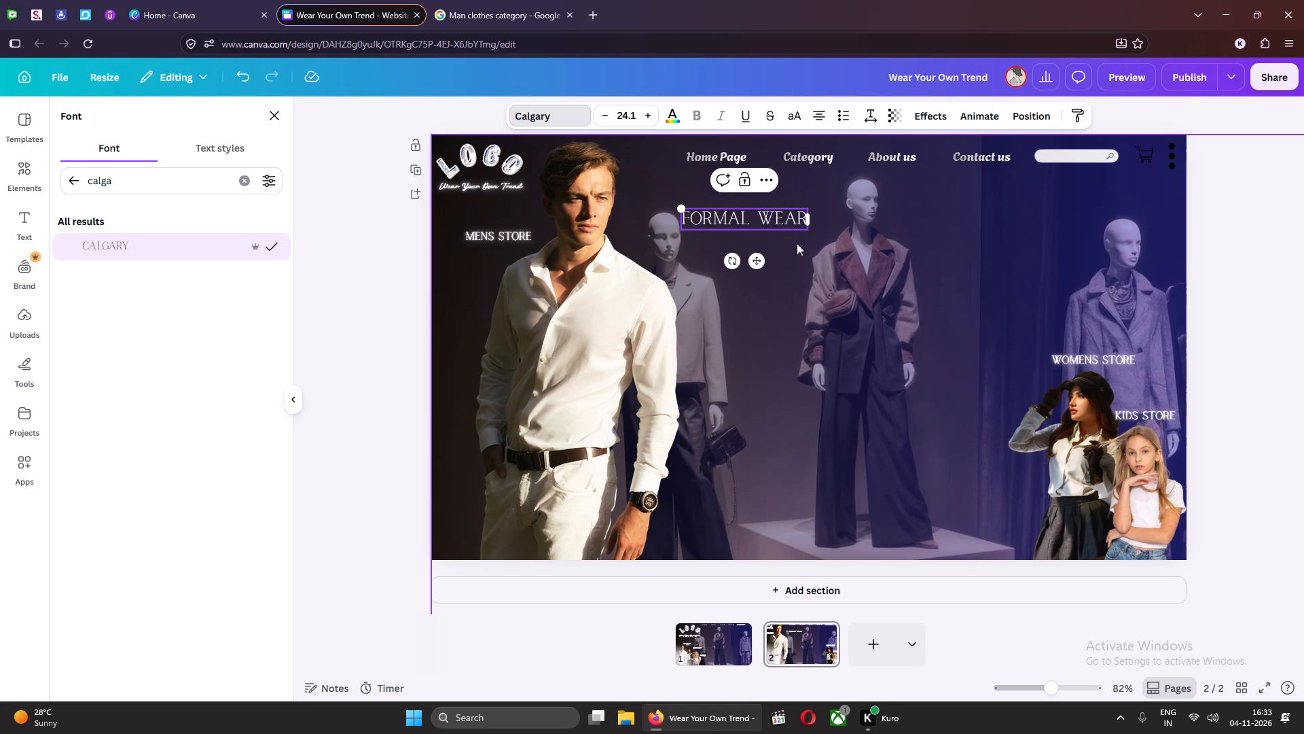
pyautogui.click(686, 223)
pyautogui.click(507, 0)
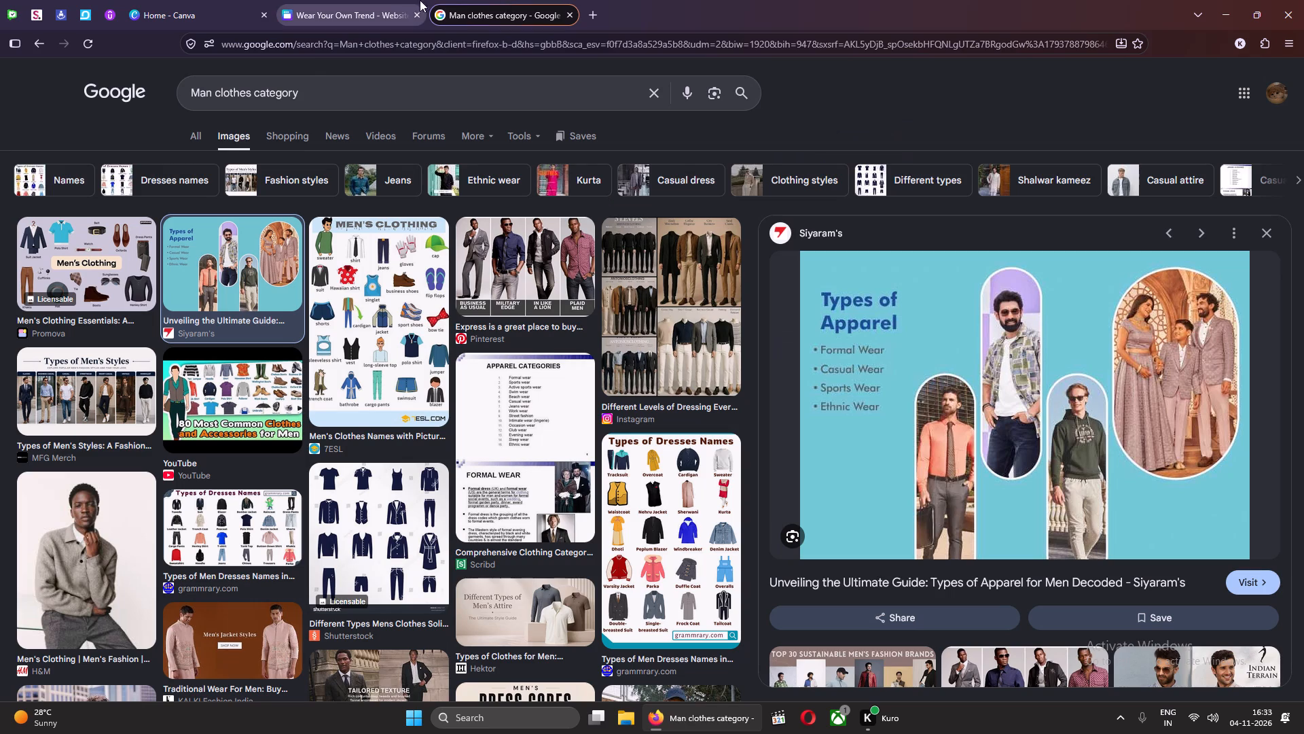
pyautogui.click(384, 0)
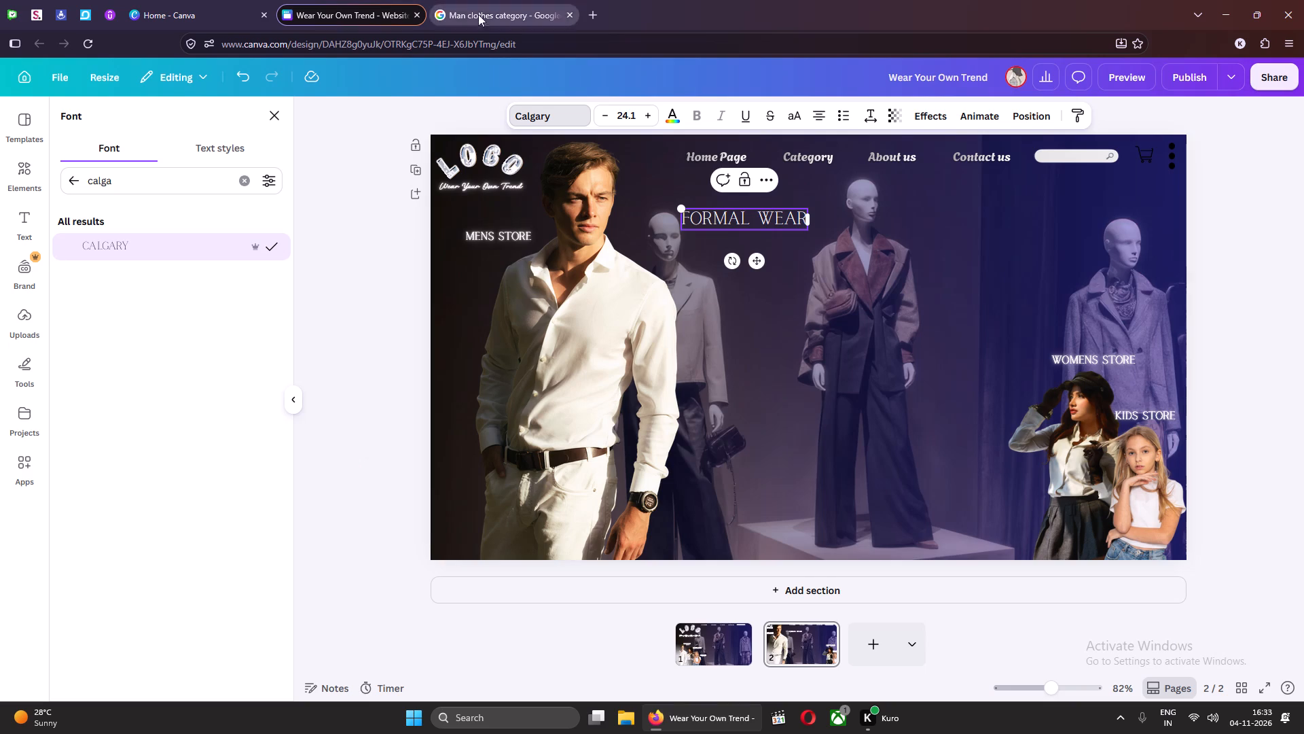
pyautogui.click(690, 216)
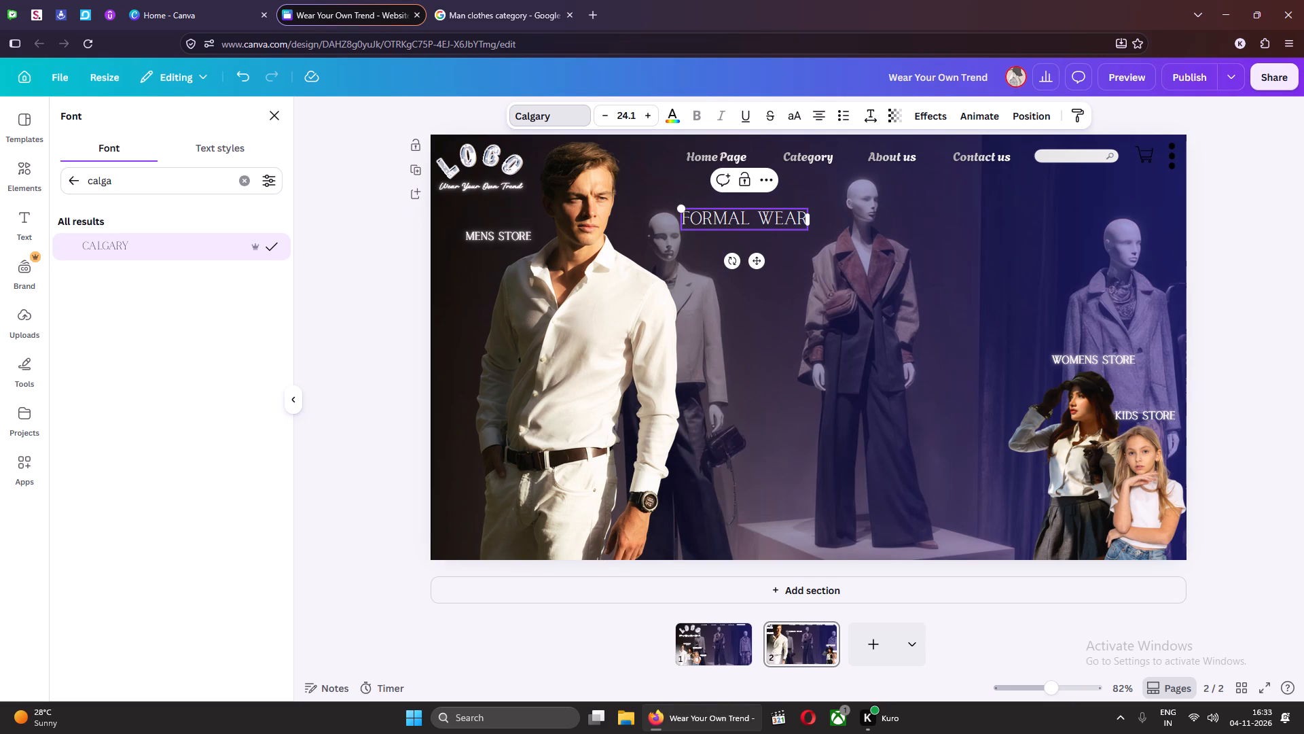
pyautogui.doubleClick(710, 221)
pyautogui.click(695, 217)
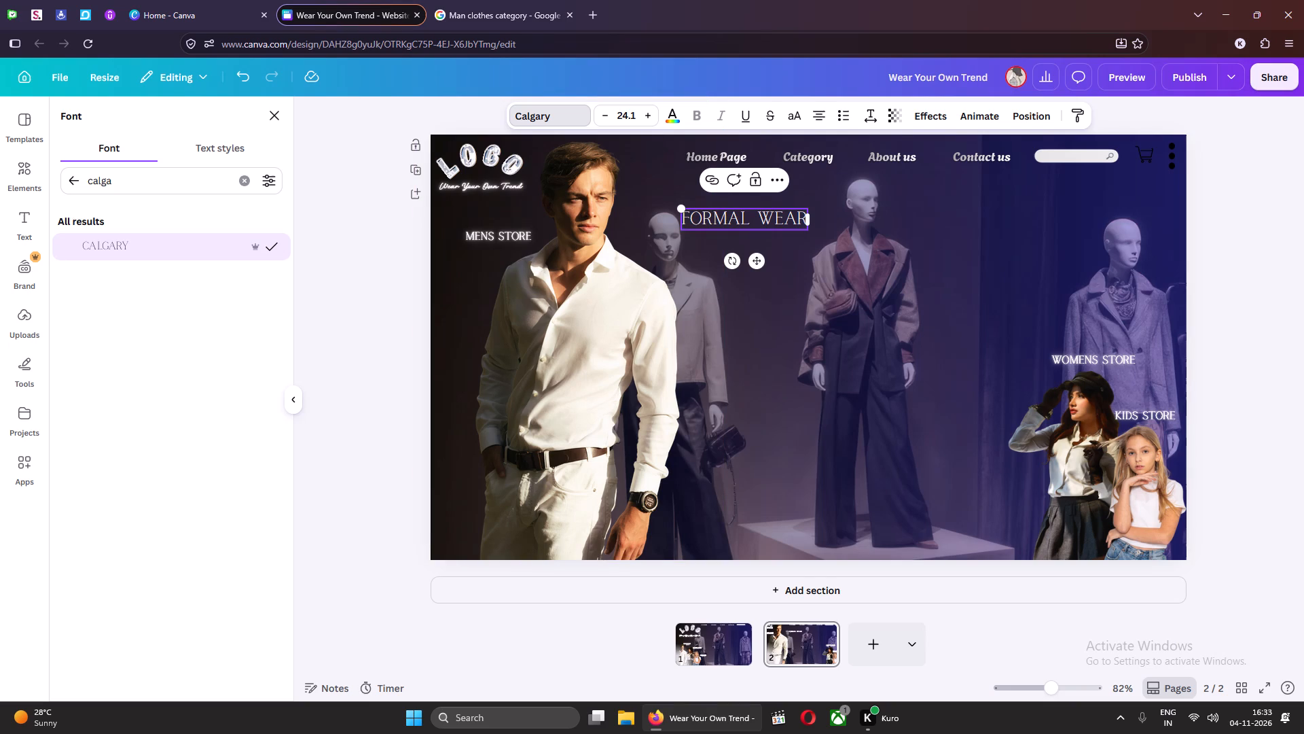
pyautogui.press('Left')
pyautogui.press('Left')
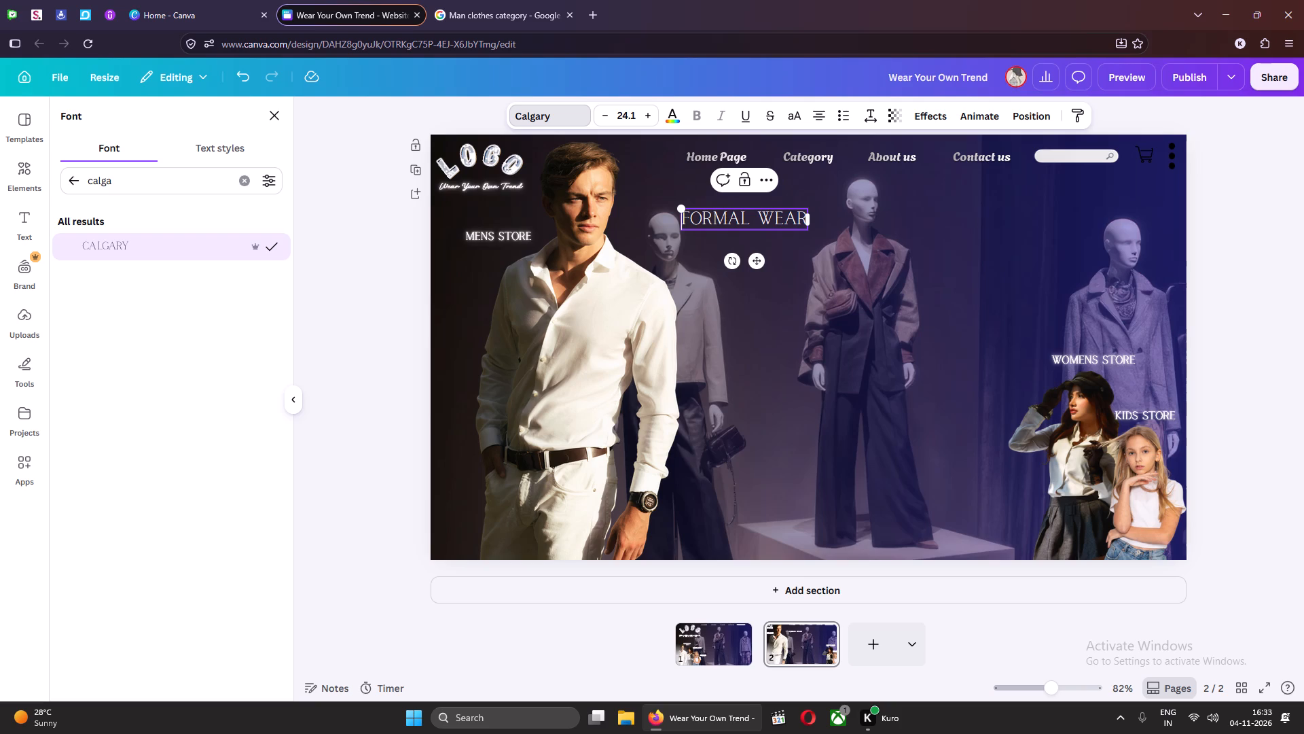
pyautogui.press('.')
pyautogui.press('BackSpace')
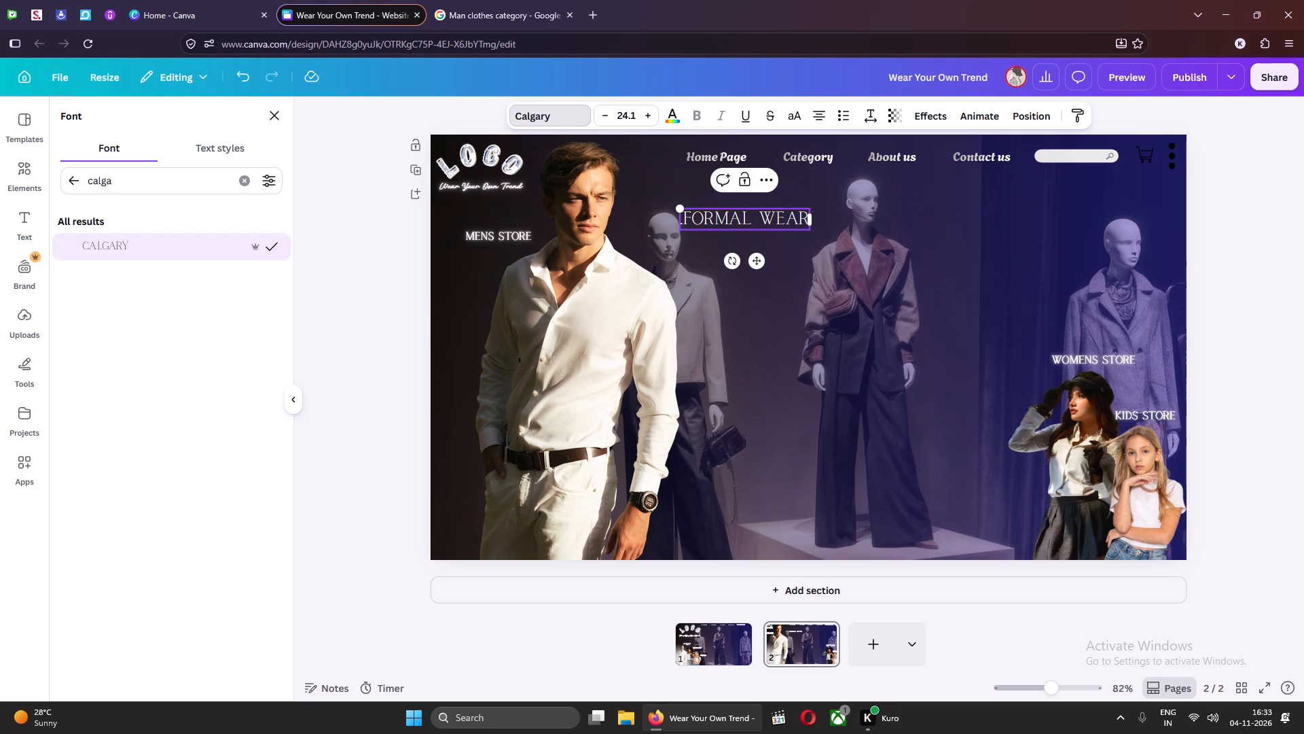
pyautogui.press('8')
pyautogui.press('BackSpace')
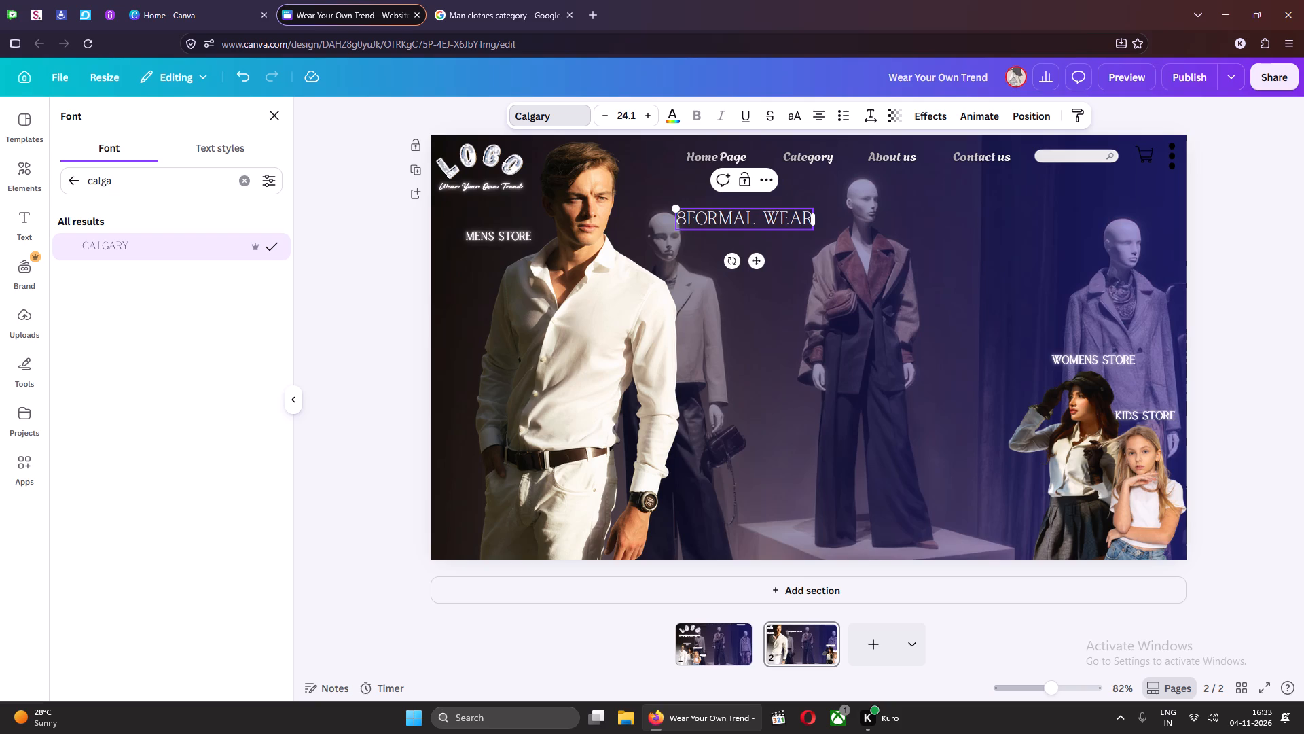
pyautogui.write('*')
pyautogui.press('space')
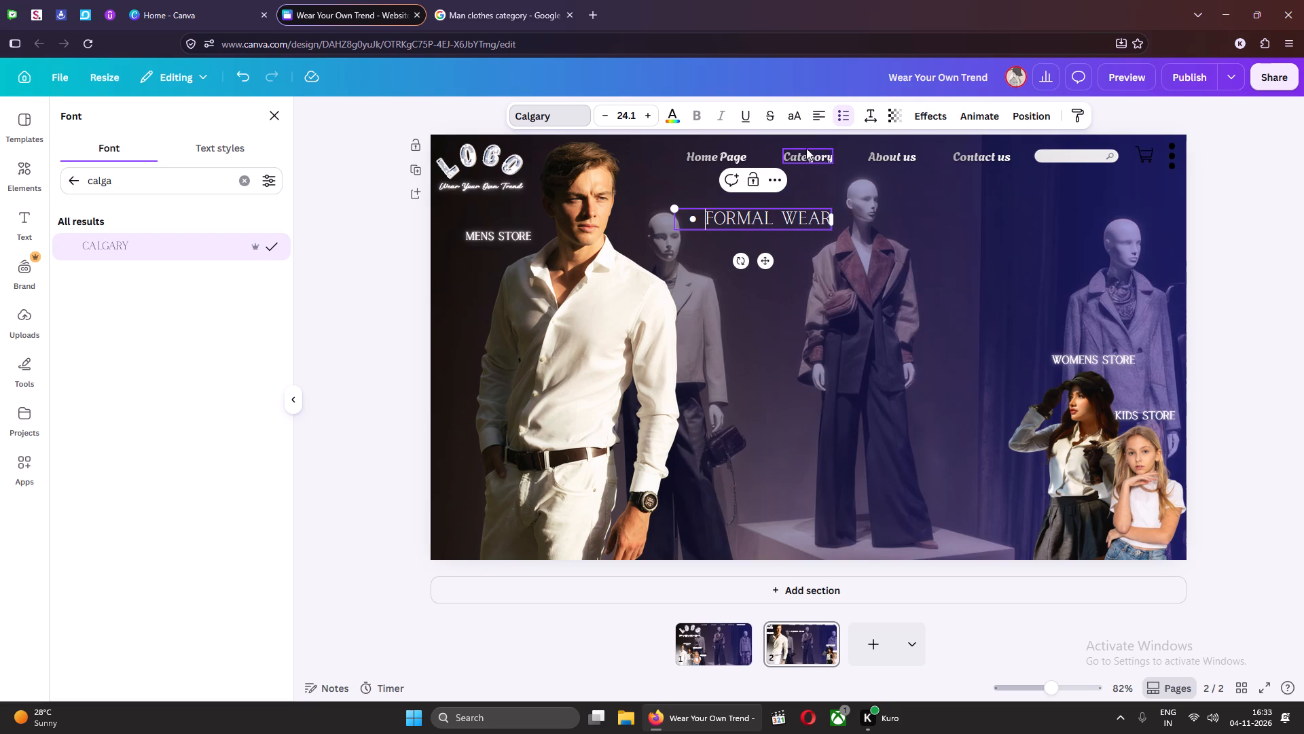
pyautogui.hotkey('ctrl', 'a')
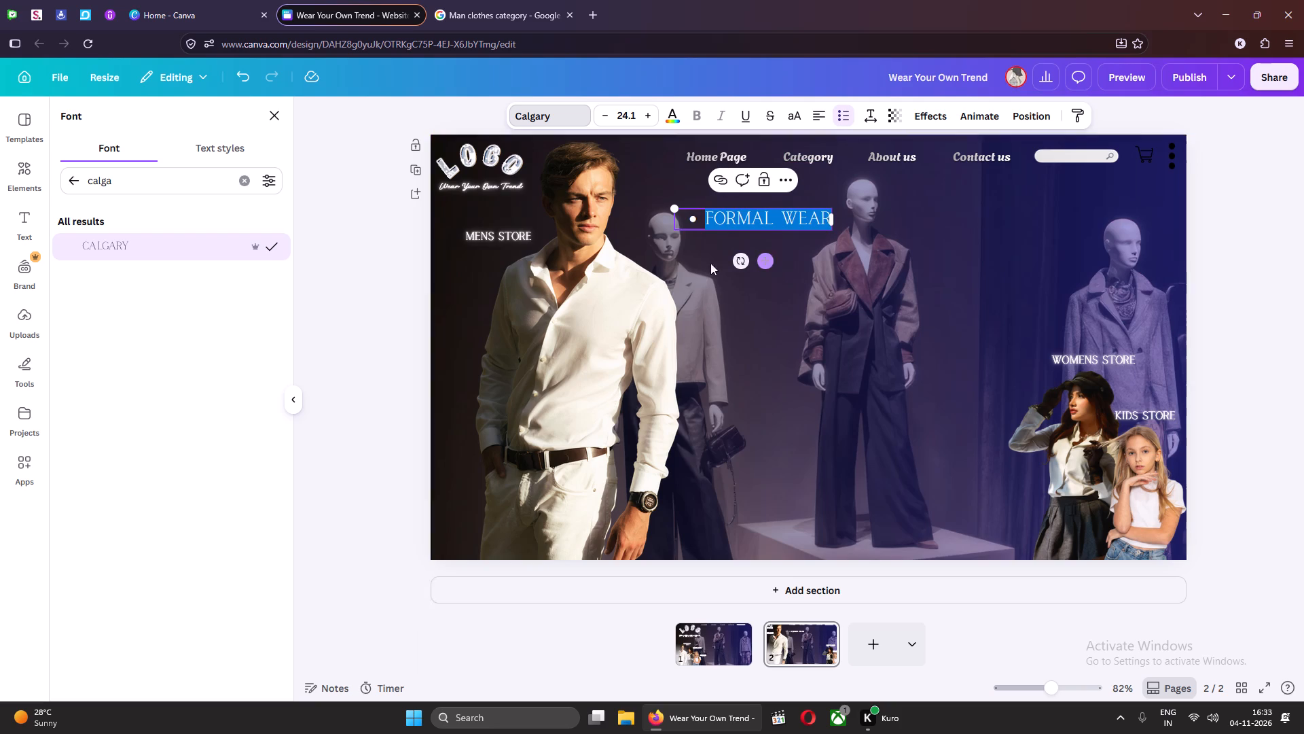
pyautogui.click(355, 281)
pyautogui.click(408, 245)
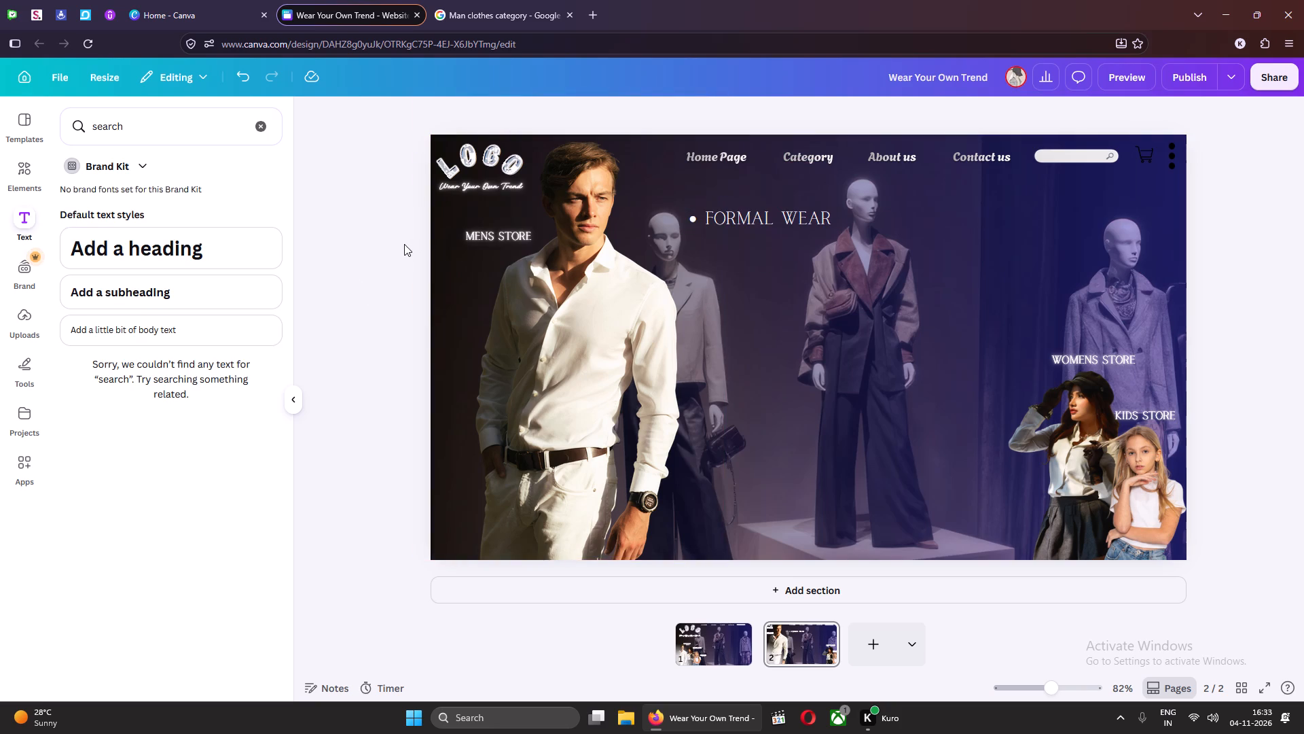
# Move the bulleted Formal Wear label closer to the man's head, level with the small mannequin's head.
pyautogui.click(755, 222)
pyautogui.moveTo(780, 220); pyautogui.dragTo(746, 219)
# Duplicate the Formal Wear label, place the copy diagonally below it and change its wording to "Casual Wear".
pyautogui.hotkey('ctrl', 'd')
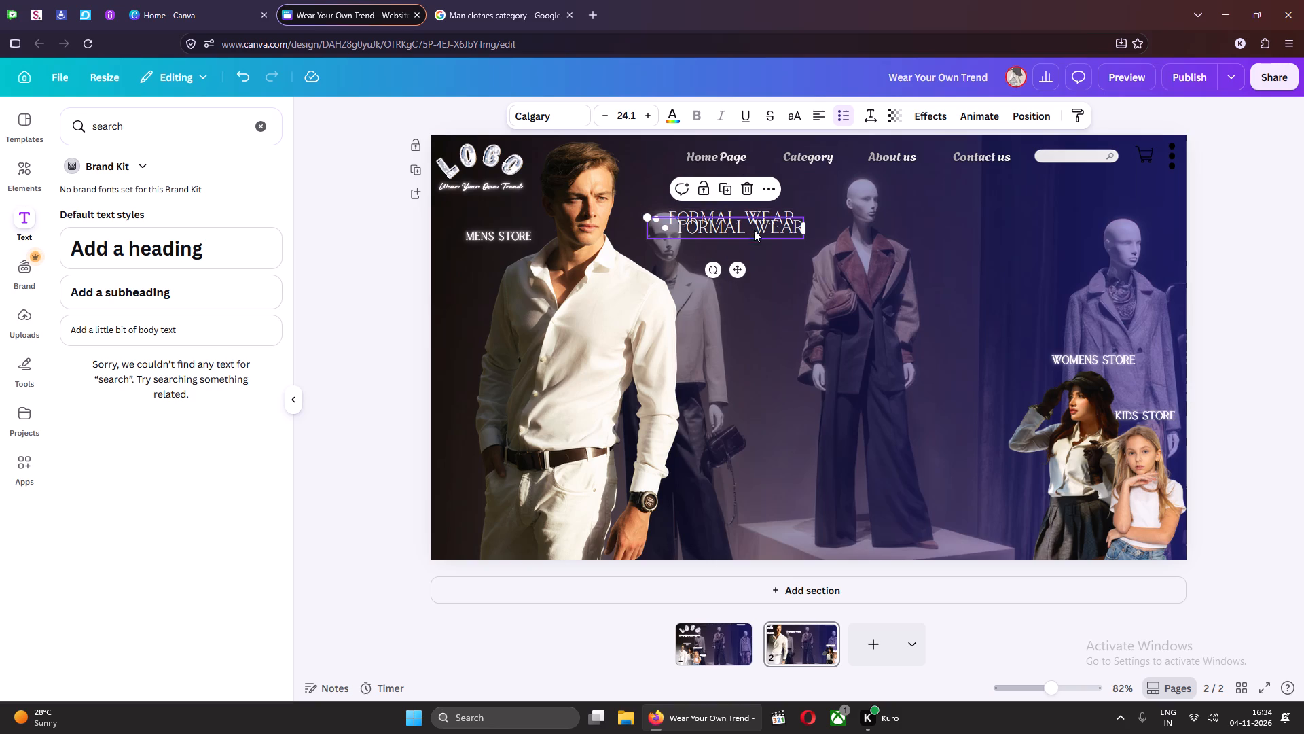
pyautogui.moveTo(740, 268); pyautogui.dragTo(767, 309)
pyautogui.doubleClick(737, 268)
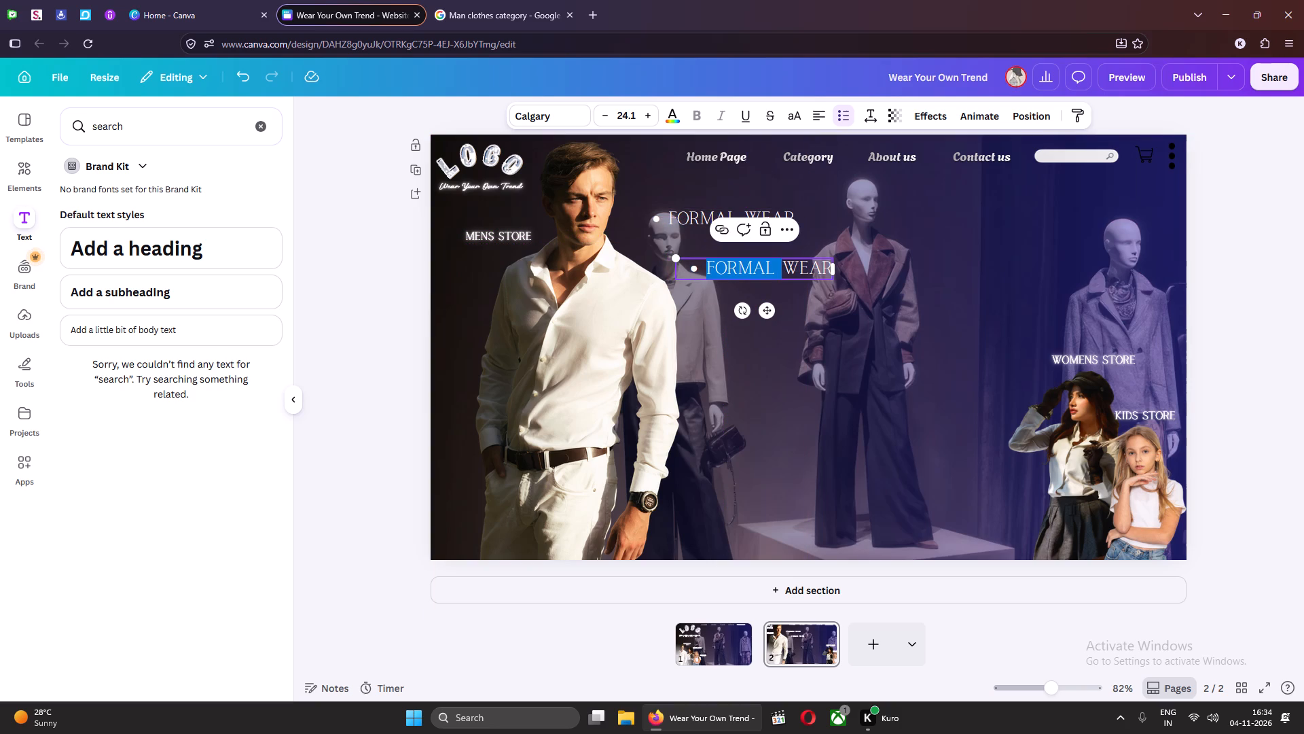
pyautogui.write('Casual')
pyautogui.press('space')
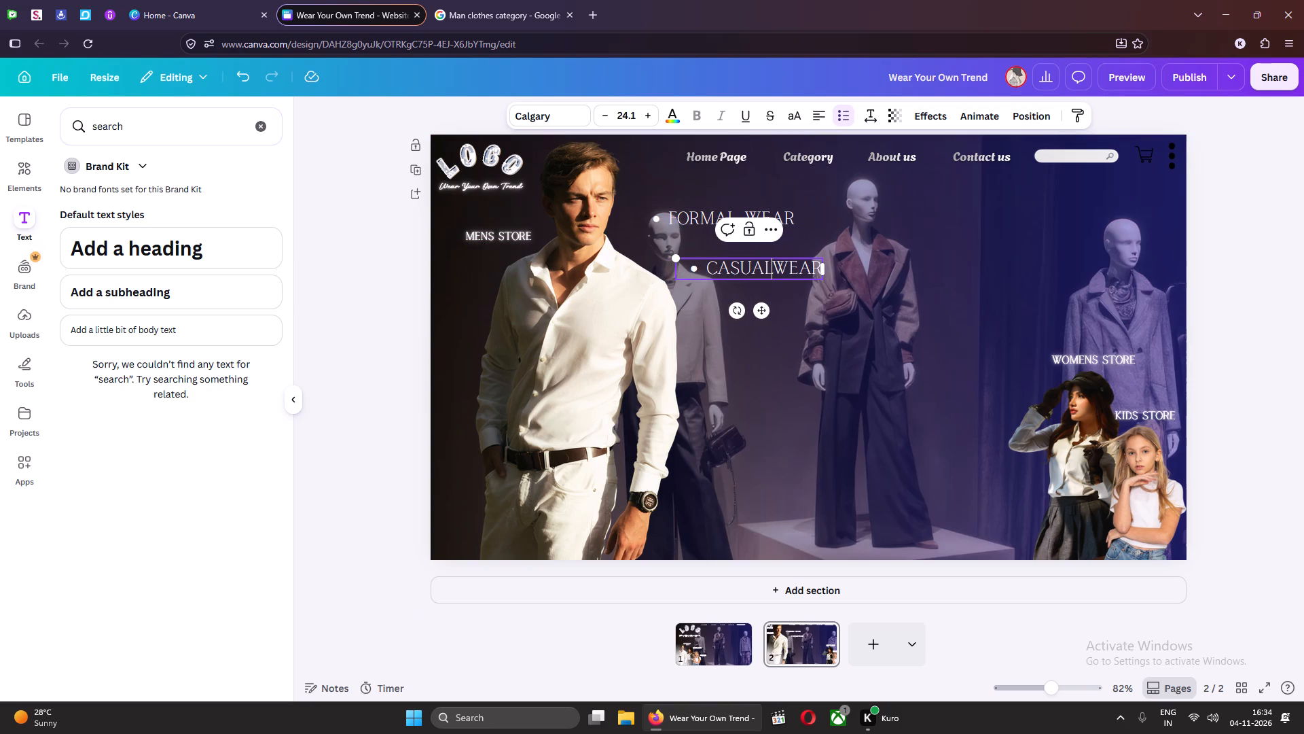
pyautogui.click(355, 324)
# Duplicate the Casual Wear label diagonally below it, reword the copy as "Ethenic Wear" and check the apparel reference image.
pyautogui.click(755, 275)
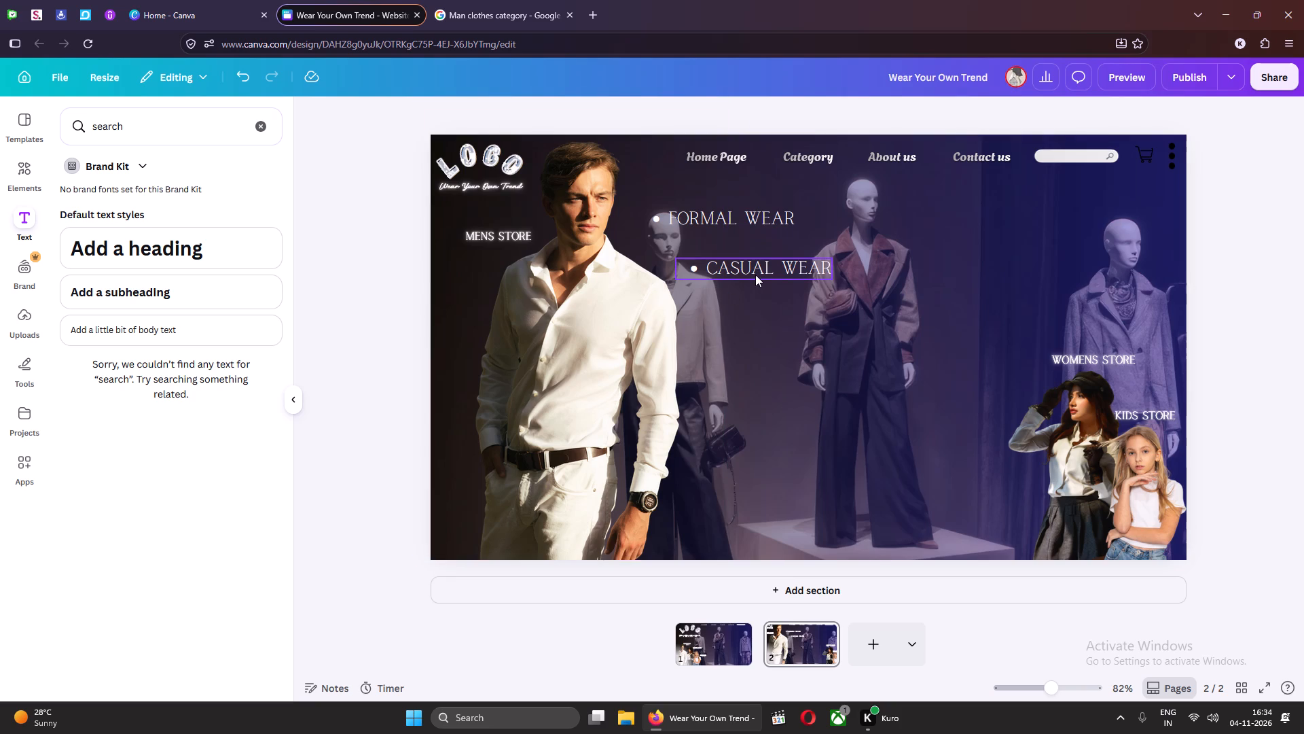
pyautogui.hotkey('ctrl', 'd')
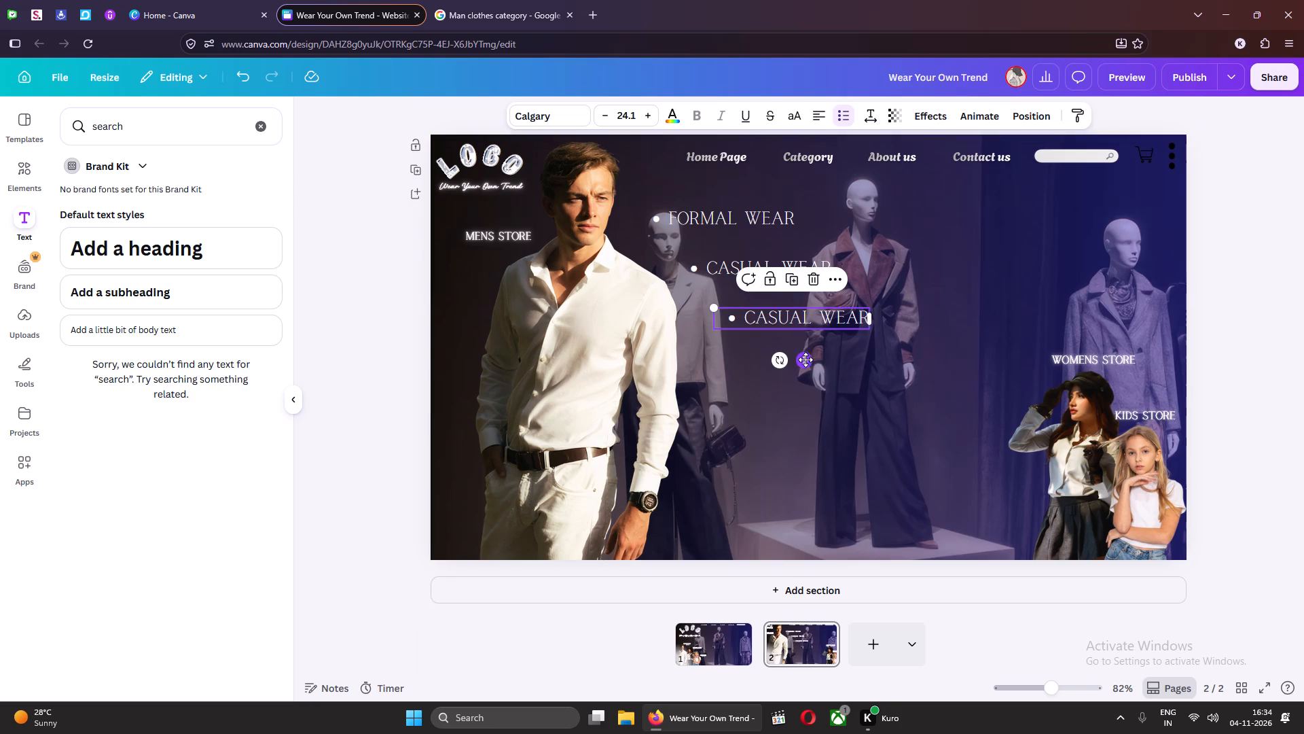
pyautogui.doubleClick(781, 314)
pyautogui.write('Ethemni')
pyautogui.press('BackSpace')
pyautogui.press('BackSpace')
pyautogui.press('BackSpace')
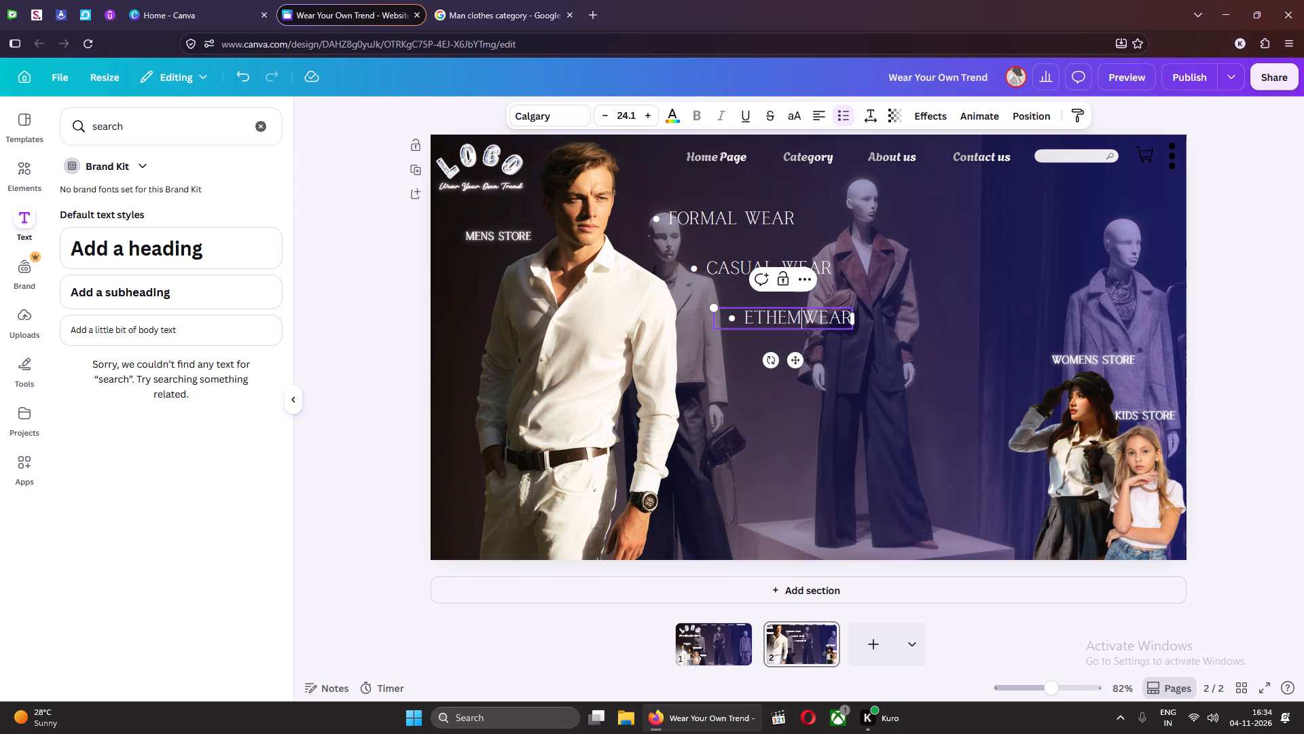
pyautogui.write('nic')
pyautogui.press('space')
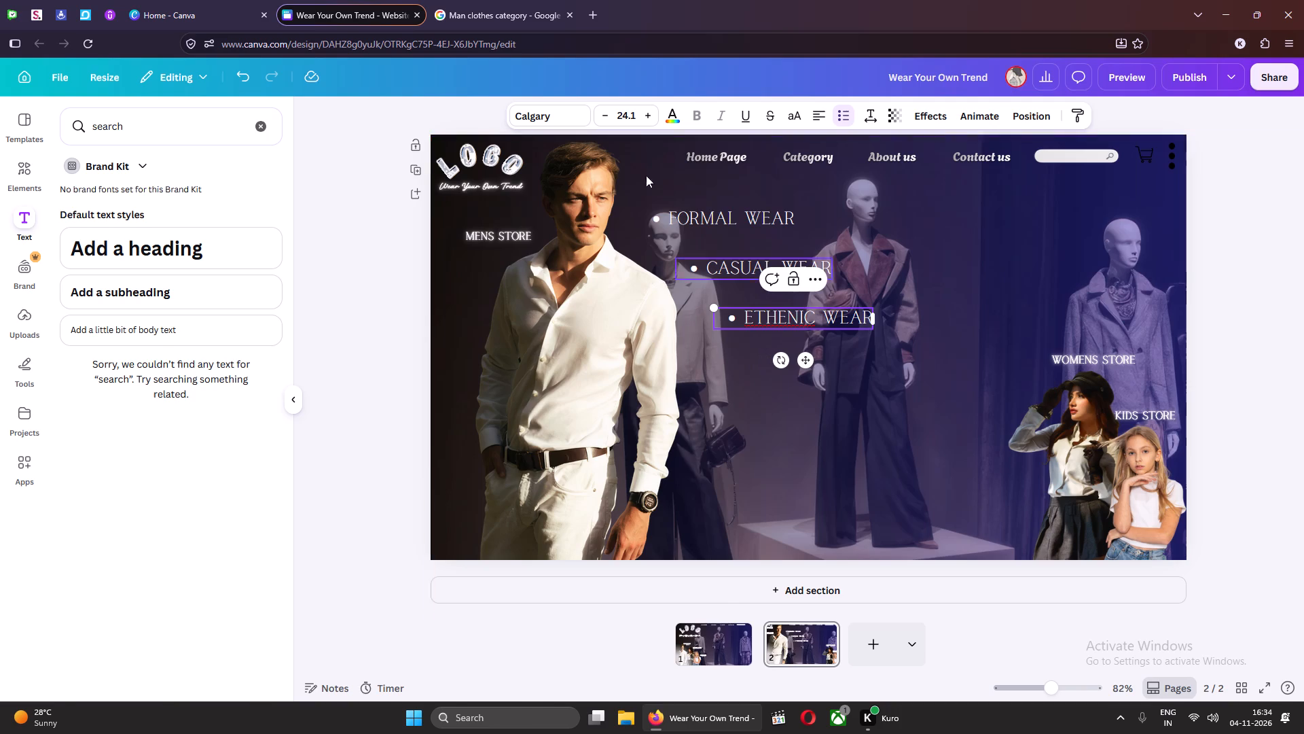
pyautogui.click(455, 0)
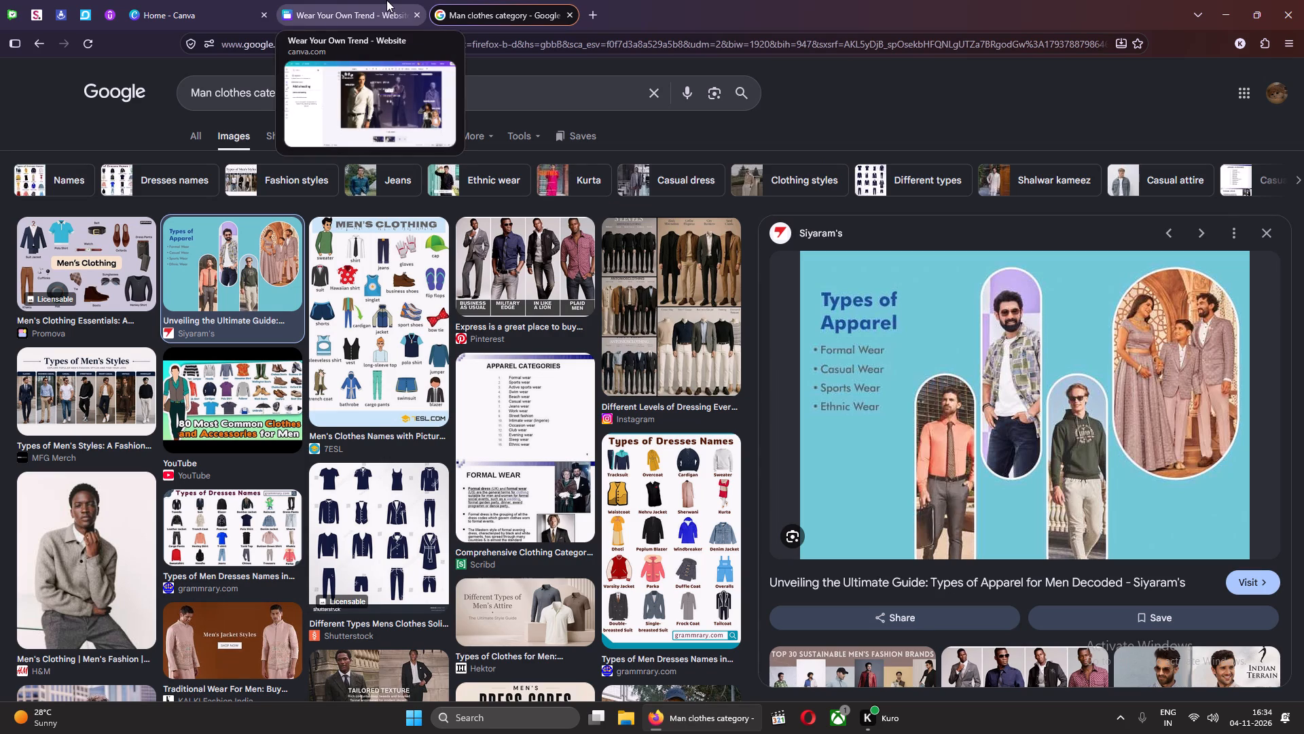
pyautogui.click(355, 0)
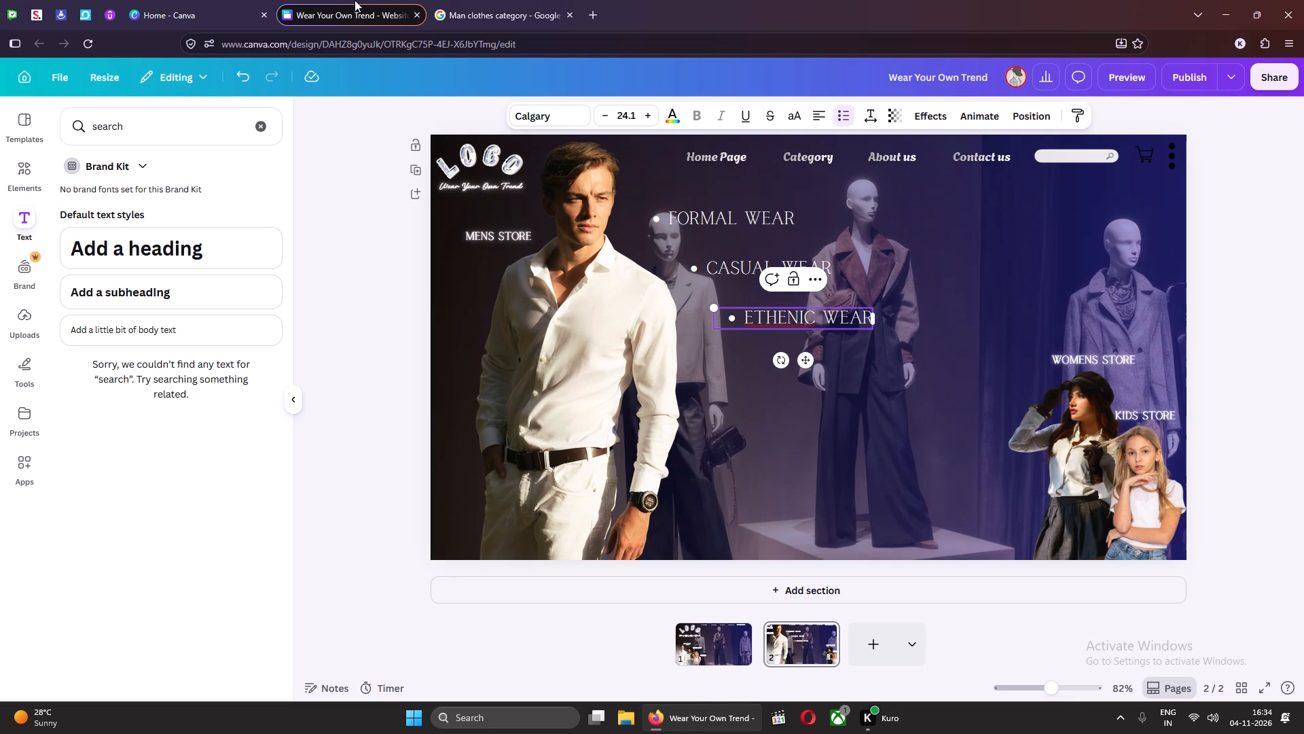
# Correct the spelling of the third clothing label to "Ethnic Wear".
pyautogui.click(788, 323)
pyautogui.press('Return')
pyautogui.press('BackSpace')
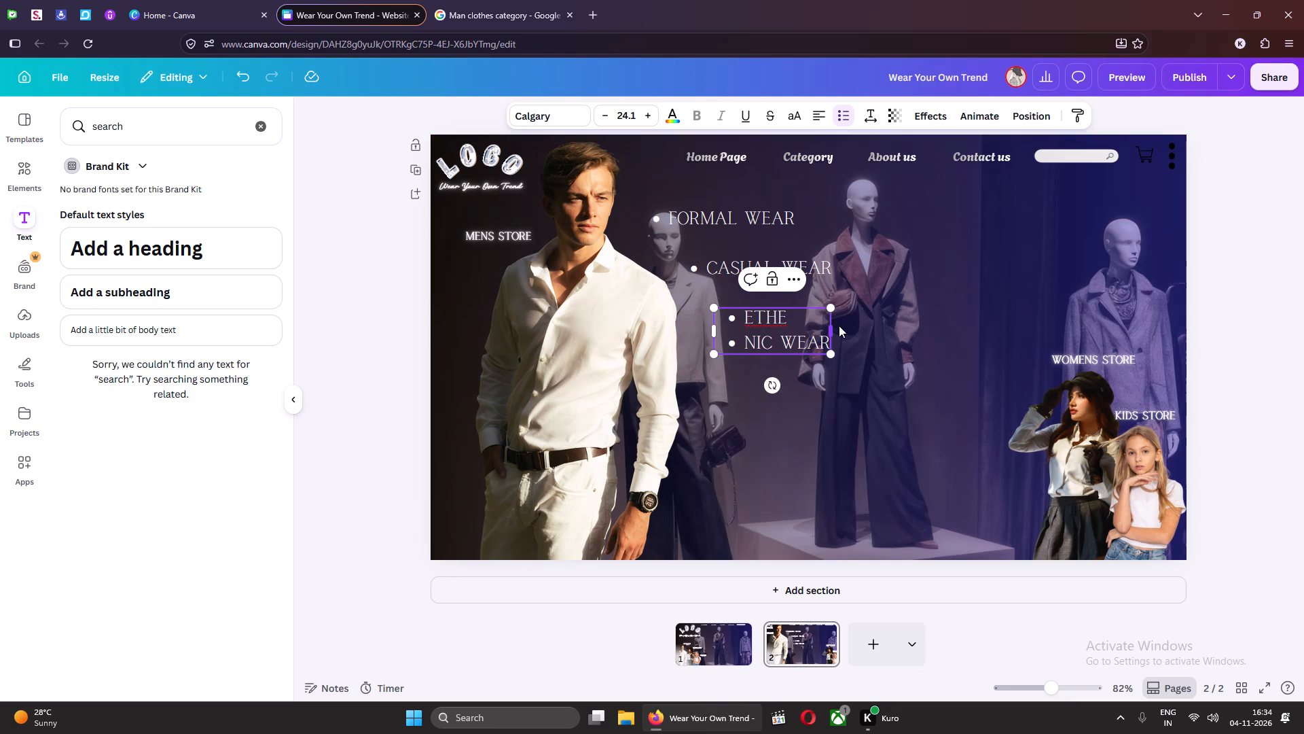
pyautogui.press('BackSpace')
pyautogui.press('BackSpace')
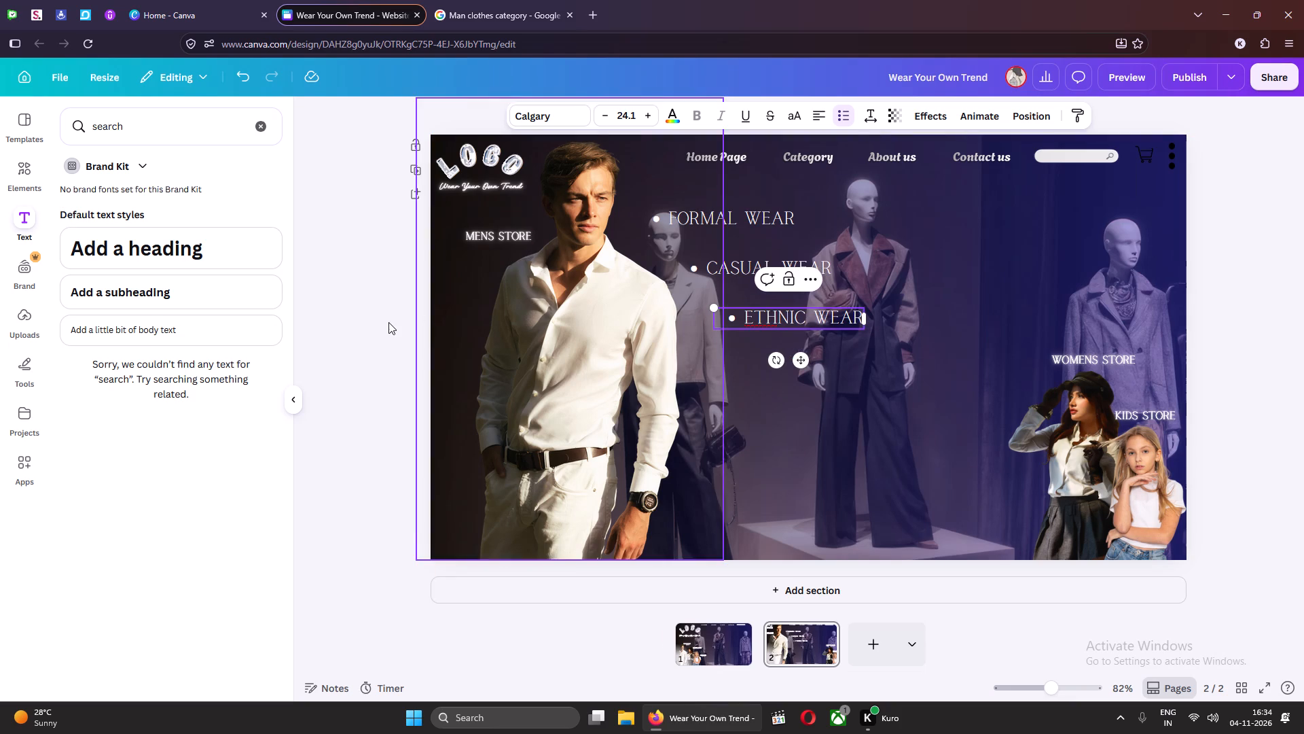
pyautogui.click(388, 322)
# Move the Ethnic Wear label slightly lower and closer to the man, almost in line beneath Casual Wear.
pyautogui.click(834, 326)
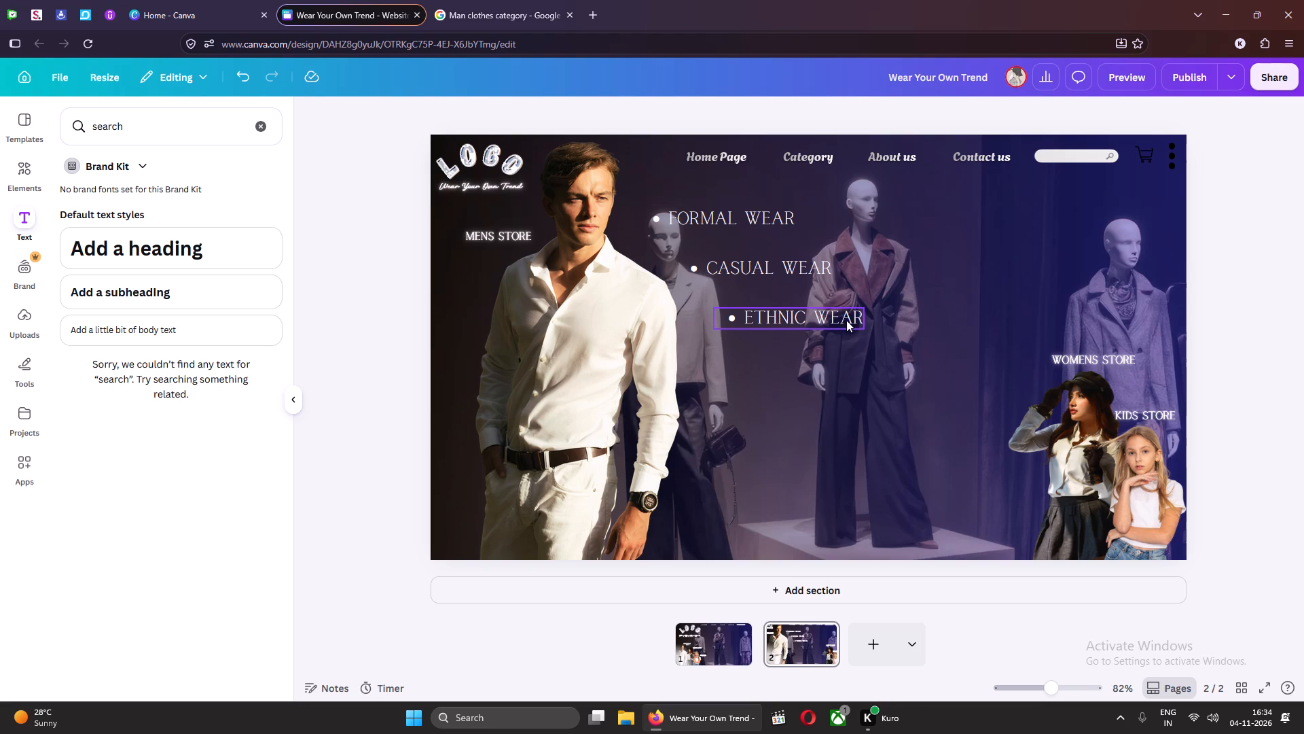
pyautogui.moveTo(846, 320); pyautogui.dragTo(814, 331)
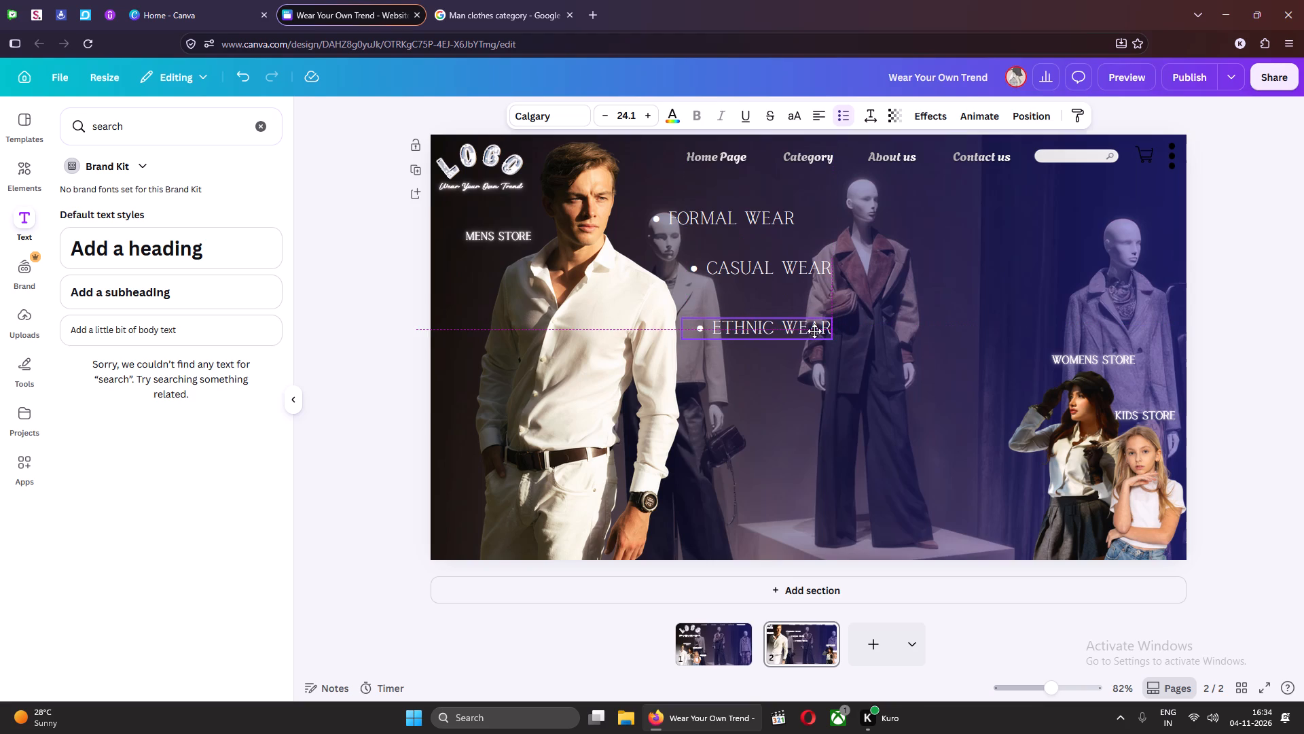
pyautogui.moveTo(814, 331); pyautogui.dragTo(812, 331)
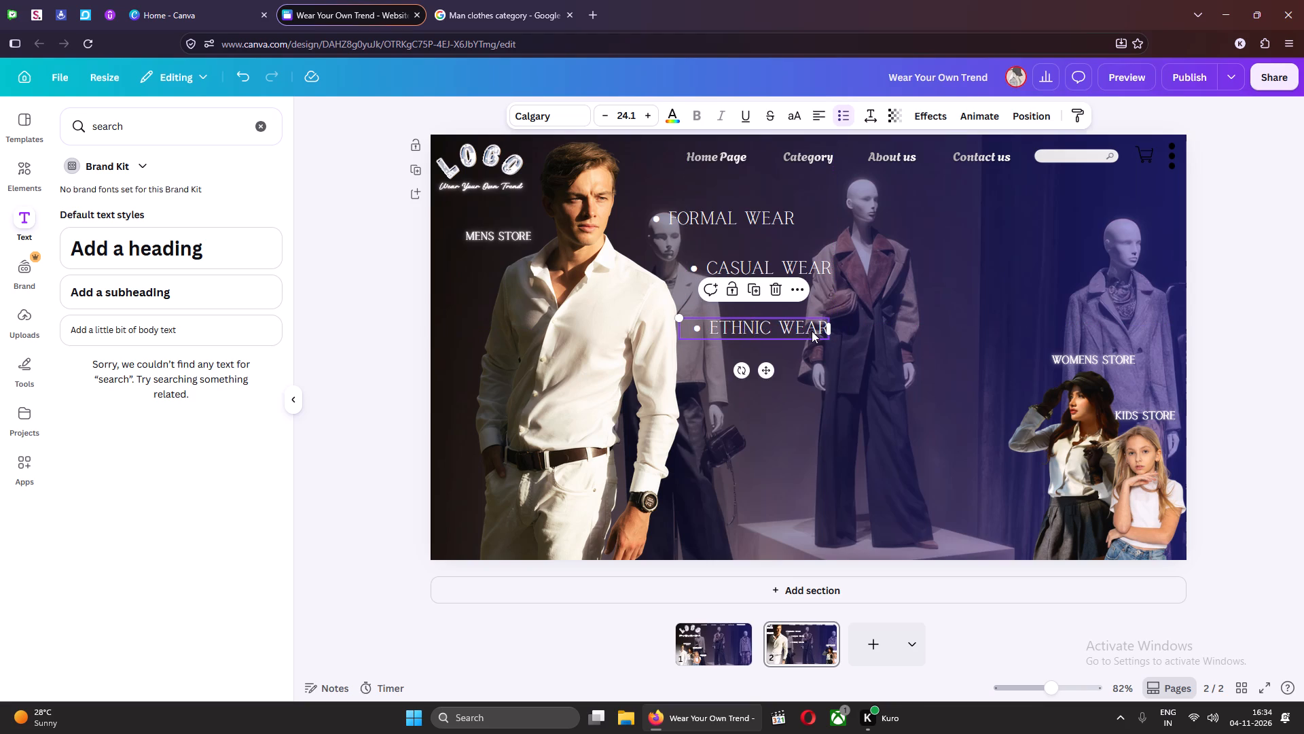
pyautogui.moveTo(812, 331); pyautogui.dragTo(820, 328)
# Duplicate the Ethnic Wear label, place the copy directly below it and reword it as "Sports Wear".
pyautogui.hotkey('ctrl', 'd')
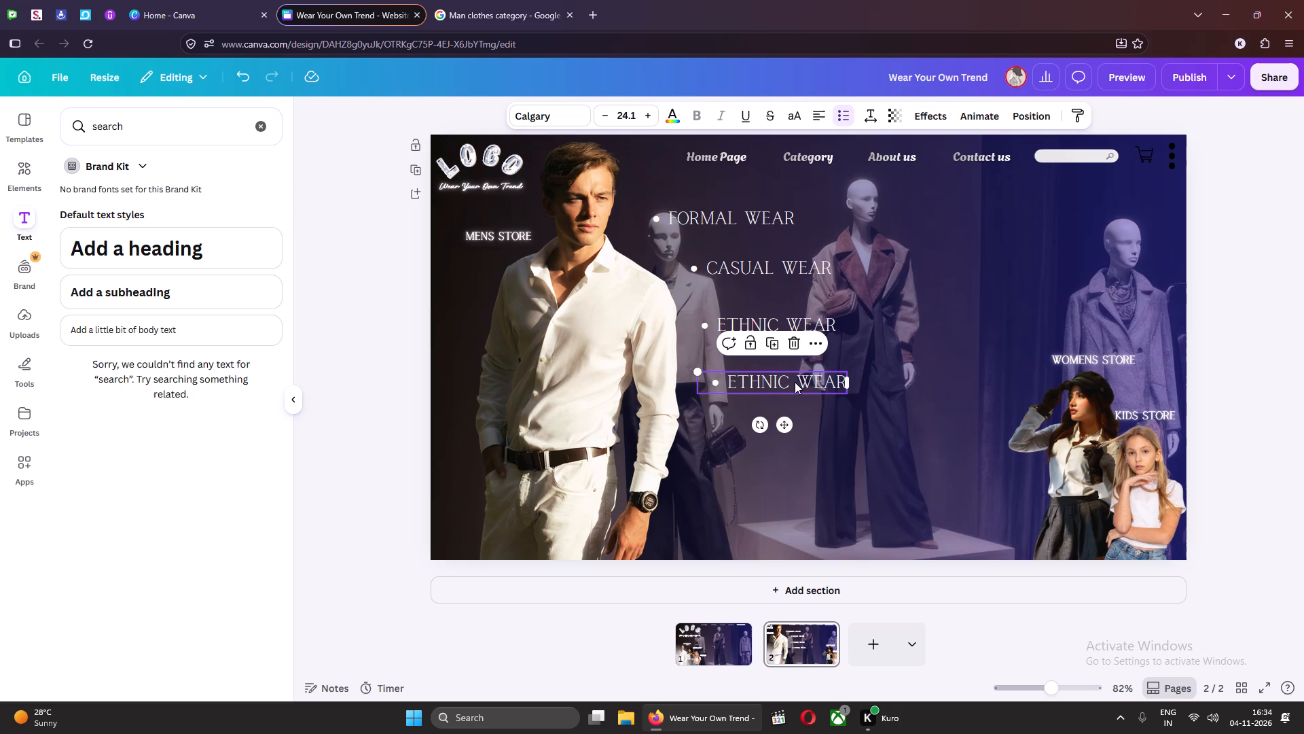
pyautogui.moveTo(795, 382); pyautogui.dragTo(786, 395)
pyautogui.doubleClick(761, 390)
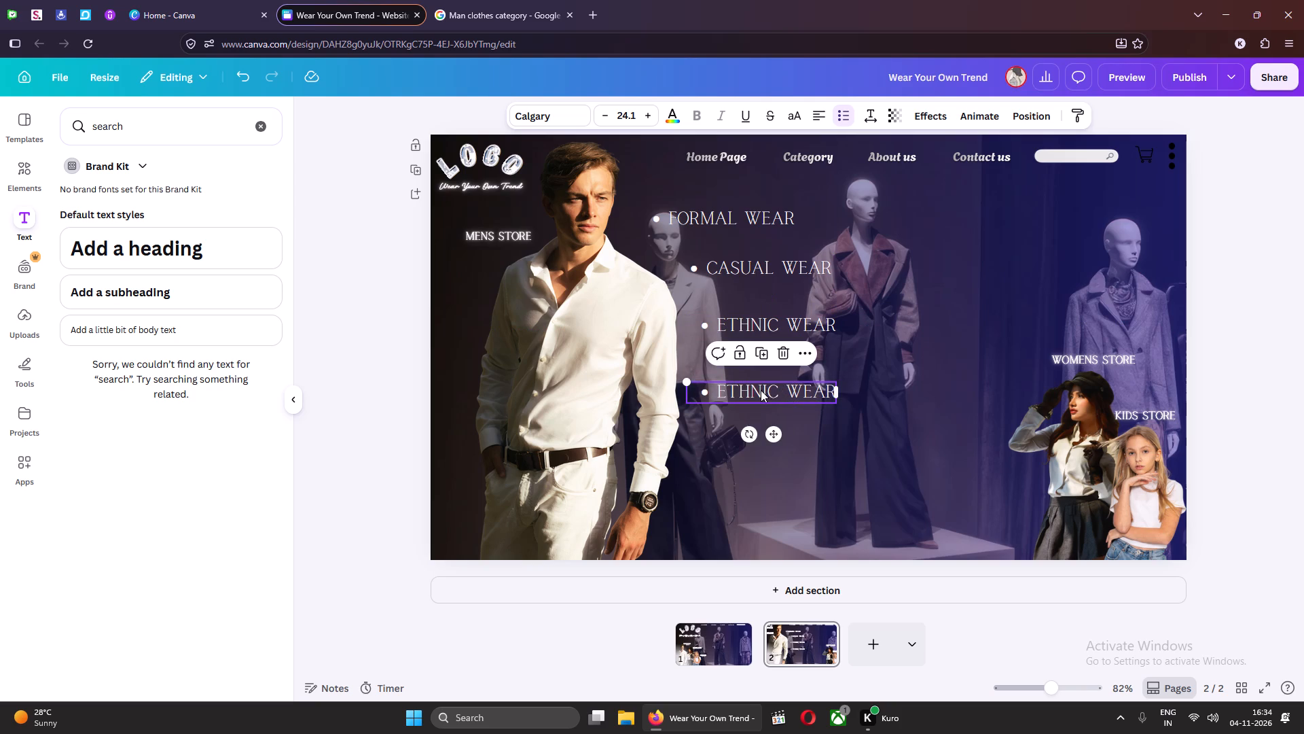
pyautogui.write('Sports')
pyautogui.press('space')
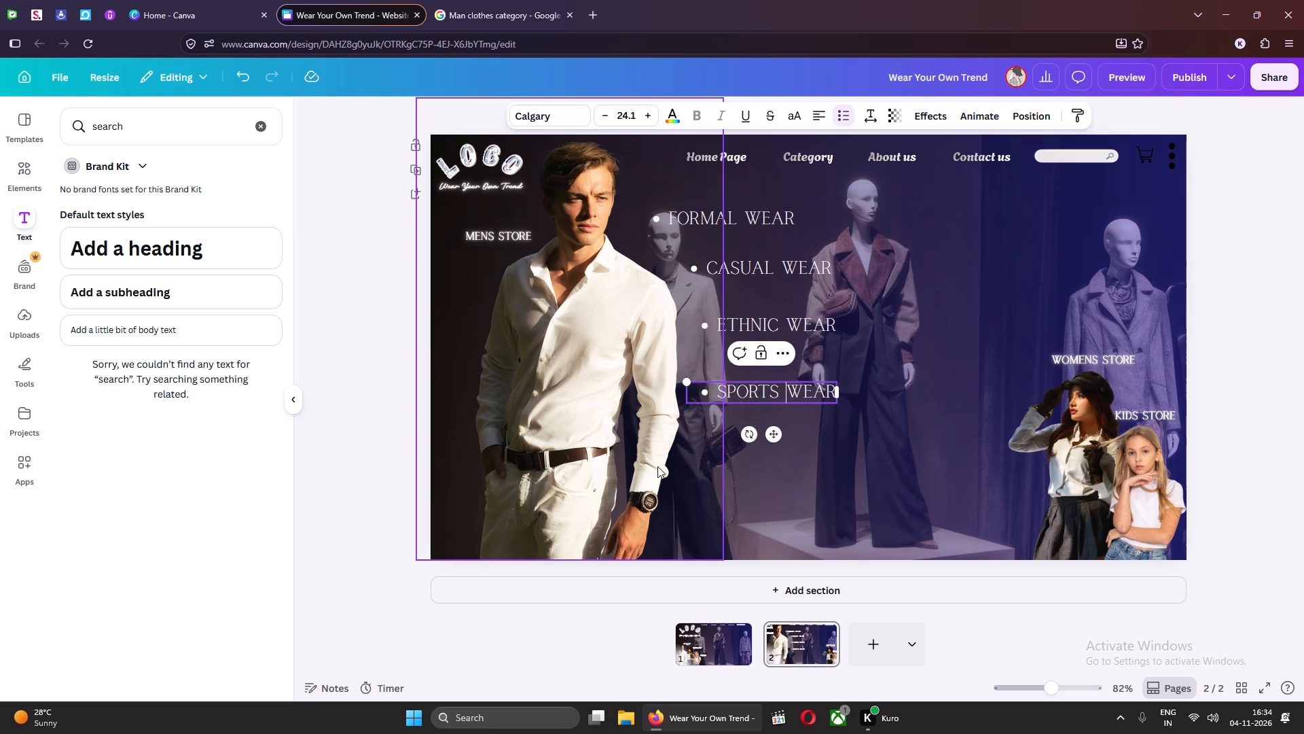
pyautogui.click(397, 343)
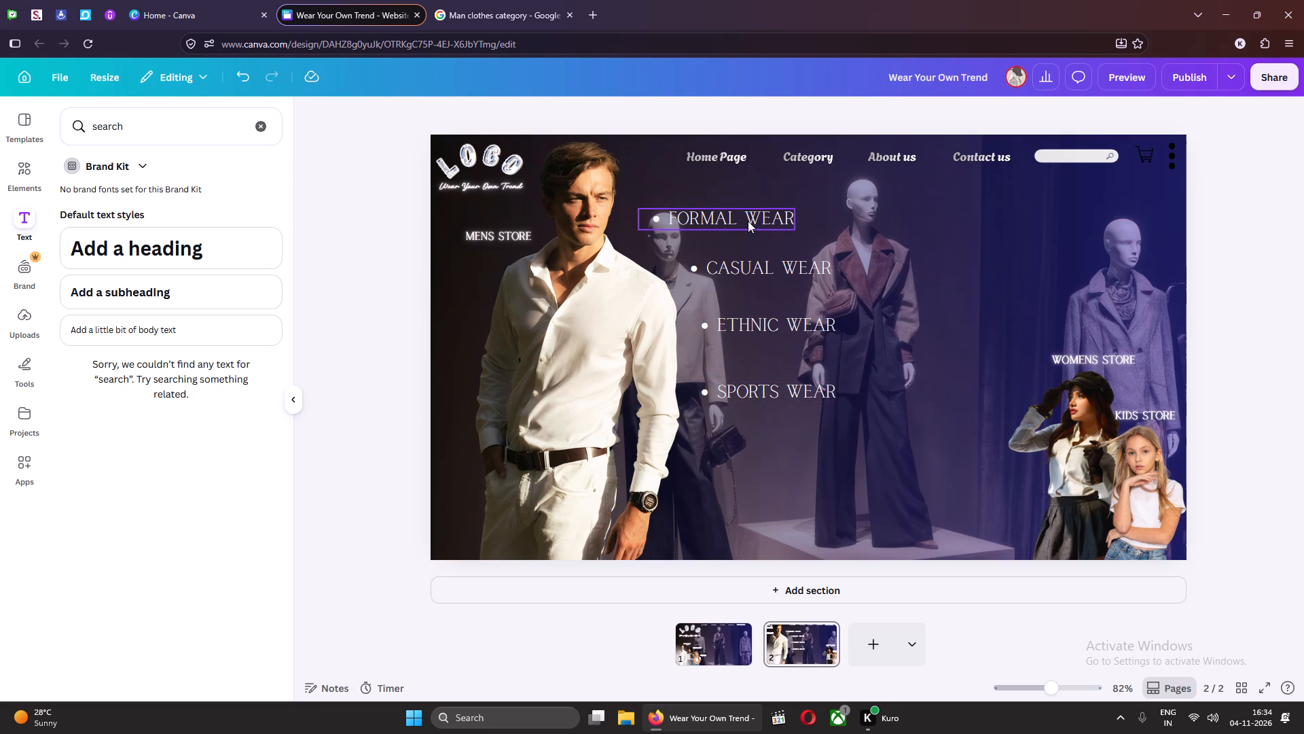
# Lower the opacity of the mannequin background image on the men's store page so the blue gradient dominates.
pyautogui.click(759, 213)
pyautogui.click(898, 275)
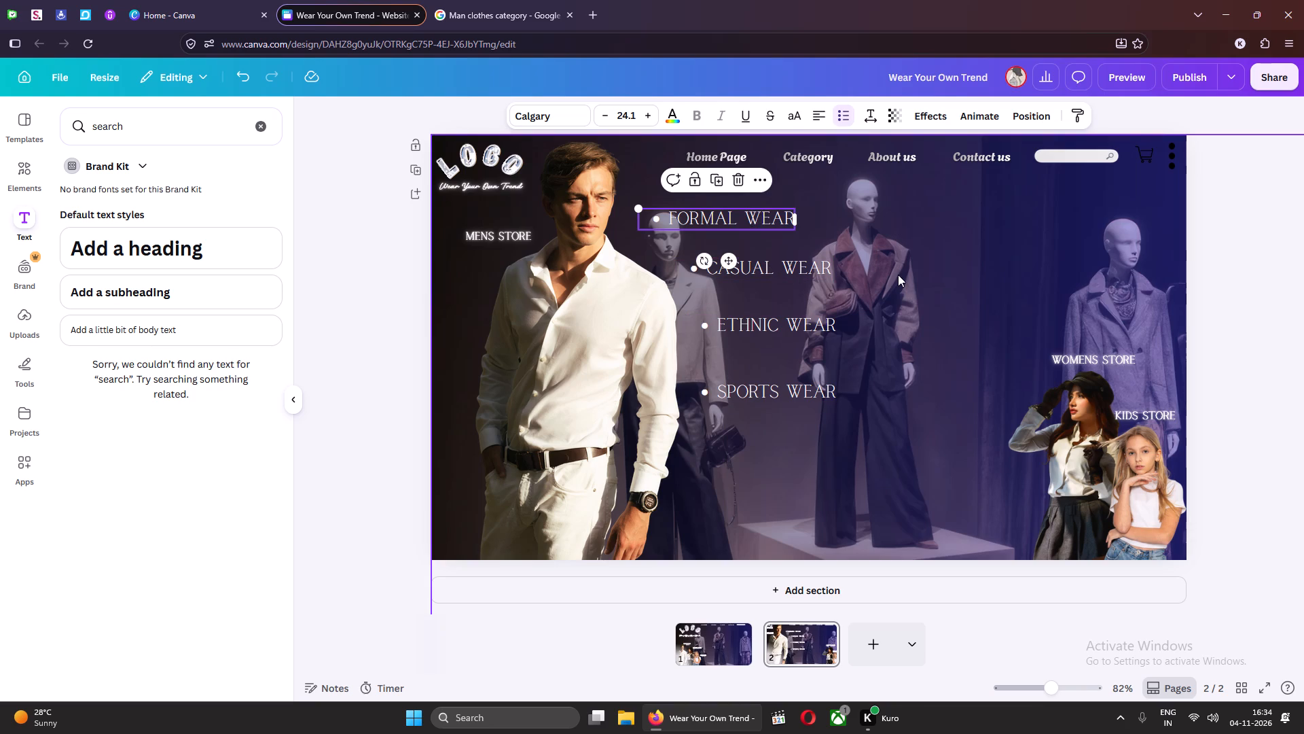
pyautogui.click(896, 115)
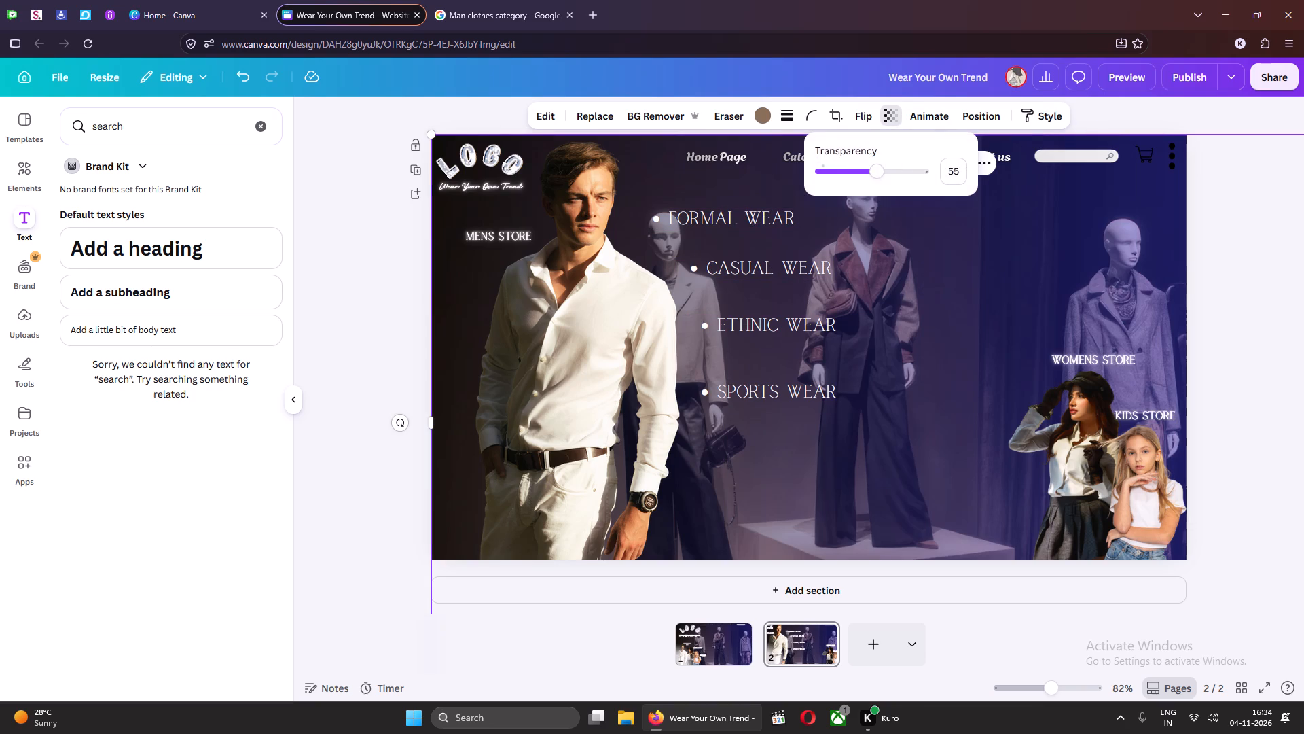
pyautogui.moveTo(863, 167); pyautogui.dragTo(837, 170)
pyautogui.click(382, 271)
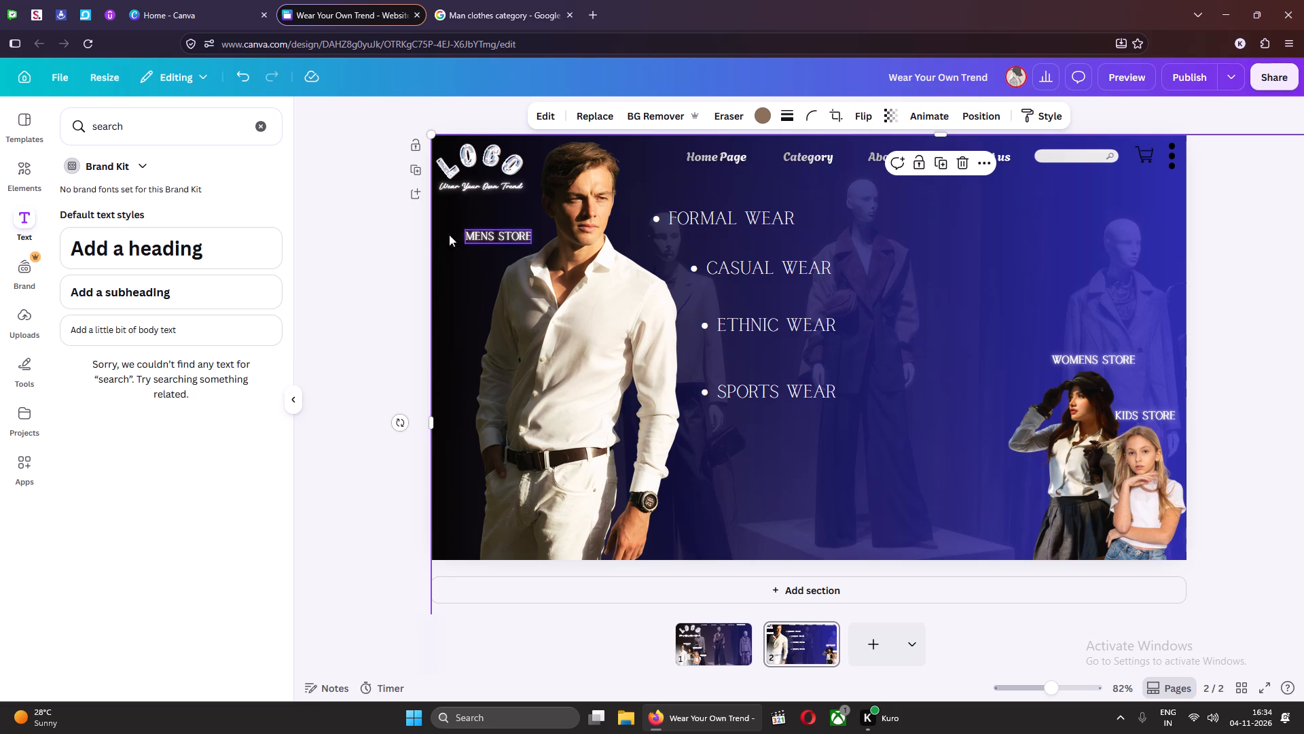
pyautogui.click(376, 264)
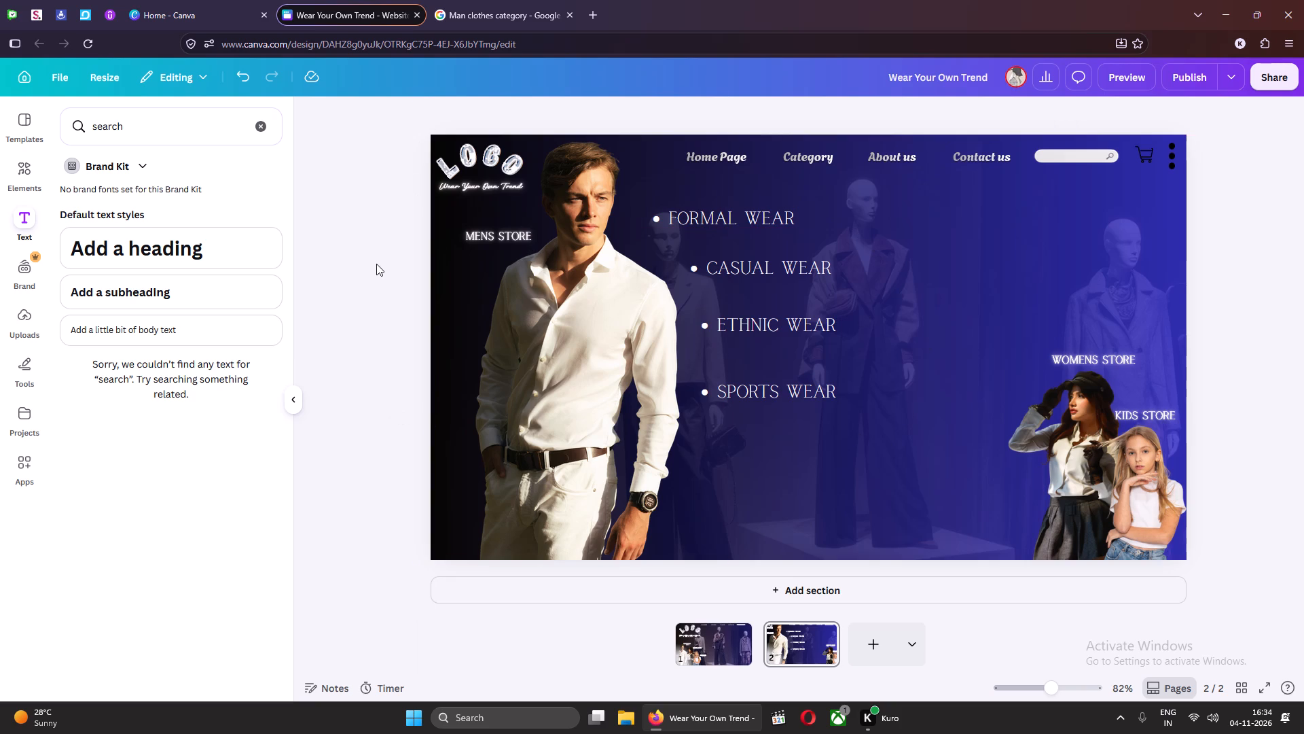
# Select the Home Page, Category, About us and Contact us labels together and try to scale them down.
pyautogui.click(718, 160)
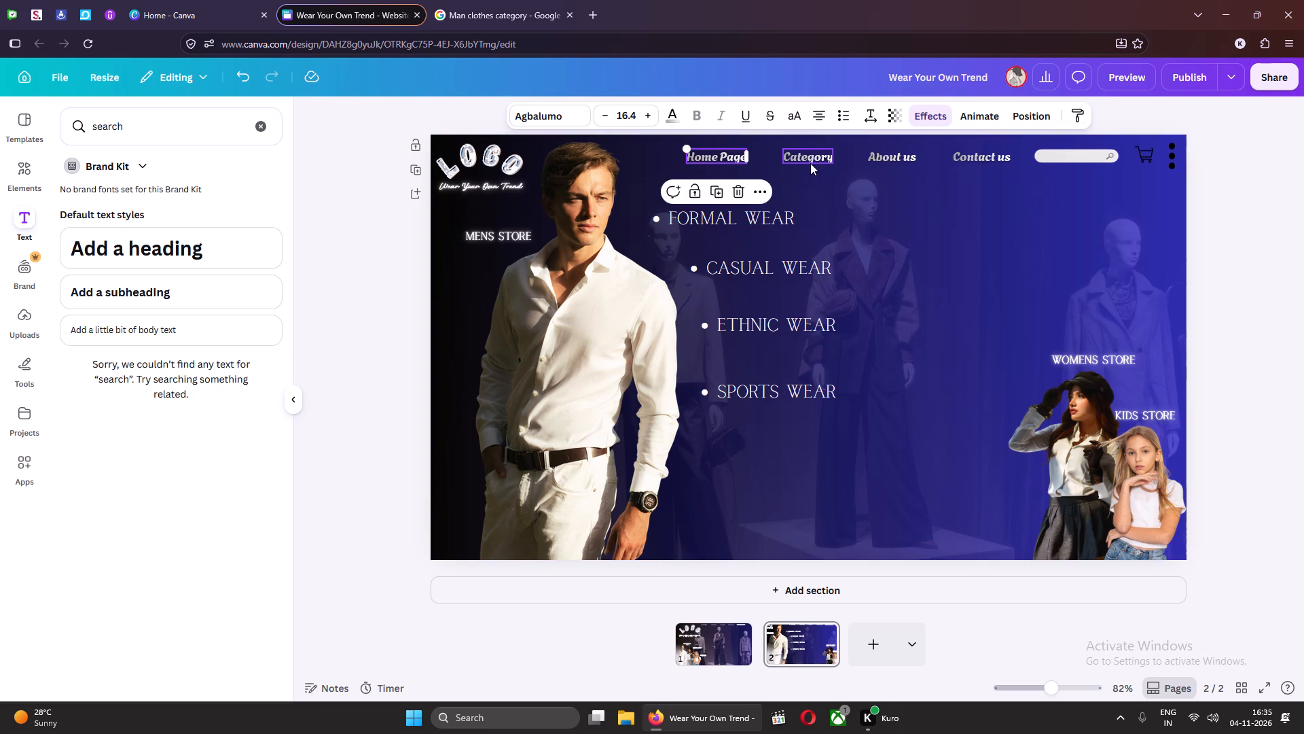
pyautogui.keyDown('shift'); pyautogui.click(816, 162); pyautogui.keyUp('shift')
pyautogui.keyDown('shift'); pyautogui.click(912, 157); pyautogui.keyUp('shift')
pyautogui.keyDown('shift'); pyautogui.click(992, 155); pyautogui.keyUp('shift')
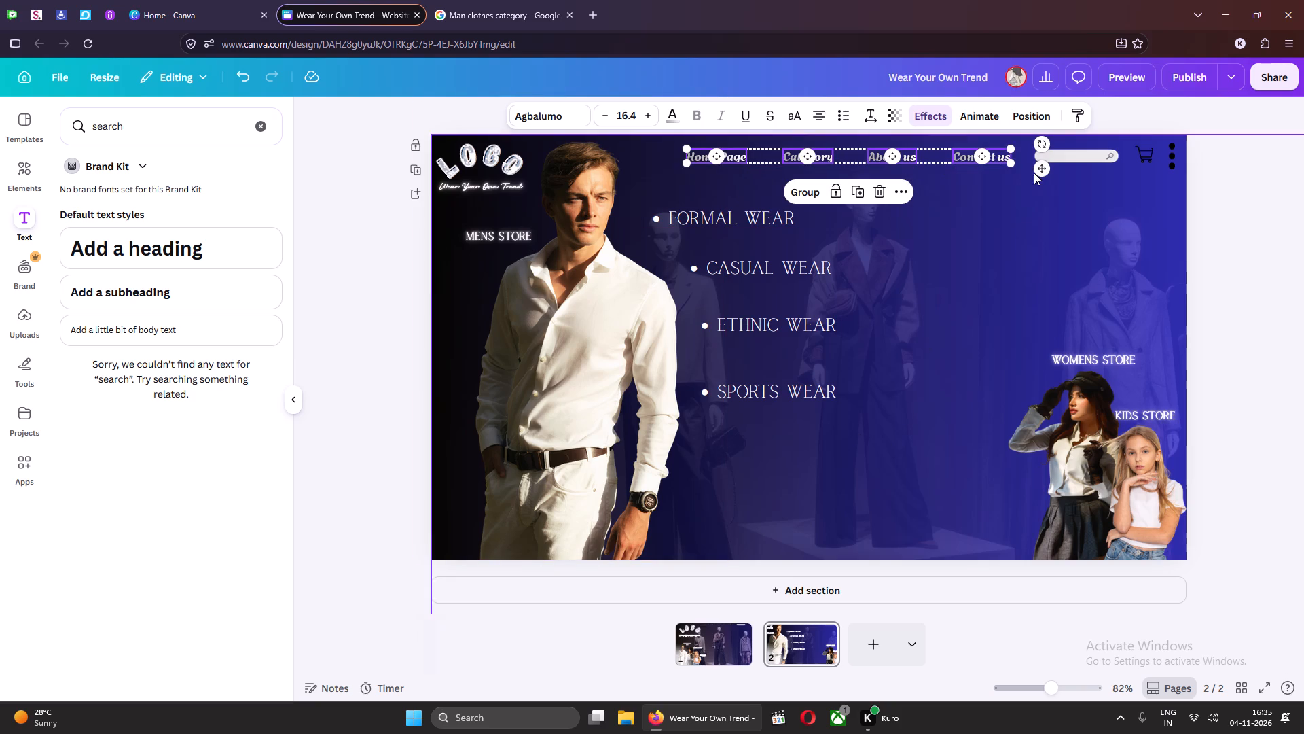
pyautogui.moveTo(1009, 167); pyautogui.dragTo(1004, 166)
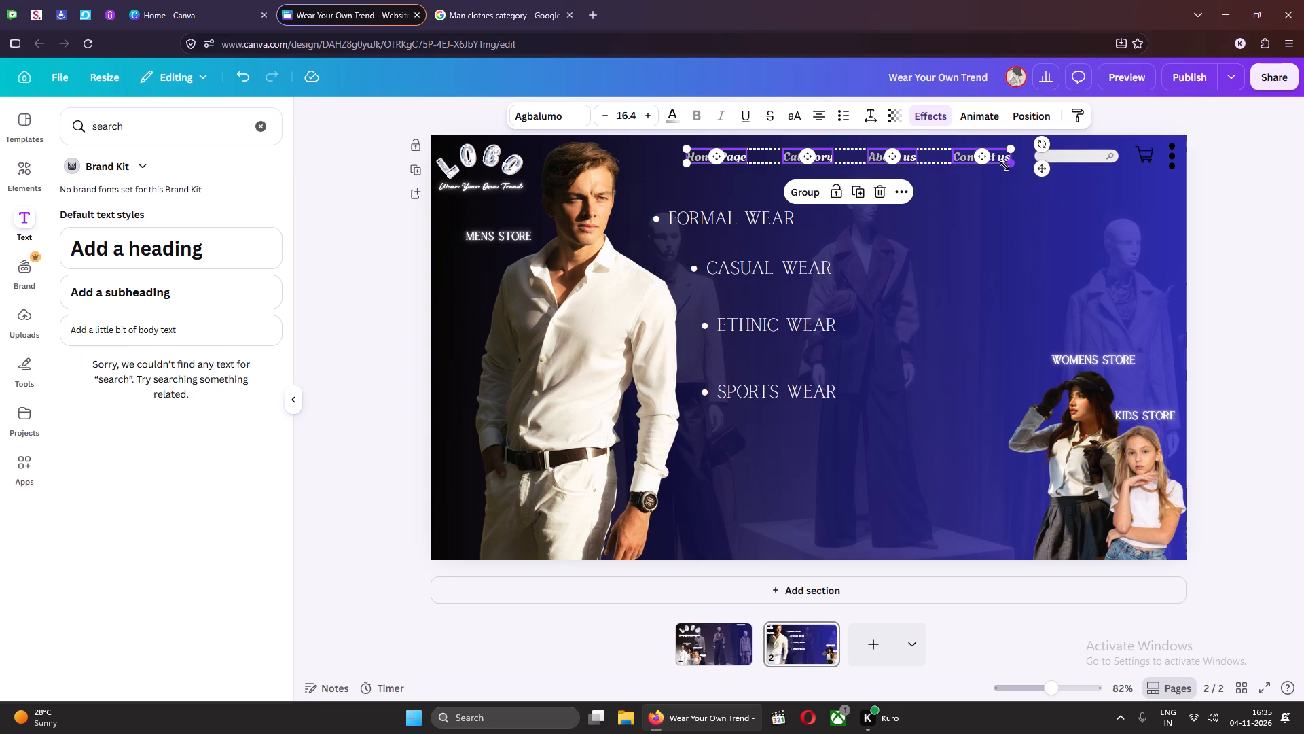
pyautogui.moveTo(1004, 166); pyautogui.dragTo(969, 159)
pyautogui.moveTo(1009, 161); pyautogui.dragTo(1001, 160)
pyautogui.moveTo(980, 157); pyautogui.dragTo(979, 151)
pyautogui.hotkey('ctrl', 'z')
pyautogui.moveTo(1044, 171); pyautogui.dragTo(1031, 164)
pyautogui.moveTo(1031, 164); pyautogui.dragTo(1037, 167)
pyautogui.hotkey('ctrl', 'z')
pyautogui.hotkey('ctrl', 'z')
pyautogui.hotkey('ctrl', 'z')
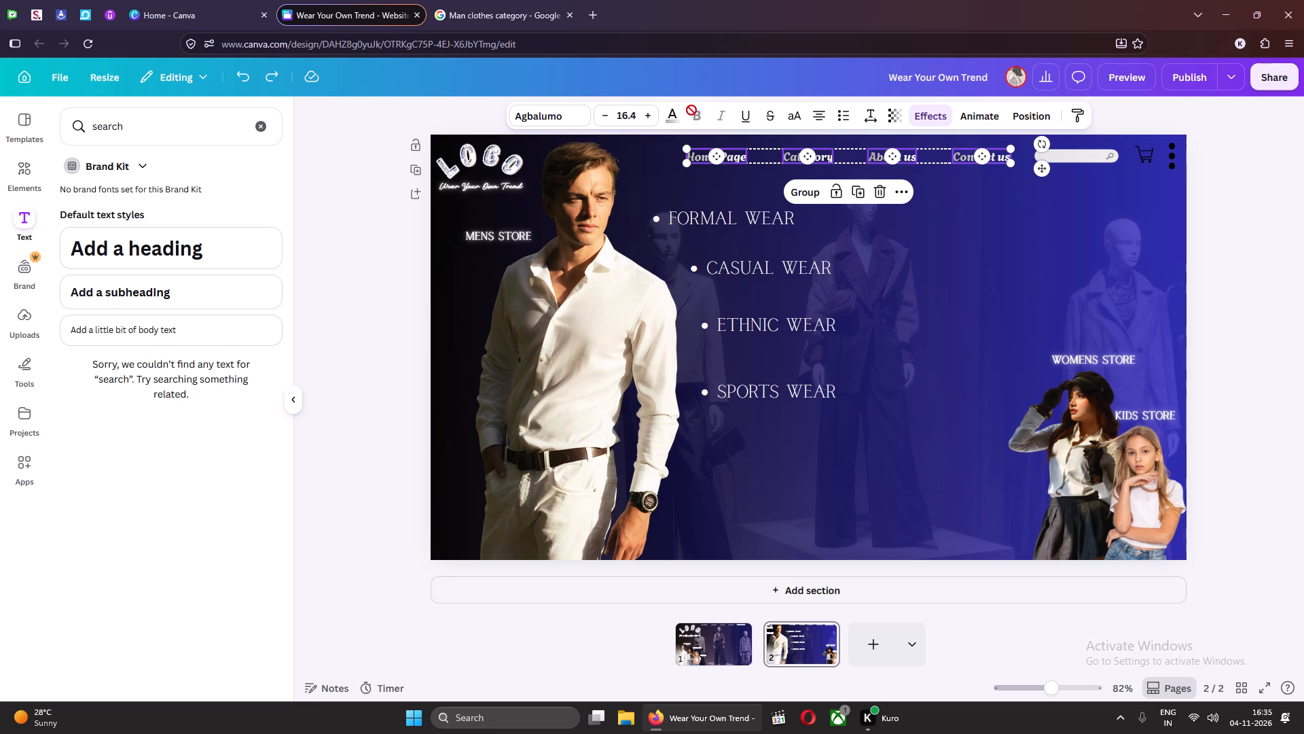
# Set the font size of the four selected navigation labels to 15.
pyautogui.click(636, 113)
pyautogui.write('10')
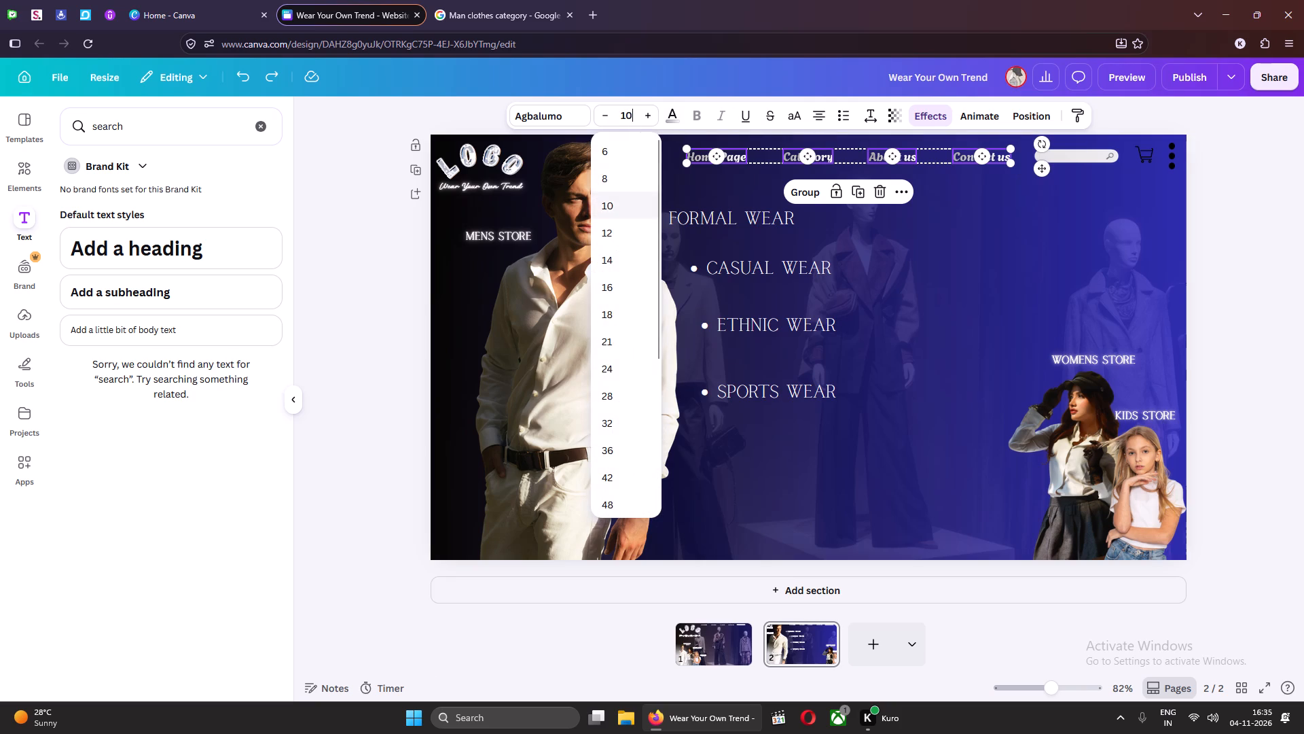
pyautogui.press('Return')
pyautogui.click(638, 112)
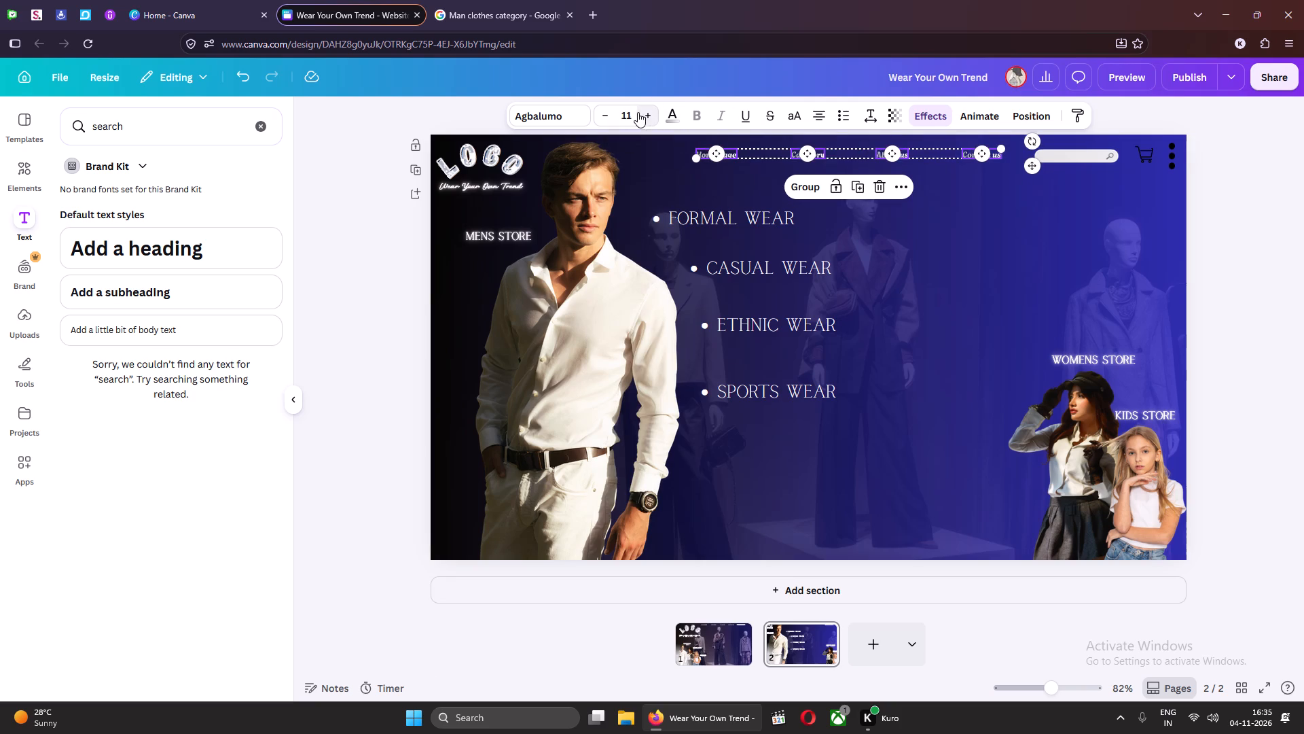
pyautogui.click(632, 115)
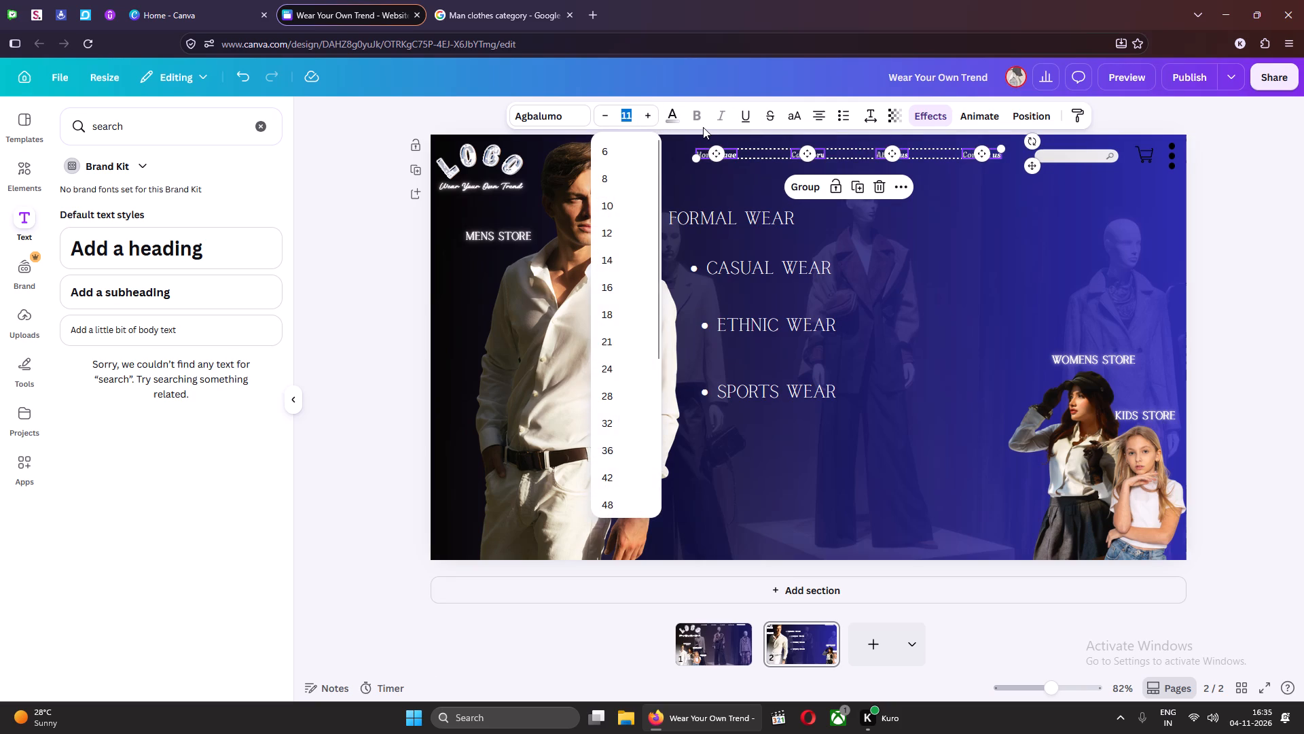
pyautogui.write('15')
pyautogui.press('Return')
pyautogui.click(347, 241)
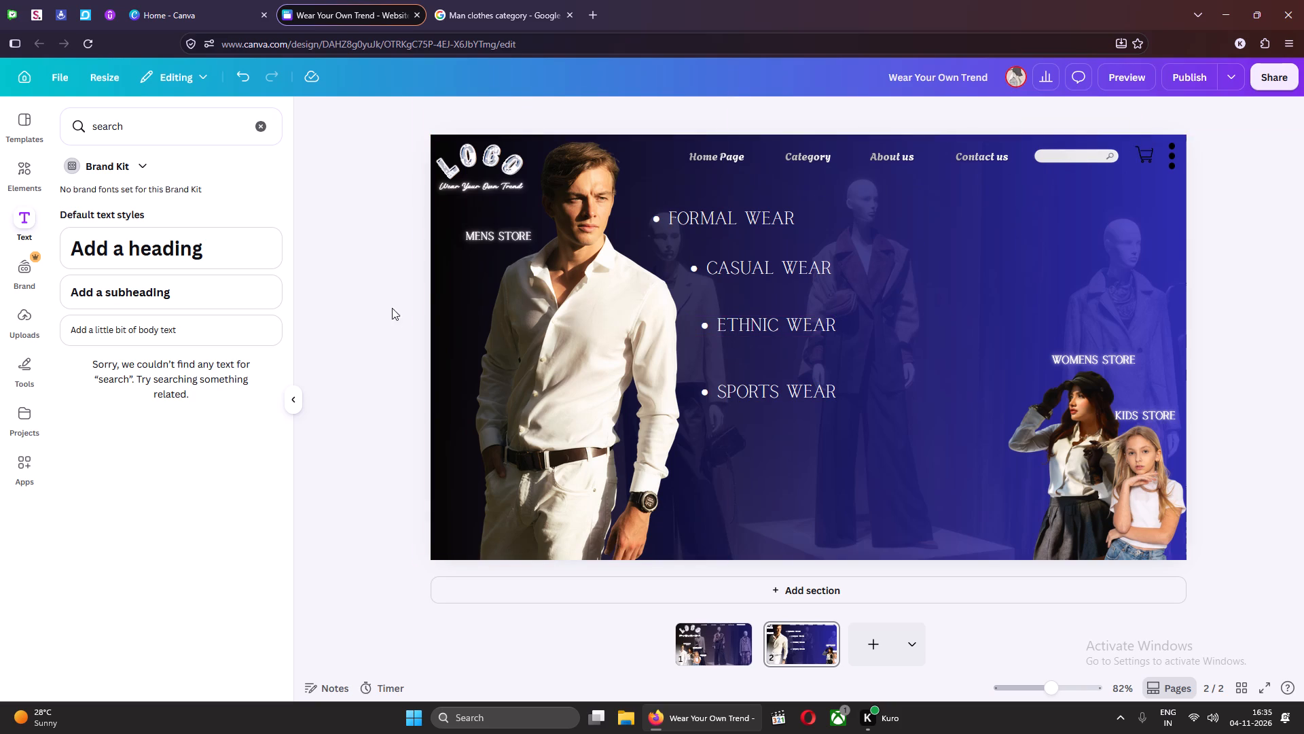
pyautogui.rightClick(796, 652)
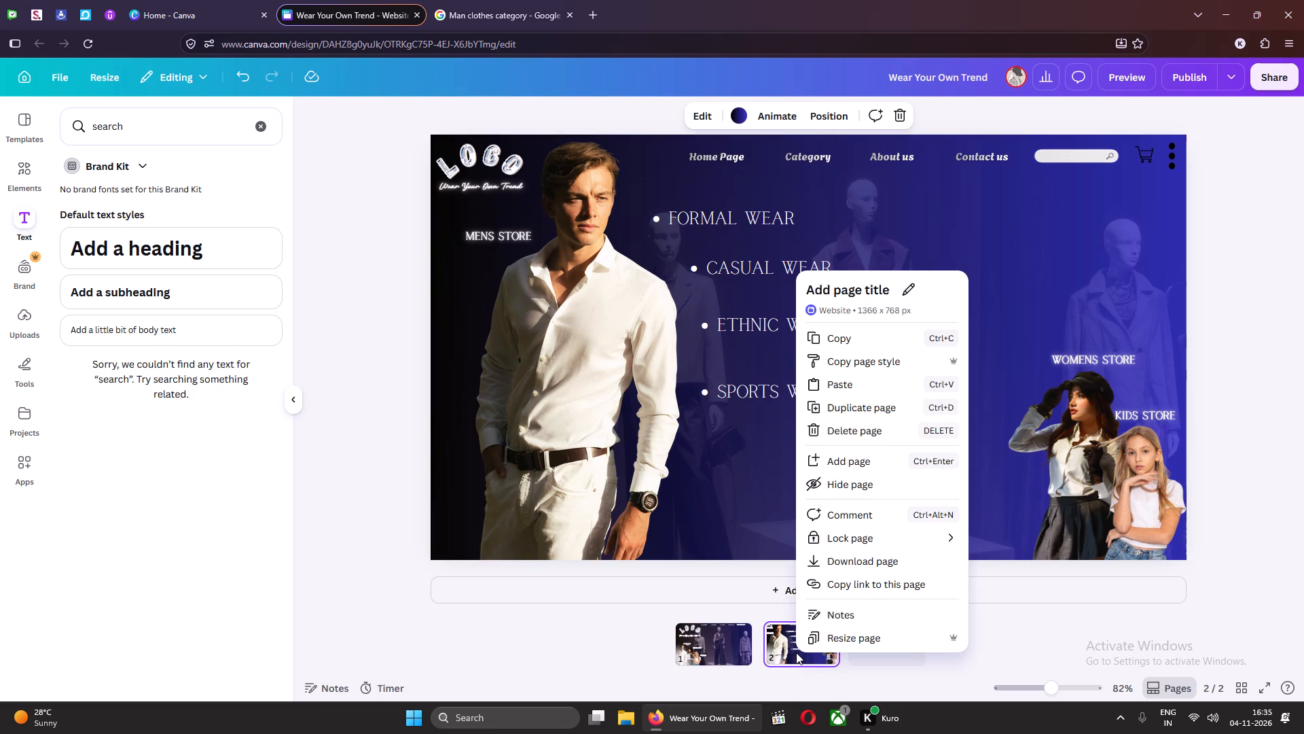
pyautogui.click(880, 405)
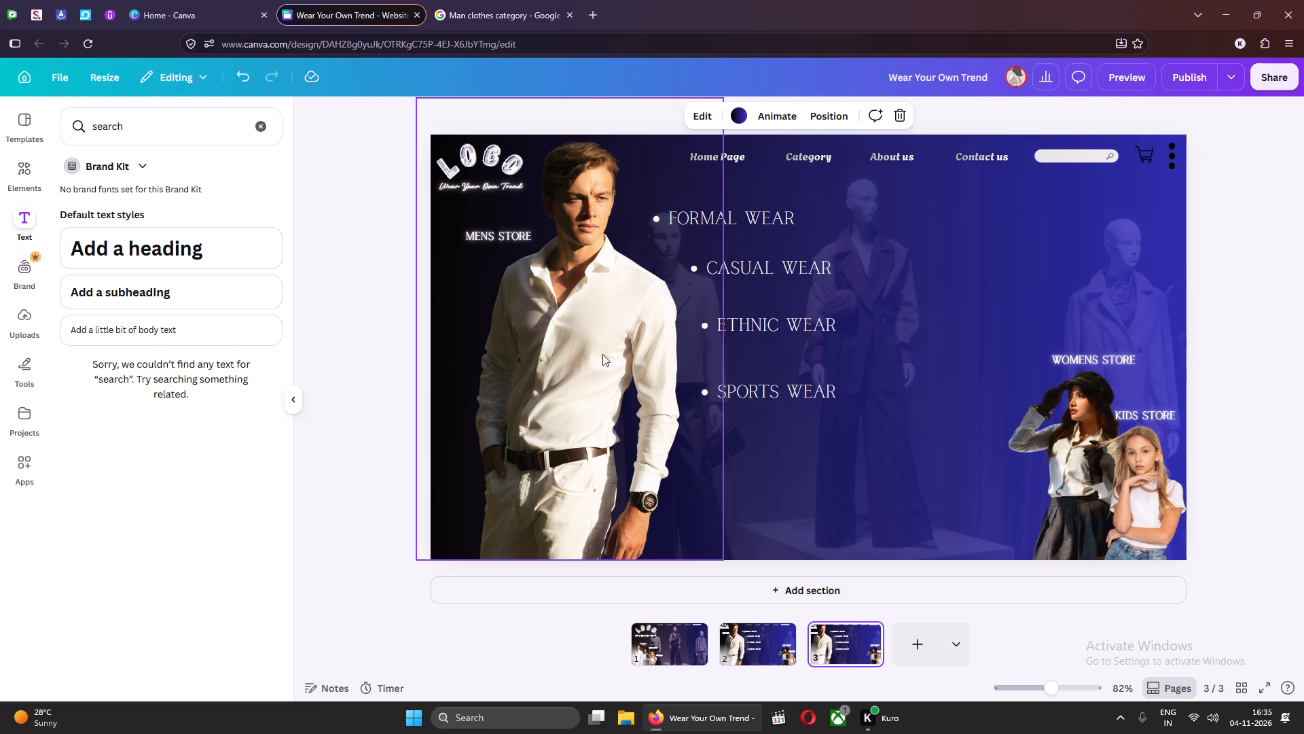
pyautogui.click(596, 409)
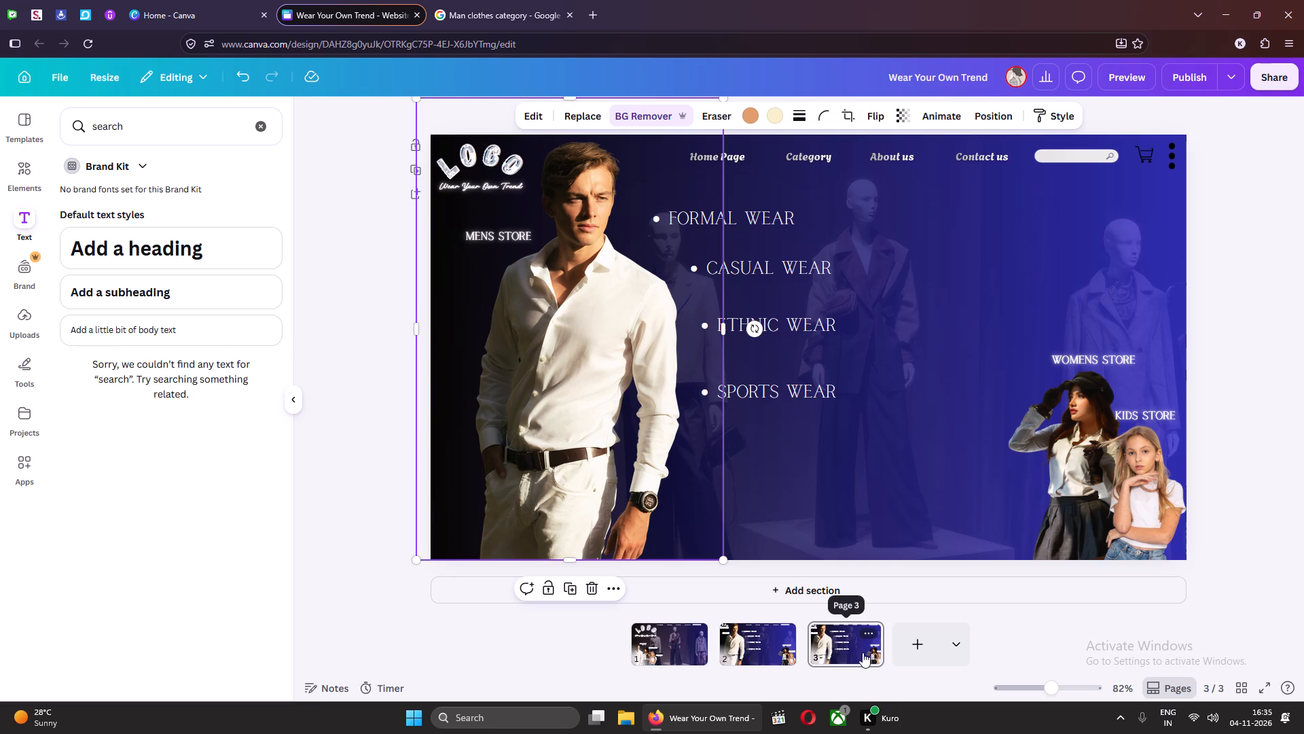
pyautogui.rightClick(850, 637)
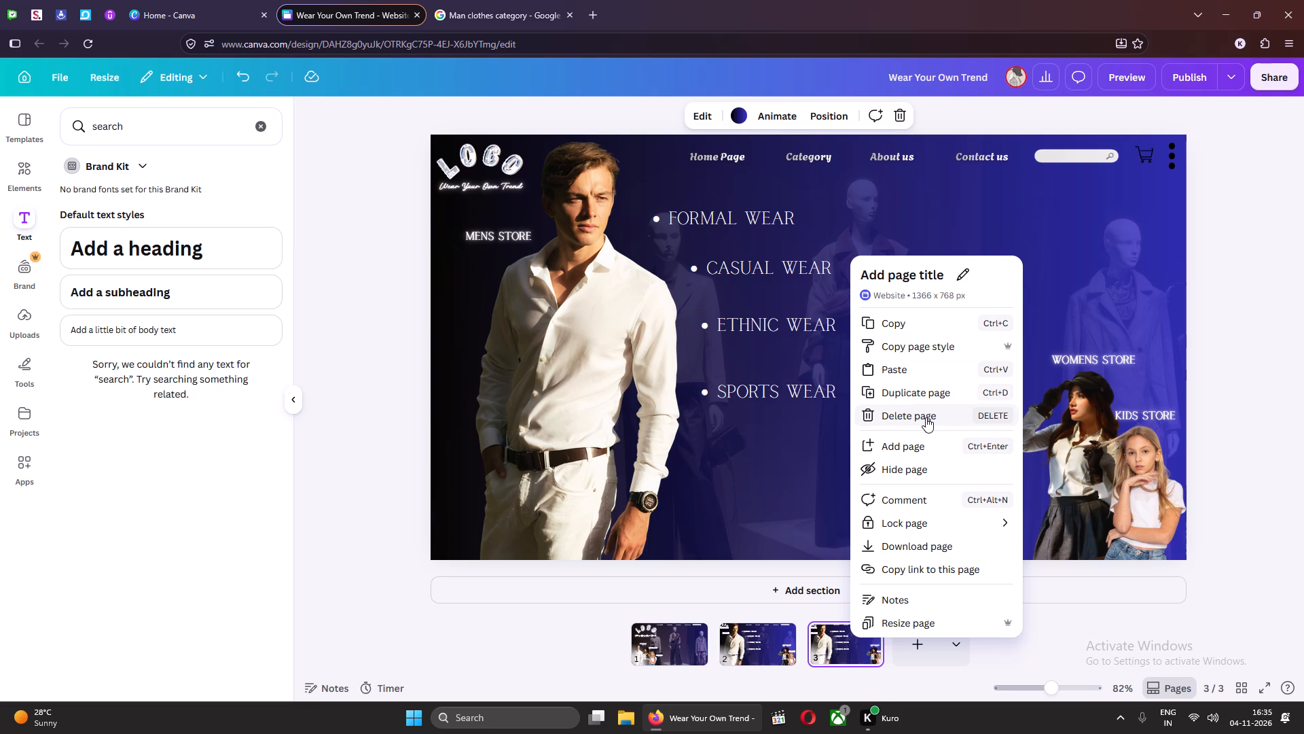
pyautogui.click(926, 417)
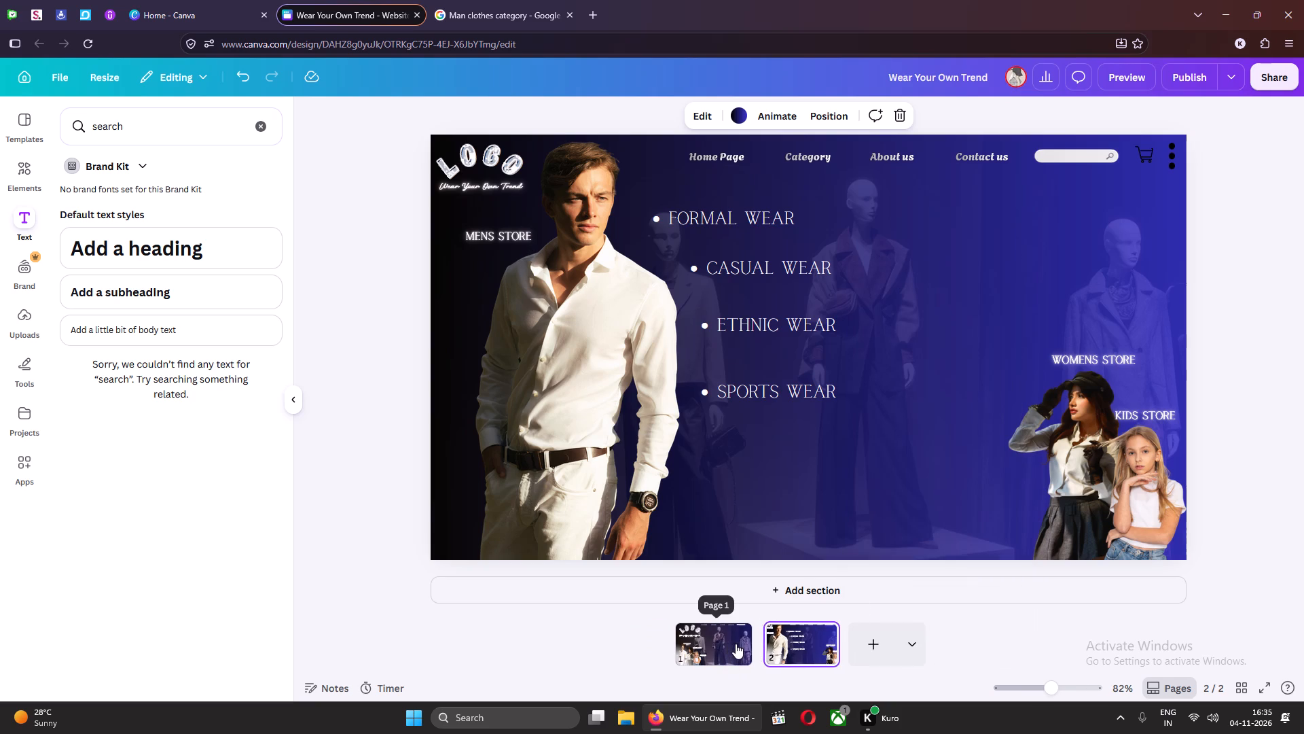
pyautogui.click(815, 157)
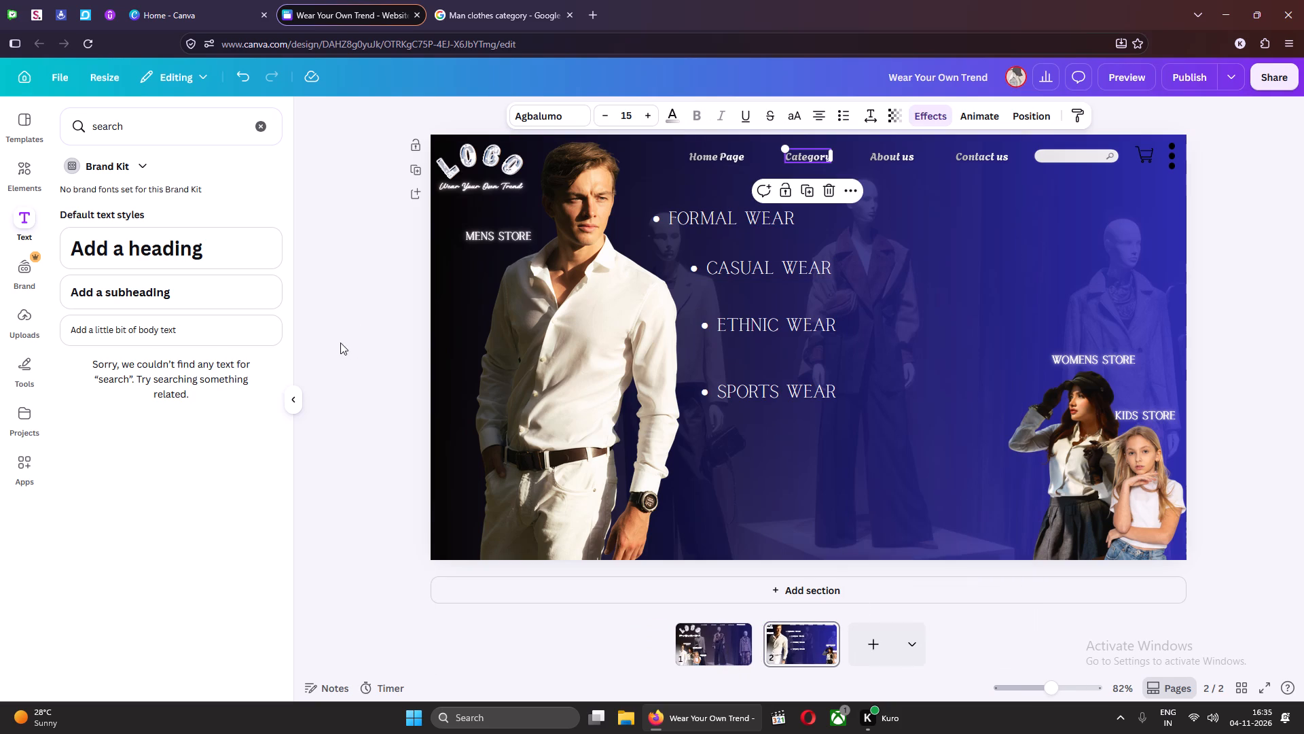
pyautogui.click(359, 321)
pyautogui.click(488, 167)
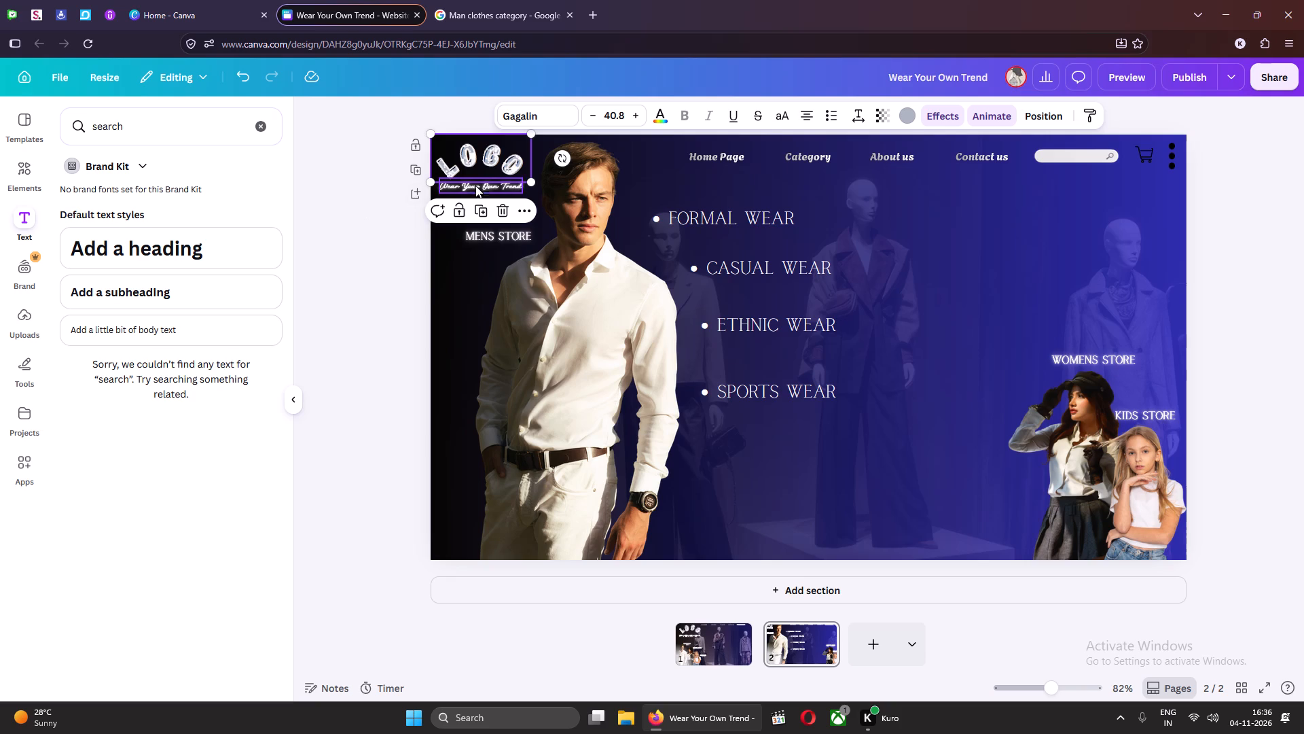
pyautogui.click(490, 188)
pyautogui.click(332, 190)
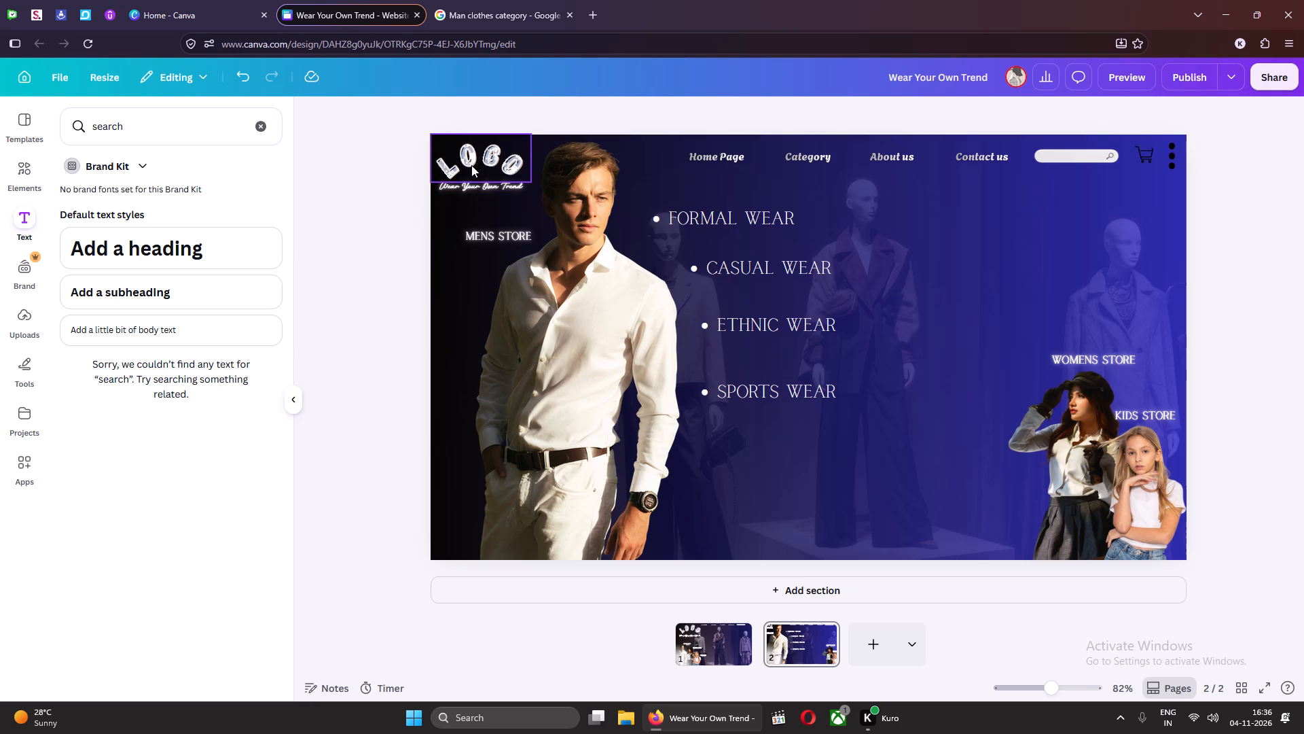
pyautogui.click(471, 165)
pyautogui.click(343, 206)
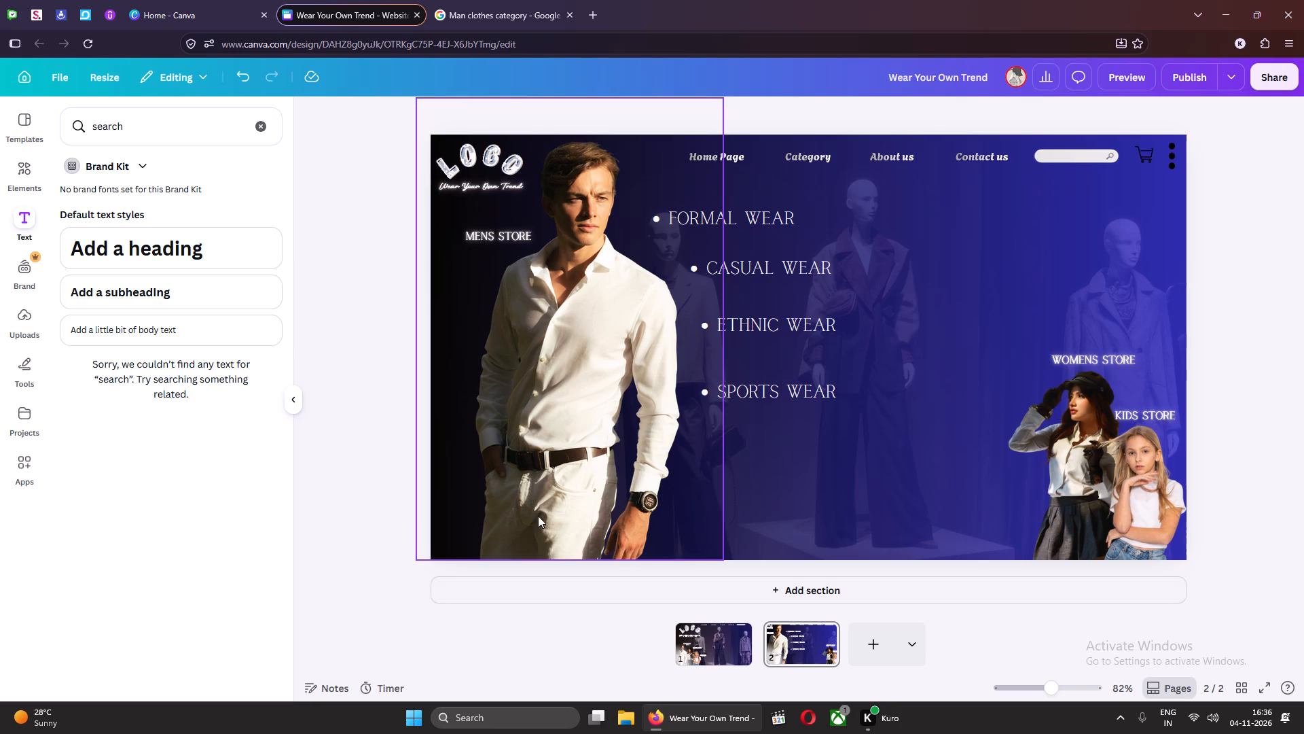
# Duplicate the home page and reorder the copy after the men's store page as page 3.
pyautogui.click(723, 650)
pyautogui.rightClick(723, 650)
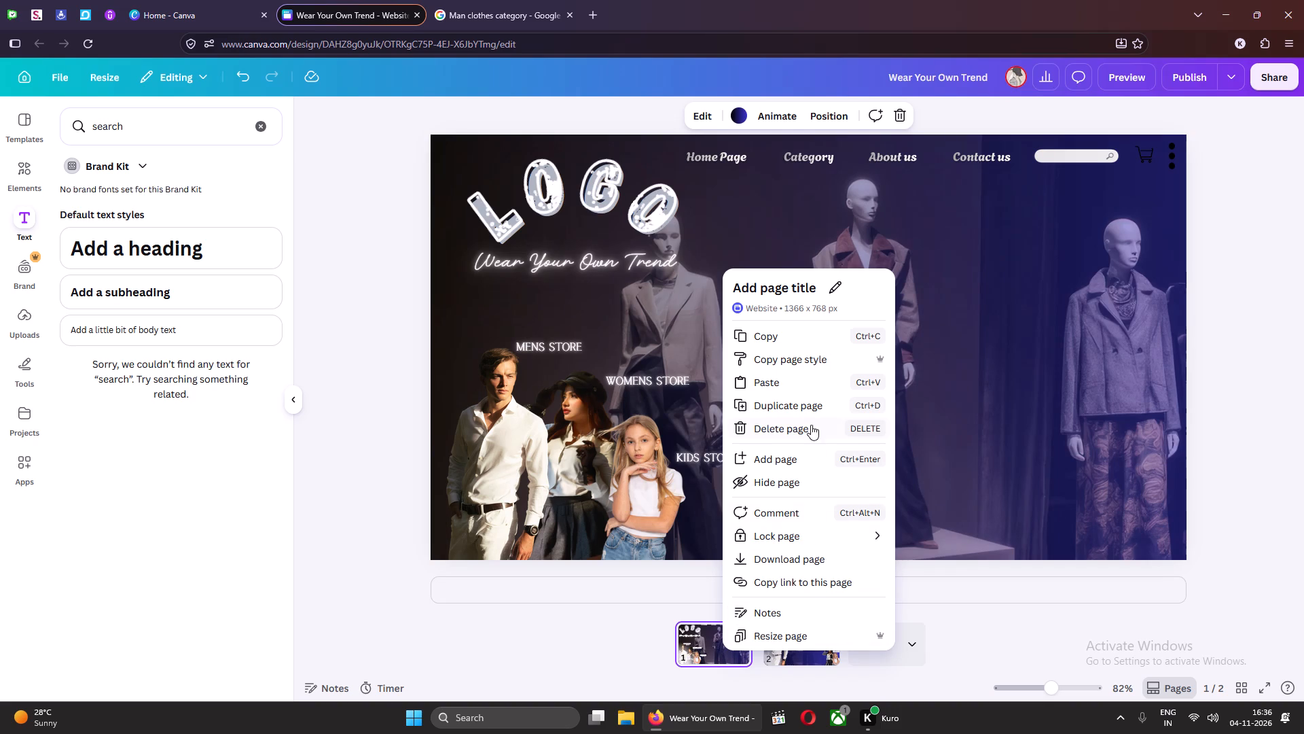
pyautogui.click(799, 406)
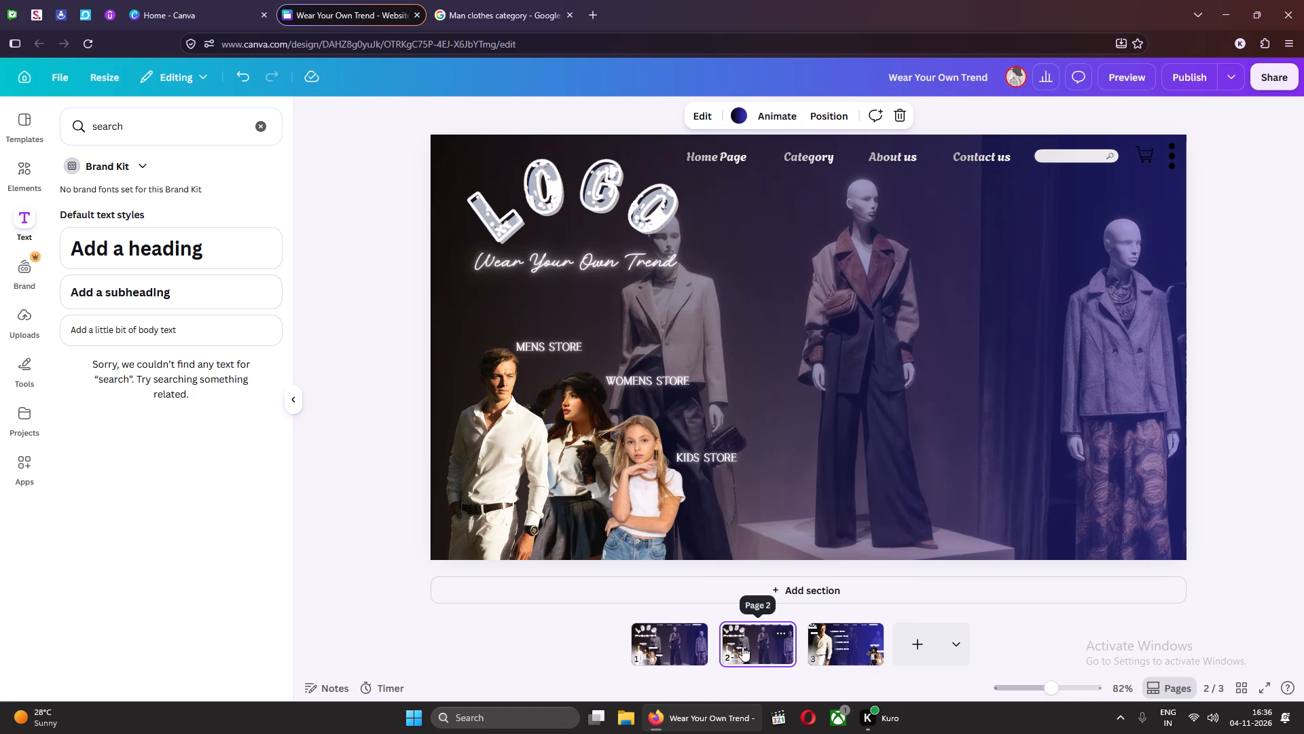
pyautogui.moveTo(742, 646); pyautogui.dragTo(867, 644)
pyautogui.moveTo(850, 650); pyautogui.dragTo(721, 650)
pyautogui.click(854, 652)
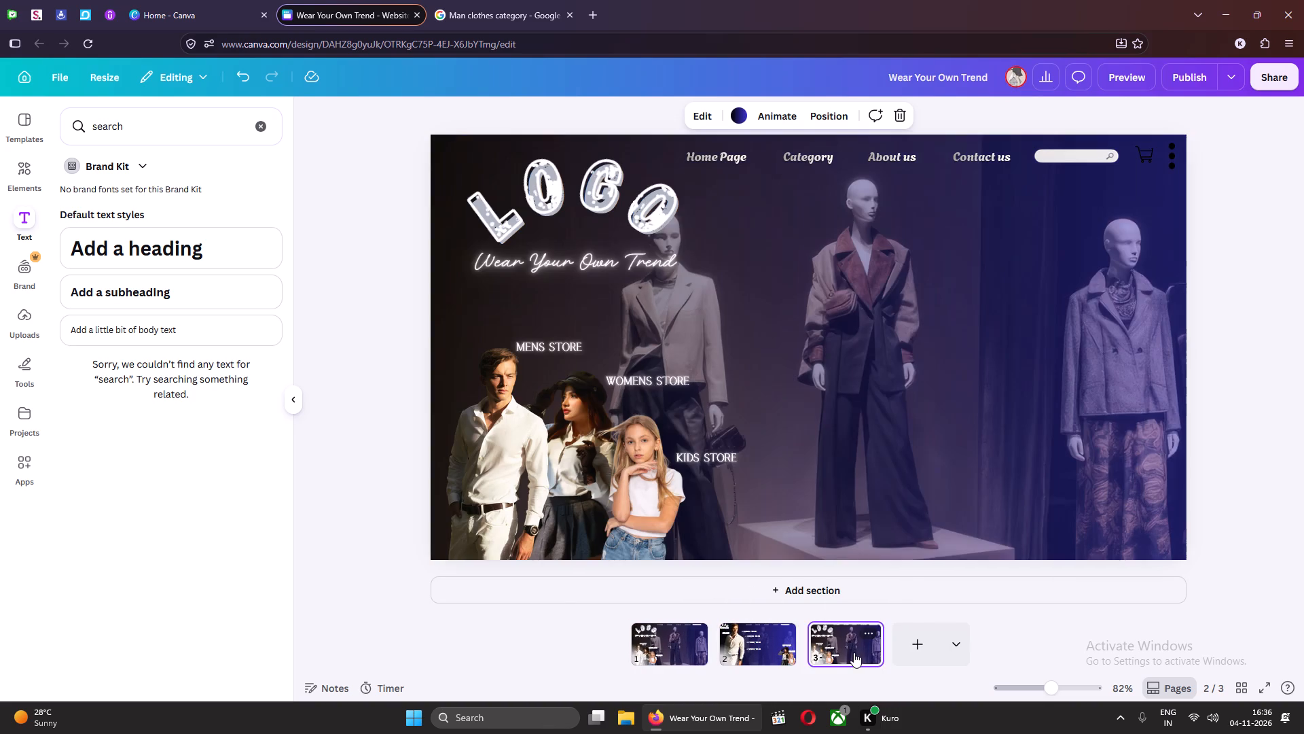
# Move the girl image and the KIDS STORE label together to the lower-right corner of page 3.
pyautogui.click(636, 461)
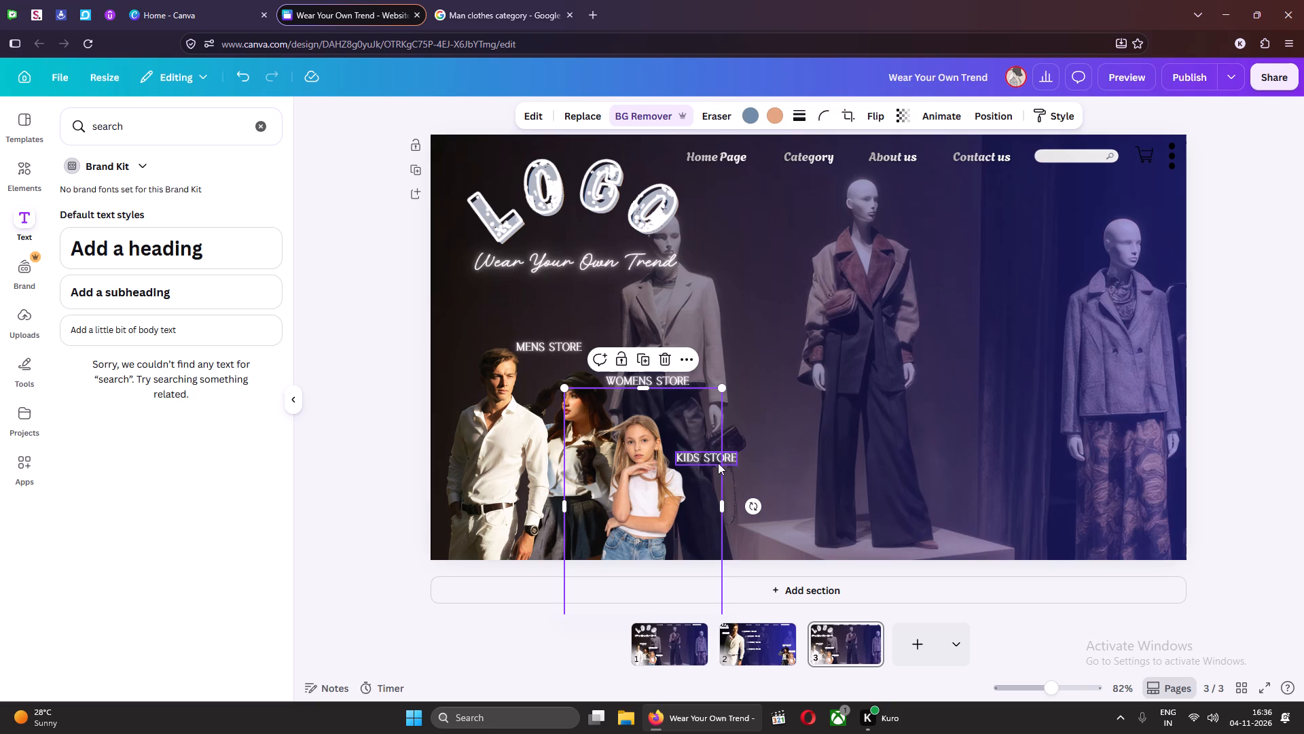
pyautogui.keyDown('shift'); pyautogui.click(734, 458); pyautogui.keyUp('shift')
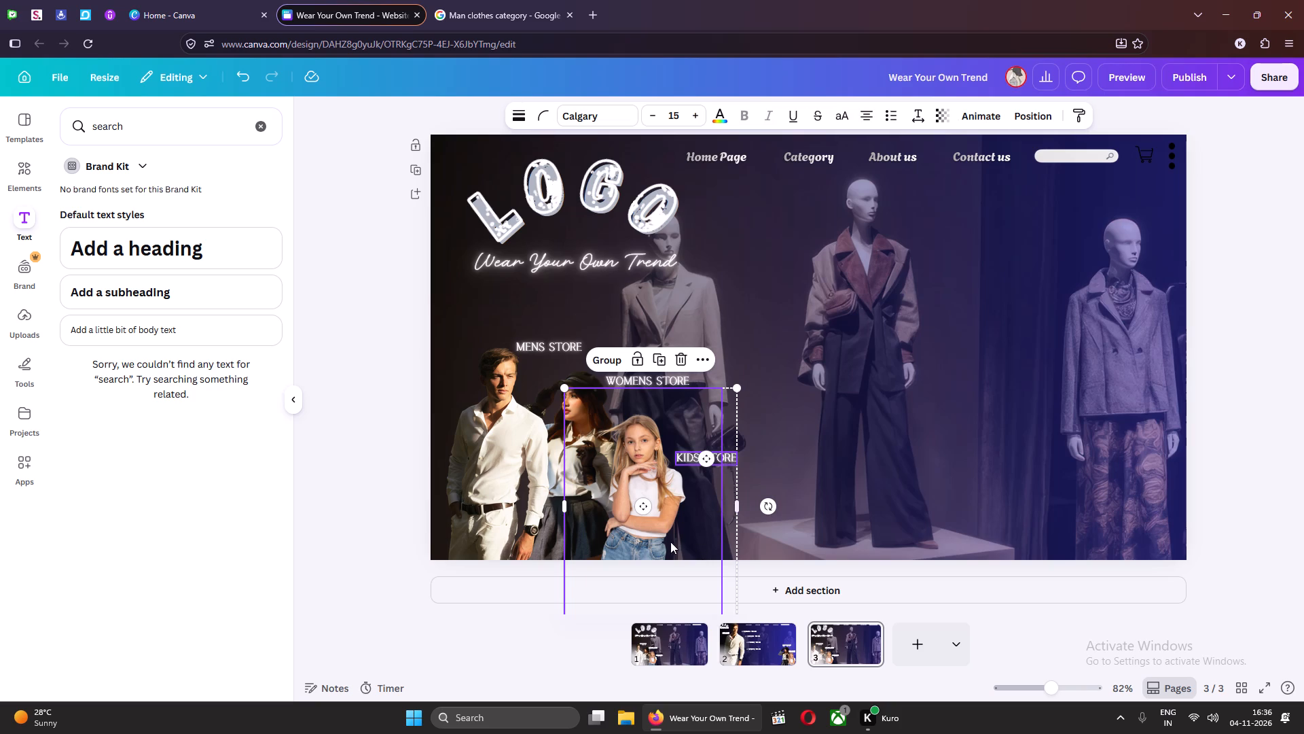
pyautogui.moveTo(633, 521); pyautogui.dragTo(759, 517)
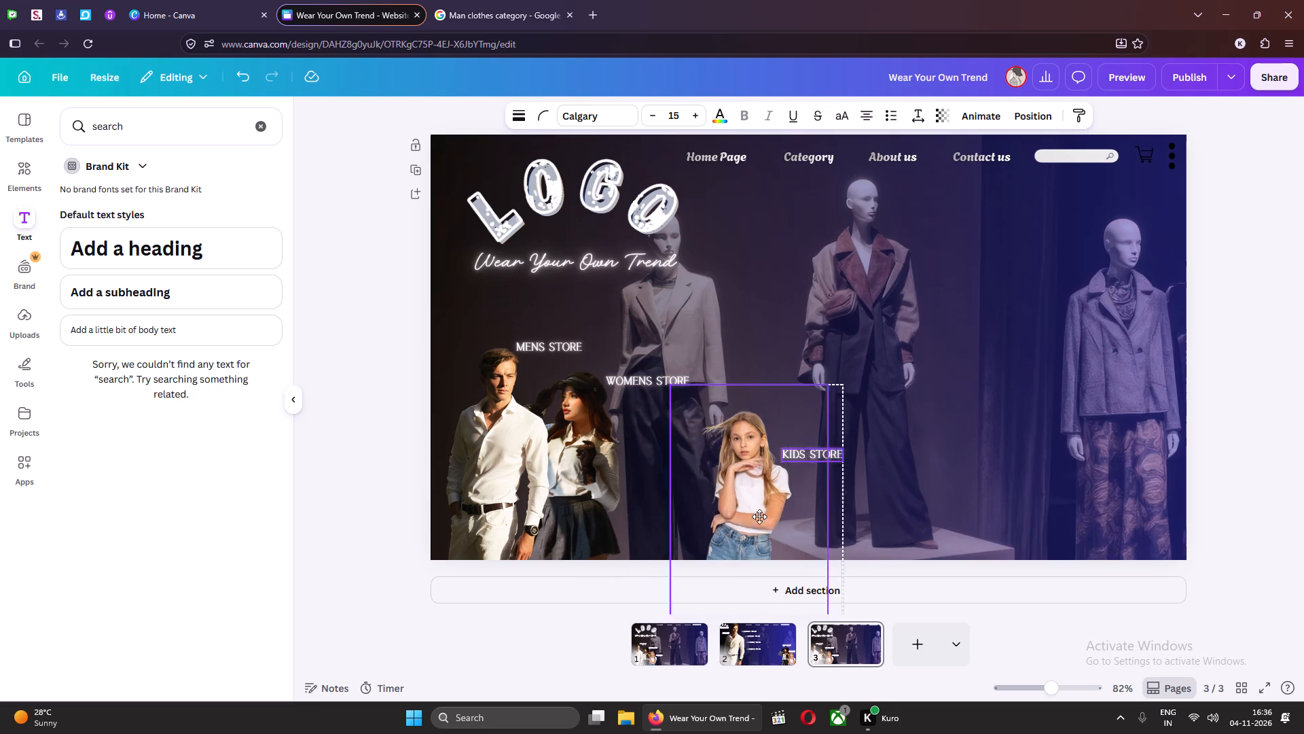
pyautogui.moveTo(759, 517); pyautogui.dragTo(1134, 521)
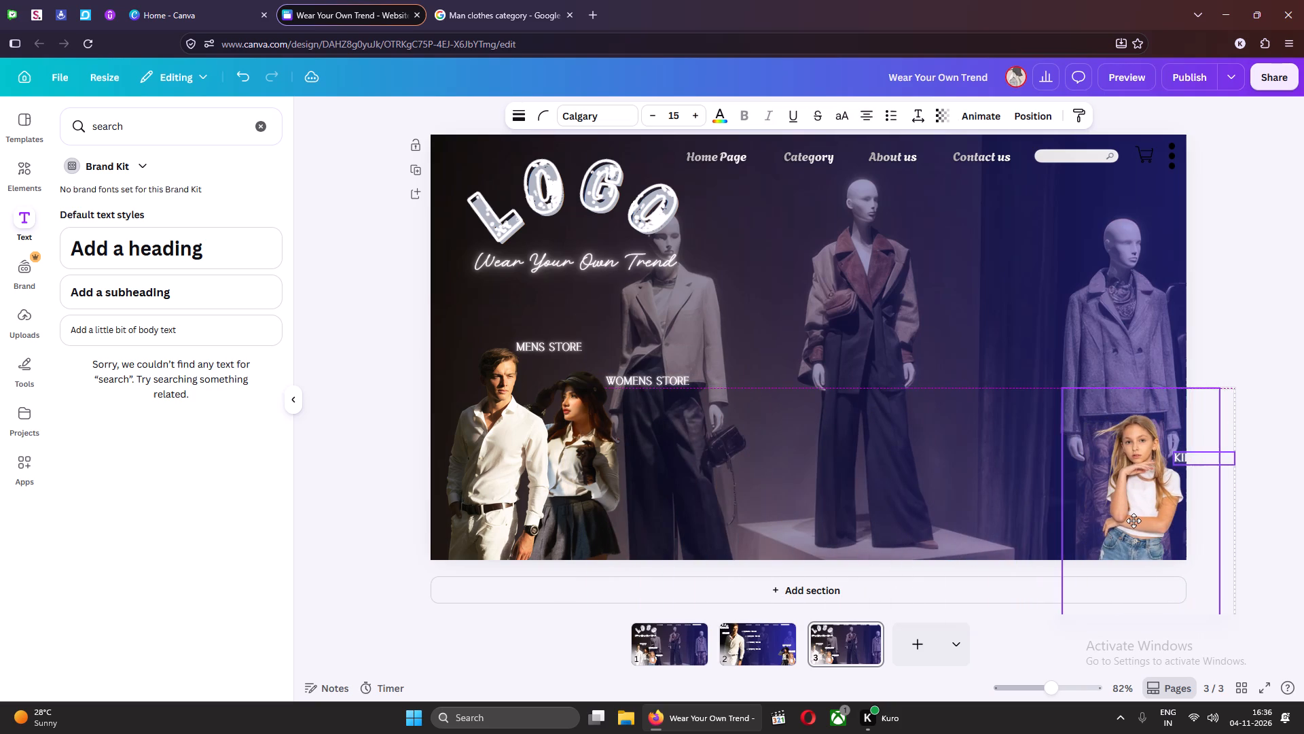
pyautogui.moveTo(1134, 521); pyautogui.dragTo(1062, 523)
pyautogui.click(1157, 459)
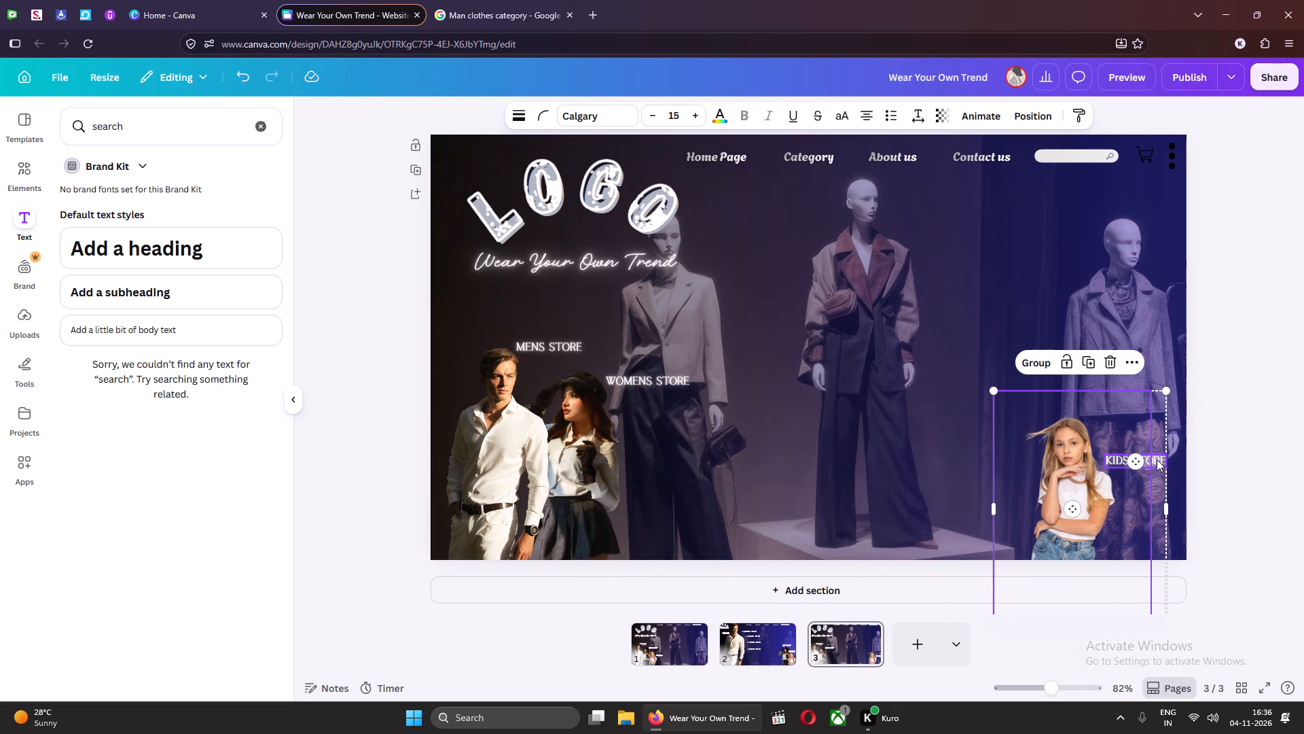
pyautogui.click(1279, 483)
# Place the KIDS STORE label just above the girl's head and shift the girl against the page's right edge.
pyautogui.click(1134, 461)
pyautogui.moveTo(1134, 461); pyautogui.dragTo(1134, 375)
pyautogui.click(1089, 491)
pyautogui.moveTo(1079, 521); pyautogui.dragTo(1135, 509)
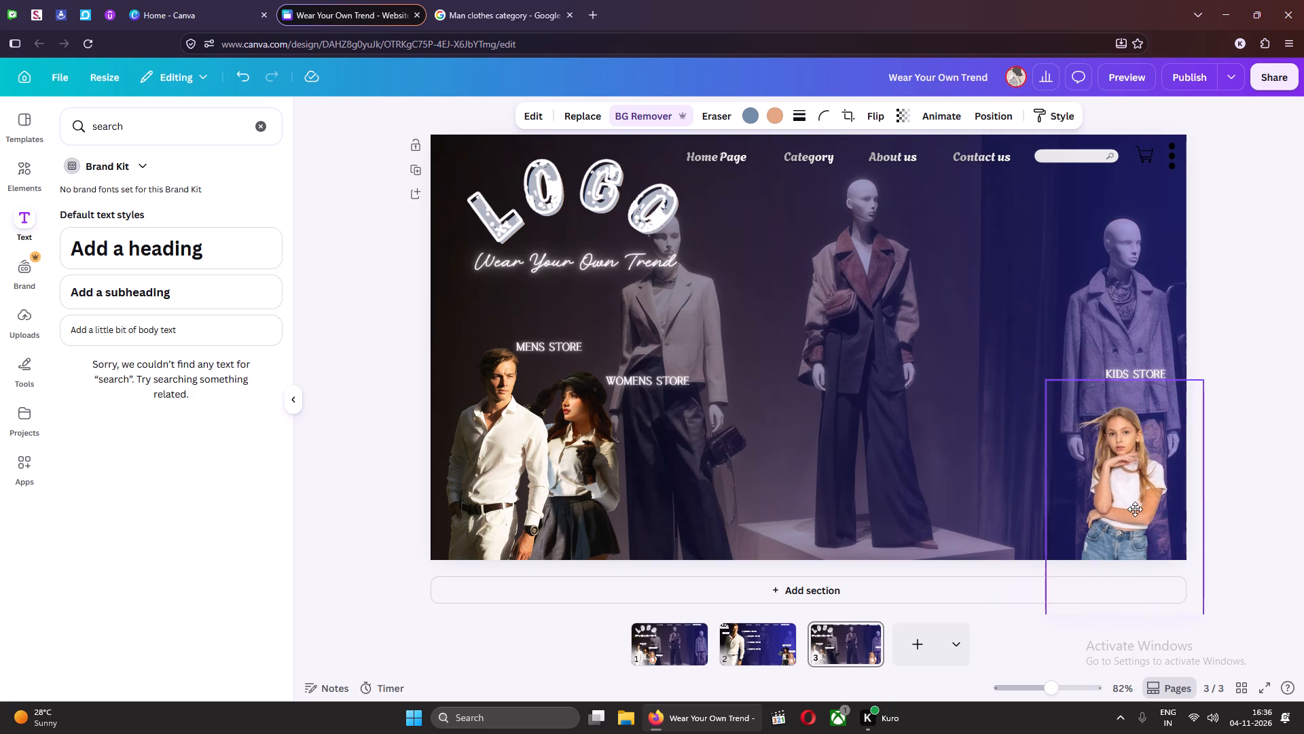
pyautogui.moveTo(1135, 509); pyautogui.dragTo(1151, 507)
pyautogui.click(1118, 362)
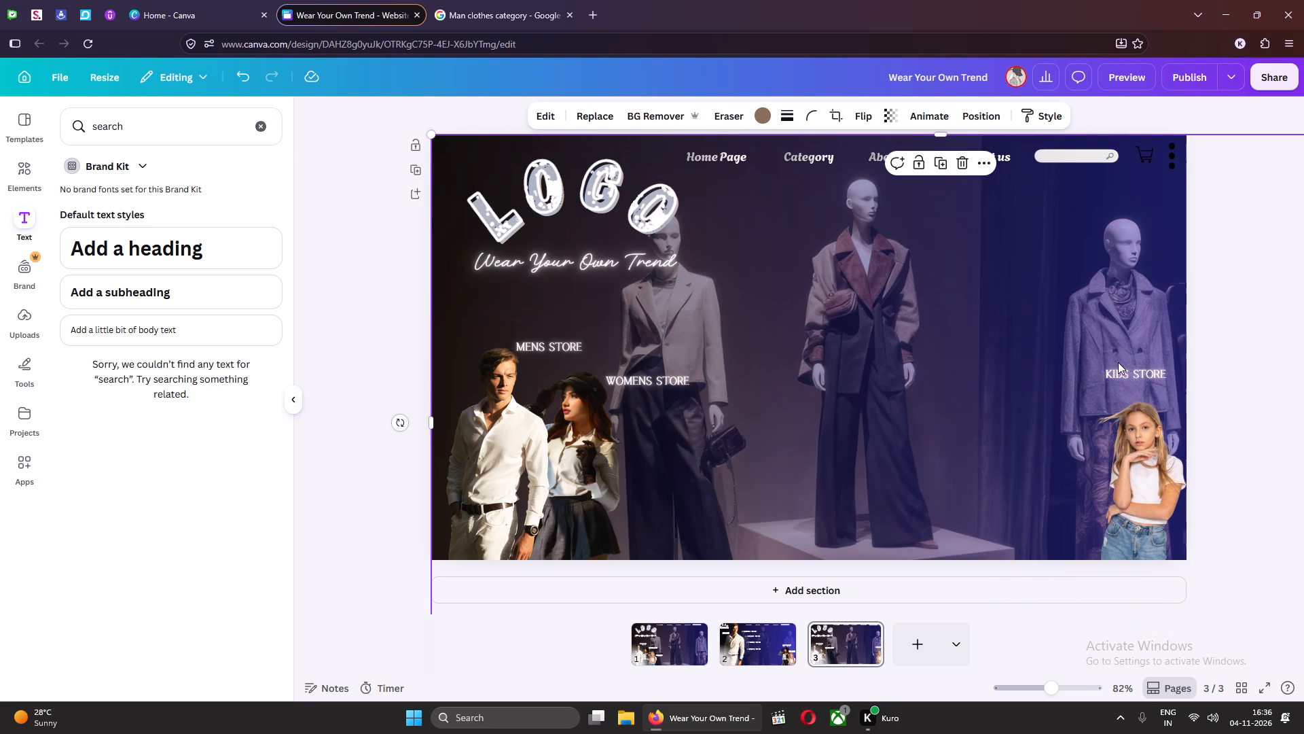
pyautogui.click(1118, 372)
pyautogui.moveTo(1151, 411); pyautogui.dragTo(1157, 421)
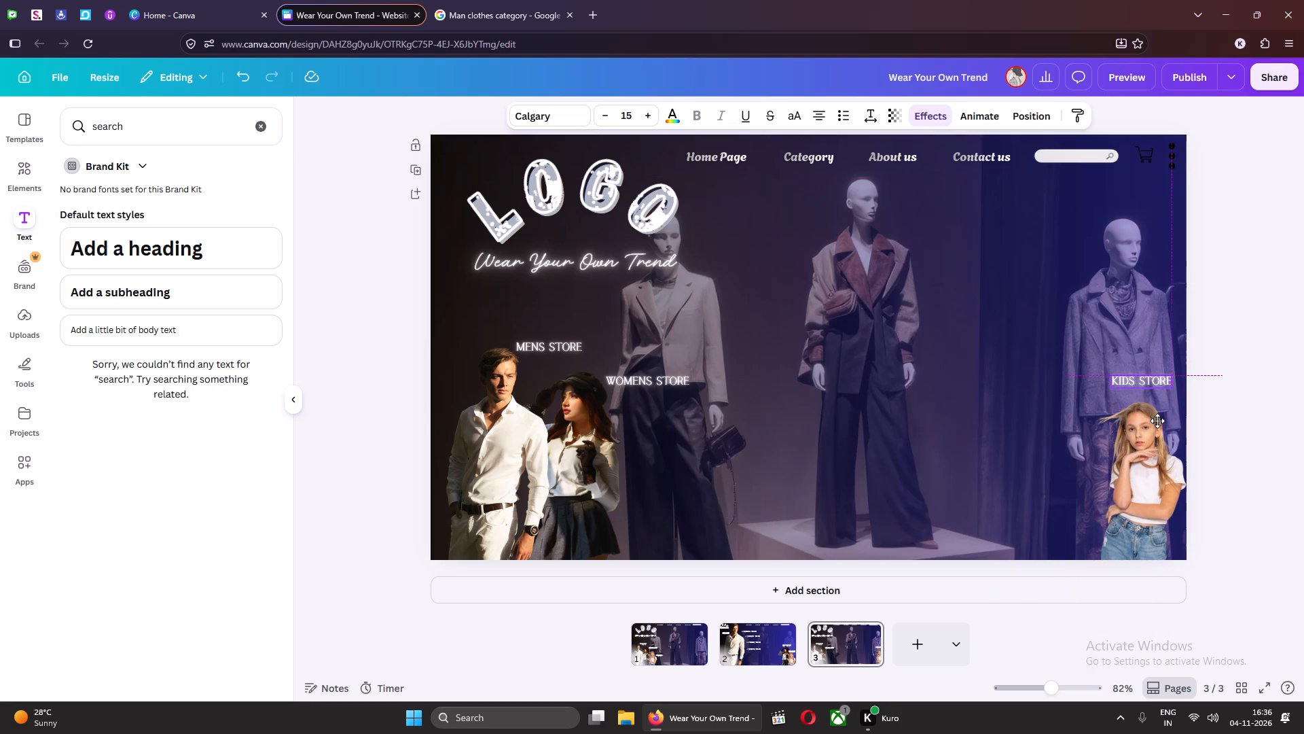
pyautogui.moveTo(1157, 421); pyautogui.dragTo(1161, 425)
# Set the transparency of page 3's mannequin background image to 16, matching the men's store page.
pyautogui.click(744, 660)
pyautogui.click(932, 402)
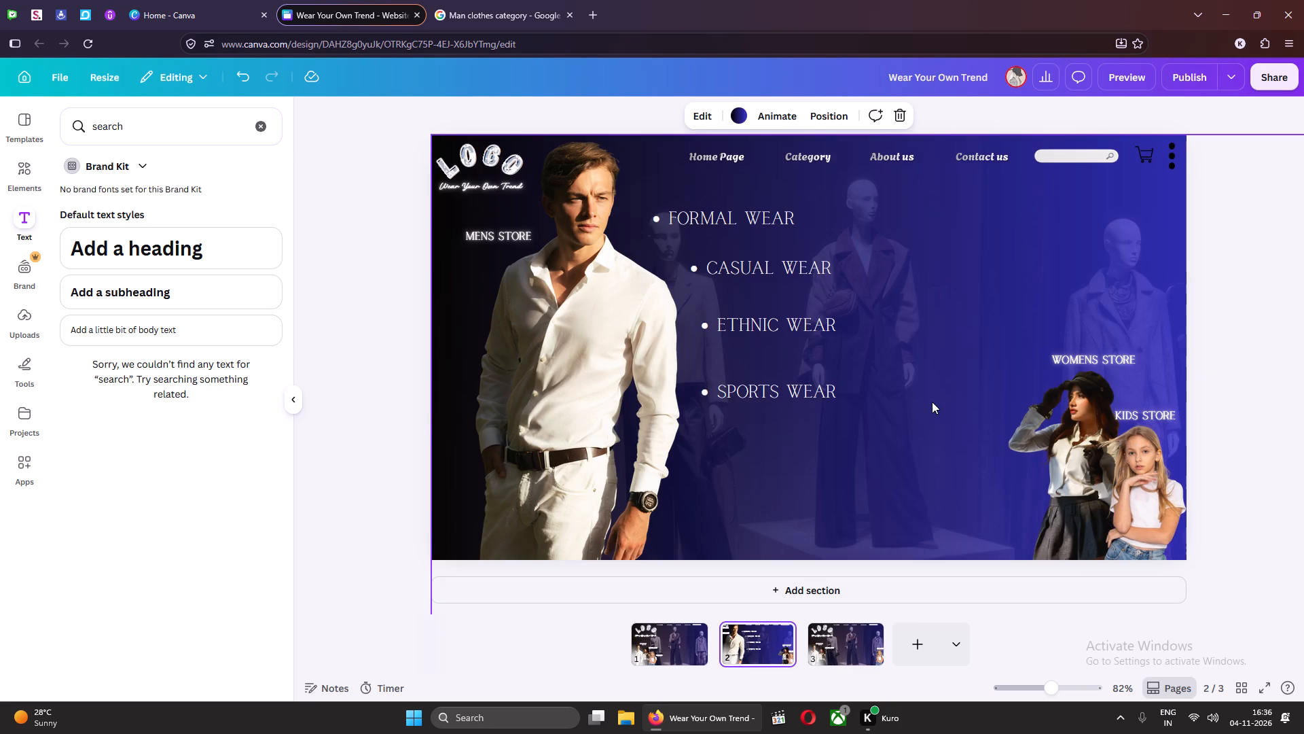
pyautogui.click(885, 109)
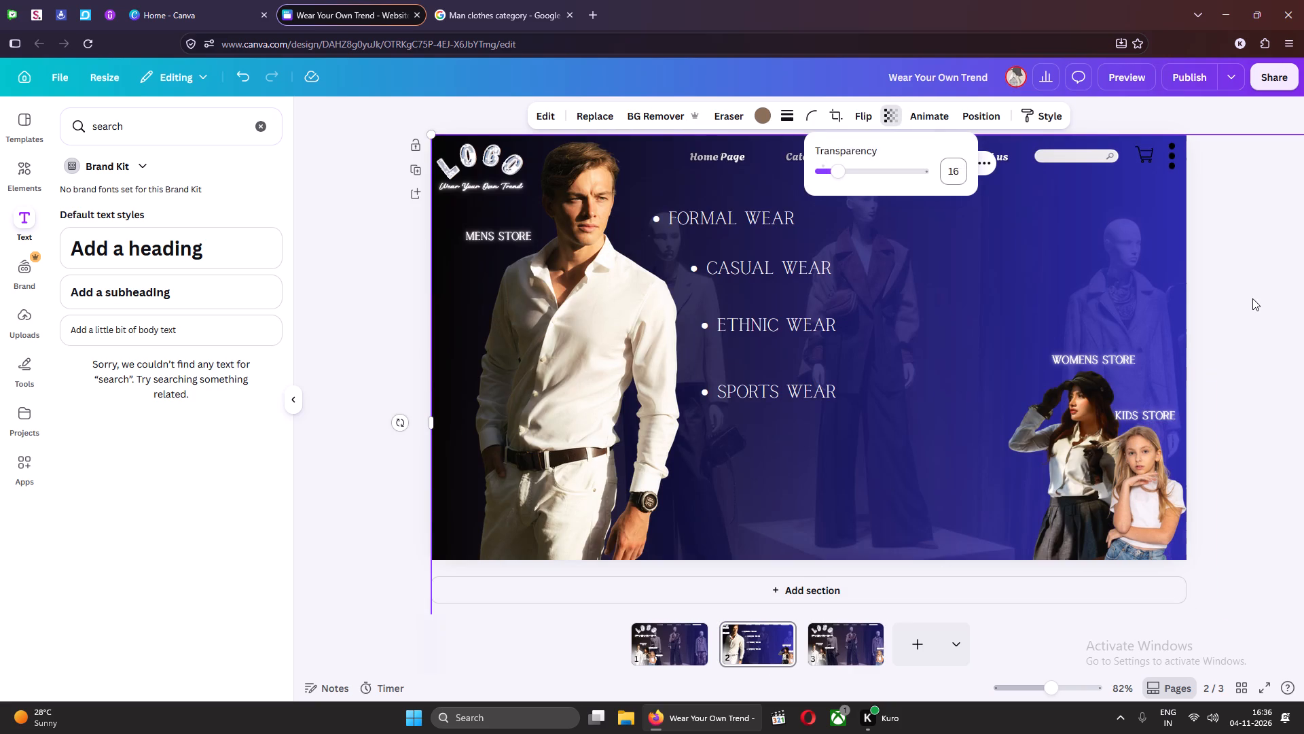
pyautogui.click(1252, 298)
pyautogui.click(840, 662)
pyautogui.click(943, 390)
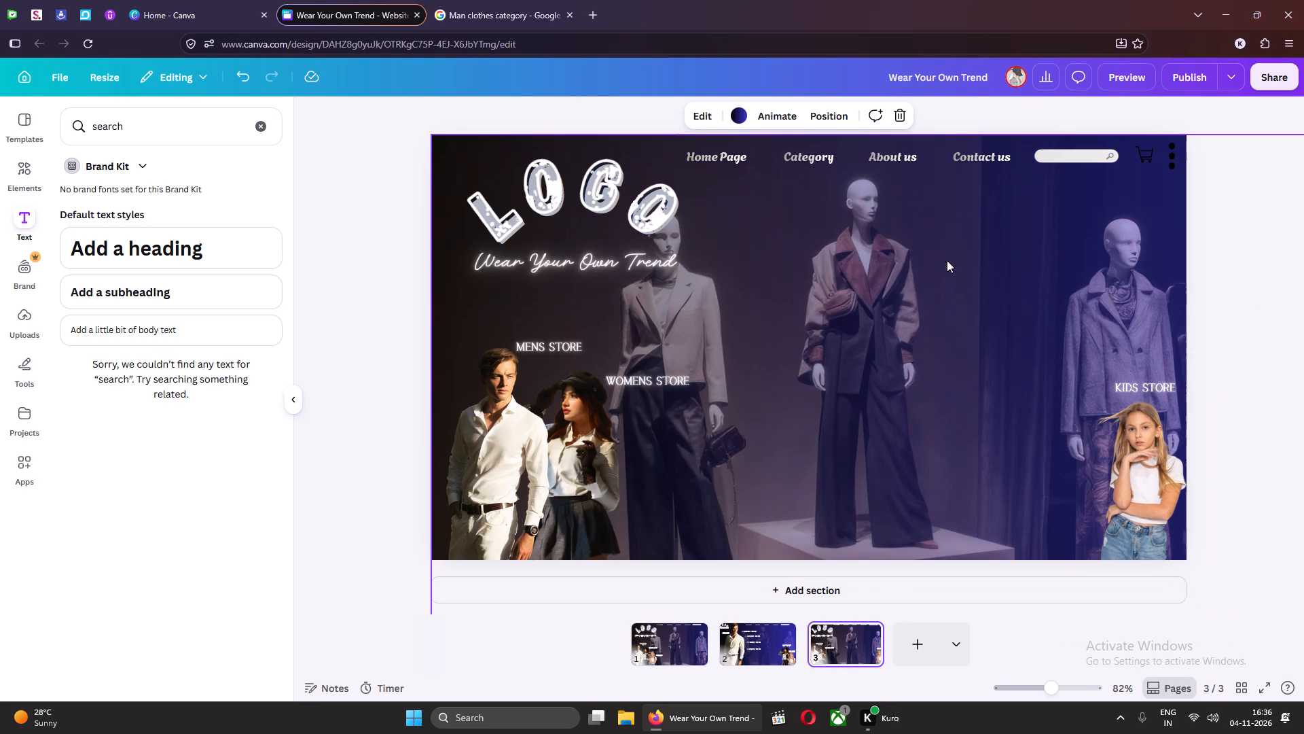
pyautogui.click(887, 115)
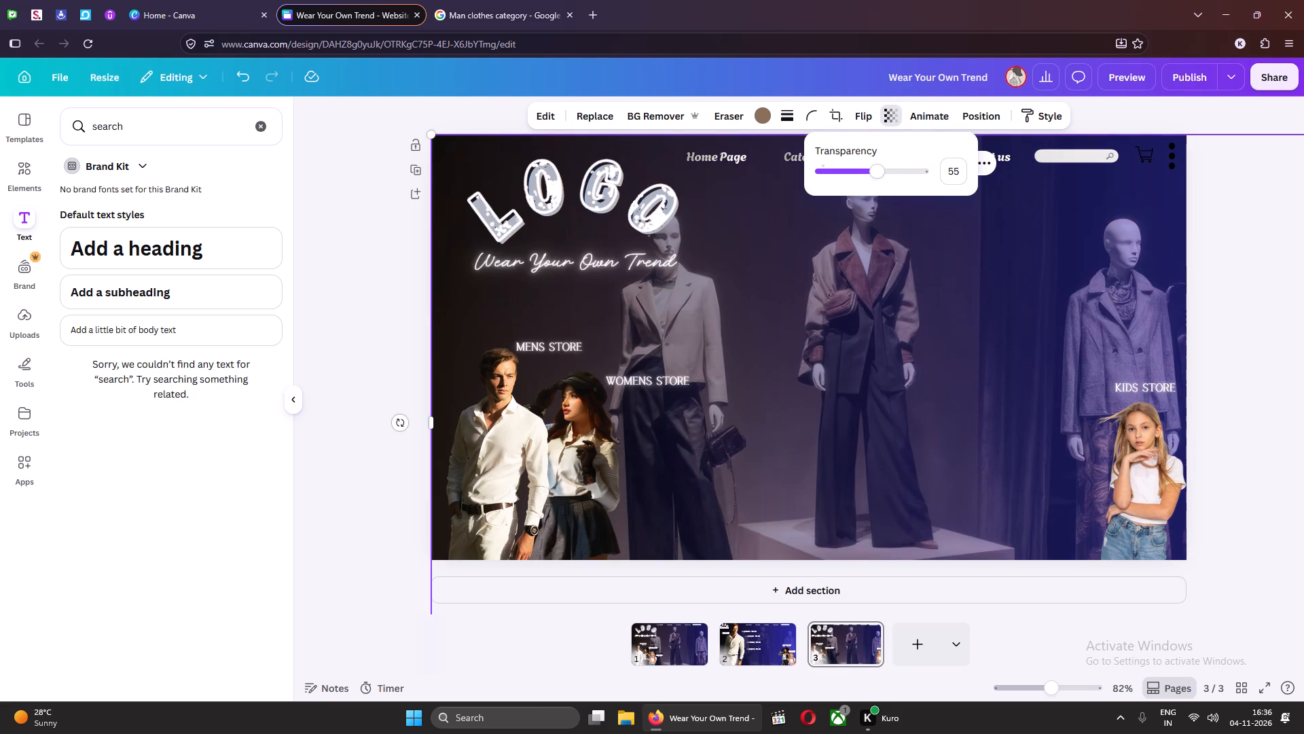
pyautogui.moveTo(959, 175); pyautogui.dragTo(940, 170)
pyautogui.press('Right')
pyautogui.press('Right')
pyautogui.press('BackSpace')
pyautogui.press('BackSpace')
pyautogui.write('16')
pyautogui.press('Return')
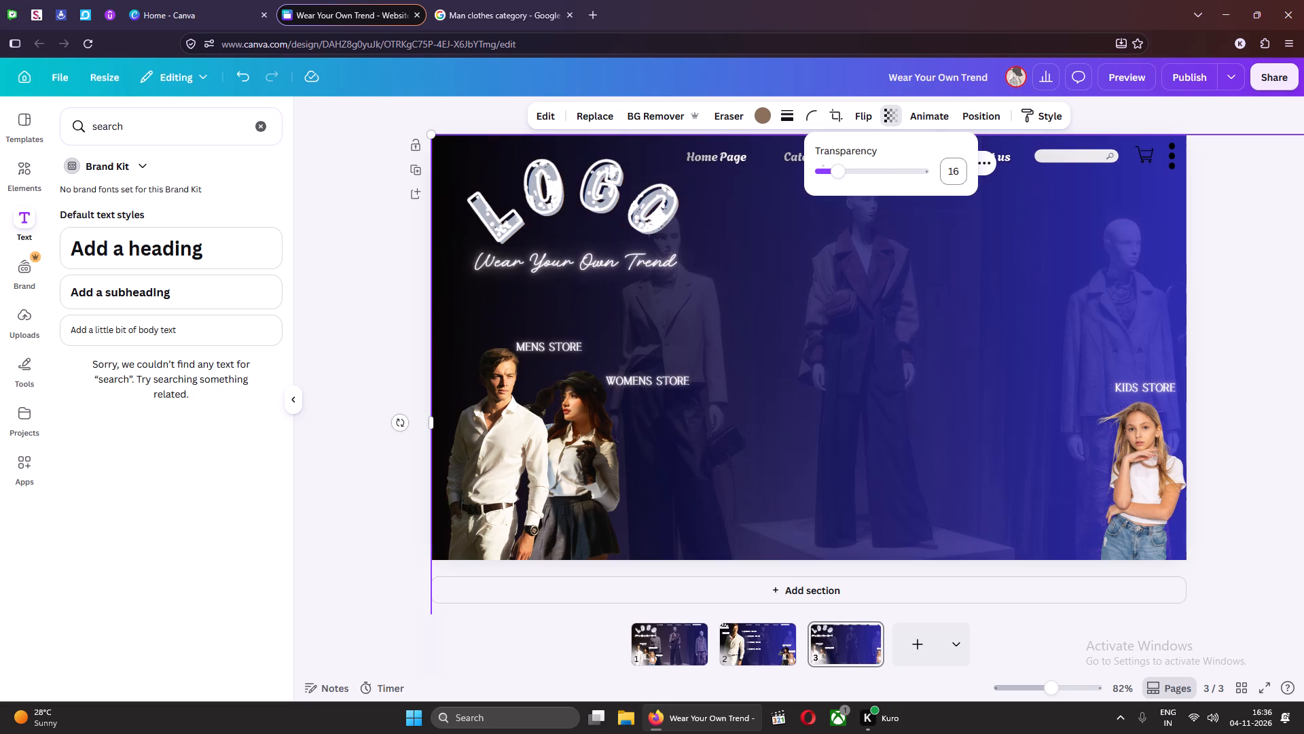
pyautogui.click(1251, 333)
# Scale down the logo and its Wear Your Own Trend tagline together and place them in the page's top-left corner.
pyautogui.click(607, 215)
pyautogui.keyDown('shift'); pyautogui.click(640, 260); pyautogui.keyUp('shift')
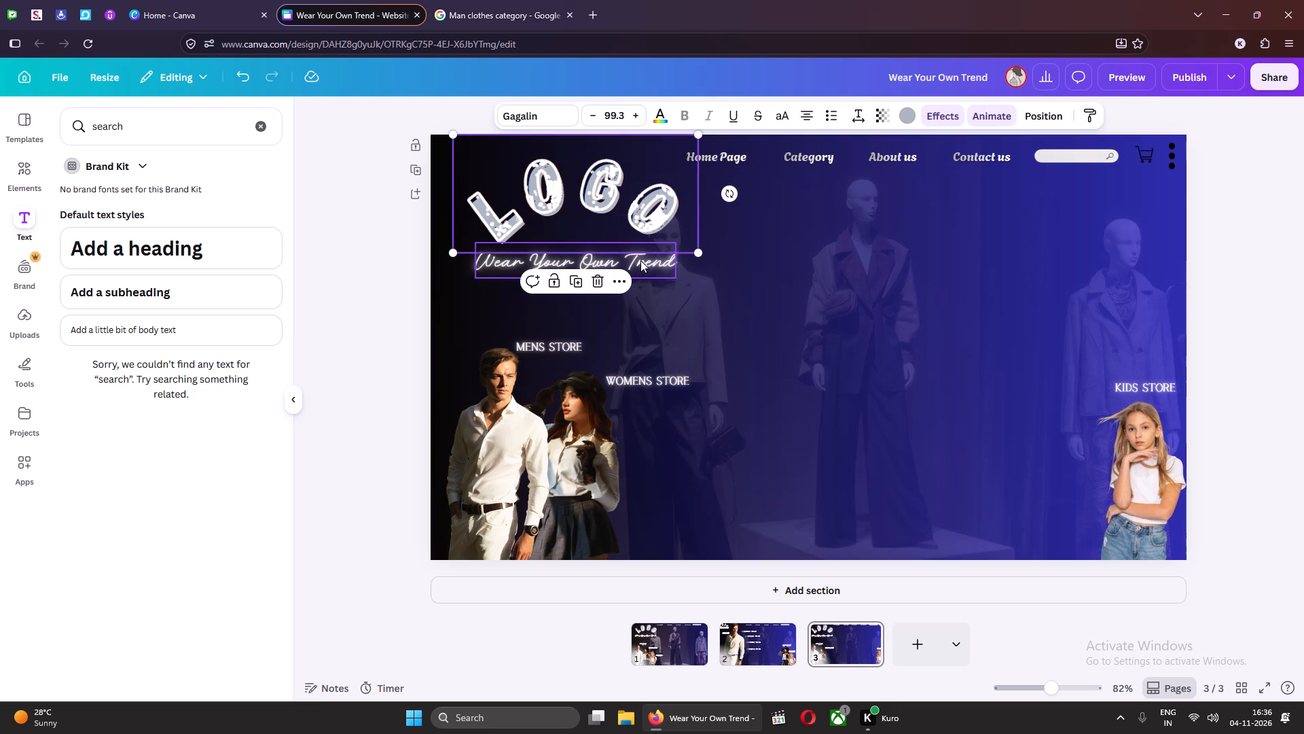
pyautogui.moveTo(701, 279); pyautogui.dragTo(551, 216)
pyautogui.moveTo(524, 168); pyautogui.dragTo(506, 166)
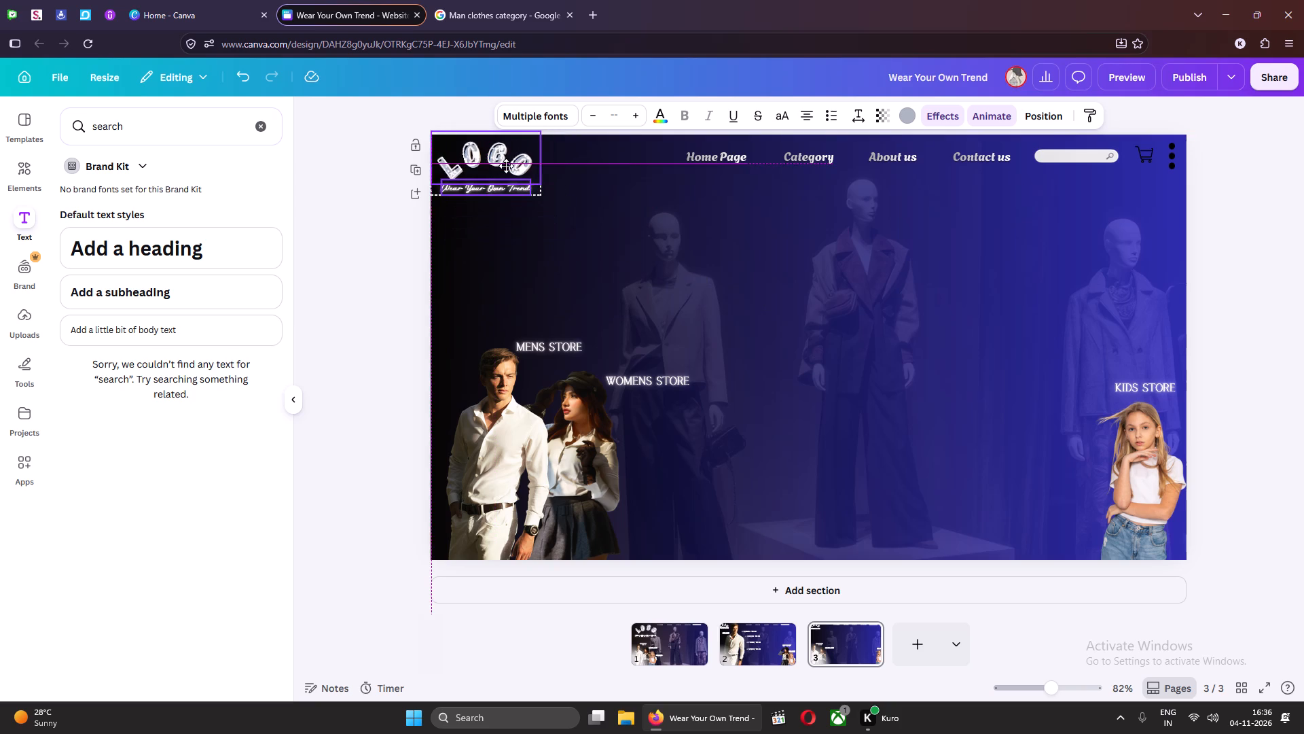
pyautogui.moveTo(506, 166); pyautogui.dragTo(507, 171)
pyautogui.click(508, 171)
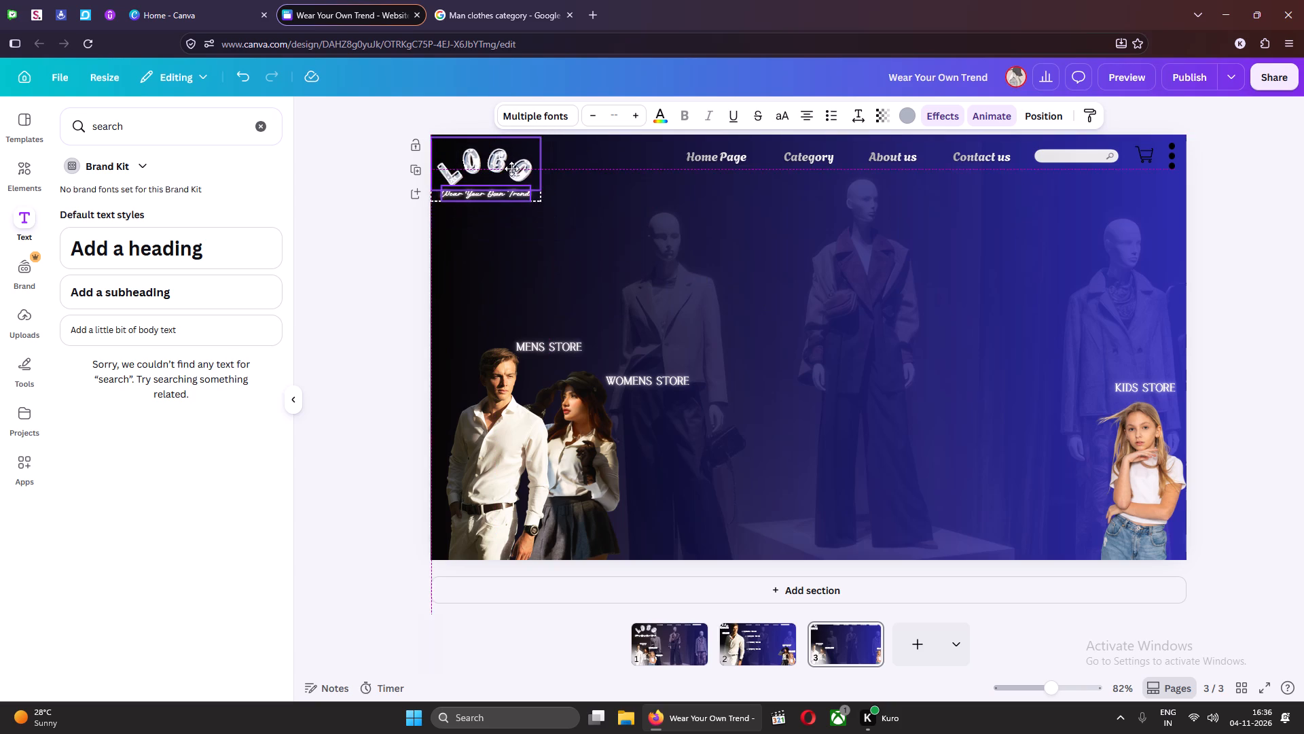
pyautogui.click(346, 184)
pyautogui.click(488, 179)
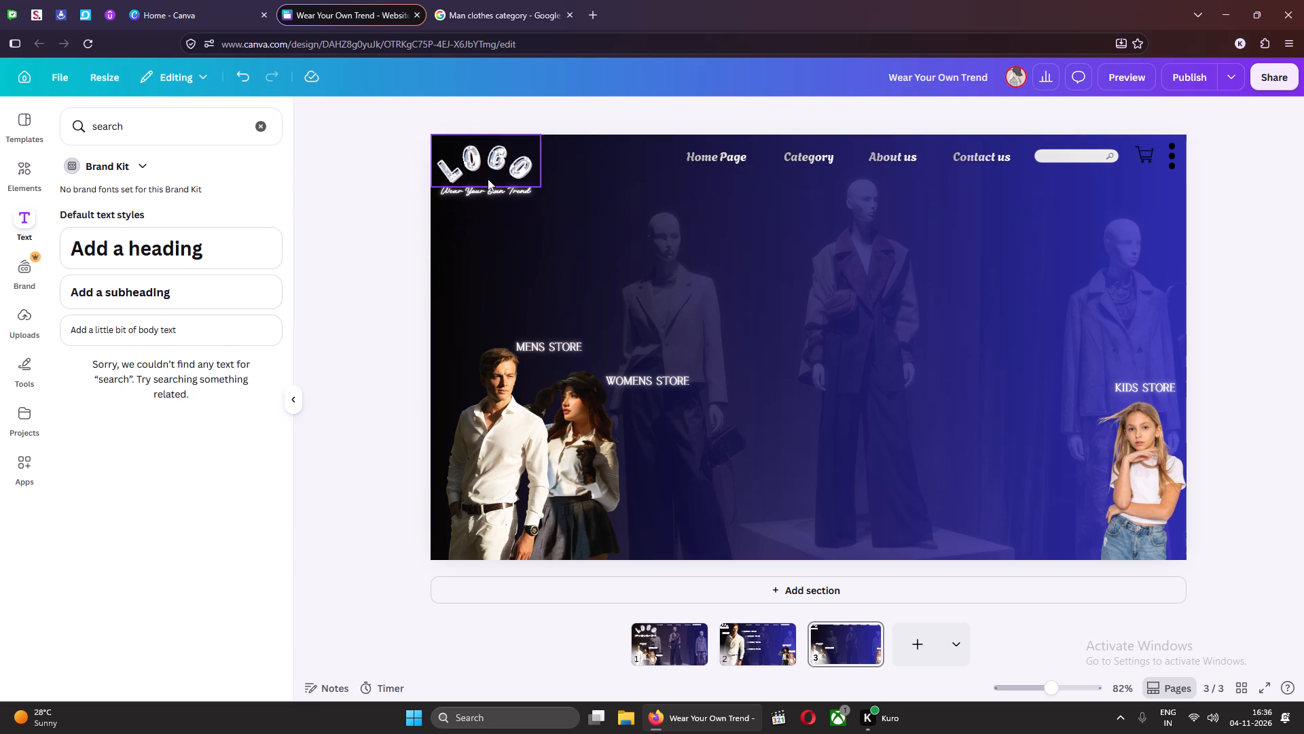
pyautogui.click(355, 248)
# Compare with the men's store page and scale page 3's logo and tagline slightly smaller to match.
pyautogui.click(744, 648)
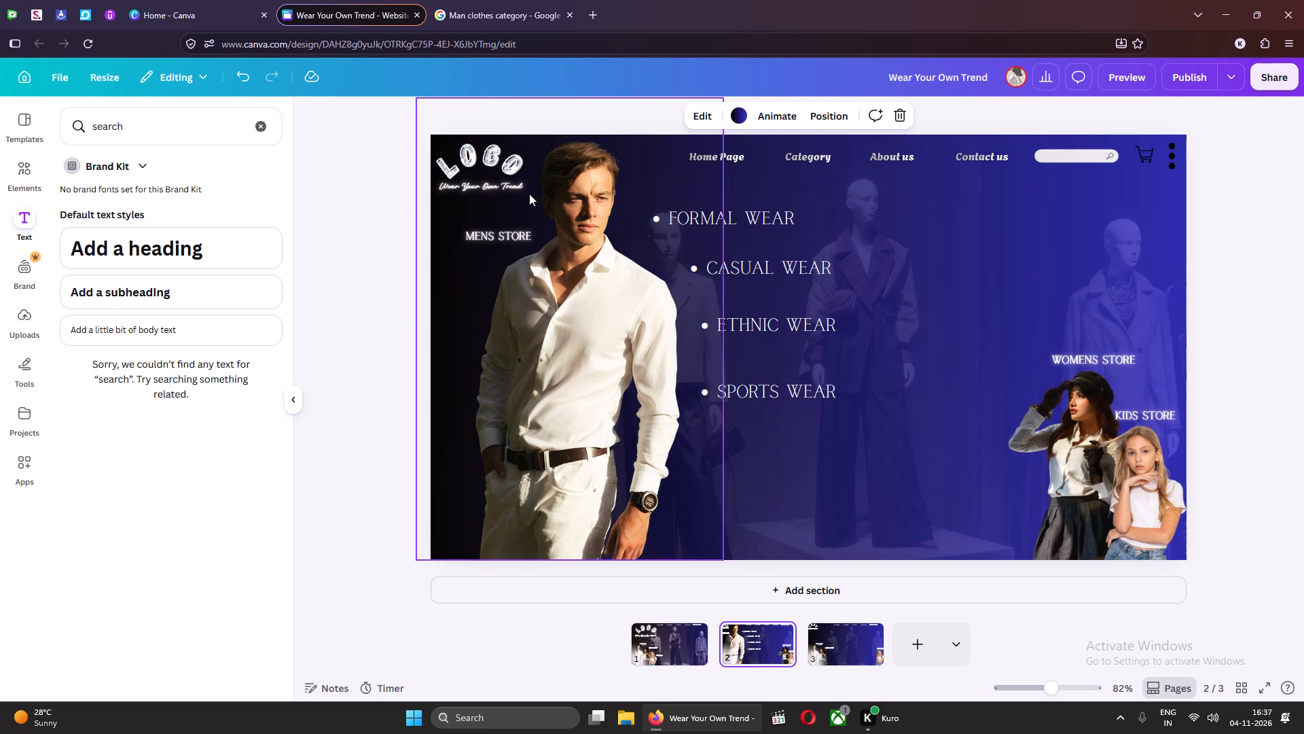
pyautogui.click(832, 643)
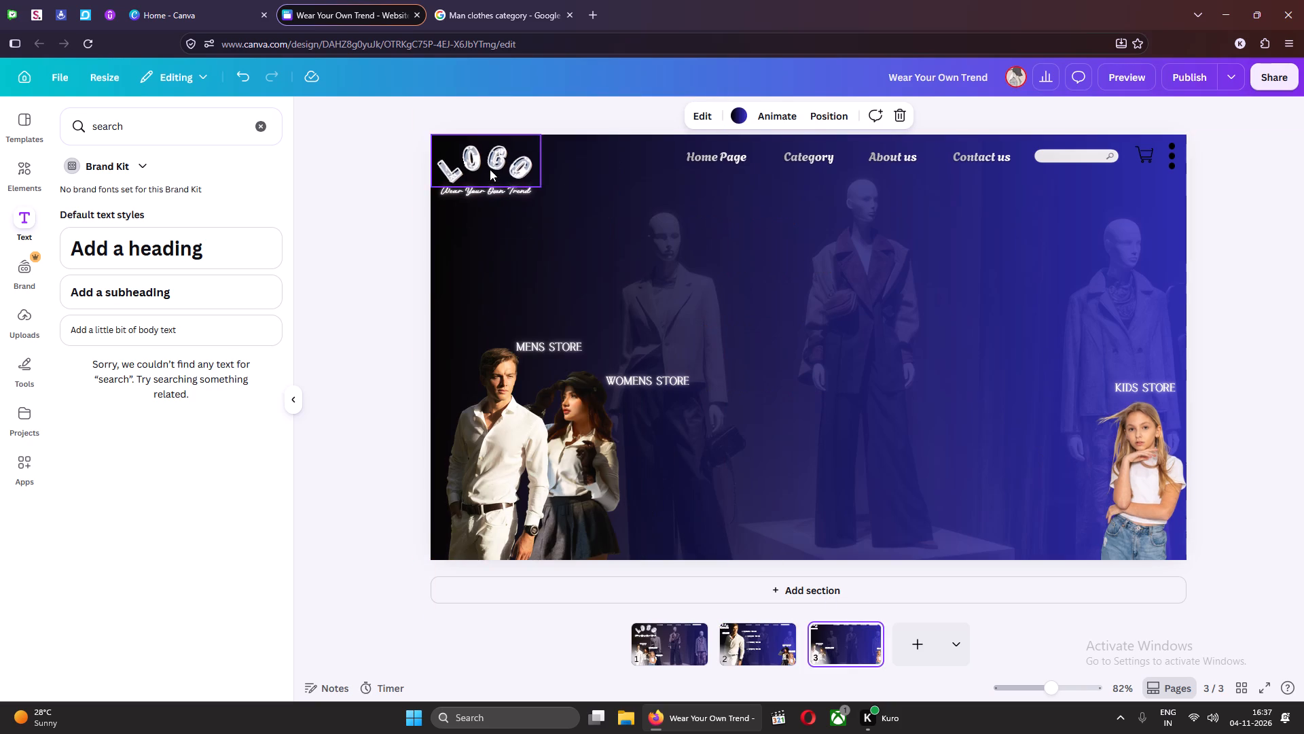
pyautogui.click(490, 169)
pyautogui.keyDown('shift'); pyautogui.click(510, 194); pyautogui.keyUp('shift')
pyautogui.moveTo(539, 196); pyautogui.dragTo(532, 189)
pyautogui.click(321, 303)
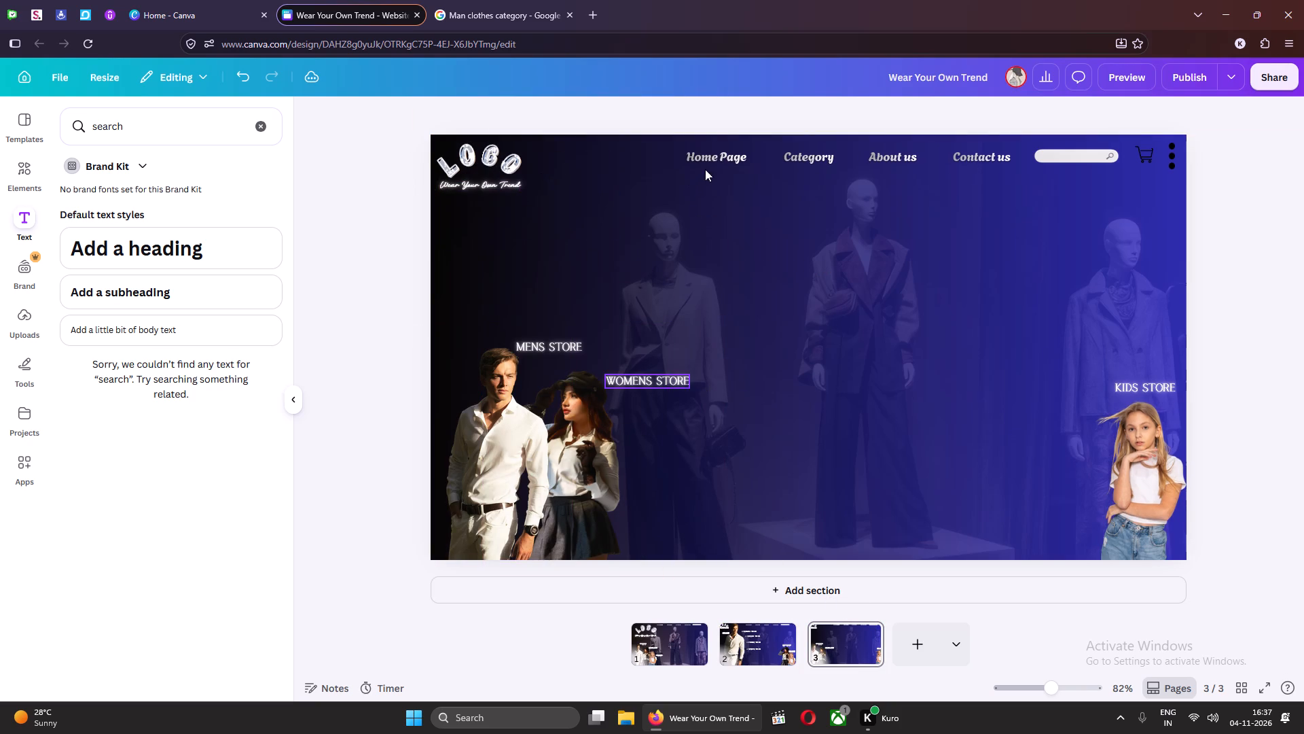
# Move the Home Page and Category labels together beside the logo, level with the other navigation labels.
pyautogui.click(721, 160)
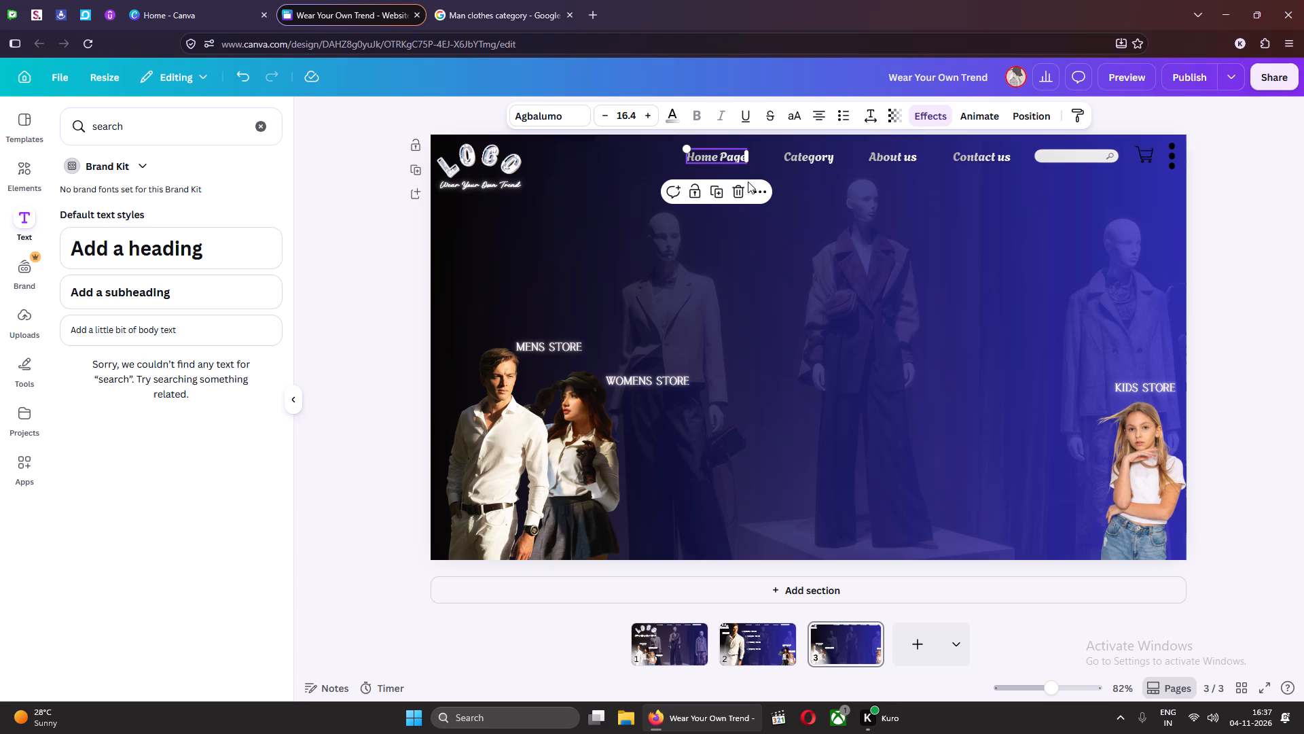
pyautogui.keyDown('shift'); pyautogui.click(809, 160); pyautogui.keyUp('shift')
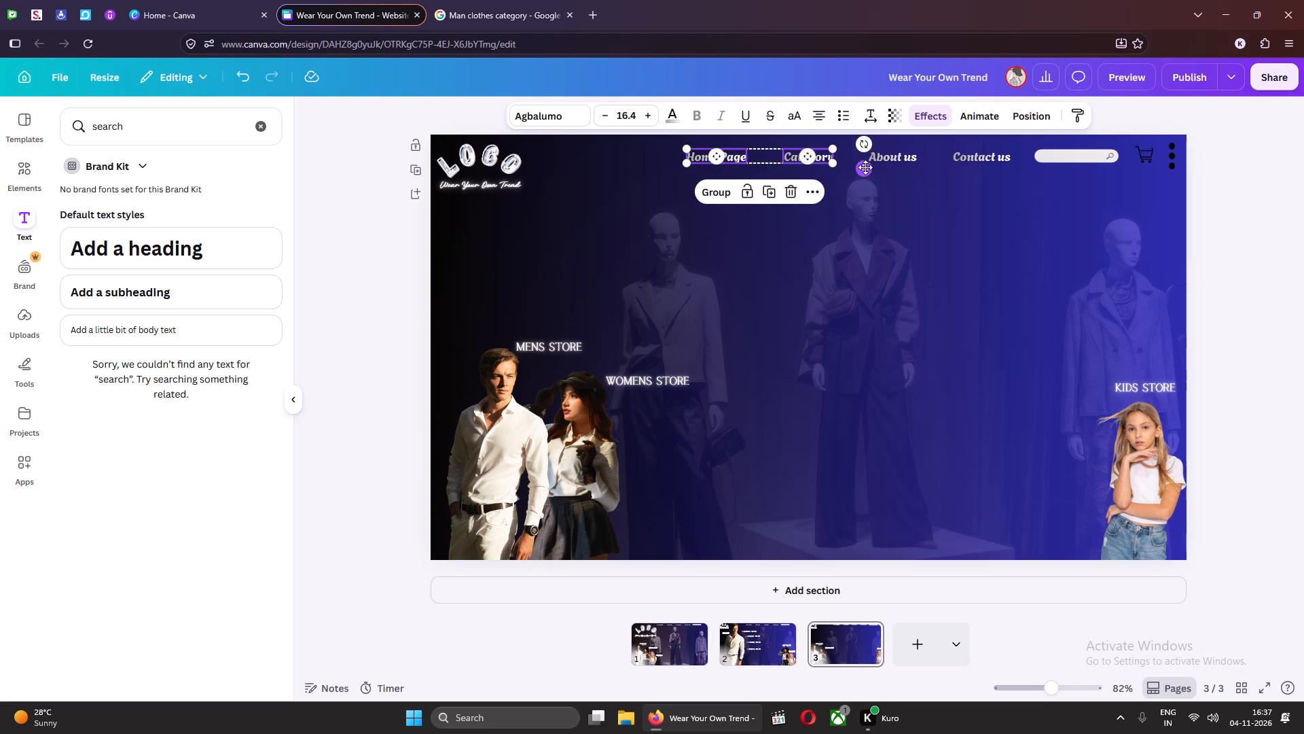
pyautogui.moveTo(867, 169); pyautogui.dragTo(708, 165)
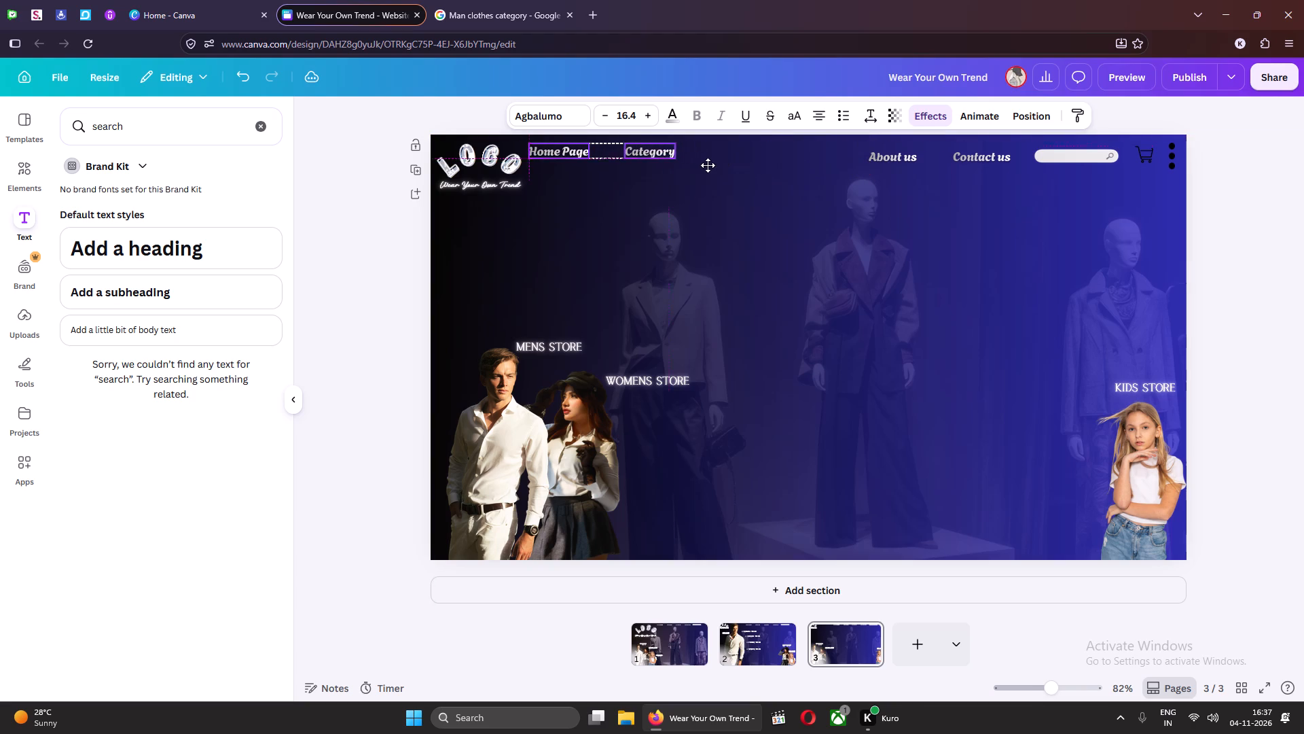
pyautogui.moveTo(708, 165); pyautogui.dragTo(716, 167)
pyautogui.click(708, 169)
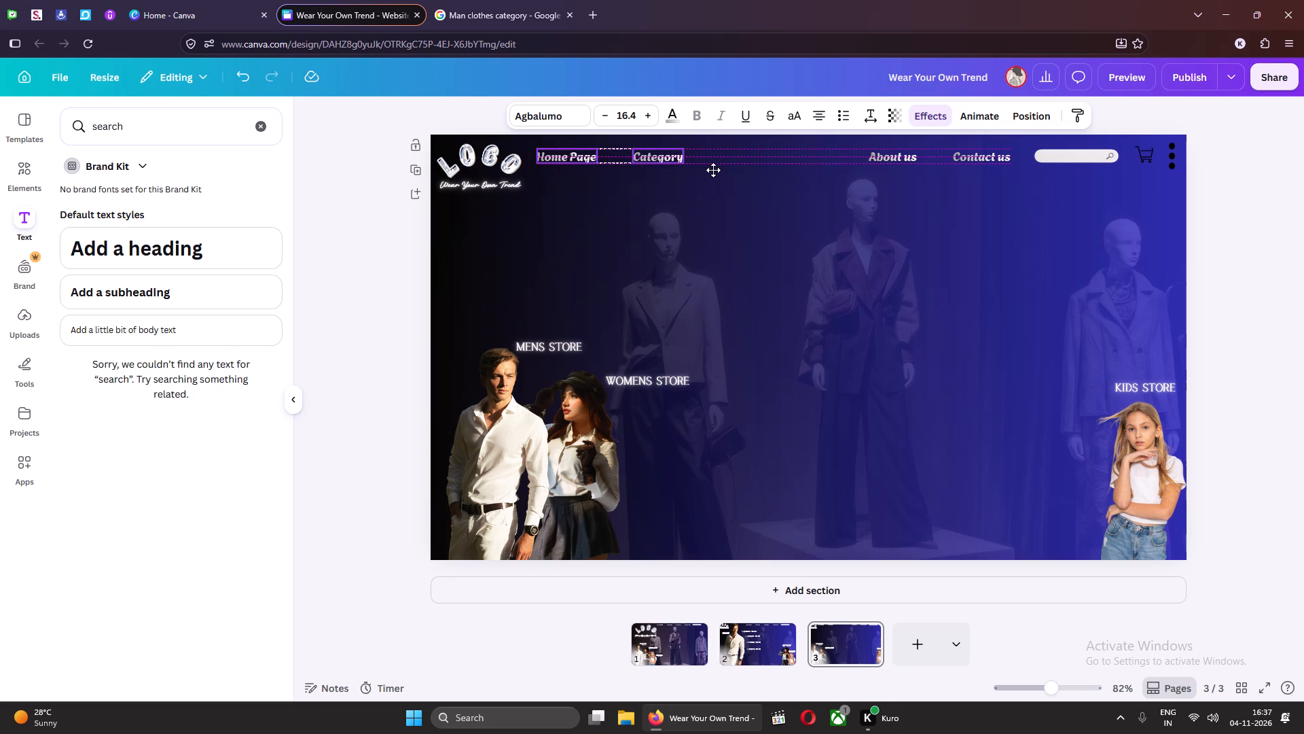
# Set the font size of the Home Page, Category, About us and Contact us labels on page 3 to 15.
pyautogui.keyDown('shift'); pyautogui.click(891, 154); pyautogui.keyUp('shift')
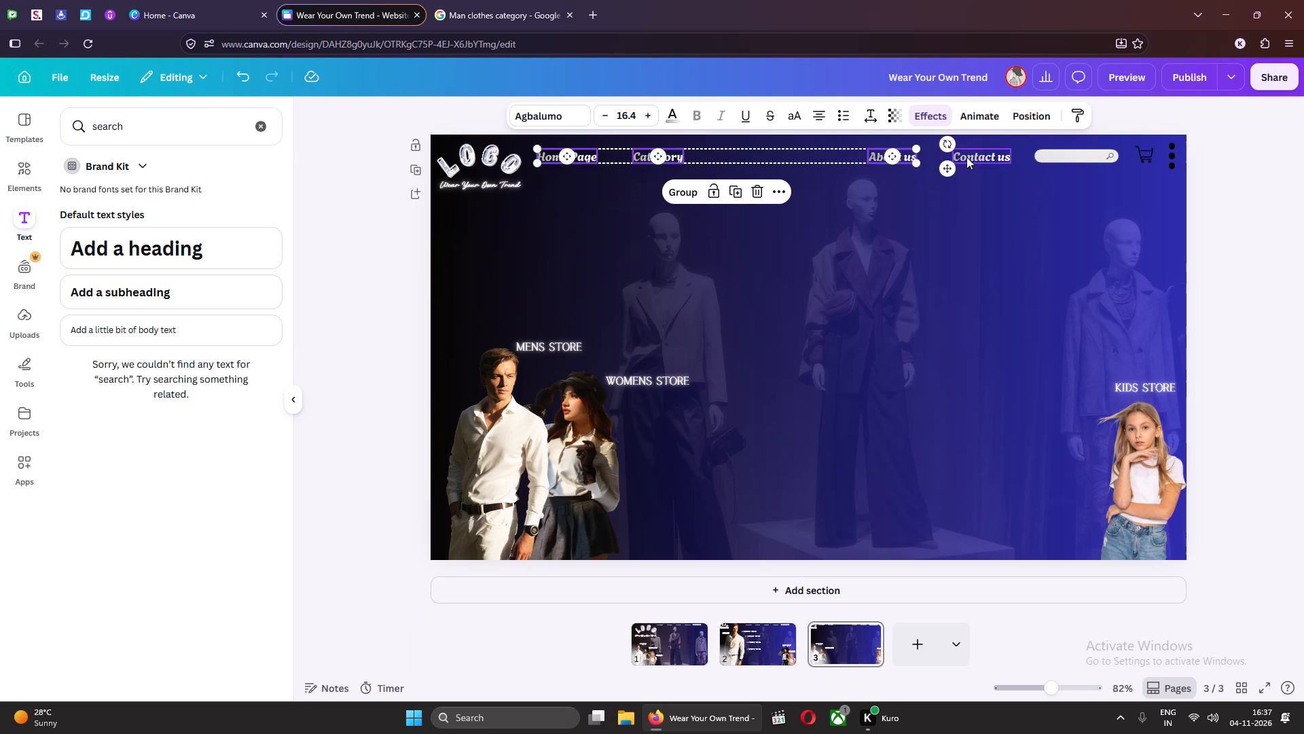
pyautogui.keyDown('shift'); pyautogui.click(968, 157); pyautogui.keyUp('shift')
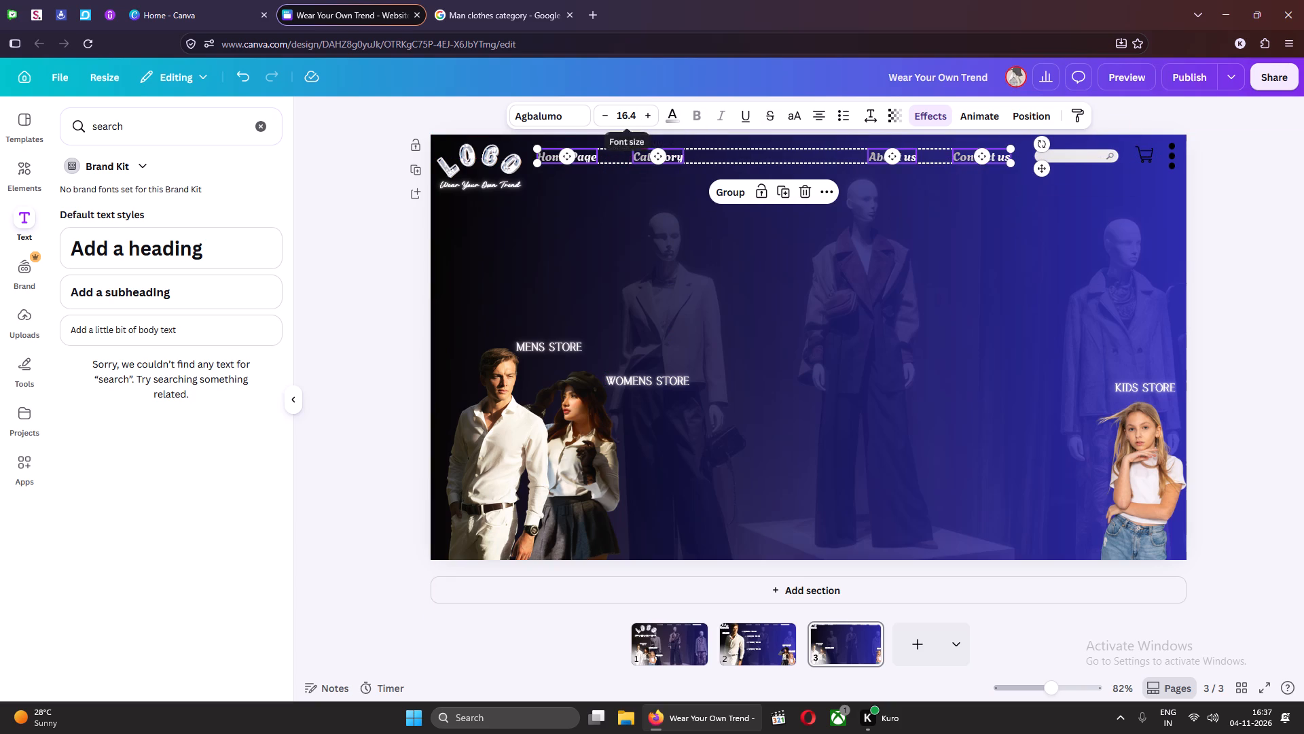
pyautogui.click(634, 112)
pyautogui.write('16')
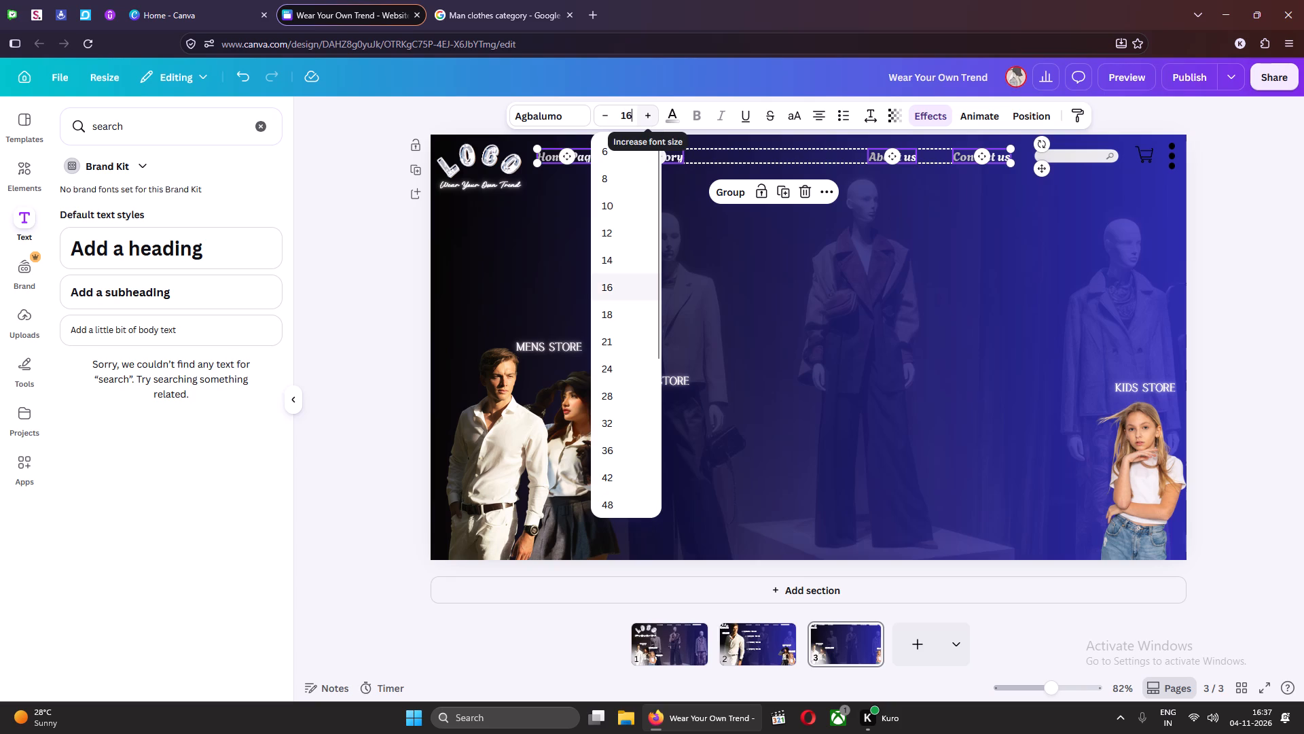
pyautogui.press('BackSpace')
pyautogui.press('5')
pyautogui.press('Return')
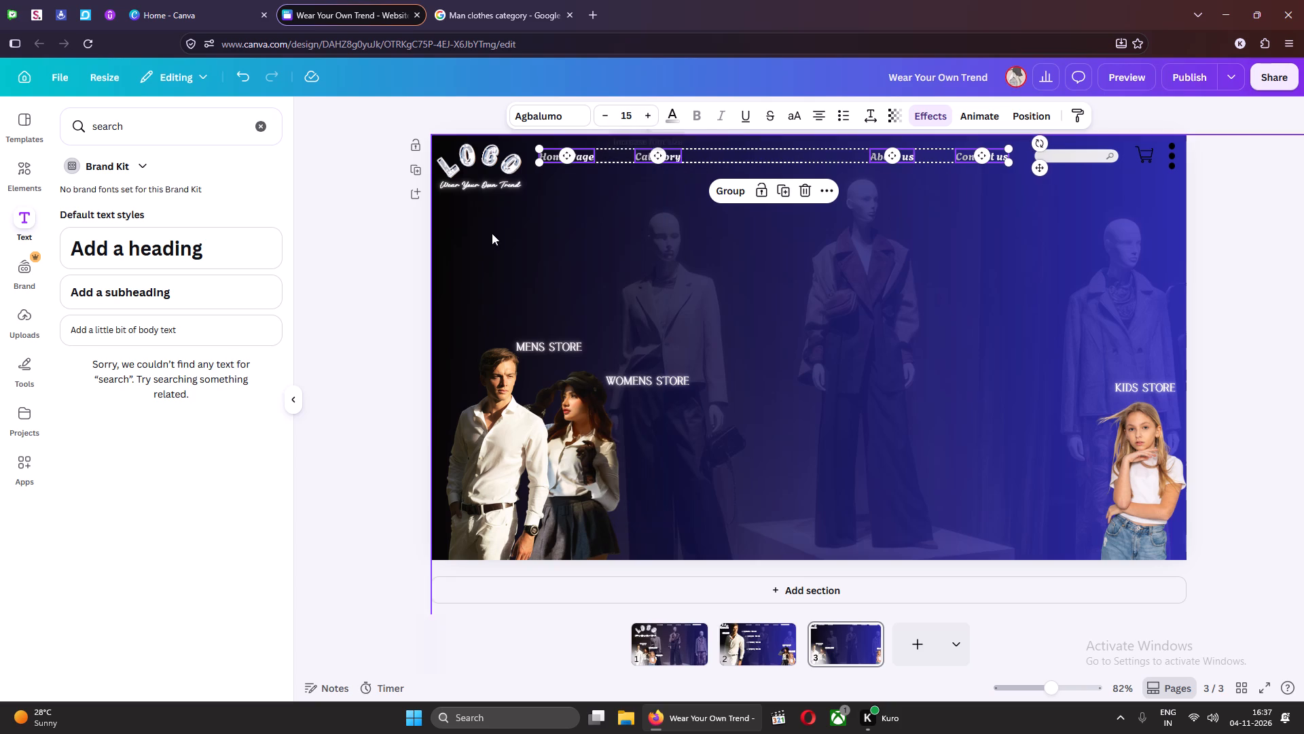
pyautogui.click(365, 270)
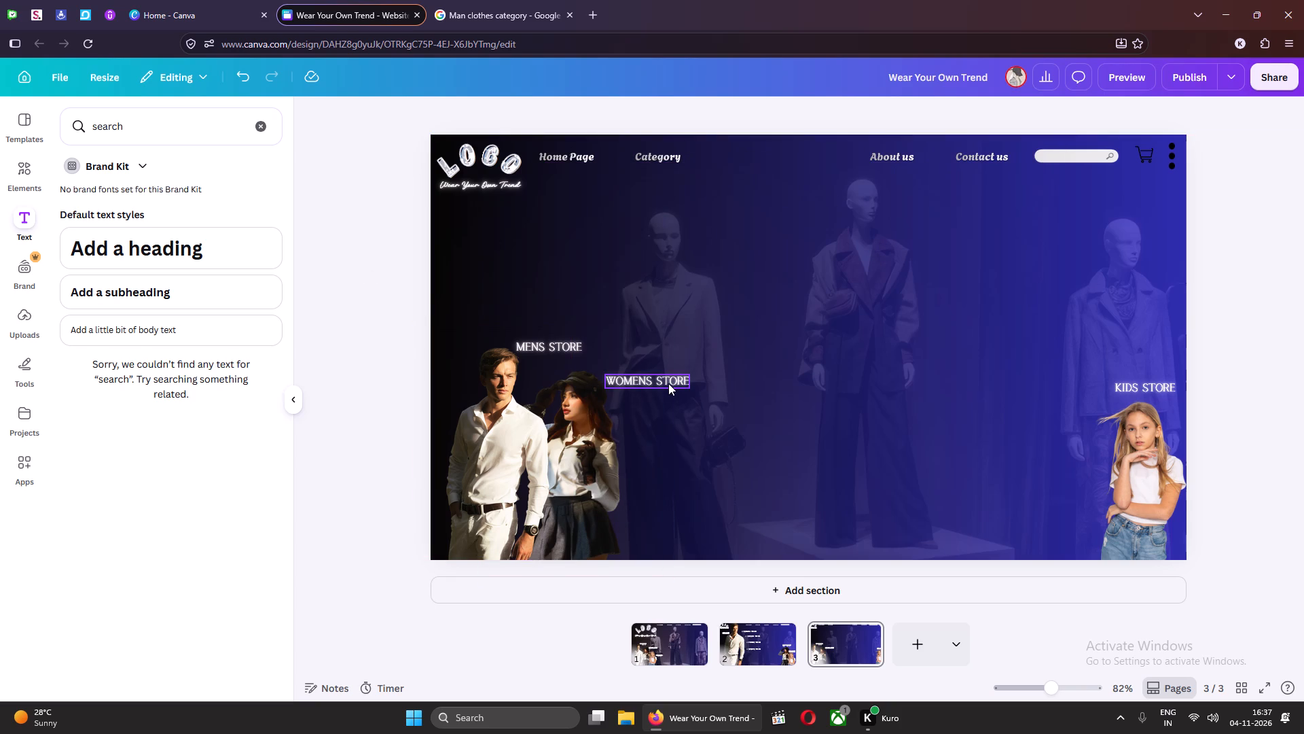
# Move the MENS STORE label to the left, above the man's head, on page 3.
pyautogui.click(667, 383)
pyautogui.click(541, 347)
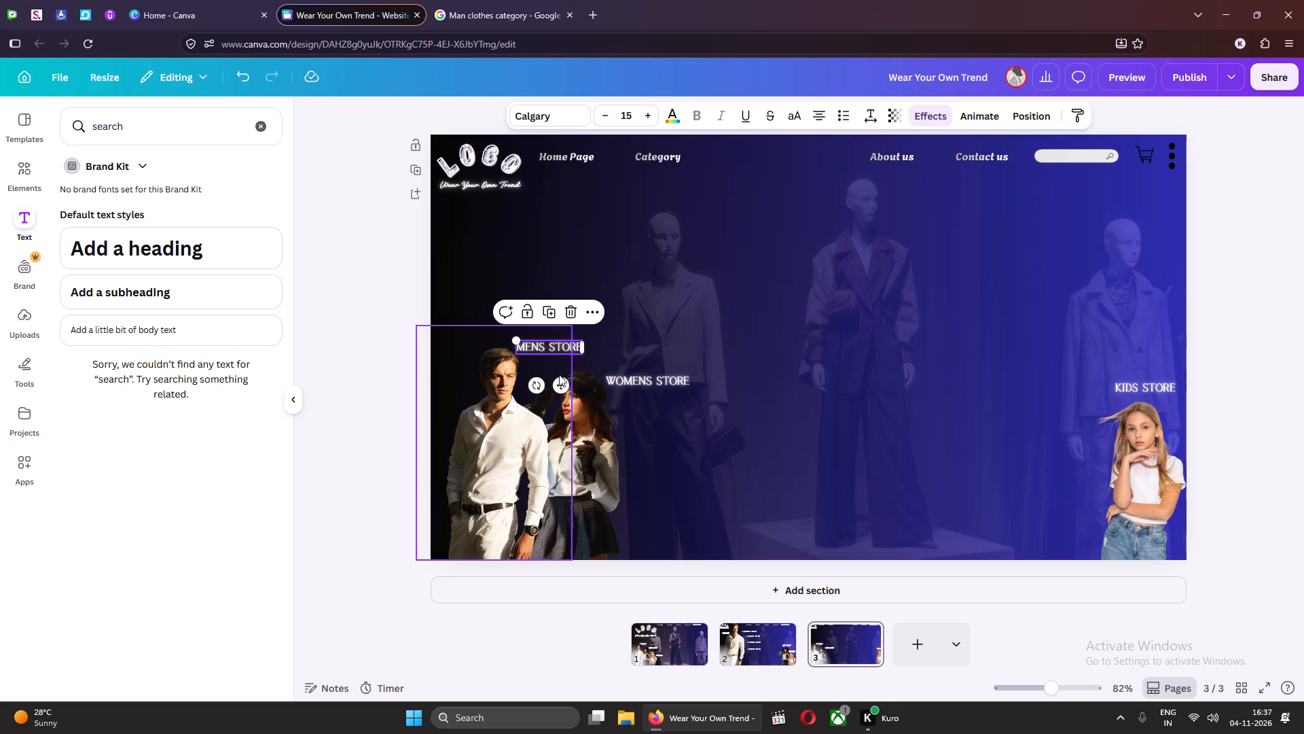
pyautogui.moveTo(560, 385); pyautogui.dragTo(492, 369)
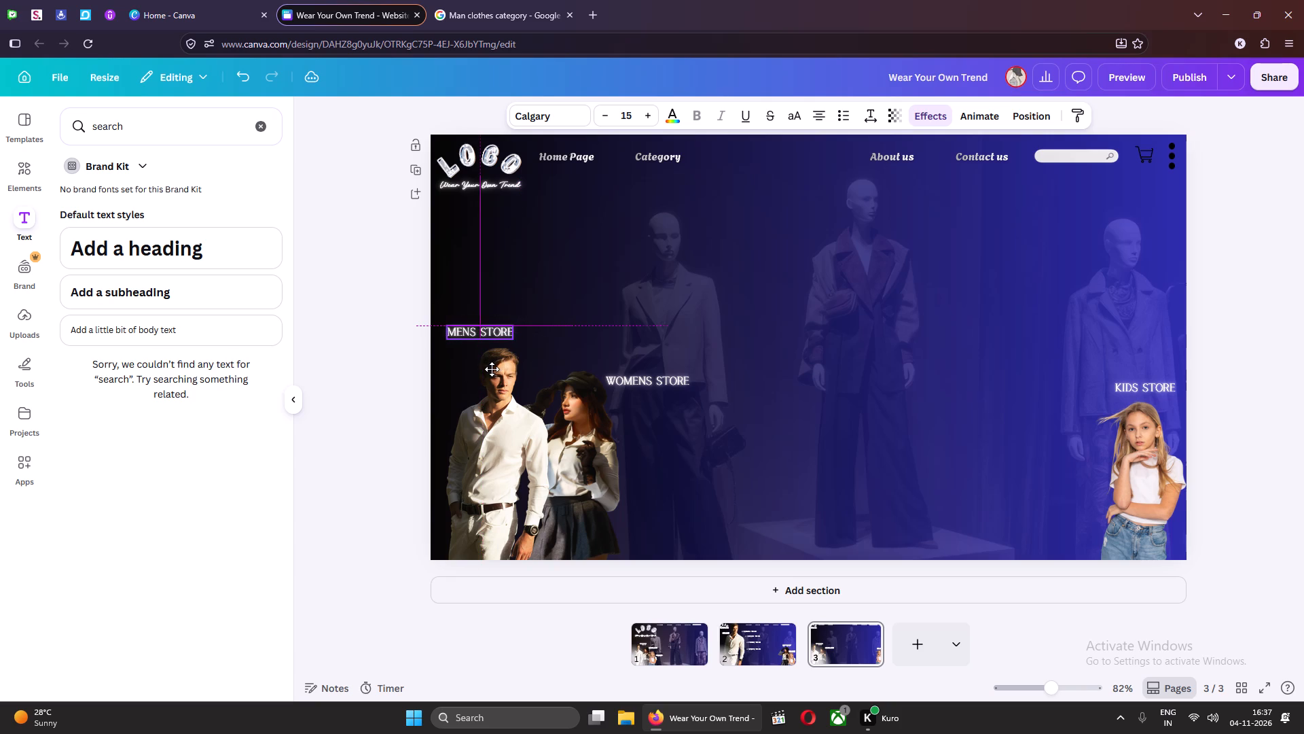
# Enlarge the woman's photo on page 3 to about 682 by 927 and move it to the centre of the page.
pyautogui.click(604, 423)
pyautogui.moveTo(666, 329); pyautogui.dragTo(846, 179)
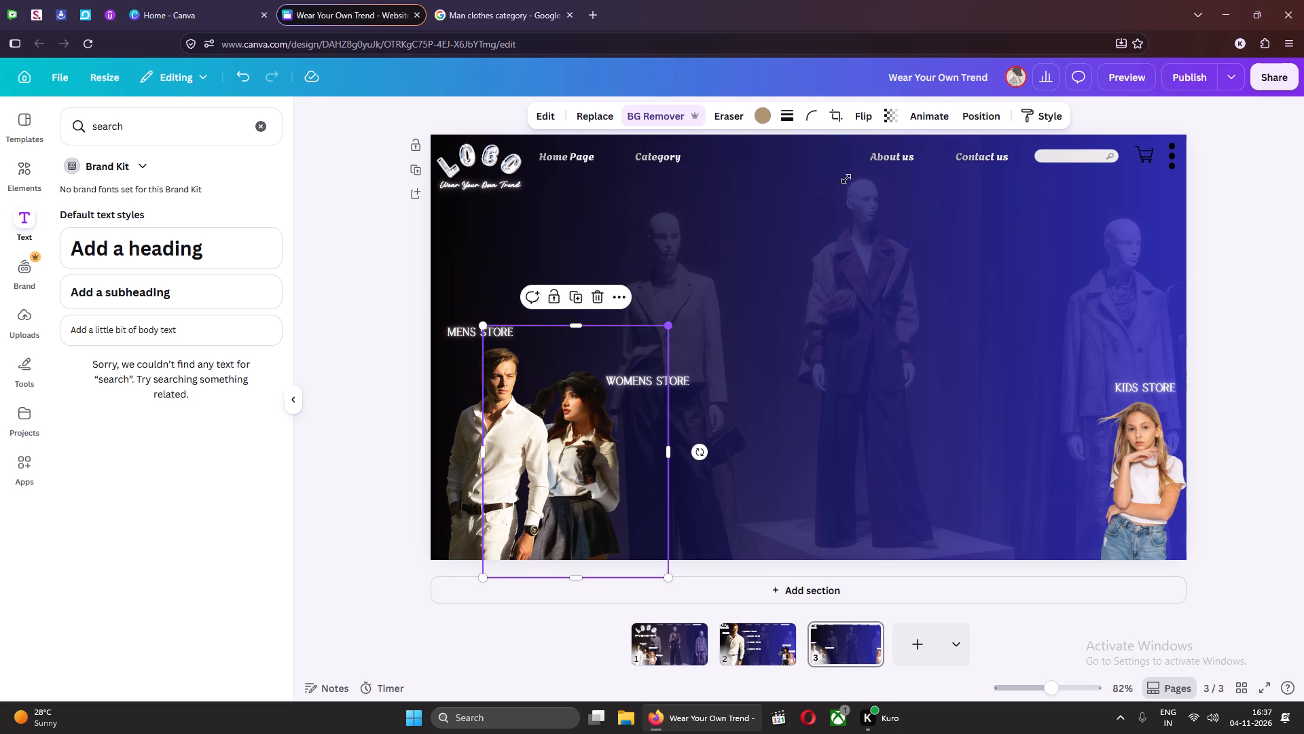
pyautogui.moveTo(846, 179); pyautogui.dragTo(954, 137)
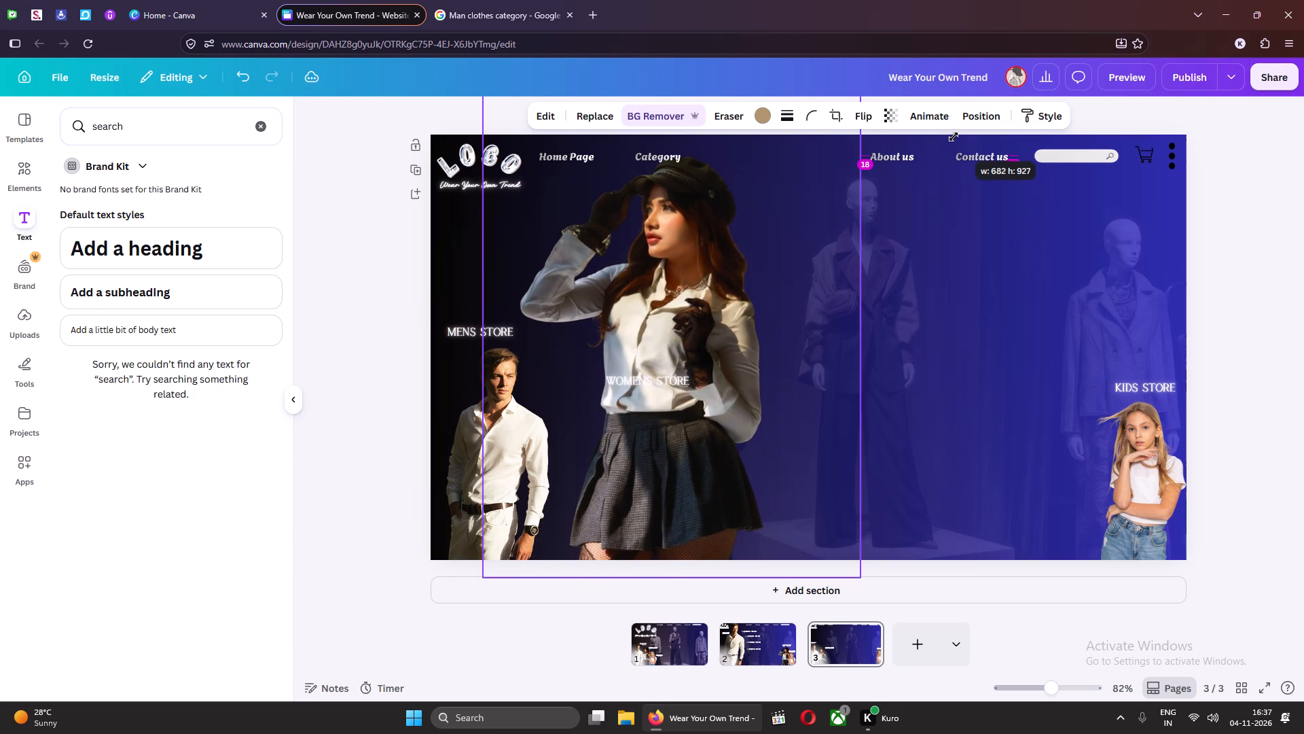
pyautogui.moveTo(954, 137); pyautogui.dragTo(956, 136)
pyautogui.moveTo(738, 256); pyautogui.dragTo(852, 243)
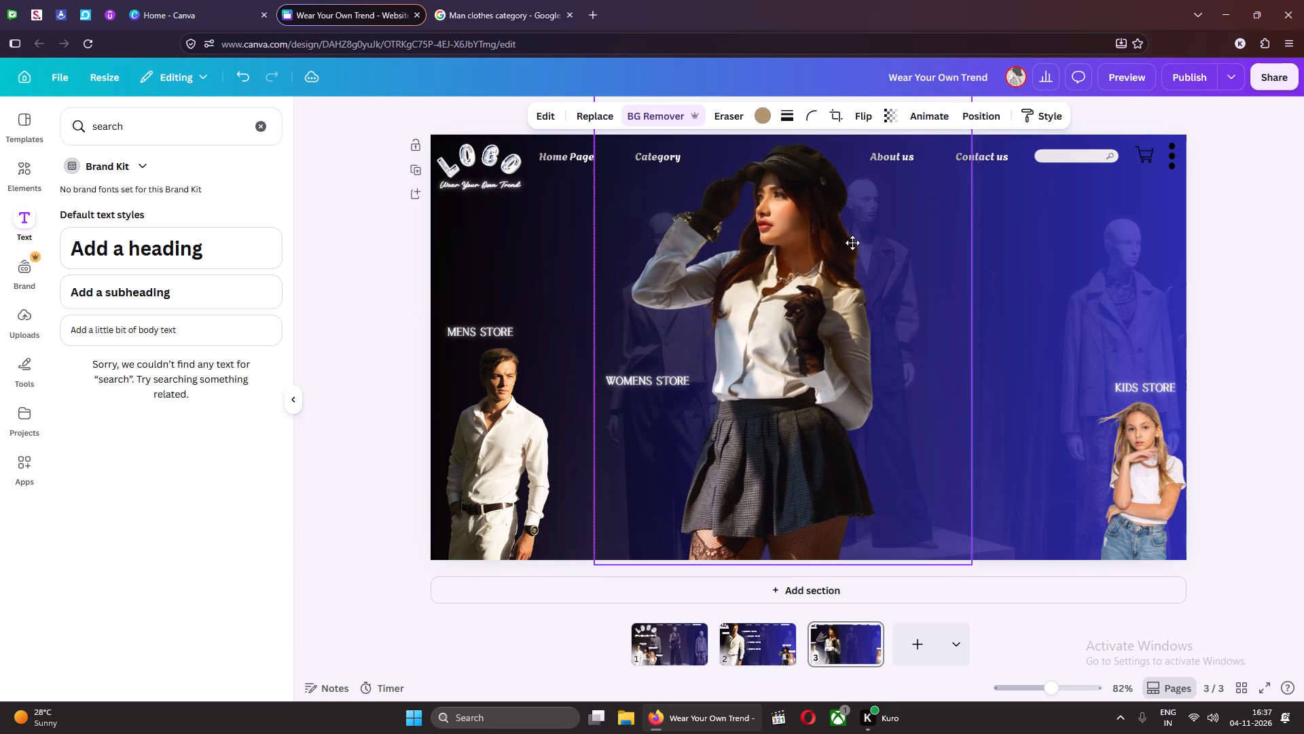
pyautogui.moveTo(852, 243); pyautogui.dragTo(851, 243)
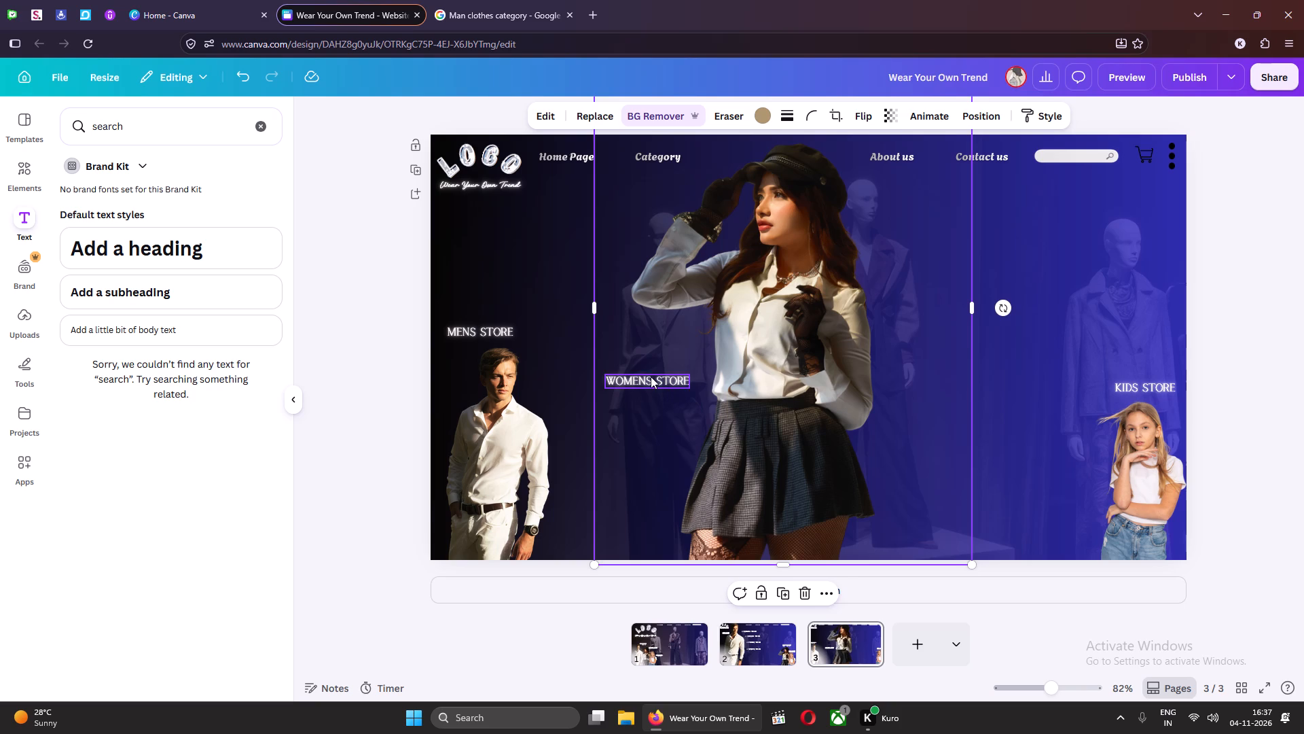
# Move the WOMENS STORE label on page 3 to the page's lower edge, beside the enlarged woman's legs.
pyautogui.click(651, 377)
pyautogui.moveTo(643, 379); pyautogui.dragTo(891, 491)
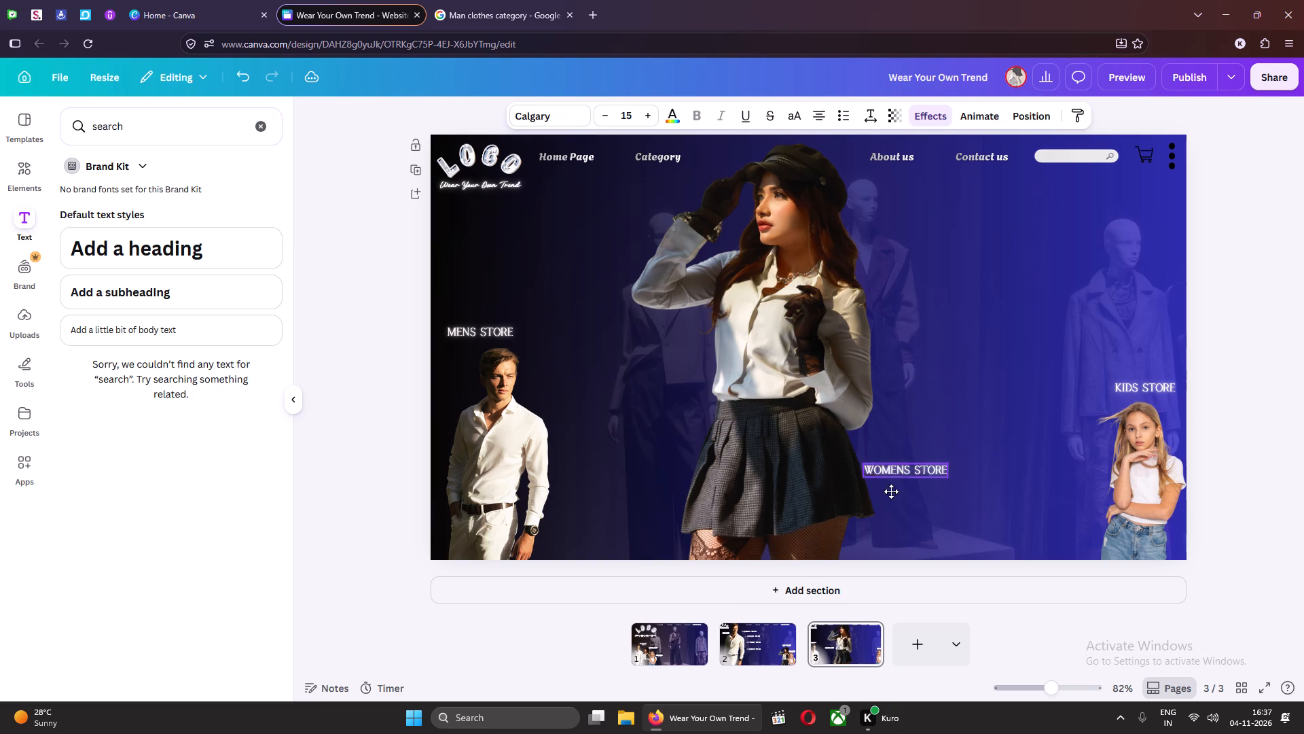
pyautogui.moveTo(891, 491); pyautogui.dragTo(892, 546)
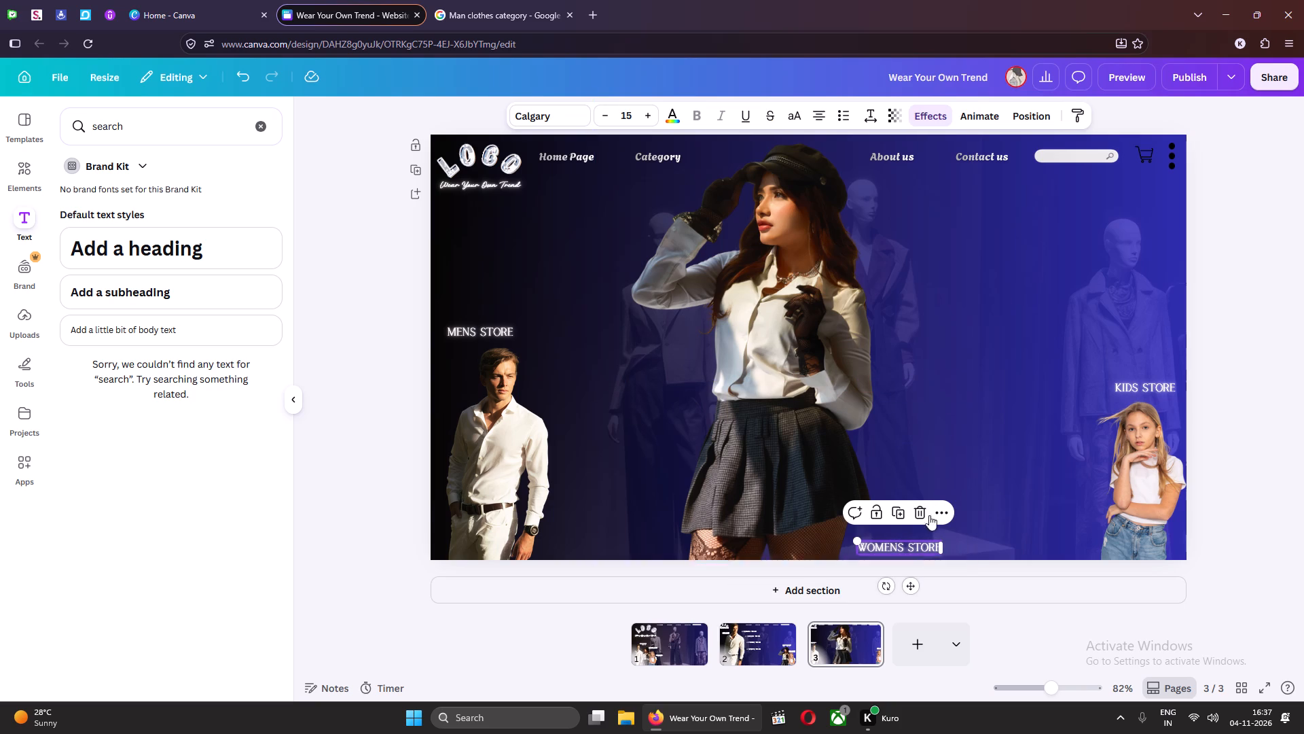
# Copy the FORMAL, CASUAL, ETHNIC and SPORTS WEAR bullets from page 2 to page 3, placing them between the woman and the girl.
pyautogui.click(758, 657)
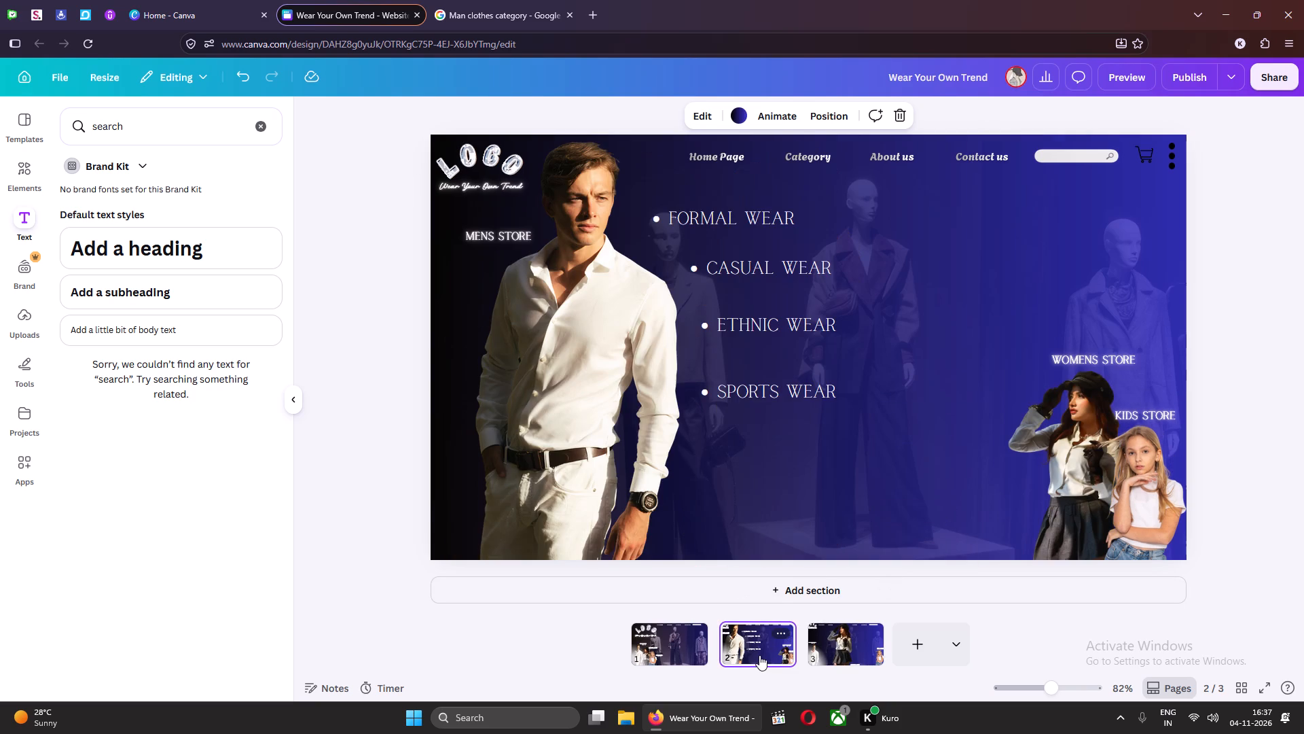
pyautogui.click(755, 219)
pyautogui.keyDown('shift'); pyautogui.click(772, 263); pyautogui.keyUp('shift')
pyautogui.keyDown('shift'); pyautogui.click(776, 333); pyautogui.keyUp('shift')
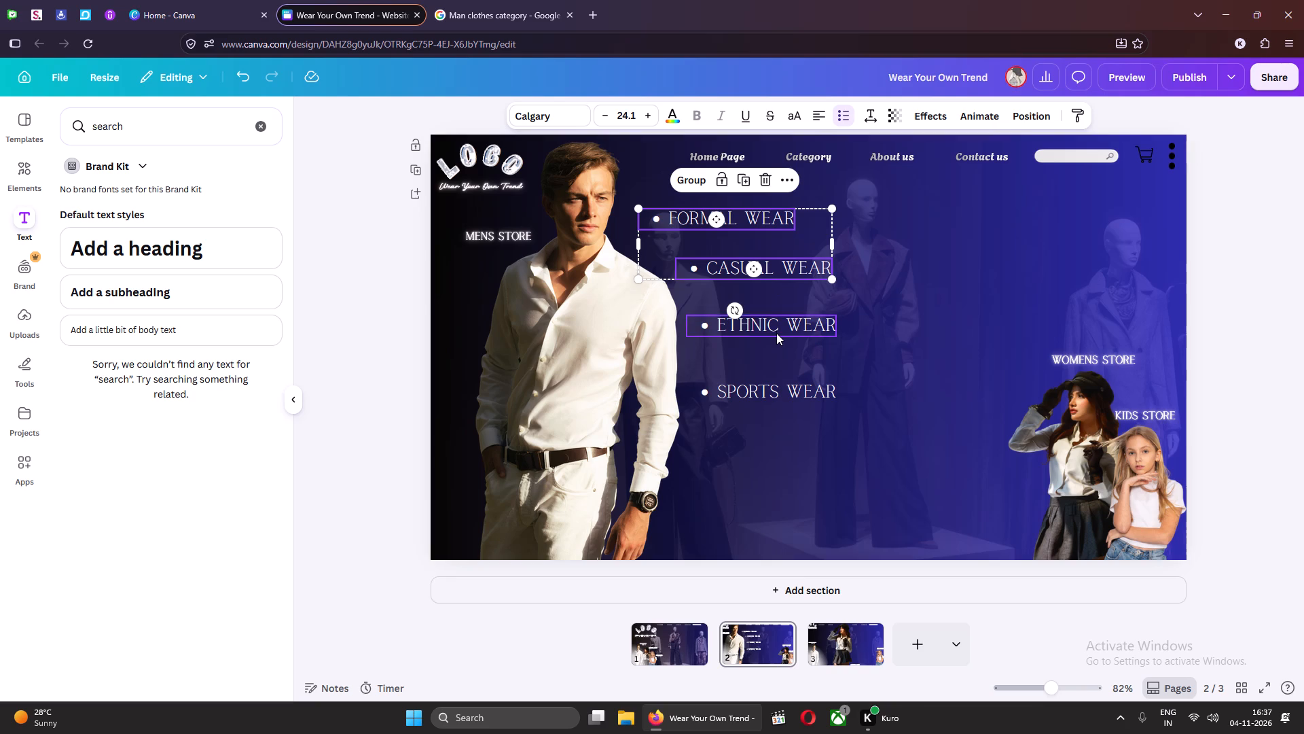
pyautogui.keyDown('shift'); pyautogui.click(780, 401); pyautogui.keyUp('shift')
pyautogui.hotkey('ctrl', 'c')
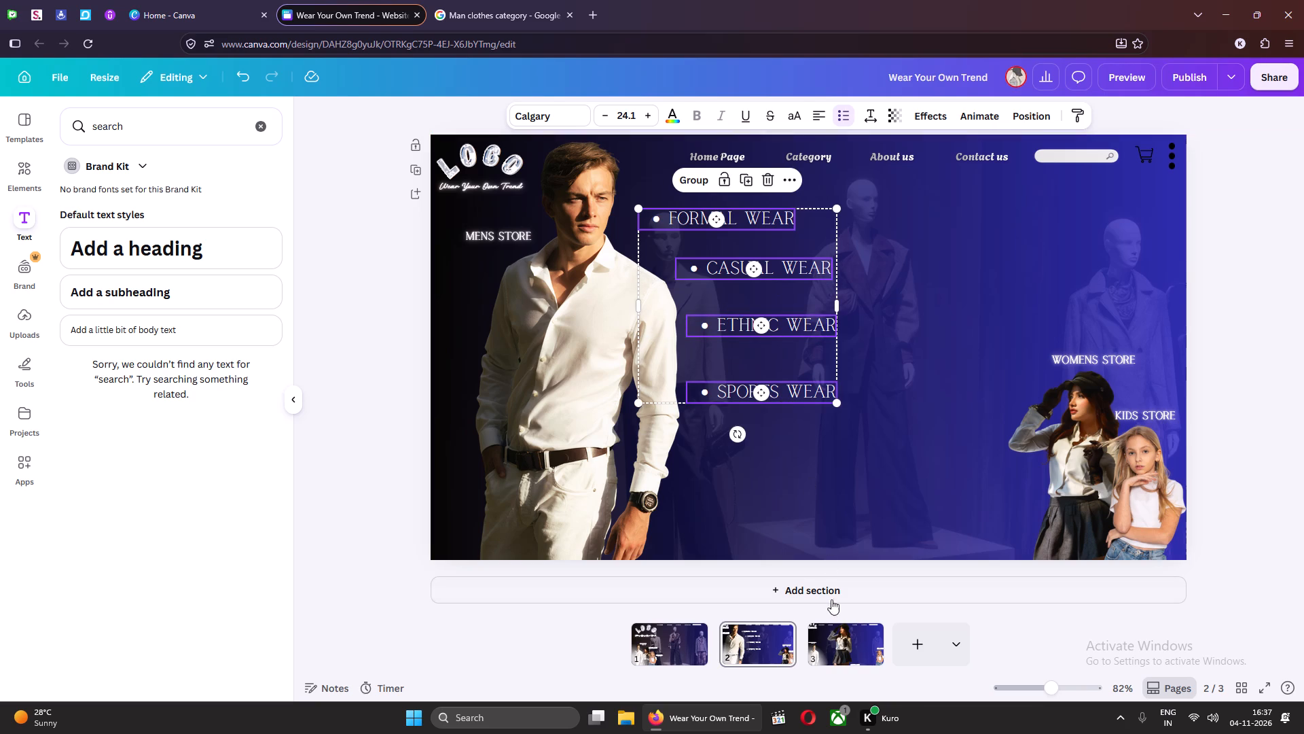
pyautogui.click(841, 626)
pyautogui.hotkey('ctrl', 'v')
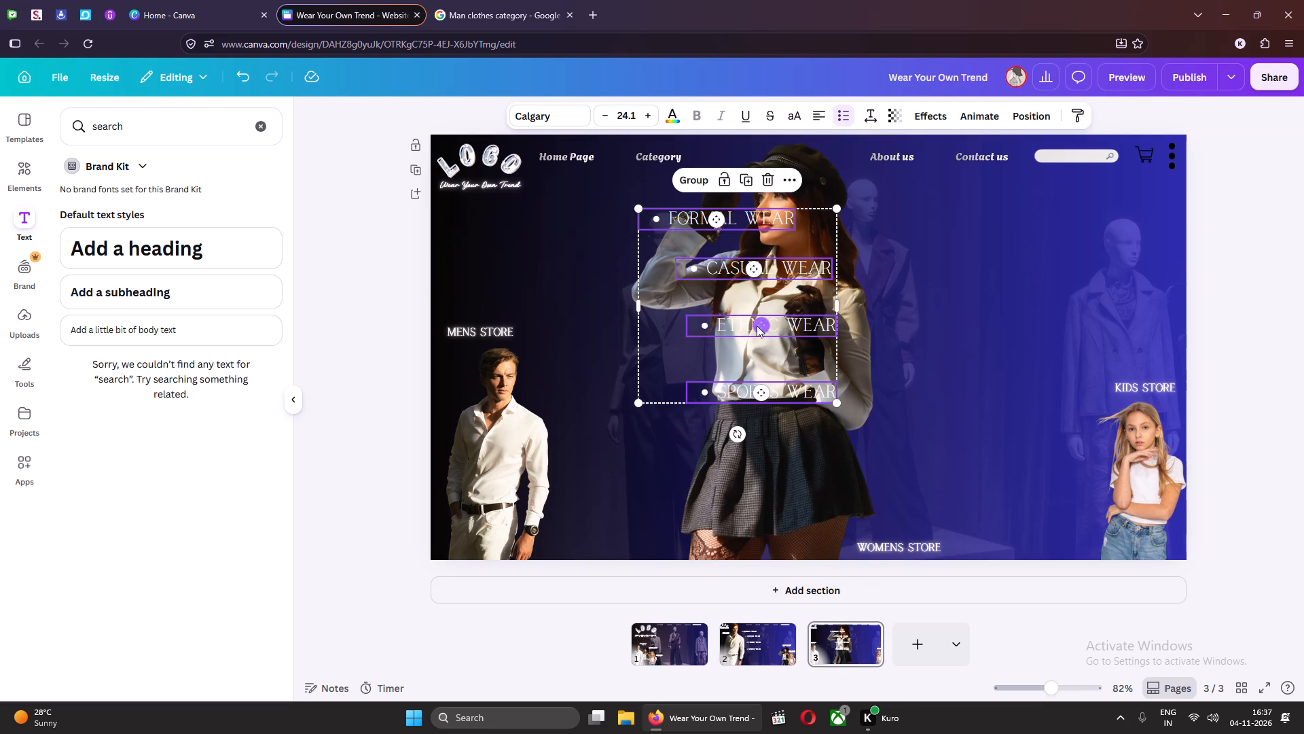
pyautogui.moveTo(810, 374); pyautogui.dragTo(1005, 363)
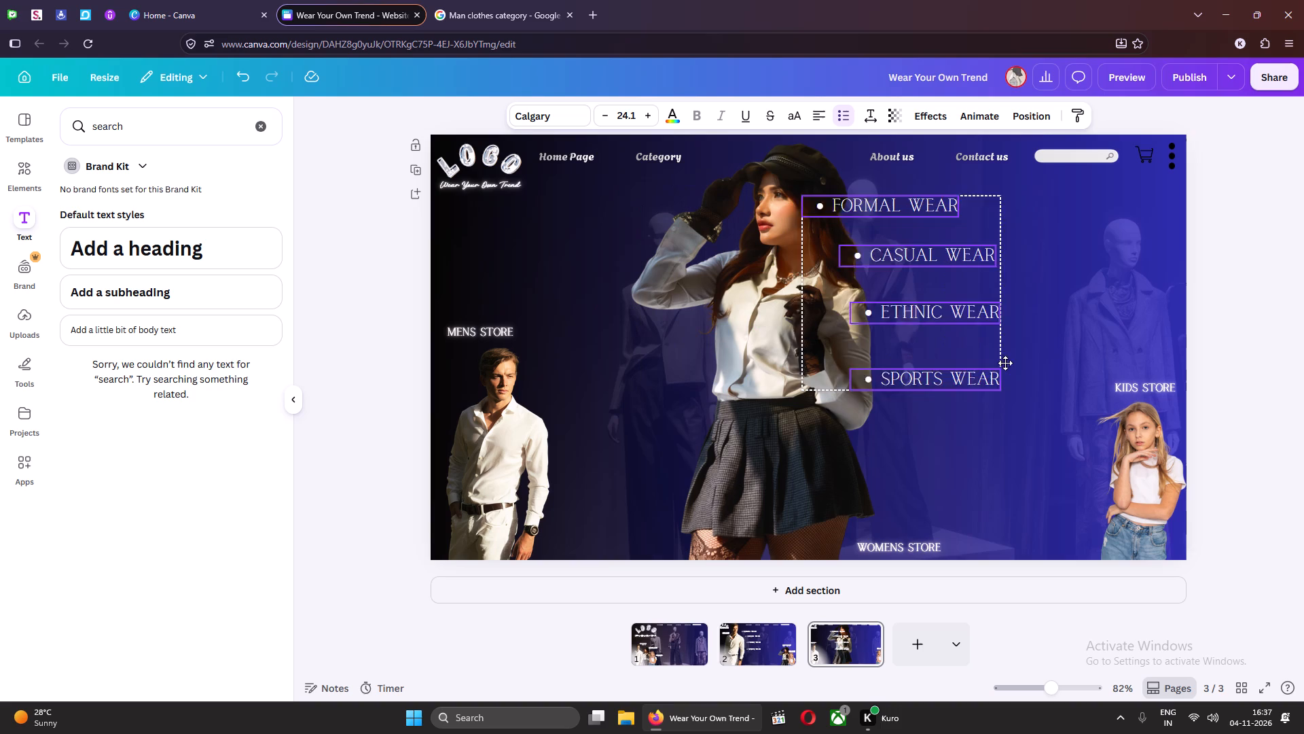
pyautogui.moveTo(1005, 363); pyautogui.dragTo(1022, 363)
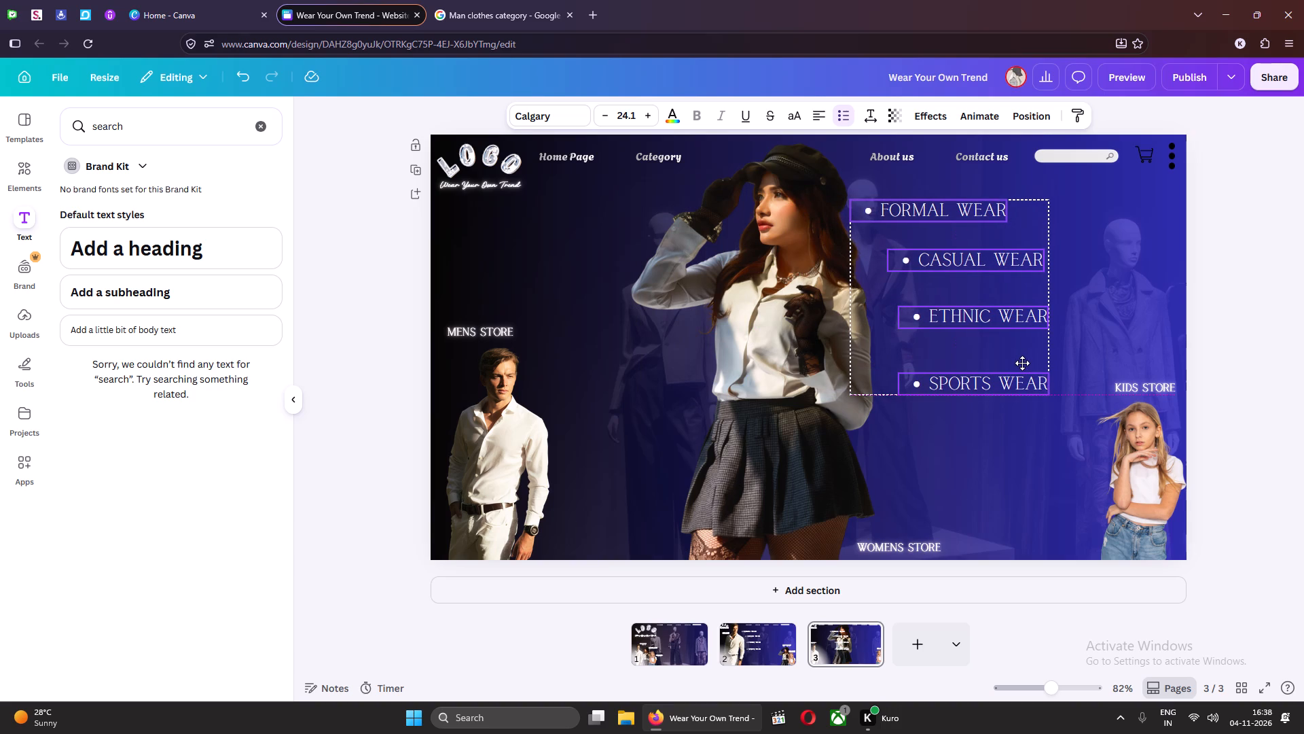
pyautogui.moveTo(1022, 363); pyautogui.dragTo(1017, 363)
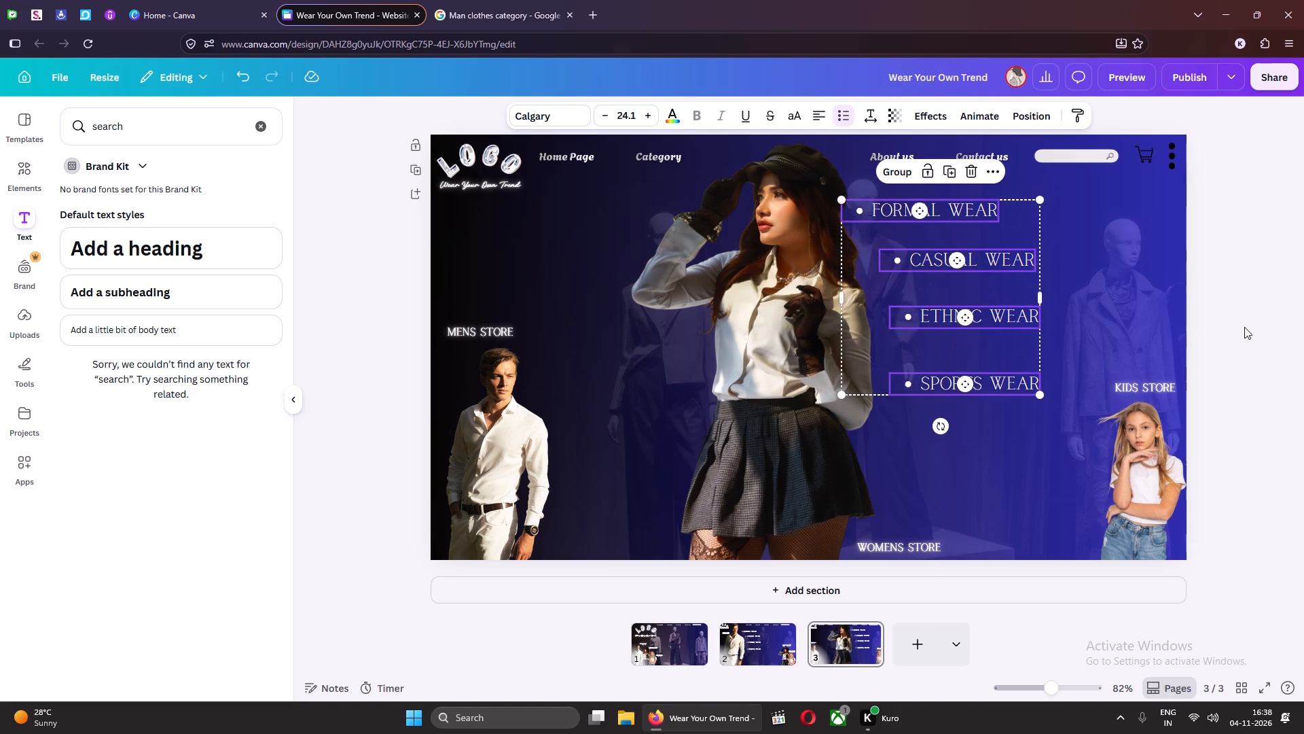
pyautogui.click(1254, 326)
# Adjust page 3's category bullets, shifting FORMAL WEAR toward the right and raising SPORTS WEAR closer to ETHNIC WEAR.
pyautogui.click(945, 207)
pyautogui.moveTo(949, 215); pyautogui.dragTo(995, 215)
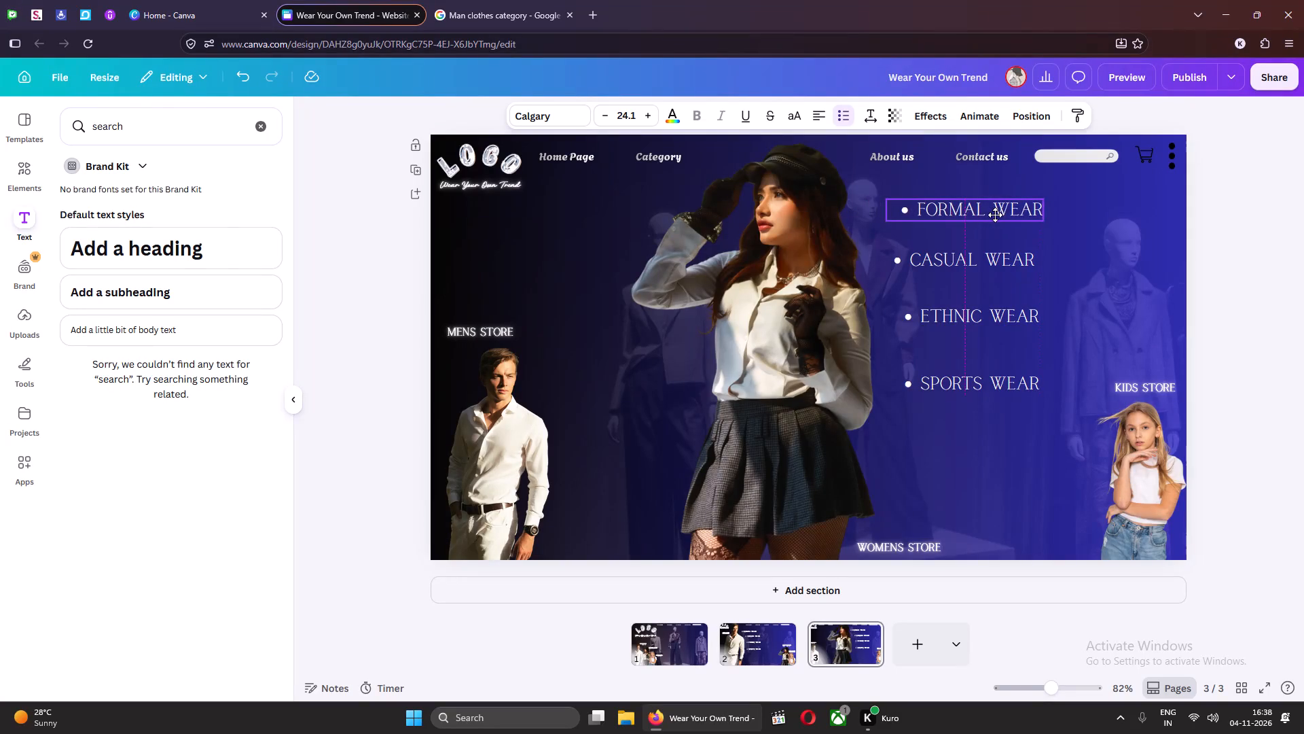
pyautogui.moveTo(995, 215); pyautogui.dragTo(977, 215)
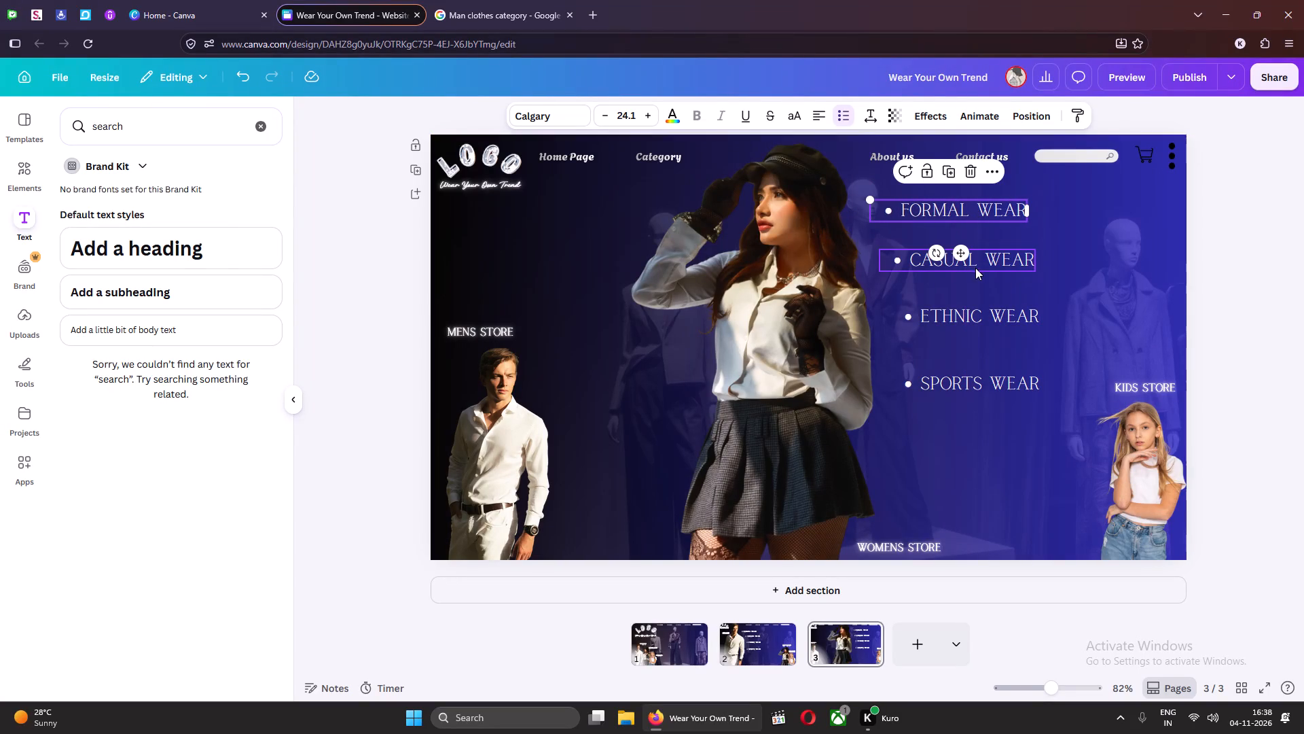
pyautogui.click(1239, 315)
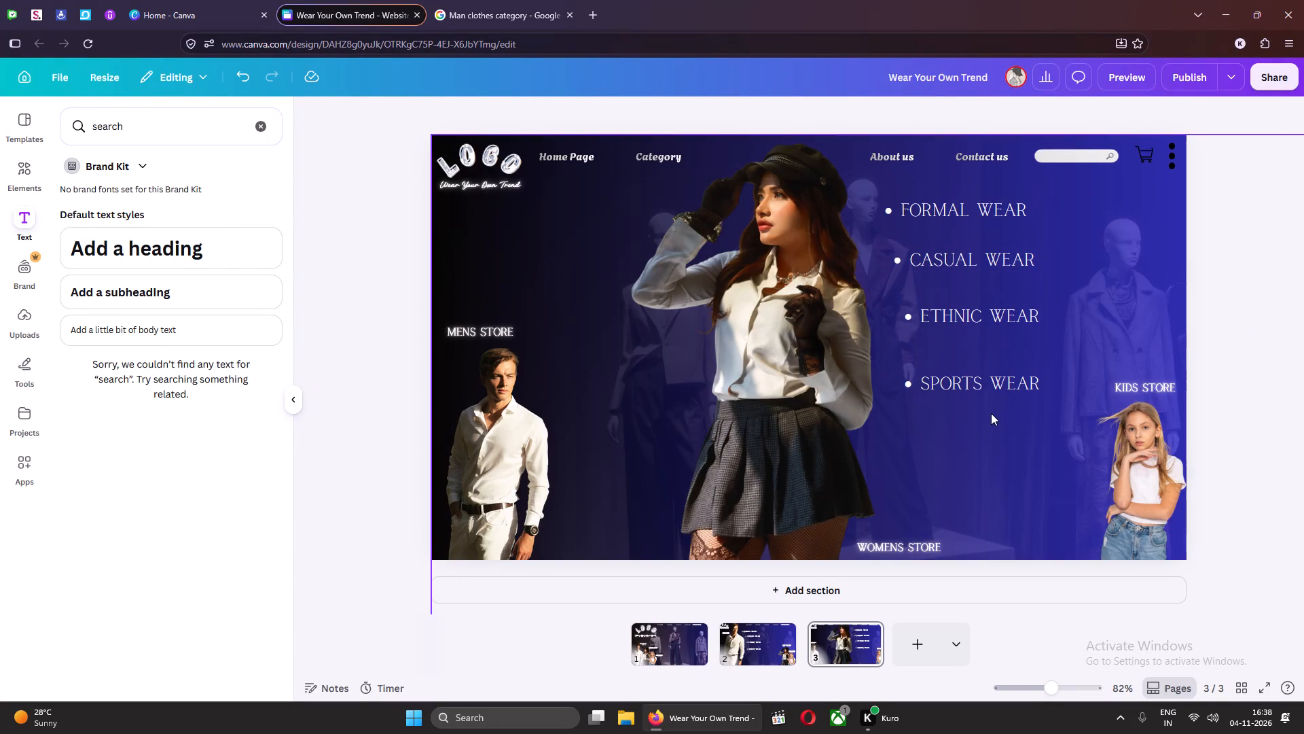
pyautogui.click(980, 386)
pyautogui.moveTo(975, 387); pyautogui.dragTo(977, 378)
pyautogui.click(1254, 359)
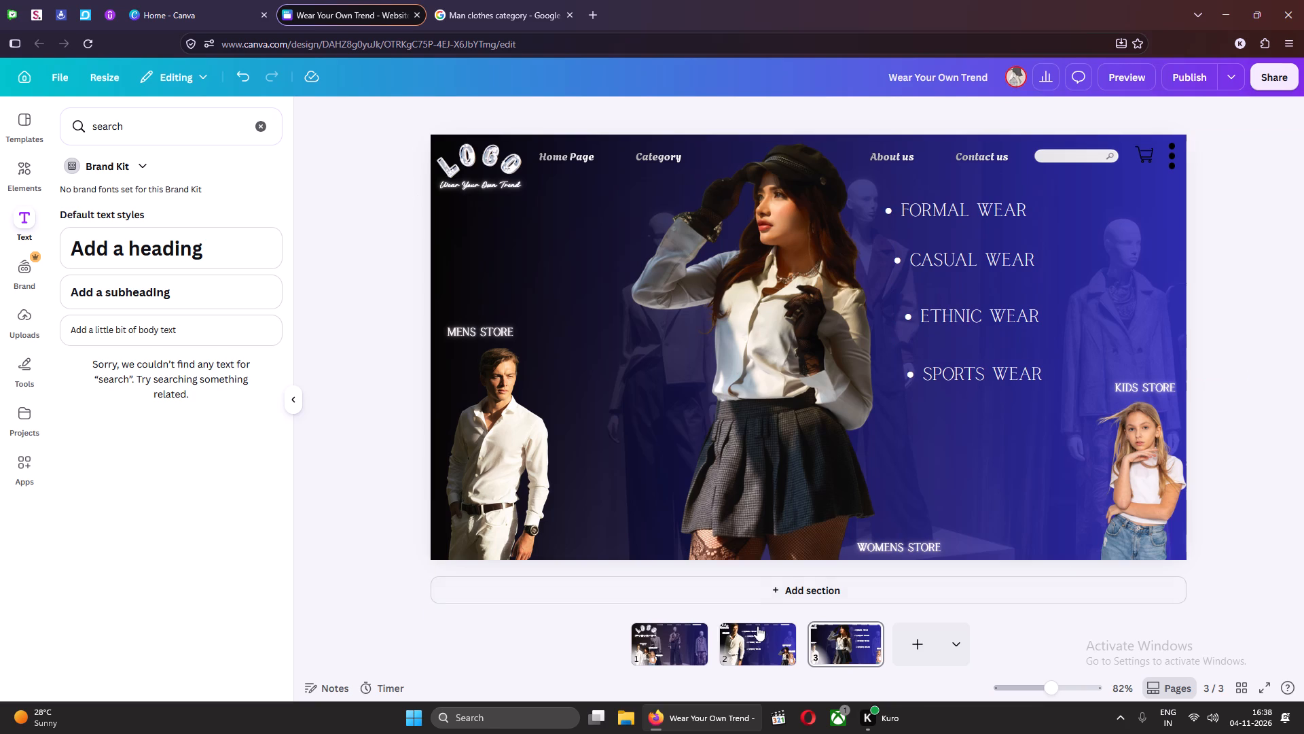
# Raise the SPORTS WEAR bullet on page 2 so the gap below ETHNIC WEAR is 64, matching the gap above it.
pyautogui.click(758, 630)
pyautogui.click(775, 398)
pyautogui.moveTo(778, 396); pyautogui.dragTo(780, 381)
pyautogui.click(777, 384)
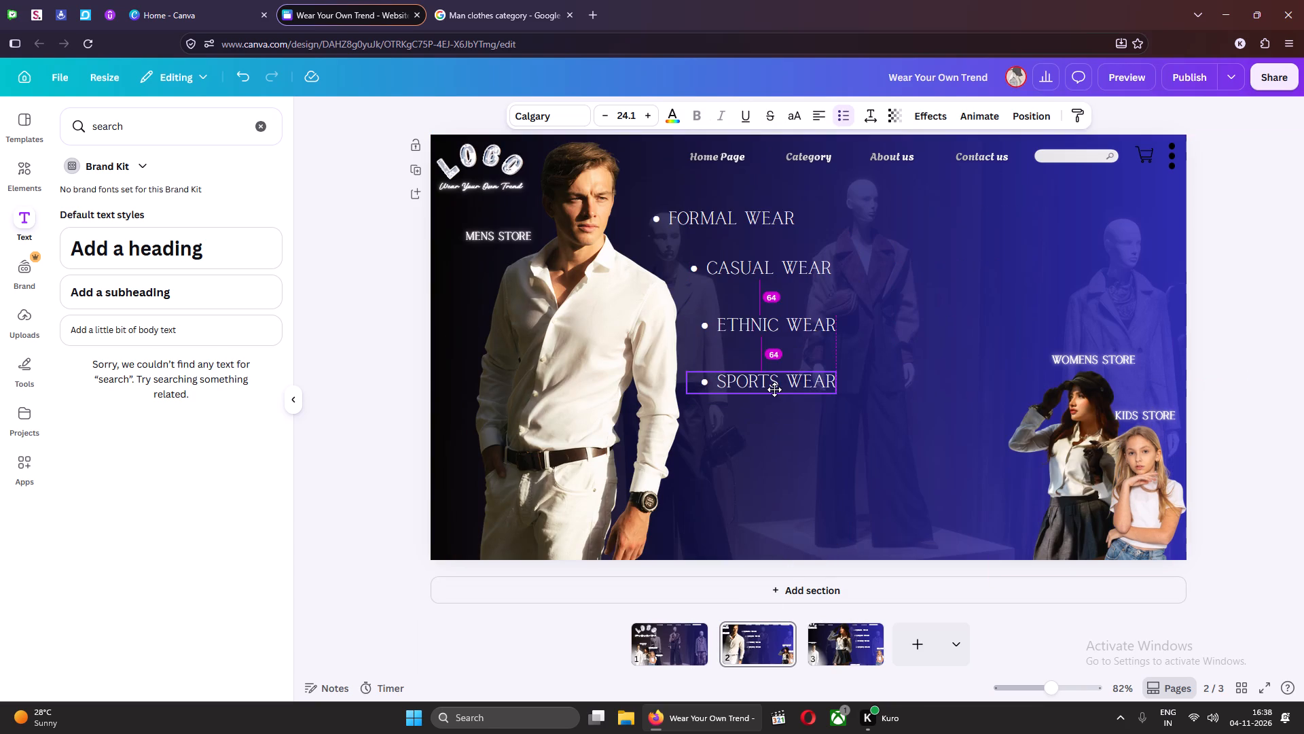
pyautogui.click(1214, 357)
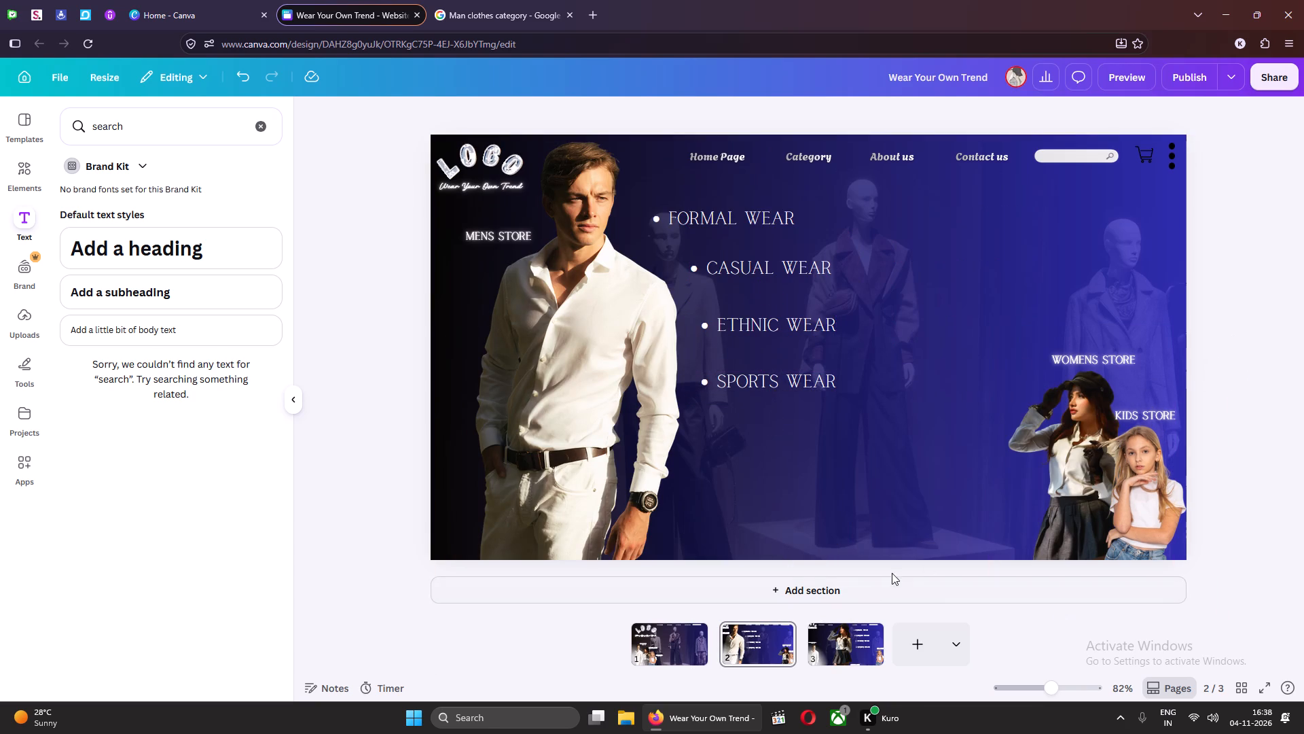
# Compare the layouts of the men's store page and the women's store page.
pyautogui.click(841, 648)
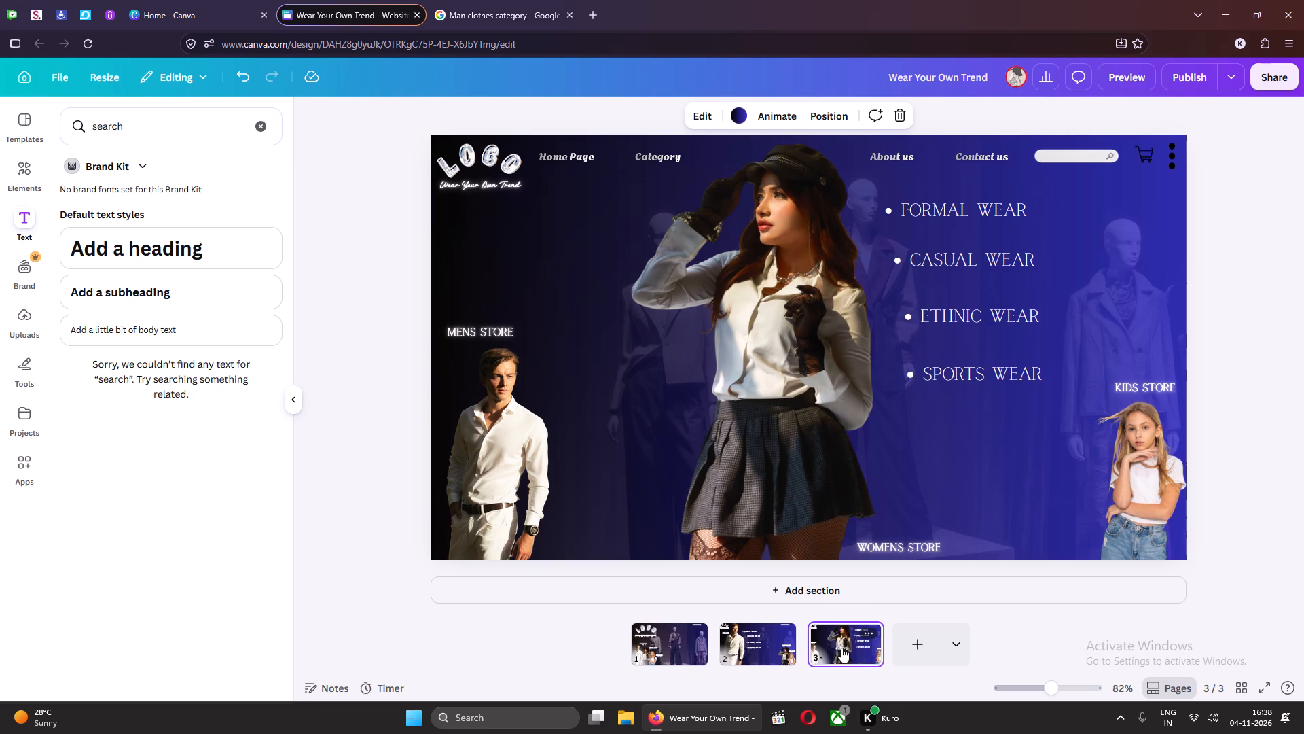
pyautogui.click(763, 645)
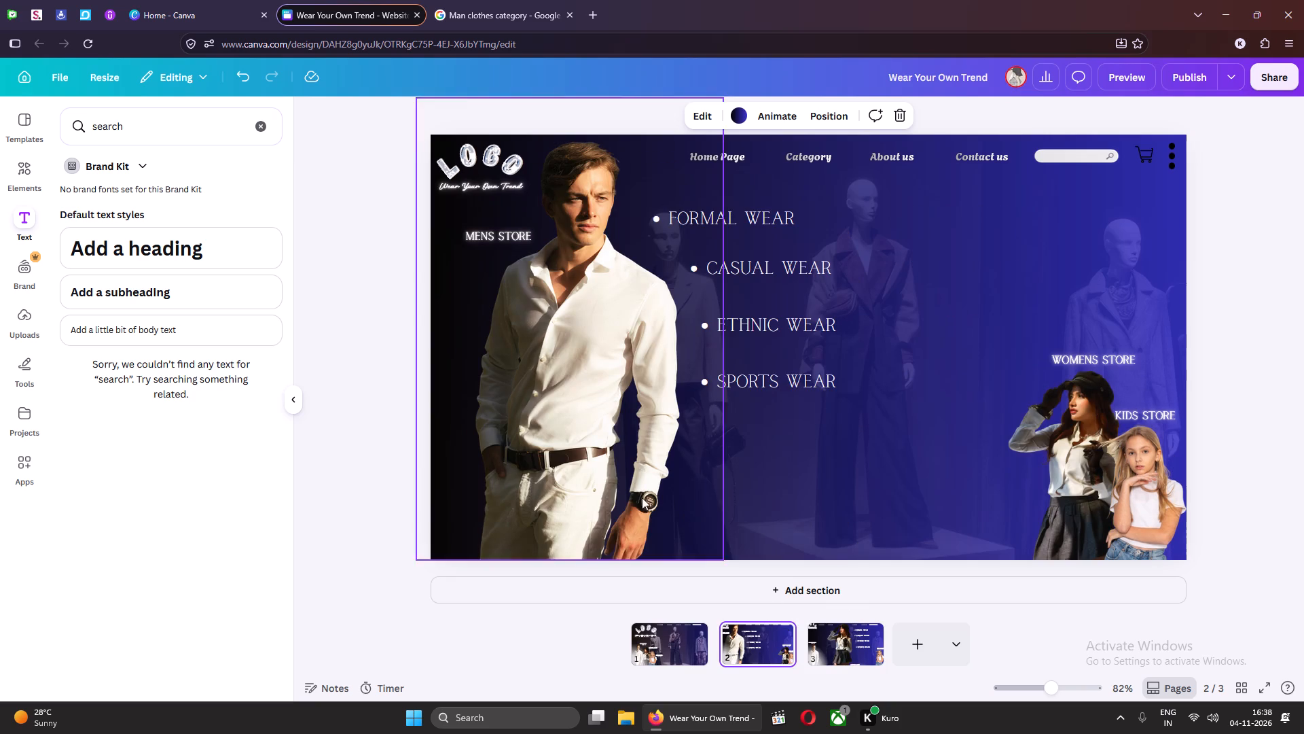
pyautogui.click(852, 650)
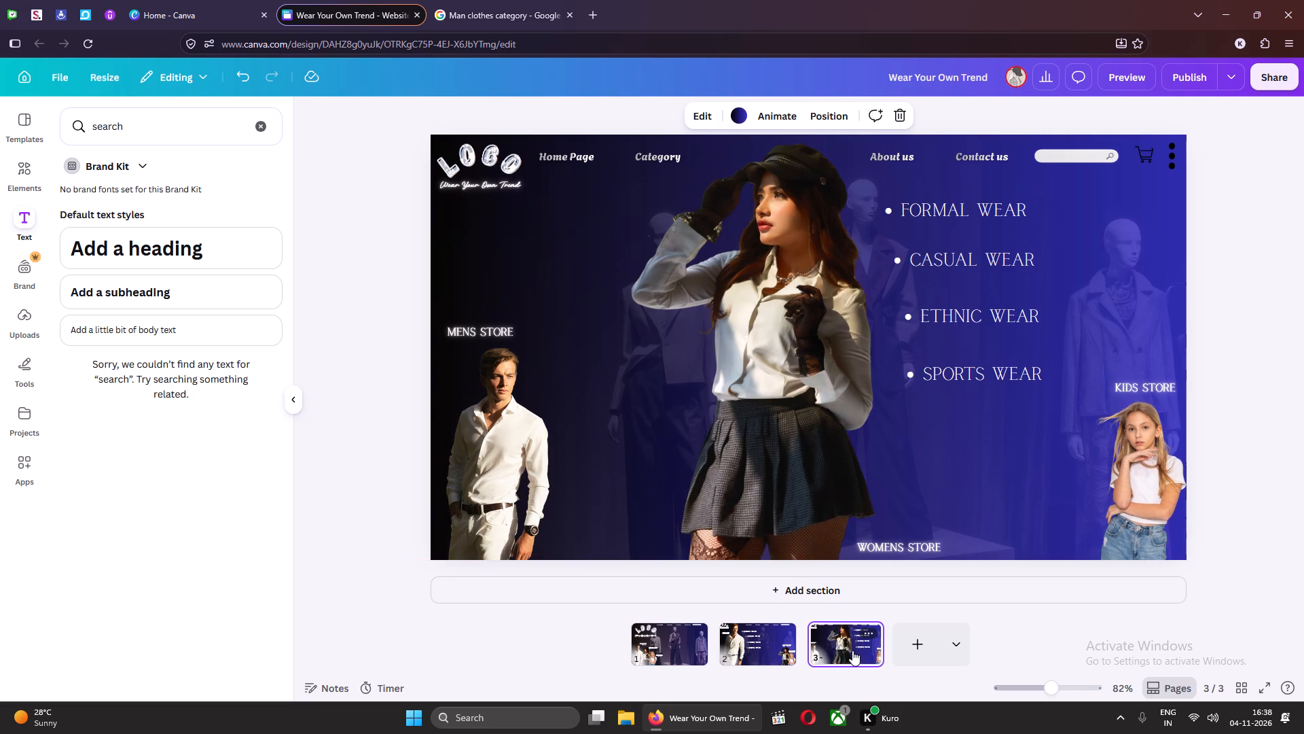
pyautogui.click(755, 643)
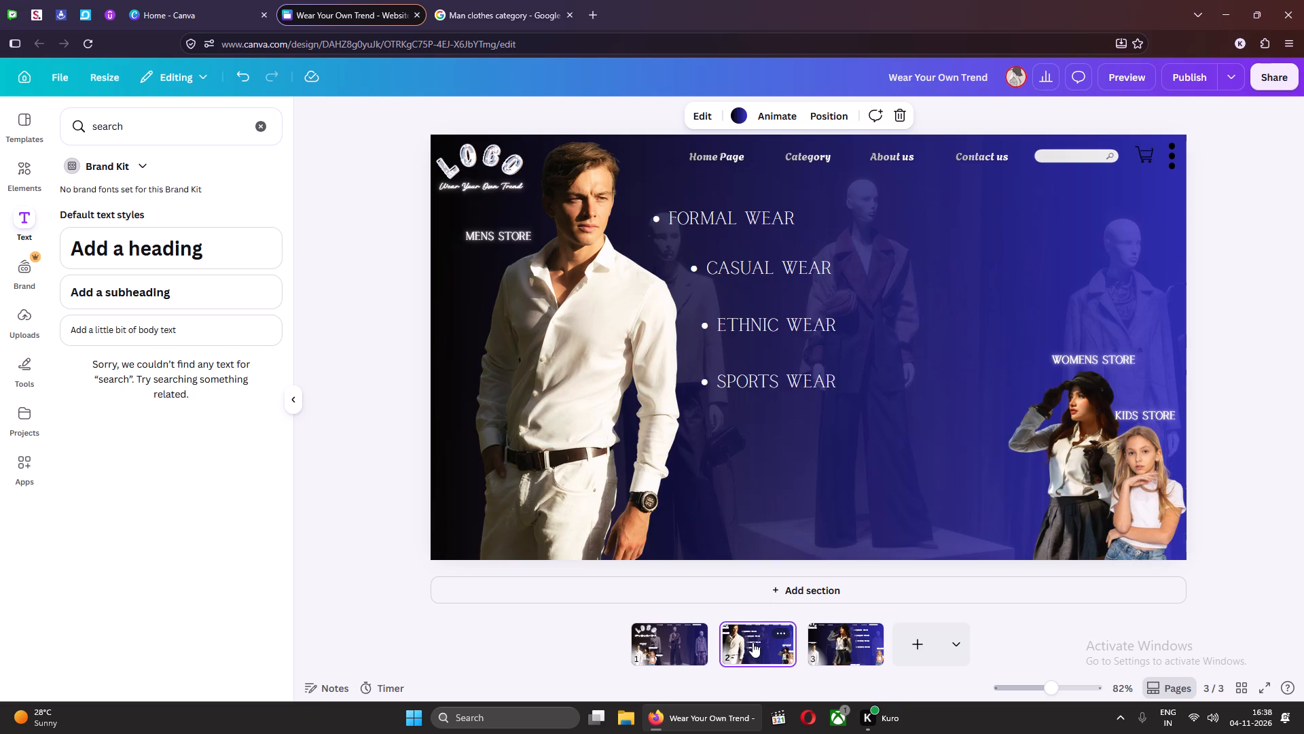
pyautogui.click(831, 641)
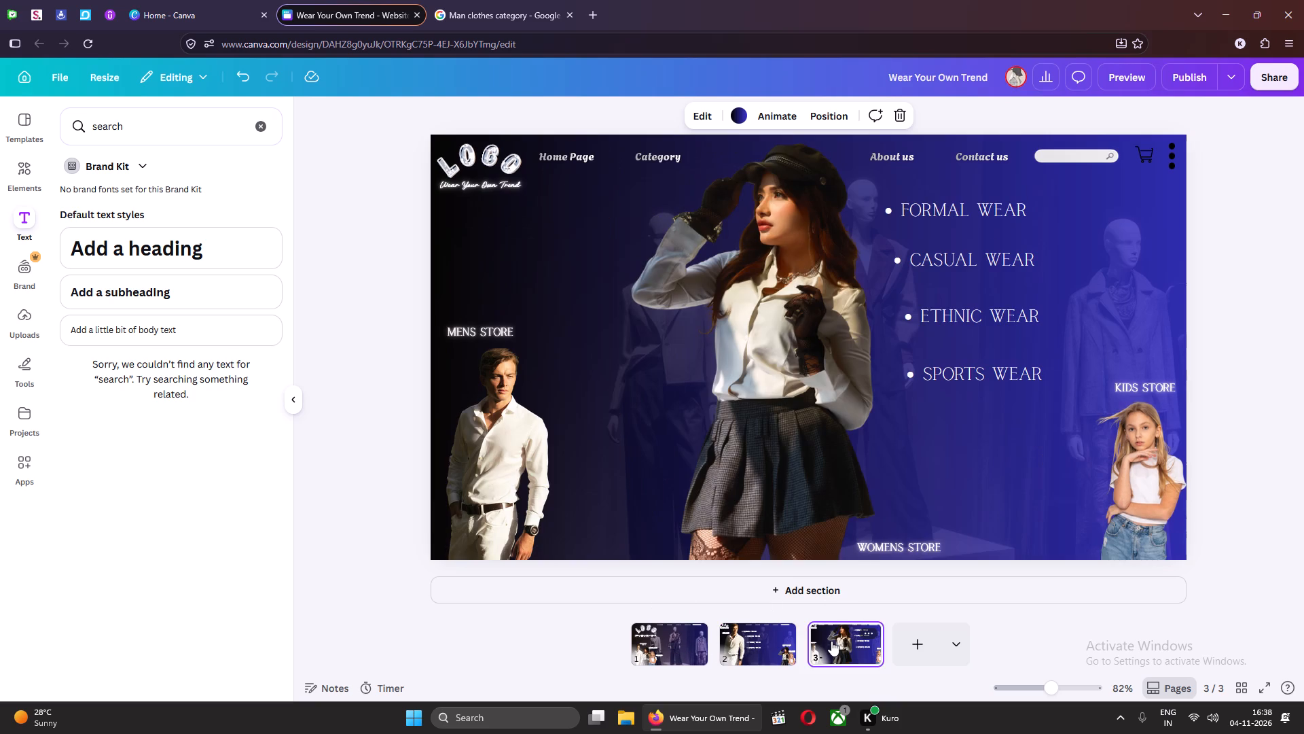
# Duplicate the home page and reorder the pages so the copy comes last, as page 4.
pyautogui.rightClick(665, 646)
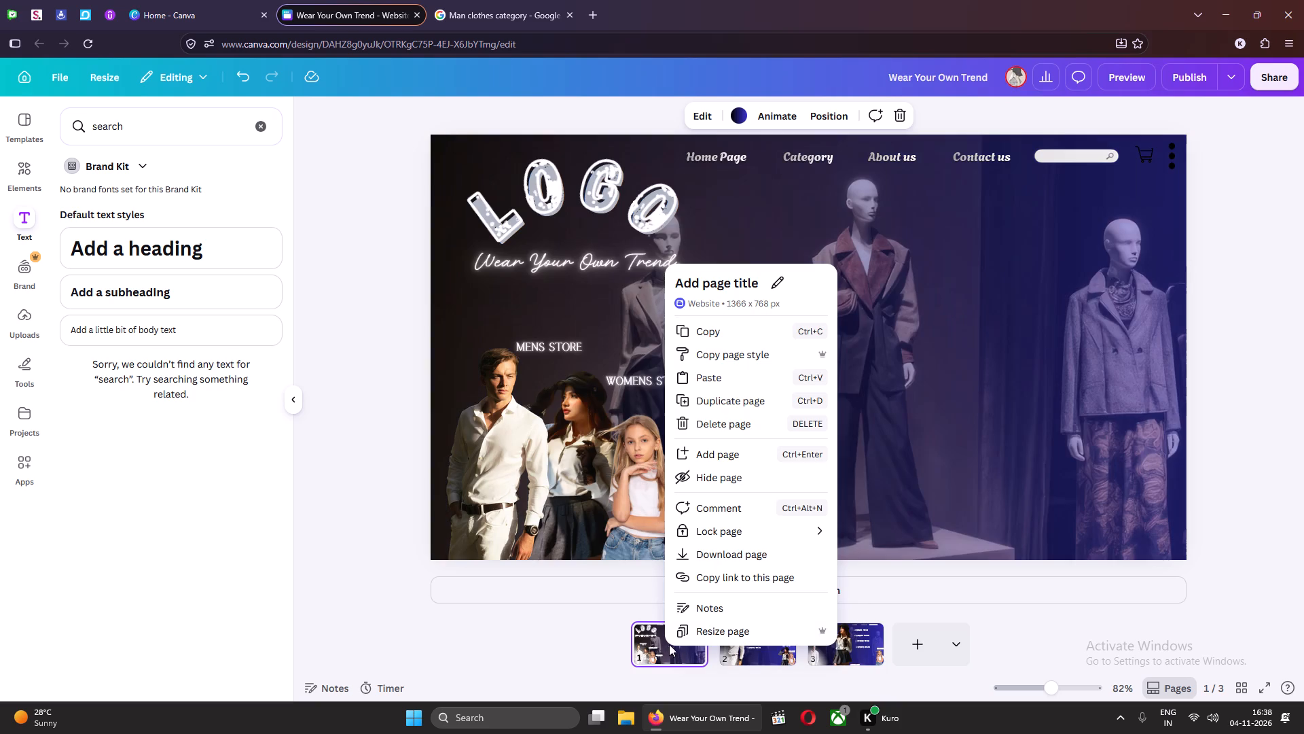
pyautogui.click(738, 404)
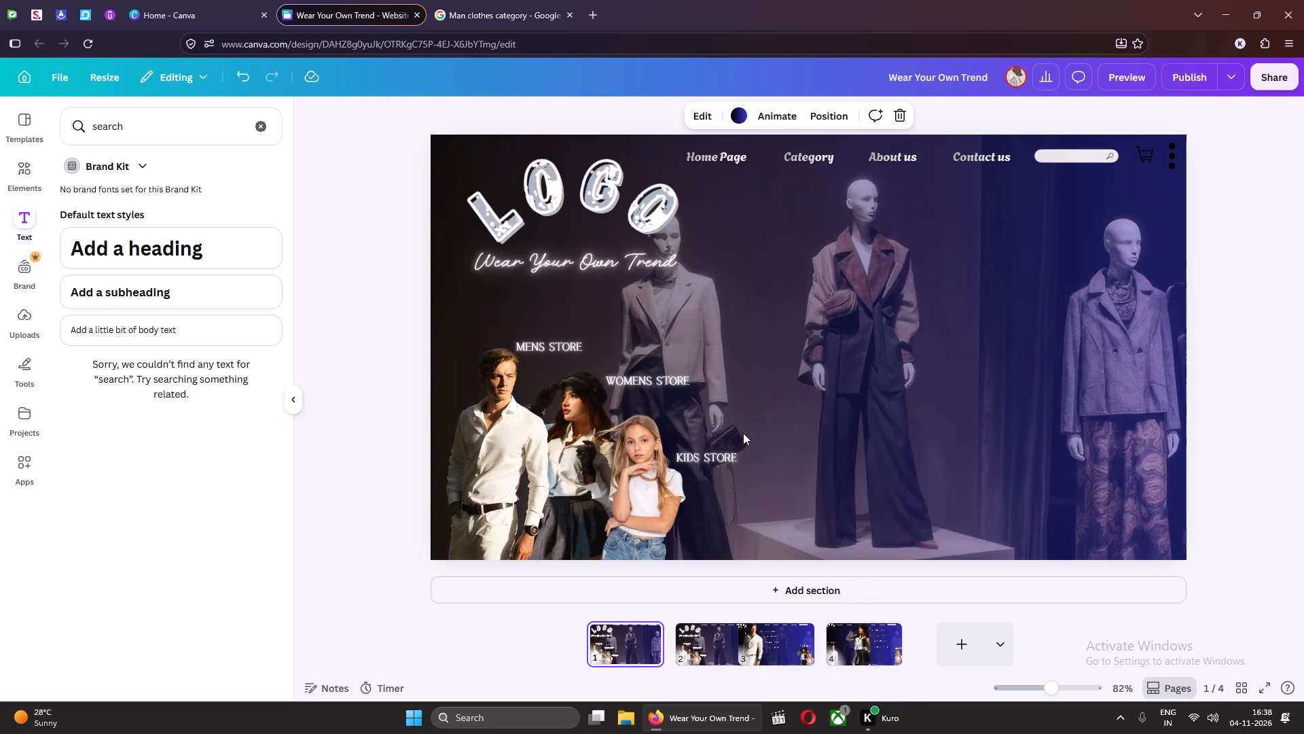
pyautogui.moveTo(700, 642); pyautogui.dragTo(911, 642)
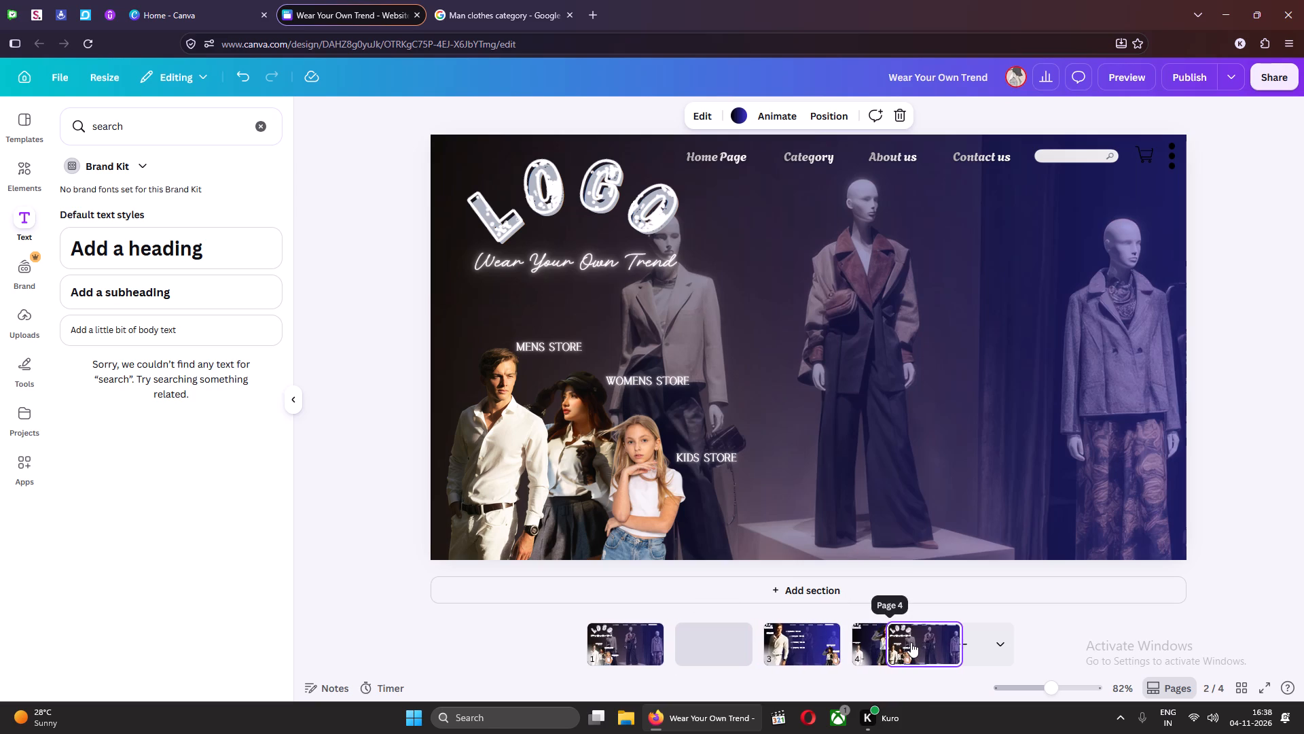
pyautogui.moveTo(911, 642); pyautogui.dragTo(881, 643)
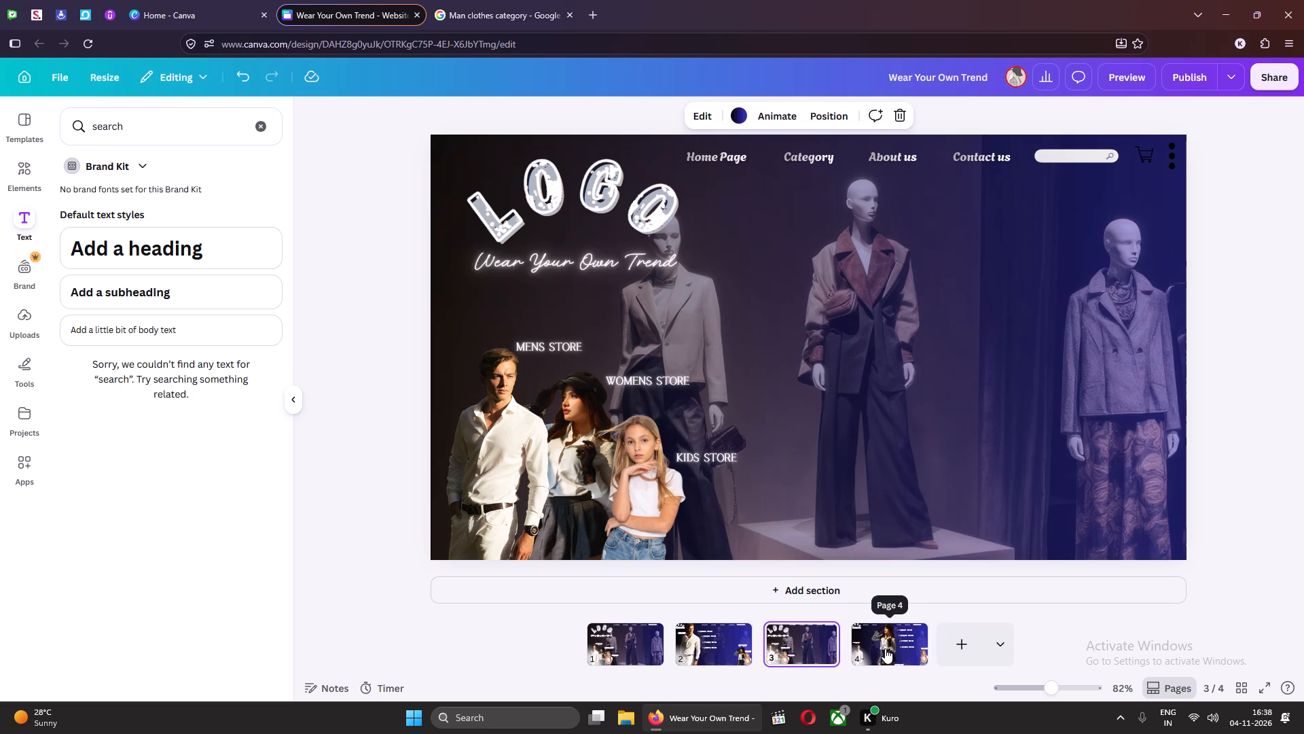
pyautogui.moveTo(885, 648); pyautogui.dragTo(782, 650)
pyautogui.click(887, 650)
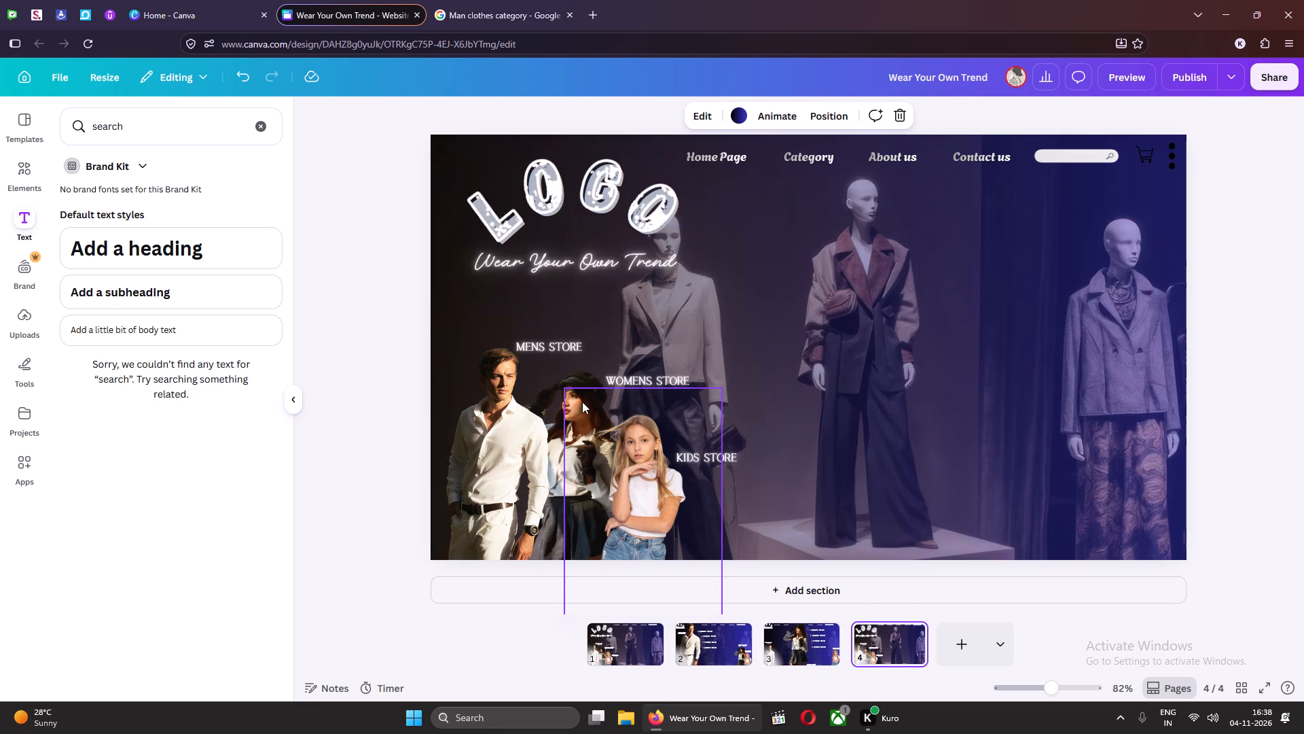
# Scale page 4's logo and tagline down together and tuck them into the page's upper-left corner.
pyautogui.click(647, 208)
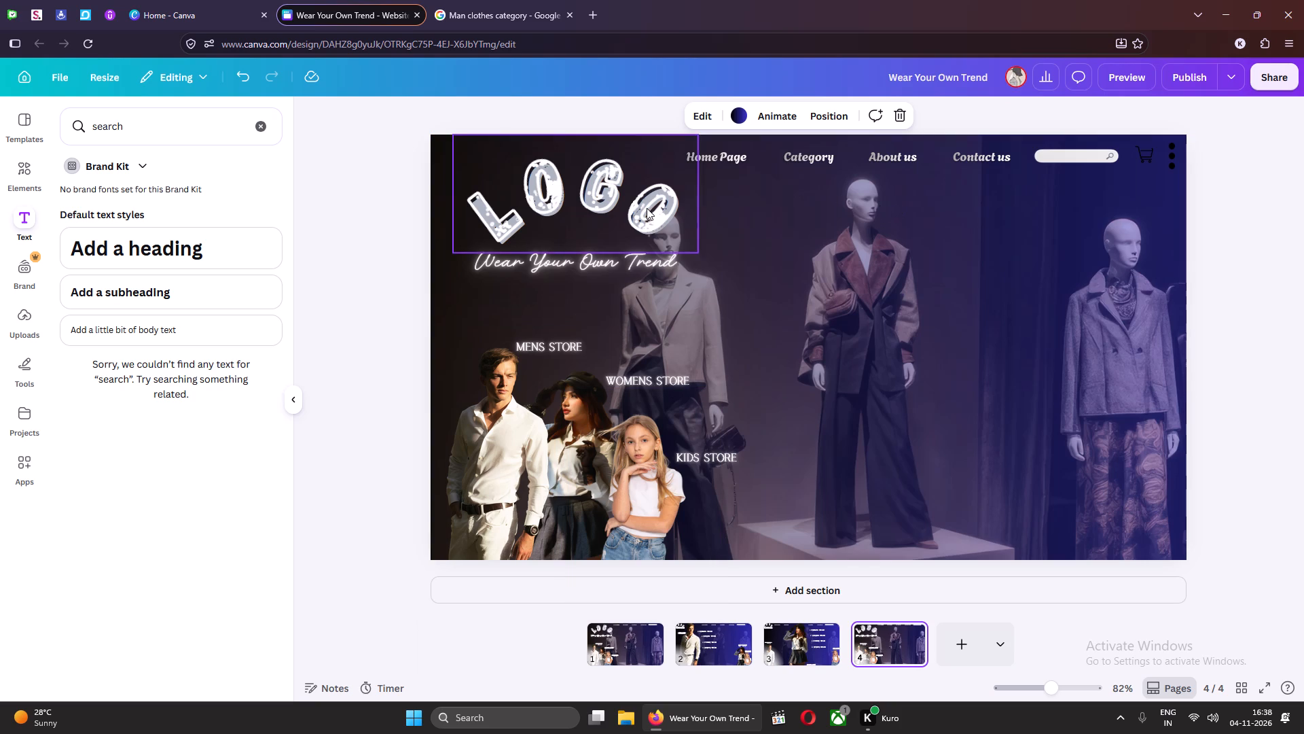
pyautogui.keyDown('shift'); pyautogui.click(657, 262); pyautogui.keyUp('shift')
pyautogui.moveTo(698, 276); pyautogui.dragTo(677, 262)
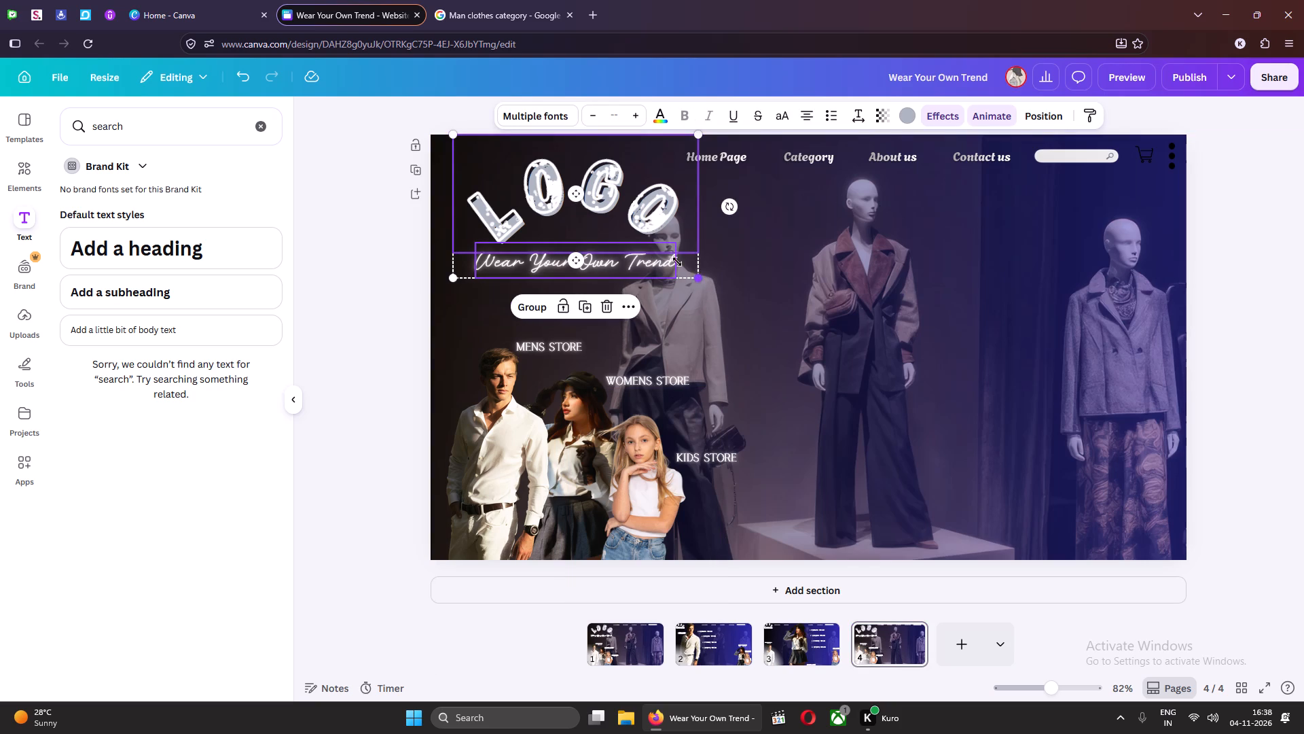
pyautogui.moveTo(677, 262); pyautogui.dragTo(549, 211)
pyautogui.click(510, 161)
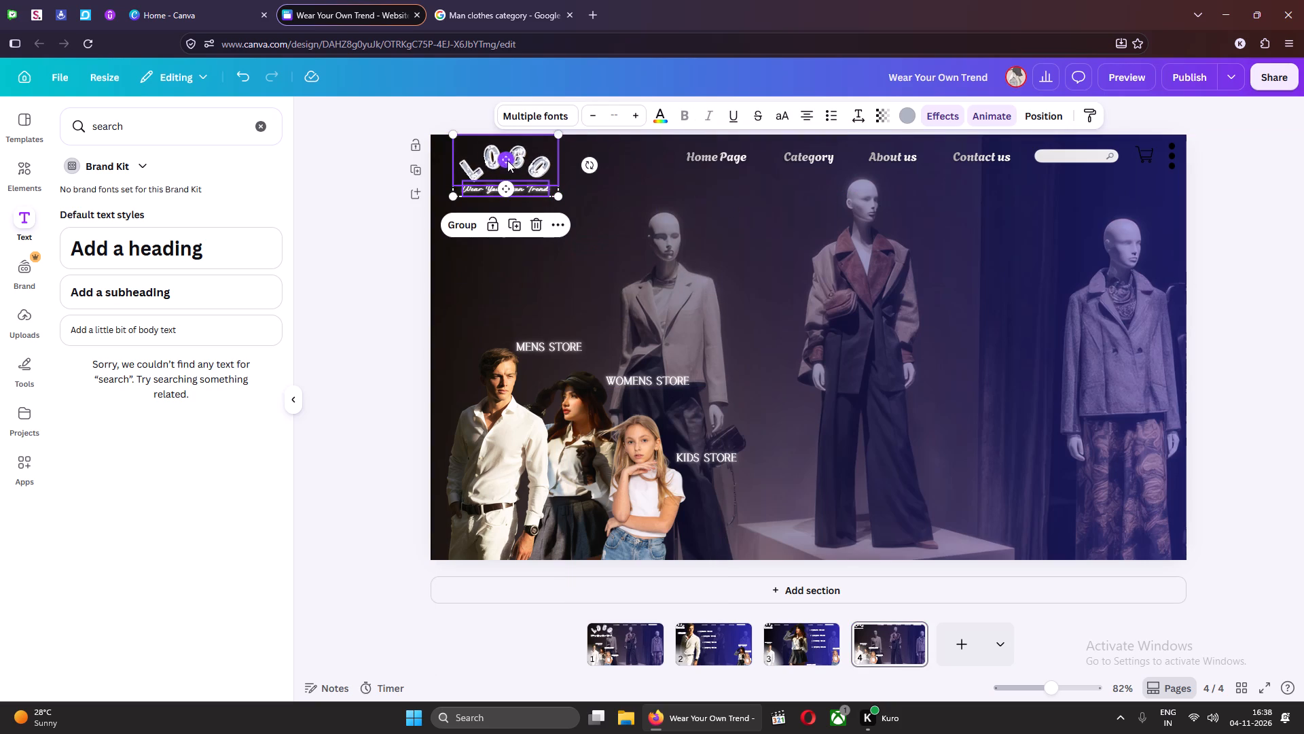
pyautogui.moveTo(532, 167); pyautogui.dragTo(513, 166)
pyautogui.click(365, 219)
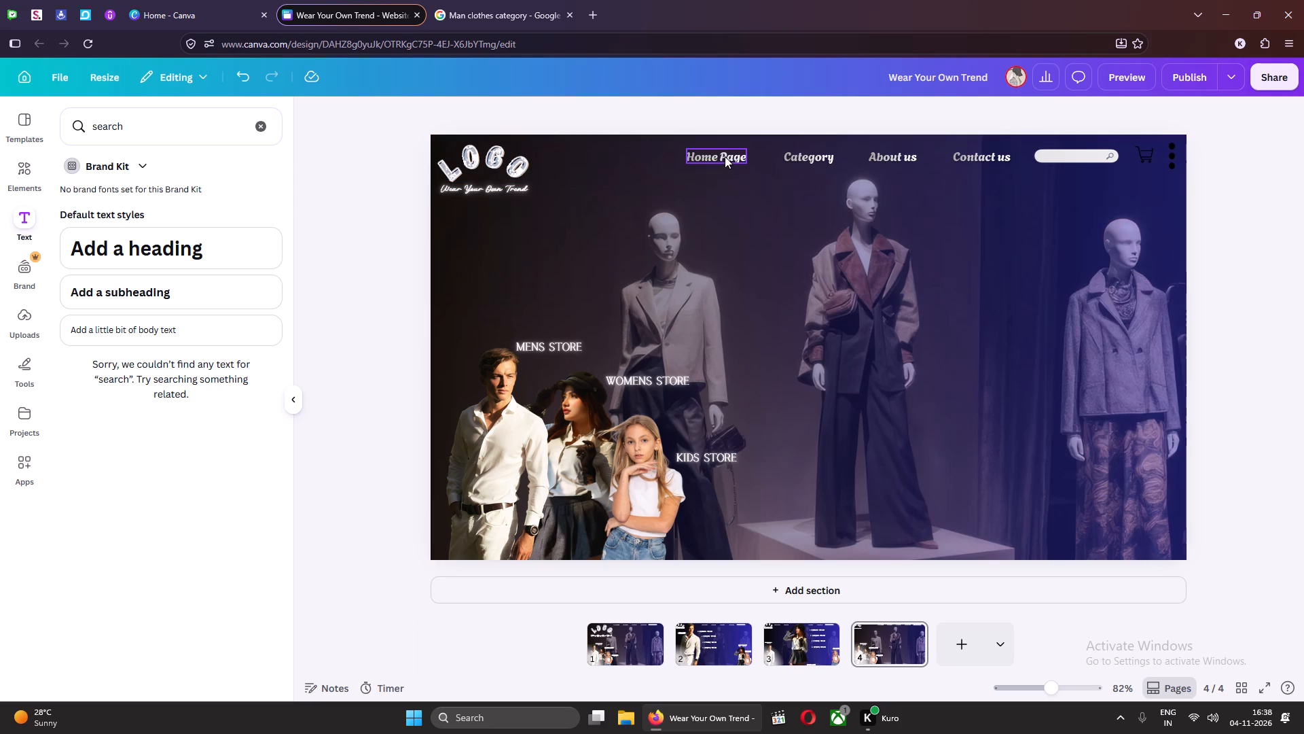
# Move the Home Page, Category, About us and Contact us labels on page 4 together to sit beside the logo.
pyautogui.click(725, 156)
pyautogui.keyDown('shift'); pyautogui.click(824, 156); pyautogui.keyUp('shift')
pyautogui.keyDown('shift'); pyautogui.click(894, 158); pyautogui.keyUp('shift')
pyautogui.keyDown('shift'); pyautogui.click(979, 160); pyautogui.keyUp('shift')
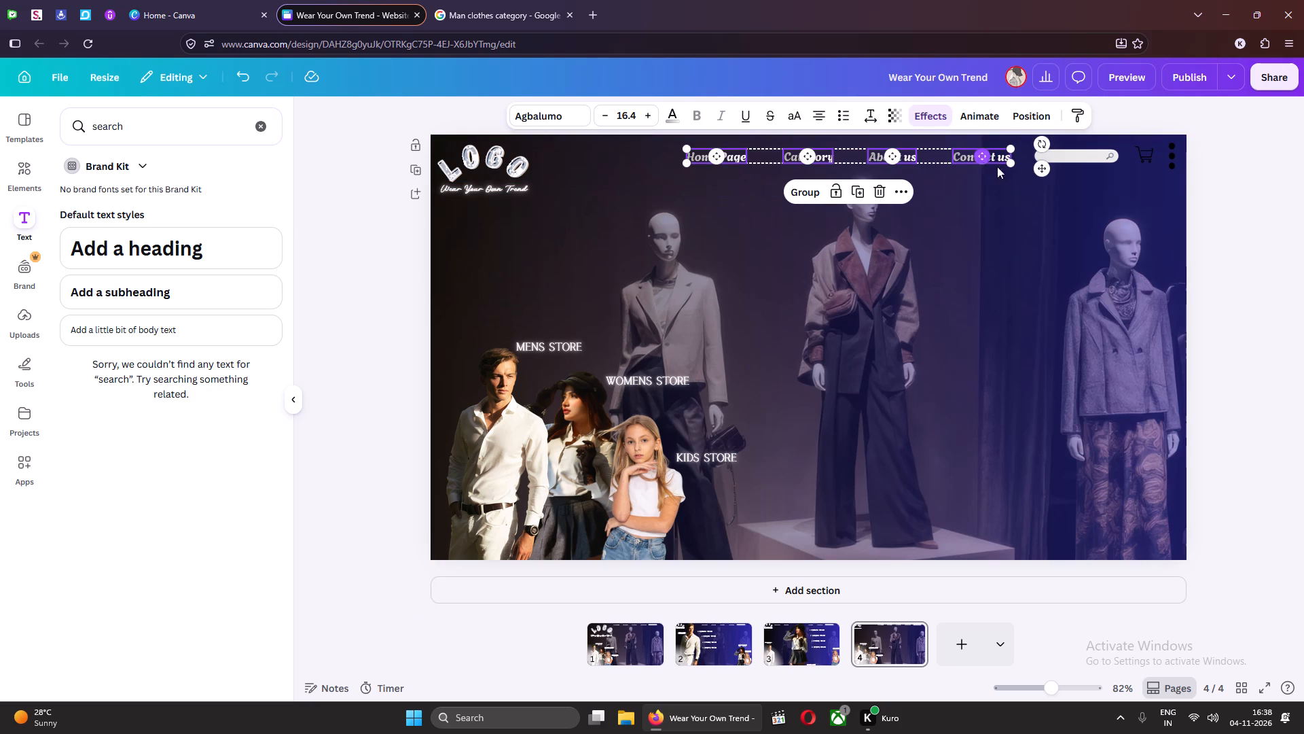
pyautogui.moveTo(1043, 169); pyautogui.dragTo(901, 167)
# Set the font size of page 4's Home Page, Category, About us and Contact us labels to 15.
pyautogui.moveTo(634, 116); pyautogui.dragTo(627, 116)
pyautogui.write('15')
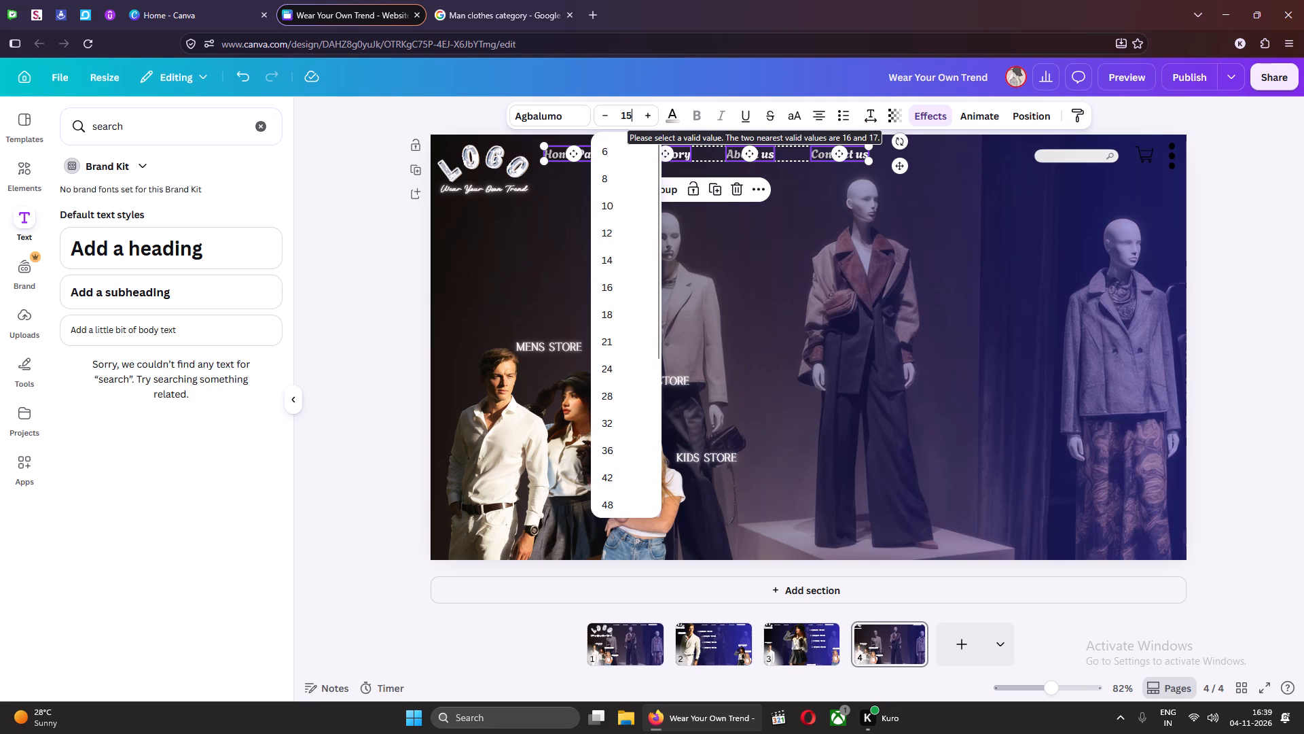
pyautogui.press('Return')
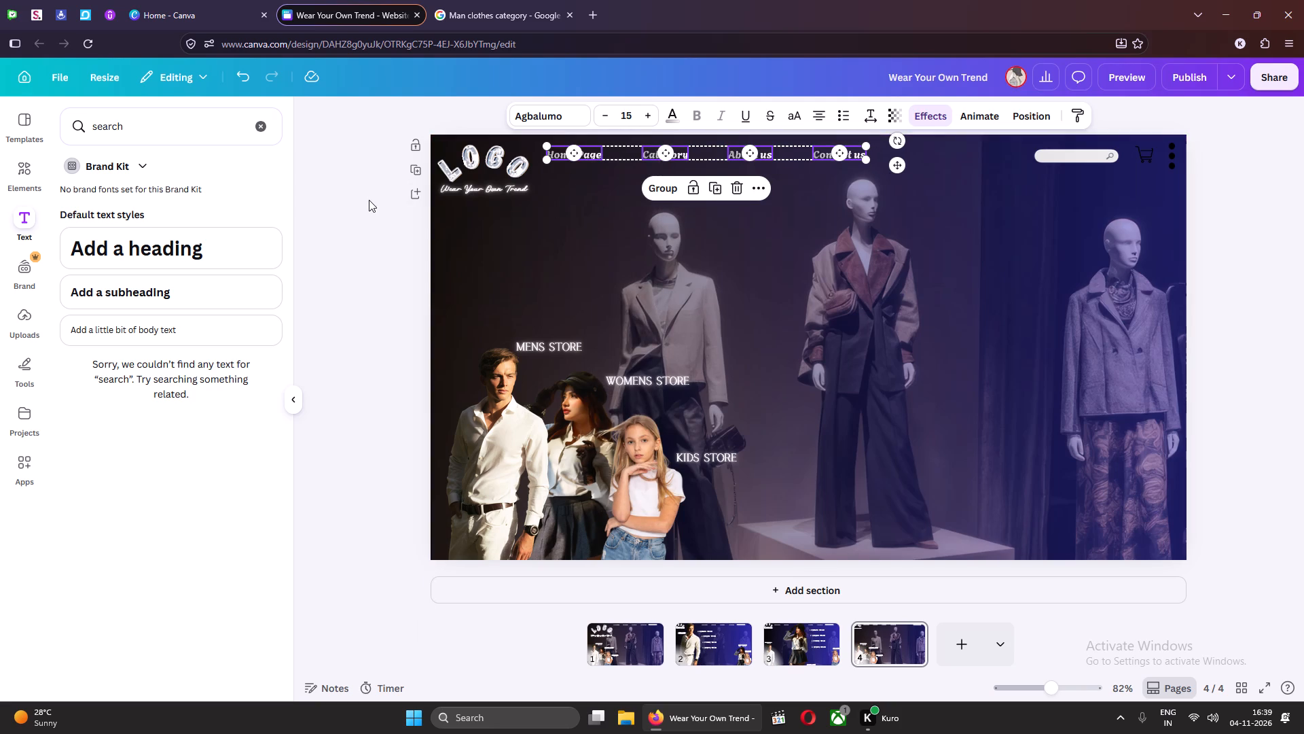
pyautogui.click(365, 200)
# Move the KIDS STORE label into the lower-right corner of page 4.
pyautogui.click(1067, 160)
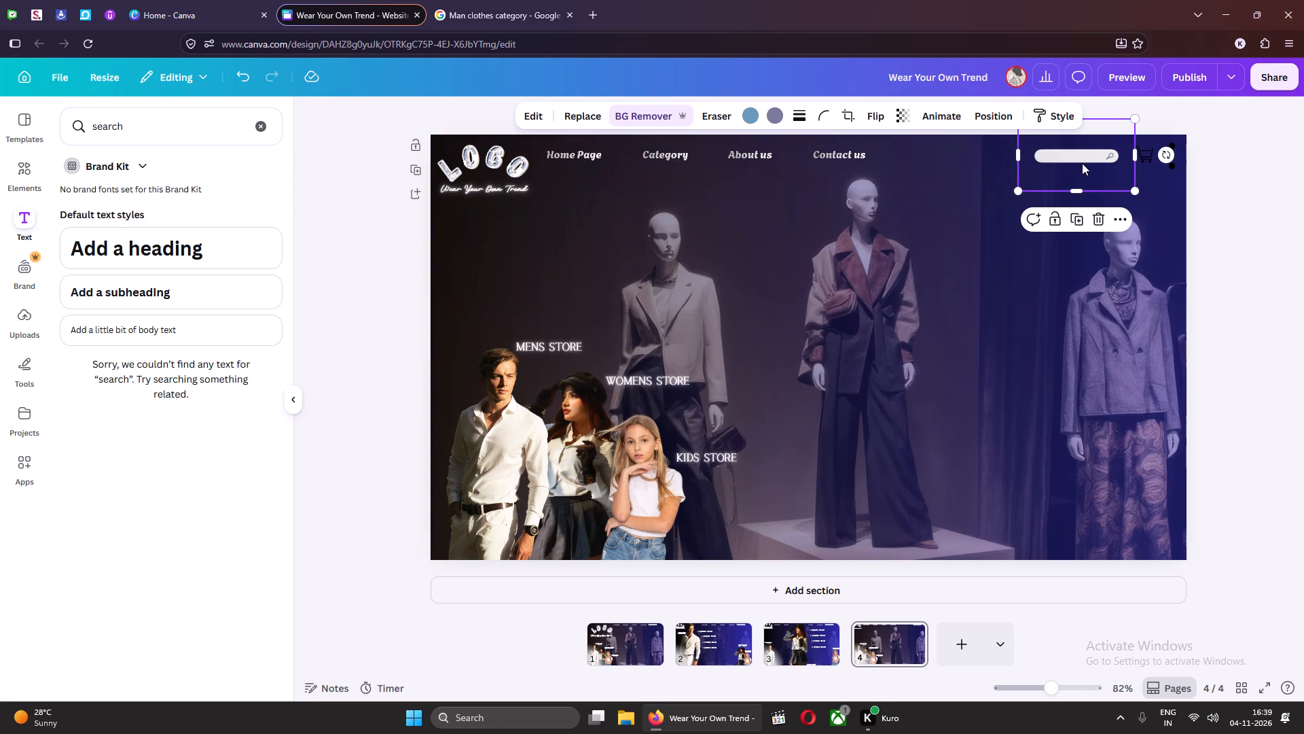
pyautogui.click(700, 461)
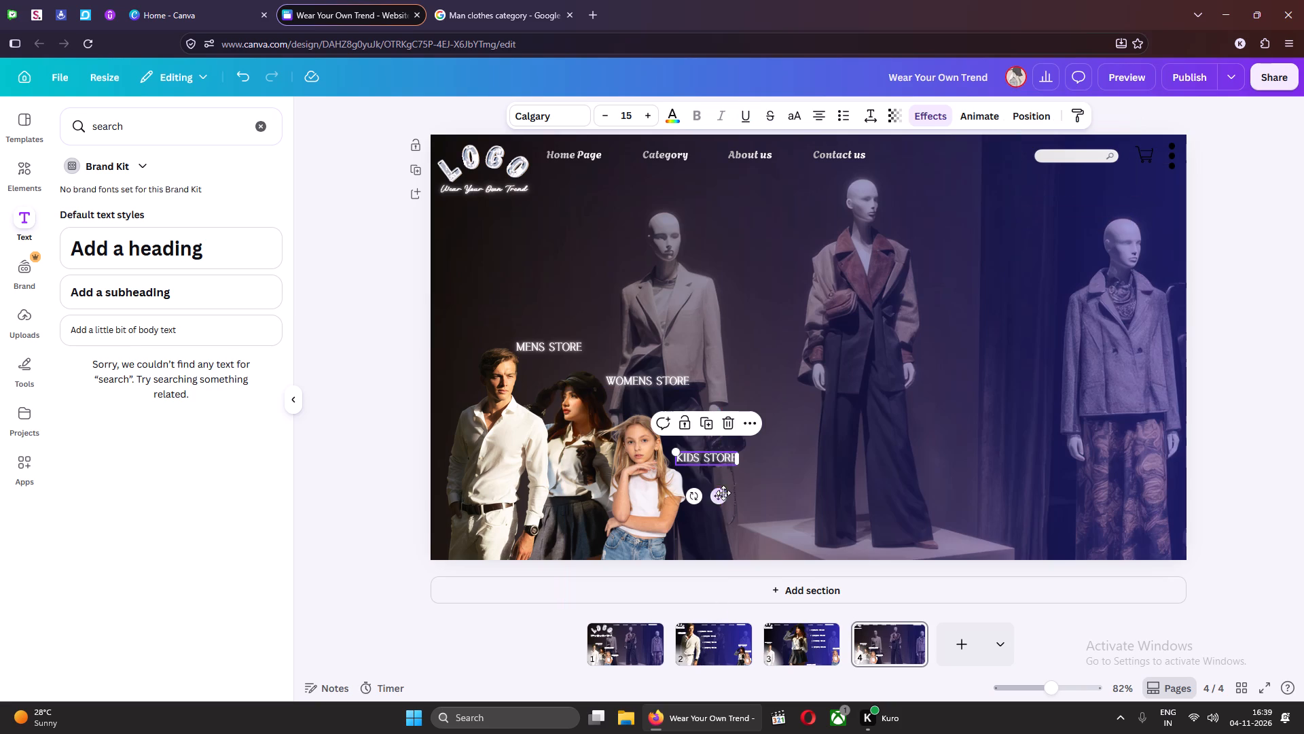
pyautogui.moveTo(724, 501); pyautogui.dragTo(1170, 587)
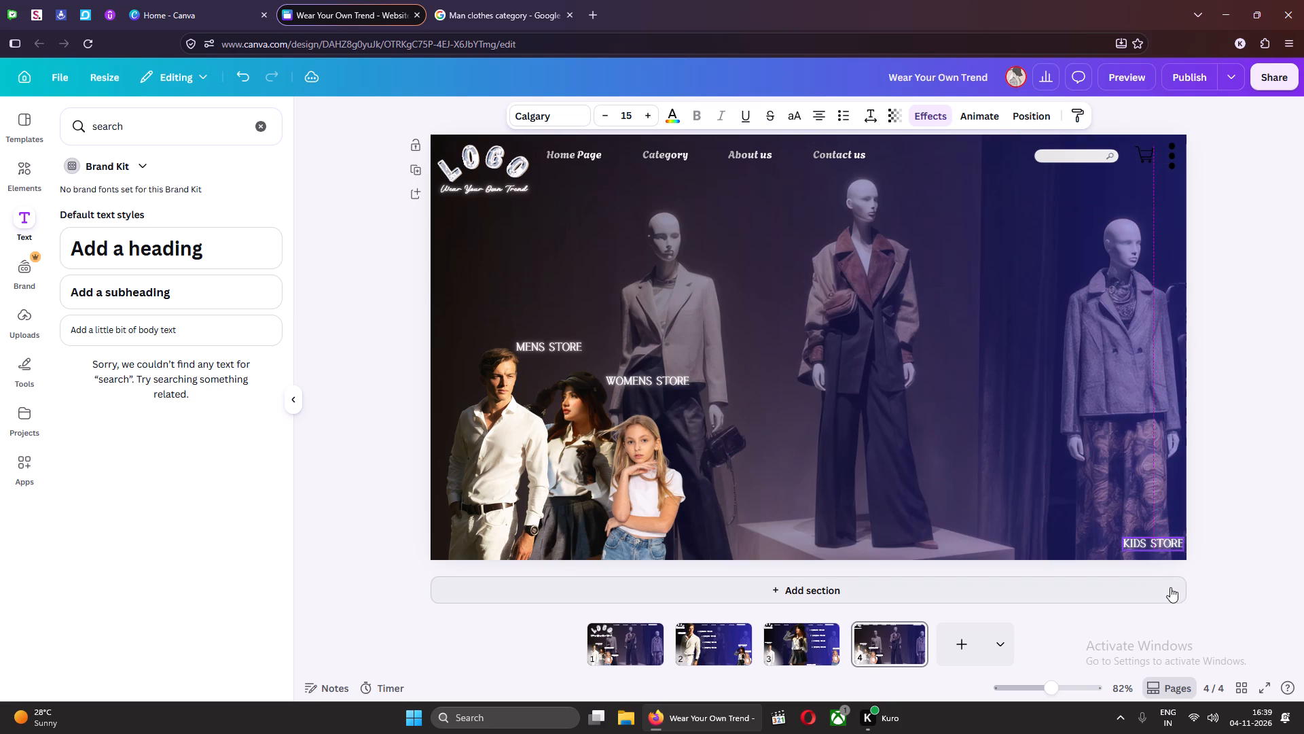
pyautogui.moveTo(1170, 587); pyautogui.dragTo(1169, 591)
# Enlarge the girl's photo to nearly full page height and place it right of centre, beside the KIDS STORE label.
pyautogui.click(627, 470)
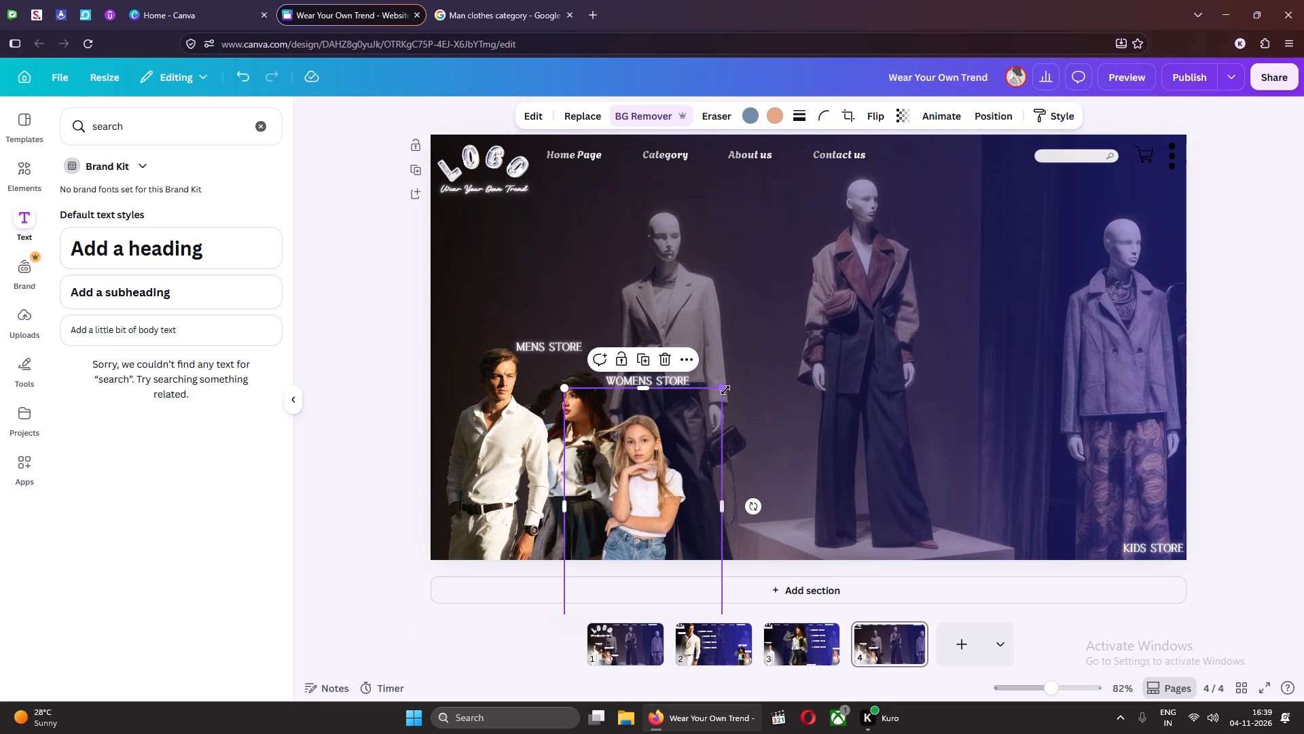
pyautogui.moveTo(724, 389); pyautogui.dragTo(990, 185)
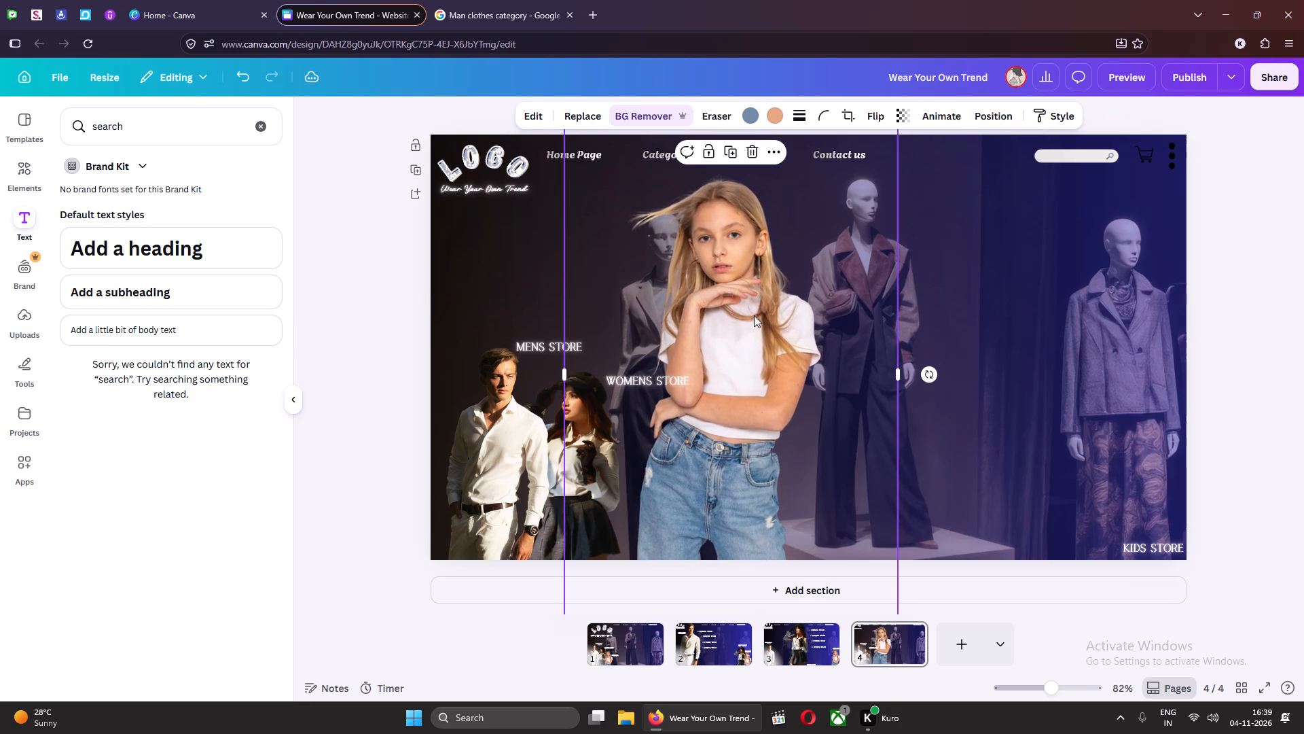
pyautogui.moveTo(754, 315); pyautogui.dragTo(994, 276)
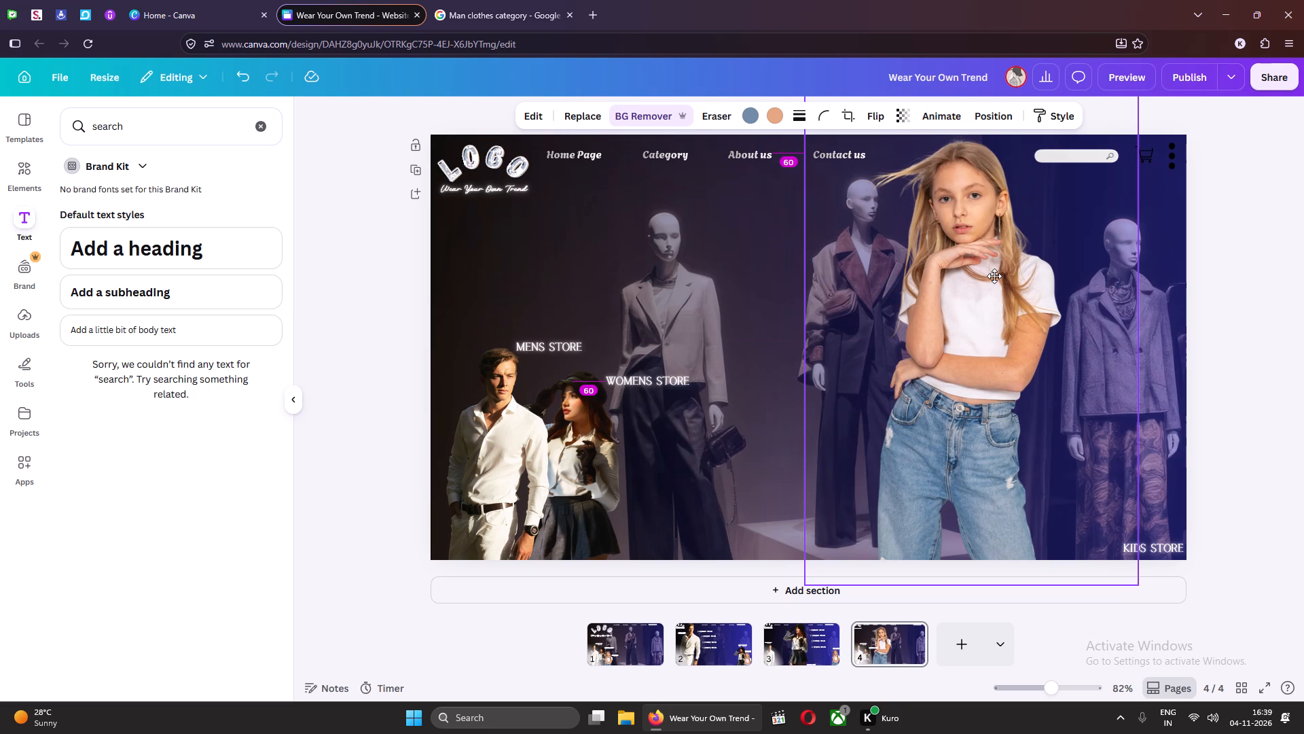
pyautogui.moveTo(994, 276); pyautogui.dragTo(992, 281)
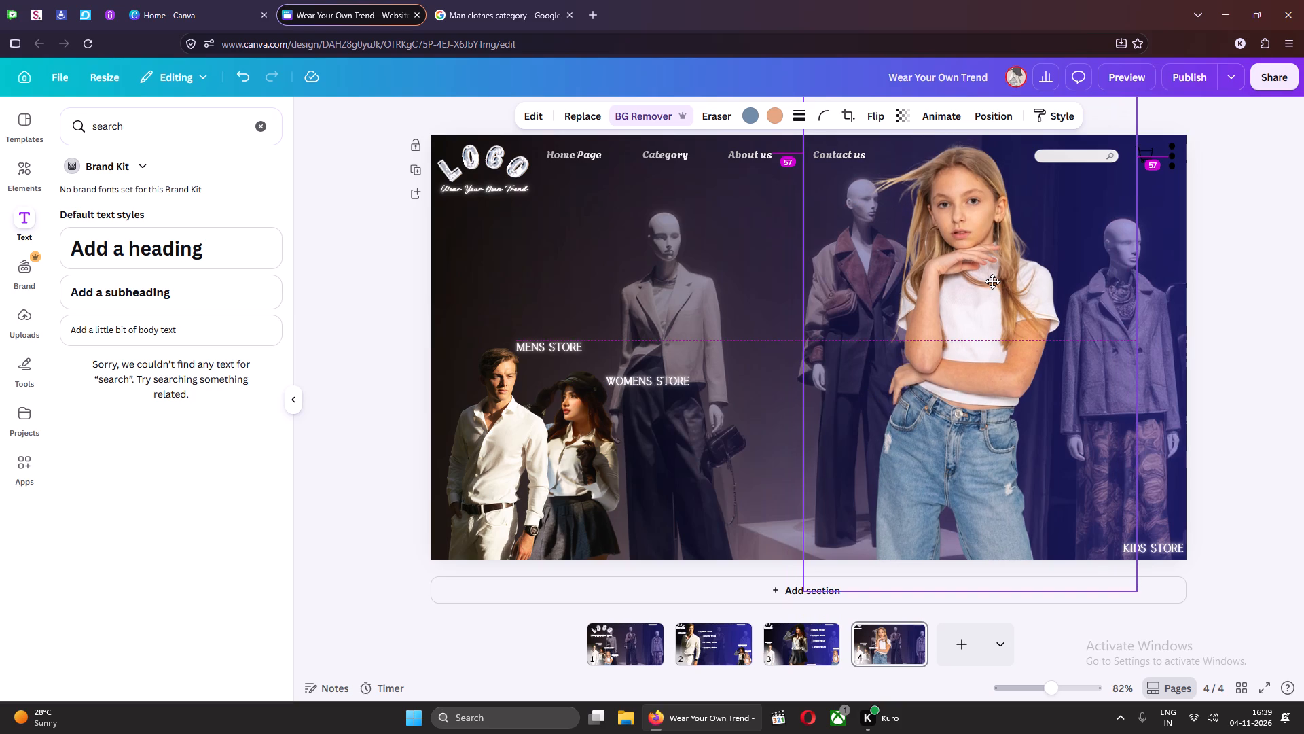
pyautogui.moveTo(992, 281); pyautogui.dragTo(997, 282)
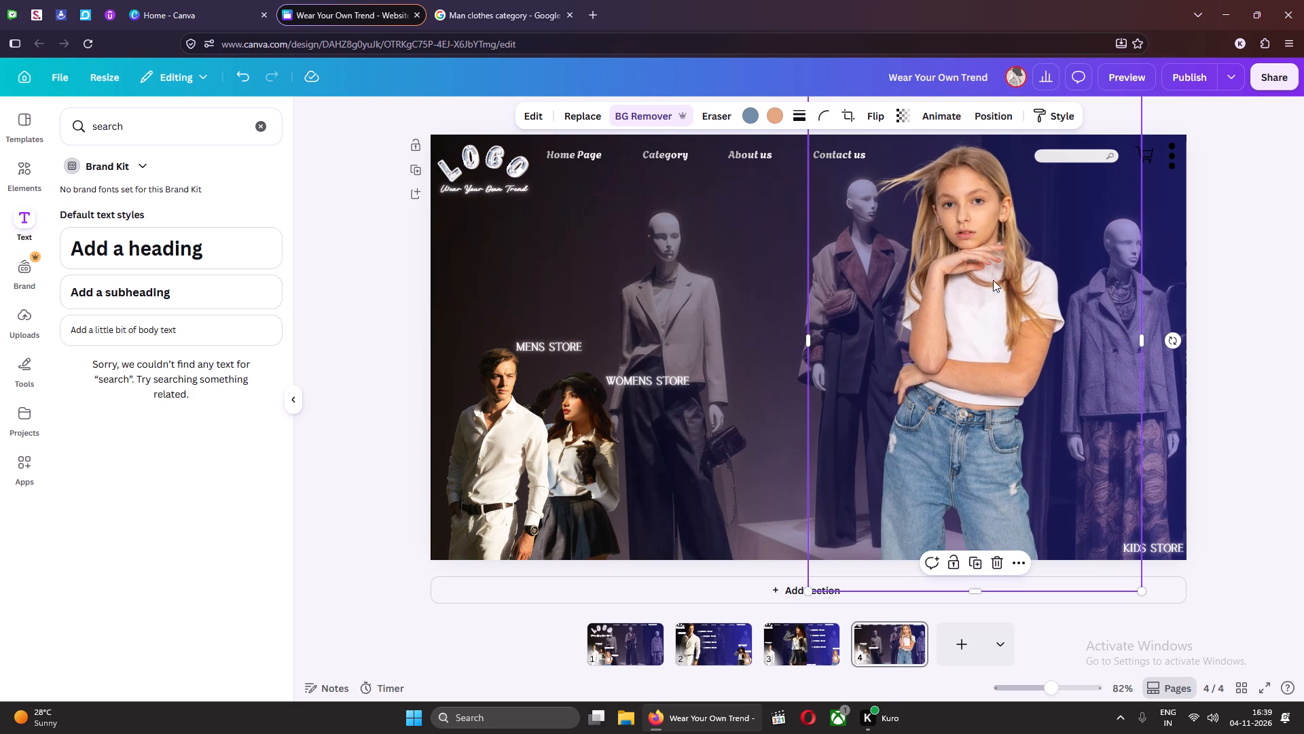
# Shift the MENS STORE and WOMENS STORE labels together up and left so they sit above the man and woman.
pyautogui.click(544, 345)
pyautogui.keyDown('shift'); pyautogui.click(626, 377); pyautogui.keyUp('shift')
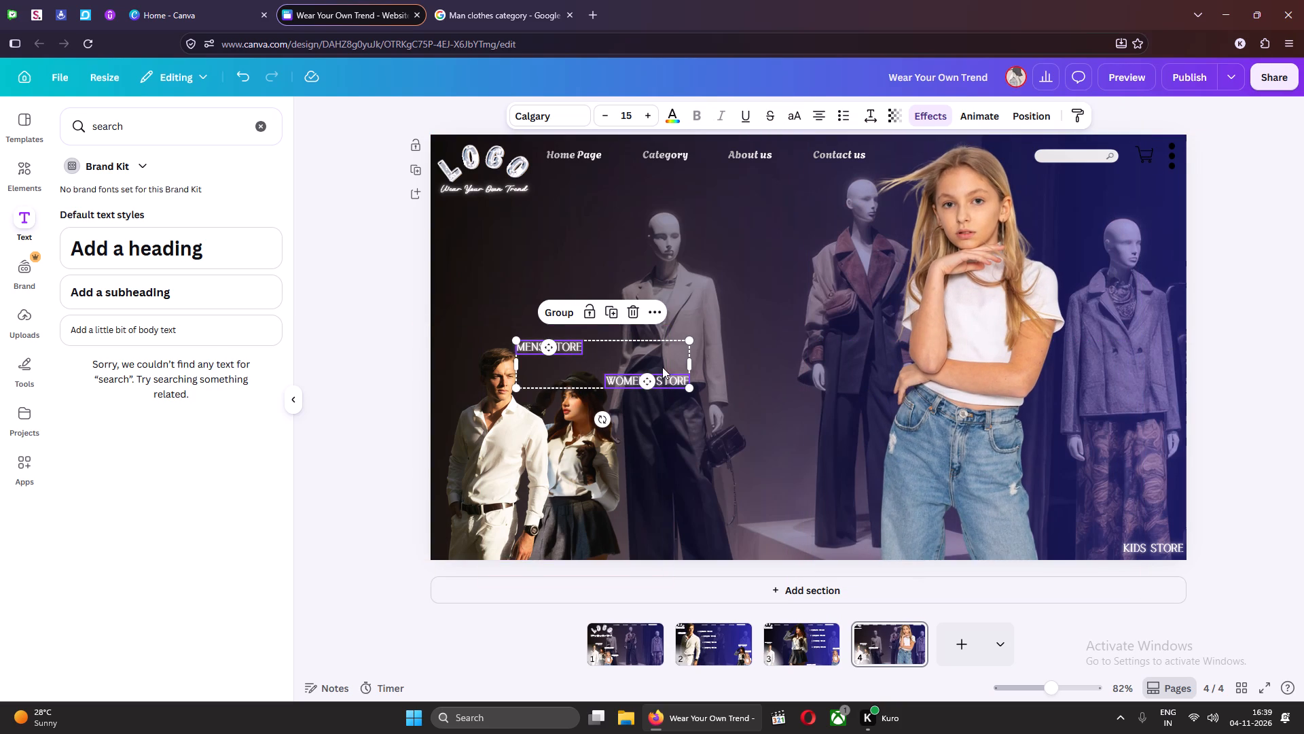
pyautogui.moveTo(662, 366); pyautogui.dragTo(596, 345)
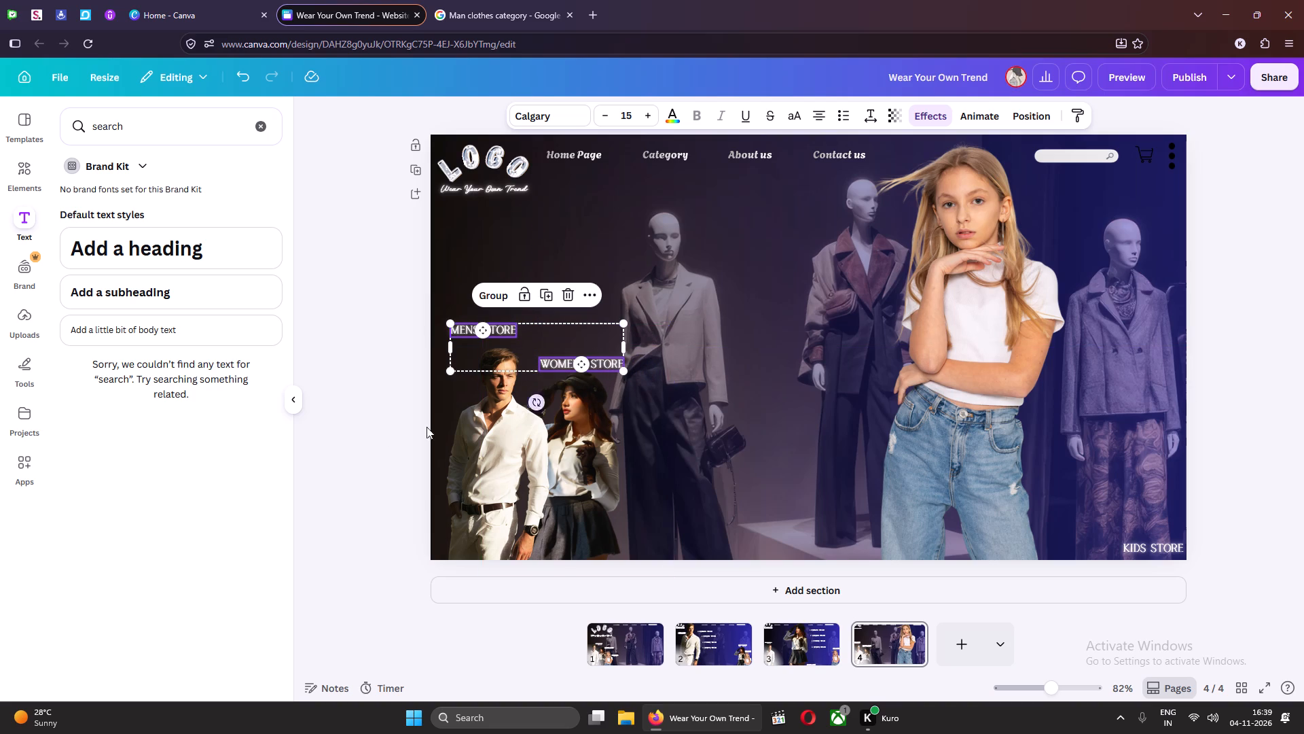
pyautogui.click(369, 415)
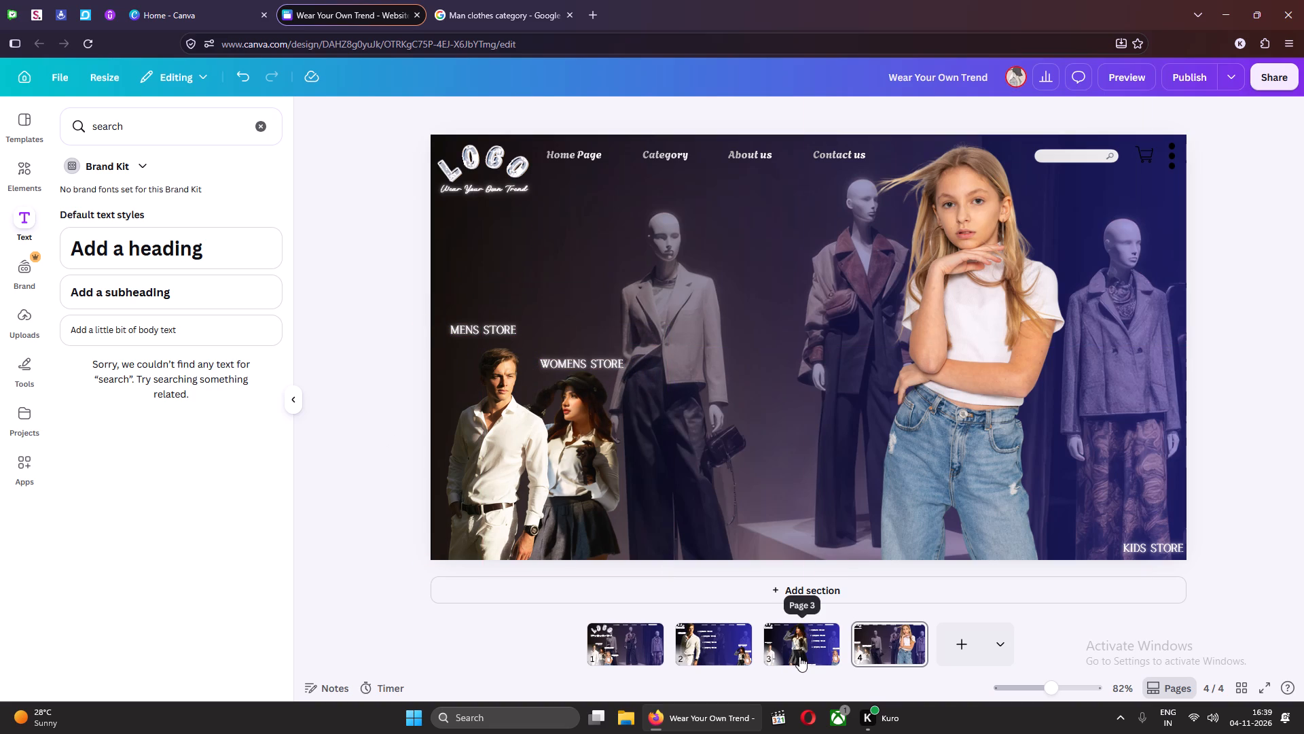
# Copy the FORMAL, CASUAL, ETHNIC and SPORTS WEAR bullet items from page 3 to page 4 and place them left of the girl.
pyautogui.click(799, 657)
pyautogui.click(965, 217)
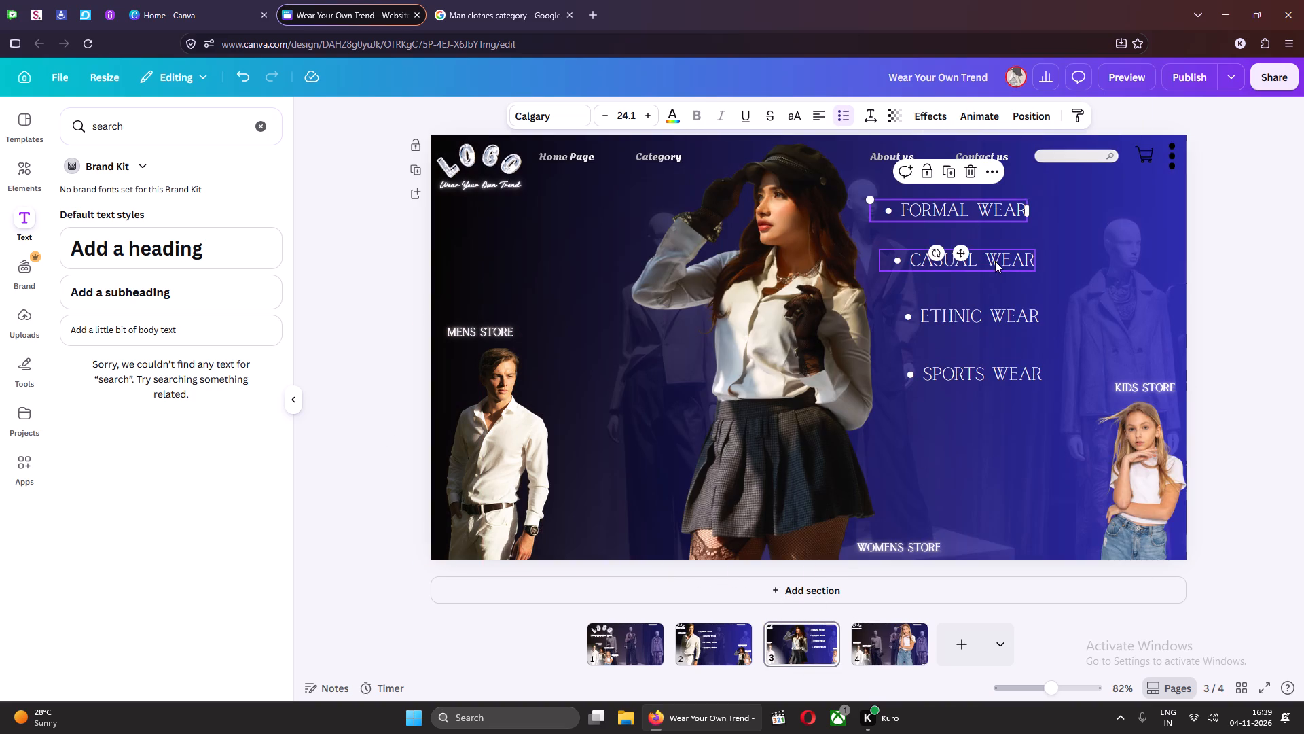
pyautogui.keyDown('shift'); pyautogui.click(995, 261); pyautogui.keyUp('shift')
pyautogui.keyDown('shift'); pyautogui.click(1005, 315); pyautogui.keyUp('shift')
pyautogui.keyDown('shift'); pyautogui.click(1016, 377); pyautogui.keyUp('shift')
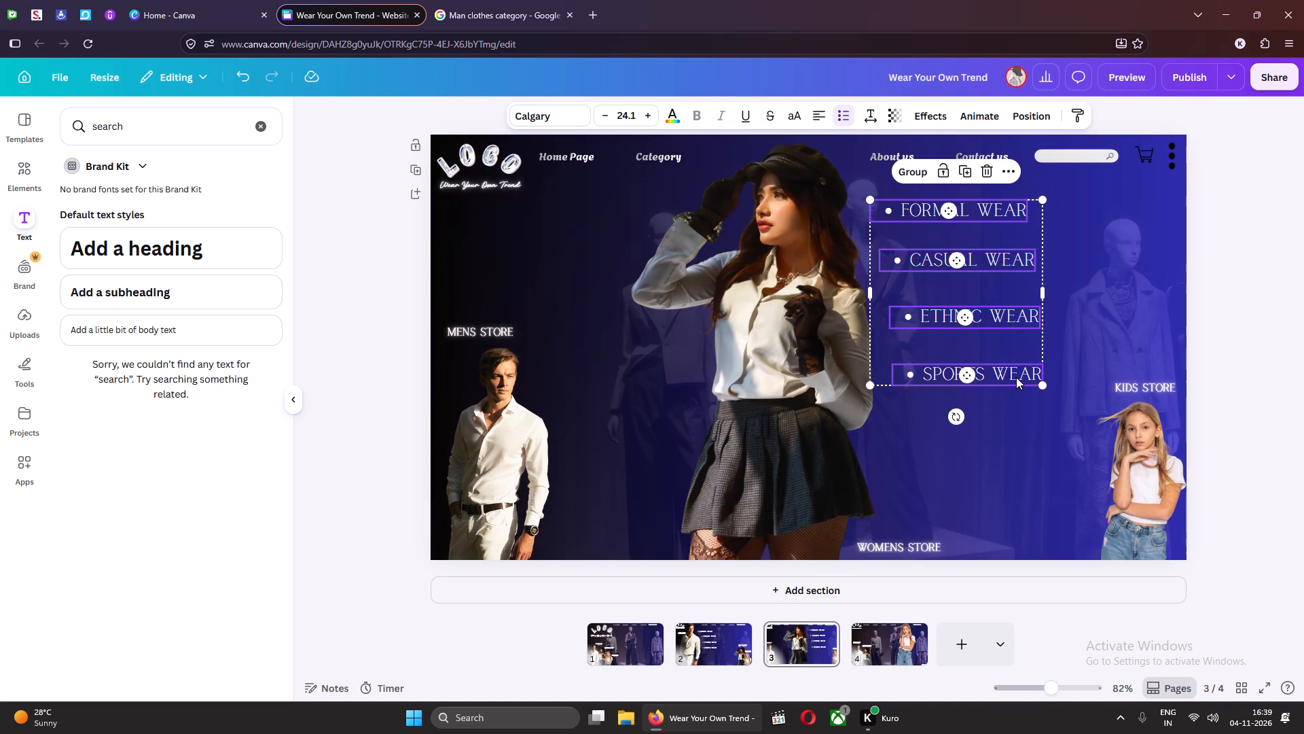
pyautogui.hotkey('ctrl', 'c')
pyautogui.click(903, 660)
pyautogui.hotkey('ctrl', 'v')
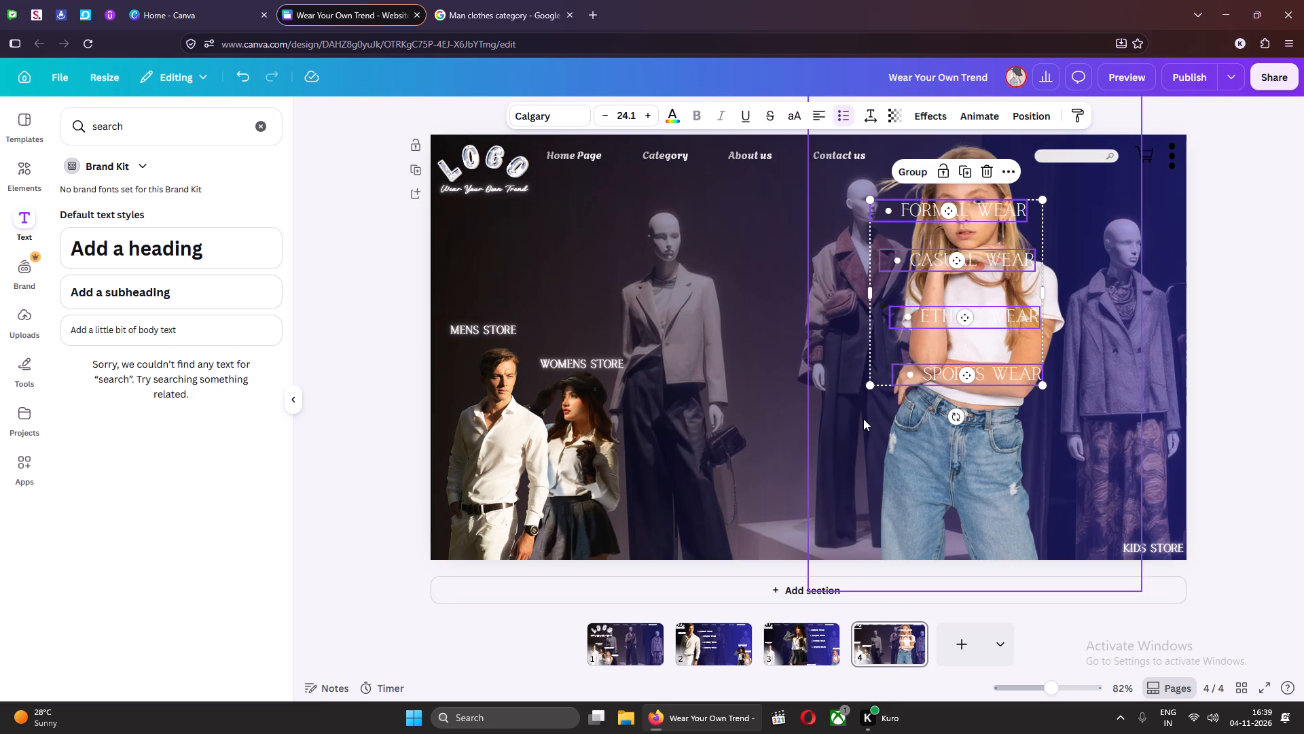
pyautogui.moveTo(994, 256); pyautogui.dragTo(833, 254)
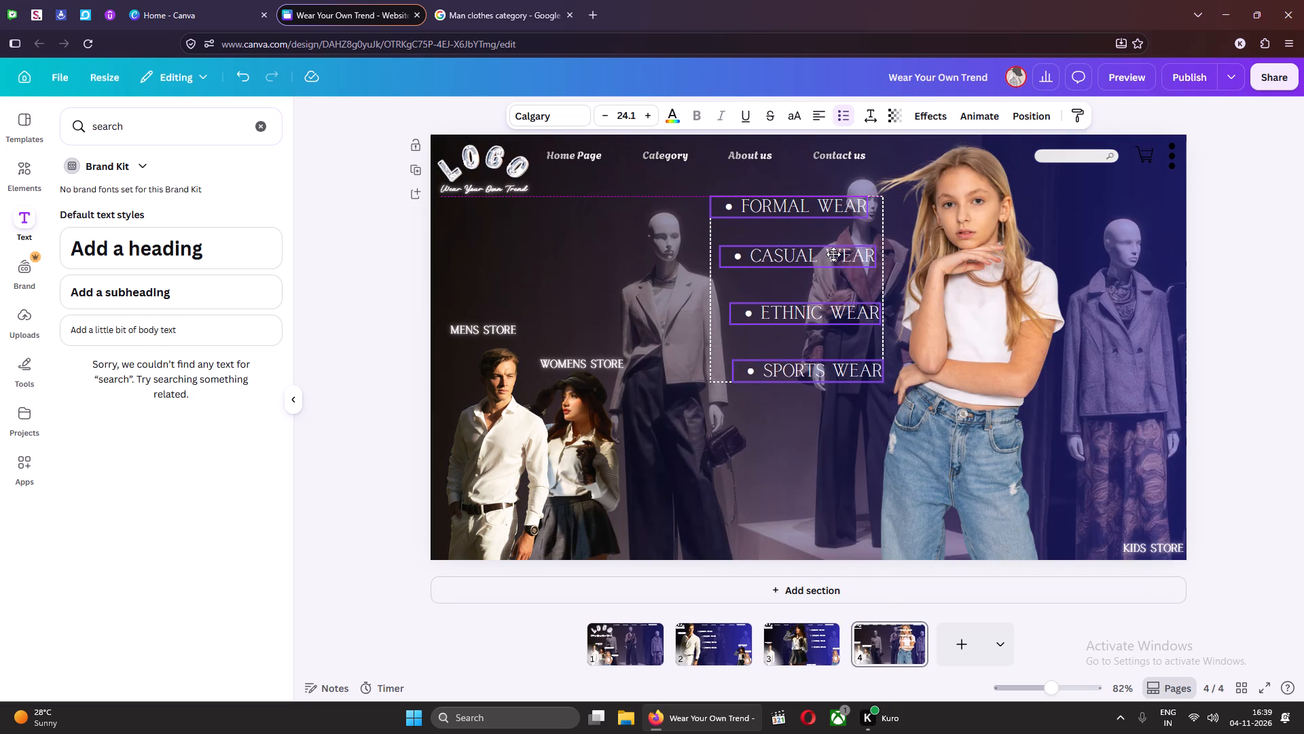
pyautogui.moveTo(833, 254); pyautogui.dragTo(839, 258)
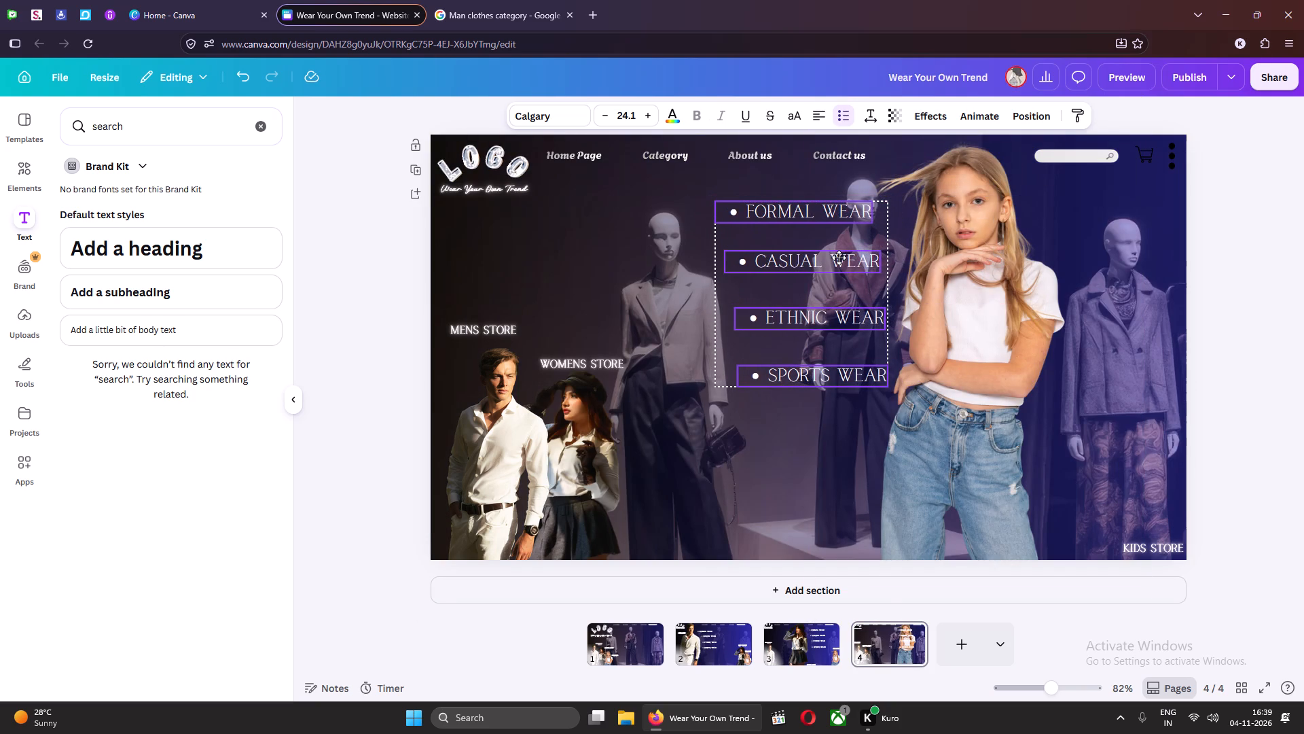
pyautogui.moveTo(839, 258); pyautogui.dragTo(829, 254)
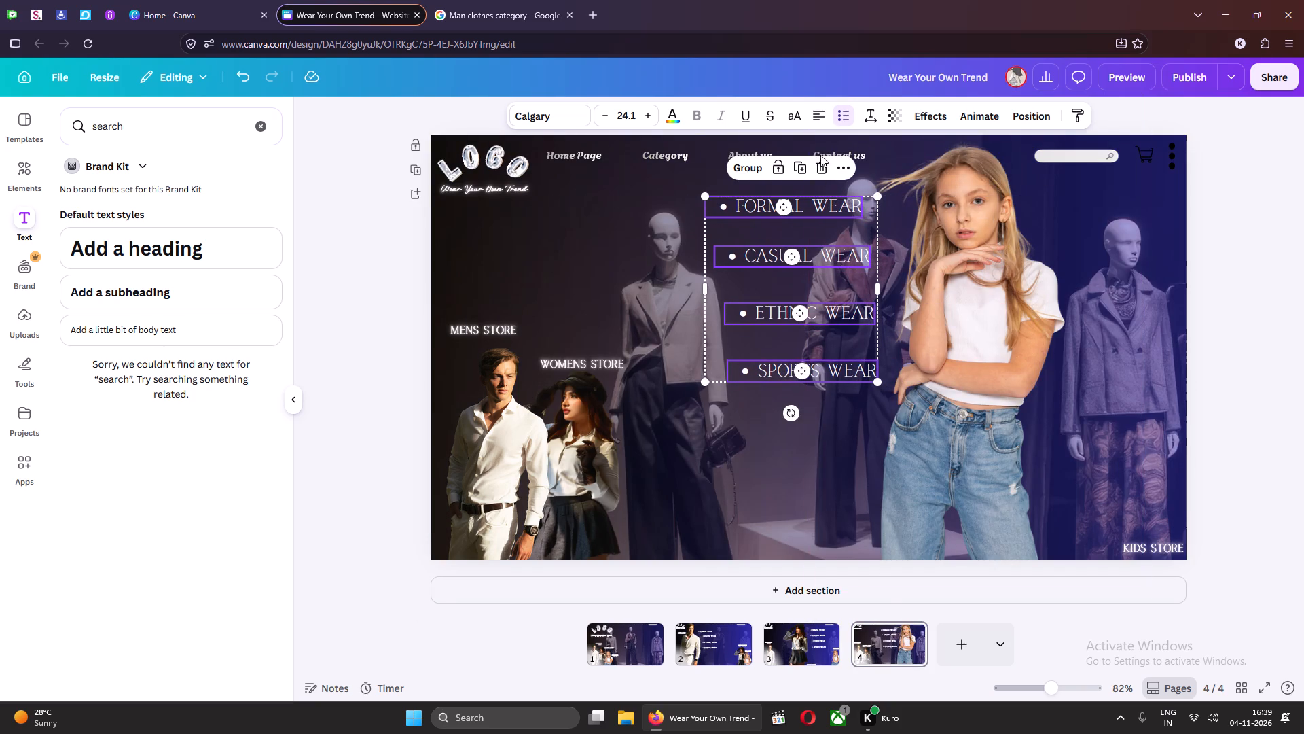
pyautogui.click(819, 204)
pyautogui.click(323, 324)
# Move the FORMAL WEAR item slightly up and to the right, closer to the girl's hair.
pyautogui.click(810, 213)
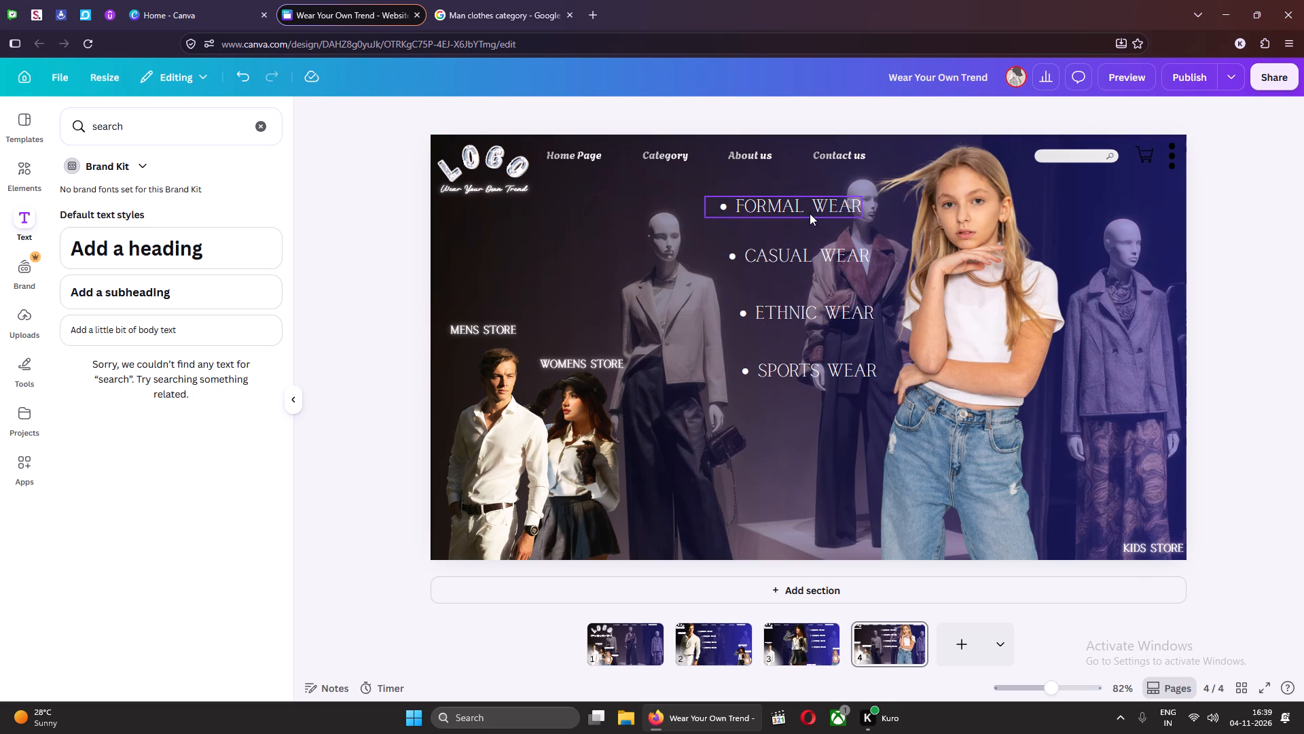
pyautogui.moveTo(806, 205); pyautogui.dragTo(846, 201)
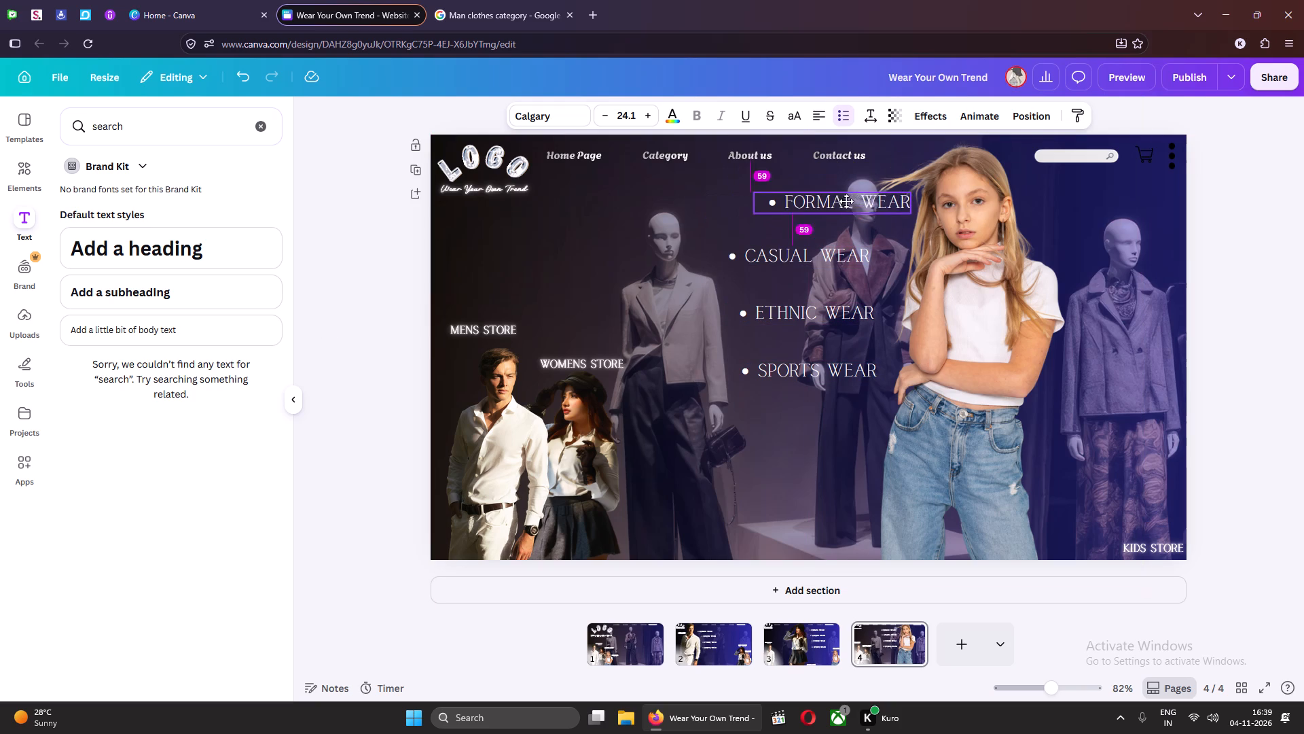
pyautogui.moveTo(846, 201); pyautogui.dragTo(827, 200)
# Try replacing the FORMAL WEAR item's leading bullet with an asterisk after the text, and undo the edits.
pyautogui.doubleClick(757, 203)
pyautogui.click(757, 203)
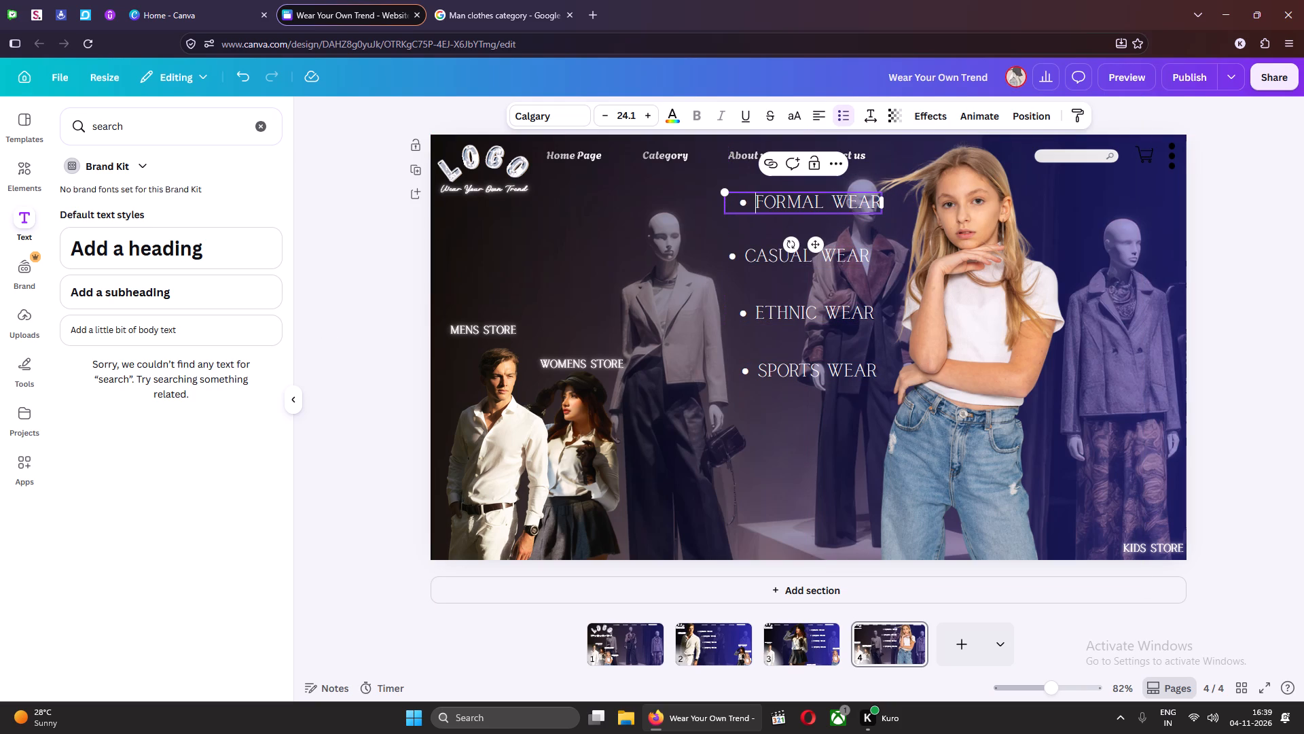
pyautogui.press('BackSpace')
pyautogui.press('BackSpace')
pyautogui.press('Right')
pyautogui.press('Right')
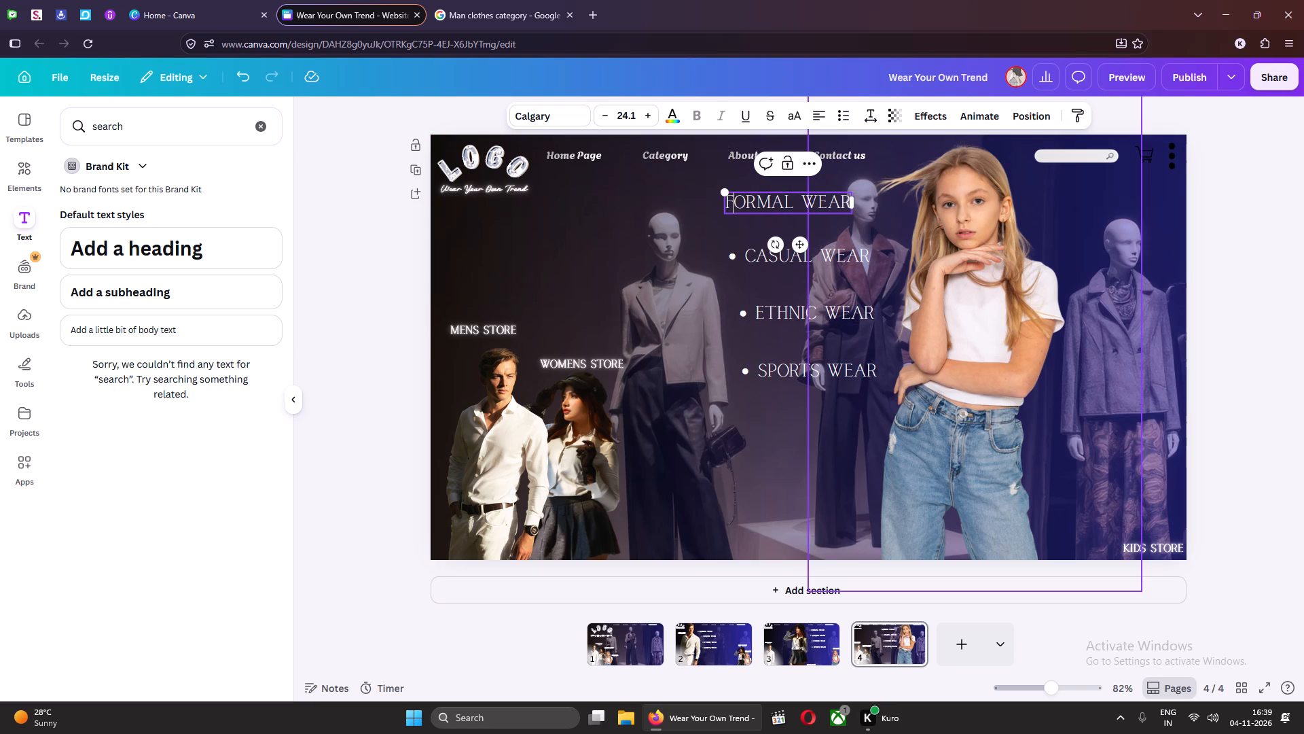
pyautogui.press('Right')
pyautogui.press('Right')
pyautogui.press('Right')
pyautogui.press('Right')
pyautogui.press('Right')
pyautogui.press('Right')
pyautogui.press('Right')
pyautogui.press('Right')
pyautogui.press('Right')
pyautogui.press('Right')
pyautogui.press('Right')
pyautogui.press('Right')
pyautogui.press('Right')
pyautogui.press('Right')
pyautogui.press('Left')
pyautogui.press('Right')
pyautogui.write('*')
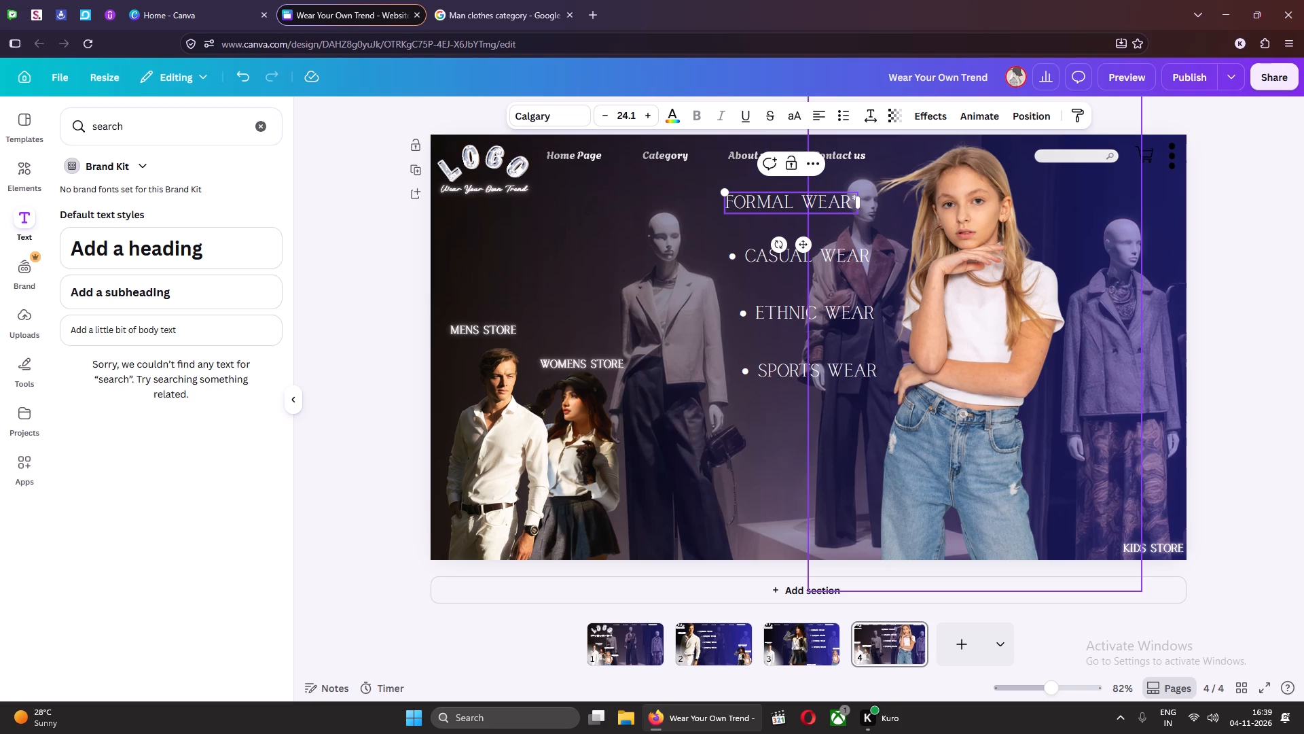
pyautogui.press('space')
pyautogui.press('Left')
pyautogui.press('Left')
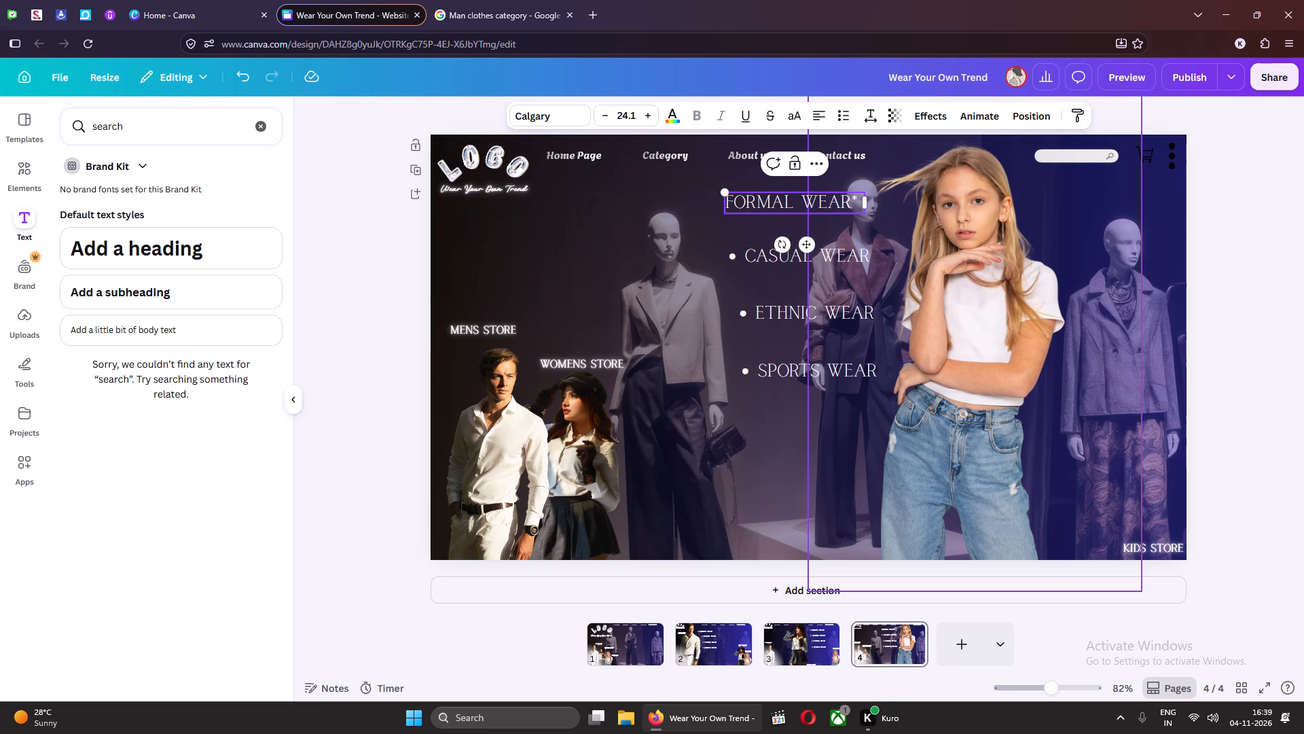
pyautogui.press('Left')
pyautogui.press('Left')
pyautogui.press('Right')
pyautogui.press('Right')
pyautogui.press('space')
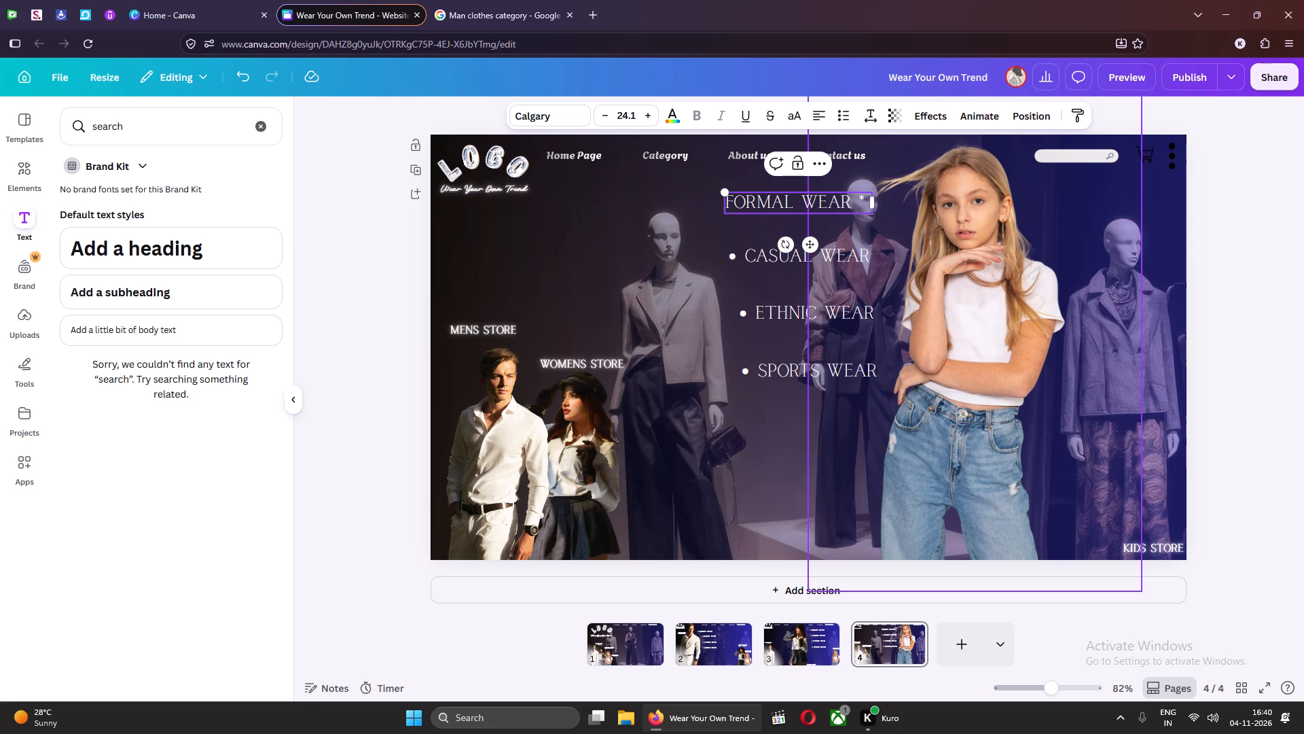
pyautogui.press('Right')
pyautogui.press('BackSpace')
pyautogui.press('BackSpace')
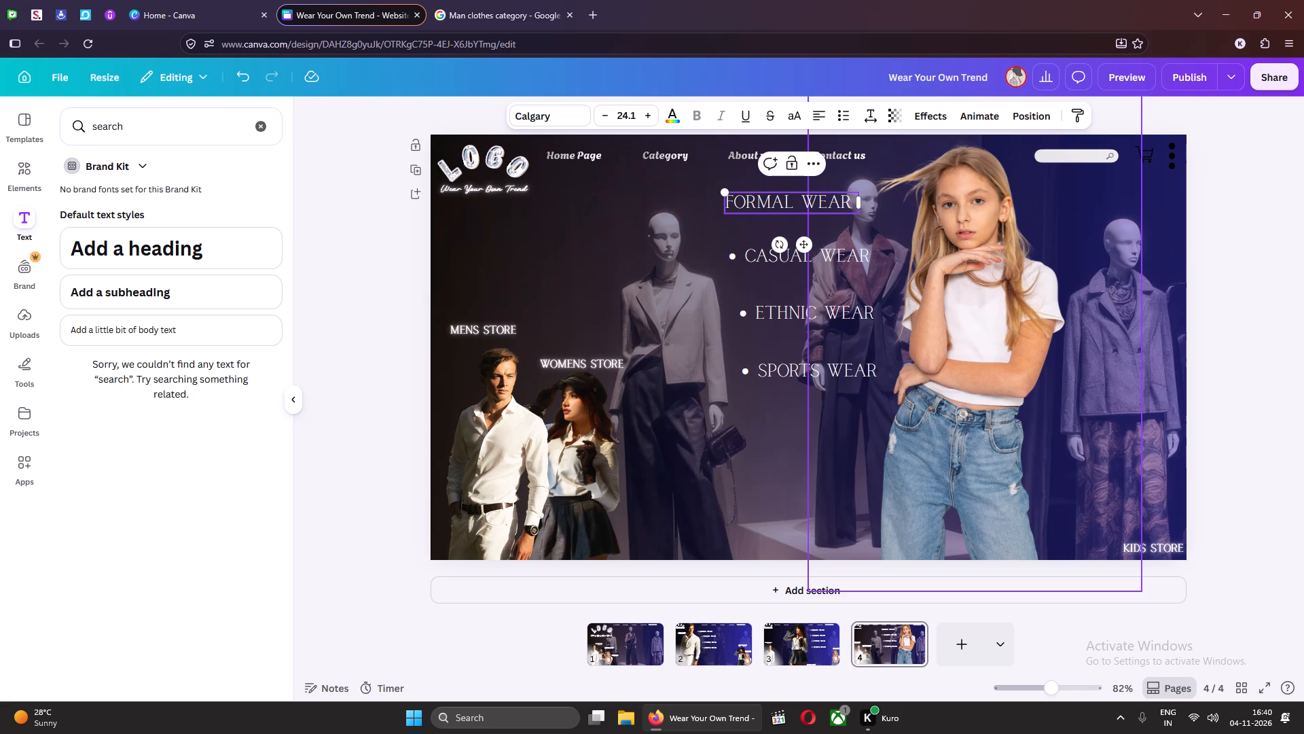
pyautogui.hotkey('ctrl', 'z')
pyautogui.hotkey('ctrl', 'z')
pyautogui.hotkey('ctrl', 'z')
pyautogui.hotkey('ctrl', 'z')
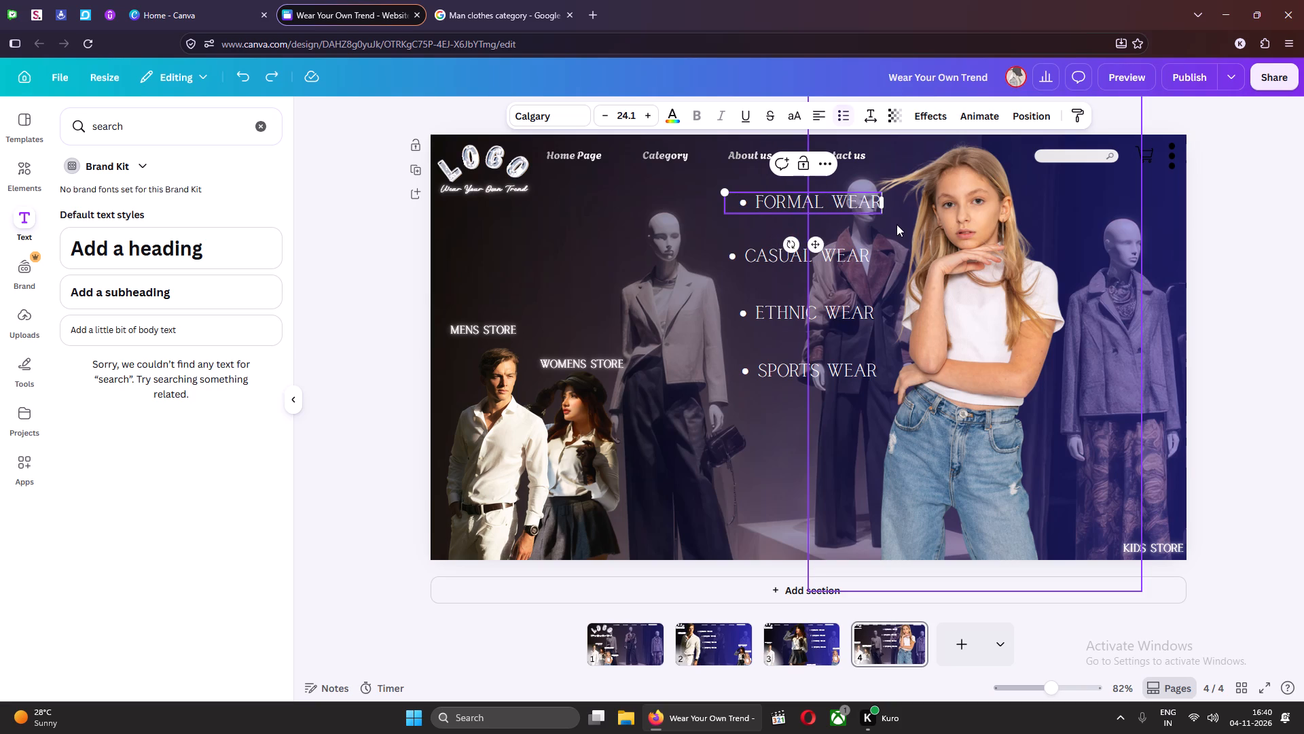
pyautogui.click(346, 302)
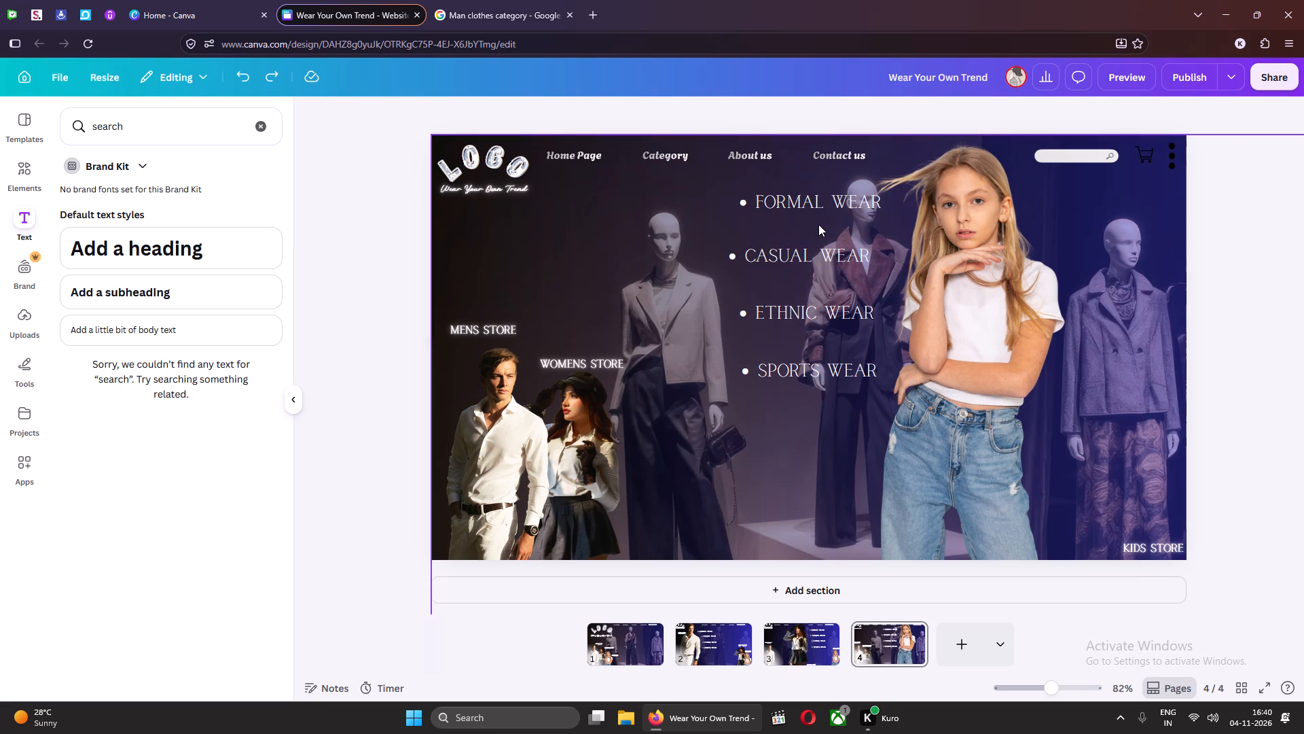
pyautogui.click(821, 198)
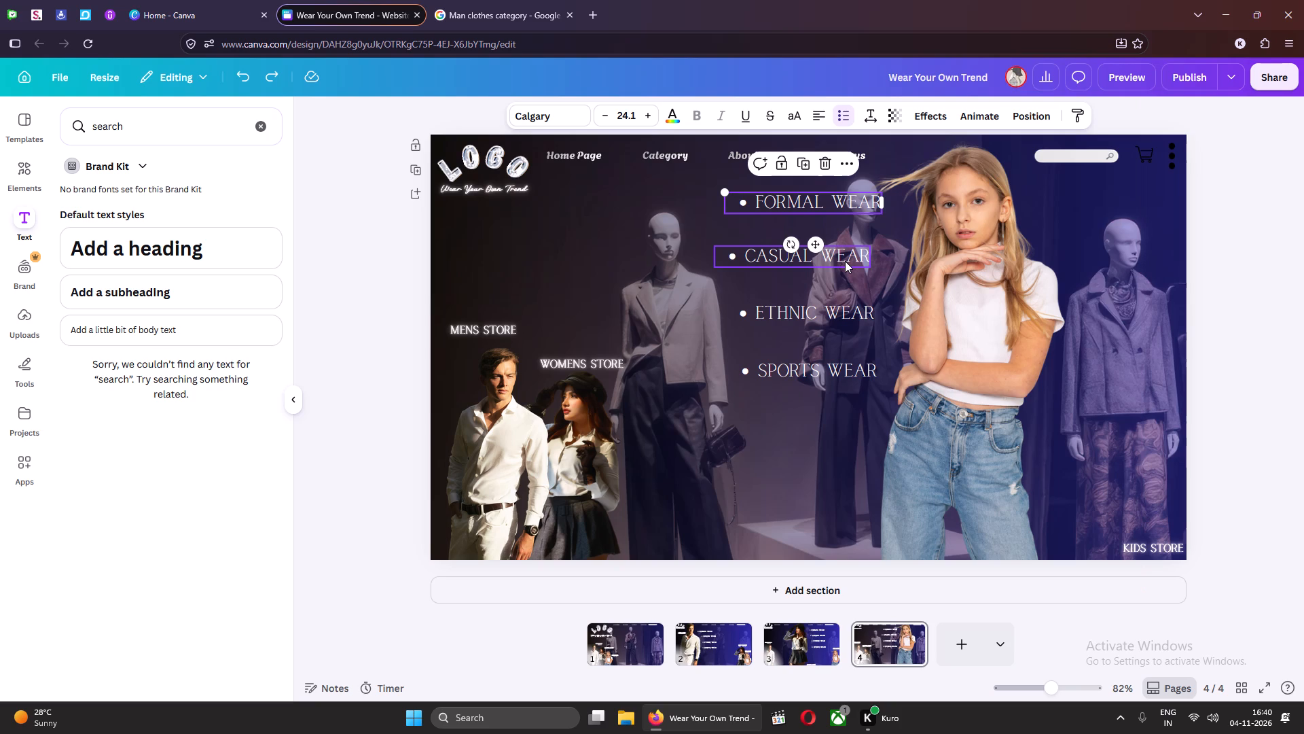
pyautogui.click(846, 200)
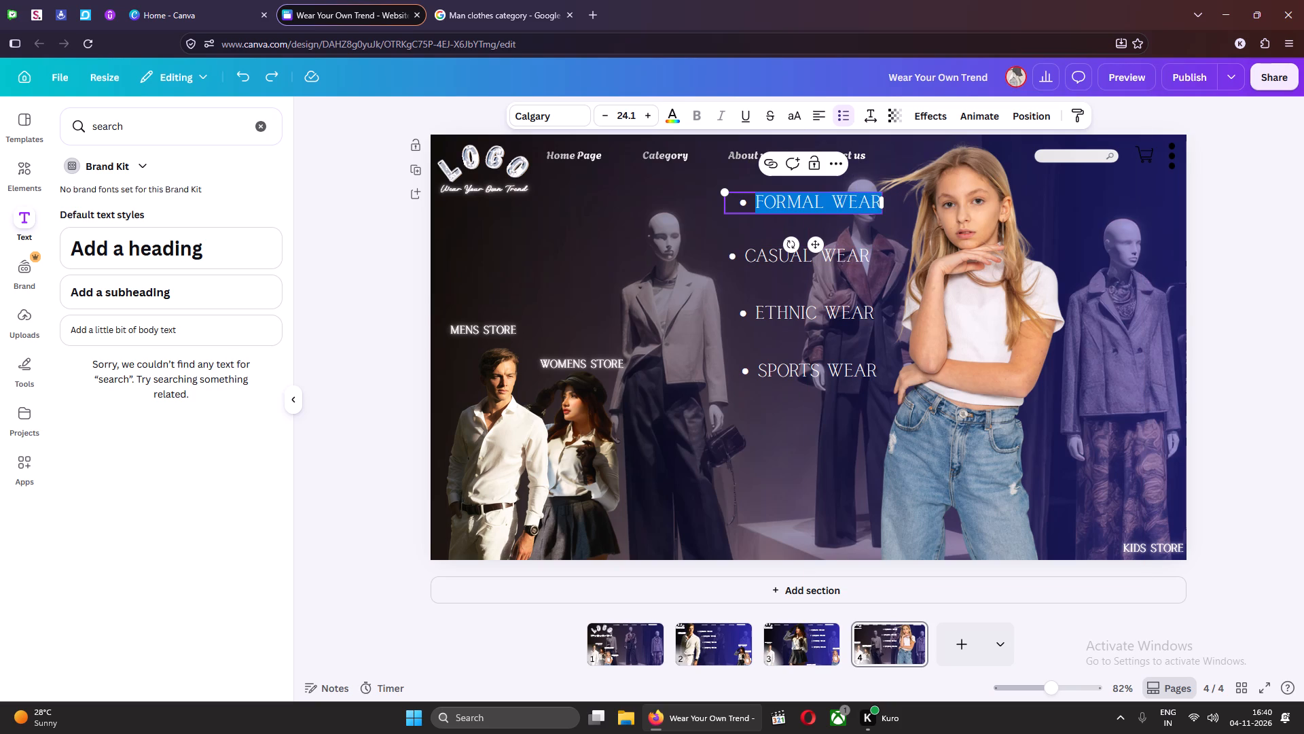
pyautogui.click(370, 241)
# Move the ETHNIC WEAR and SPORTS WEAR items slightly up and left, roughly in line with CASUAL WEAR.
pyautogui.click(818, 311)
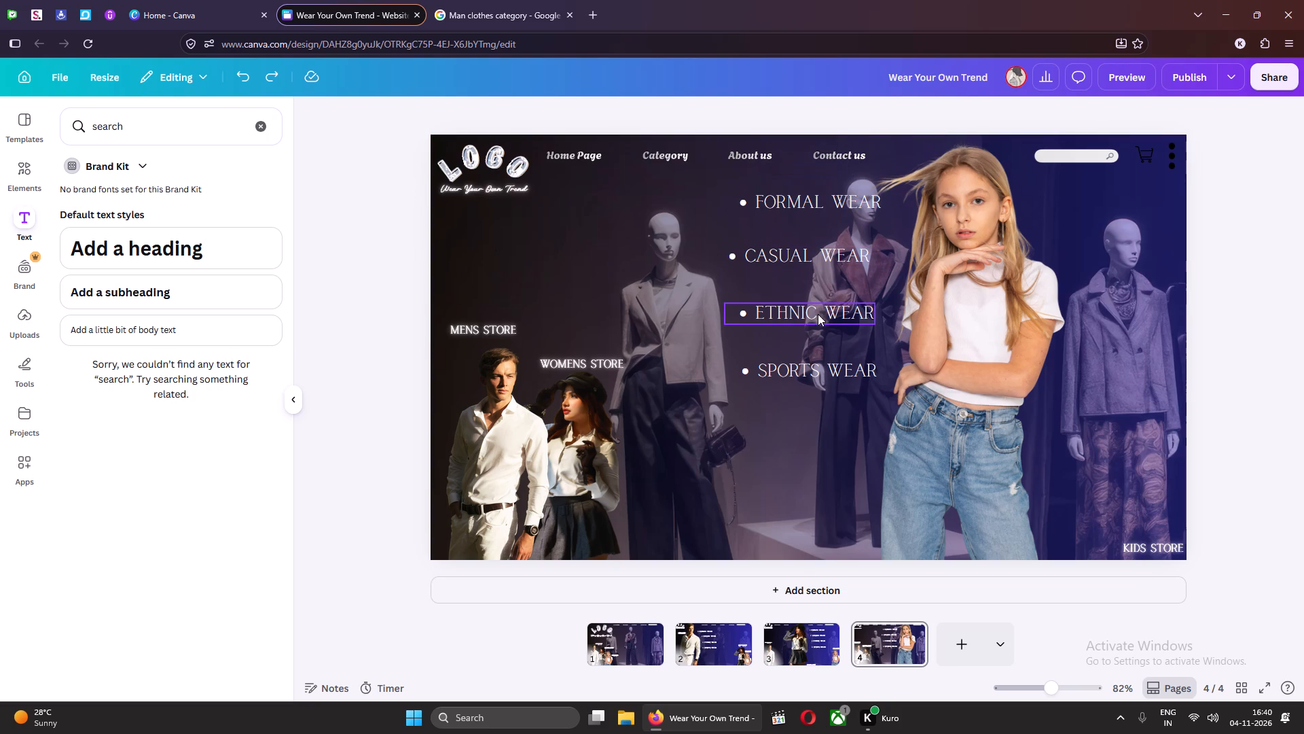
pyautogui.moveTo(799, 313); pyautogui.dragTo(788, 309)
pyautogui.click(839, 374)
pyautogui.moveTo(826, 371); pyautogui.dragTo(824, 358)
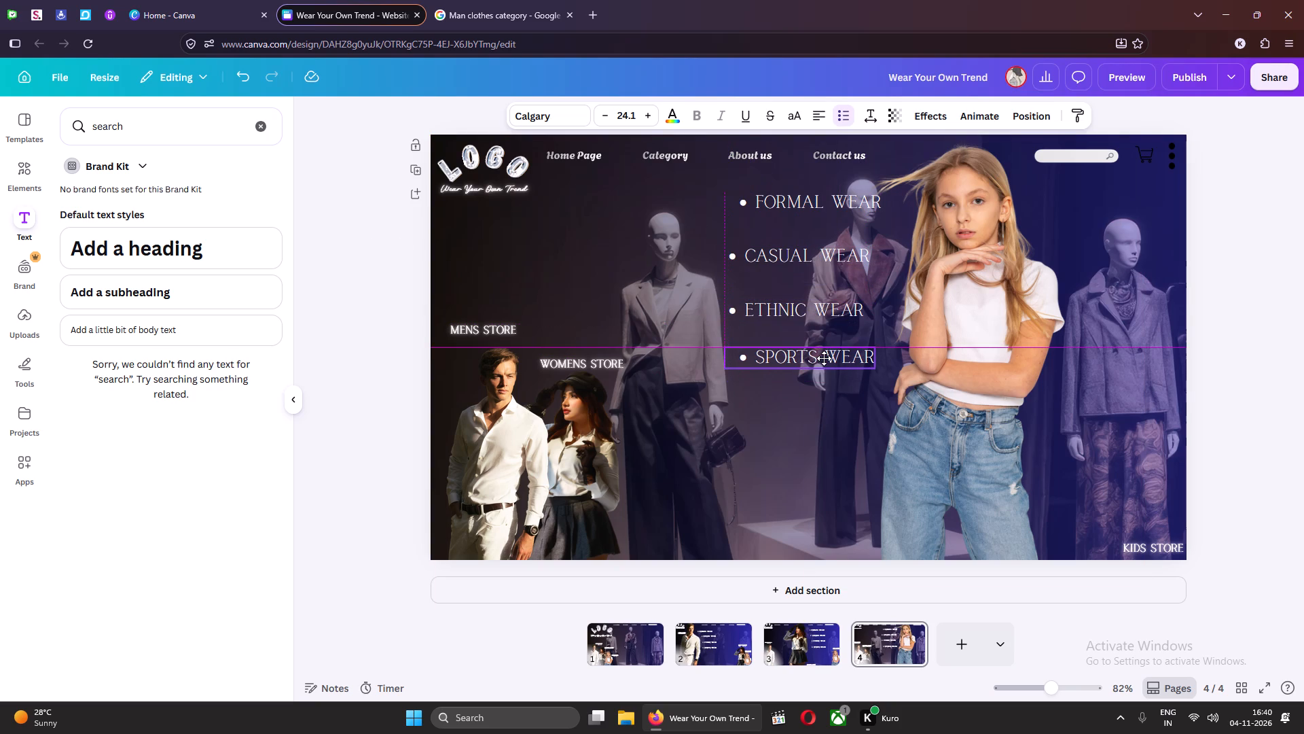
pyautogui.moveTo(824, 358); pyautogui.dragTo(821, 357)
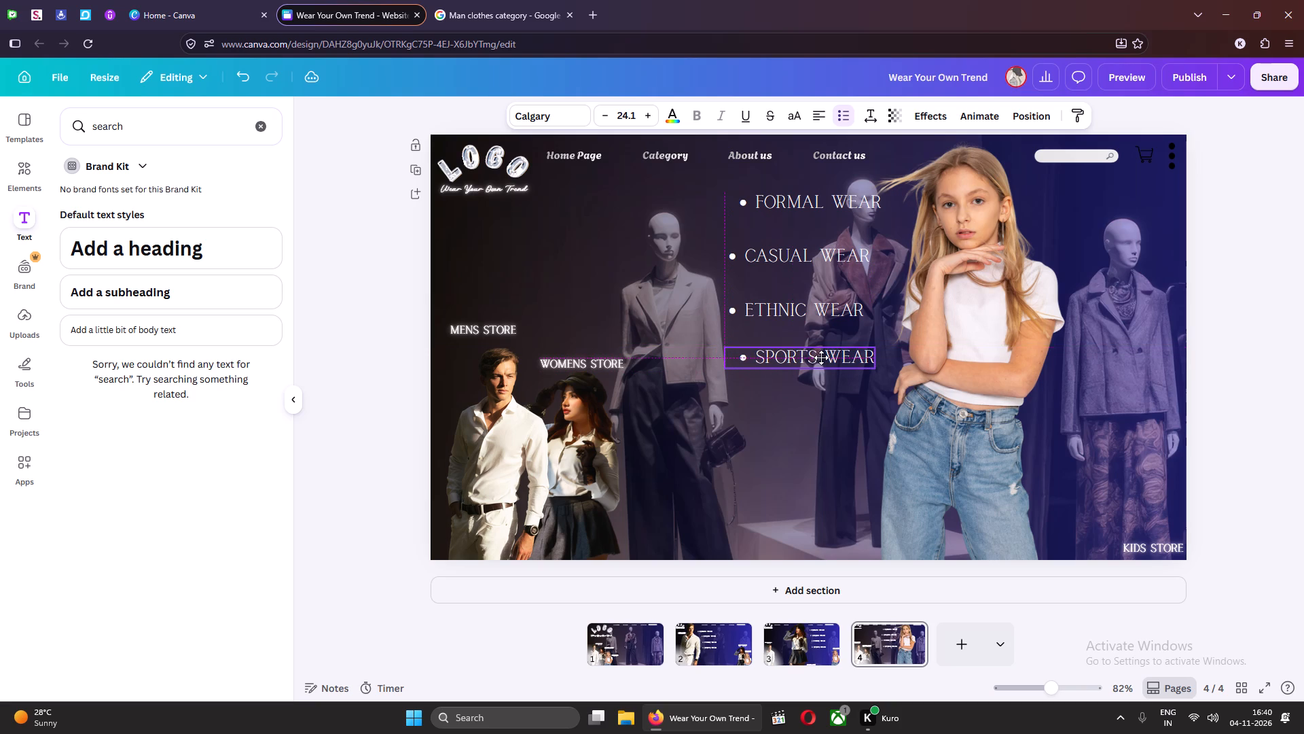
pyautogui.moveTo(821, 357); pyautogui.dragTo(816, 359)
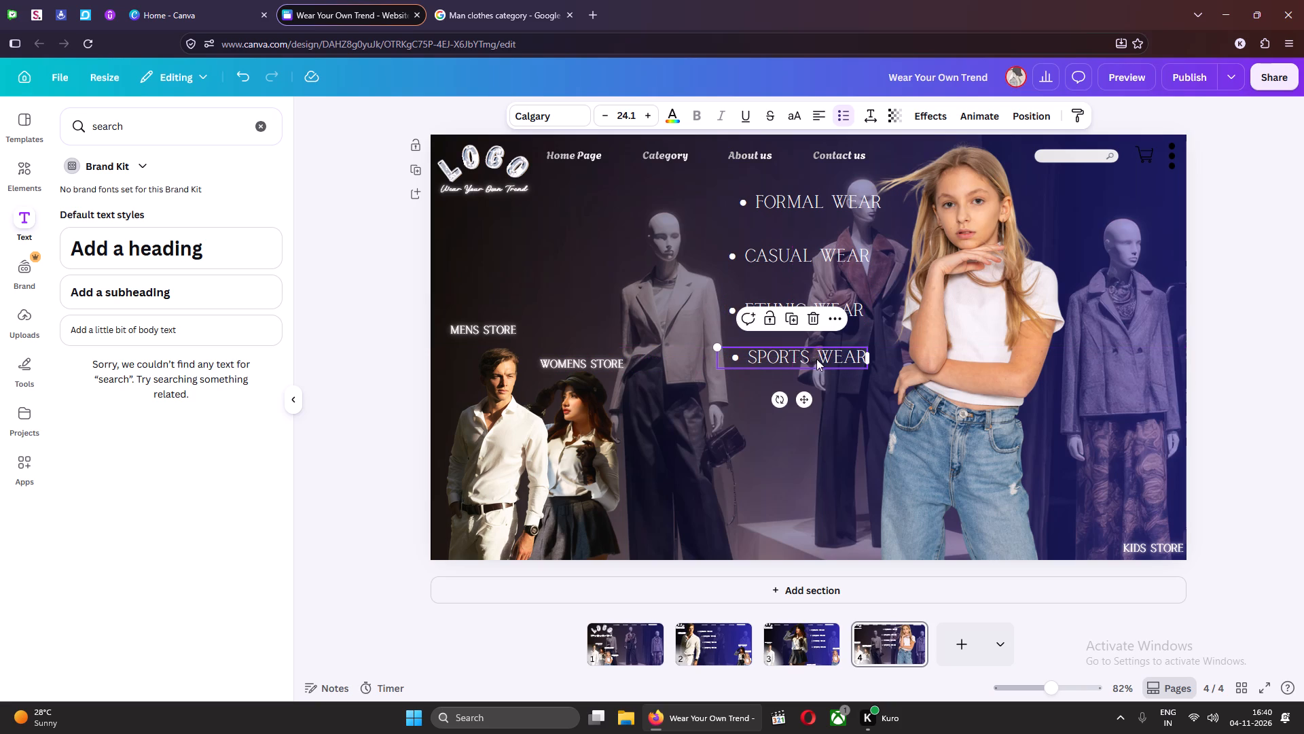
pyautogui.click(1248, 260)
# Move all four clothing category items together down and slightly right, keeping them beside the girl.
pyautogui.click(826, 204)
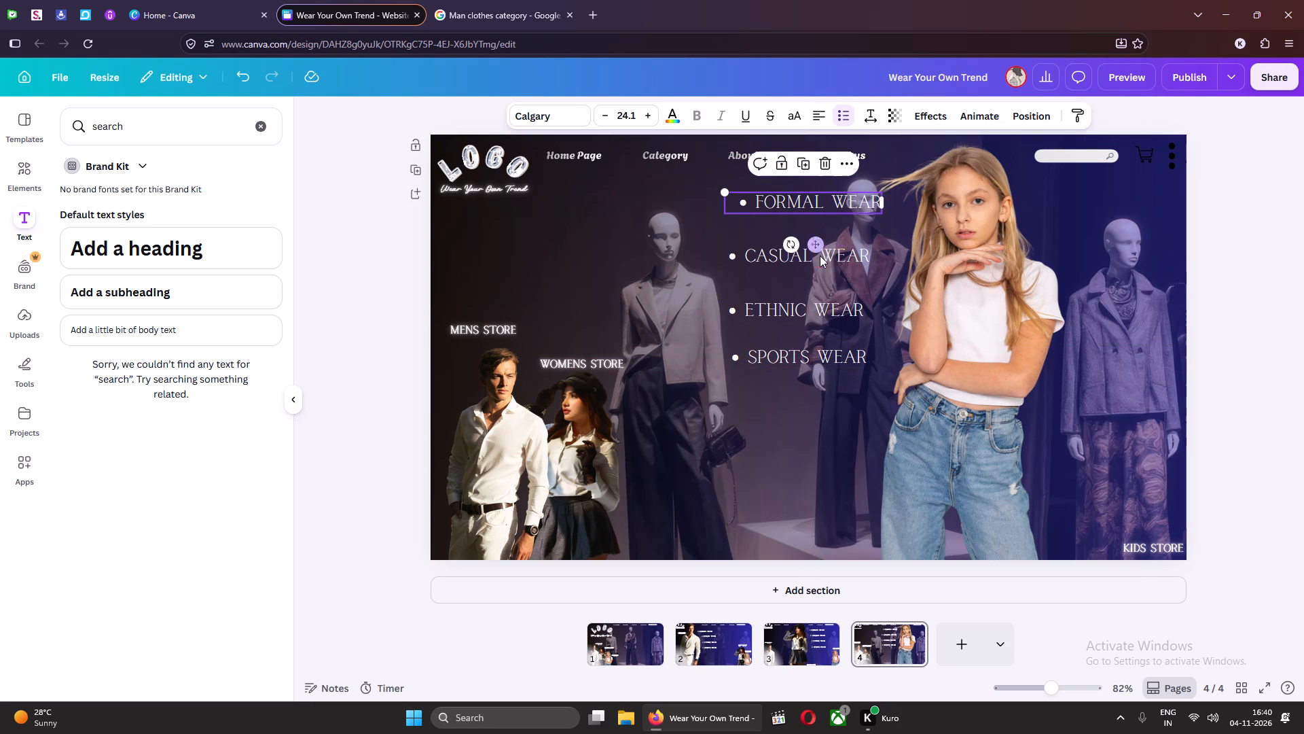
pyautogui.keyDown('shift'); pyautogui.click(820, 256); pyautogui.keyUp('shift')
pyautogui.keyDown('shift'); pyautogui.click(816, 309); pyautogui.keyUp('shift')
pyautogui.keyDown('shift'); pyautogui.click(816, 351); pyautogui.keyUp('shift')
pyautogui.moveTo(833, 307); pyautogui.dragTo(831, 311)
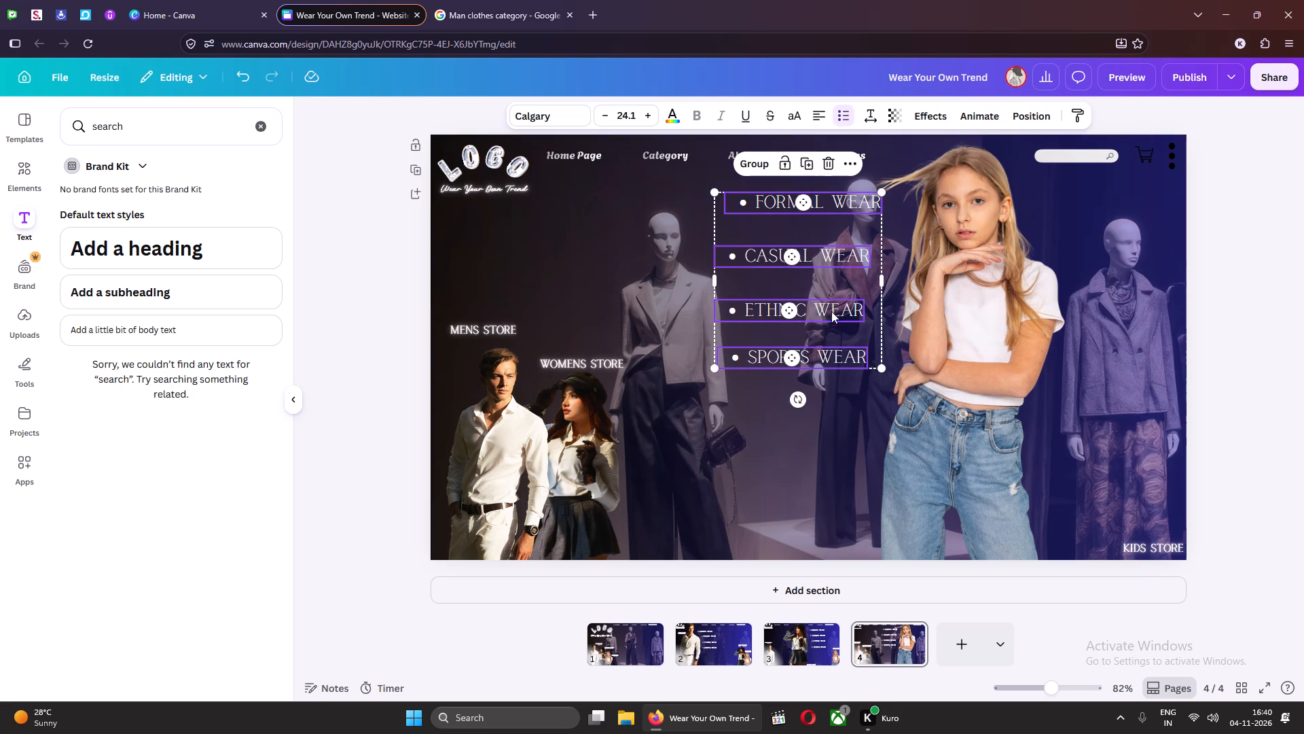
pyautogui.moveTo(831, 311); pyautogui.dragTo(839, 348)
pyautogui.click(1208, 250)
# Stagger the four category items along the girl's outline, setting FORMAL WEAR higher and farthest right and spreading out the vertical gaps.
pyautogui.click(833, 251)
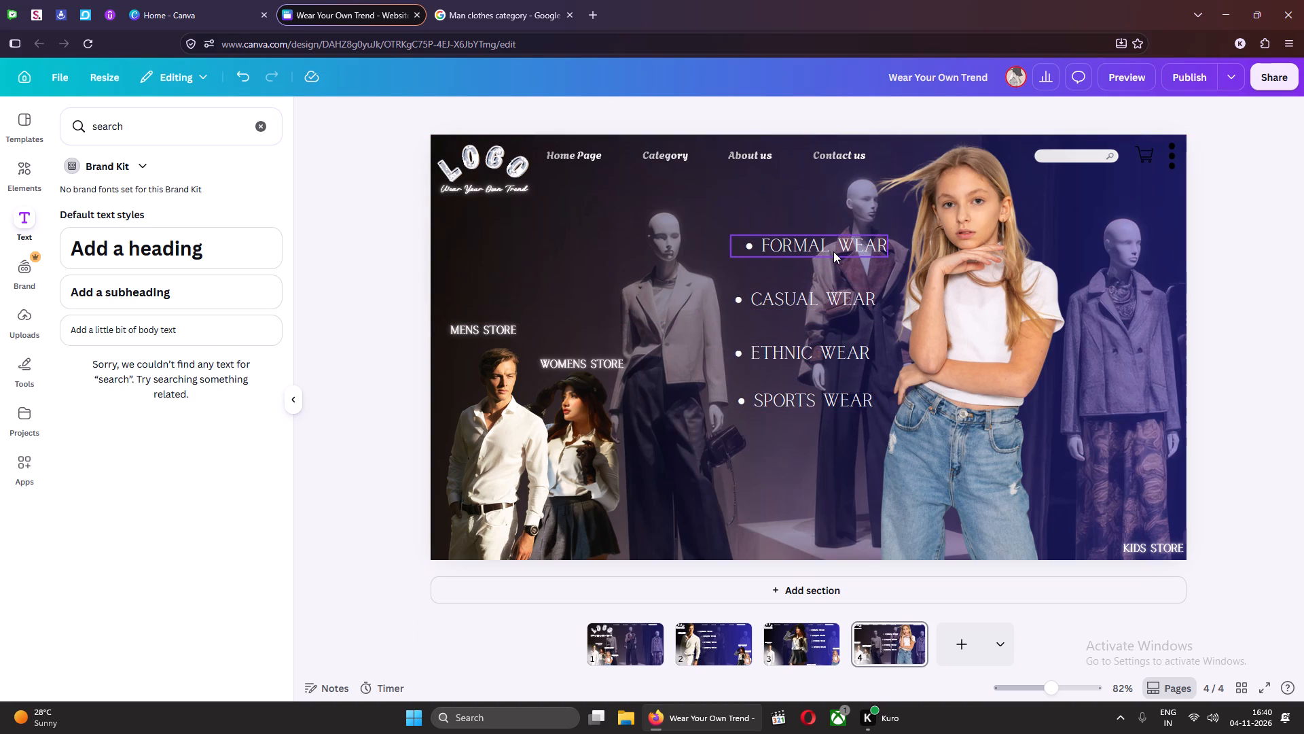
pyautogui.moveTo(826, 248); pyautogui.dragTo(845, 232)
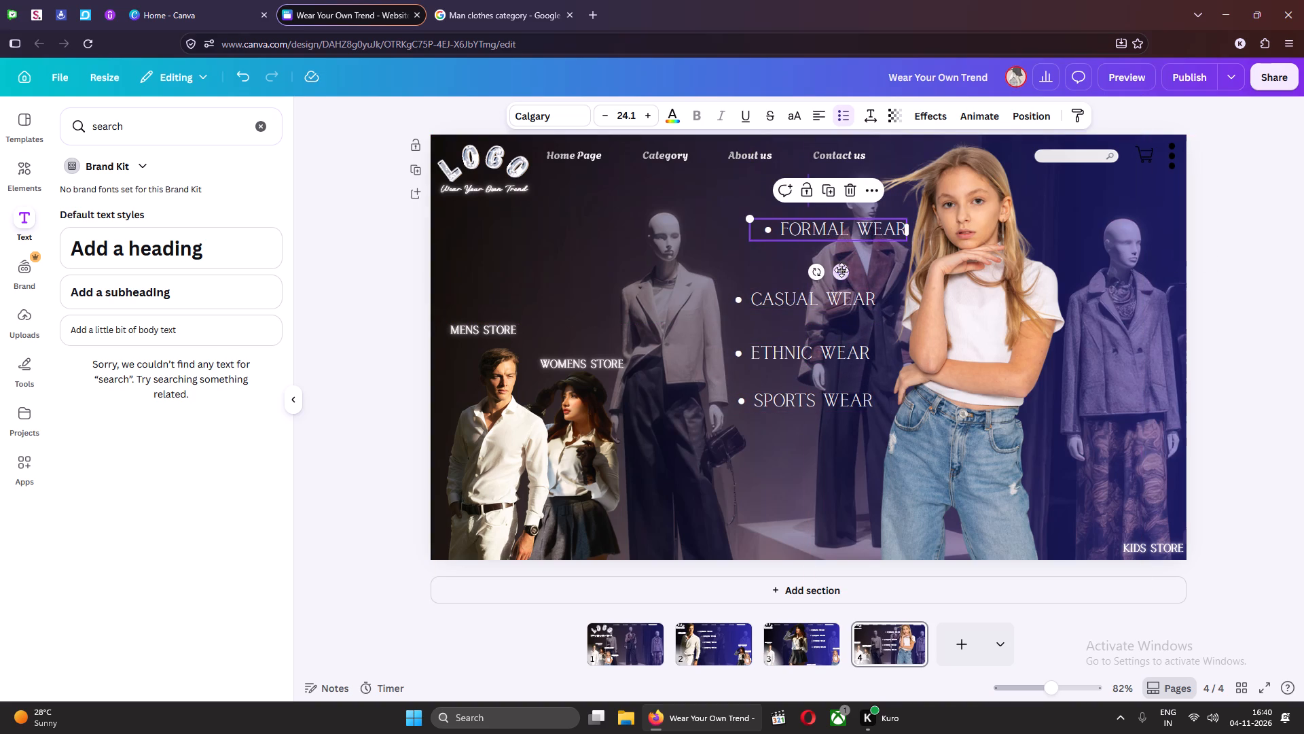
pyautogui.click(835, 302)
pyautogui.moveTo(812, 303); pyautogui.dragTo(820, 294)
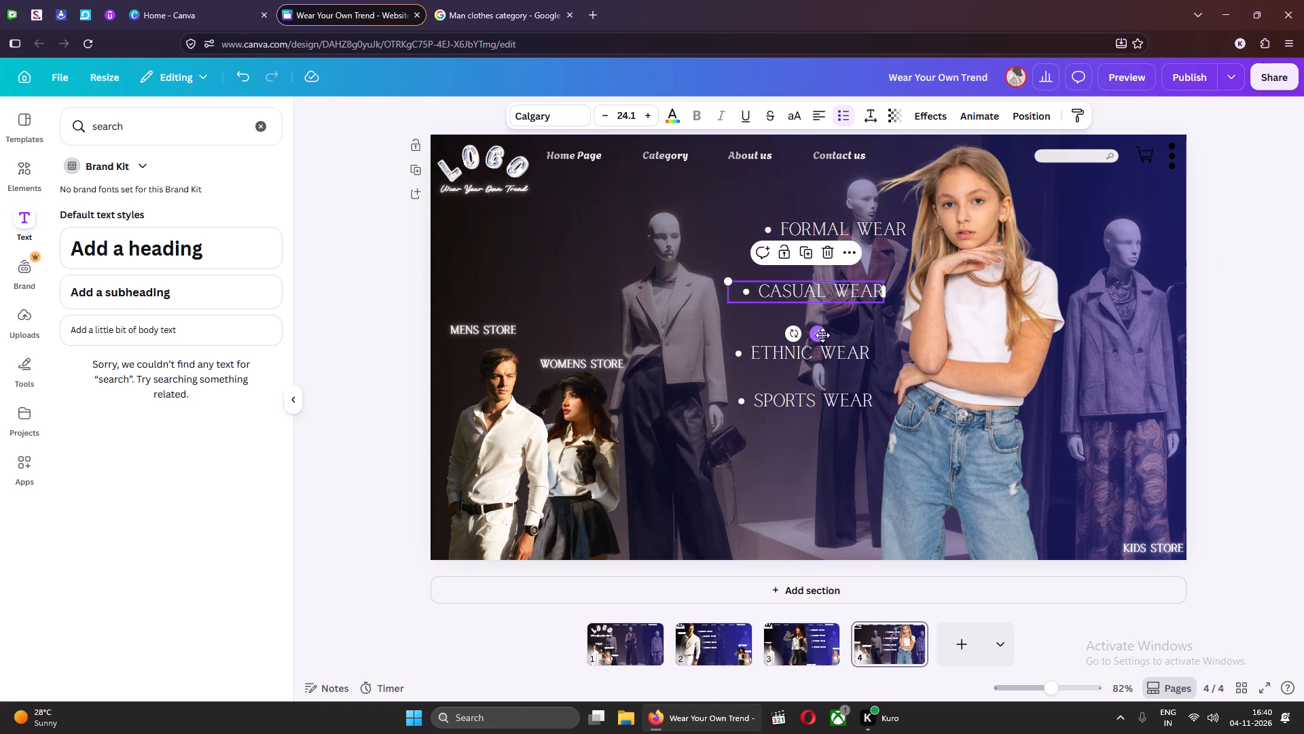
pyautogui.click(833, 354)
pyautogui.moveTo(848, 358); pyautogui.dragTo(848, 352)
pyautogui.click(846, 407)
pyautogui.moveTo(841, 402); pyautogui.dragTo(849, 406)
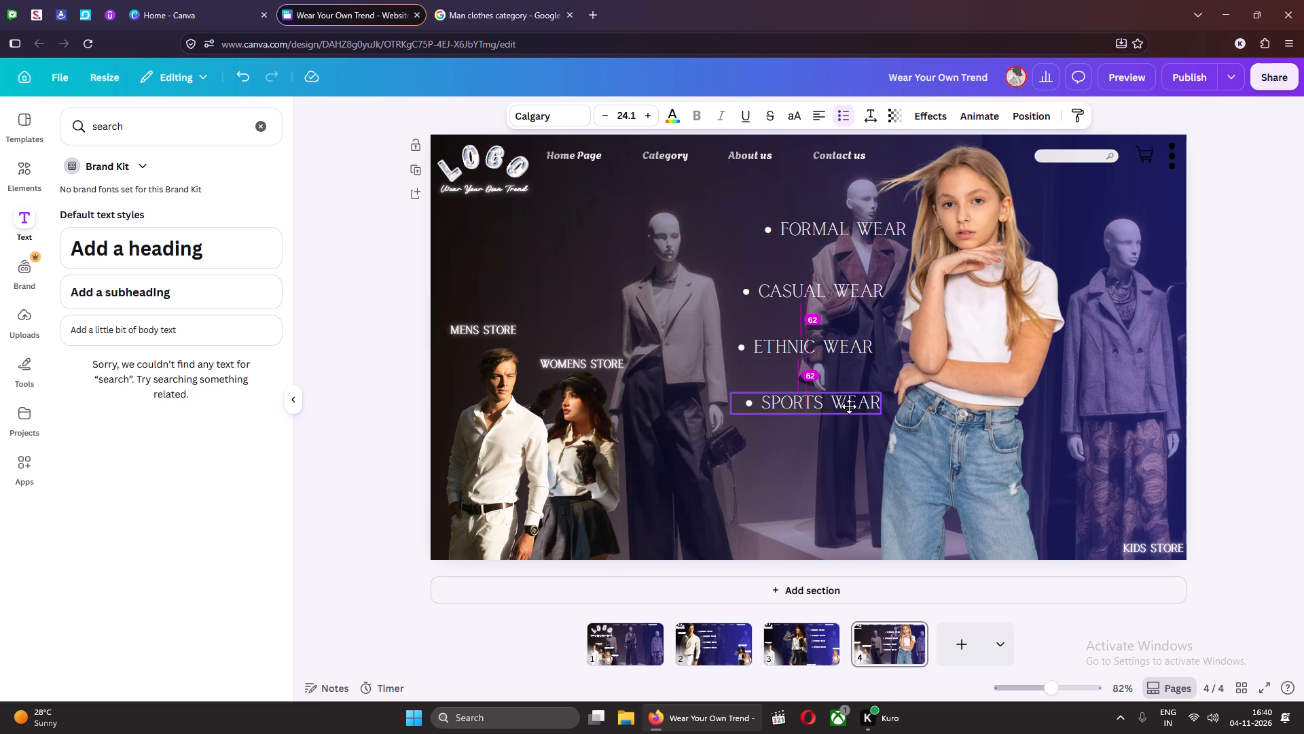
pyautogui.moveTo(849, 406); pyautogui.dragTo(849, 410)
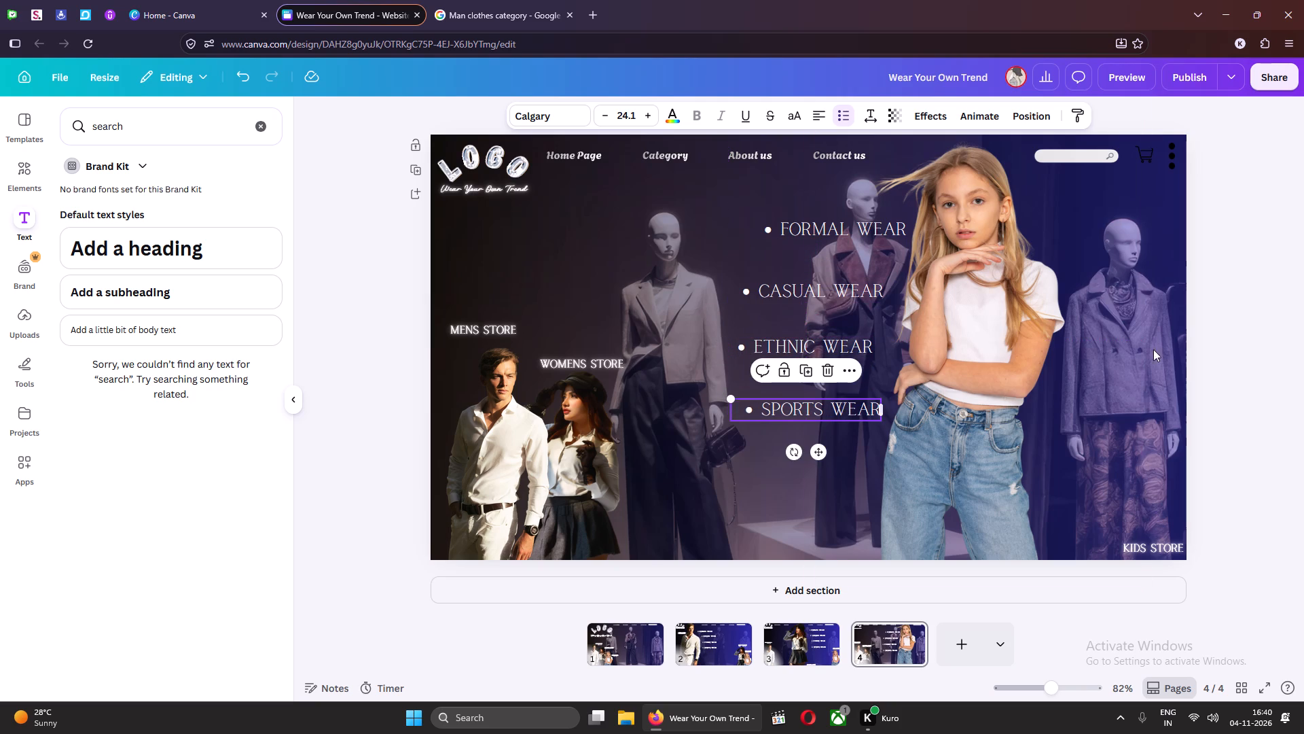
pyautogui.click(1223, 306)
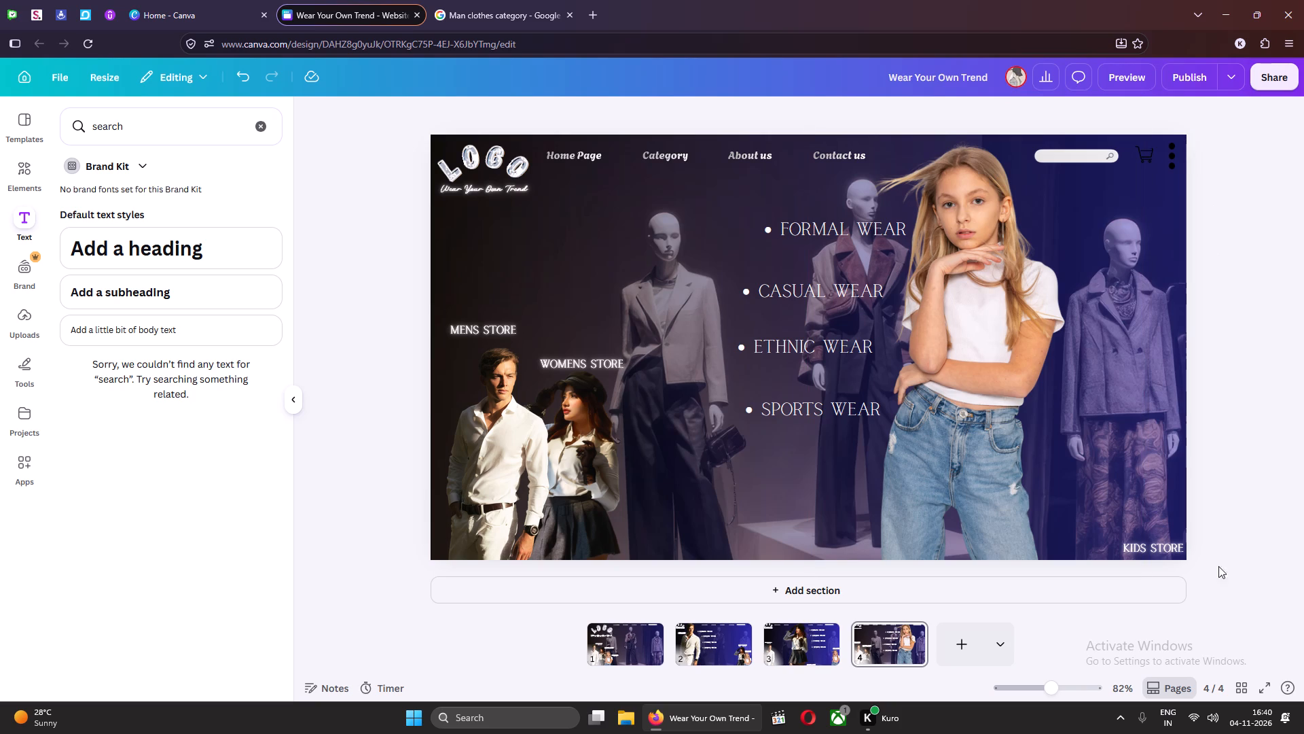
# Enlarge the KIDS STORE label and place it beside the girl's legs, near the bottom edge of page 4.
pyautogui.click(1142, 551)
pyautogui.moveTo(1156, 548); pyautogui.dragTo(1073, 508)
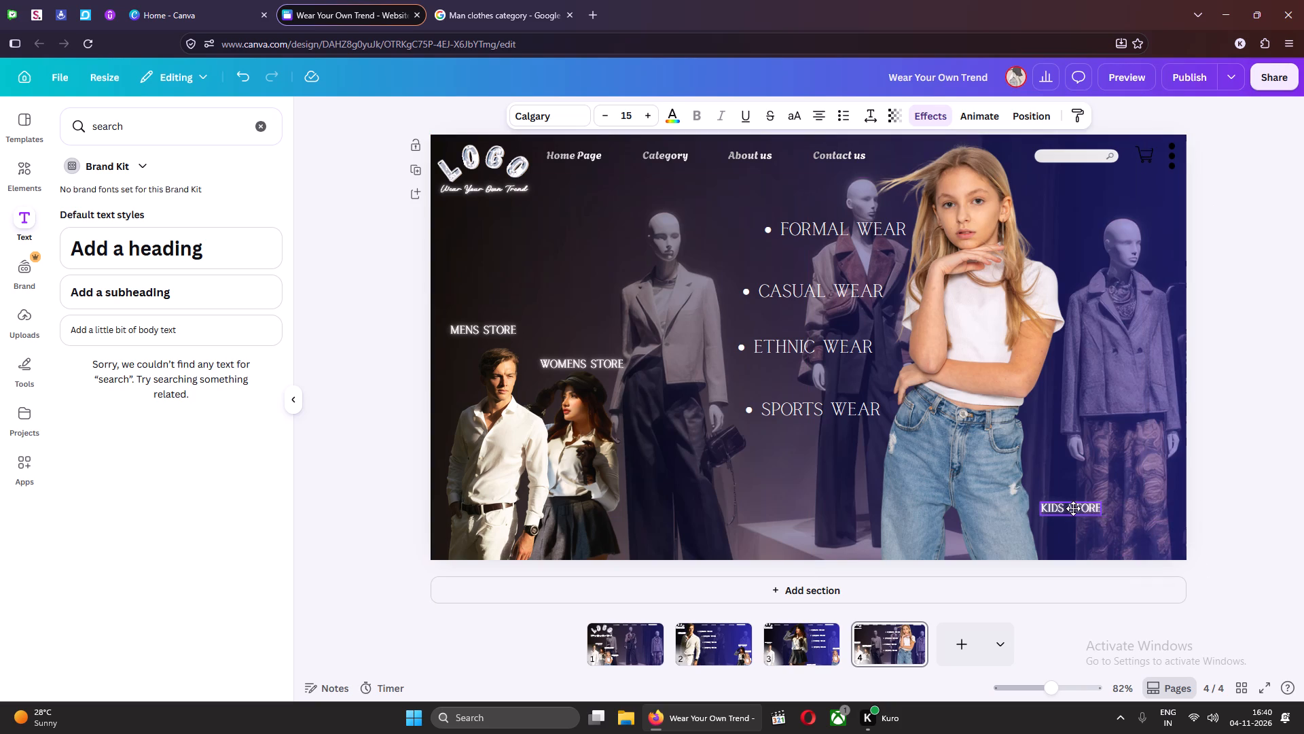
pyautogui.moveTo(1073, 508); pyautogui.dragTo(1070, 506)
pyautogui.moveTo(1038, 501); pyautogui.dragTo(1011, 478)
pyautogui.moveTo(1070, 504); pyautogui.dragTo(1058, 538)
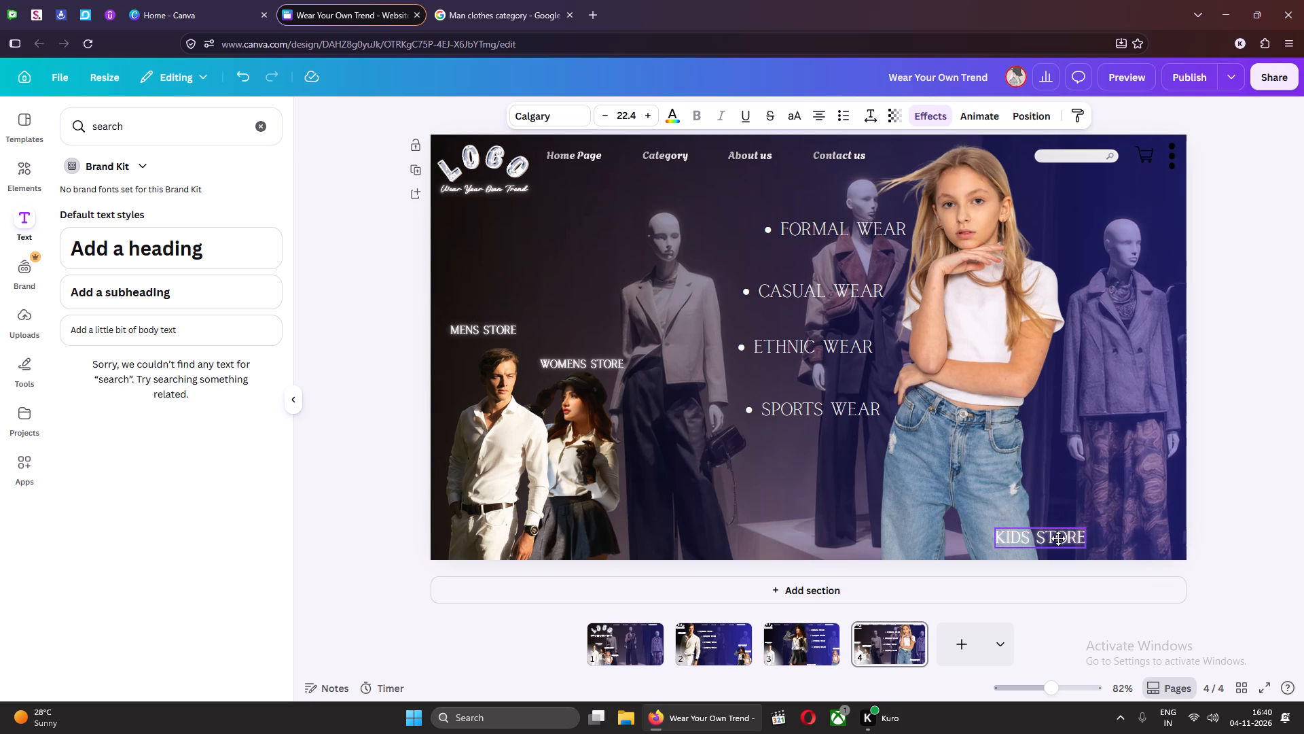
pyautogui.moveTo(1058, 538); pyautogui.dragTo(1053, 546)
pyautogui.moveTo(986, 533); pyautogui.dragTo(973, 522)
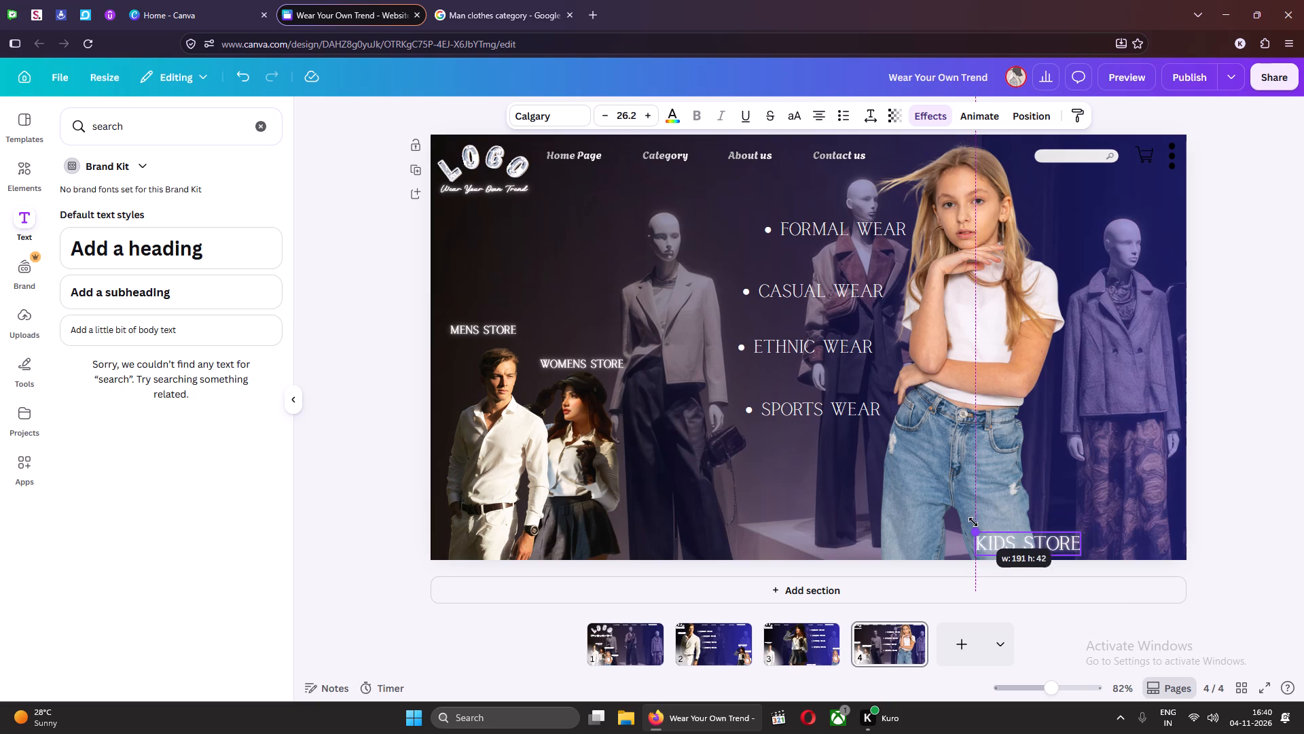
pyautogui.moveTo(973, 522); pyautogui.dragTo(968, 518)
pyautogui.click(1267, 505)
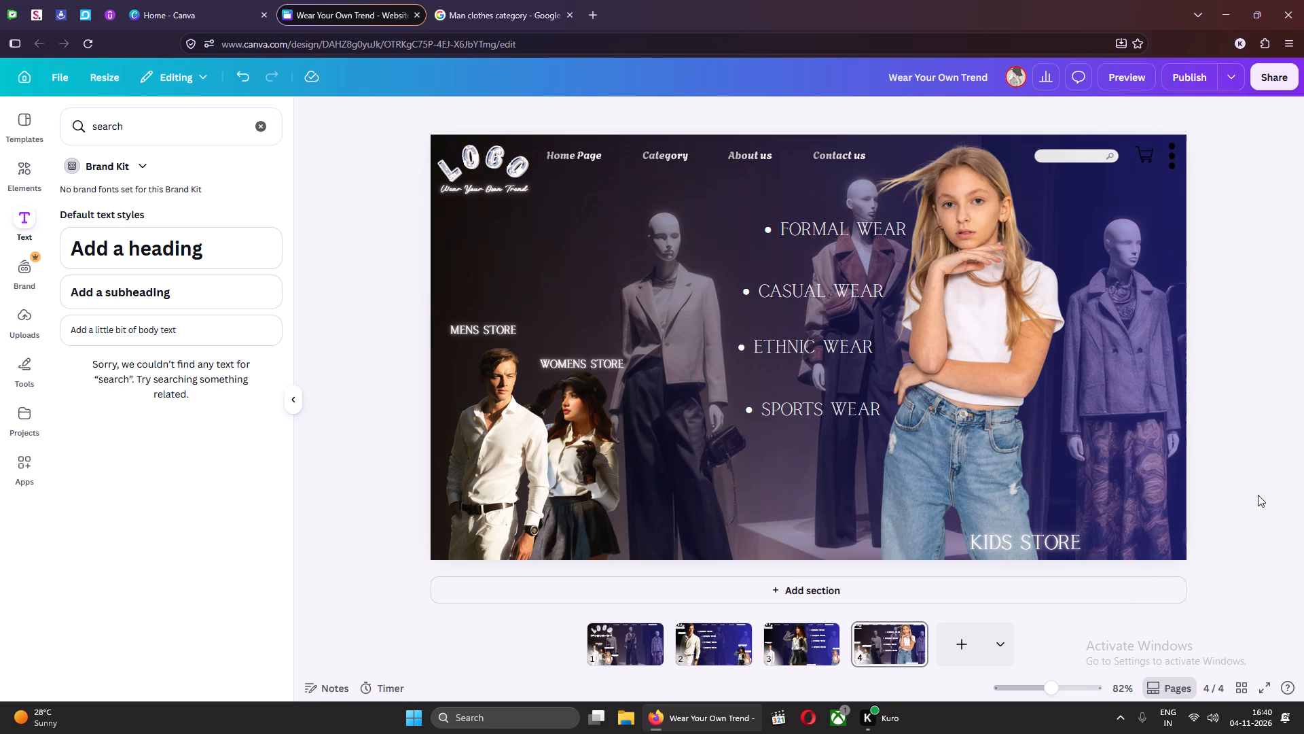
# On page 3, enlarge the WOMENS STORE label to about size 23.6 and place it left of the woman's waist, overlapping her skirt.
pyautogui.click(800, 652)
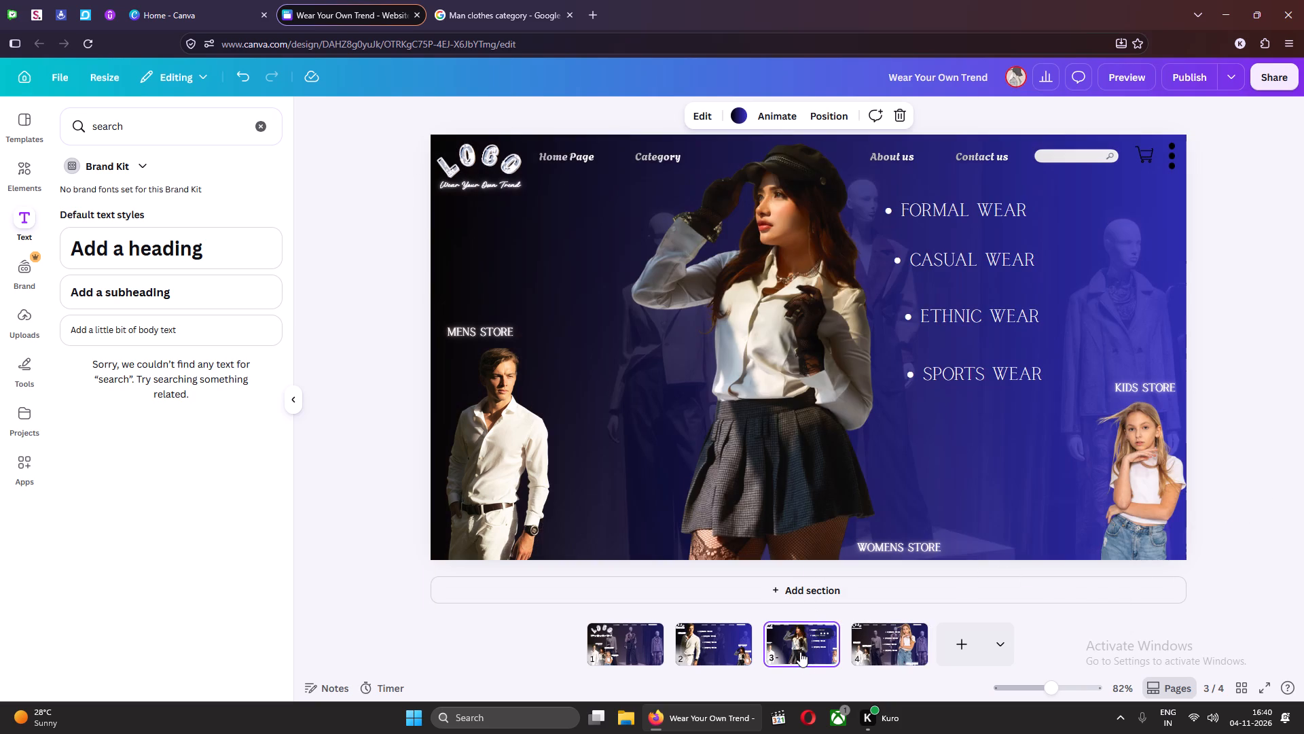
pyautogui.click(885, 550)
pyautogui.moveTo(858, 540); pyautogui.dragTo(822, 515)
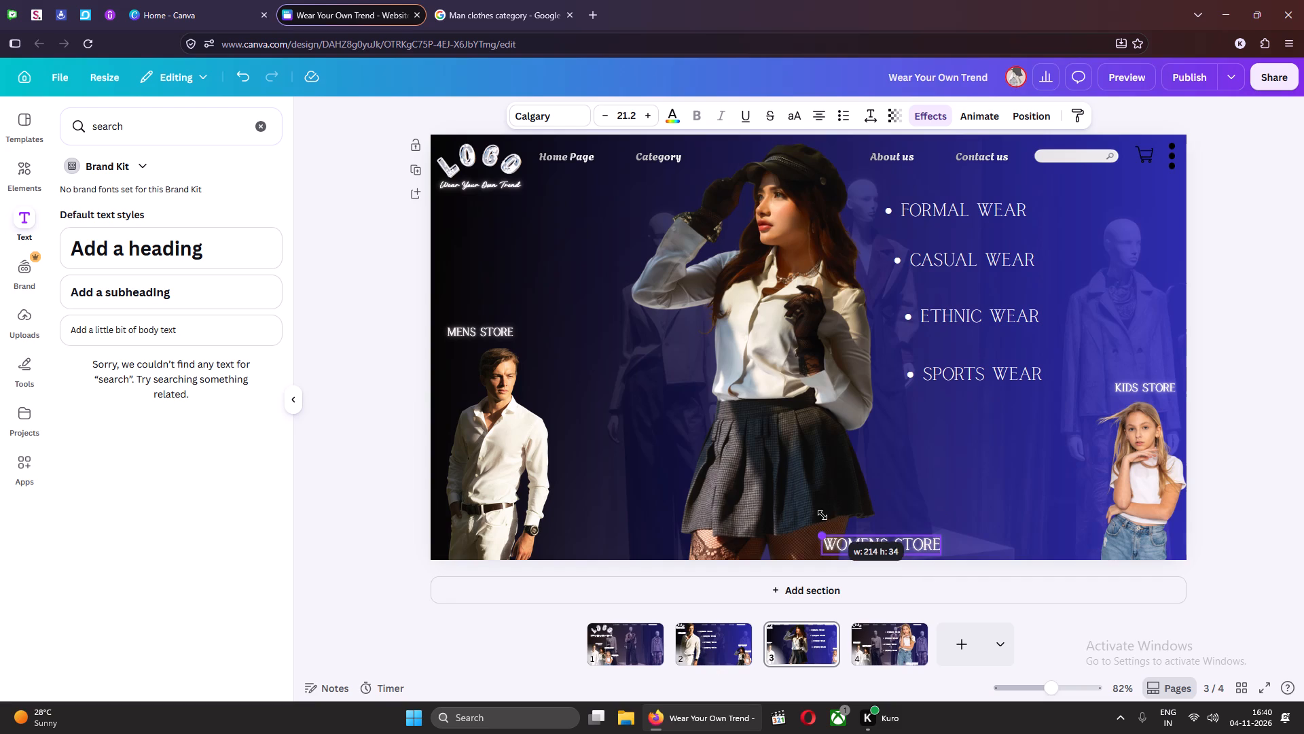
pyautogui.moveTo(822, 515); pyautogui.dragTo(814, 512)
pyautogui.moveTo(894, 540); pyautogui.dragTo(893, 540)
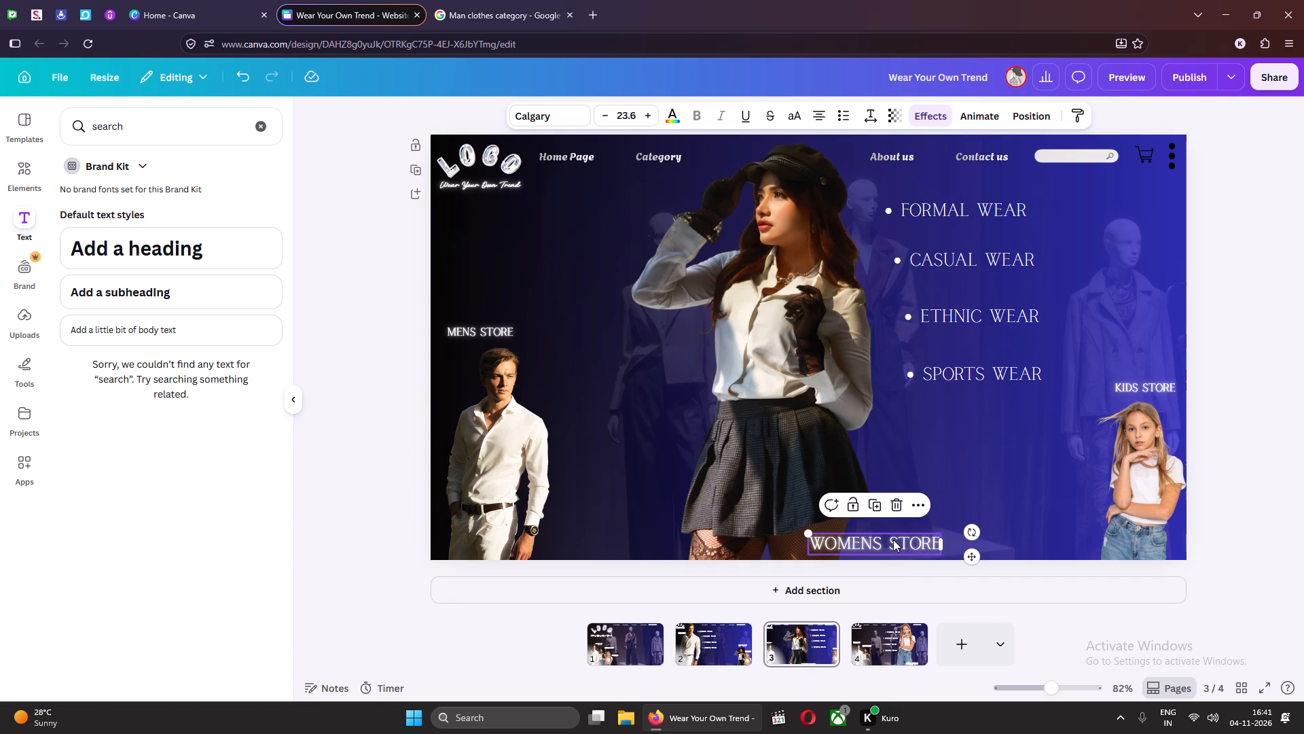
pyautogui.moveTo(893, 540); pyautogui.dragTo(880, 540)
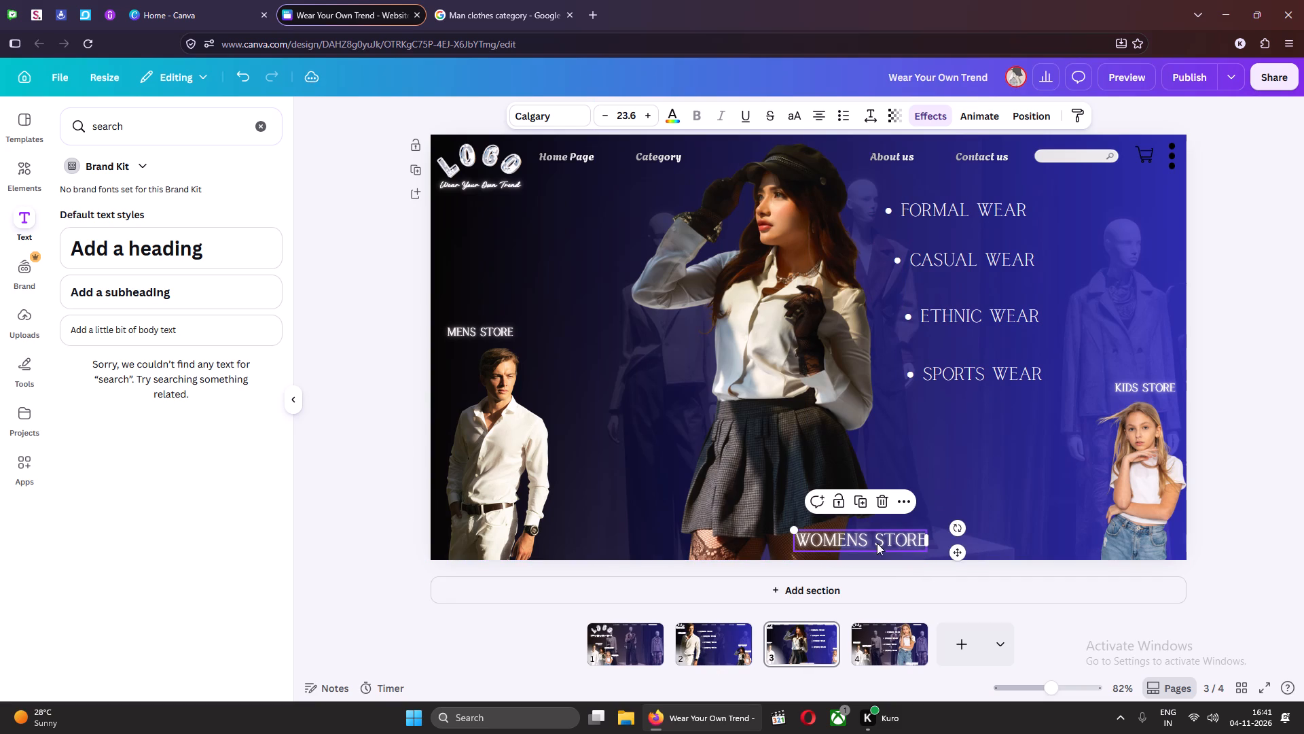
pyautogui.moveTo(857, 545); pyautogui.dragTo(697, 417)
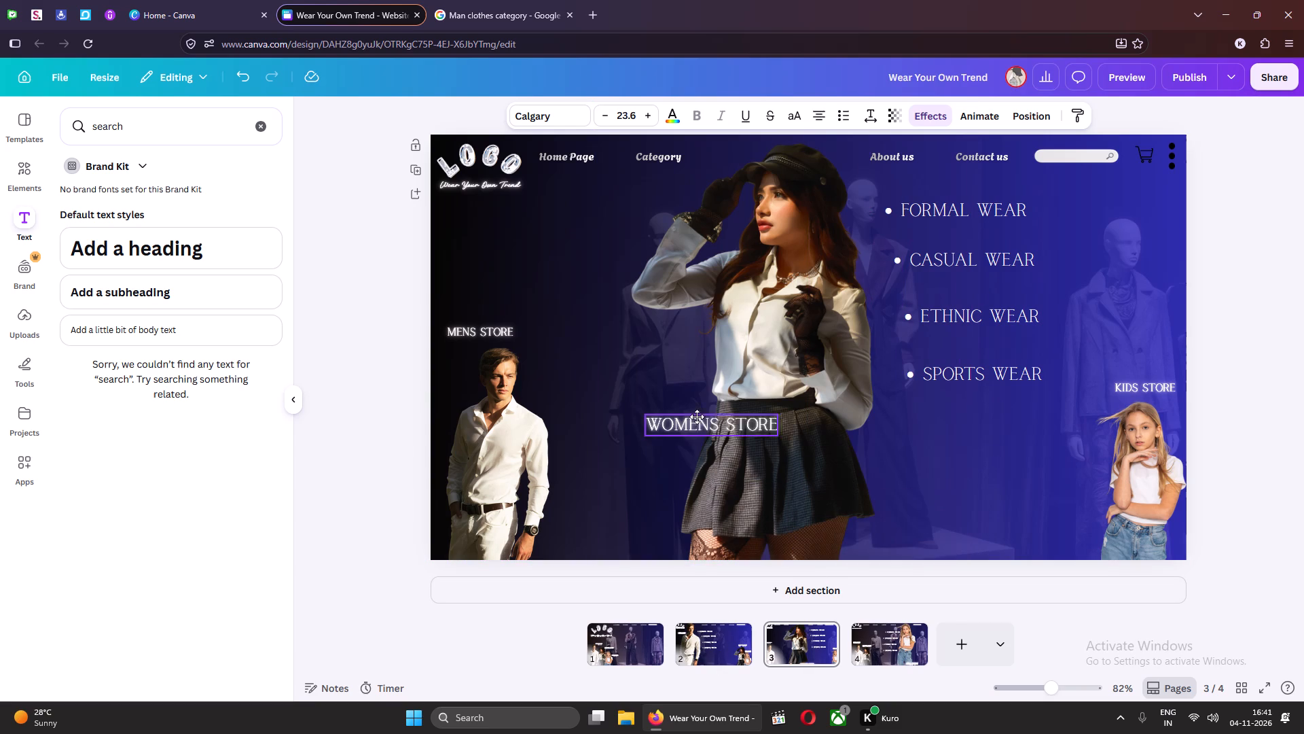
pyautogui.moveTo(697, 417); pyautogui.dragTo(714, 427)
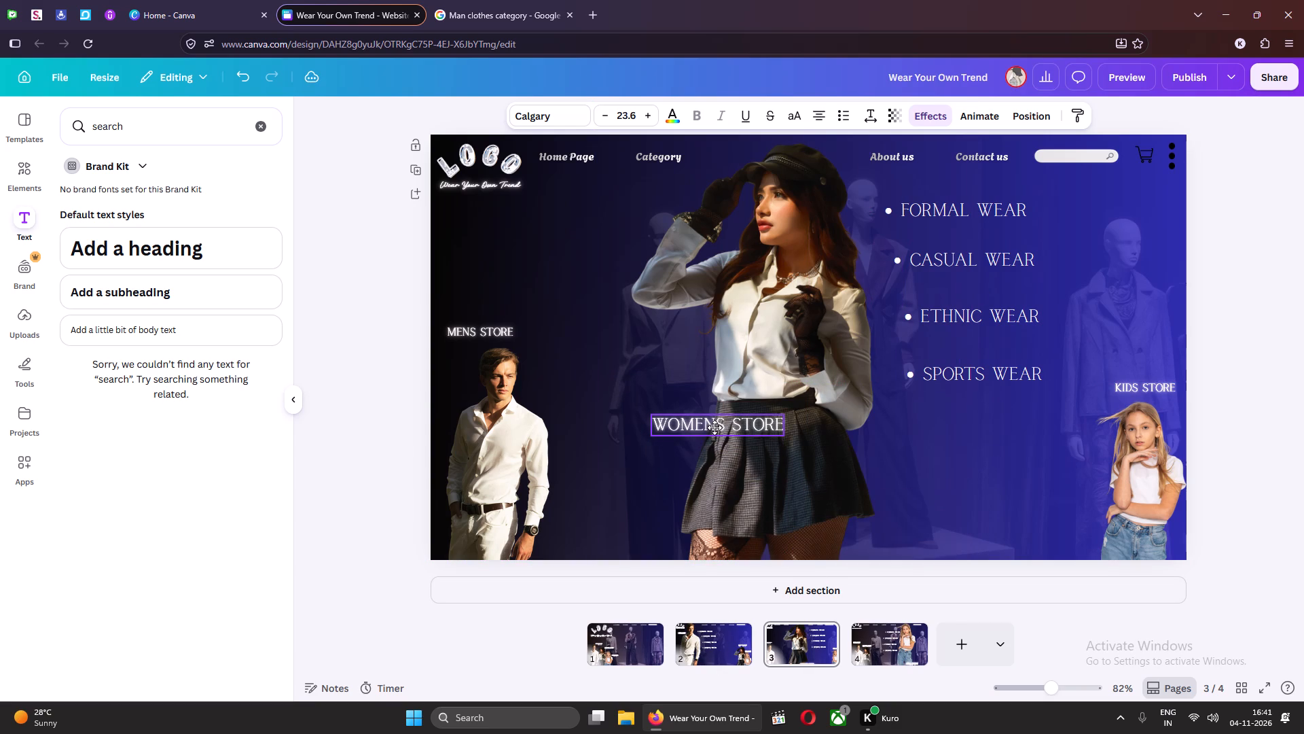
pyautogui.moveTo(714, 427); pyautogui.dragTo(708, 431)
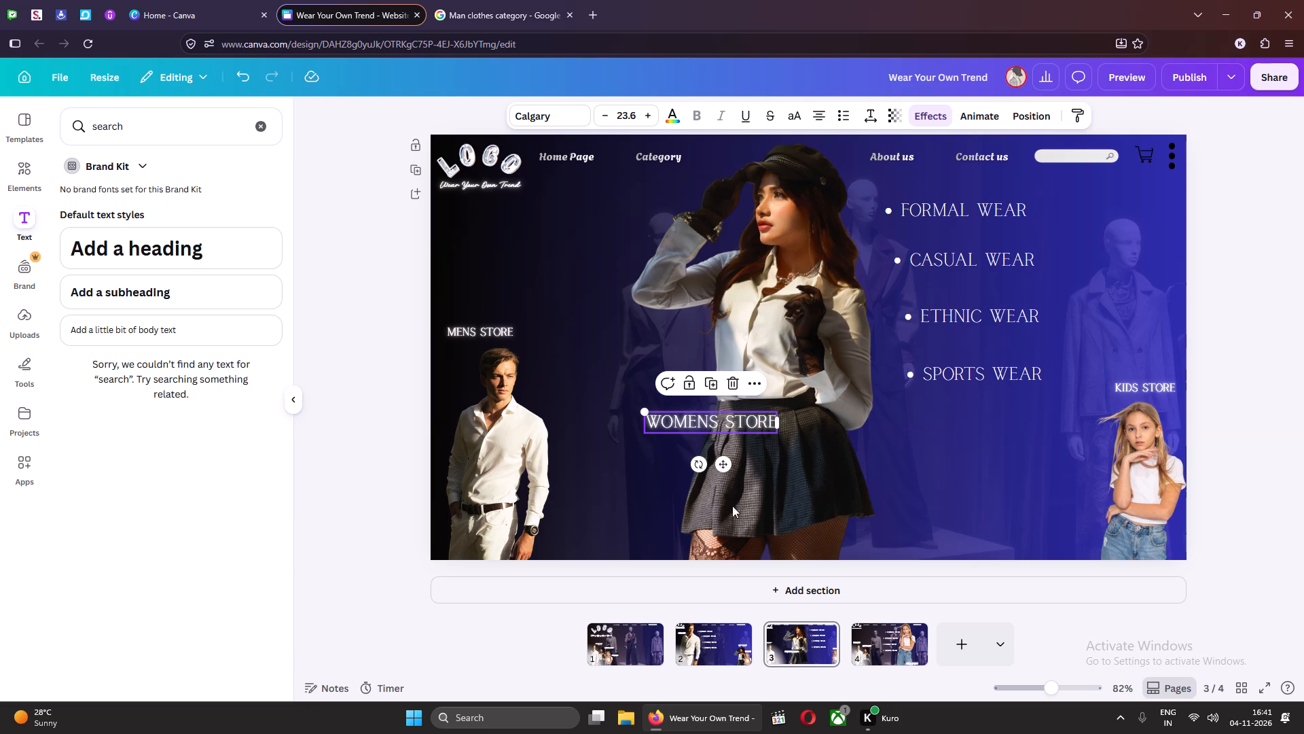
# On page 2, enlarge the MENS STORE label to about size 22.7 and place it below the logo, beside the man's neck.
pyautogui.click(723, 654)
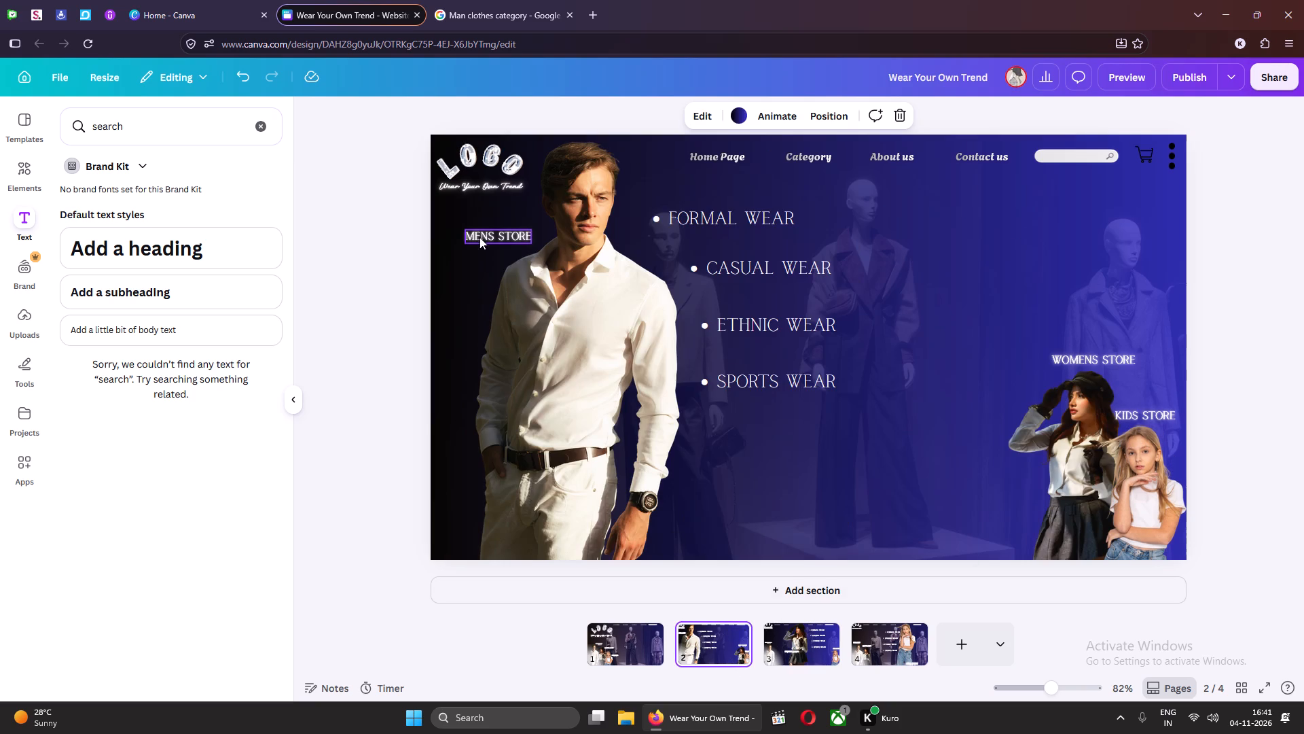
pyautogui.click(479, 237)
pyautogui.moveTo(468, 228); pyautogui.dragTo(437, 213)
pyautogui.moveTo(482, 237); pyautogui.dragTo(496, 260)
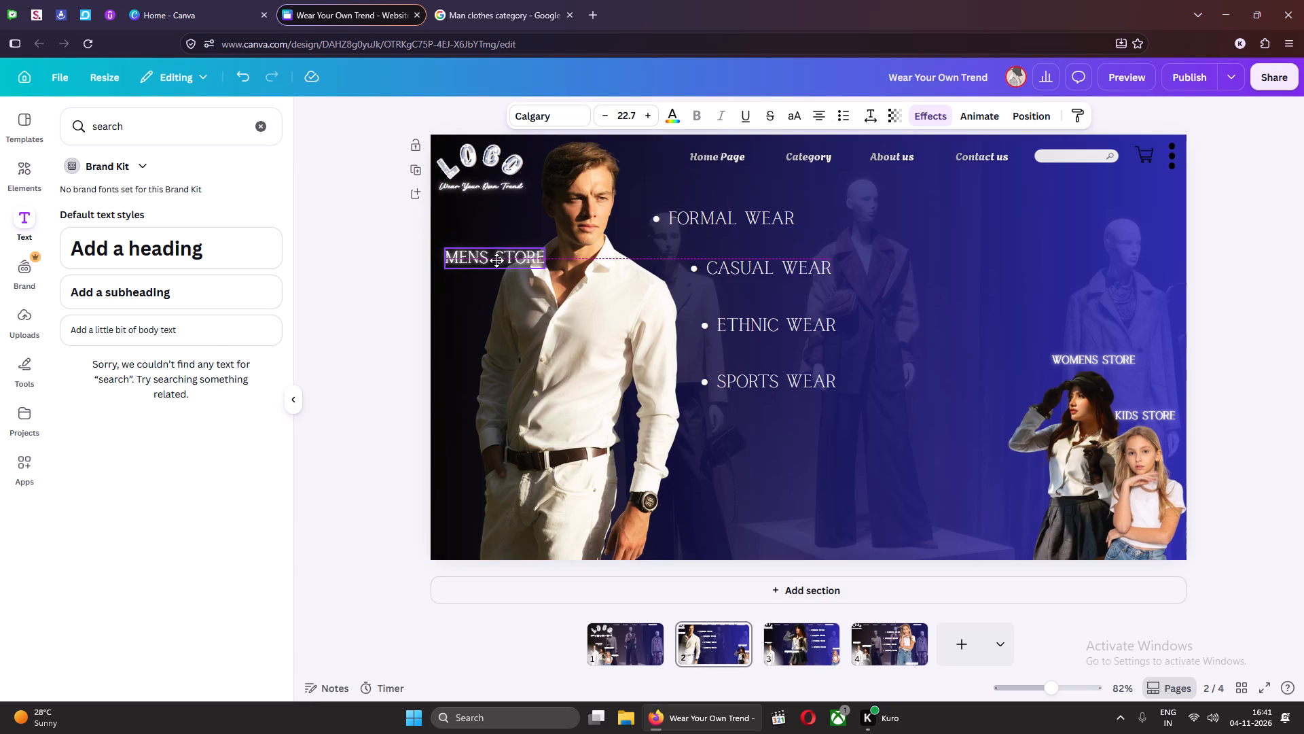
pyautogui.moveTo(496, 260); pyautogui.dragTo(498, 287)
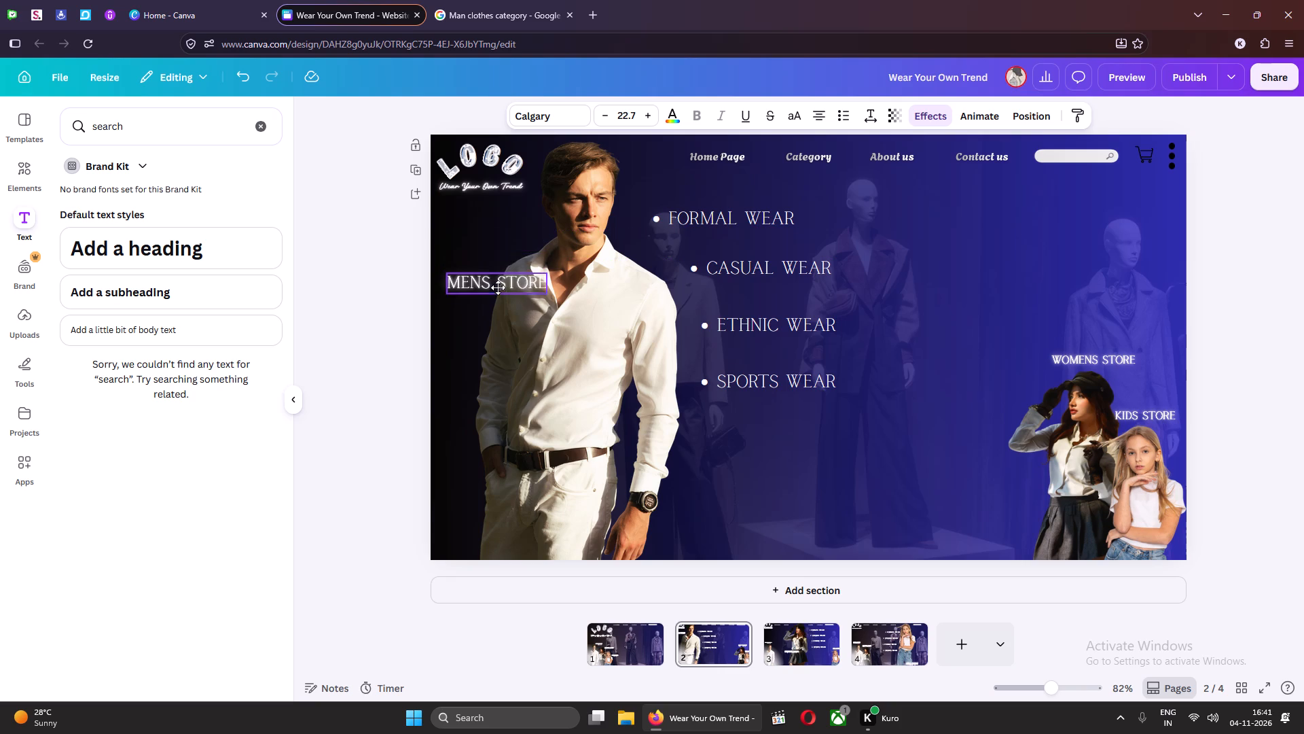
pyautogui.moveTo(498, 287); pyautogui.dragTo(495, 247)
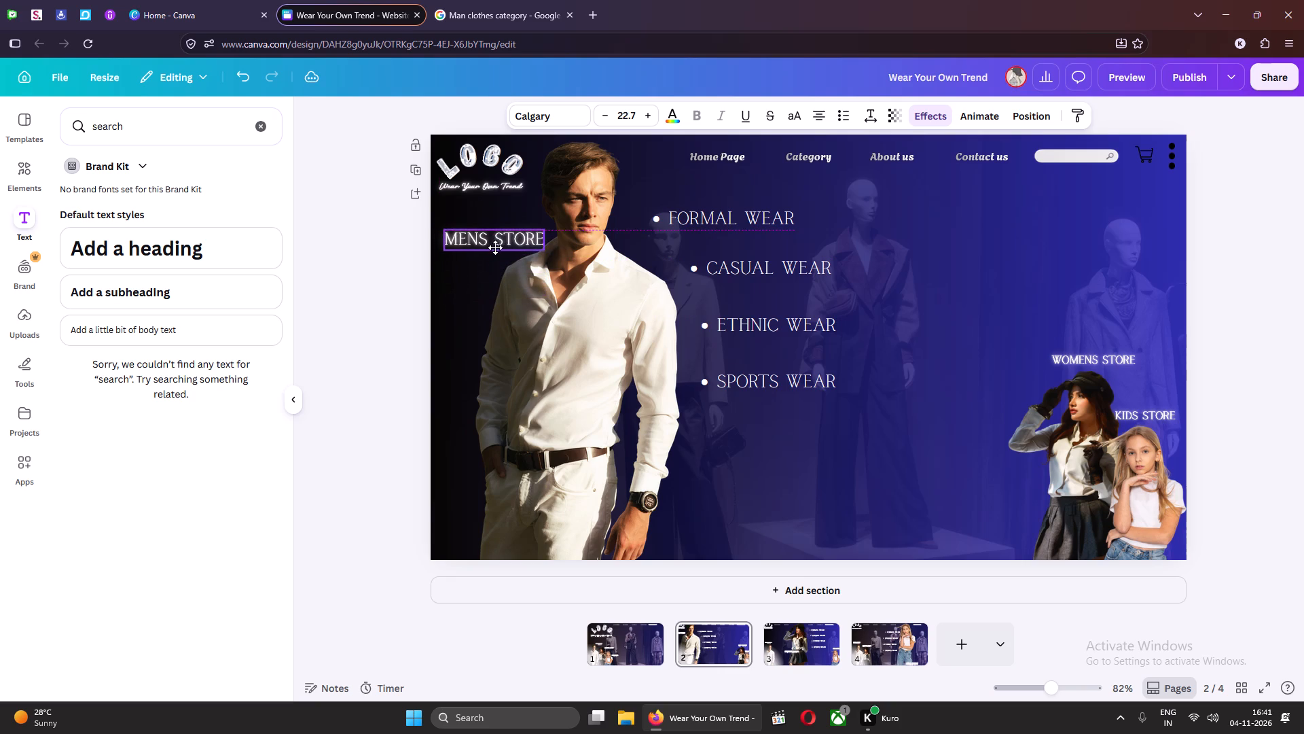
pyautogui.moveTo(495, 247); pyautogui.dragTo(494, 249)
pyautogui.click(398, 330)
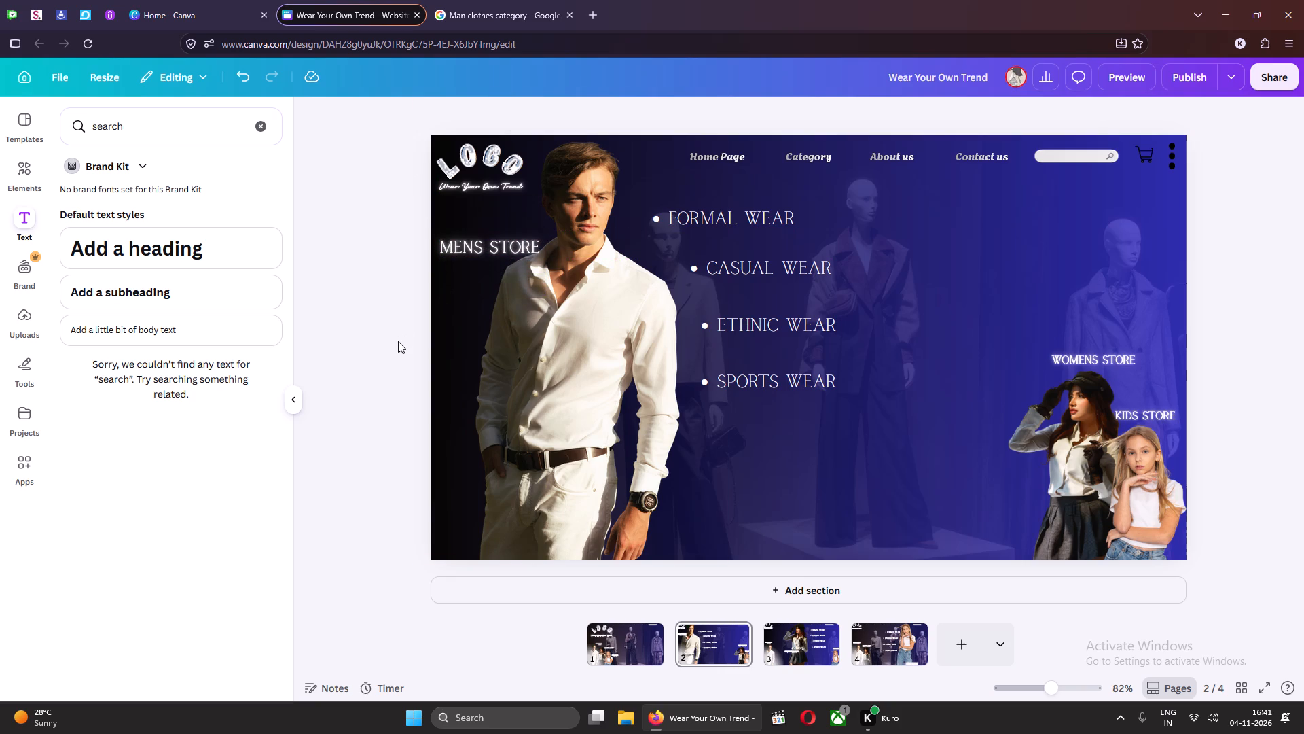
# Compare the store label and category item layouts across pages 2, 3 and 4.
pyautogui.click(807, 646)
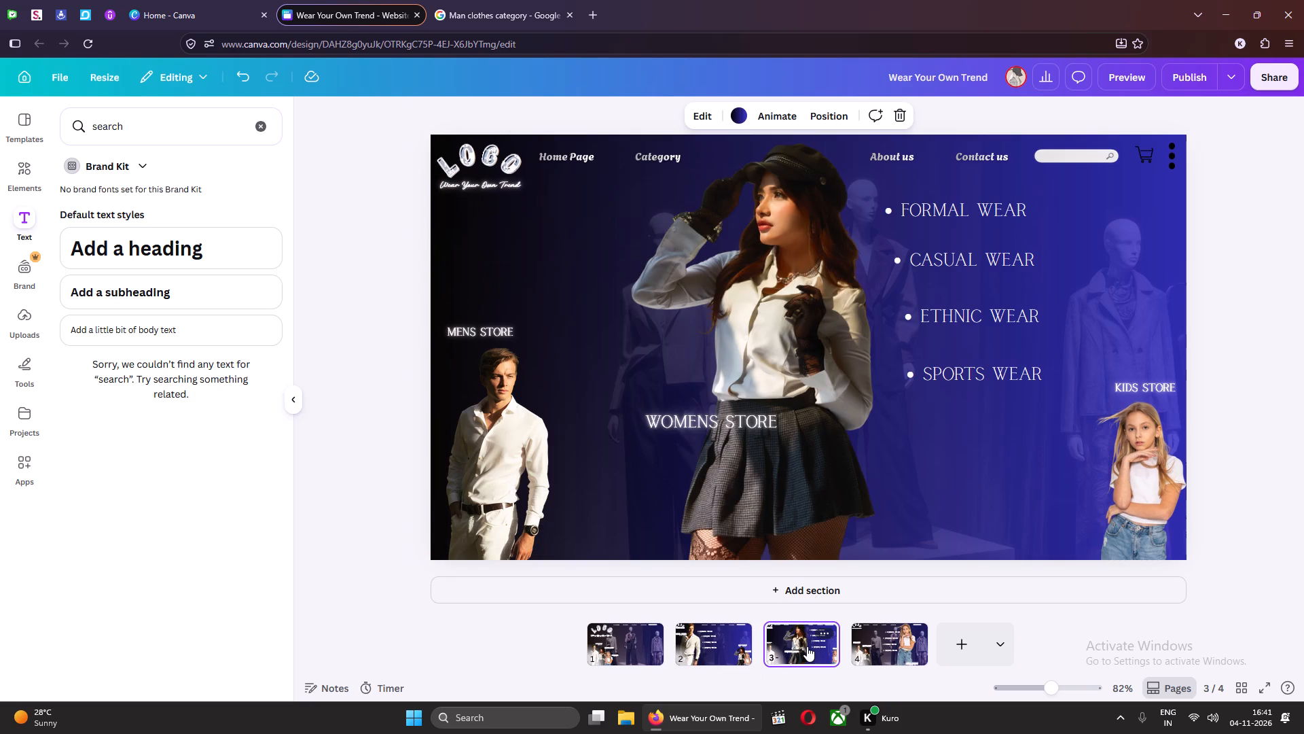
pyautogui.click(886, 648)
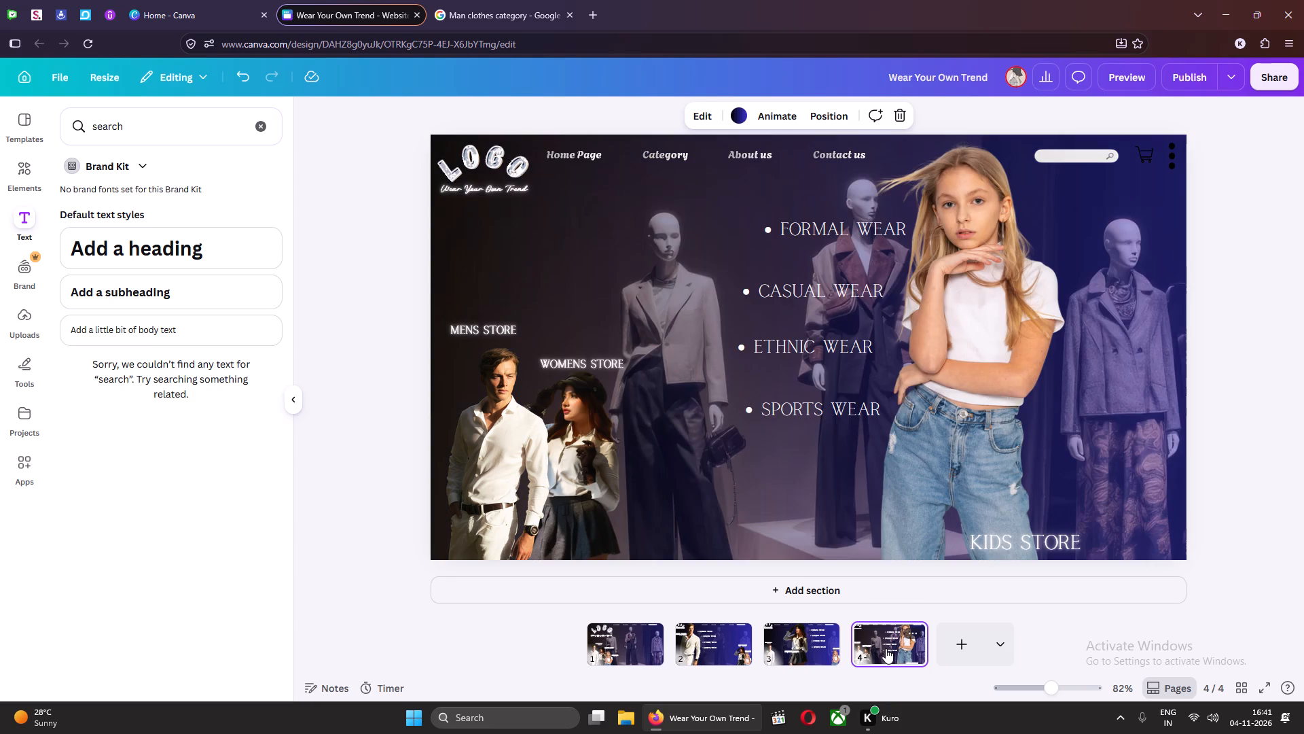
pyautogui.click(796, 644)
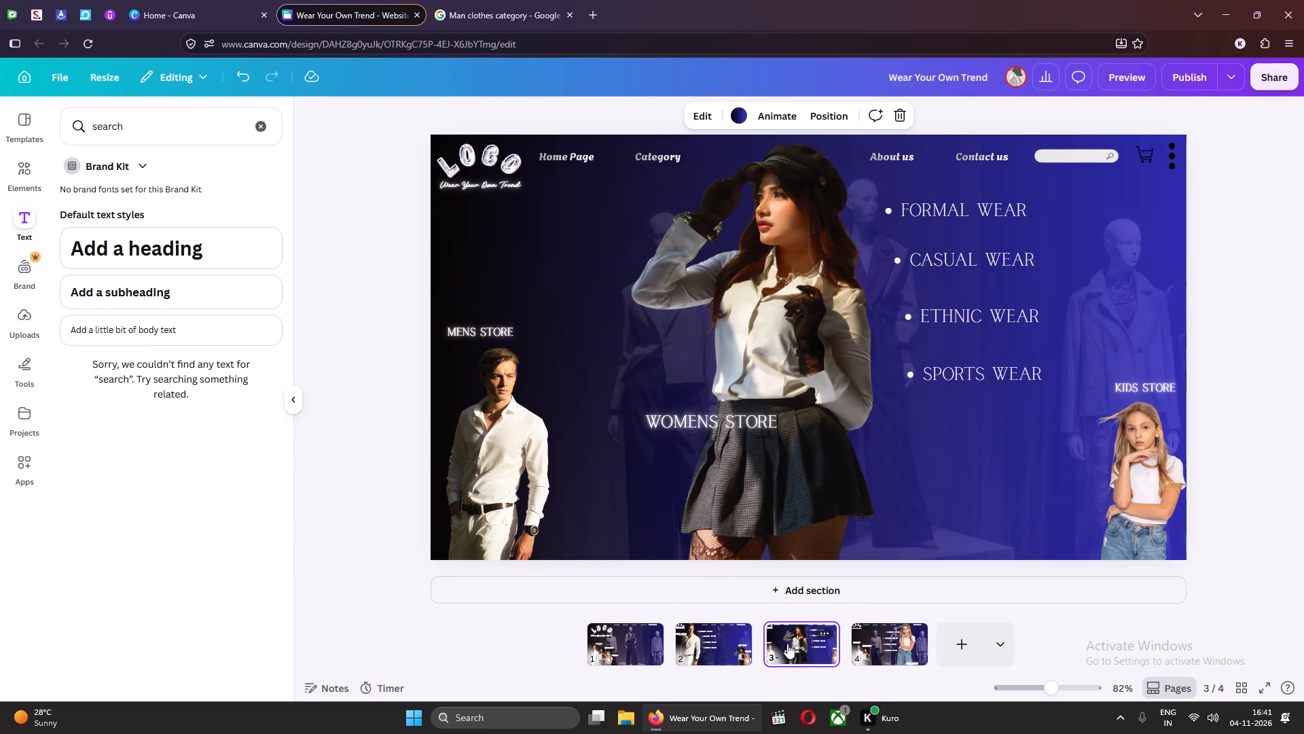
pyautogui.click(712, 644)
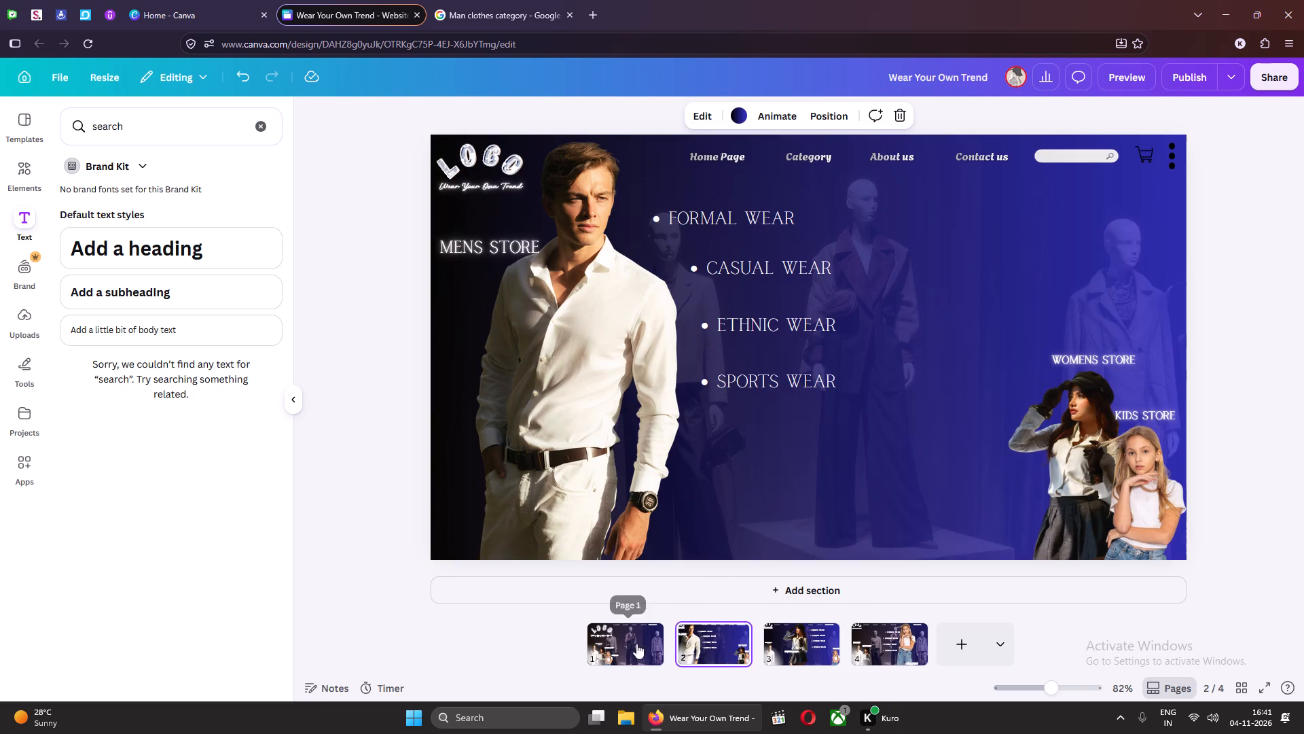
pyautogui.click(868, 641)
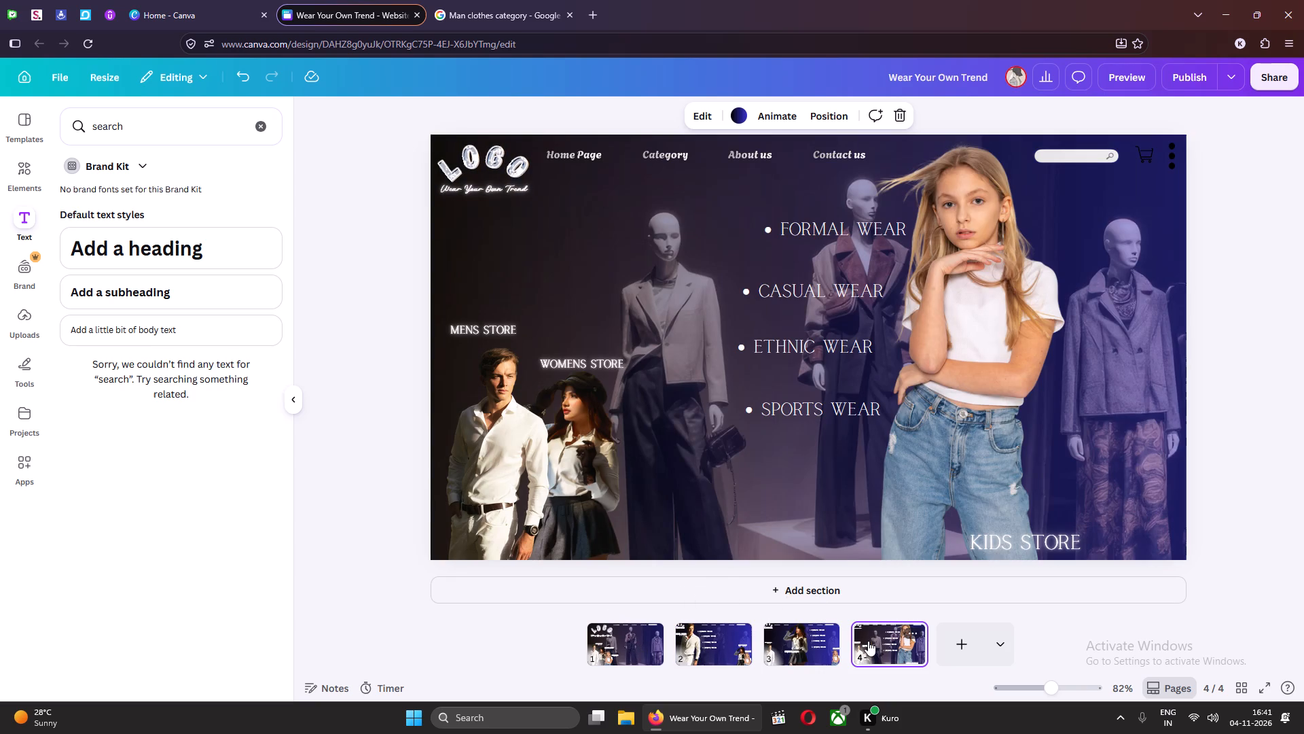
pyautogui.click(778, 650)
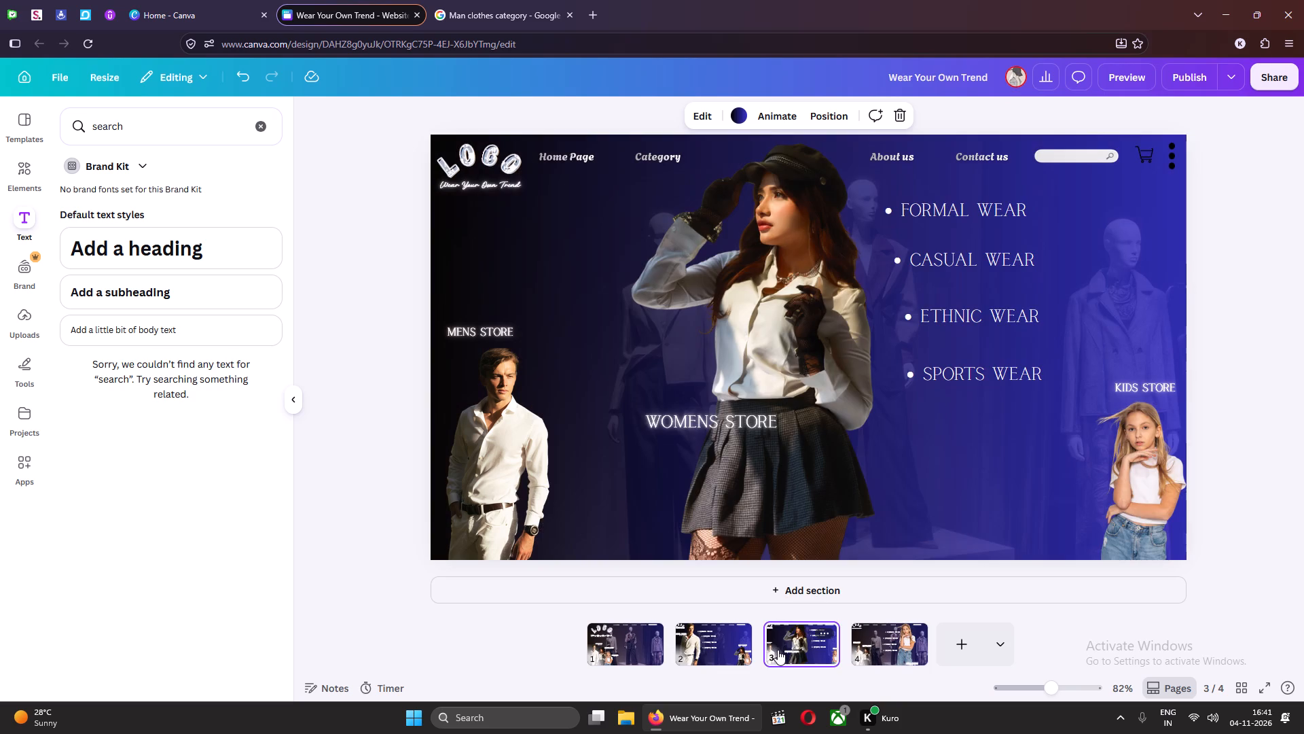
pyautogui.click(709, 648)
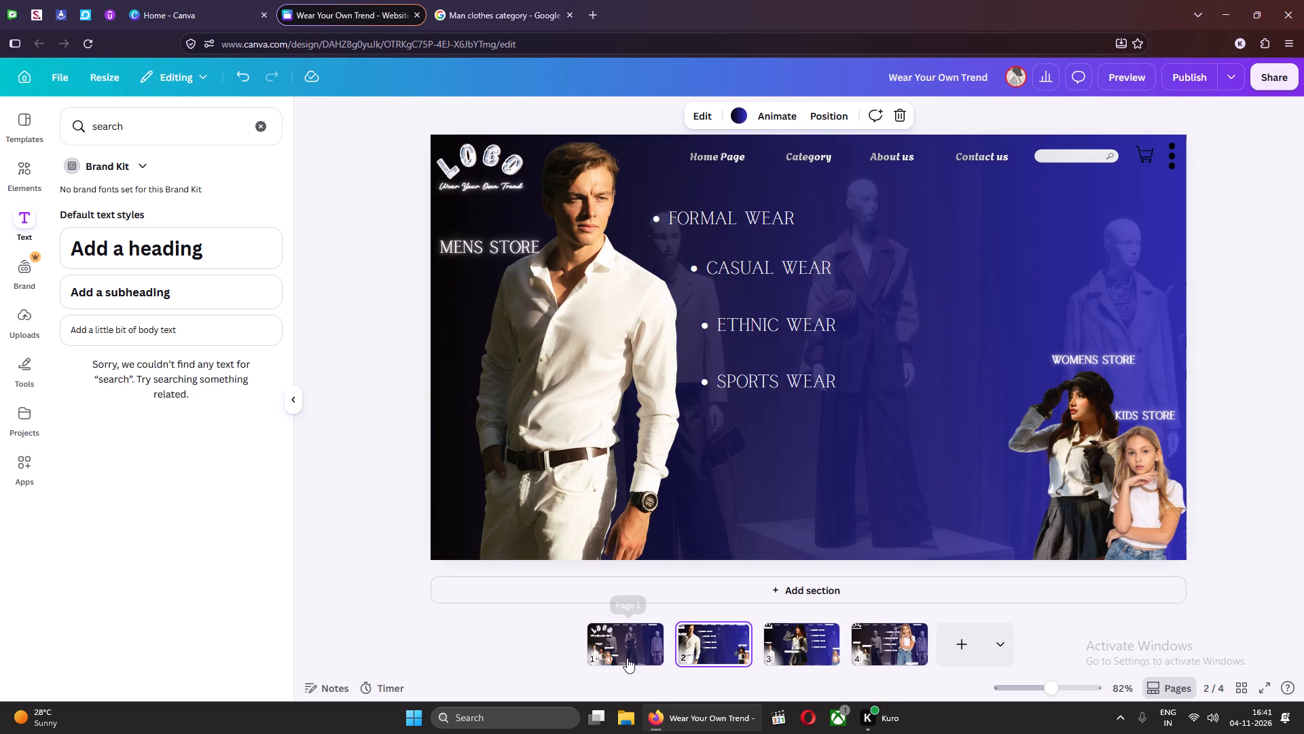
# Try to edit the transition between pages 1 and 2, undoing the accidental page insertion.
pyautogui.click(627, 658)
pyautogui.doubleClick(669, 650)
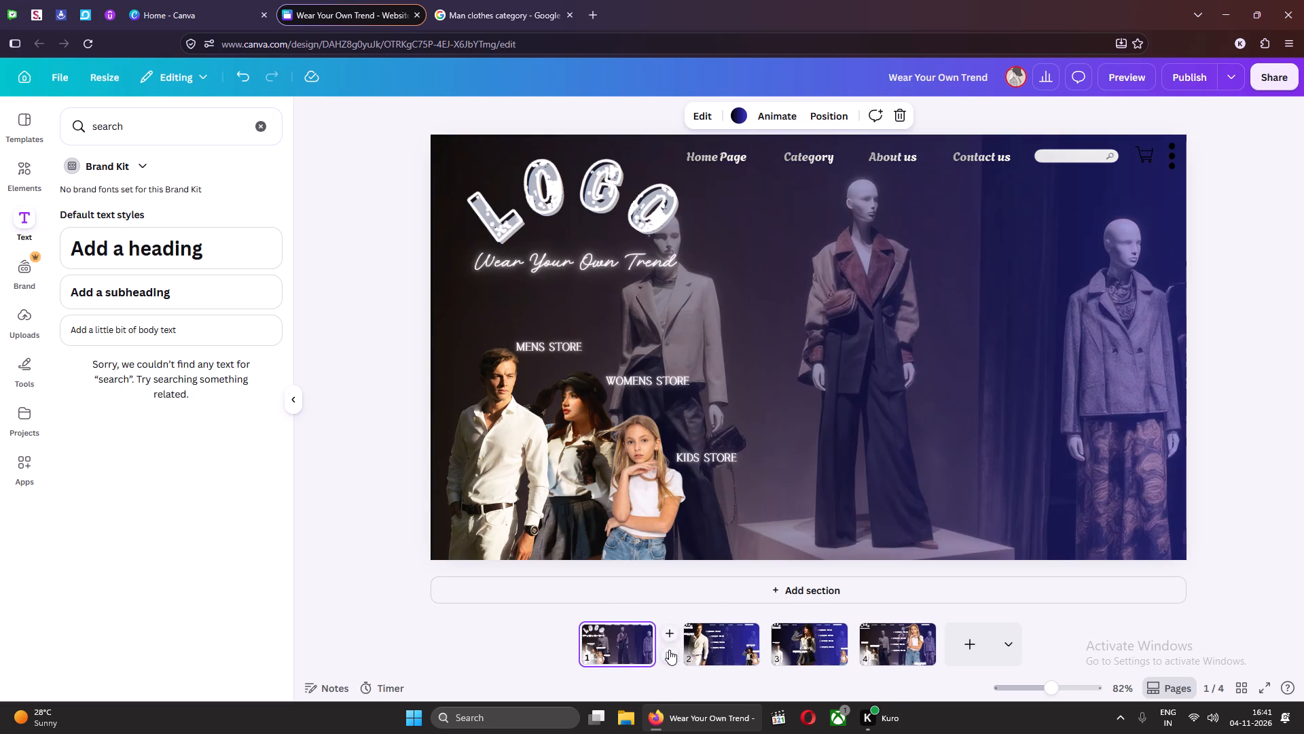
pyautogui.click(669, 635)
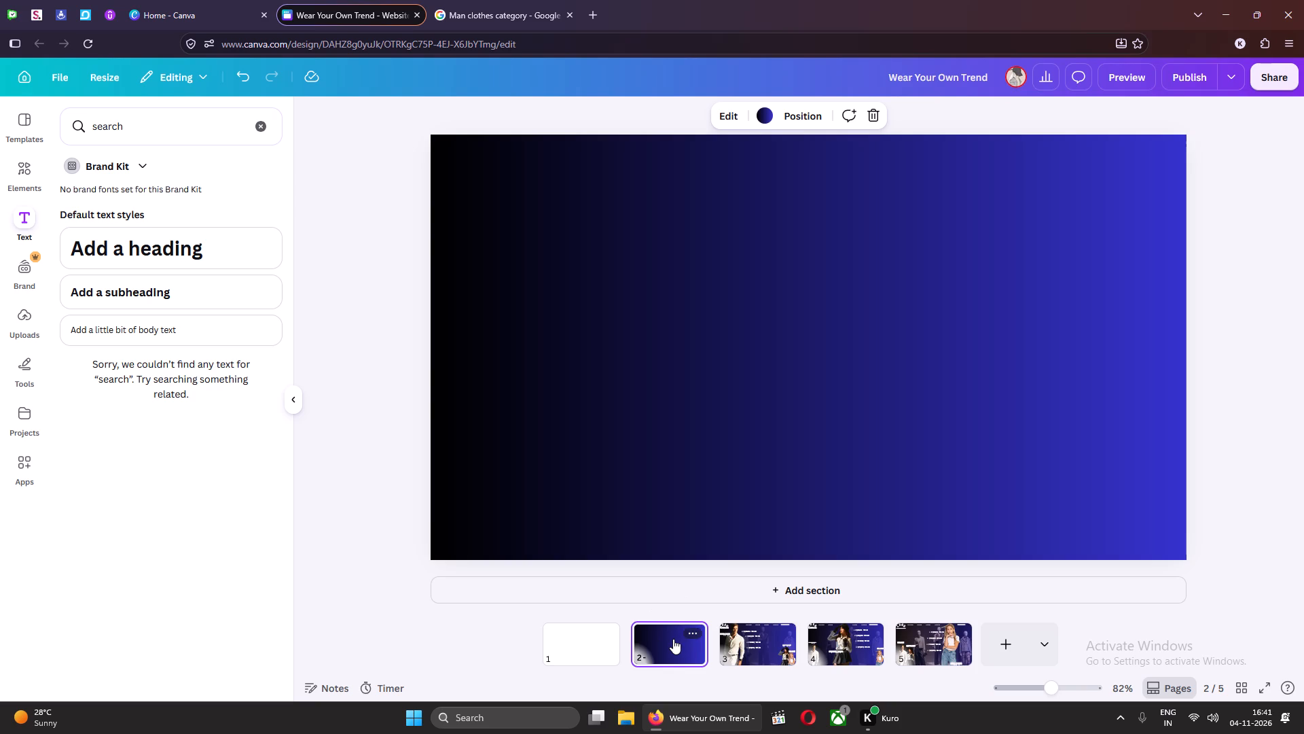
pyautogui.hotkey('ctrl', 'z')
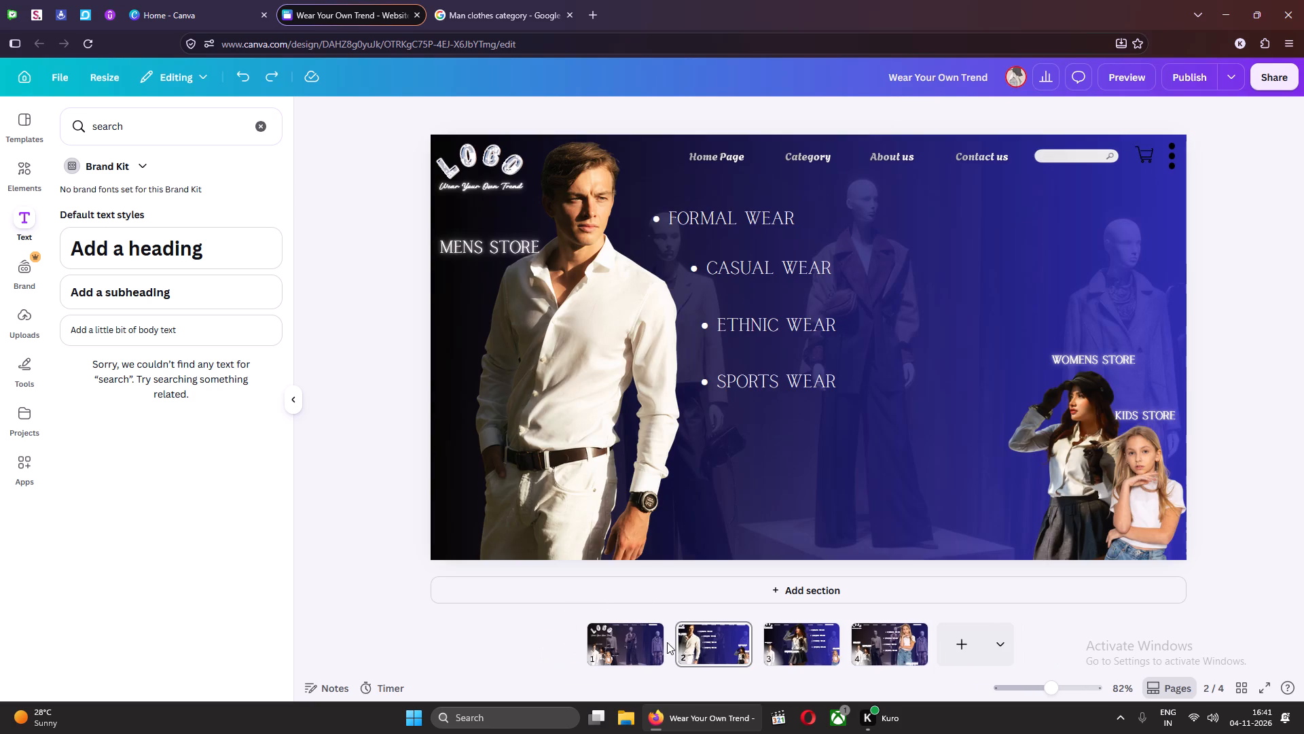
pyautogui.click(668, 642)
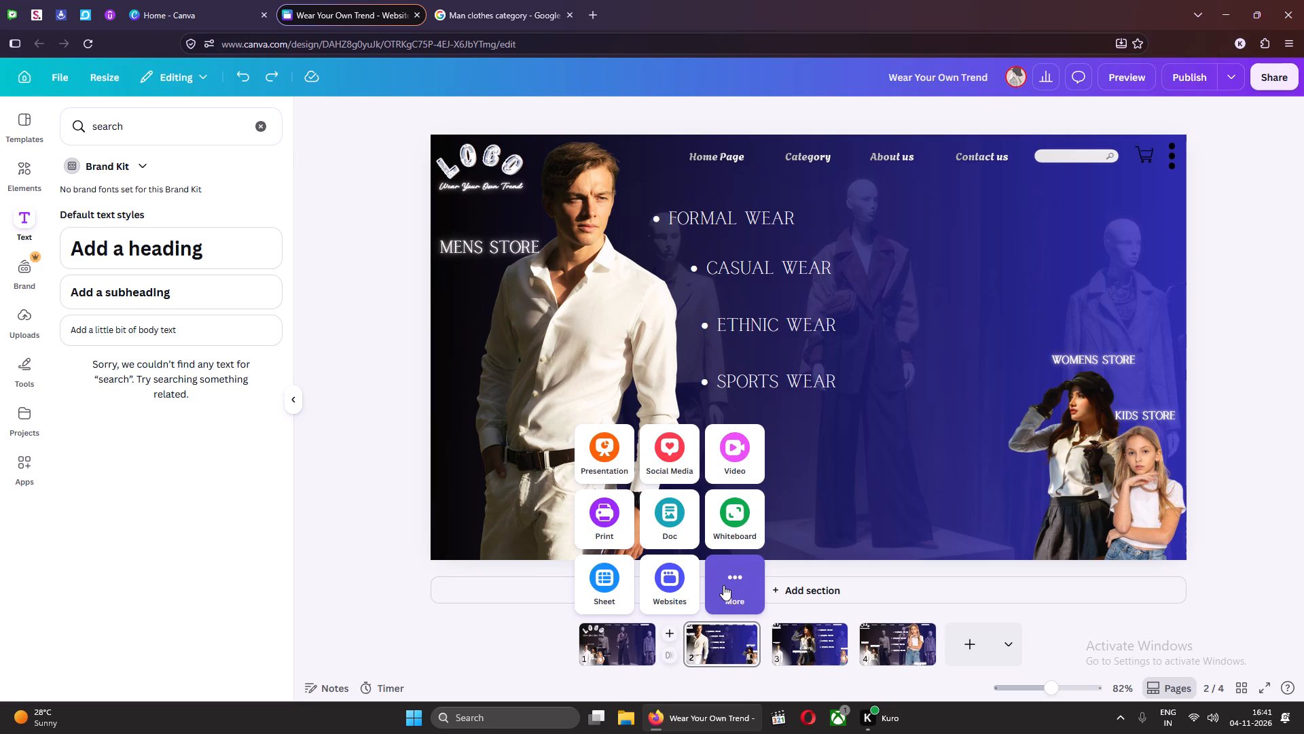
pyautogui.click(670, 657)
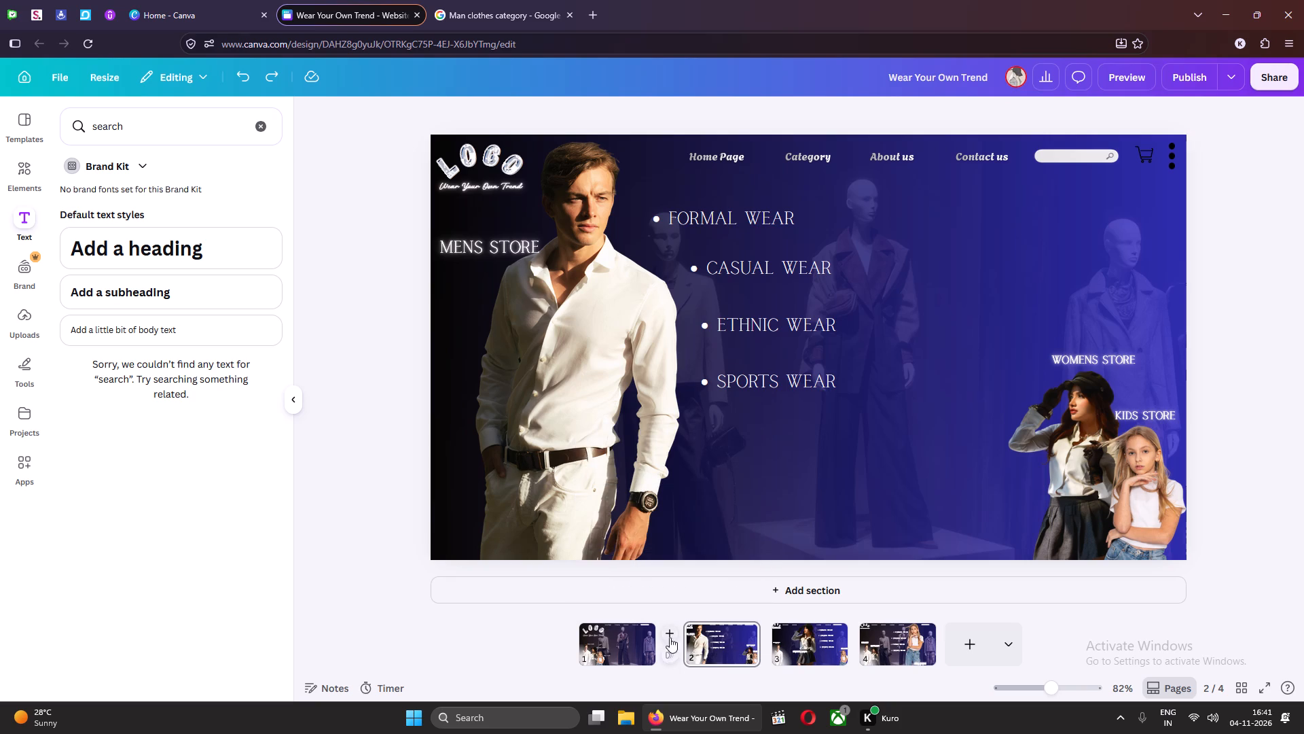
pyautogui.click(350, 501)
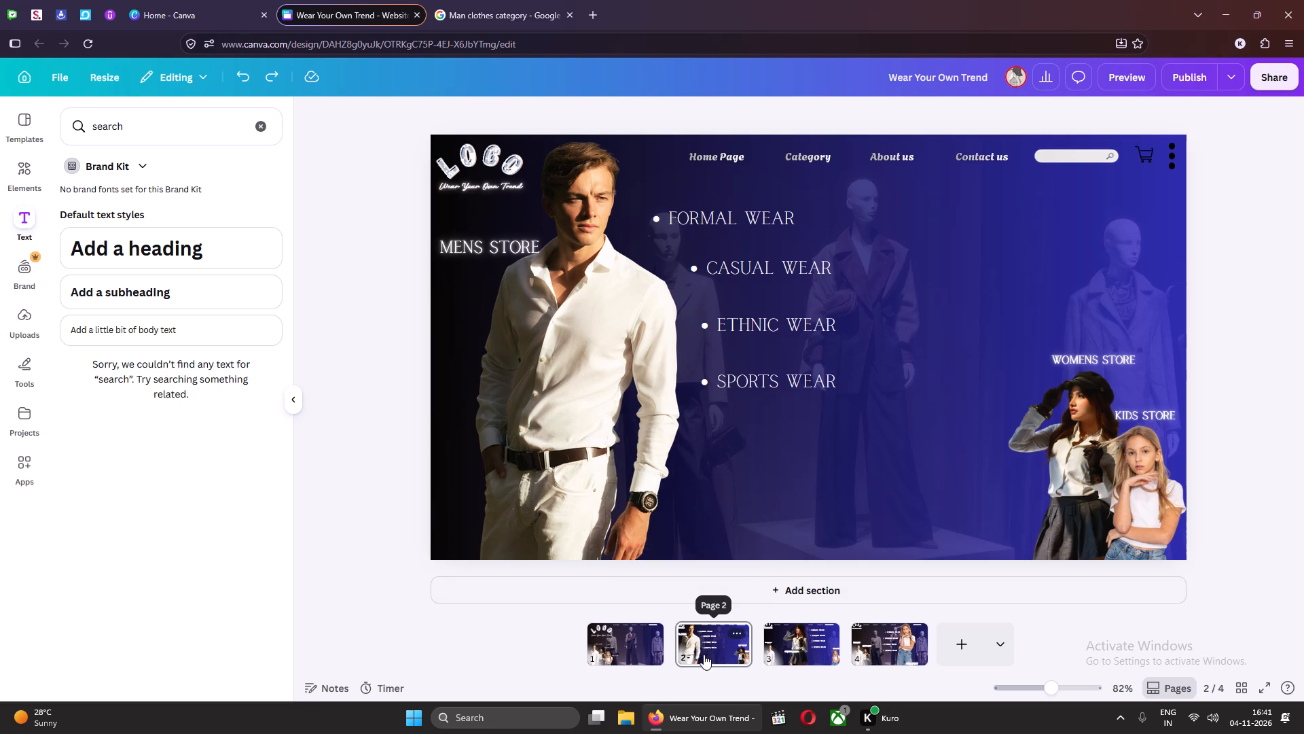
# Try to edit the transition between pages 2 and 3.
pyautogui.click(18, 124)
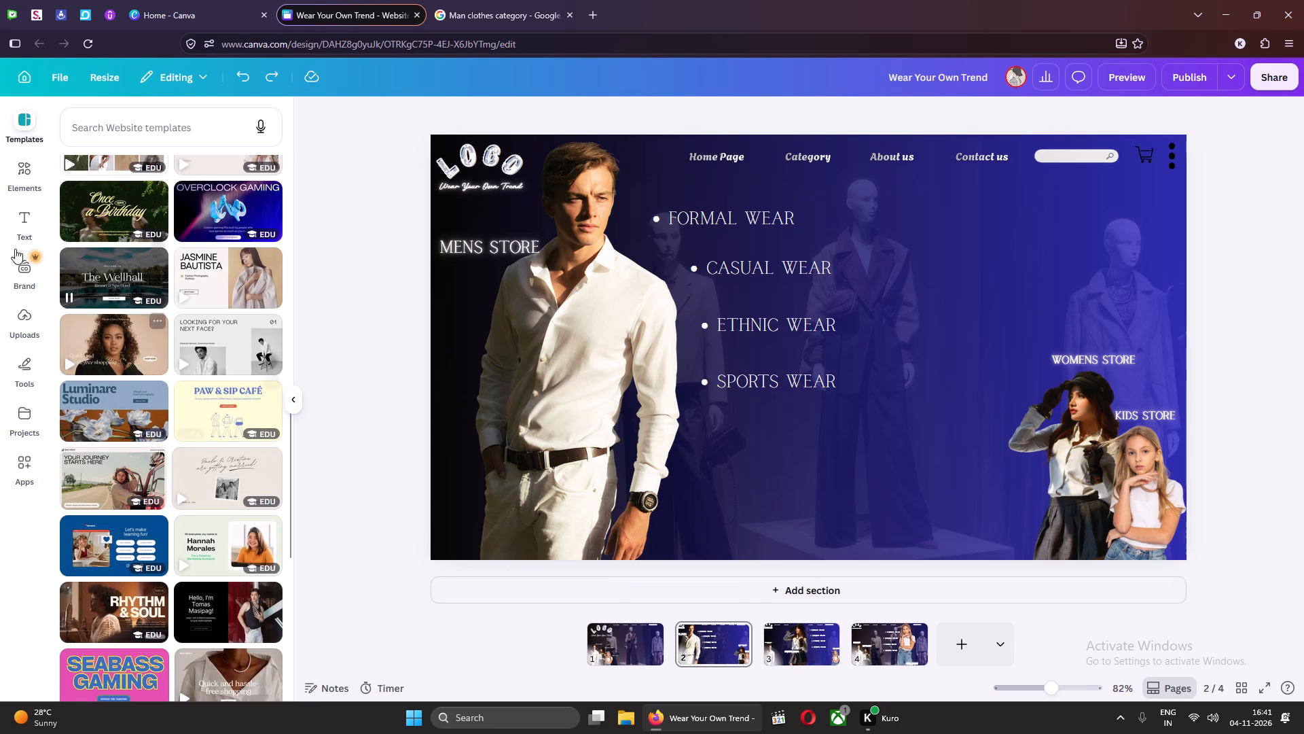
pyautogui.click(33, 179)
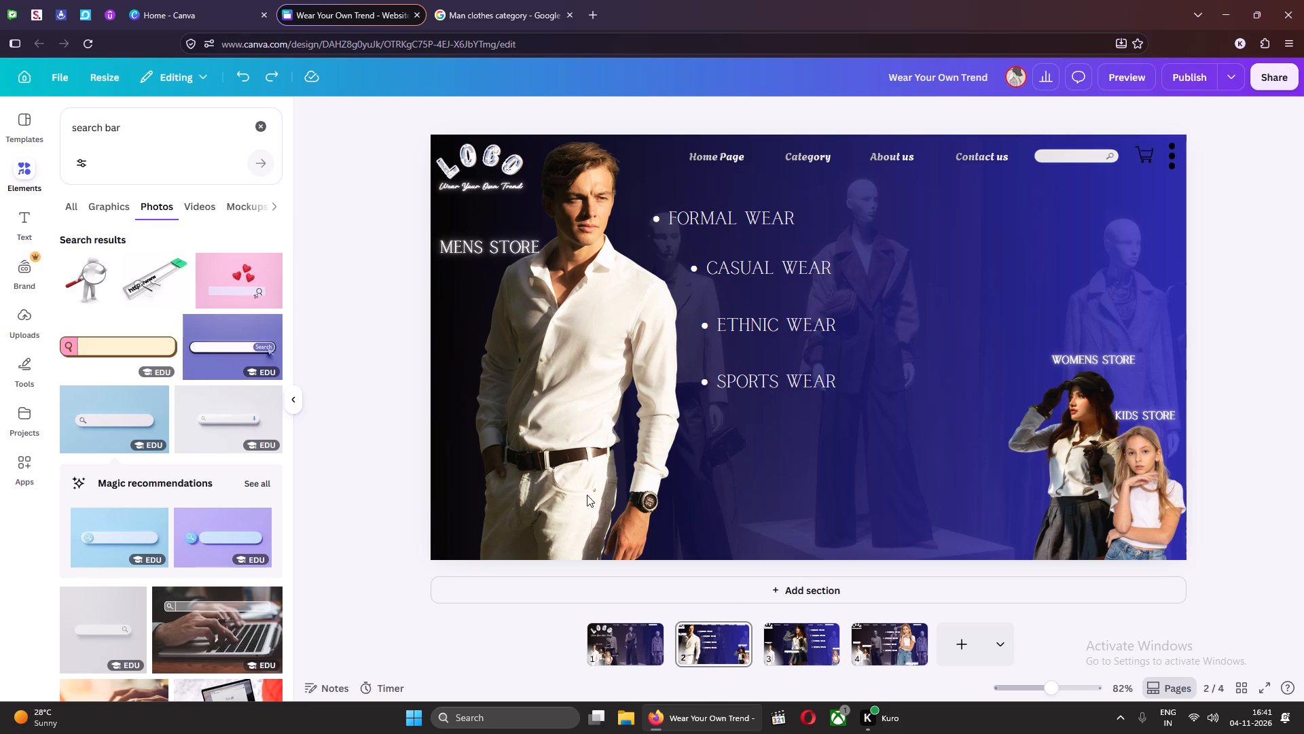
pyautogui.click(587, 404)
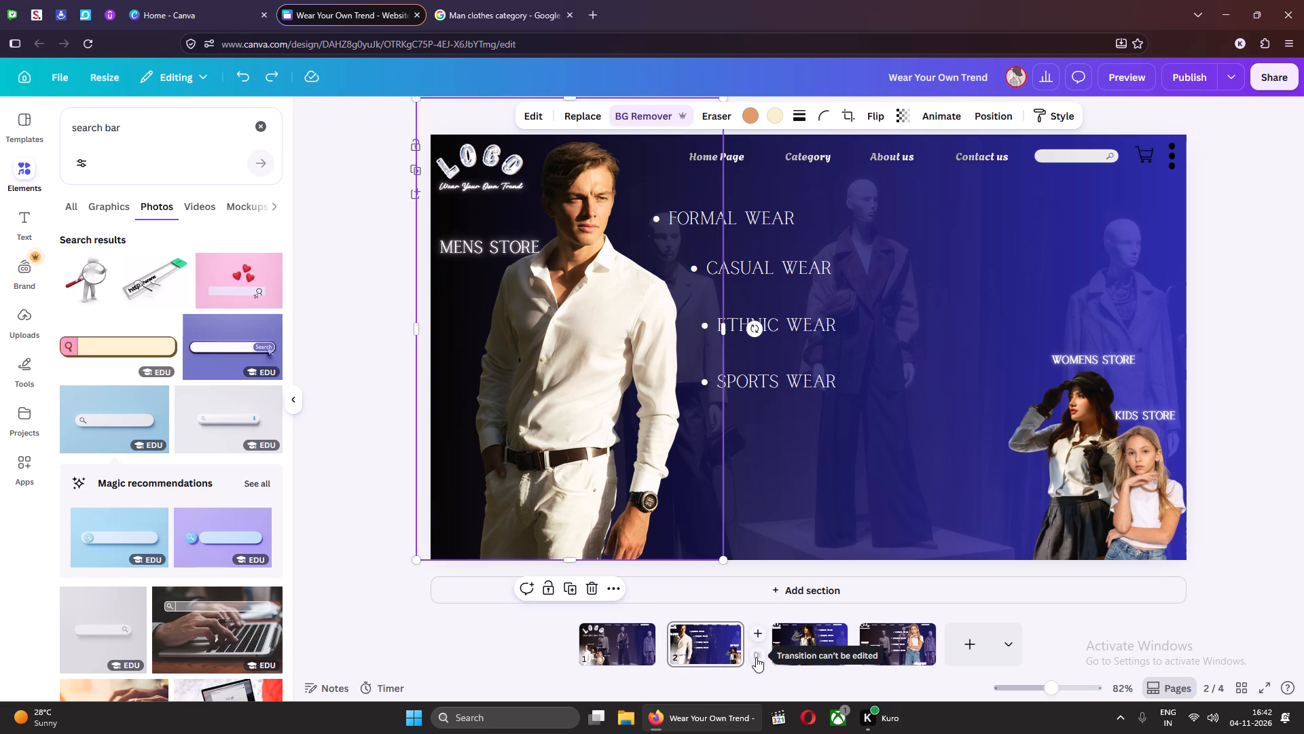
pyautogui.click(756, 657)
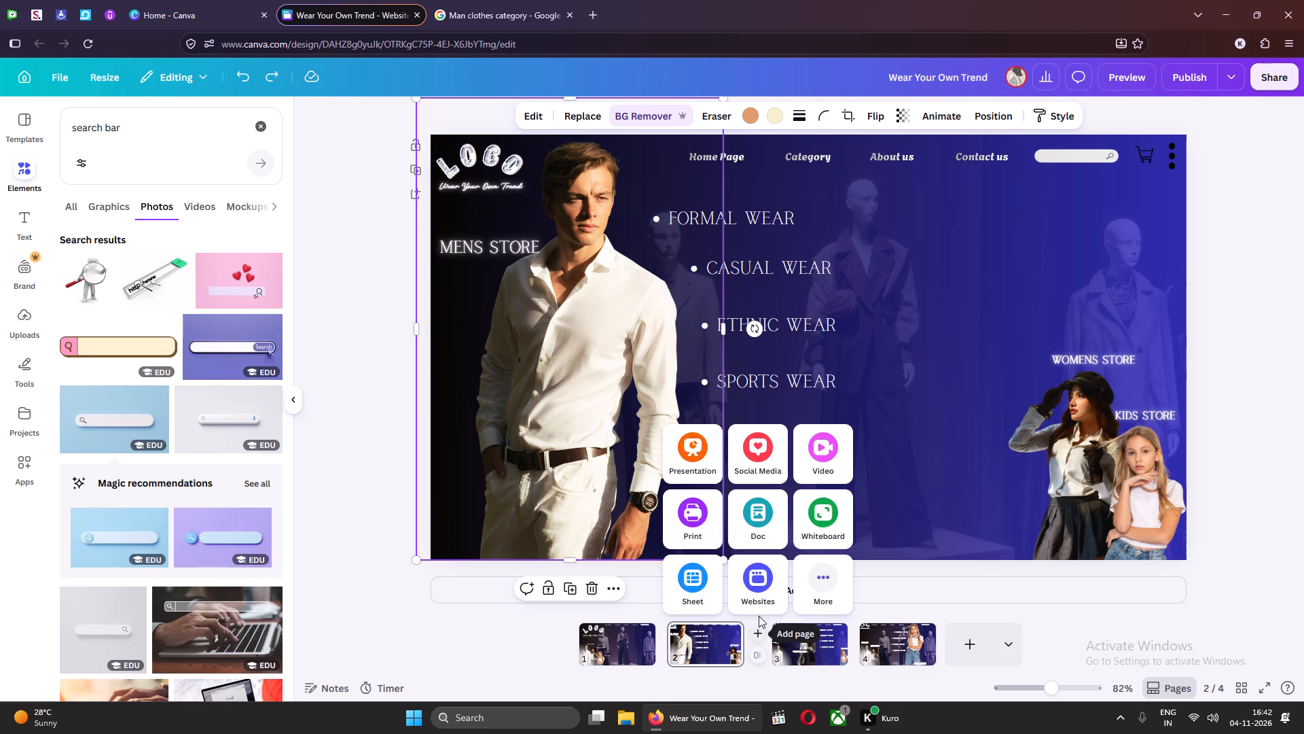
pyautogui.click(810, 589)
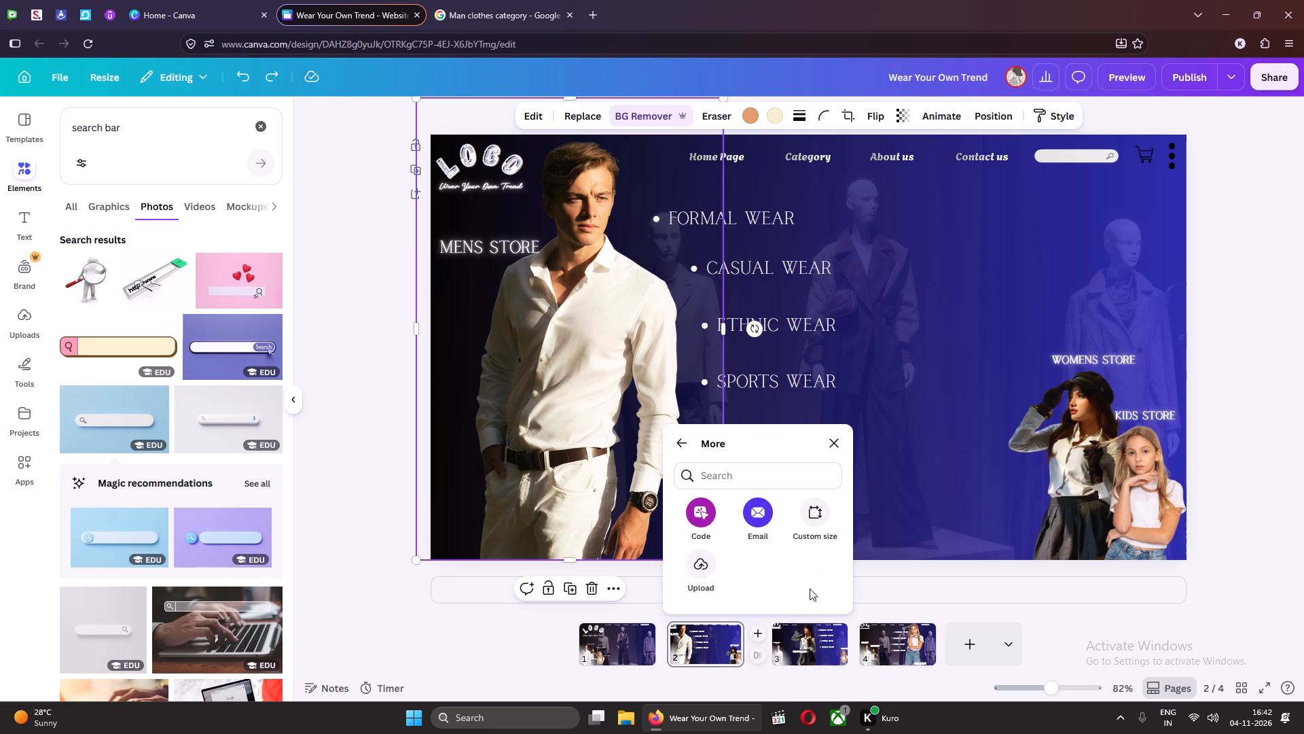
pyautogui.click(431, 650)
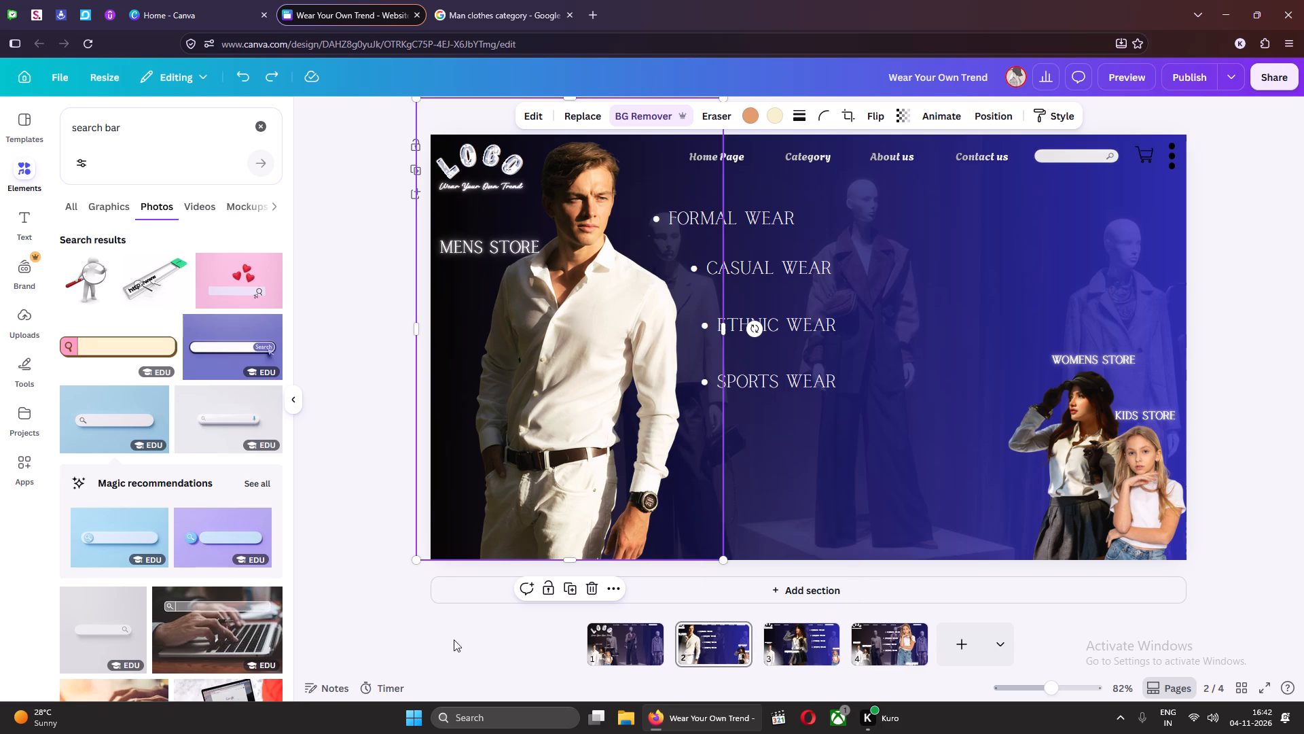
# Return to page 1 and save the design.
pyautogui.click(603, 637)
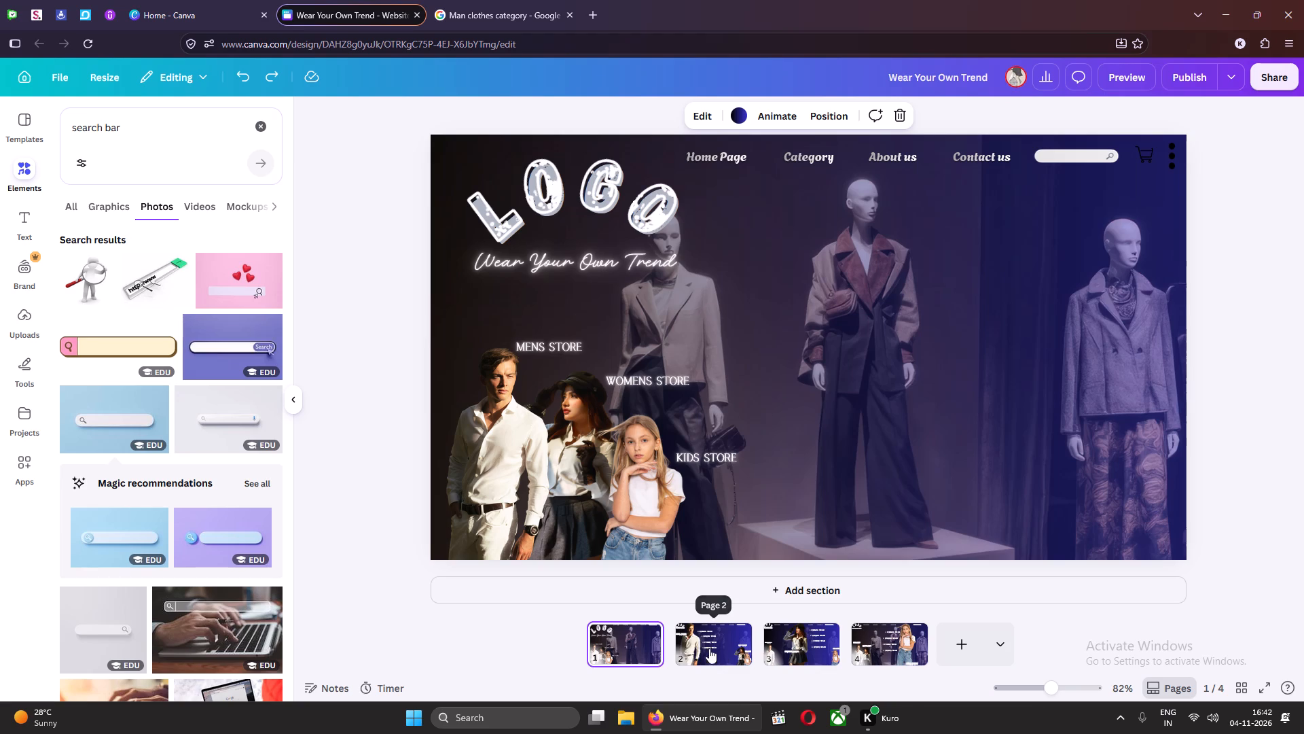
pyautogui.click(323, 384)
pyautogui.hotkey('ctrl', 's')
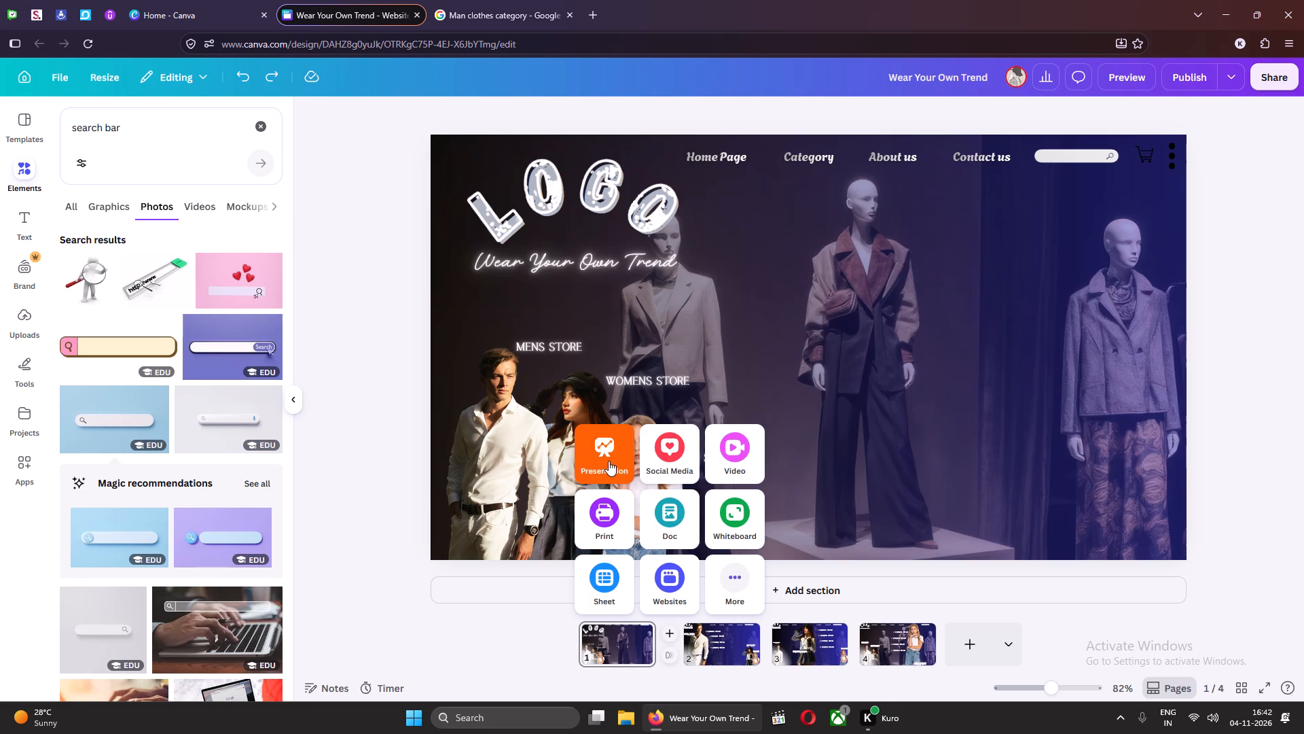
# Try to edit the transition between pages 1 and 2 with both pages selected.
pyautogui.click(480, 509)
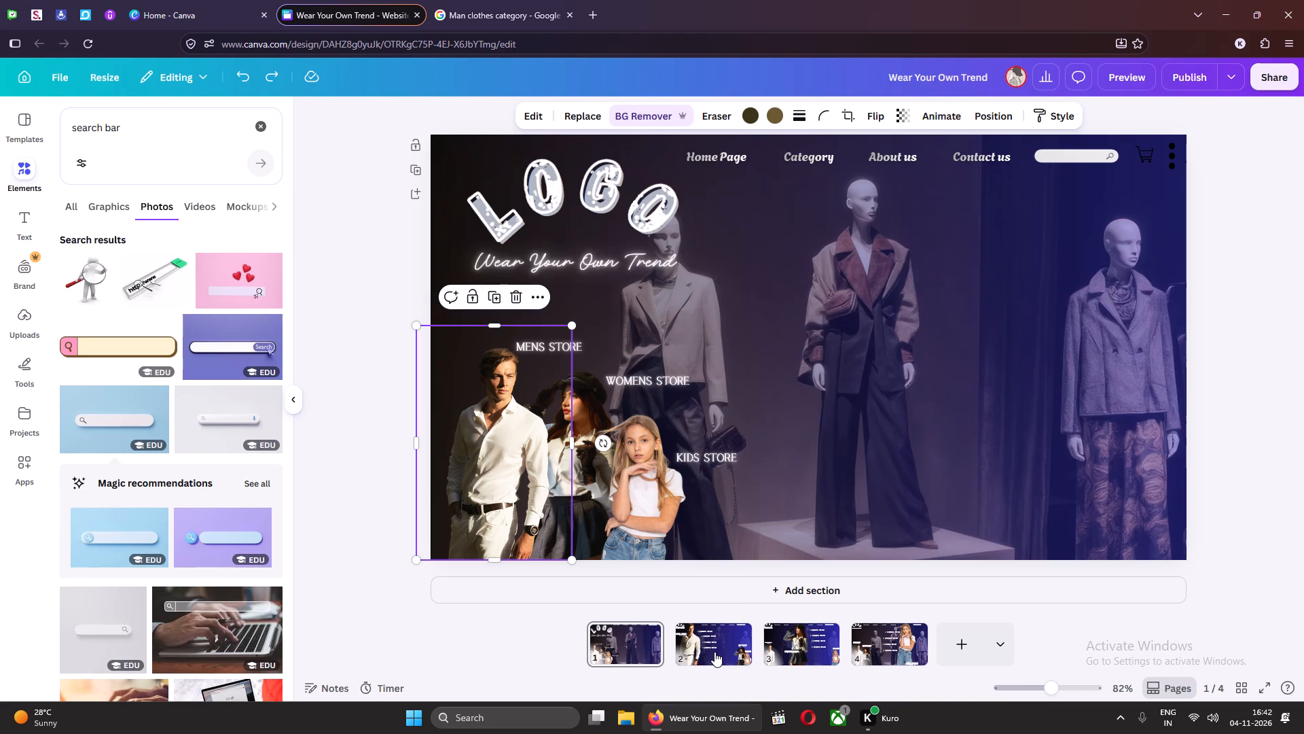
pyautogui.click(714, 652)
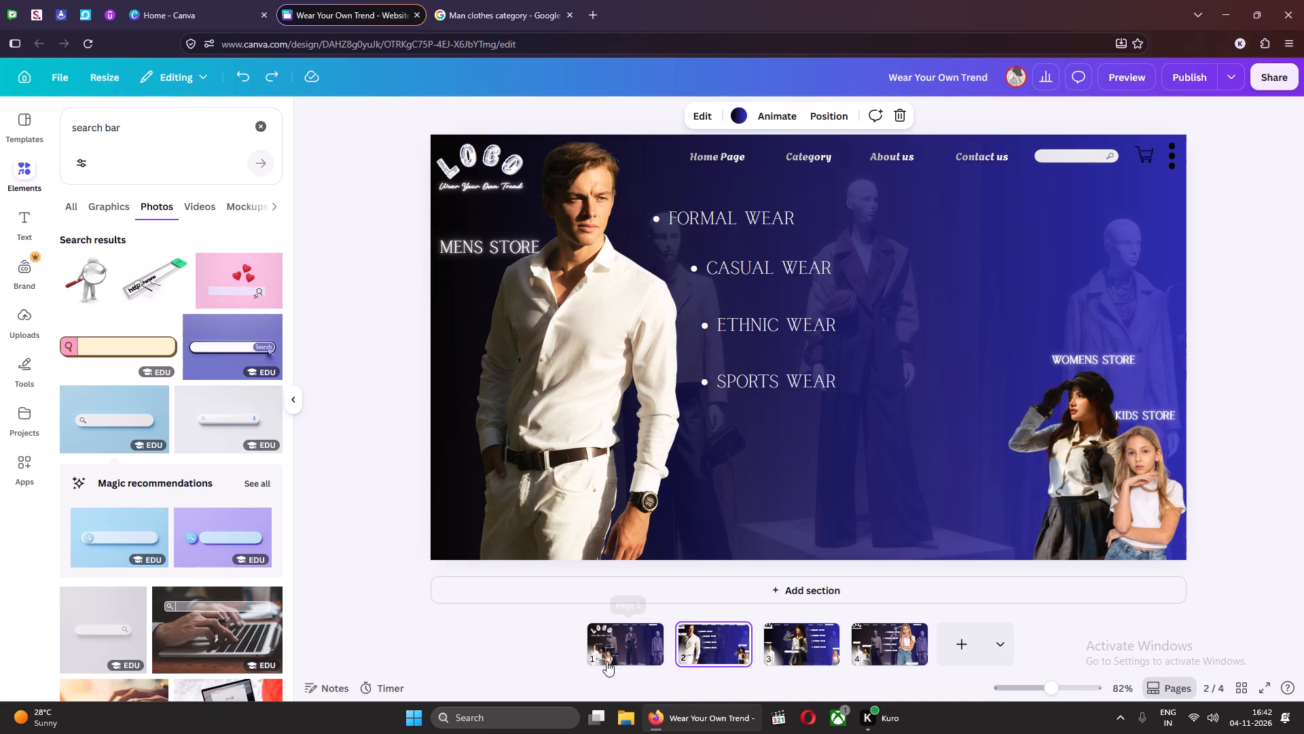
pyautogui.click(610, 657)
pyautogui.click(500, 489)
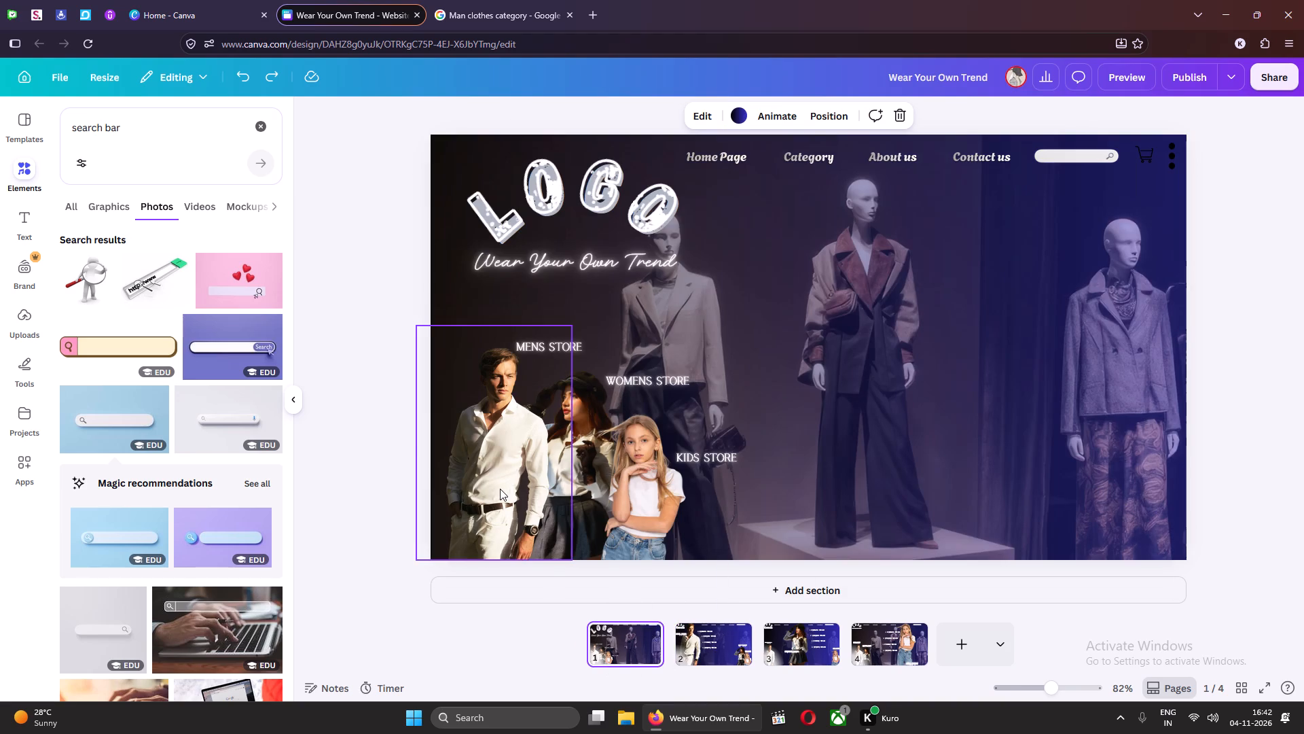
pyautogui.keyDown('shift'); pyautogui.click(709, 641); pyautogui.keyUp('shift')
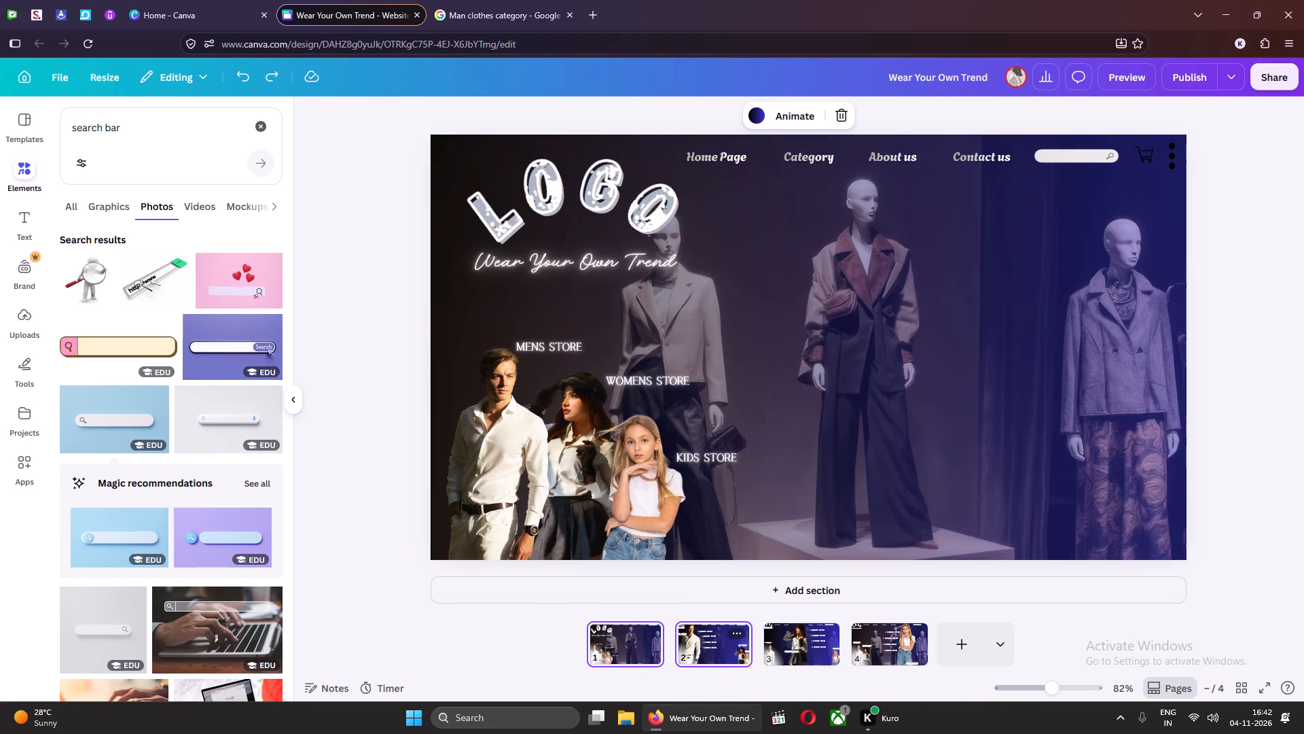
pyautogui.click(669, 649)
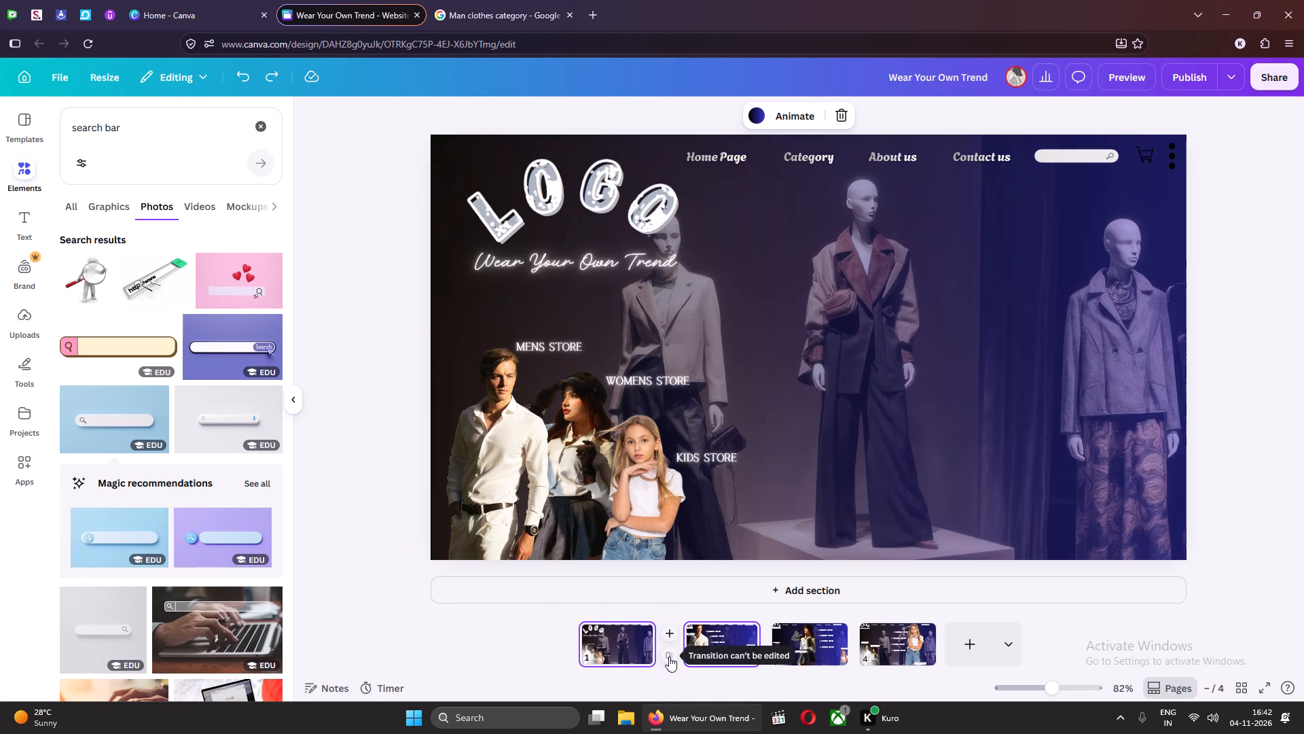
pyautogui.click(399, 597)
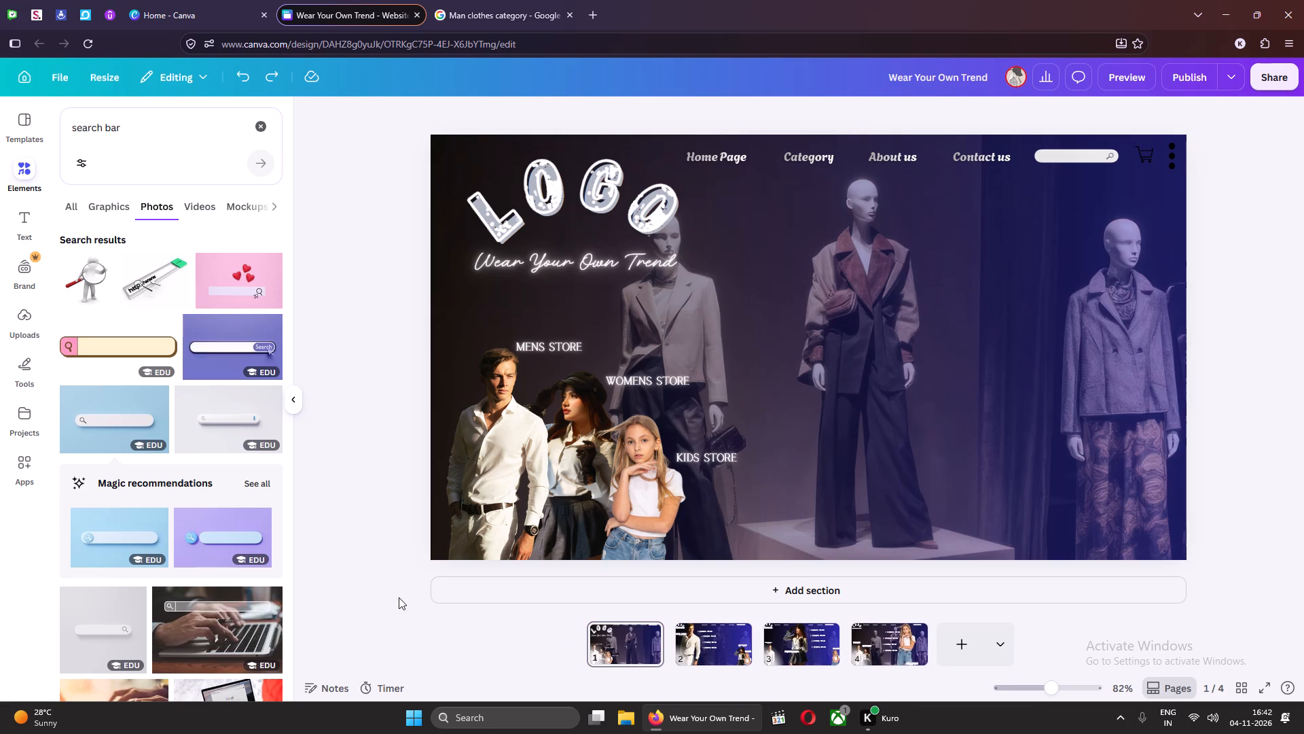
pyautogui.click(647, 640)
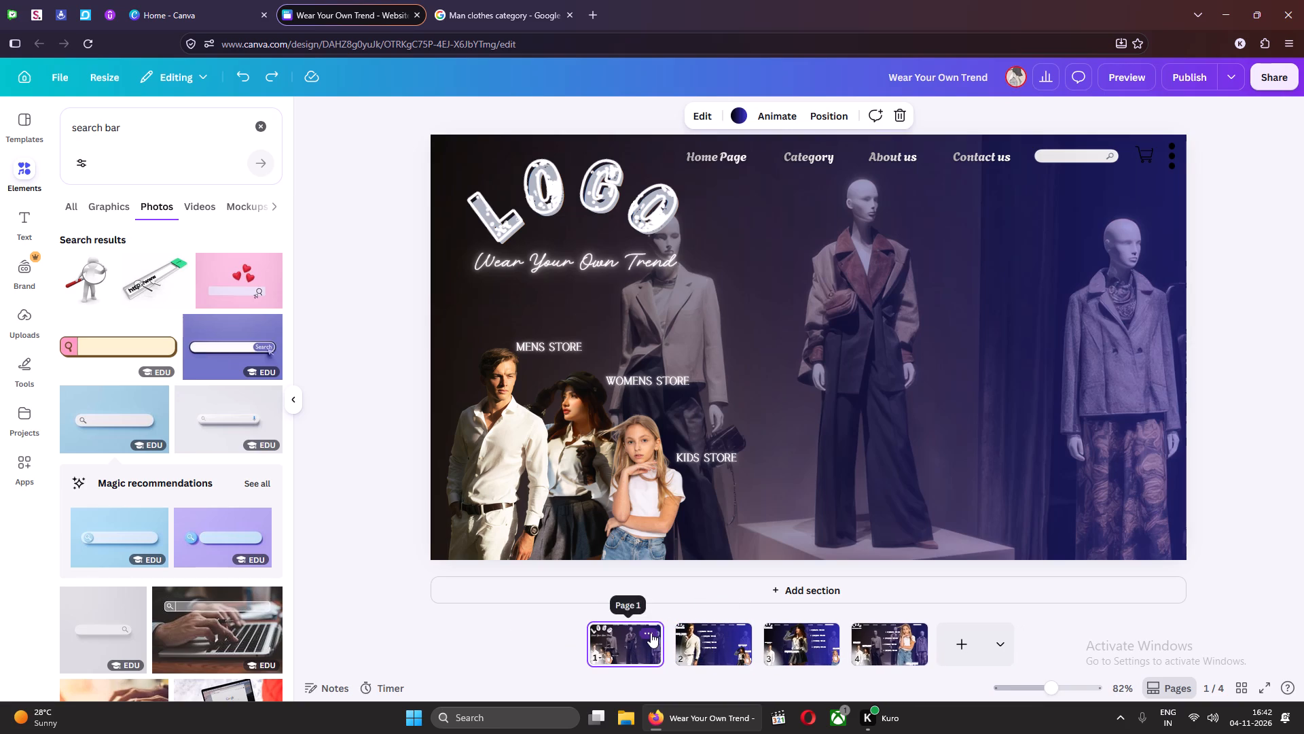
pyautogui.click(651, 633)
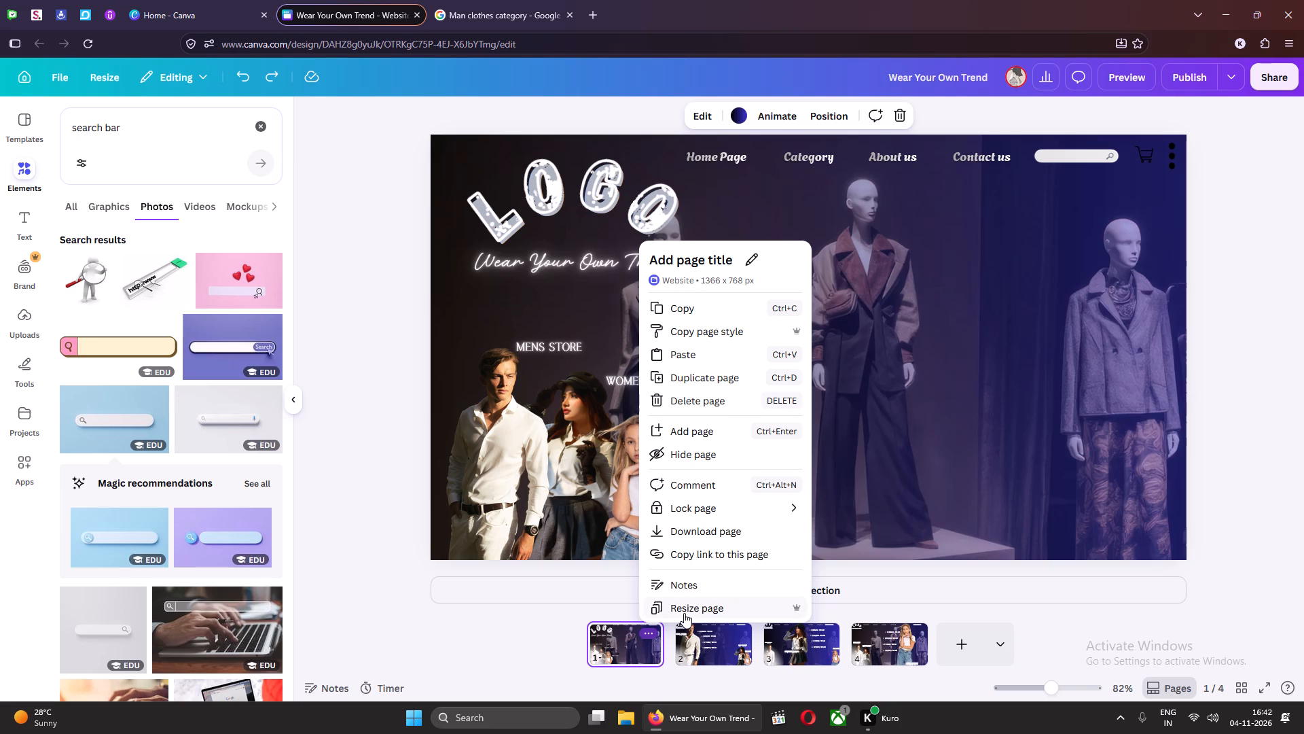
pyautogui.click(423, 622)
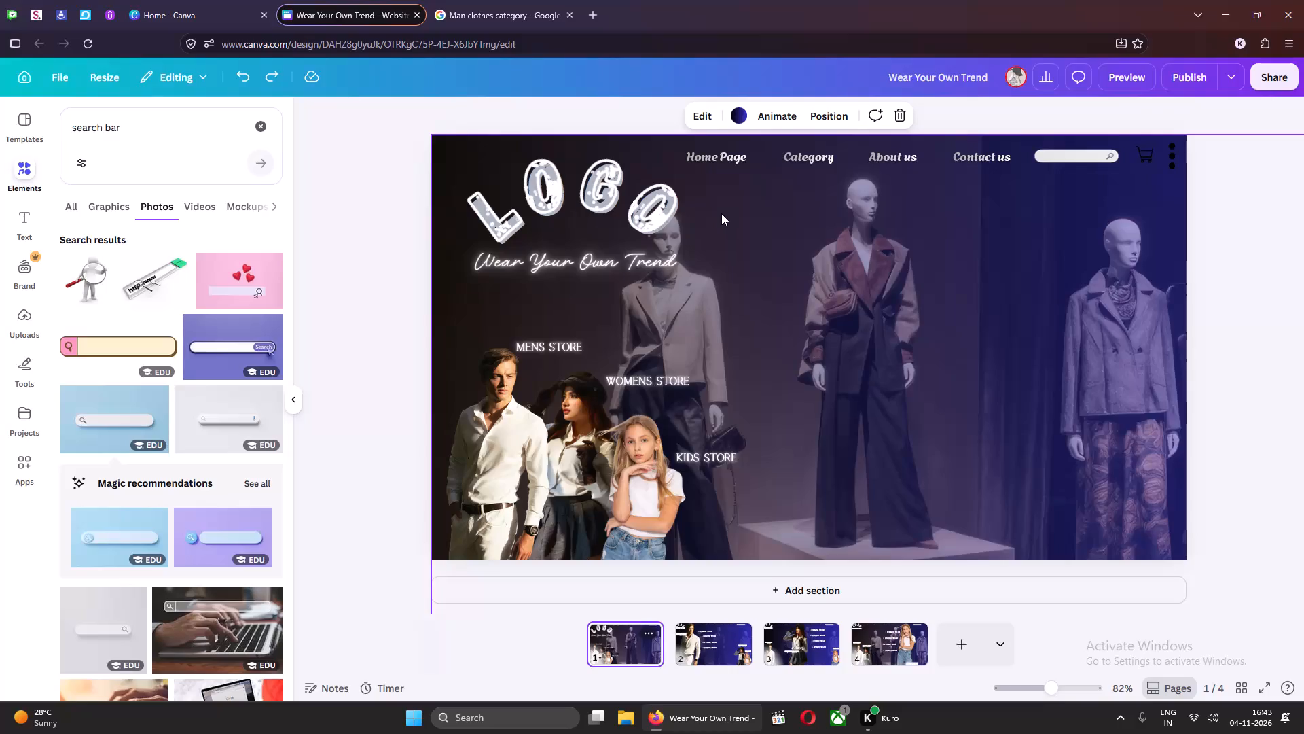
# Examine the text and page animation options for the LOGO title and its tagline on page 1.
pyautogui.click(532, 198)
pyautogui.keyDown('shift'); pyautogui.click(645, 268); pyautogui.keyUp('shift')
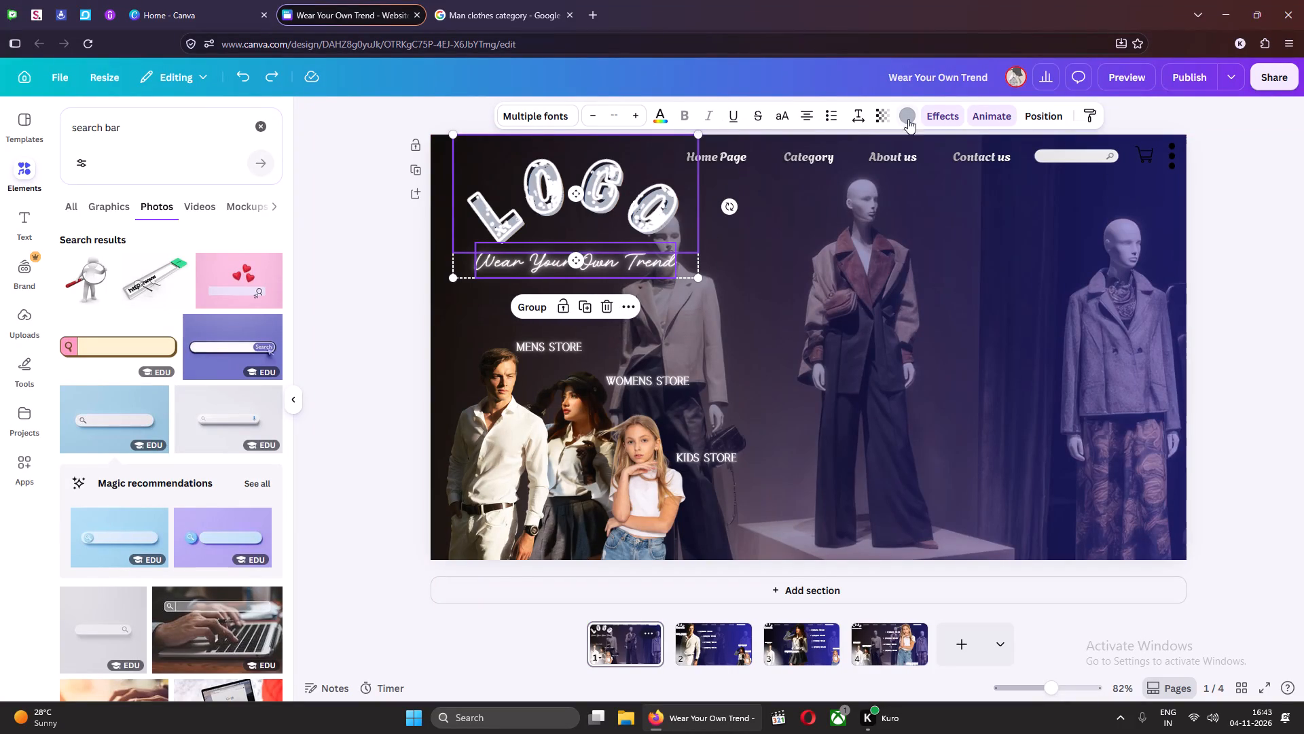
pyautogui.click(983, 118)
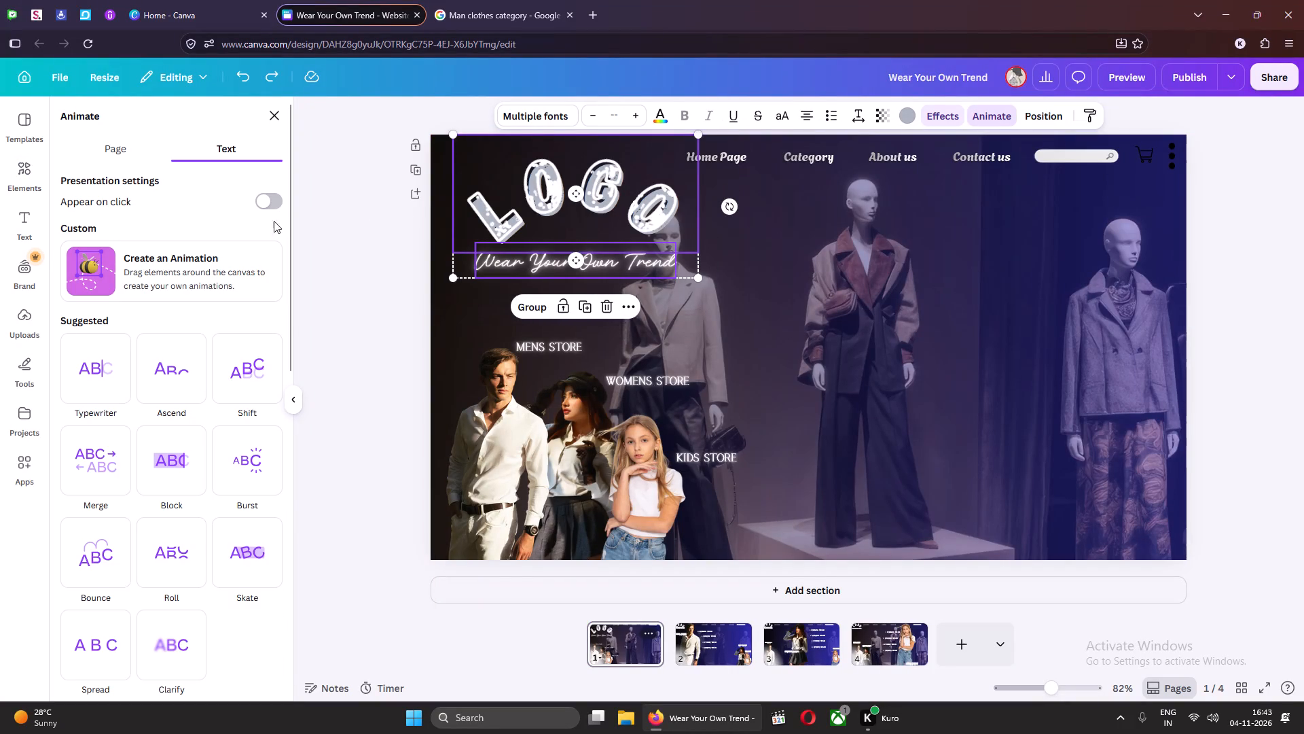
pyautogui.scroll(-7, 192, 311)
pyautogui.scroll(2, 198, 371)
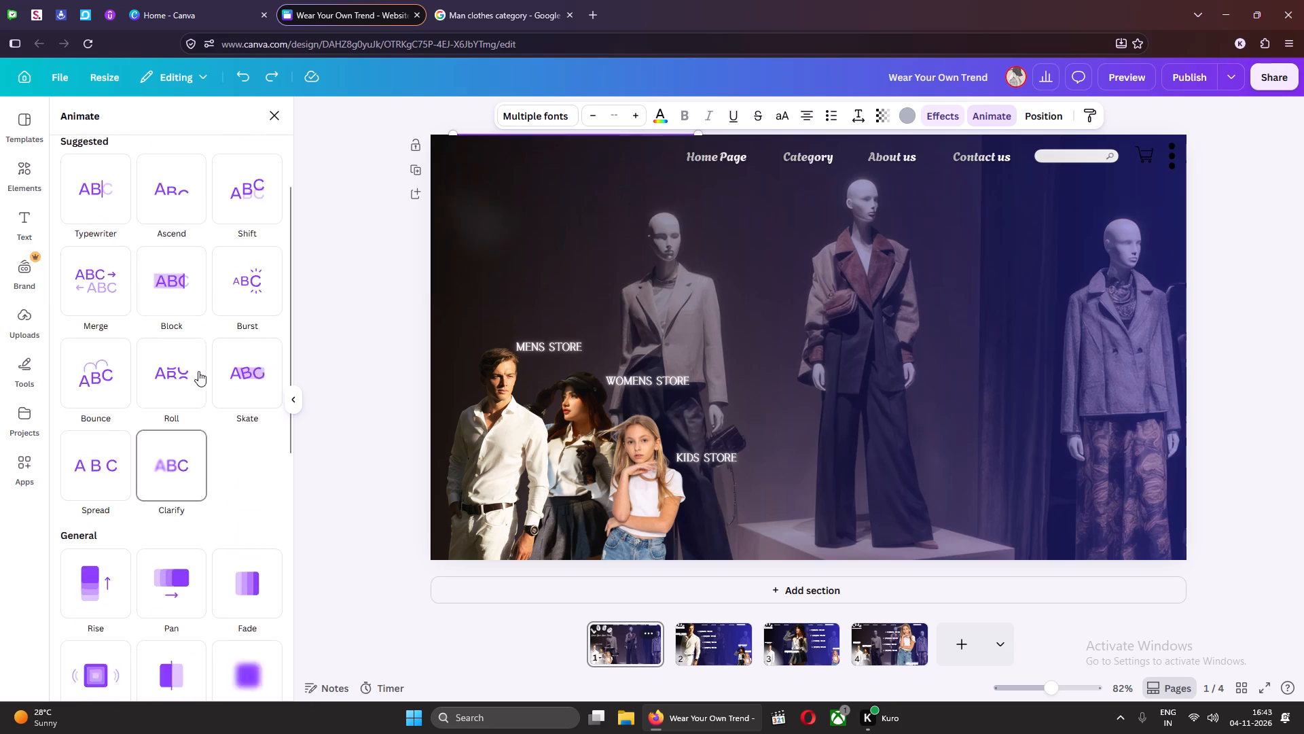
pyautogui.scroll(5, 198, 371)
pyautogui.scroll(-3, 219, 404)
pyautogui.scroll(6, 246, 488)
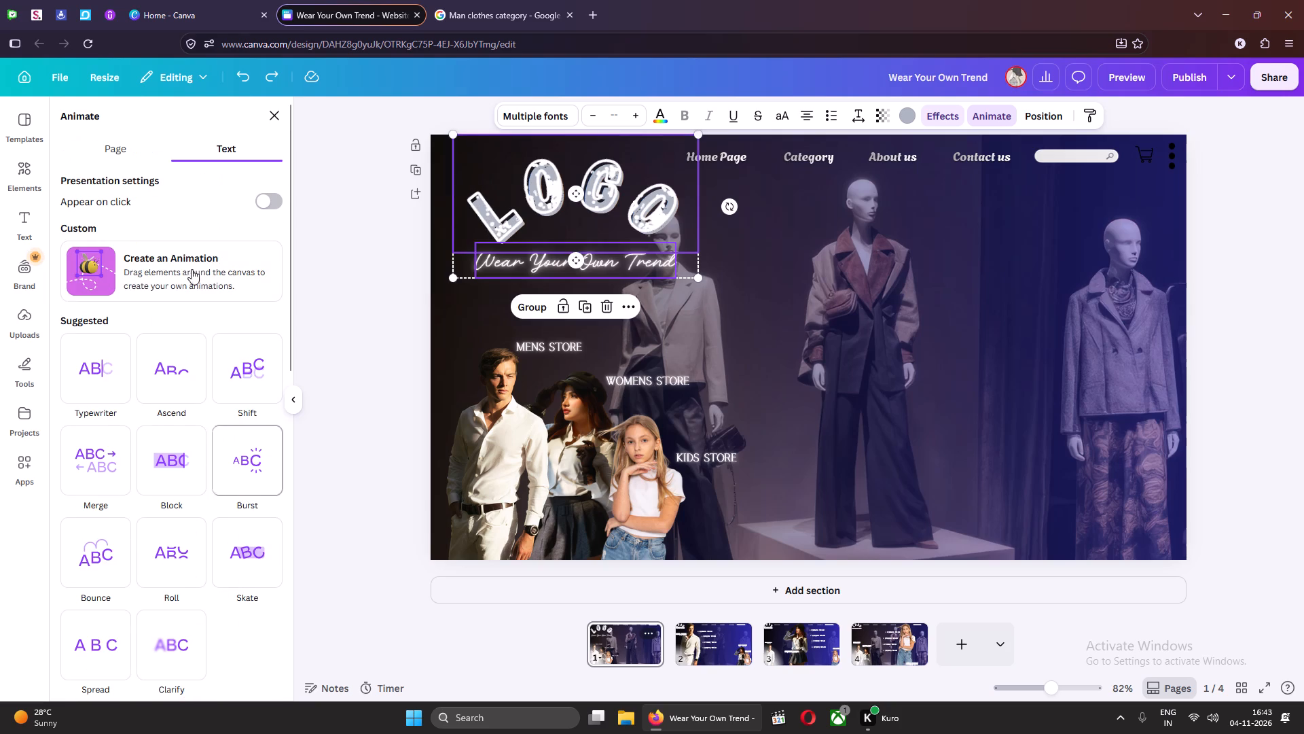
pyautogui.click(124, 153)
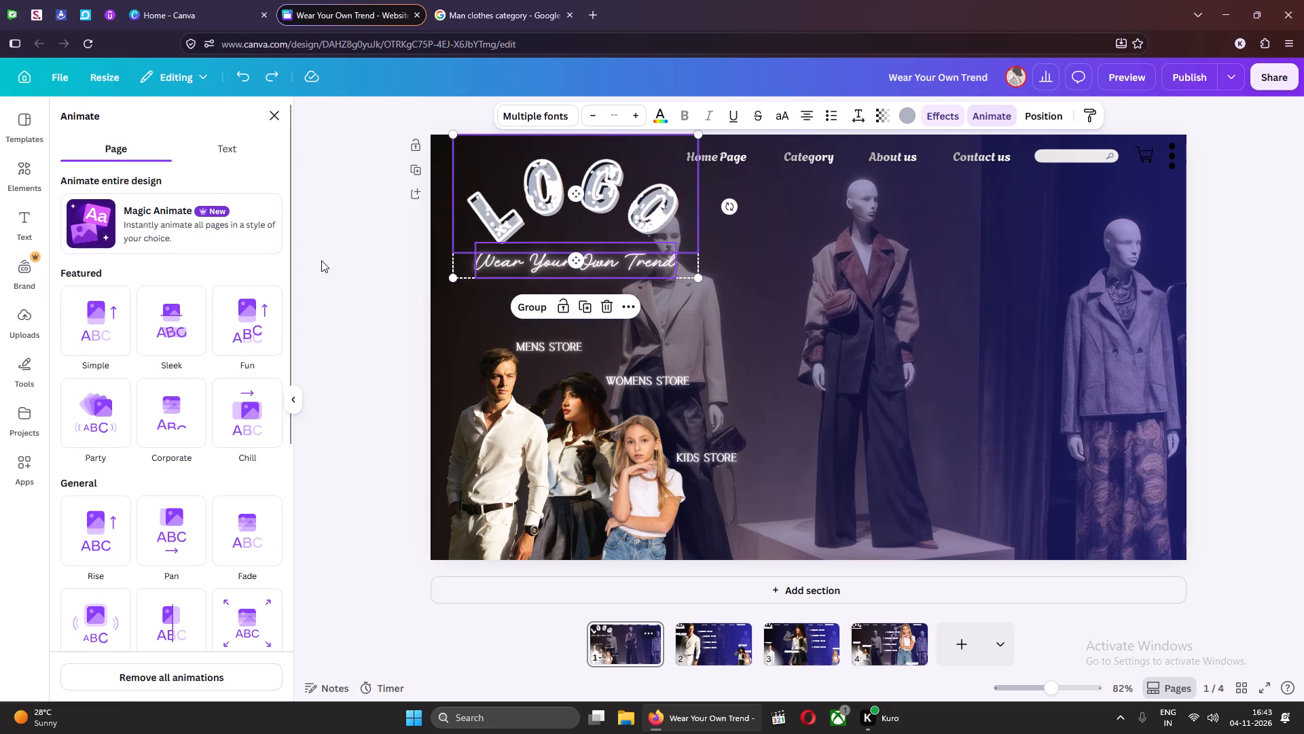
pyautogui.click(331, 272)
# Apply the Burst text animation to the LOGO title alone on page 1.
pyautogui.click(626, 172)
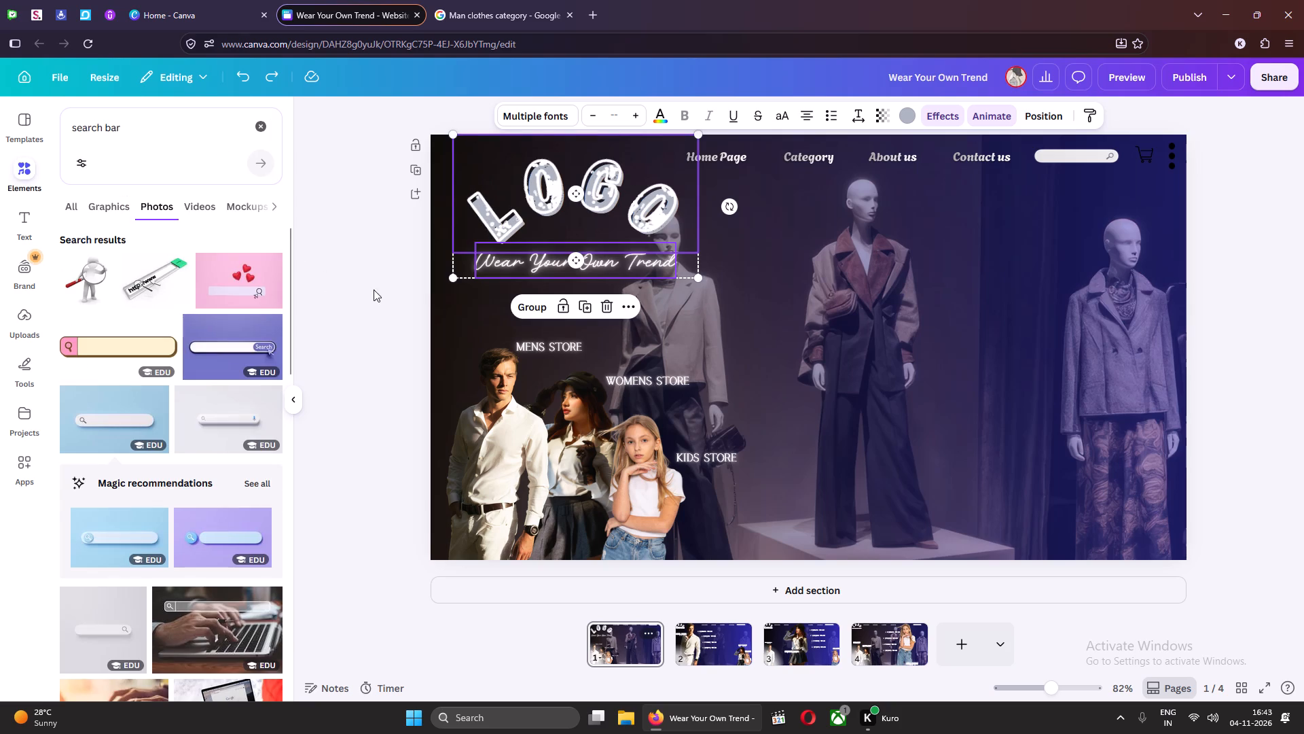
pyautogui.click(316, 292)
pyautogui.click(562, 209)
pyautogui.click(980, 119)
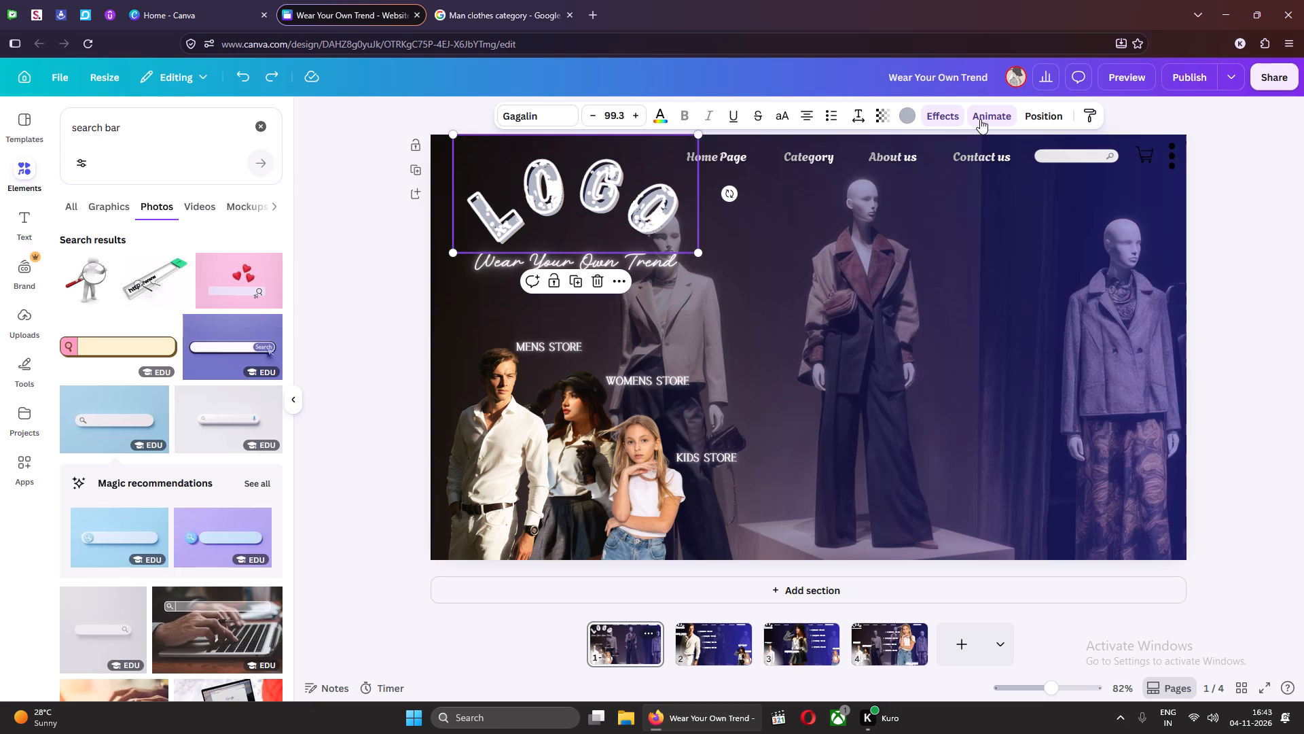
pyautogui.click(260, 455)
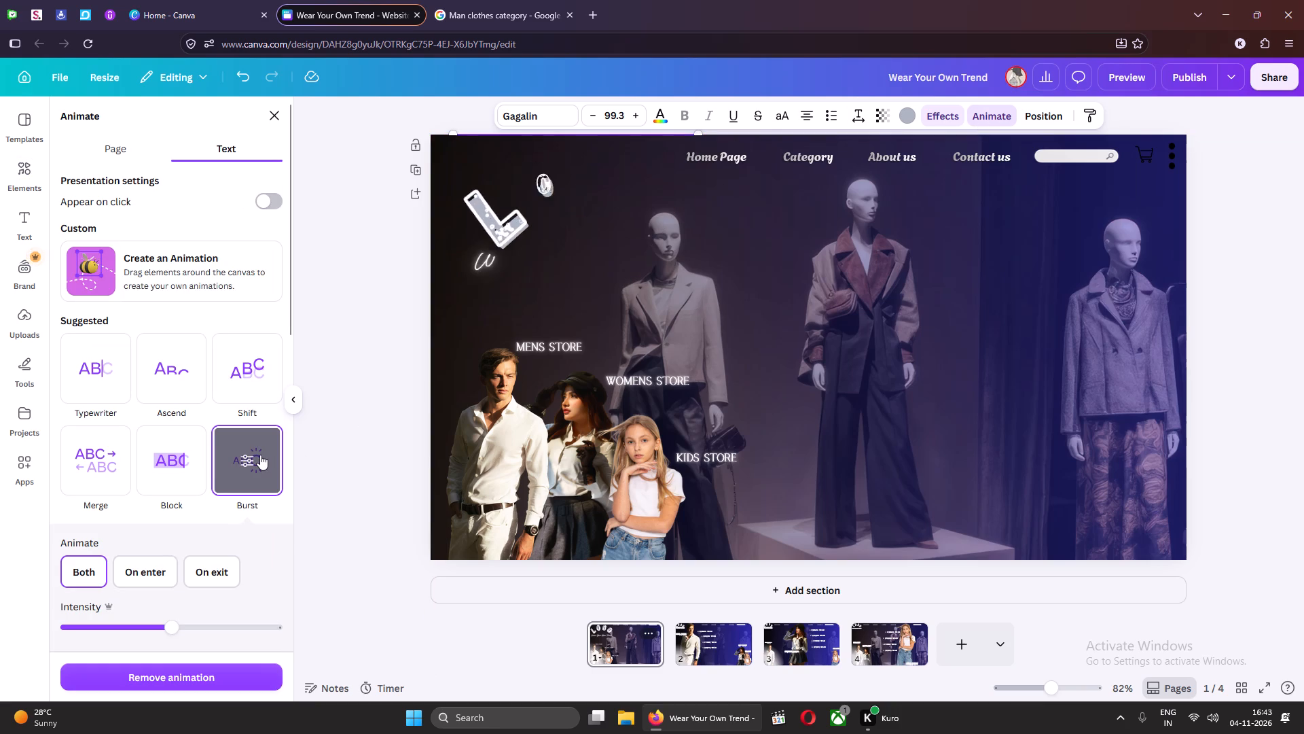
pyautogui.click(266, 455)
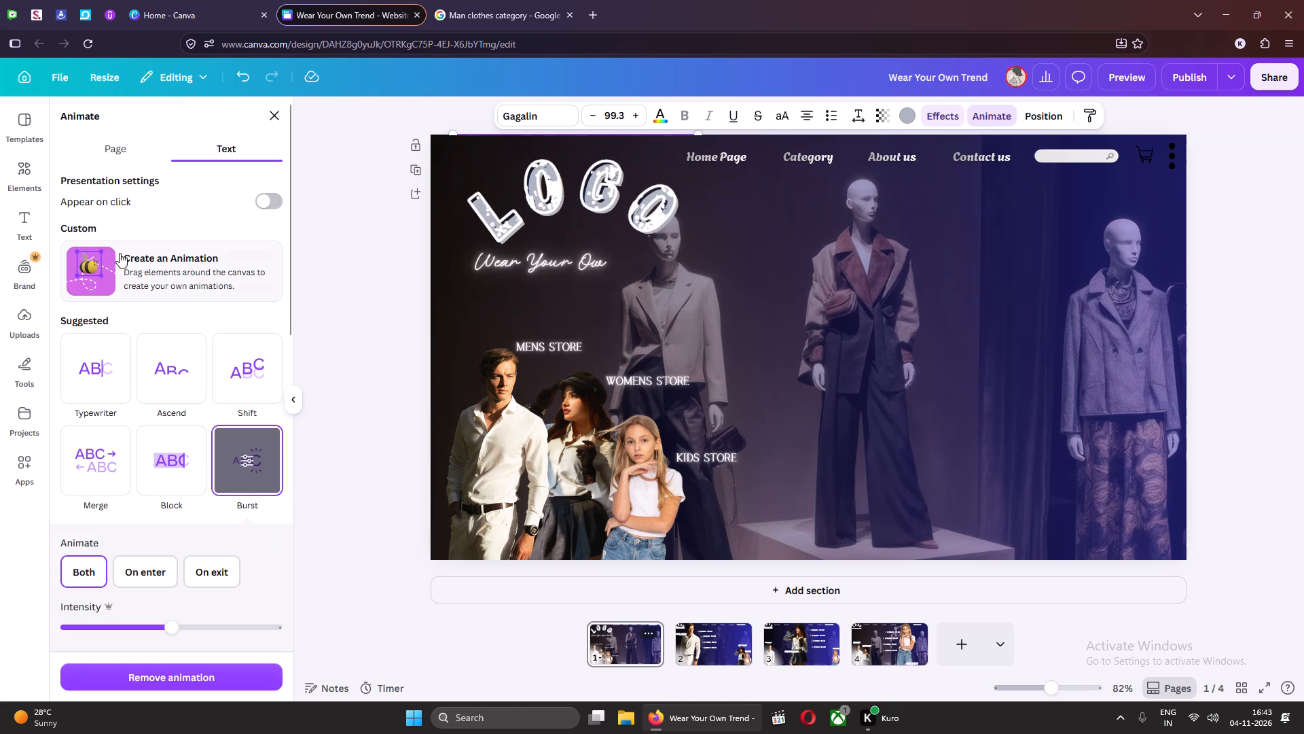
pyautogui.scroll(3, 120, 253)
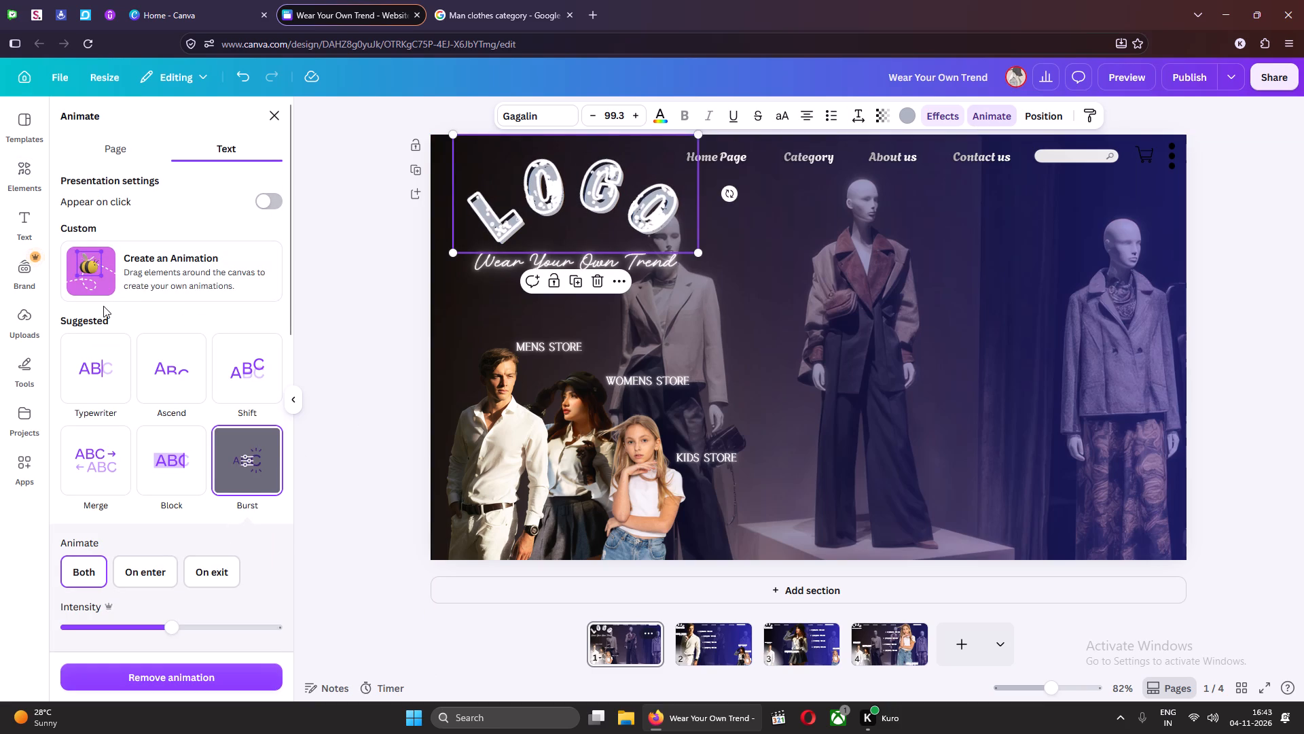
# Apply the Typewriter text animation to the LOGO title on page 1.
pyautogui.scroll(-4, 103, 306)
pyautogui.click(100, 200)
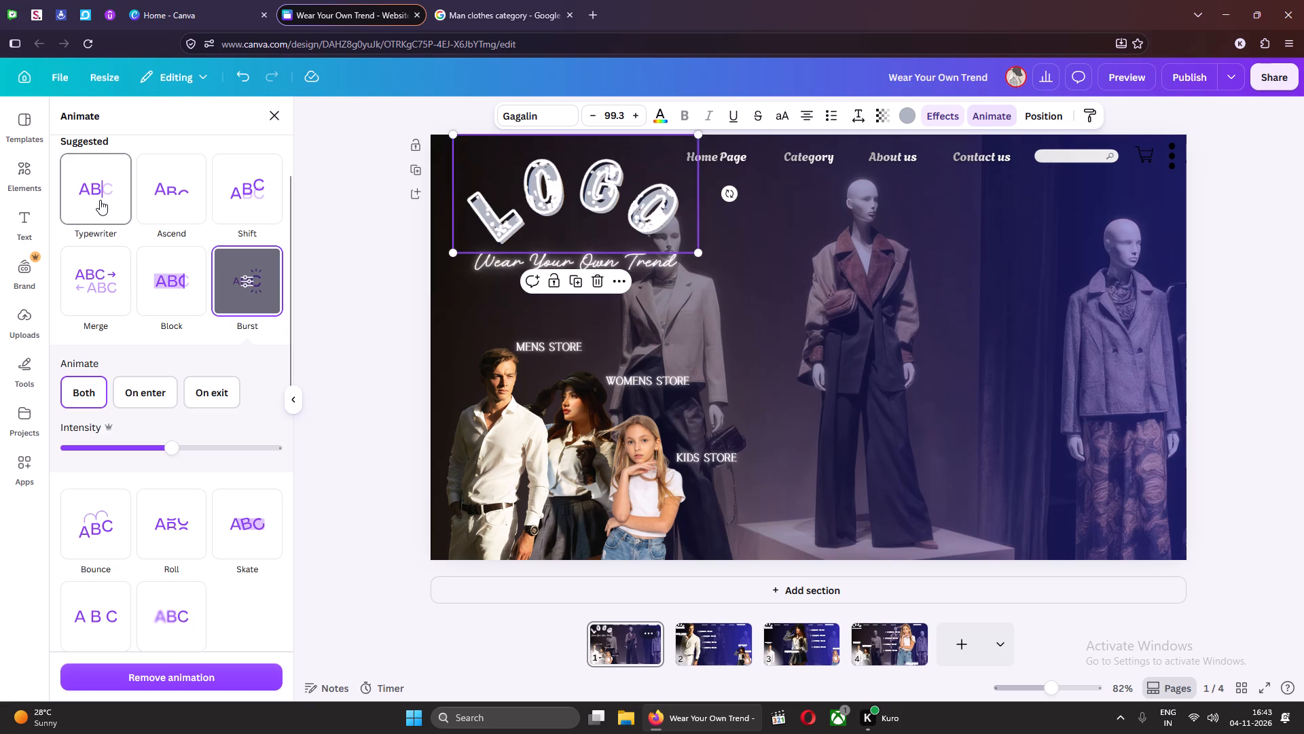
pyautogui.click(101, 200)
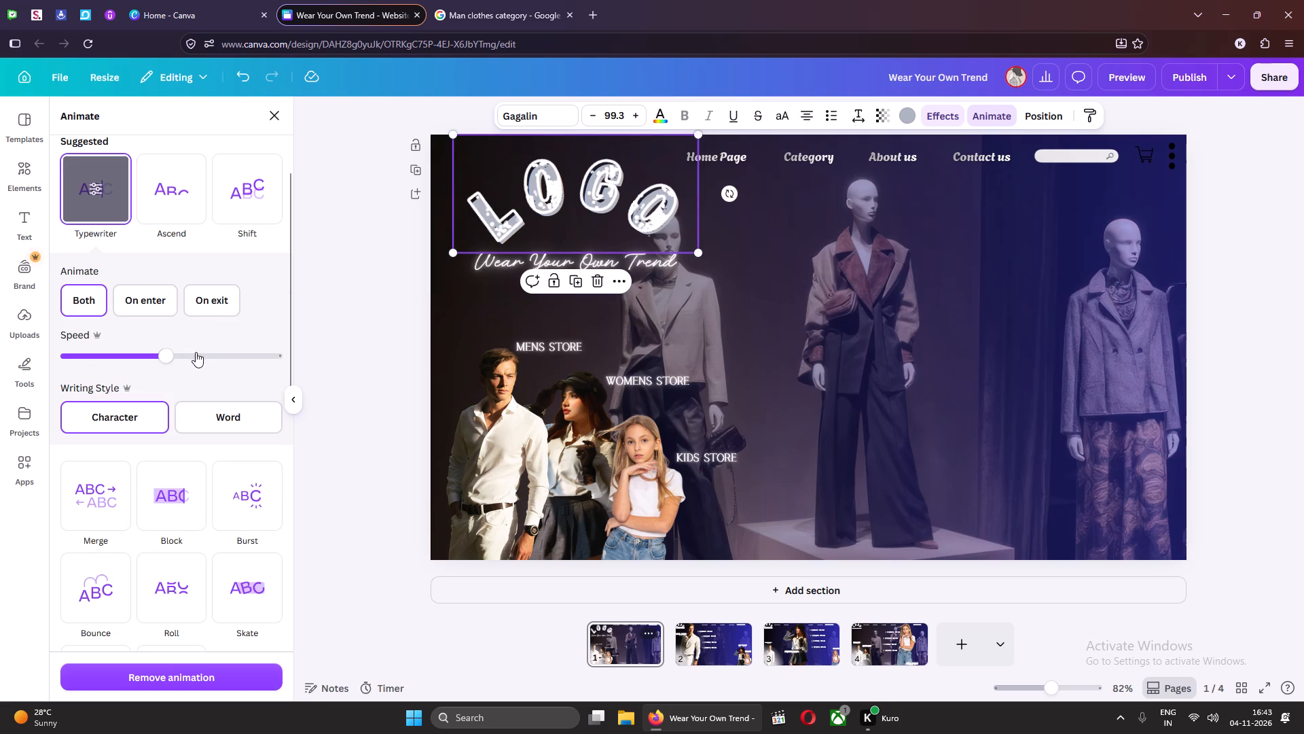
# Remove the text animations from the LOGO title and the "Wear Your Own Trend" tagline on page 1.
pyautogui.scroll(-11, 213, 327)
pyautogui.scroll(9, 213, 343)
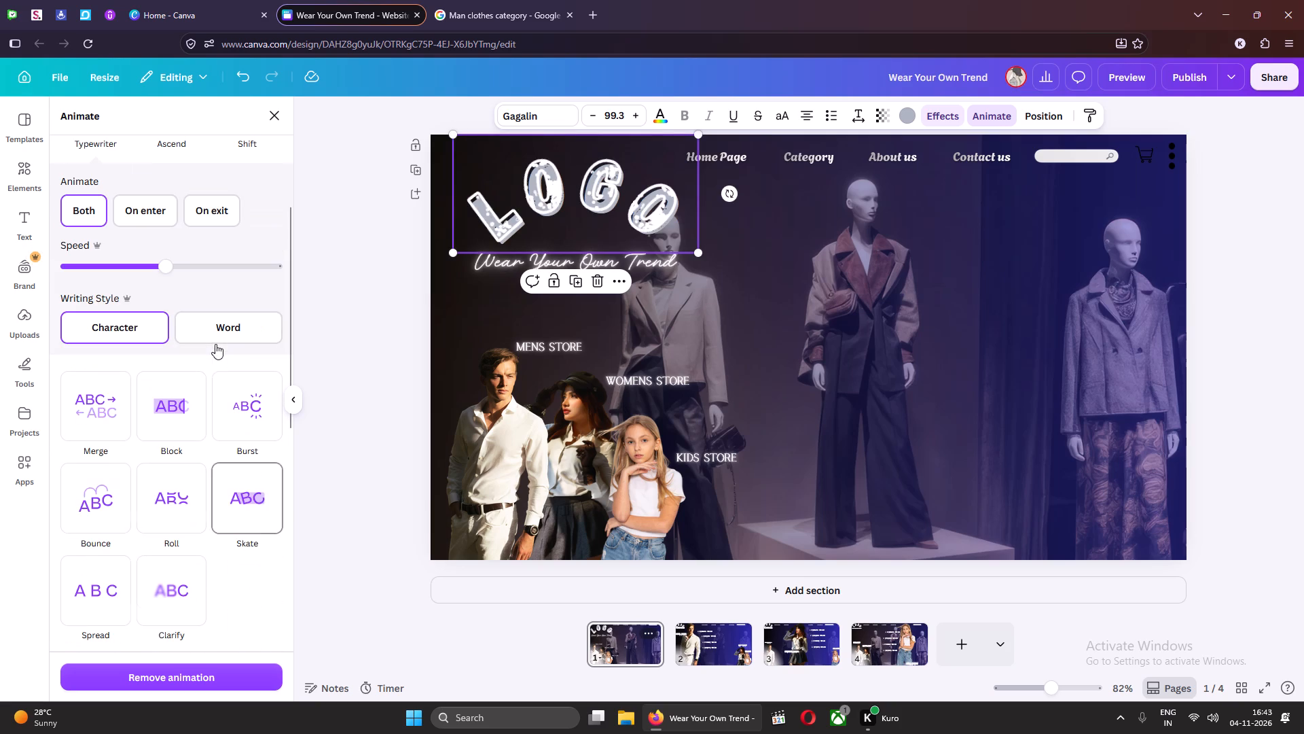
pyautogui.click(206, 667)
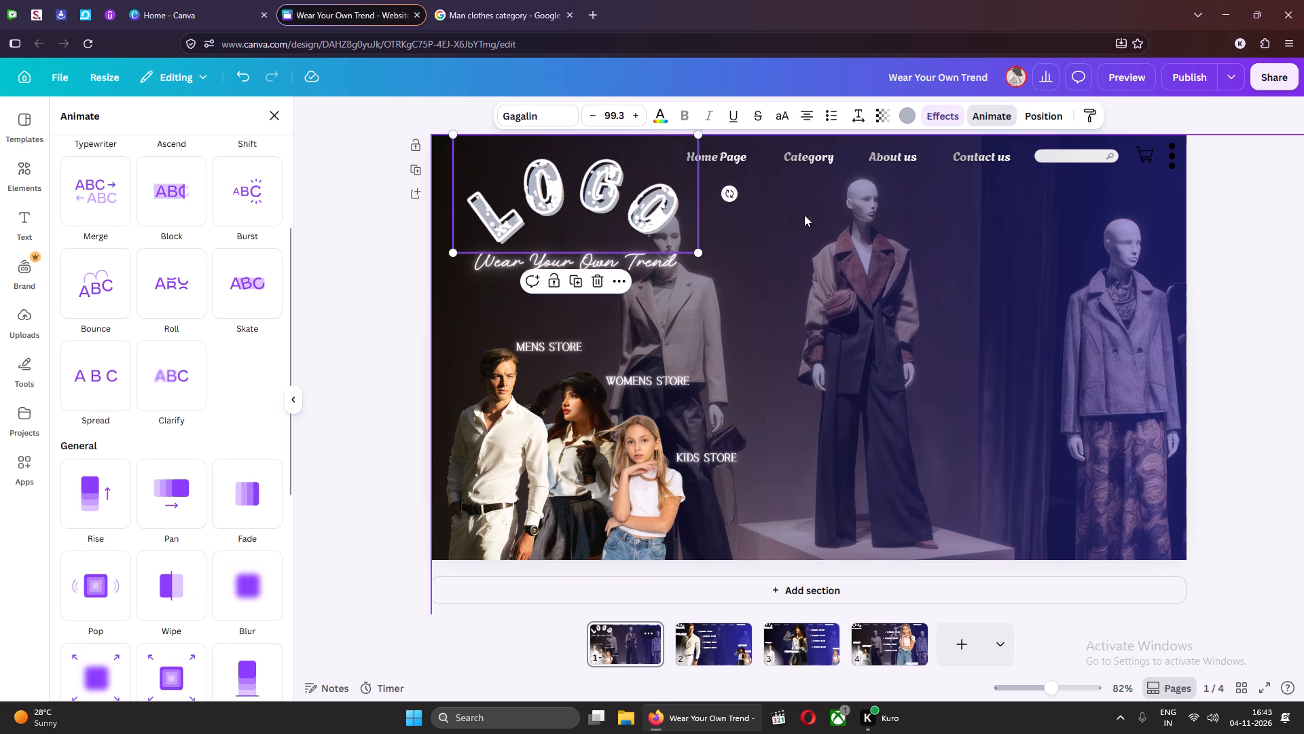
pyautogui.click(656, 262)
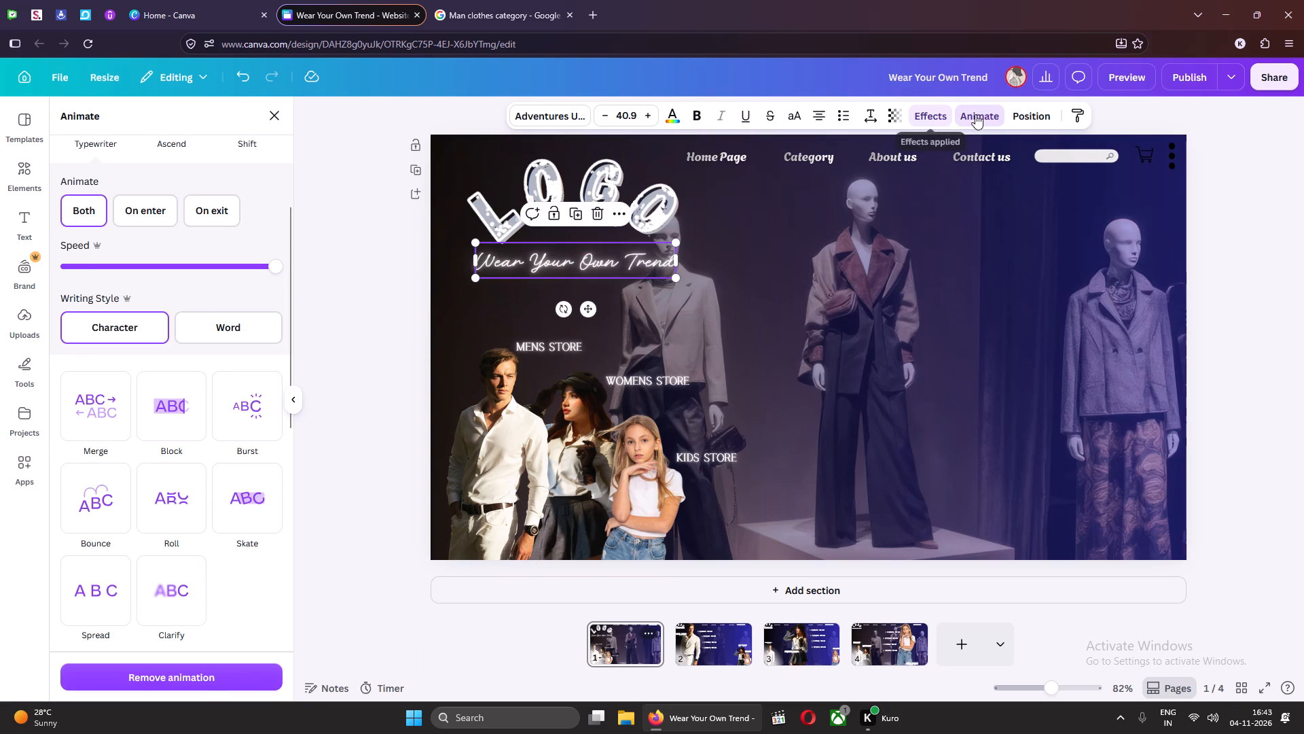
pyautogui.click(981, 113)
pyautogui.click(990, 117)
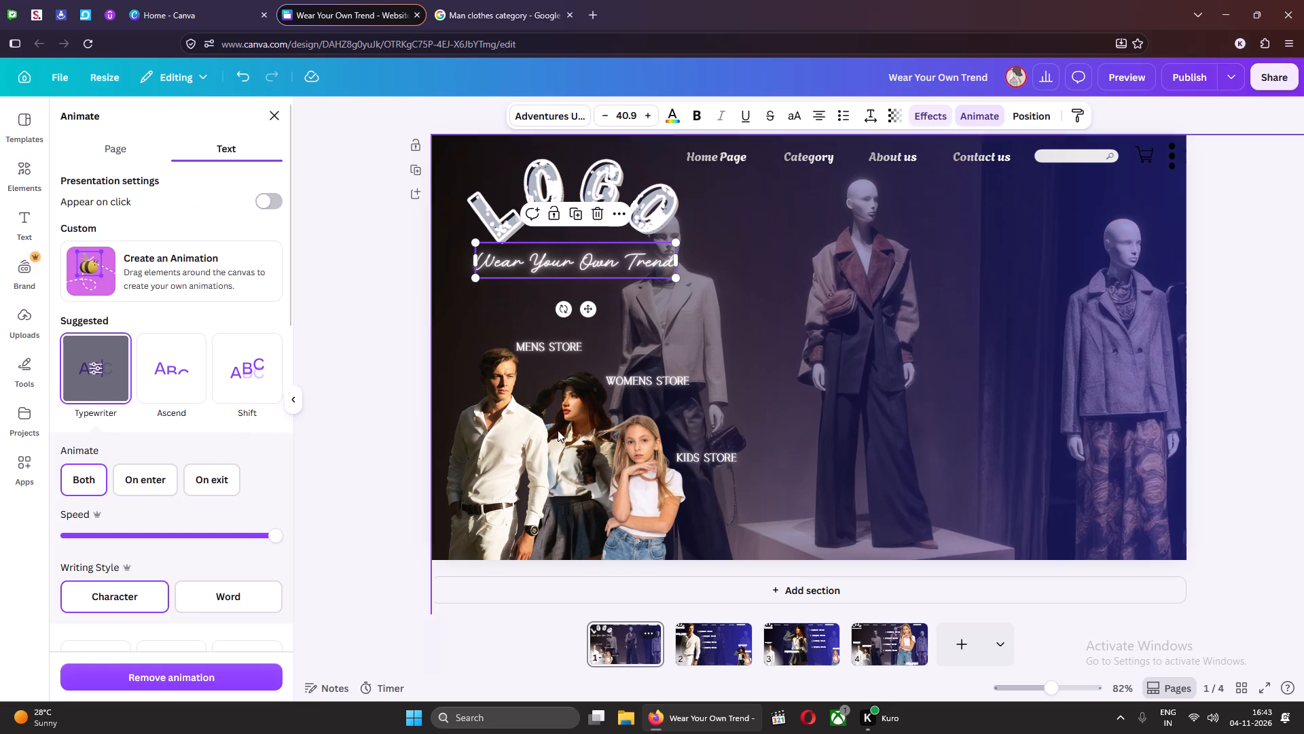
pyautogui.click(179, 676)
# Remove the text effects from the "Wear Your Own Trend" tagline and the LOGO title on page 1.
pyautogui.click(928, 115)
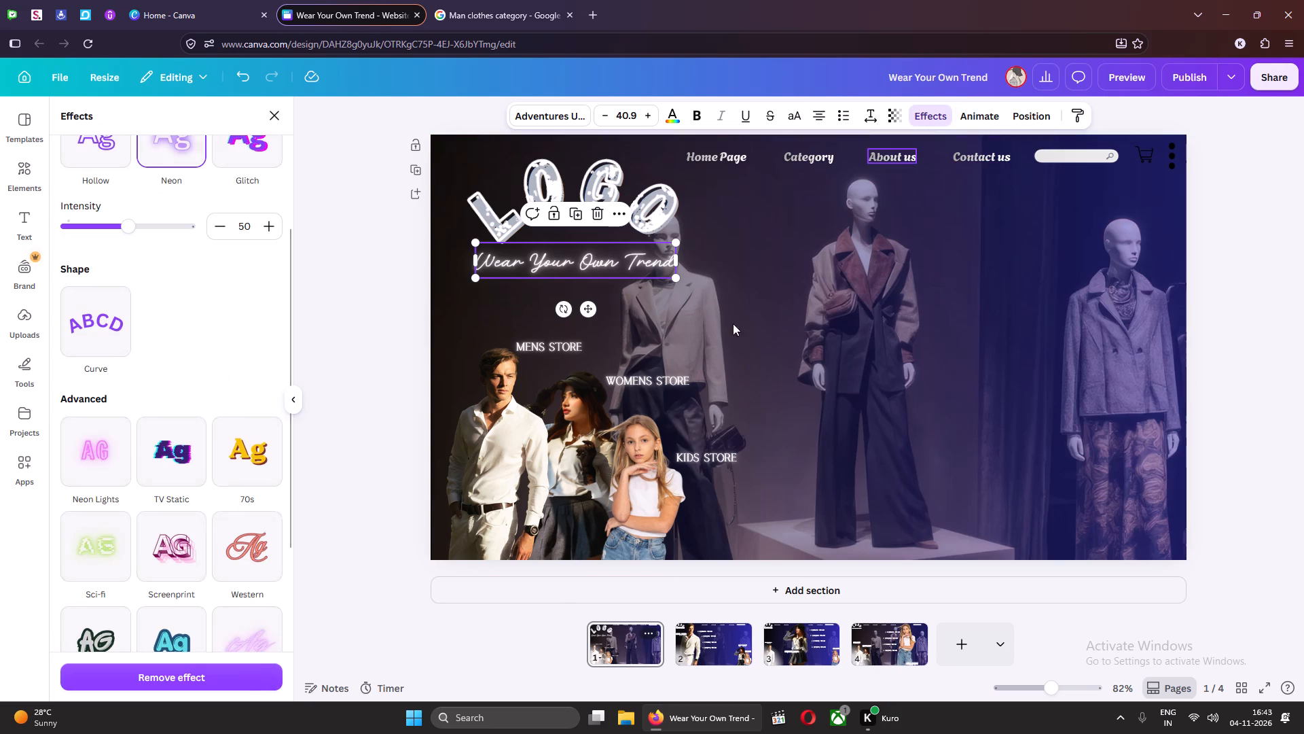
pyautogui.click(244, 676)
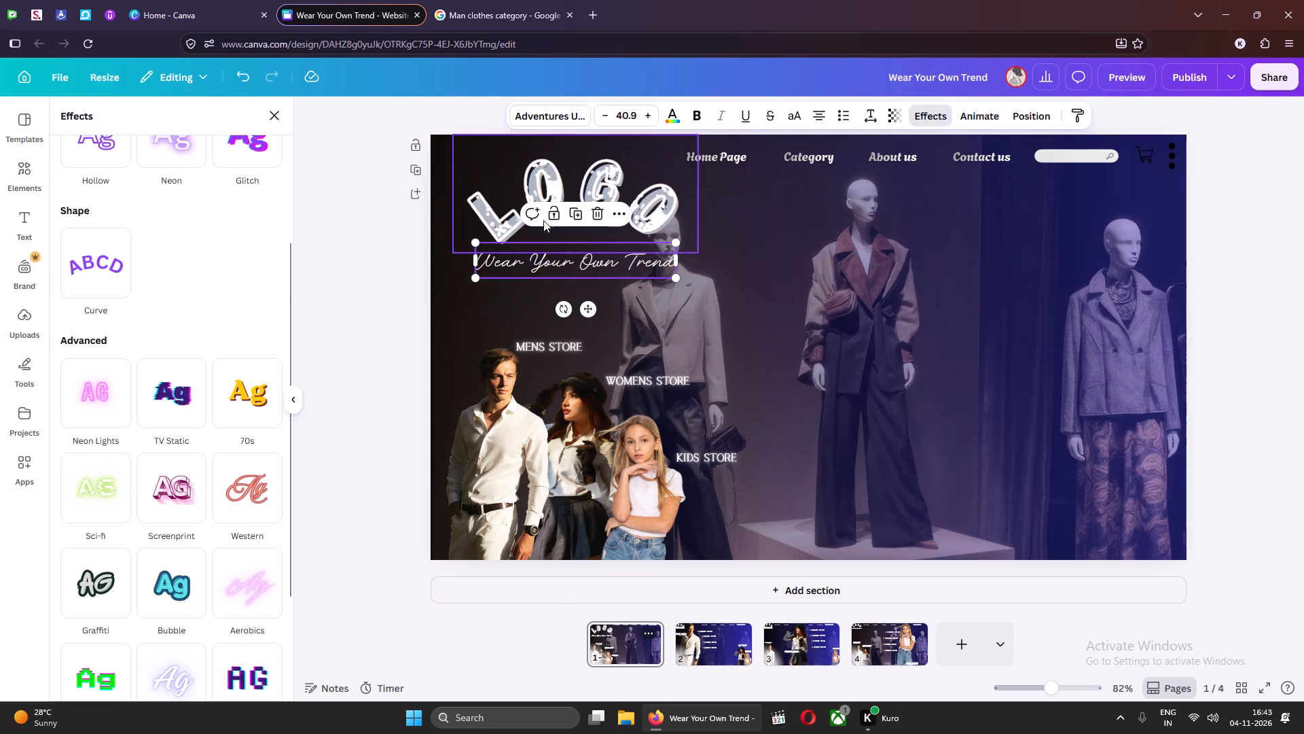
pyautogui.click(520, 184)
pyautogui.click(953, 116)
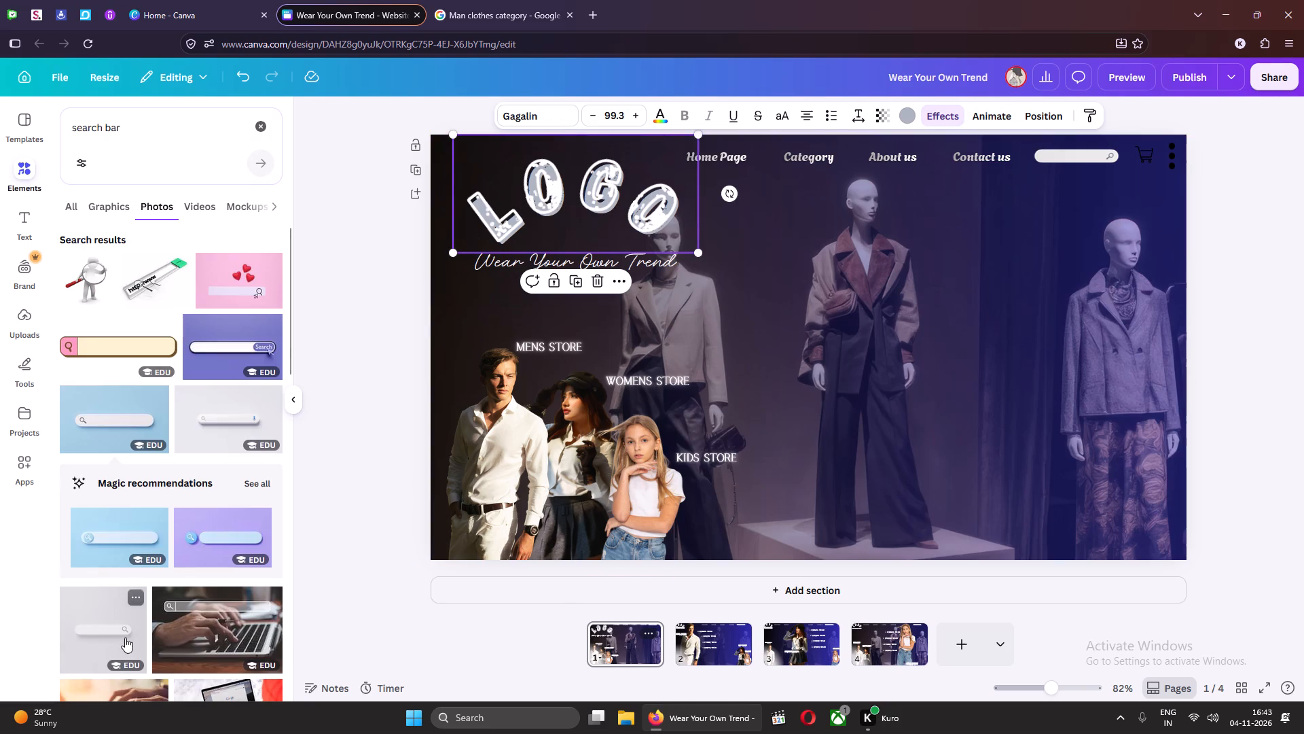
pyautogui.click(938, 109)
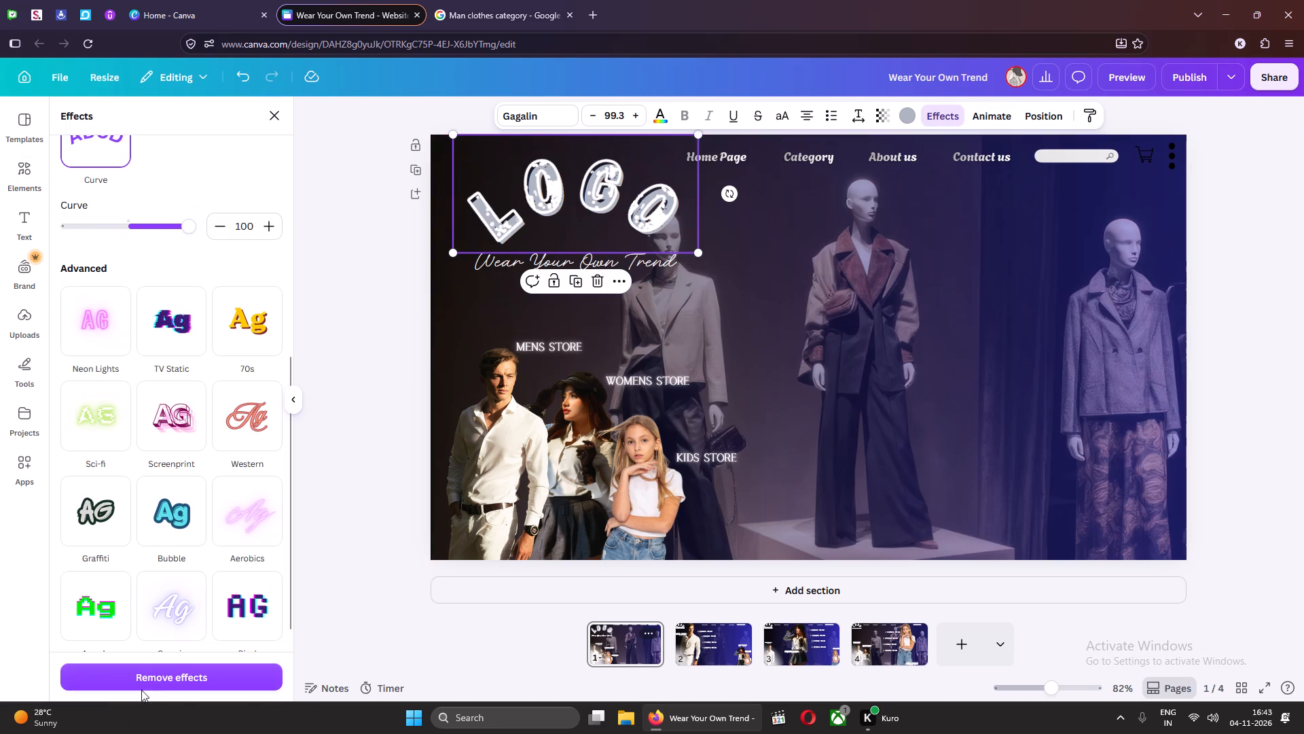
pyautogui.click(147, 682)
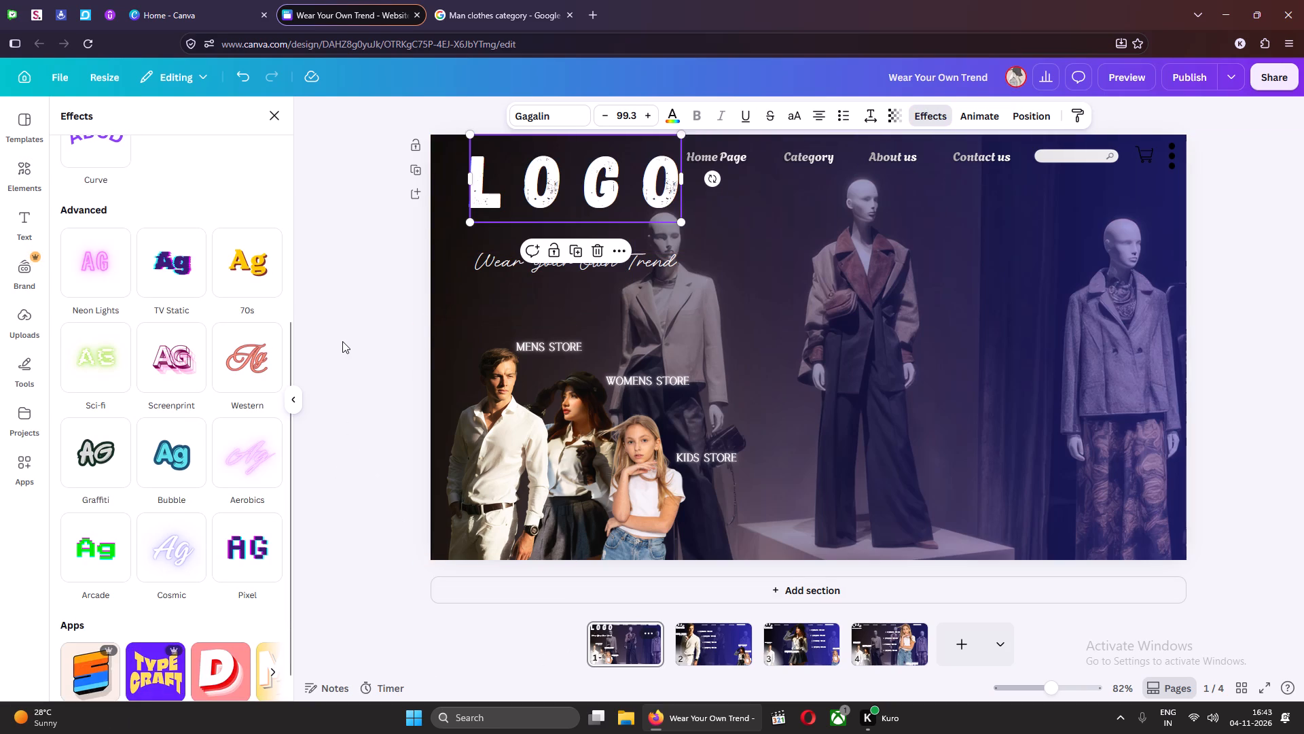
pyautogui.click(342, 341)
pyautogui.click(342, 341)
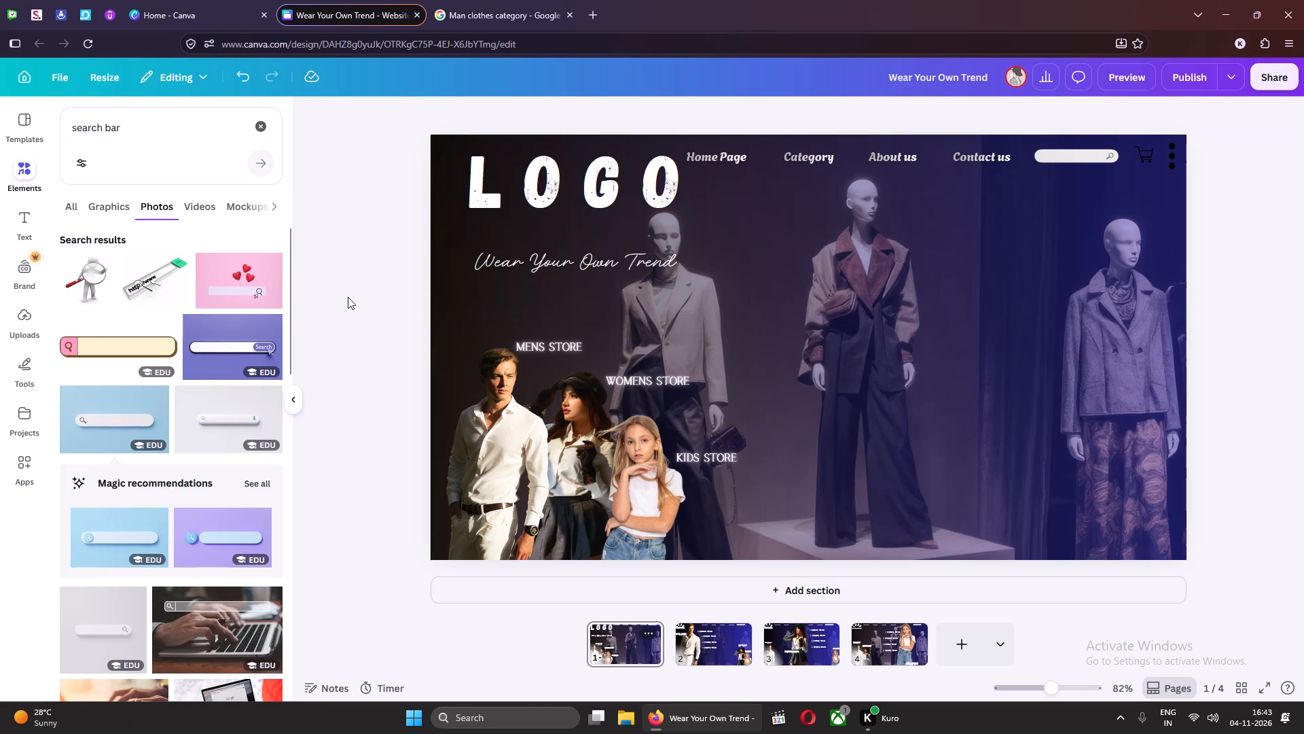
# Move the tagline on page 1 up so it sits directly beneath the LOGO title.
pyautogui.click(539, 251)
pyautogui.moveTo(587, 266); pyautogui.dragTo(583, 261)
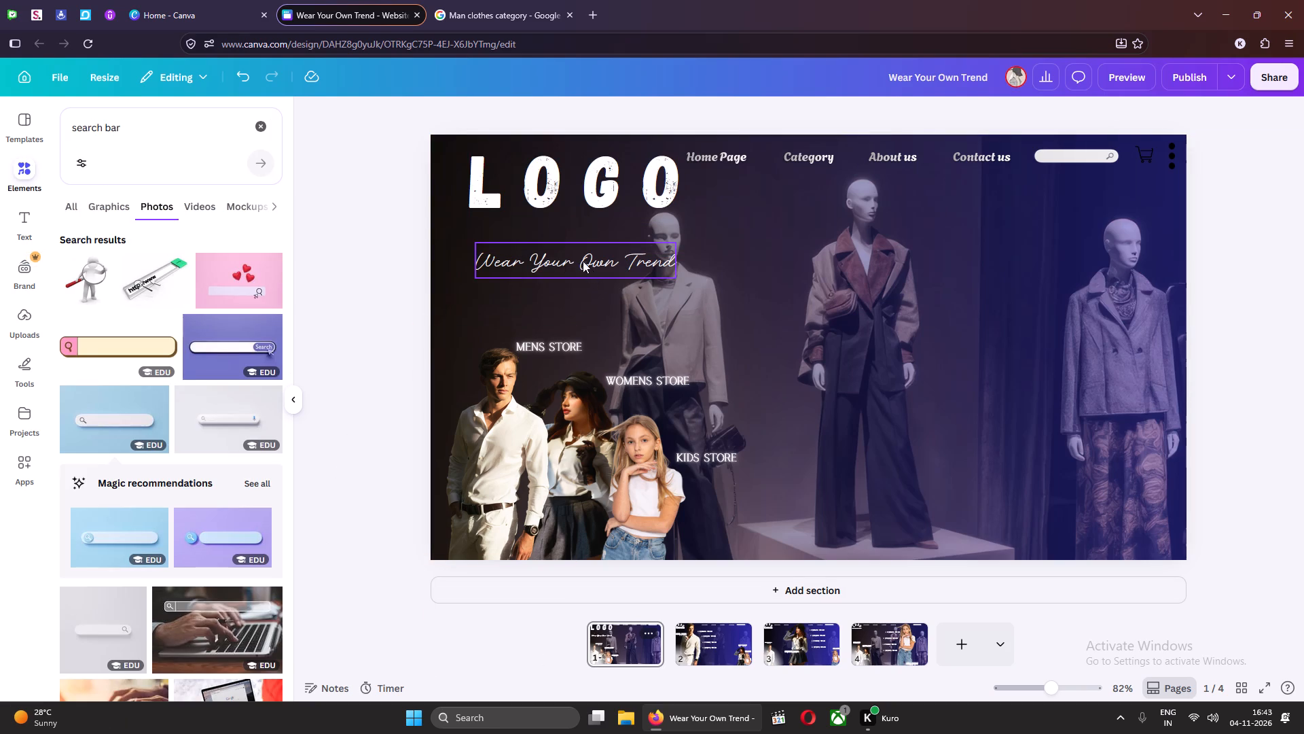
pyautogui.moveTo(583, 261); pyautogui.dragTo(583, 234)
# Move the LOGO title and tagline together closer to the left edge of page 1, keeping a small margin.
pyautogui.click(659, 177)
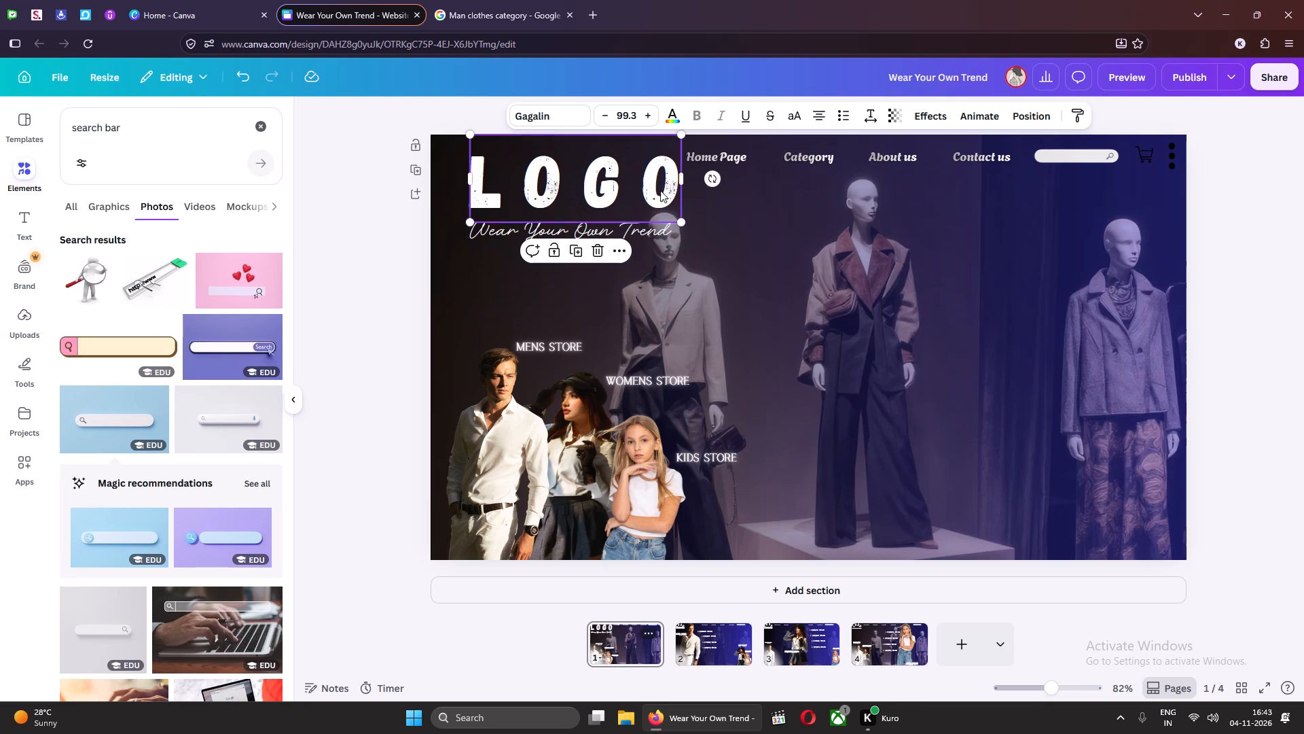
pyautogui.click(379, 232)
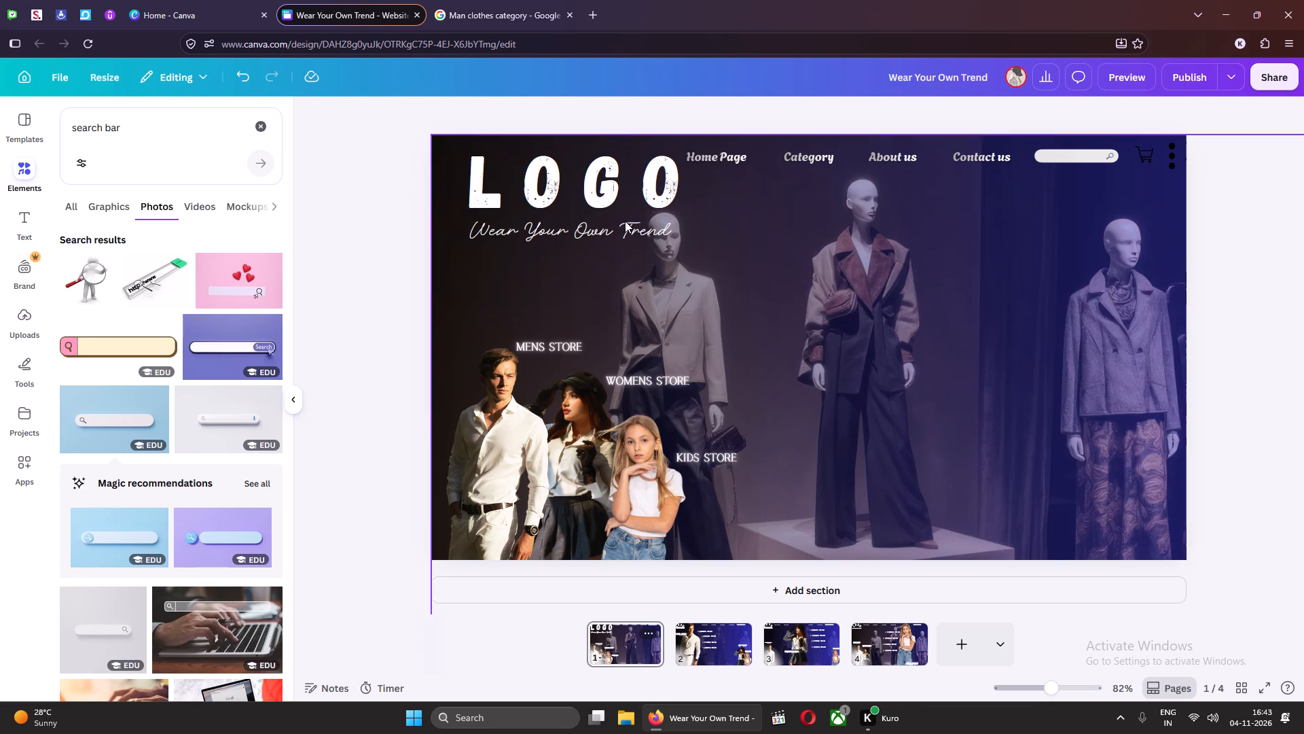
pyautogui.click(632, 235)
pyautogui.keyDown('shift'); pyautogui.click(648, 183); pyautogui.keyUp('shift')
pyautogui.click(359, 279)
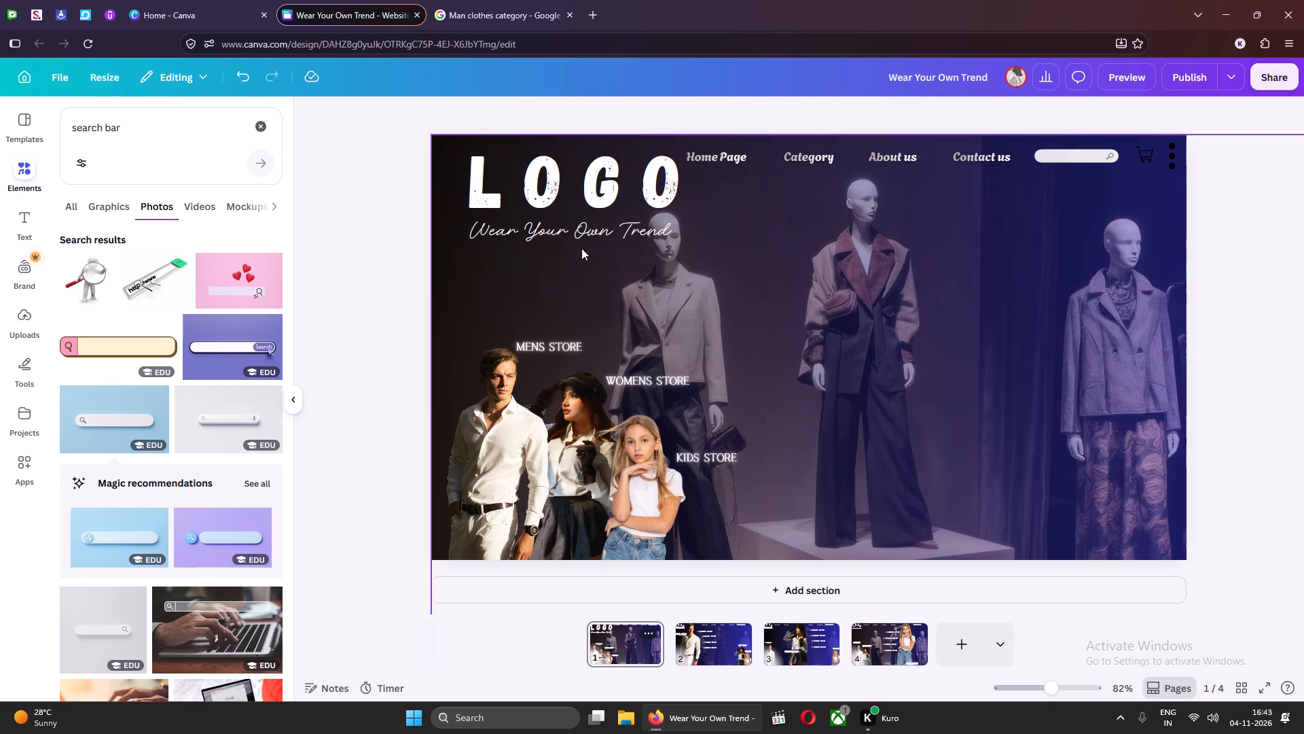
pyautogui.click(575, 233)
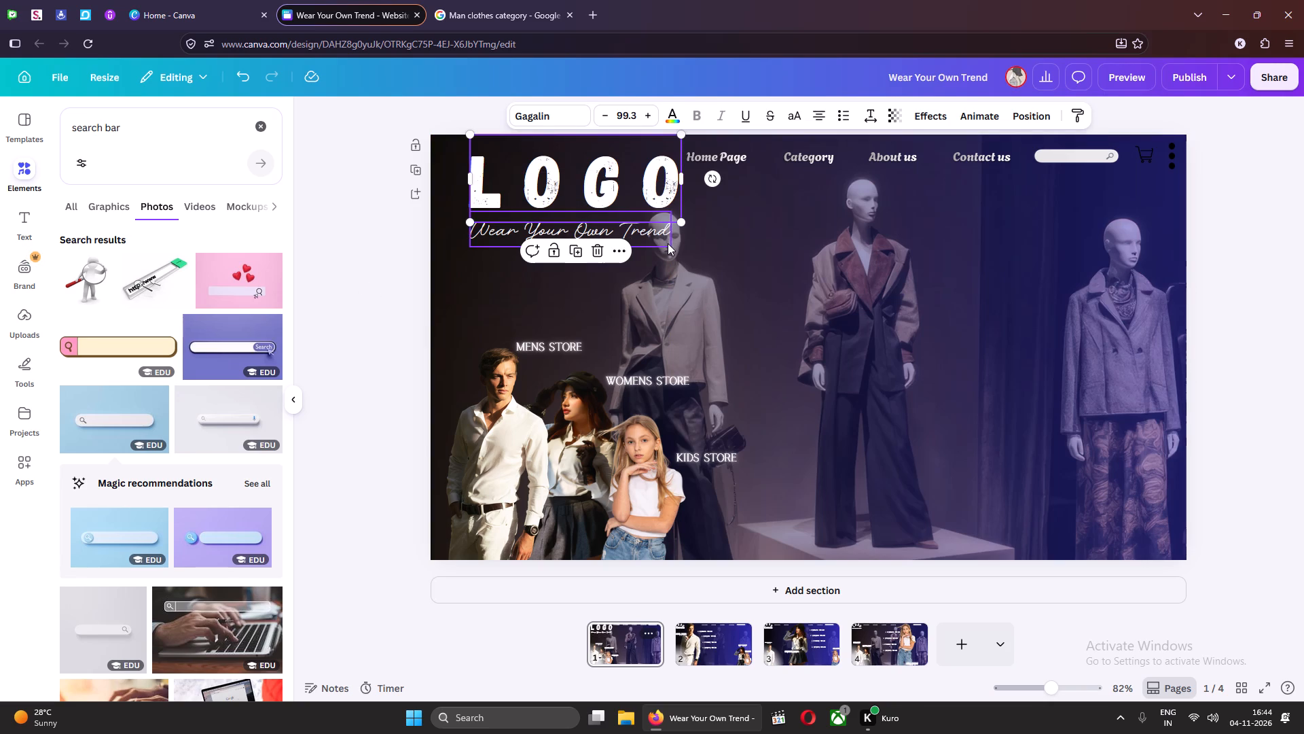
pyautogui.keyDown('shift'); pyautogui.click(668, 243); pyautogui.keyUp('shift')
pyautogui.moveTo(649, 204); pyautogui.dragTo(615, 203)
pyautogui.click(375, 362)
pyautogui.click(583, 181)
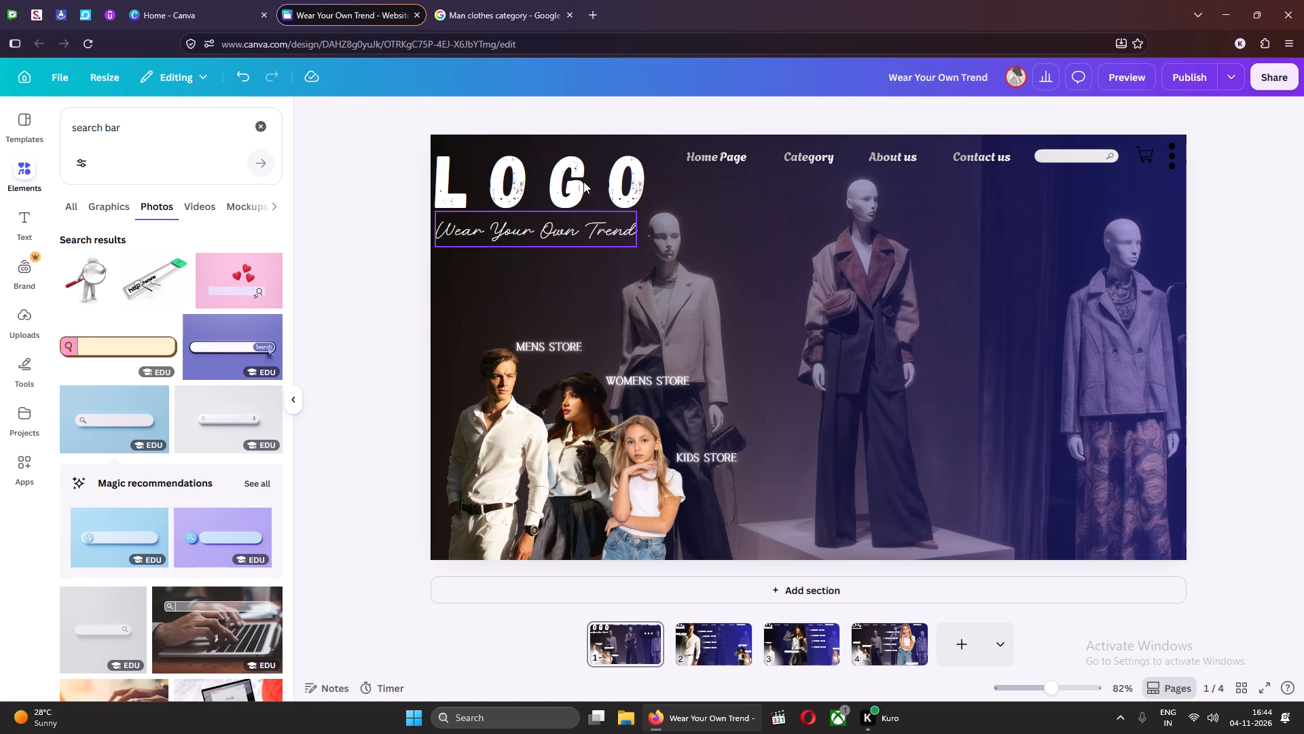
pyautogui.keyDown('shift'); pyautogui.click(630, 239); pyautogui.keyUp('shift')
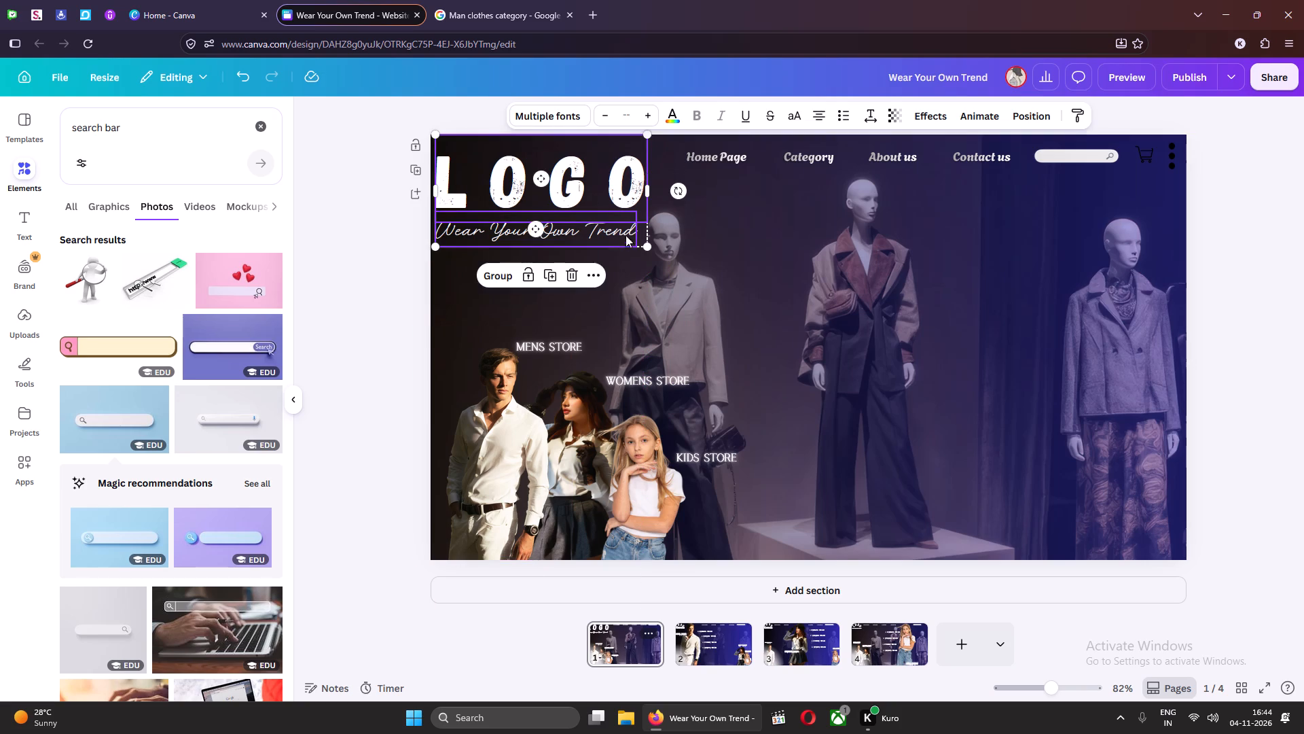
pyautogui.moveTo(611, 227); pyautogui.dragTo(623, 225)
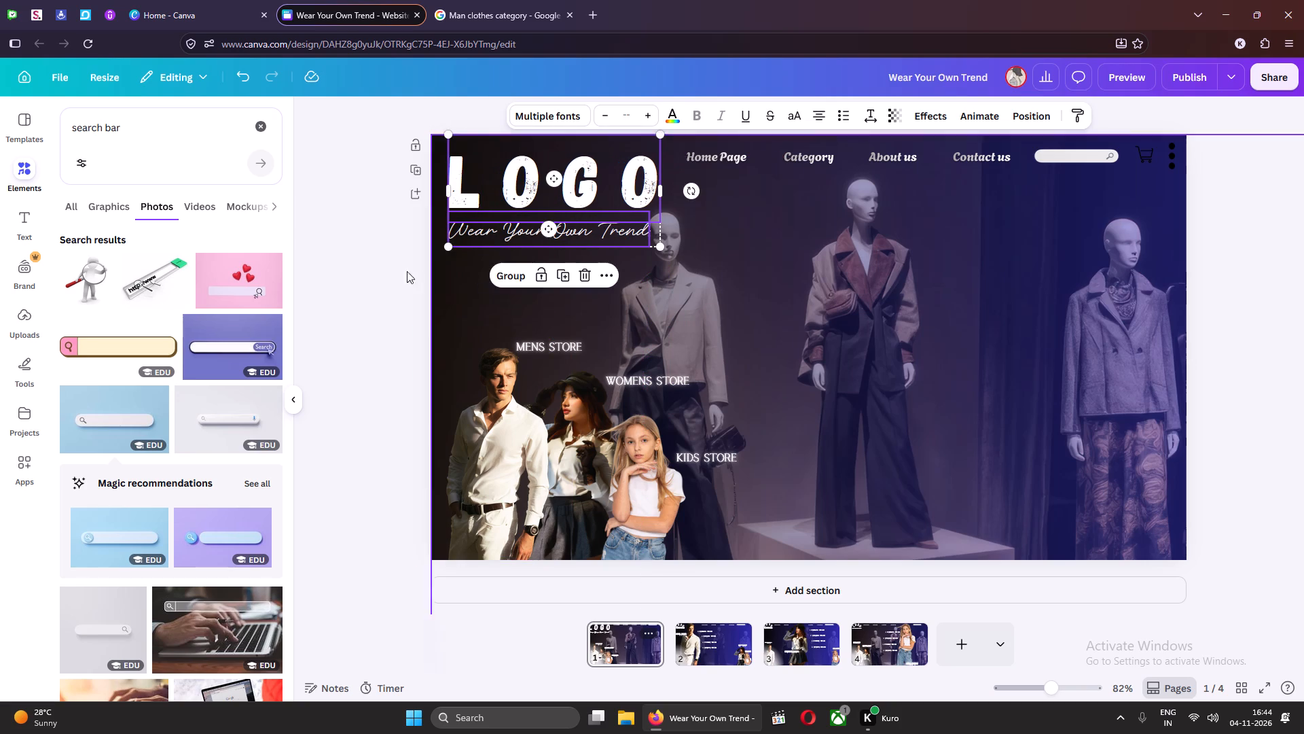
pyautogui.click(382, 280)
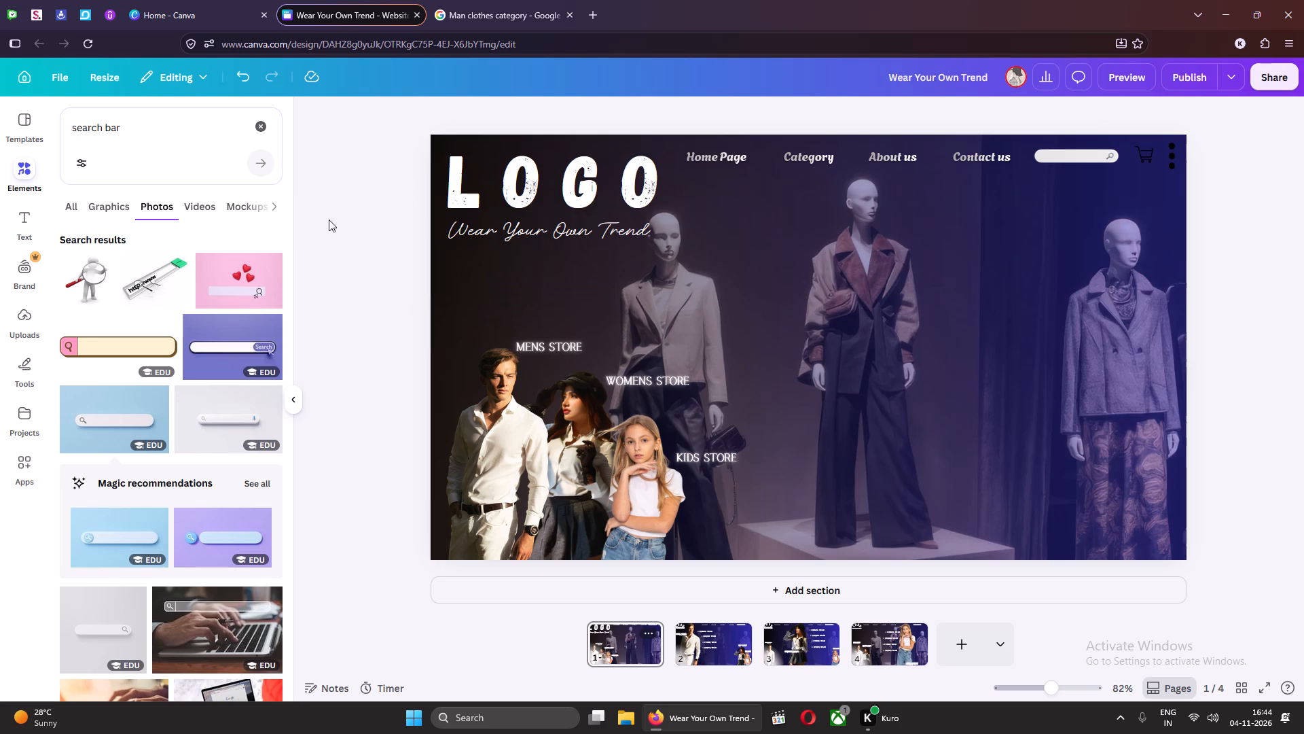
# Remove the text effects from the LOGO title and tagline together on page 2.
pyautogui.click(712, 644)
pyautogui.click(484, 143)
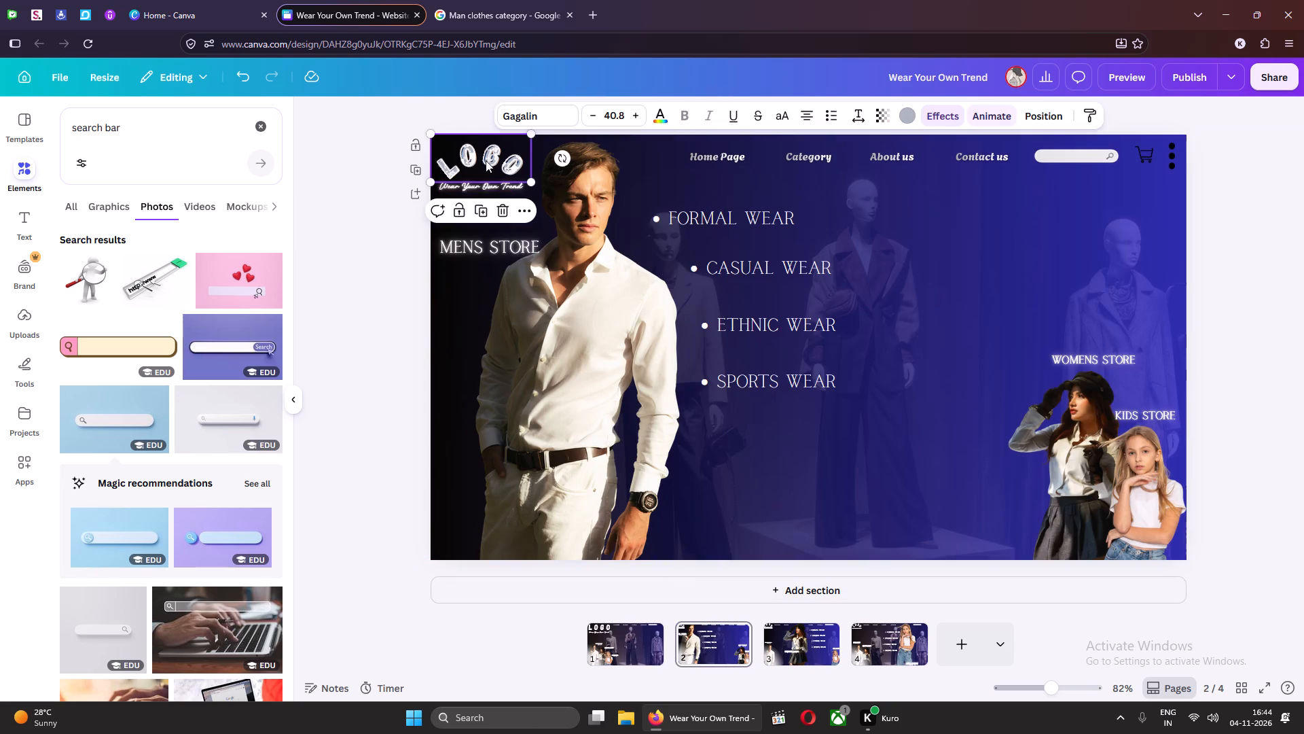
pyautogui.keyDown('shift'); pyautogui.click(487, 186); pyautogui.keyUp('shift')
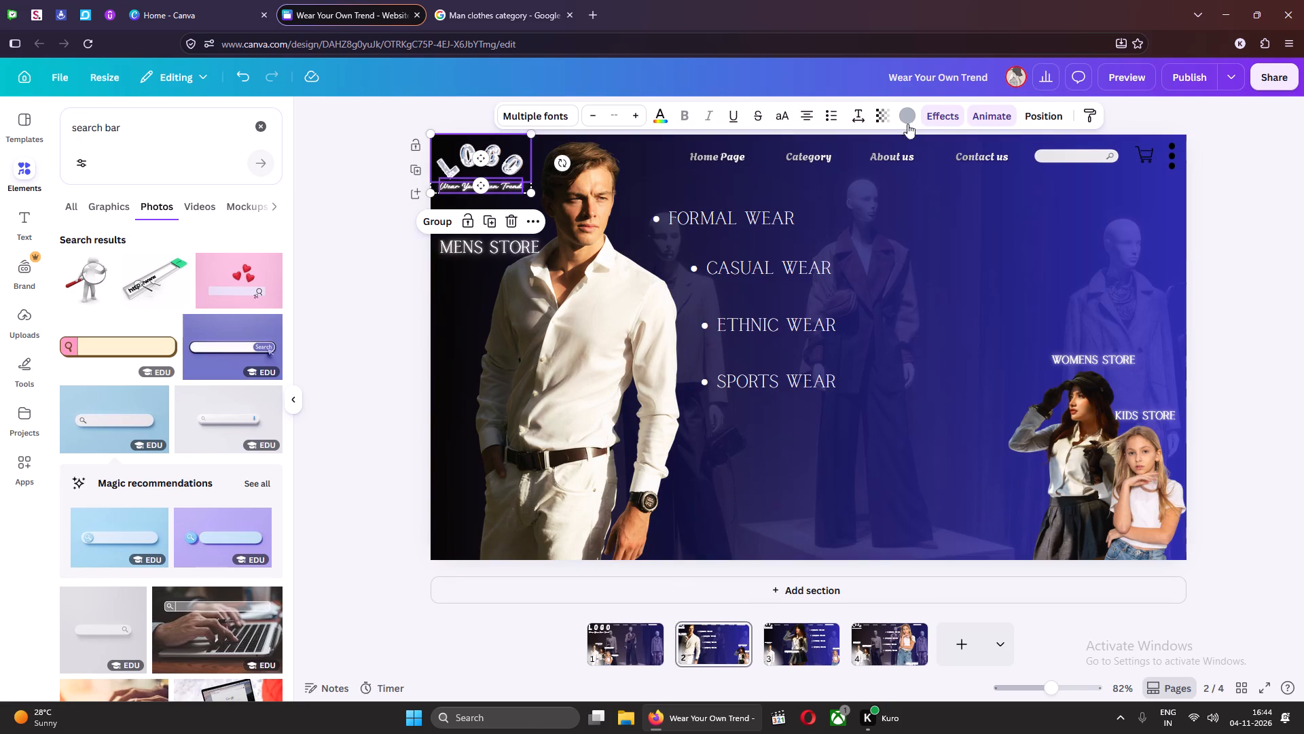
pyautogui.click(952, 113)
pyautogui.click(202, 680)
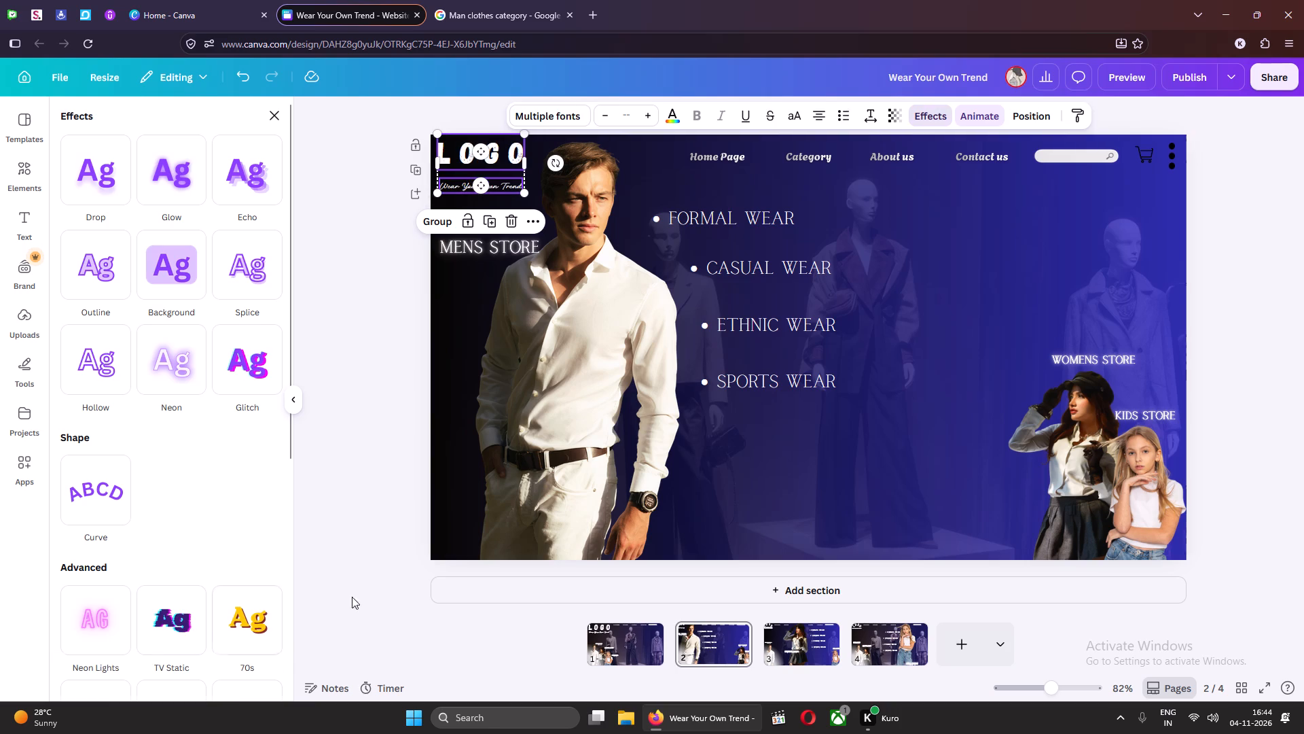
# Remove the text animations from the LOGO title and the tagline on page 2.
pyautogui.click(989, 113)
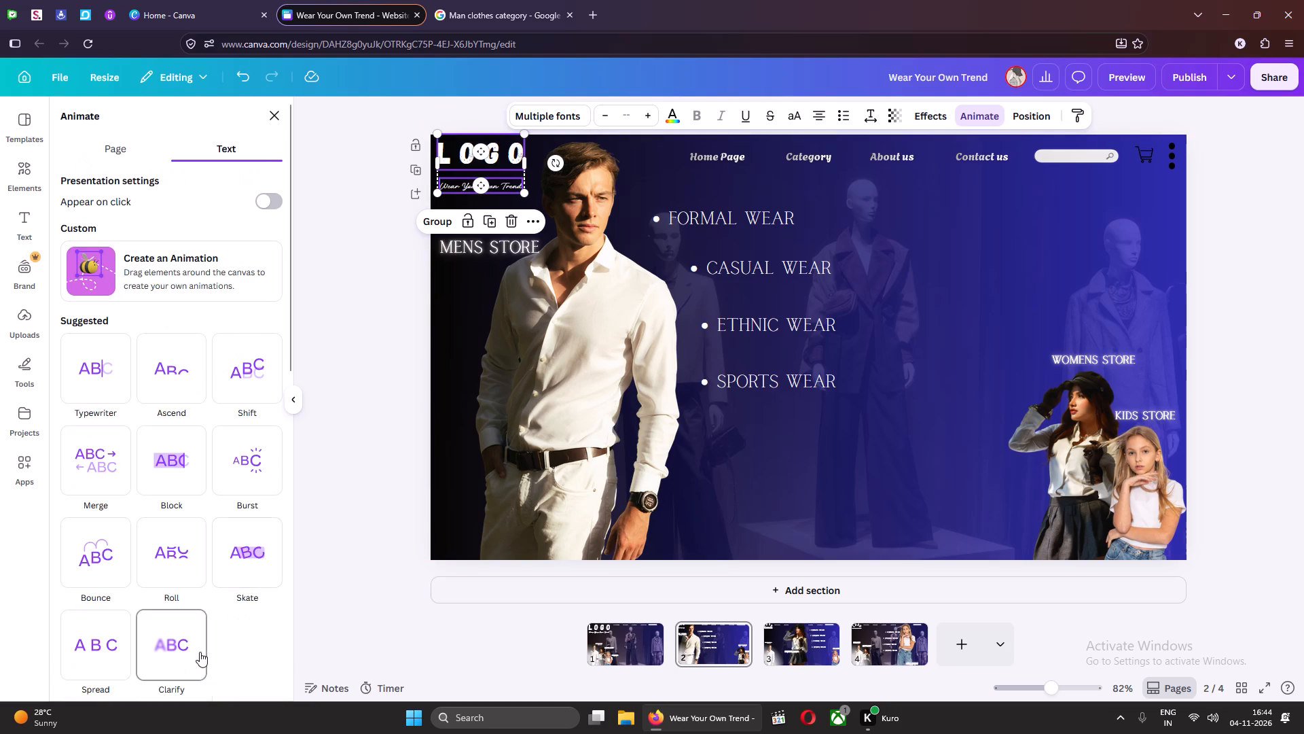
pyautogui.scroll(-16, 234, 625)
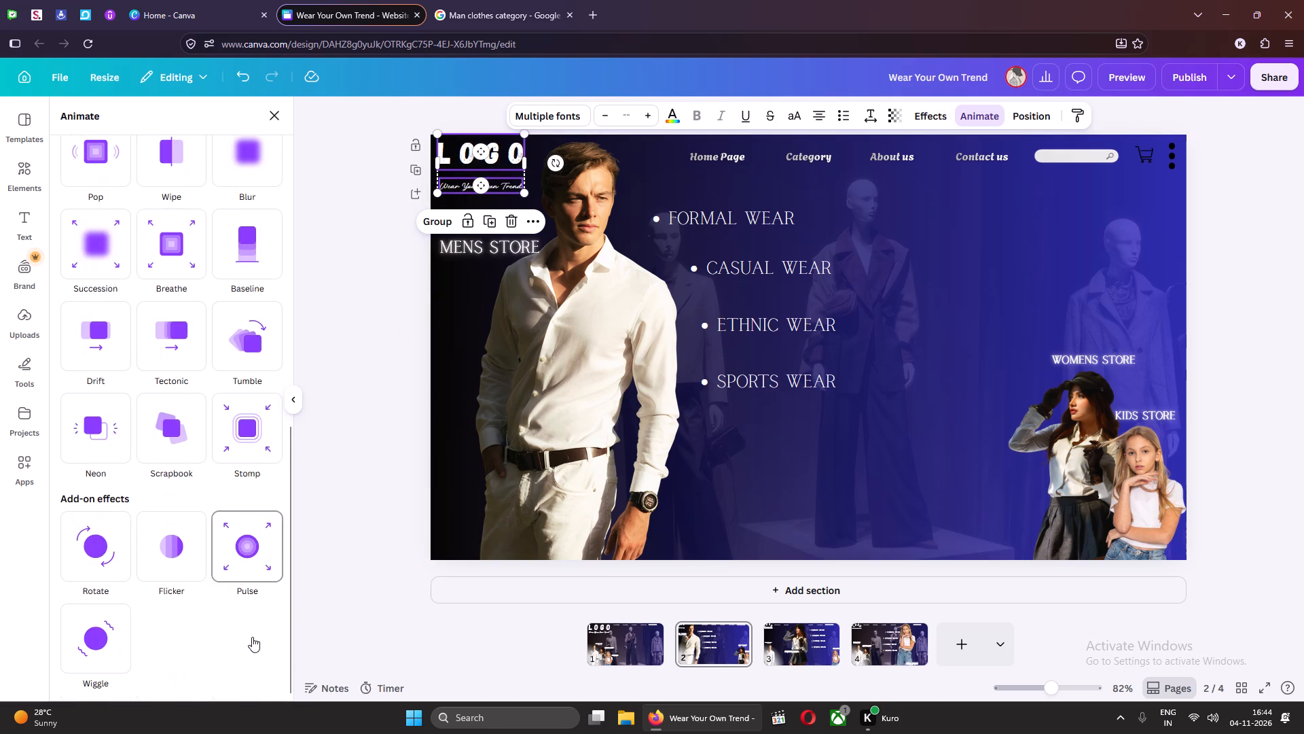
pyautogui.click(390, 477)
pyautogui.click(384, 213)
pyautogui.click(498, 167)
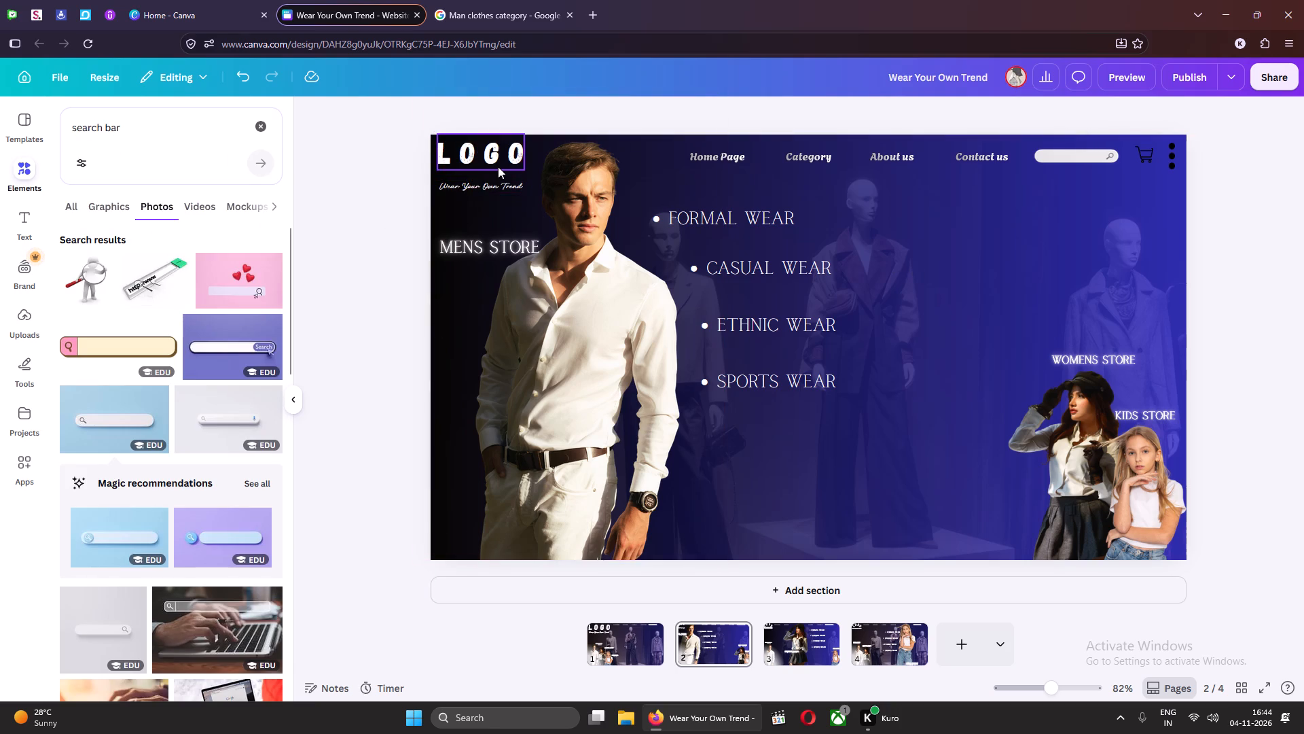
pyautogui.click(985, 118)
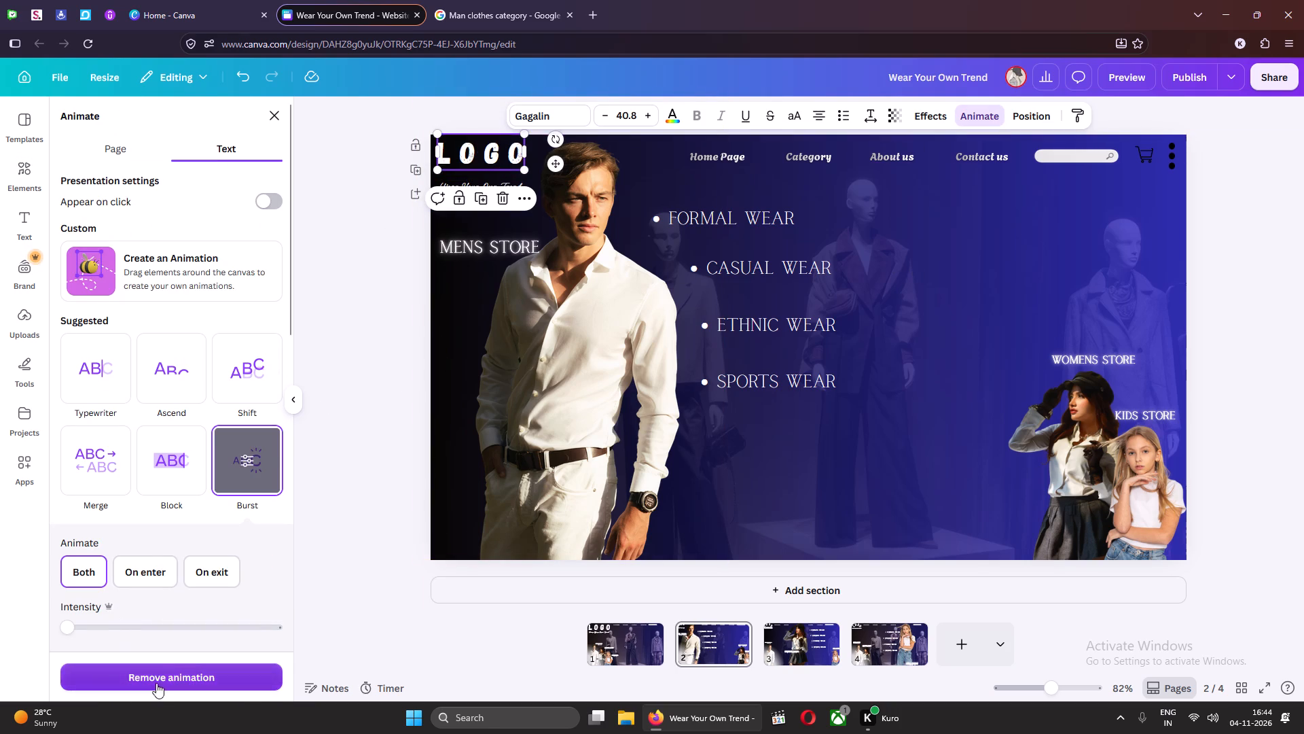
pyautogui.click(156, 683)
pyautogui.click(368, 239)
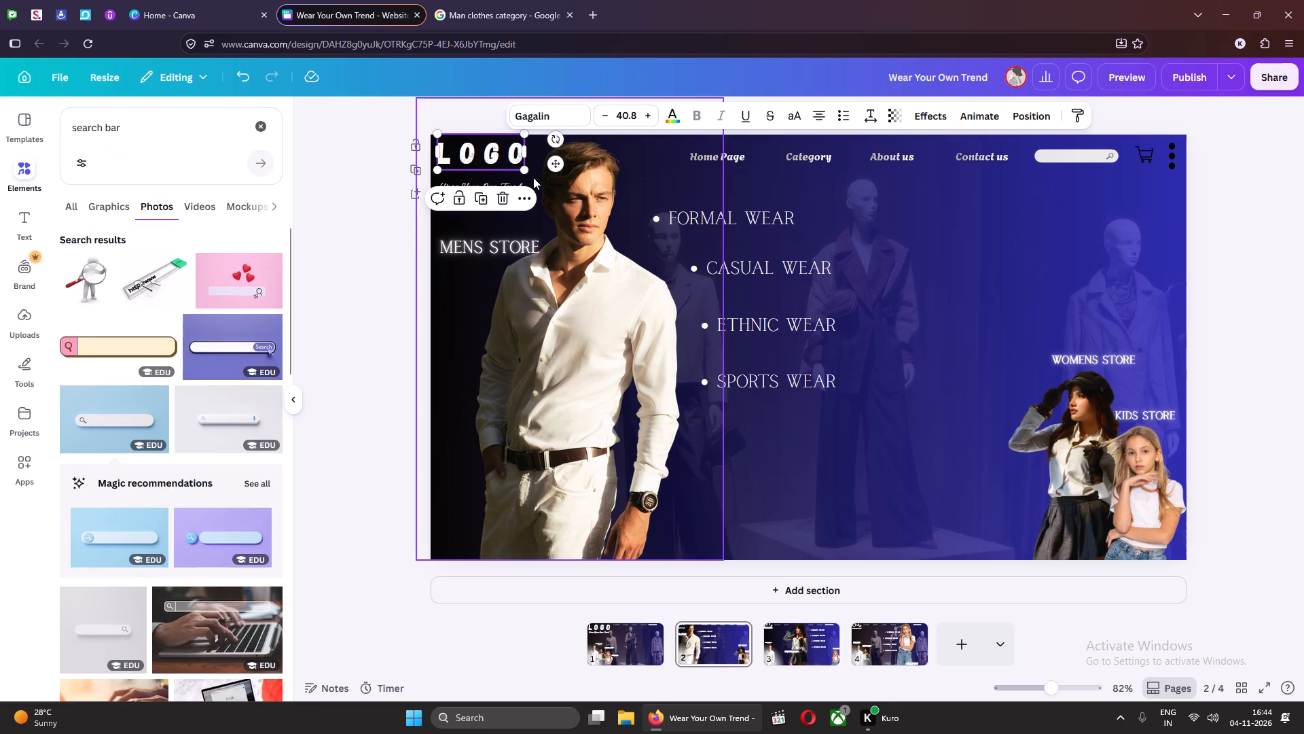
pyautogui.click(501, 183)
pyautogui.click(972, 112)
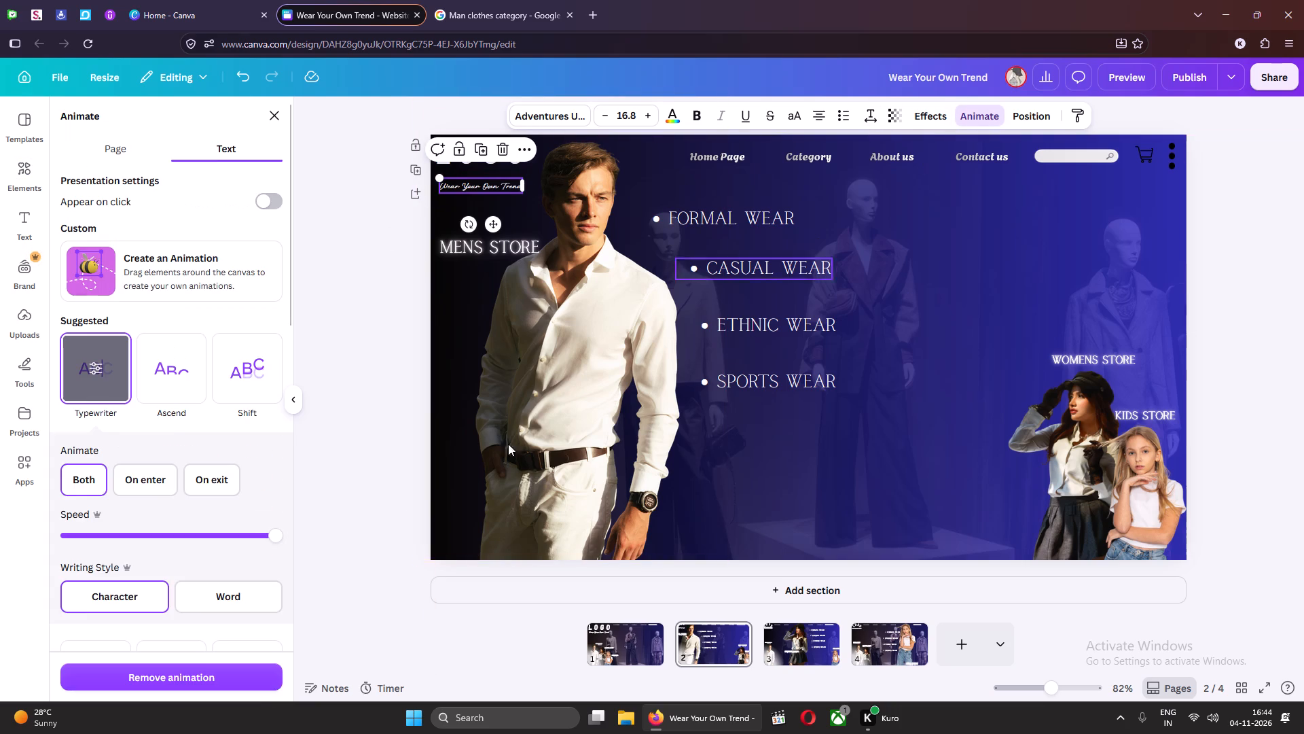
pyautogui.click(208, 667)
pyautogui.click(384, 454)
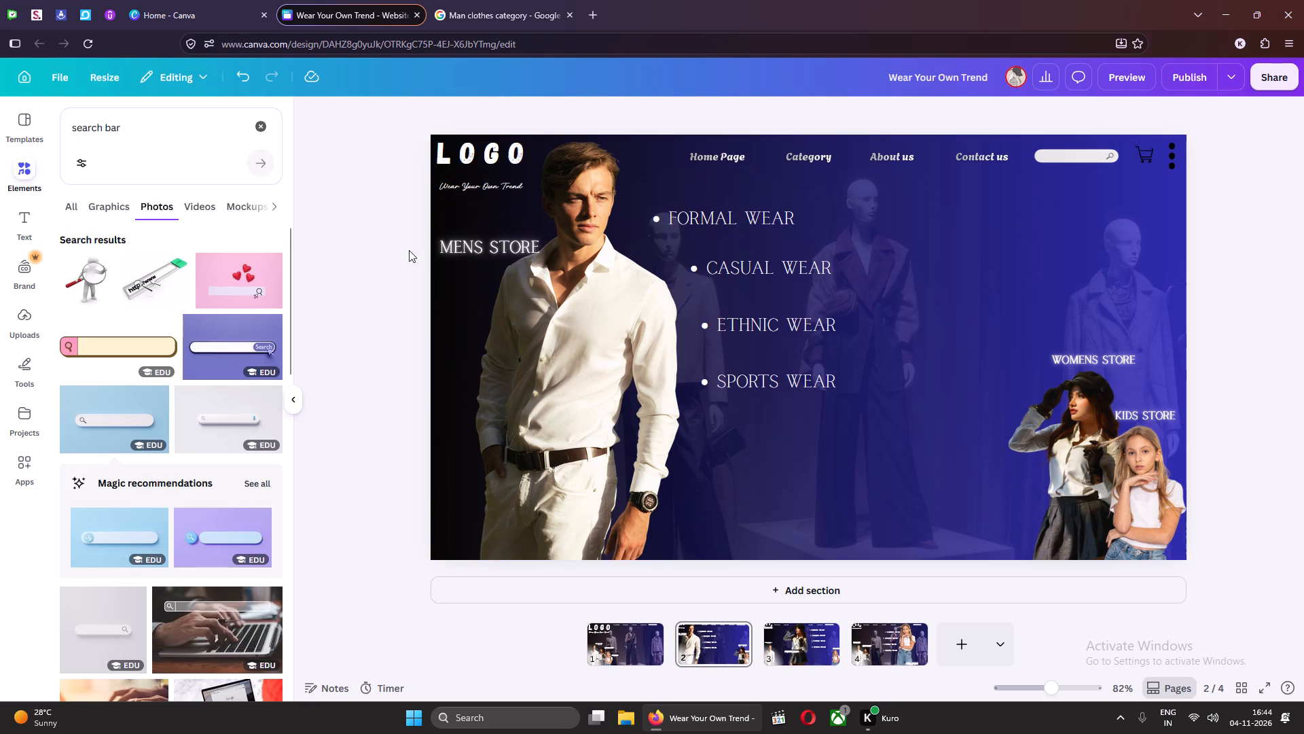
# Move the tagline on page 2 up so it sits close beneath the LOGO title.
pyautogui.click(501, 186)
pyautogui.moveTo(488, 188); pyautogui.dragTo(490, 177)
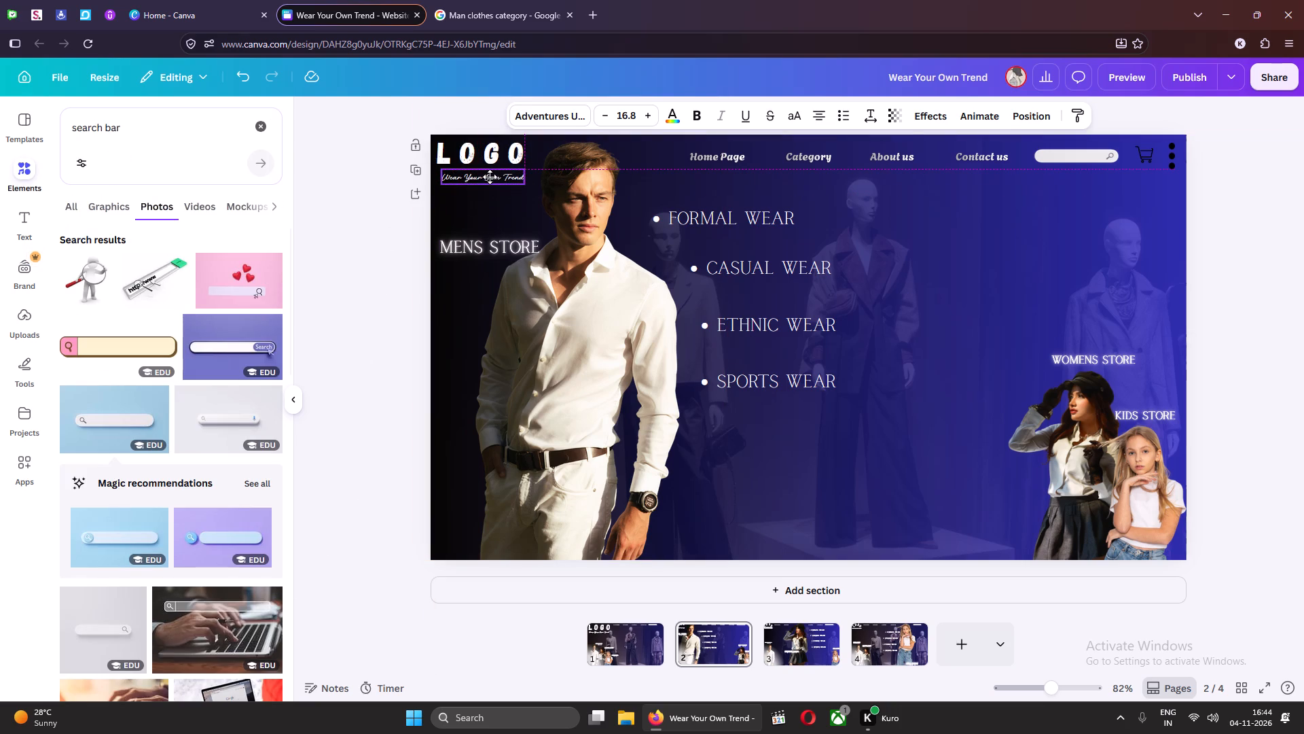
pyautogui.moveTo(490, 177); pyautogui.dragTo(488, 177)
pyautogui.click(351, 229)
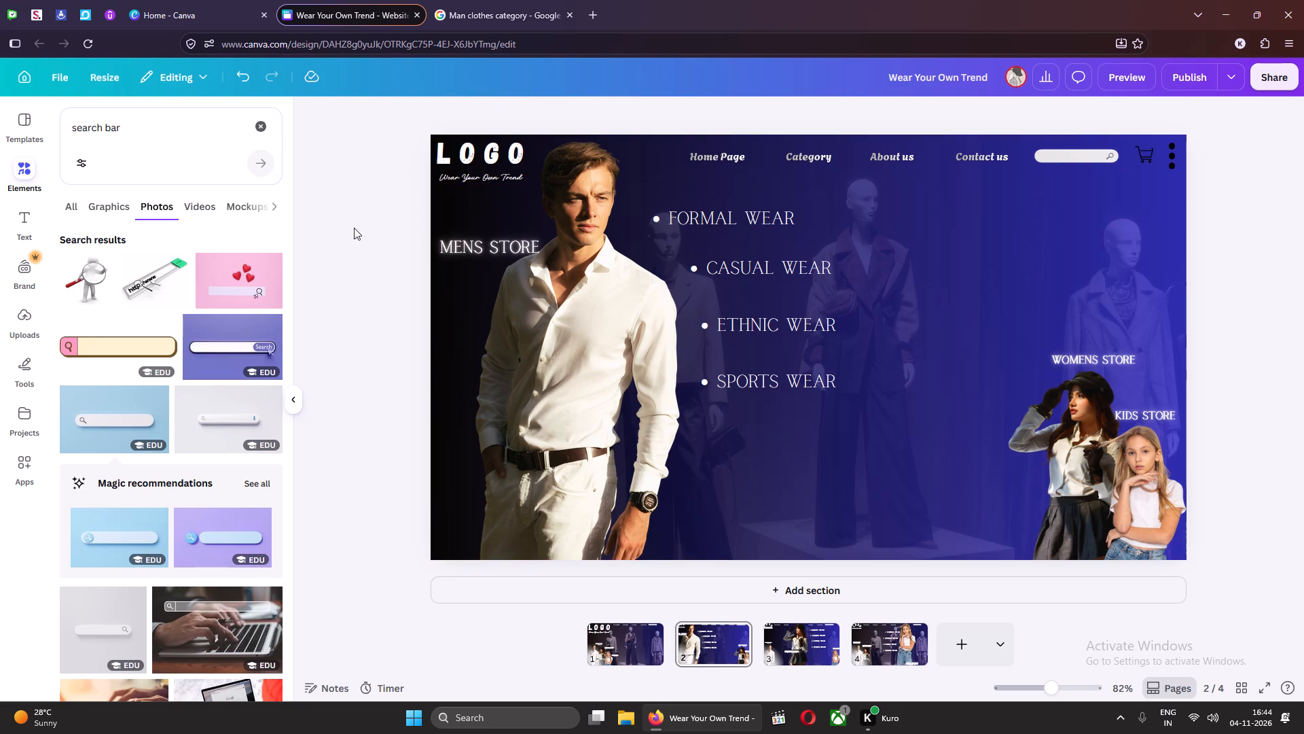
# Shift the LOGO title and tagline on page 2 slightly right to line up with the MENS STORE heading.
pyautogui.click(484, 175)
pyautogui.keyDown('shift'); pyautogui.click(498, 179); pyautogui.keyUp('shift')
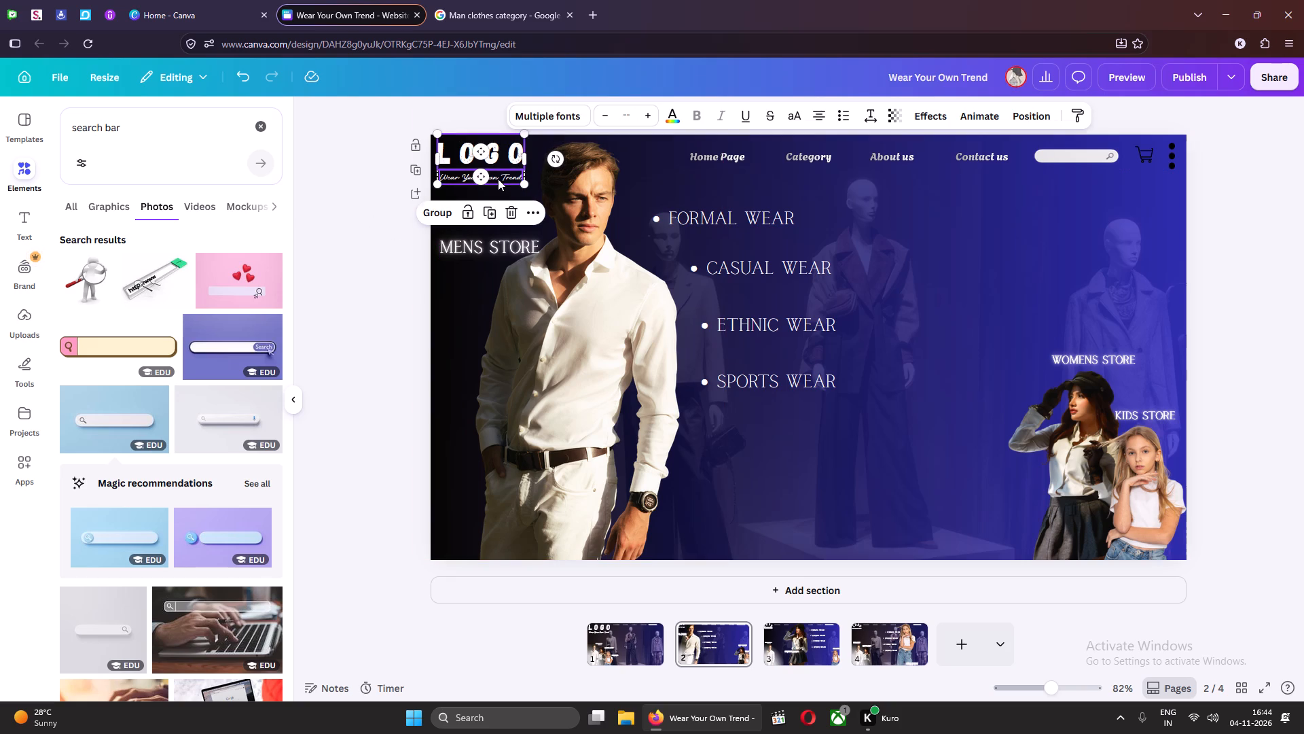
pyautogui.click(498, 179)
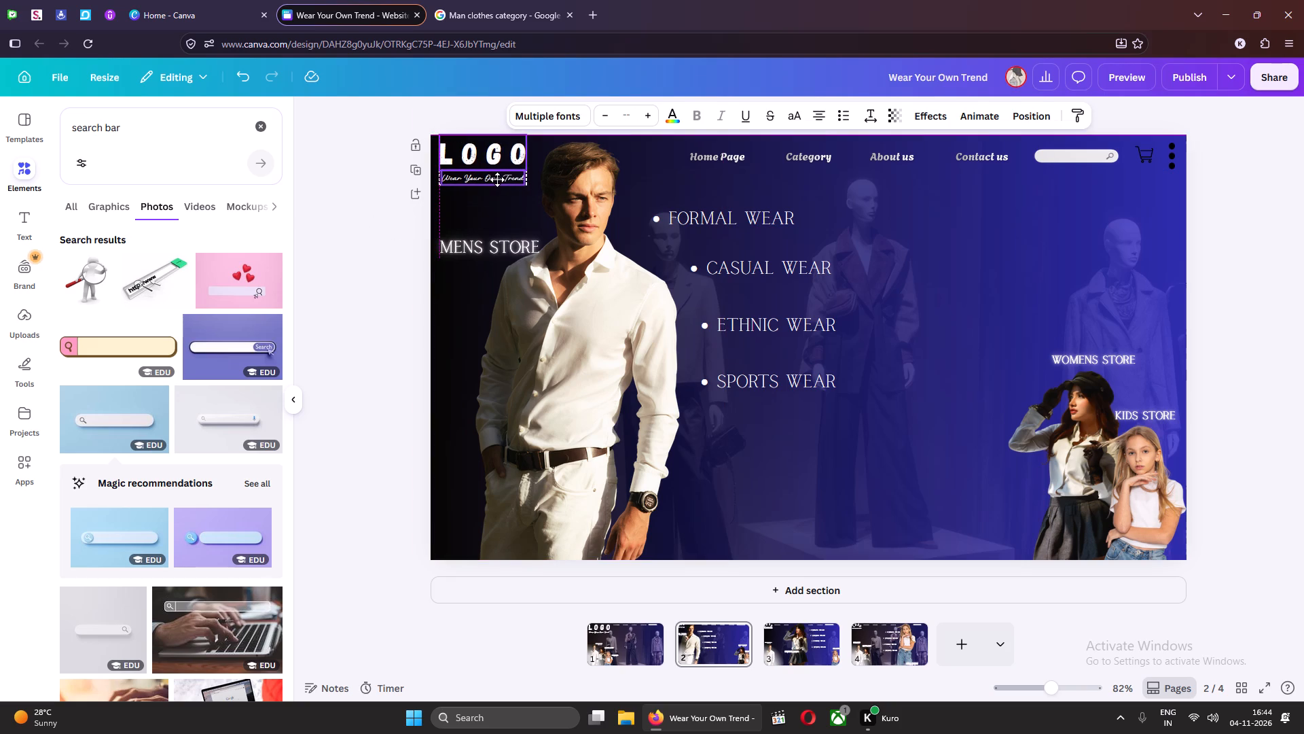
pyautogui.click(388, 215)
pyautogui.click(489, 180)
pyautogui.click(486, 180)
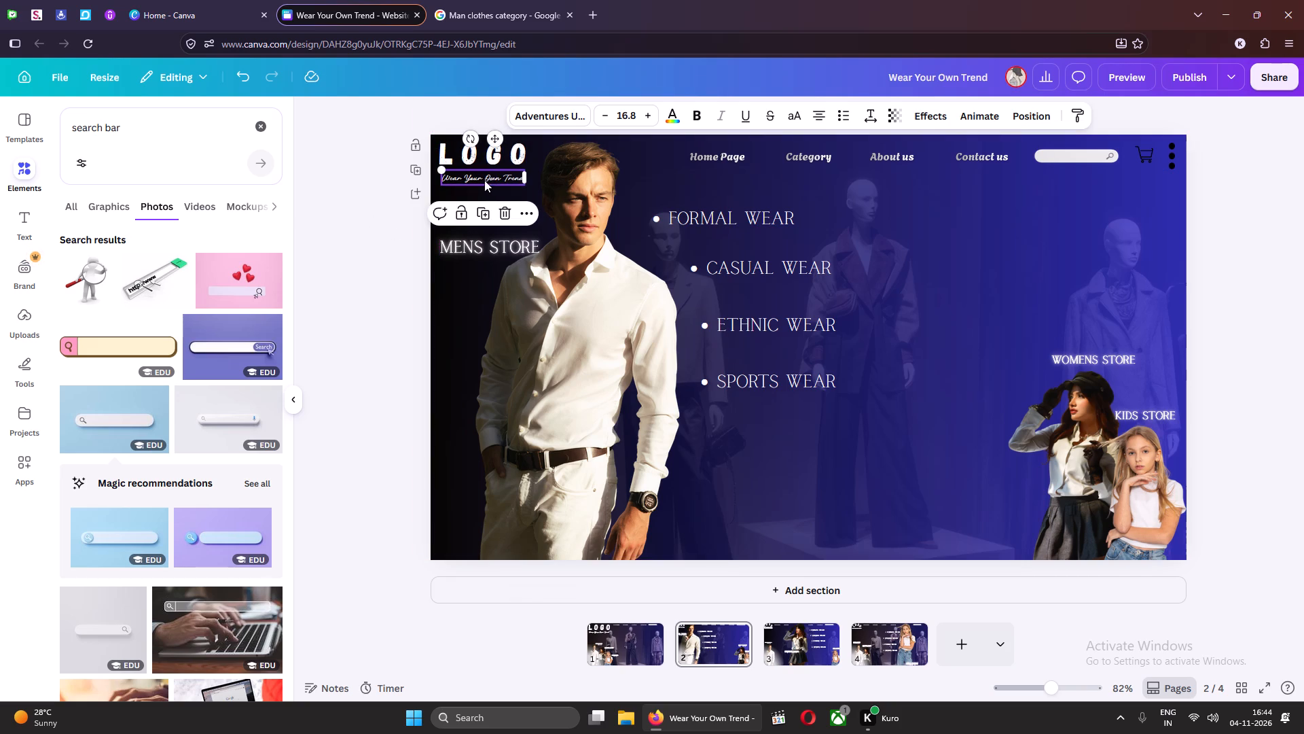
pyautogui.click(375, 211)
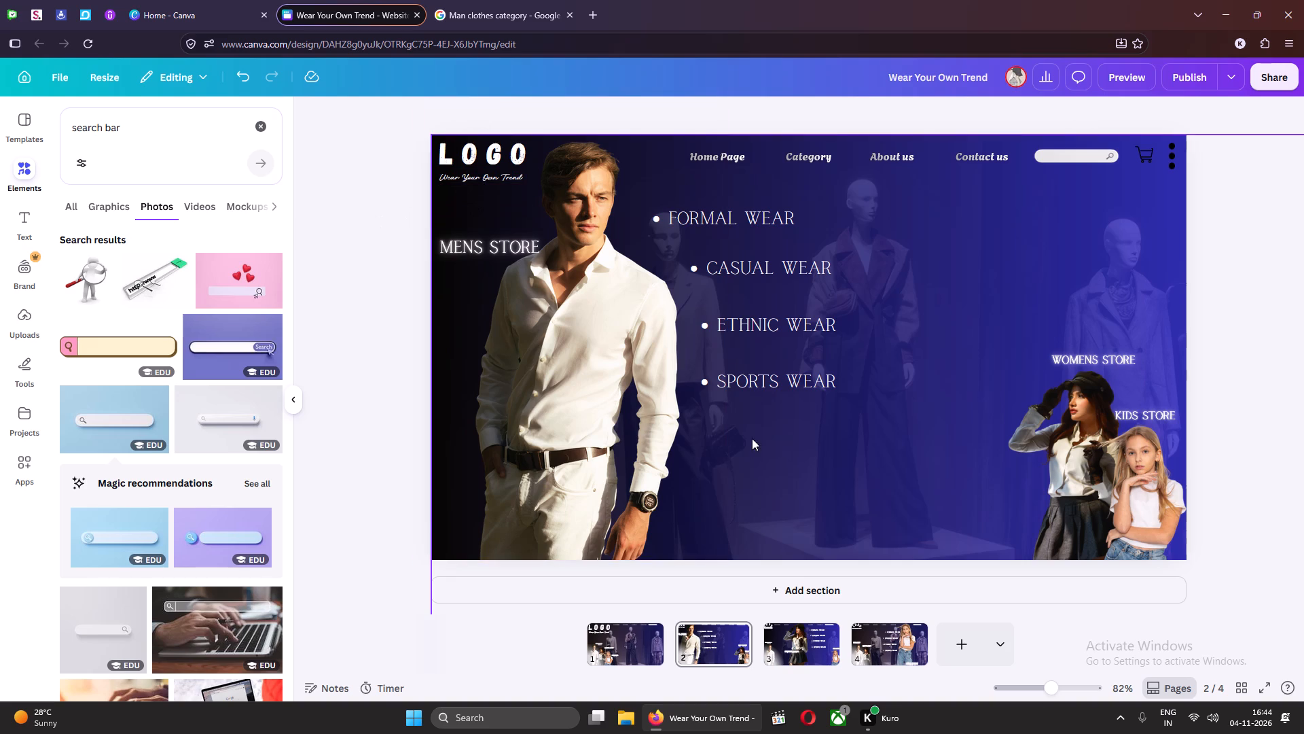
# Delete the old LOGO title and tagline from the womens store page, page 3.
pyautogui.click(803, 638)
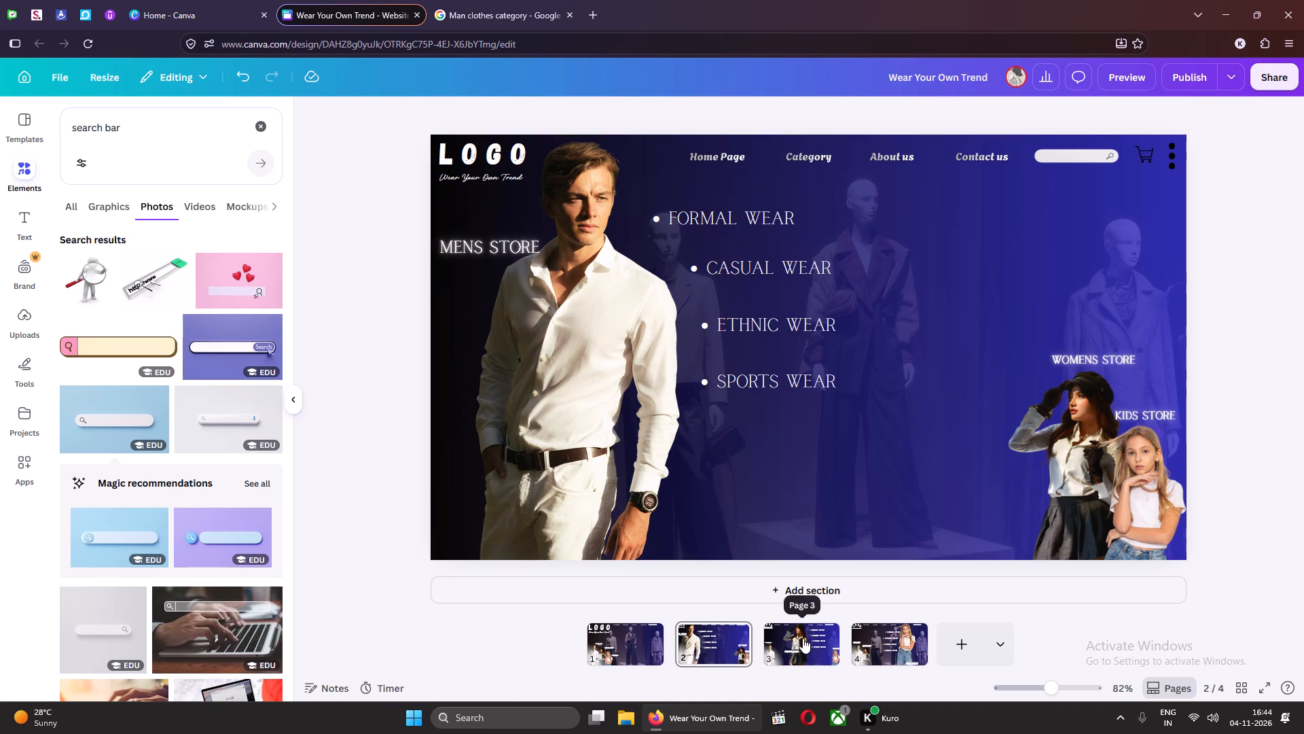
pyautogui.click(475, 154)
pyautogui.keyDown('shift'); pyautogui.click(477, 188); pyautogui.keyUp('shift')
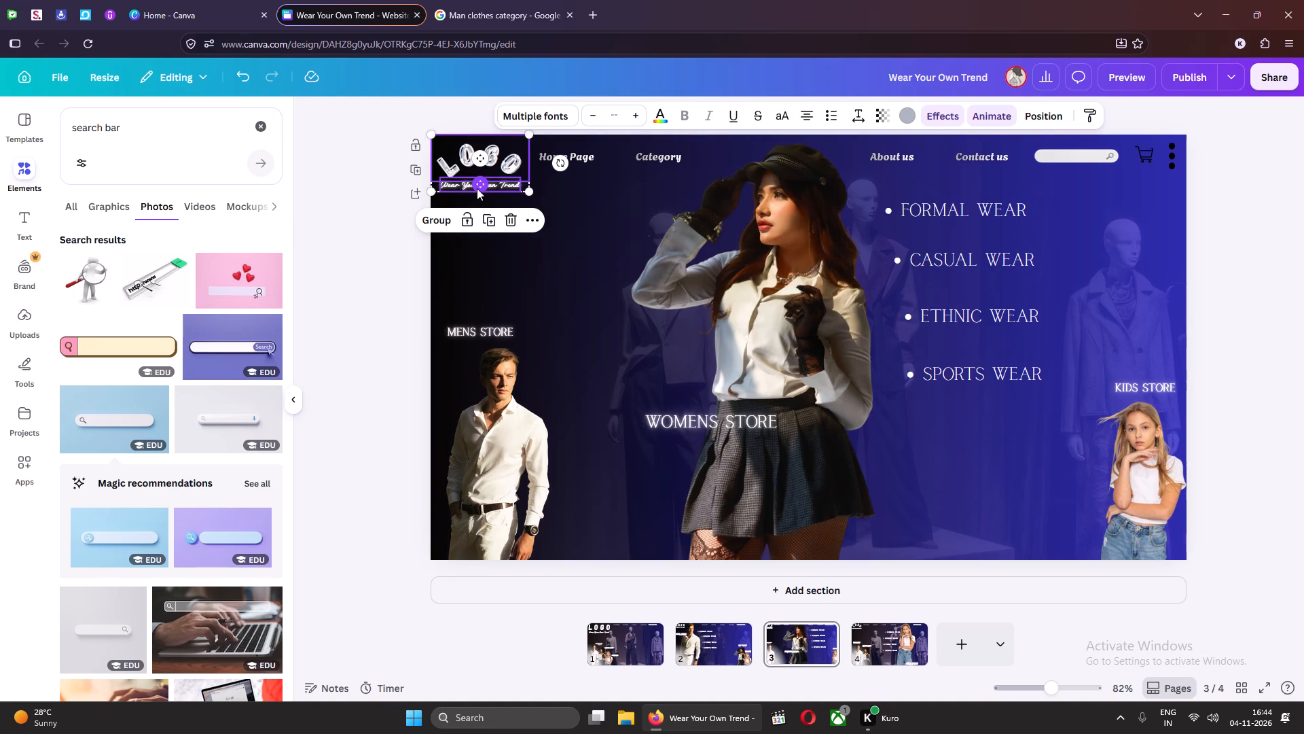
pyautogui.press('Delete')
# Delete the old LOGO title and tagline from the kids store page, page 4.
pyautogui.click(857, 653)
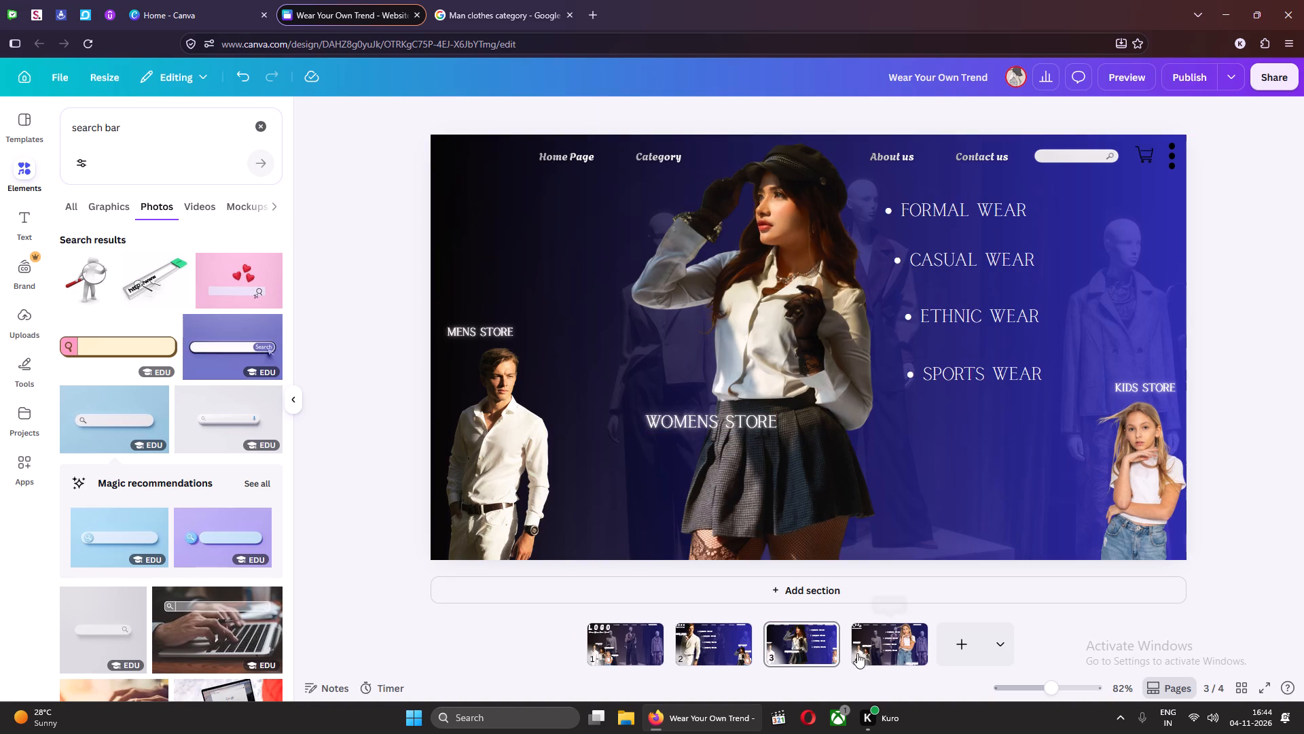
pyautogui.click(495, 167)
pyautogui.keyDown('shift'); pyautogui.click(498, 190); pyautogui.keyUp('shift')
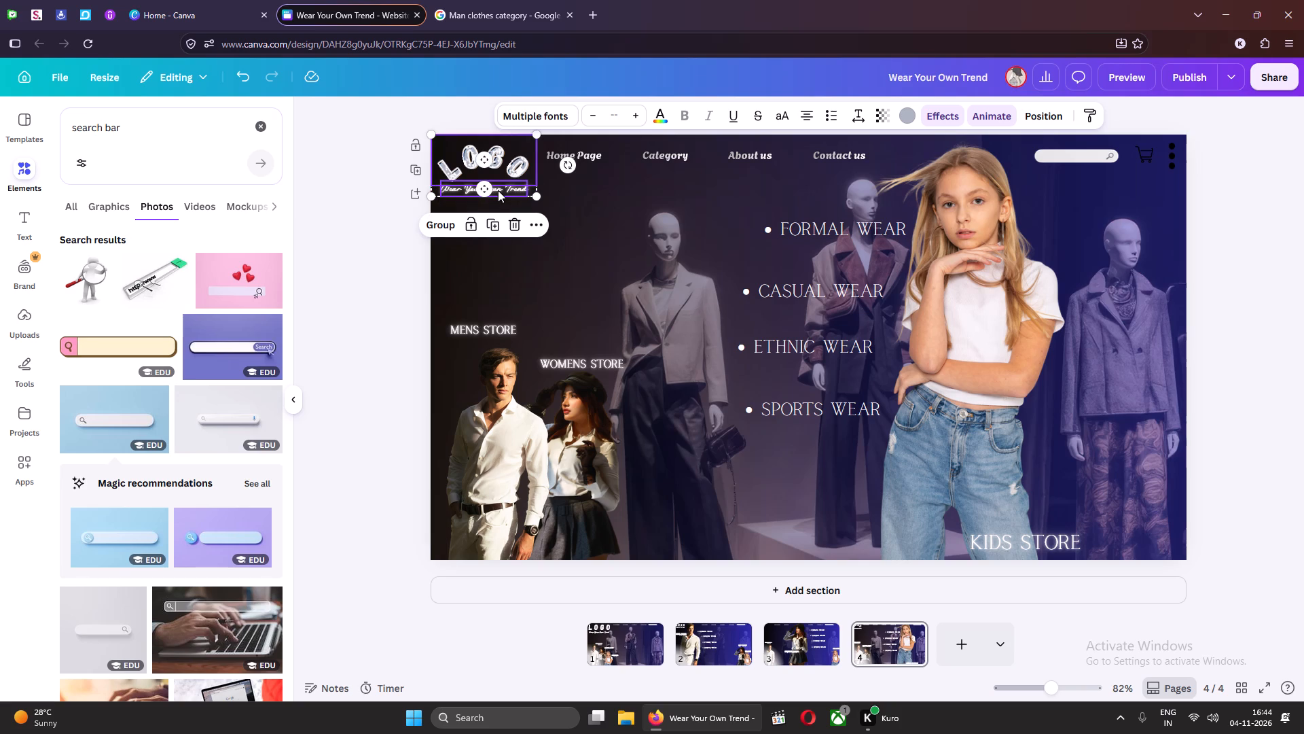
pyautogui.press('Delete')
# Copy the simplified LOGO title and tagline from page 2 onto pages 3 and 4 in the same position.
pyautogui.click(720, 652)
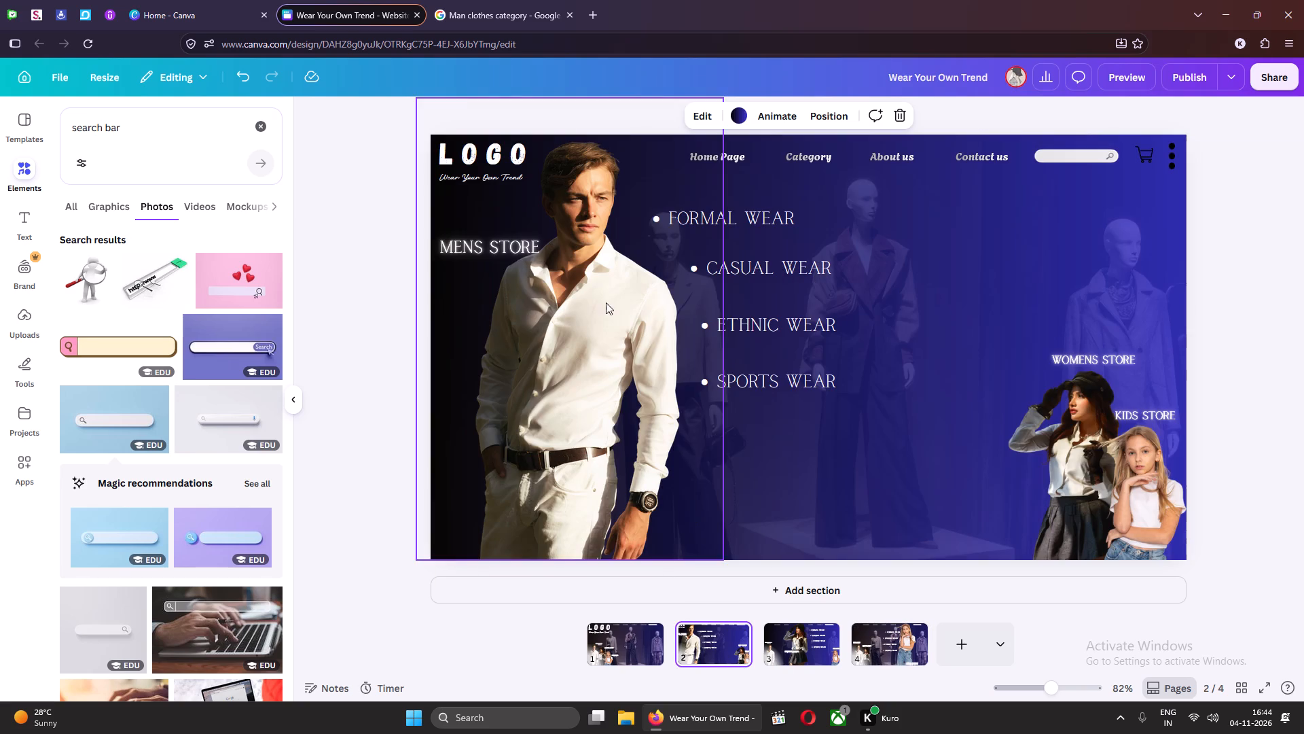
pyautogui.click(484, 157)
pyautogui.keyDown('shift'); pyautogui.click(490, 179); pyautogui.keyUp('shift')
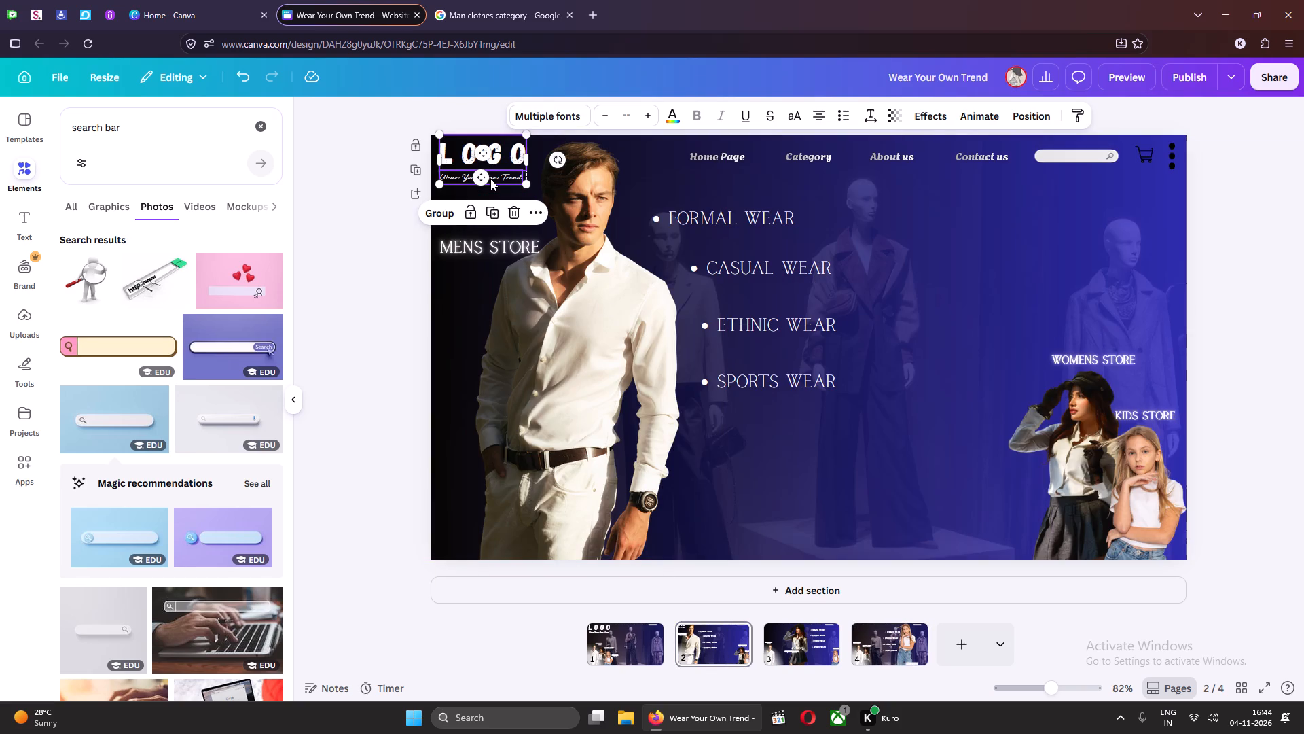
pyautogui.hotkey('ctrl', 'c')
pyautogui.click(791, 663)
pyautogui.hotkey('ctrl', 'v')
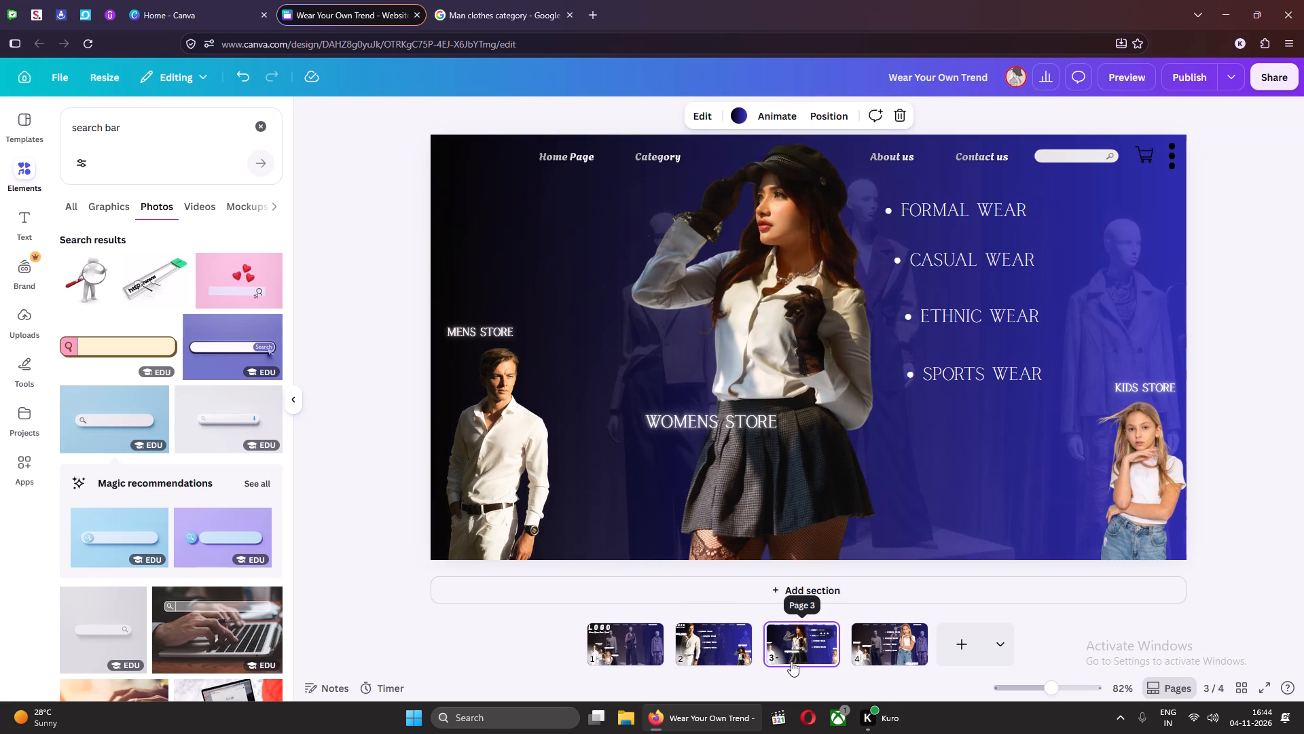
pyautogui.click(882, 657)
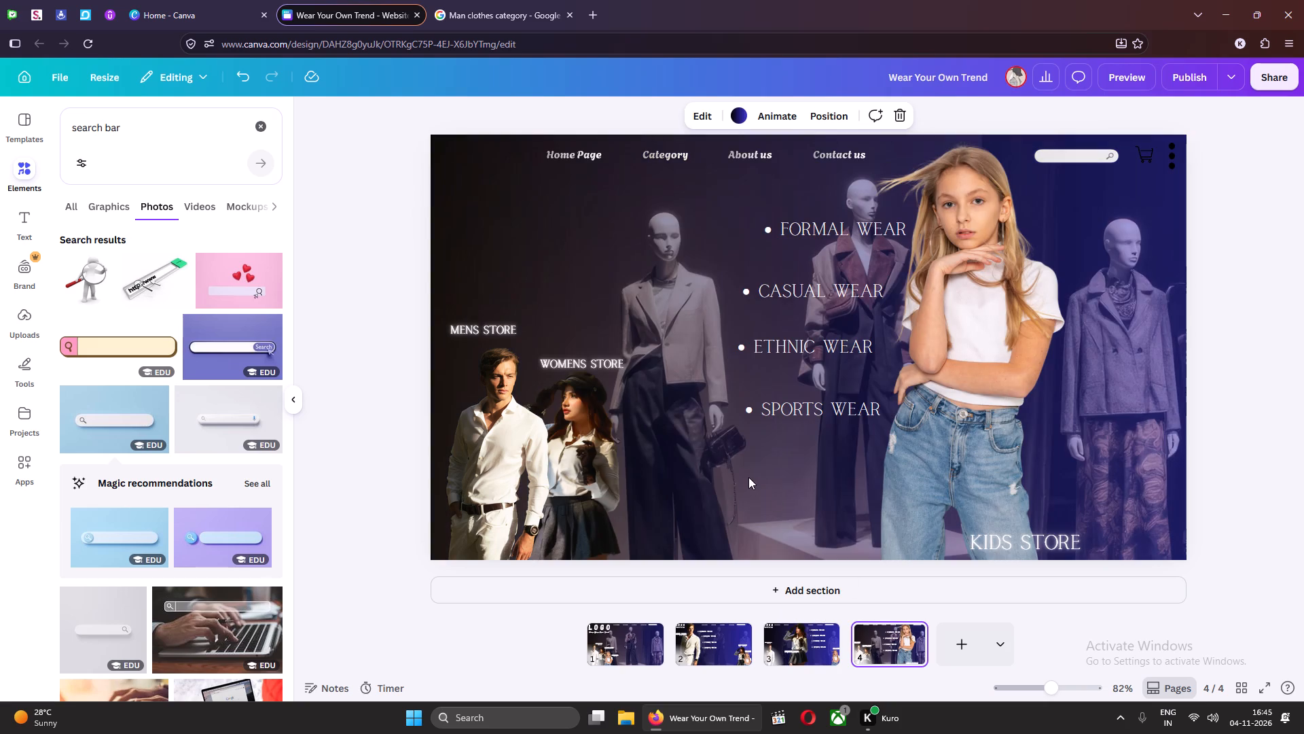
pyautogui.hotkey('ctrl', 'v')
pyautogui.click(369, 283)
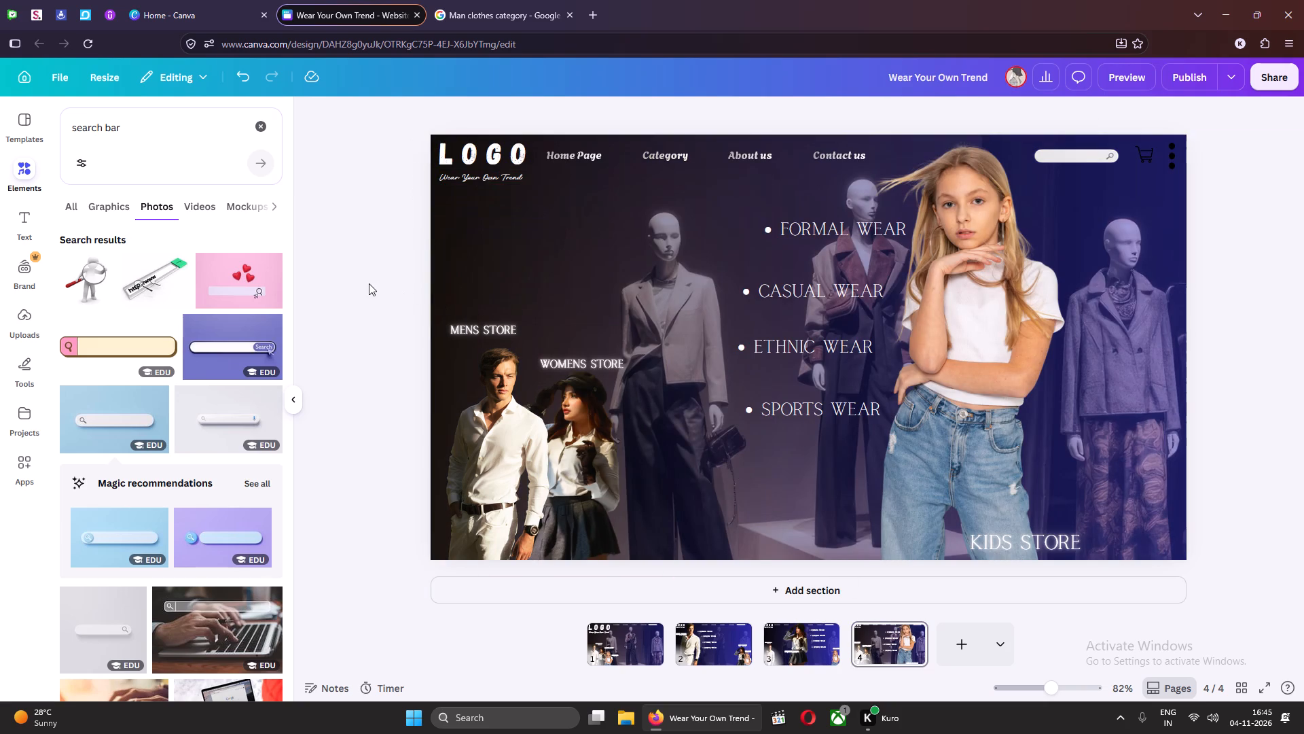
# Go back through the pages to page 1 and save the design.
pyautogui.click(800, 648)
pyautogui.click(715, 643)
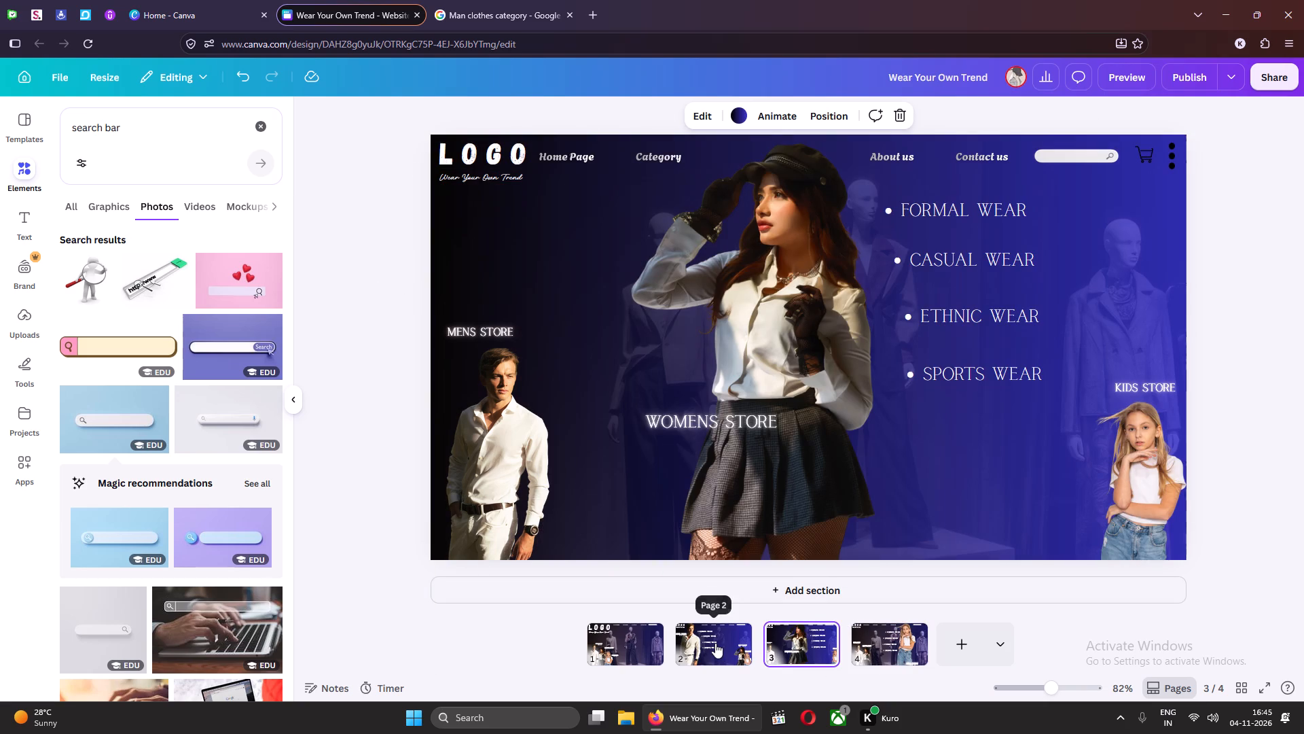
pyautogui.click(624, 637)
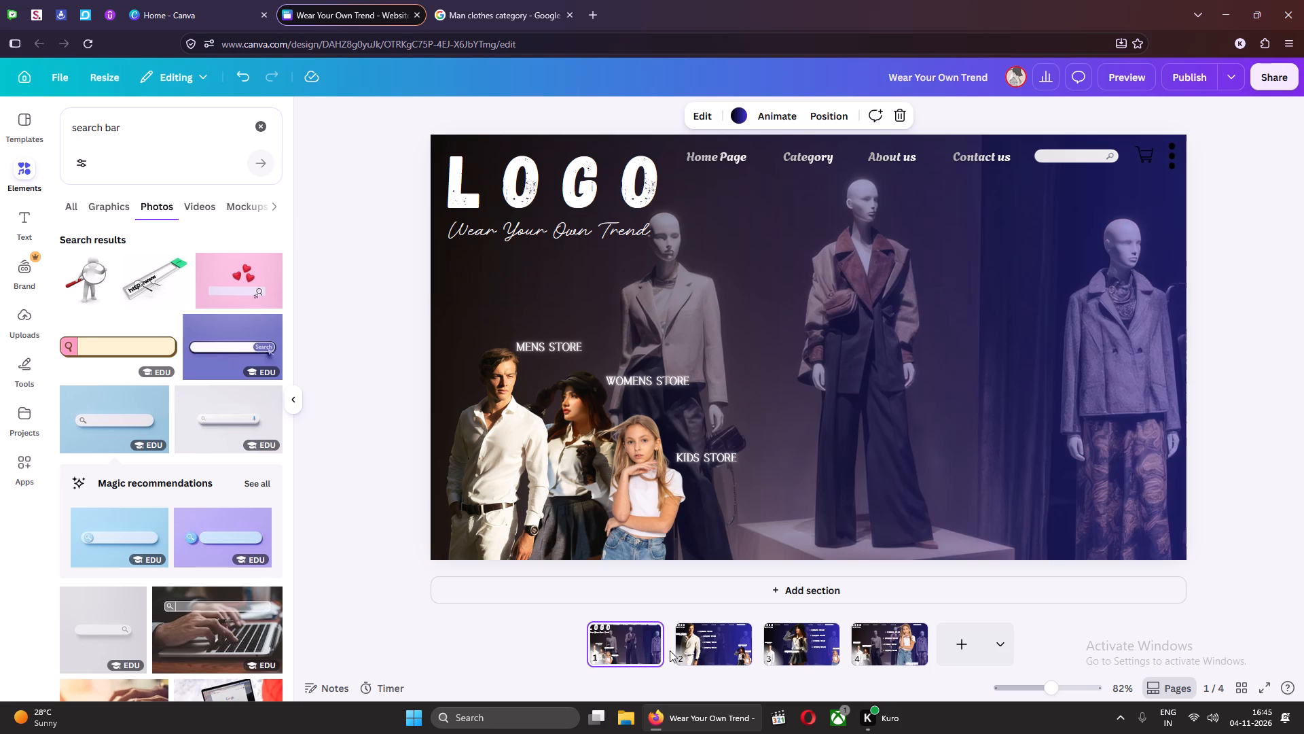
pyautogui.click(363, 373)
pyautogui.hotkey('ctrl', 's')
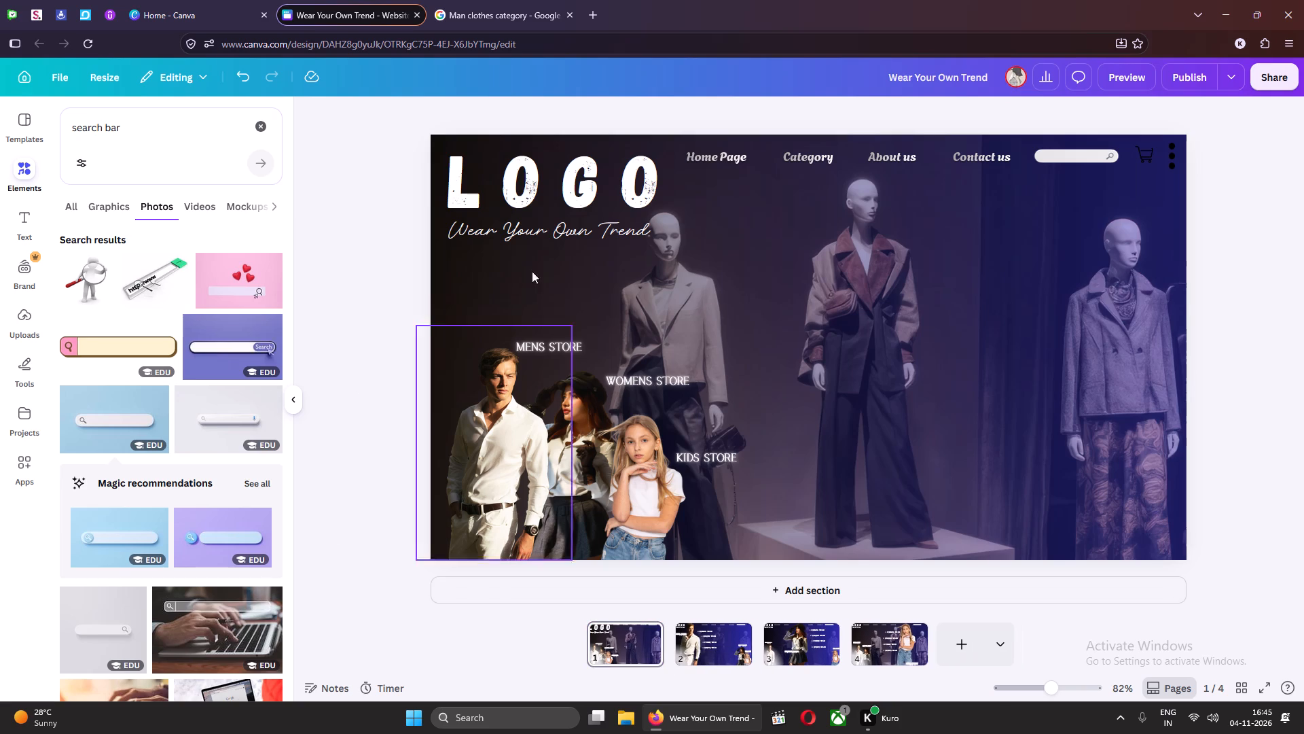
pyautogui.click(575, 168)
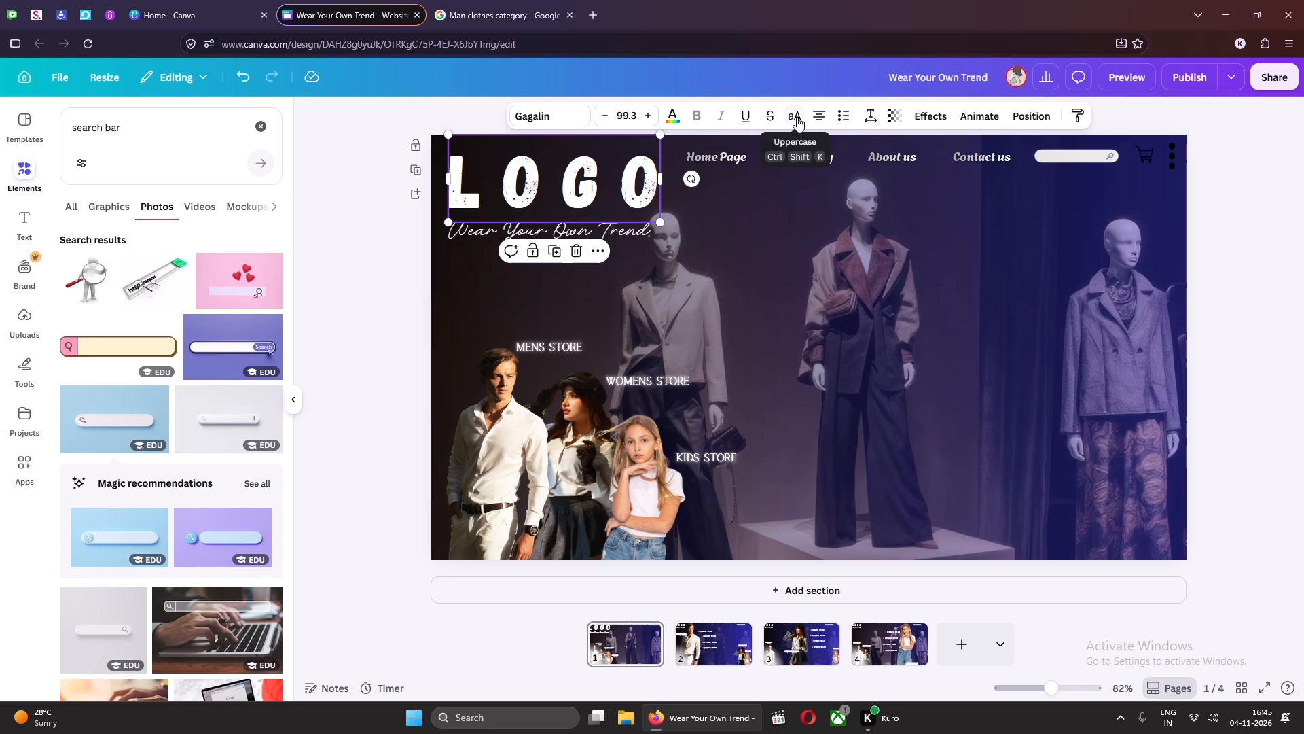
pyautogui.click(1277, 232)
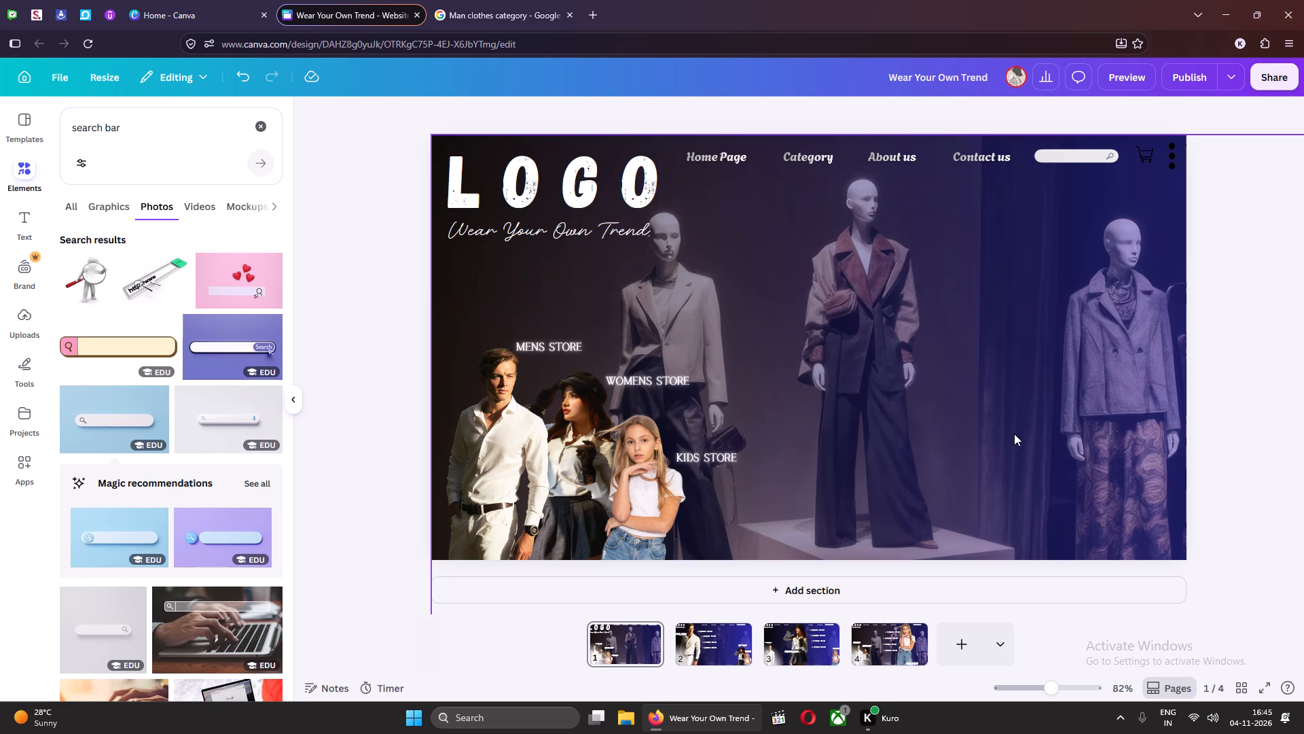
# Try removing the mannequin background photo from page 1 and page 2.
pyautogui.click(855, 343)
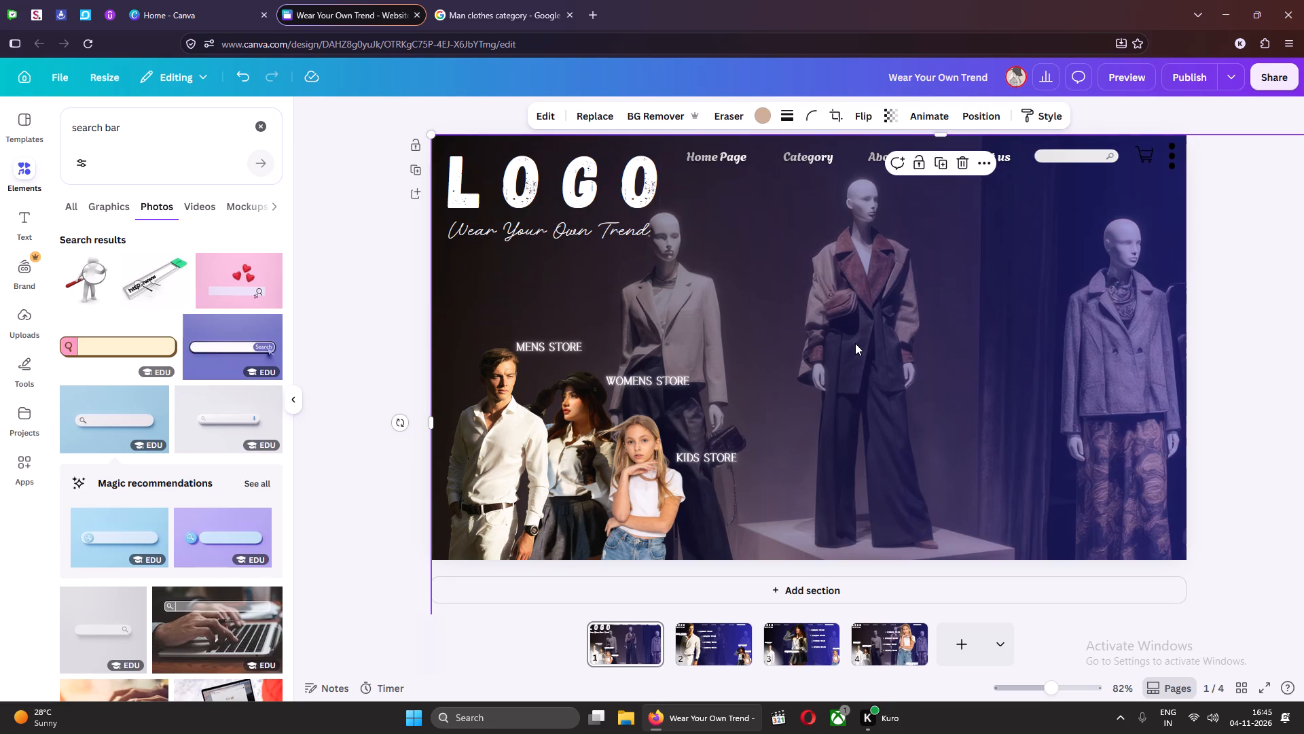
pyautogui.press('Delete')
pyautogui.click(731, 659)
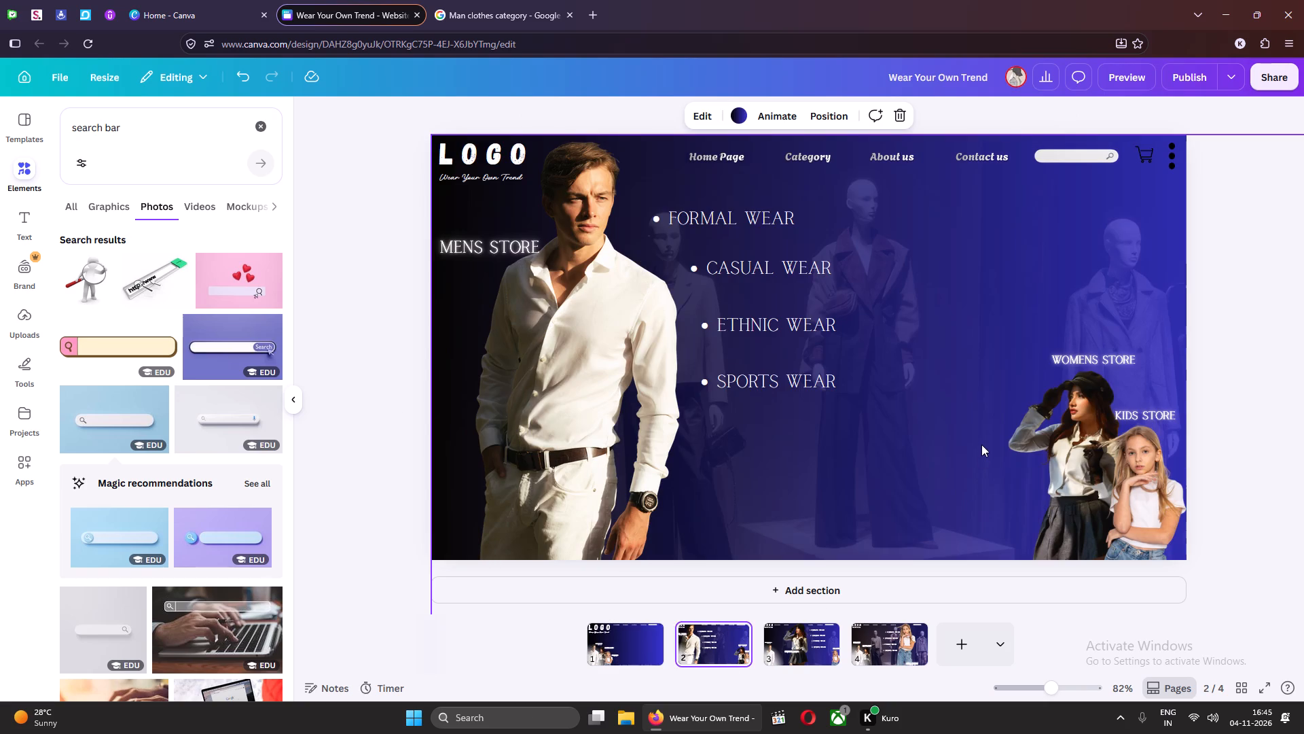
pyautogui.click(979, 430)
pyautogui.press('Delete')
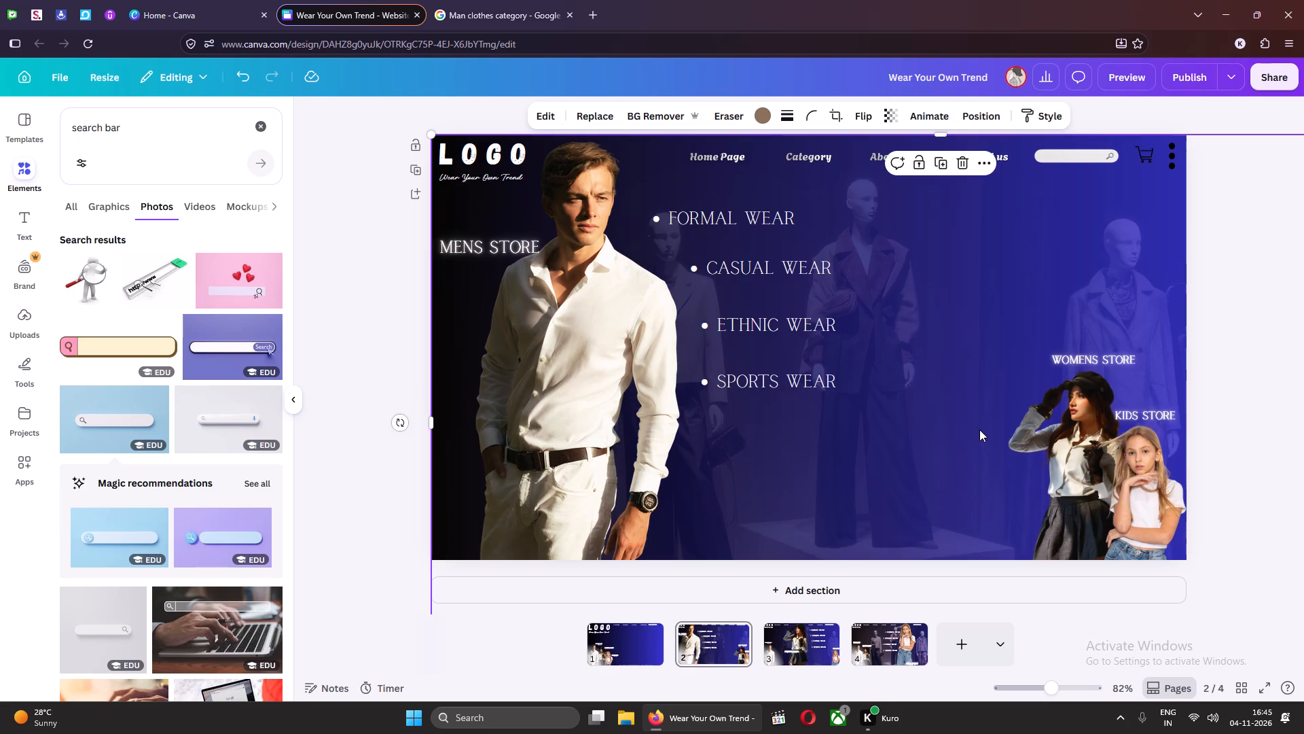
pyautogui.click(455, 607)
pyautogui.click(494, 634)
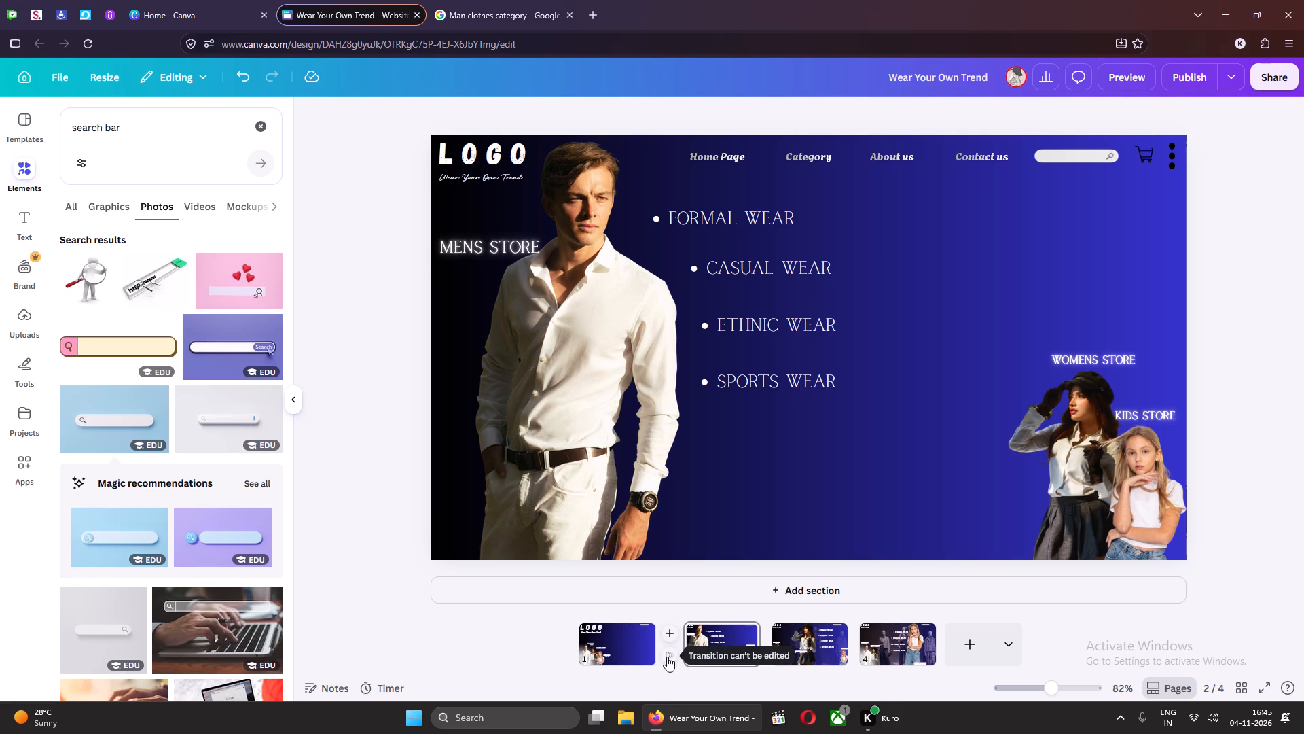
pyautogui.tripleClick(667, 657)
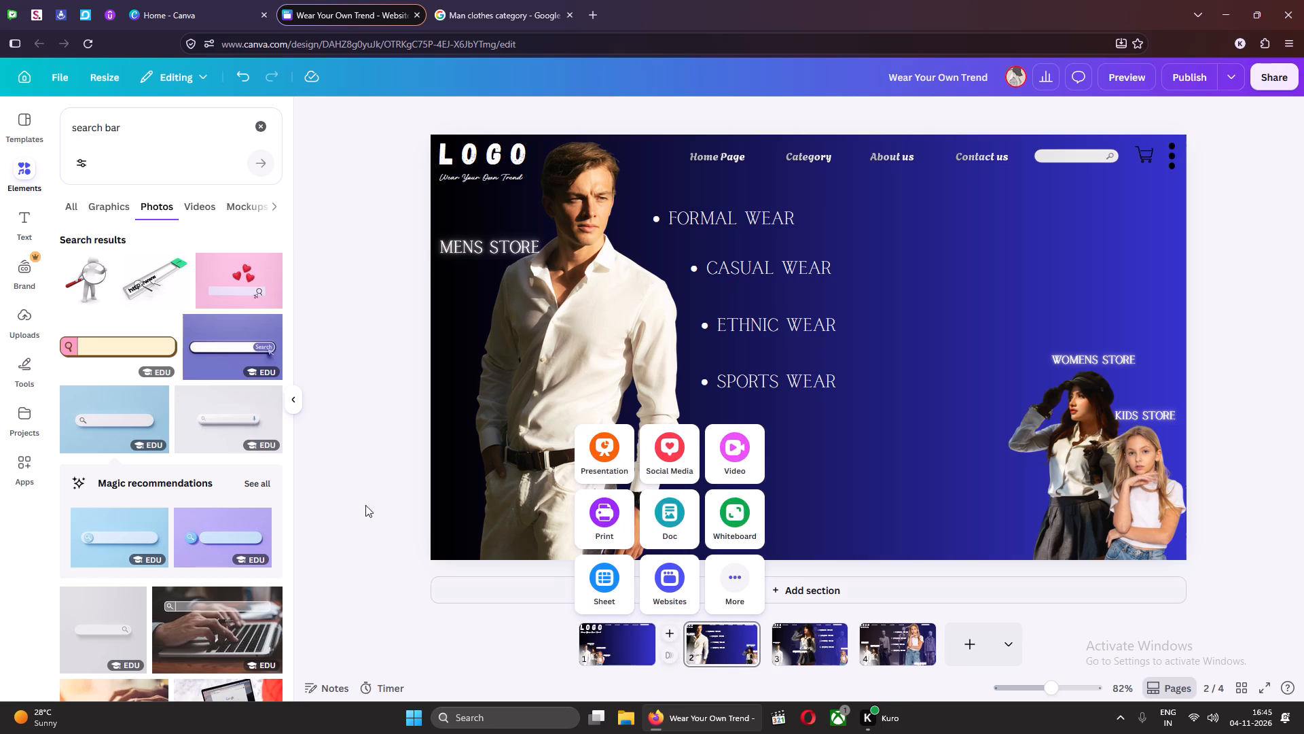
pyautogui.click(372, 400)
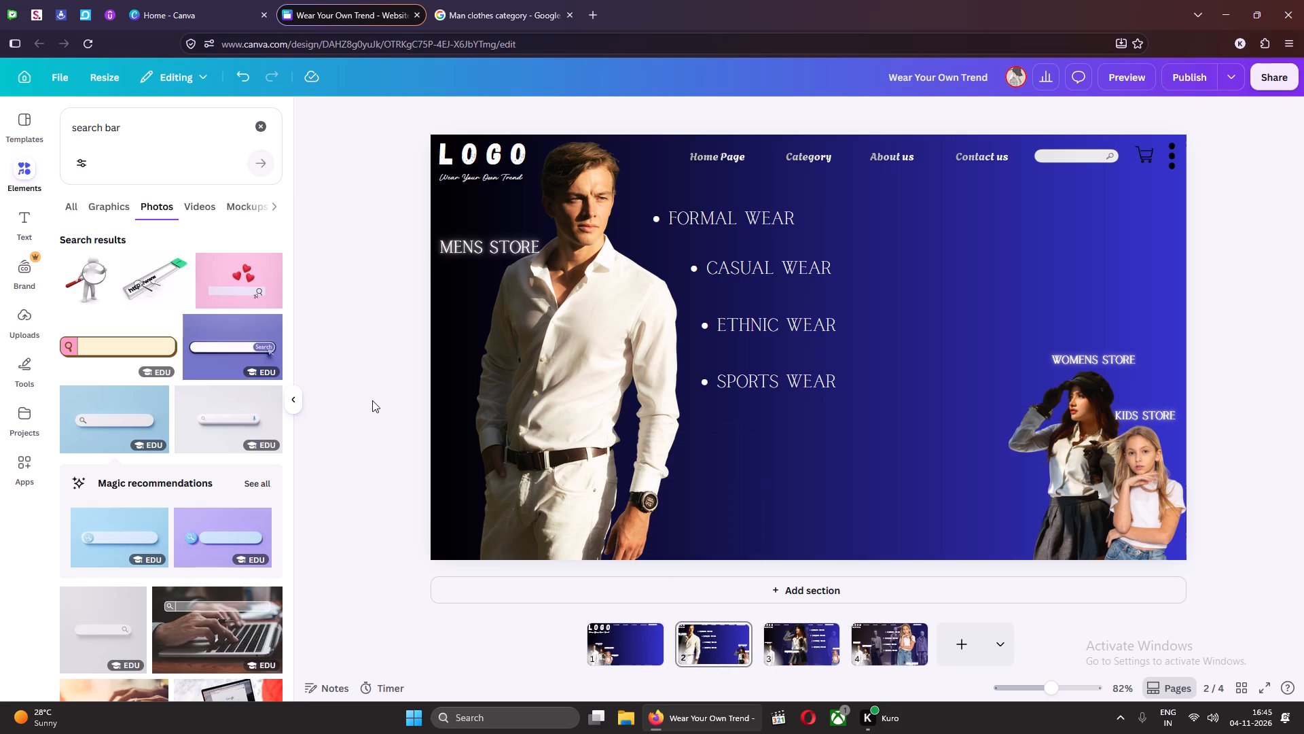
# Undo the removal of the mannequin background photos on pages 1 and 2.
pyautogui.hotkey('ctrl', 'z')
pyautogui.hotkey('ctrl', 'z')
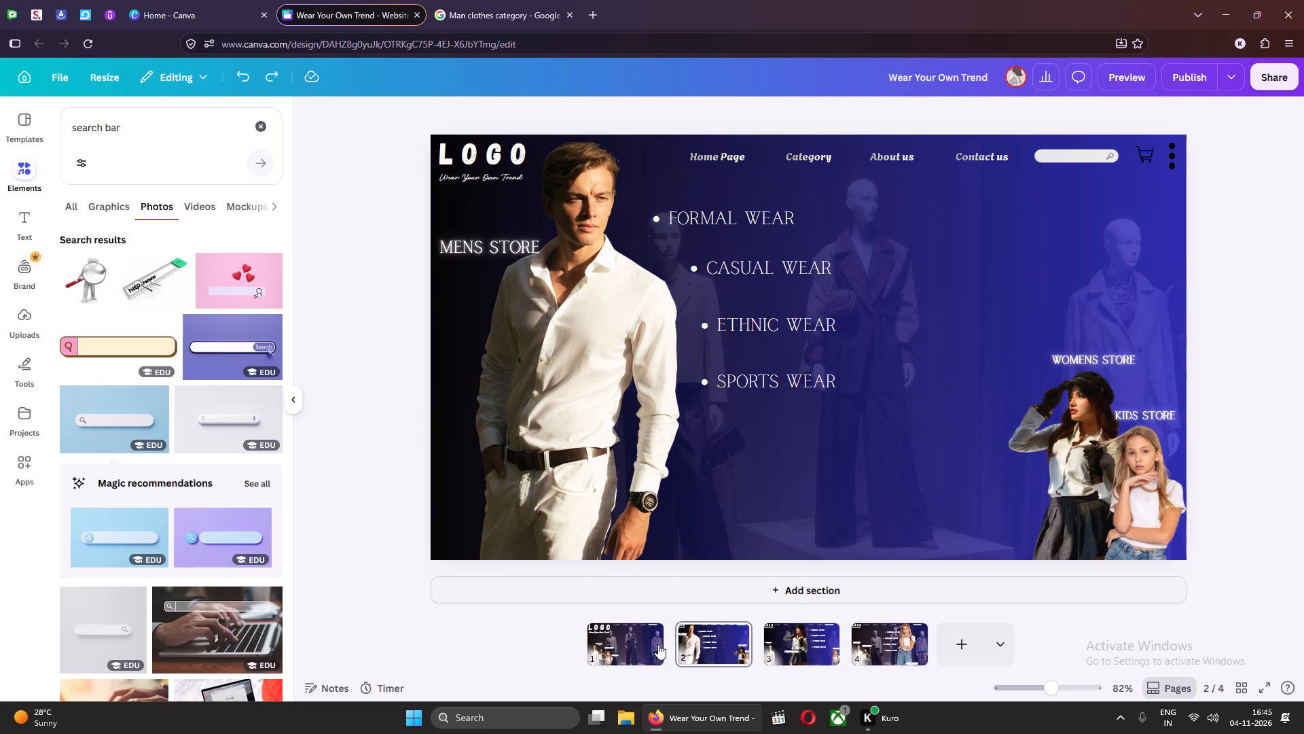
# Look through all four pages to compare their backgrounds, logo text and layout.
pyautogui.click(649, 646)
pyautogui.click(708, 649)
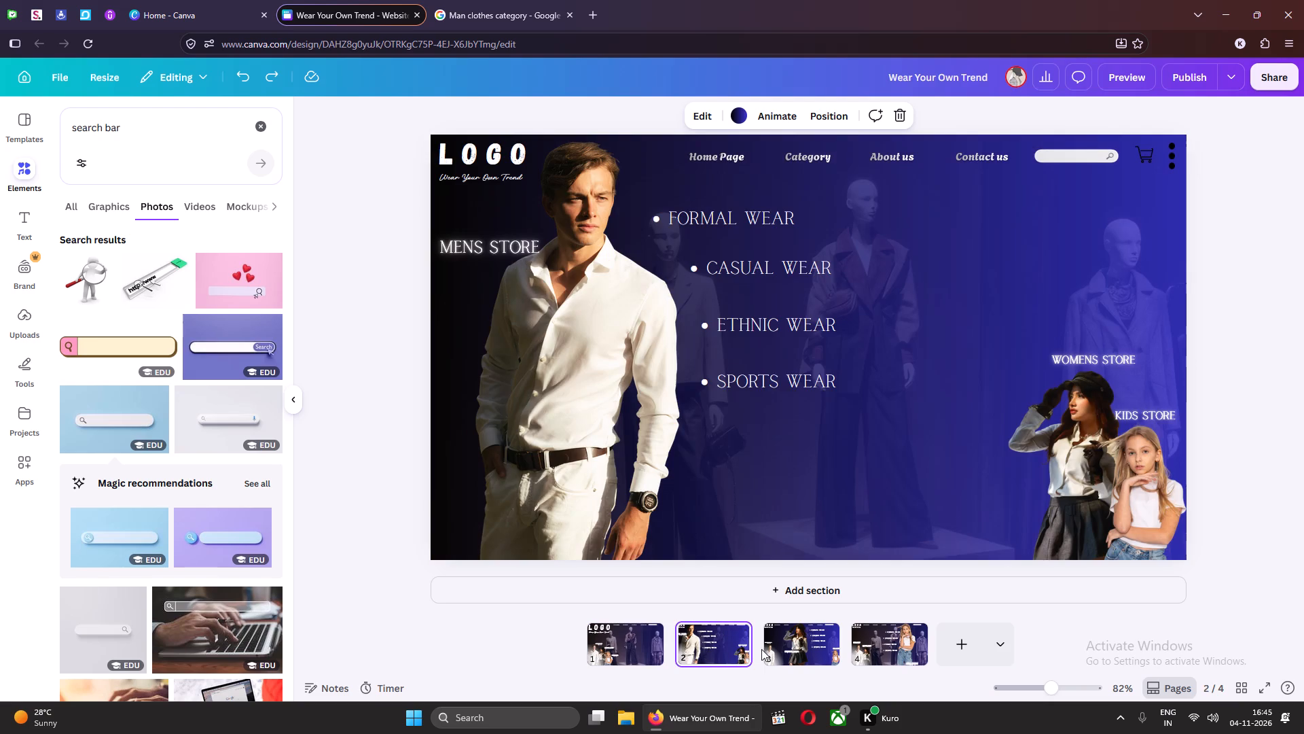
pyautogui.click(761, 649)
pyautogui.click(797, 651)
pyautogui.click(814, 648)
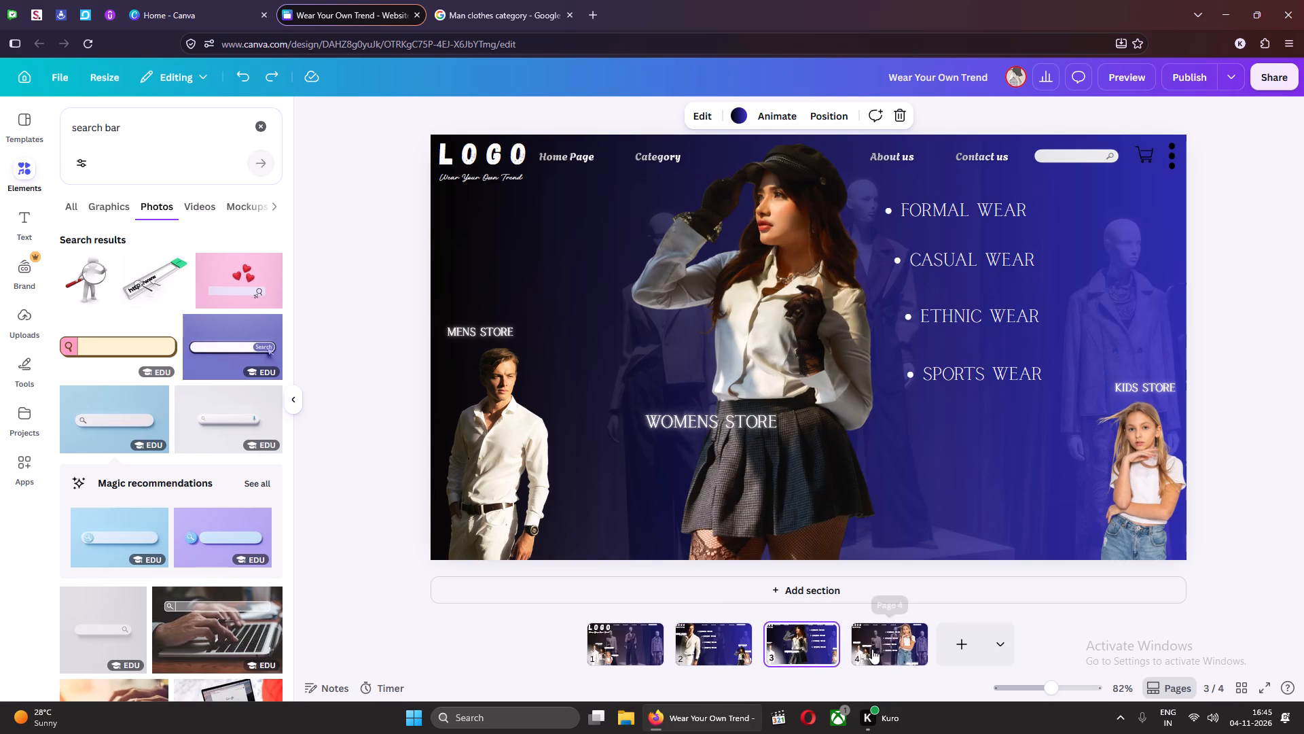
pyautogui.click(872, 649)
pyautogui.click(812, 649)
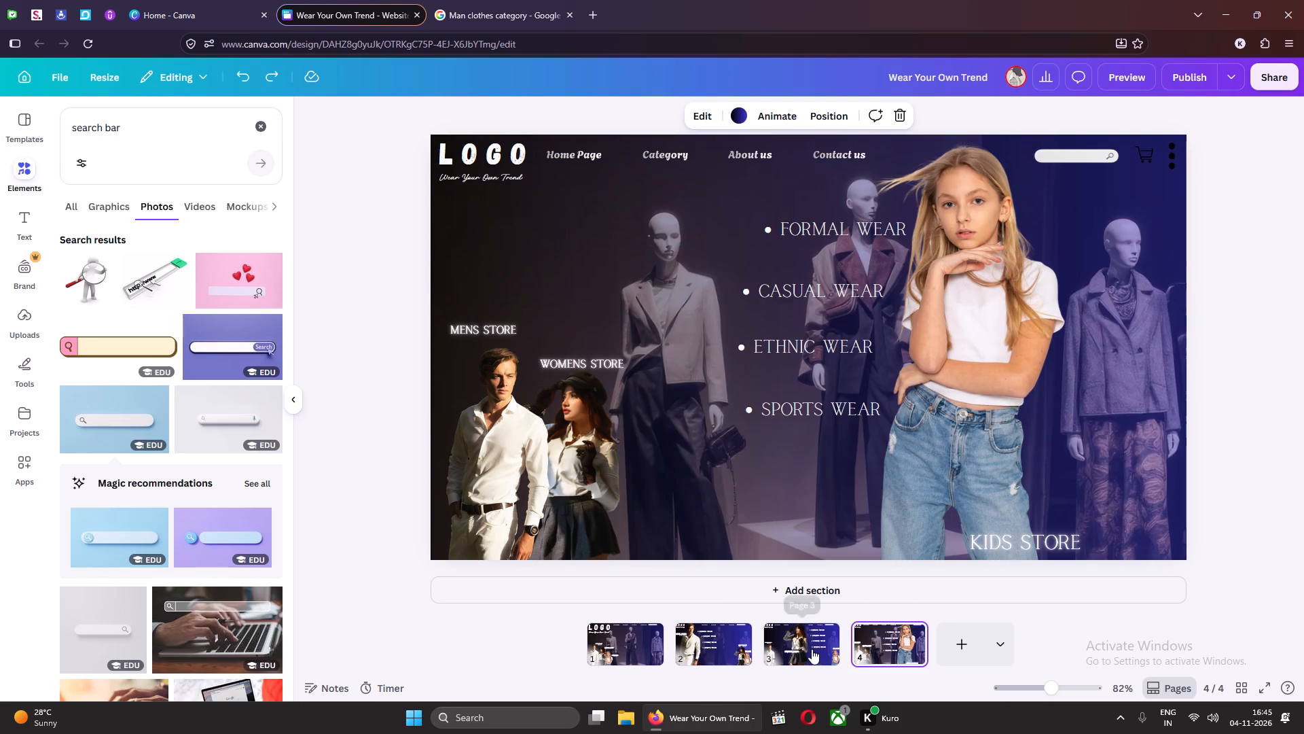
pyautogui.click(724, 643)
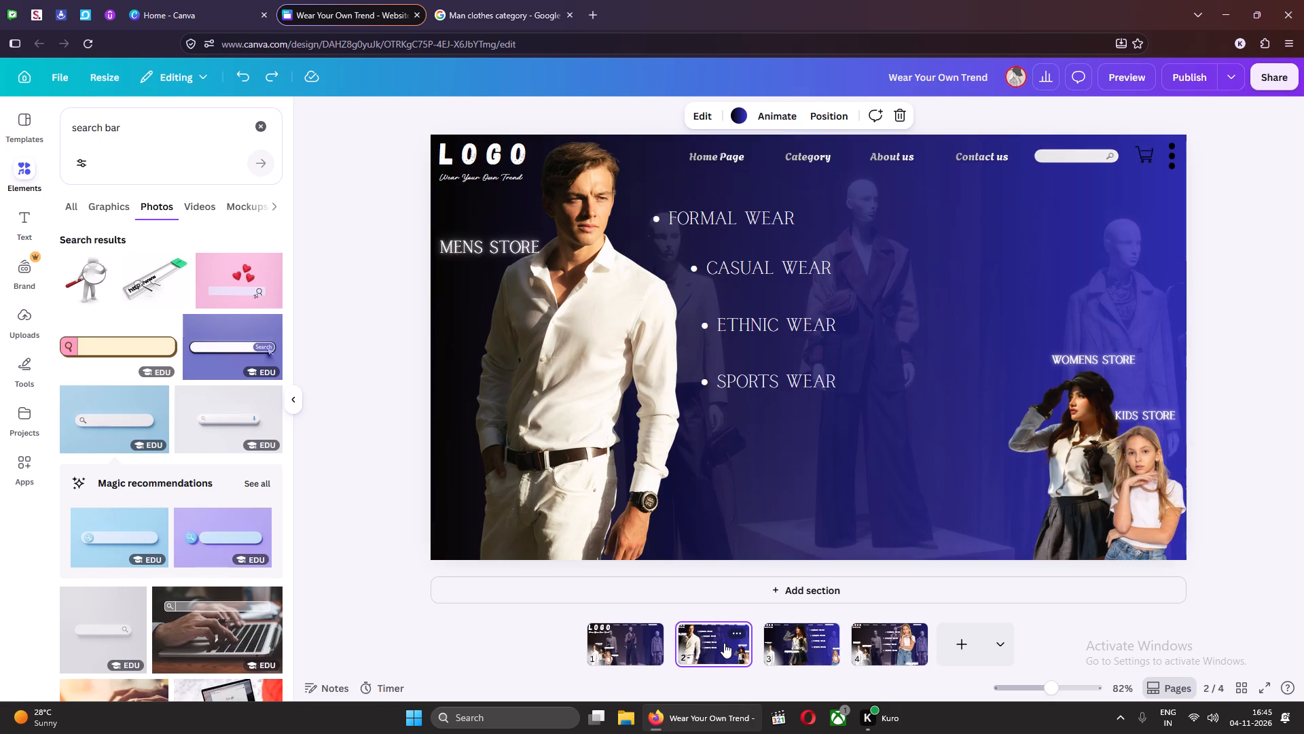
pyautogui.click(636, 641)
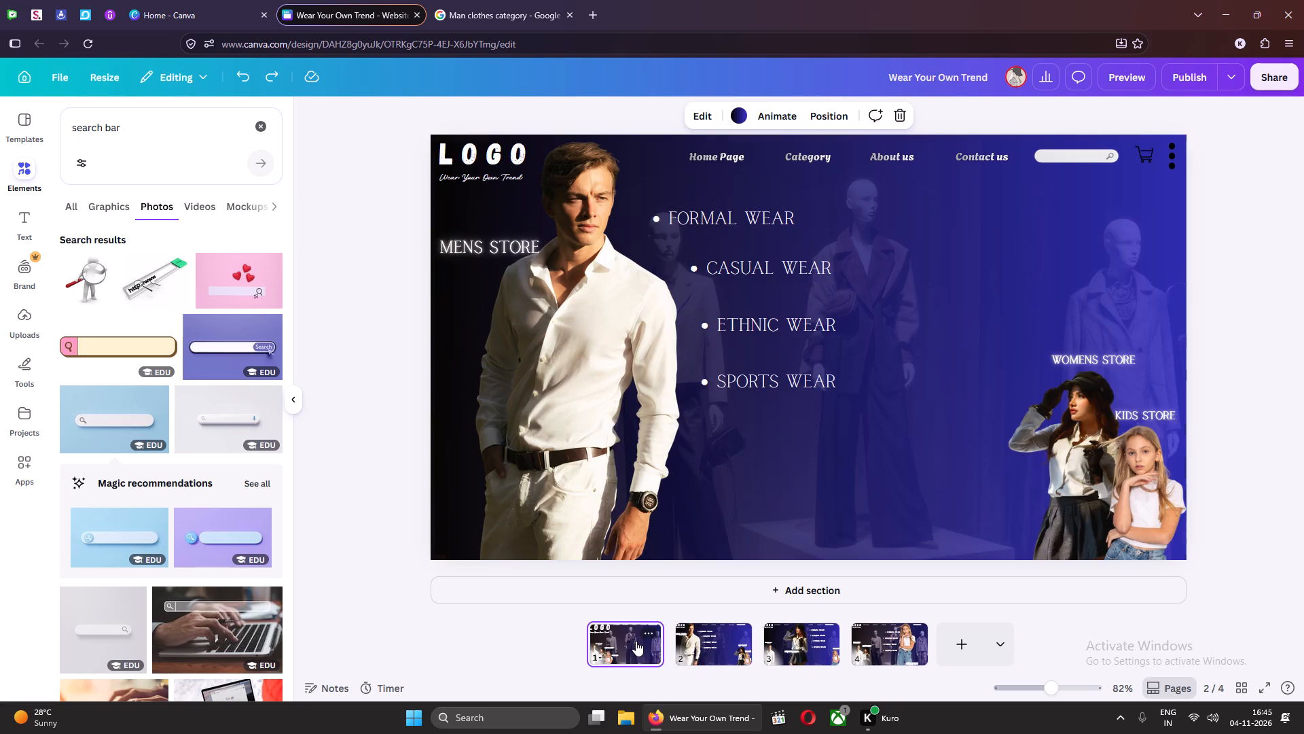
# Save the design with page 1 open.
pyautogui.click(391, 343)
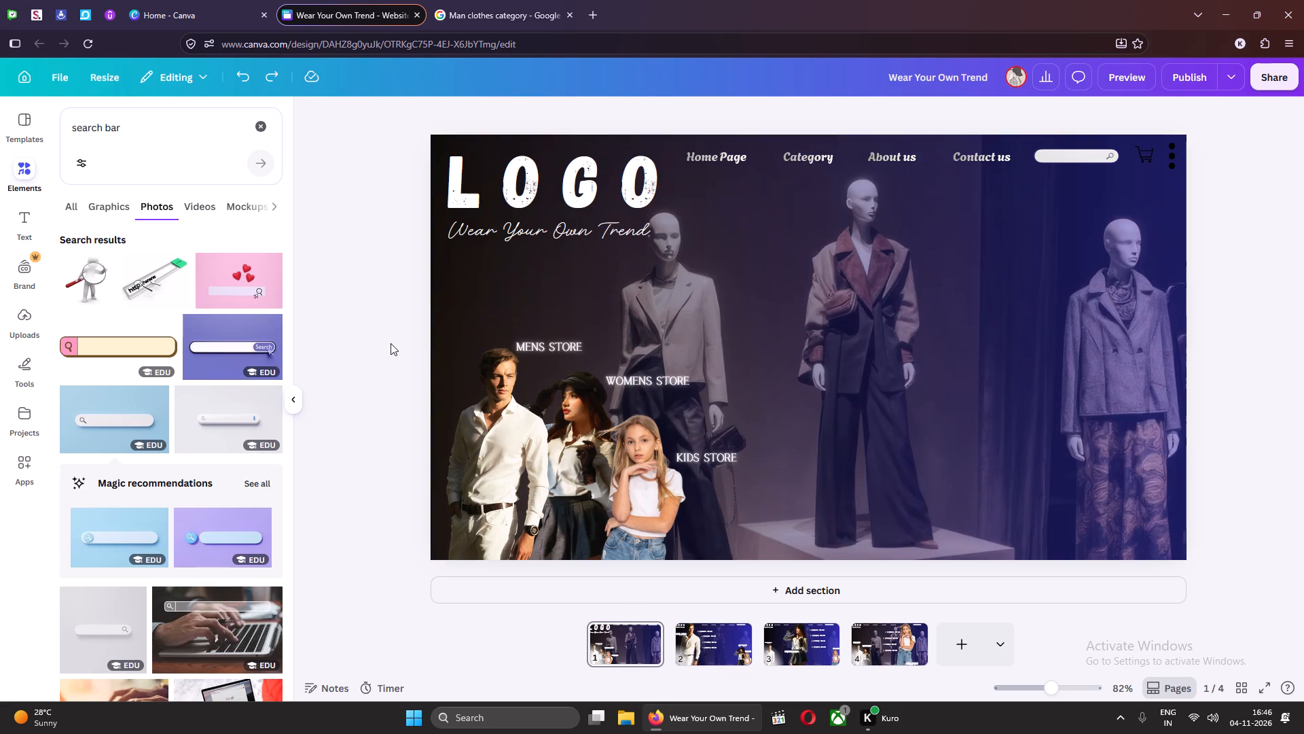
pyautogui.hotkey('ctrl', 's')
pyautogui.hotkey('ctrl', 's')
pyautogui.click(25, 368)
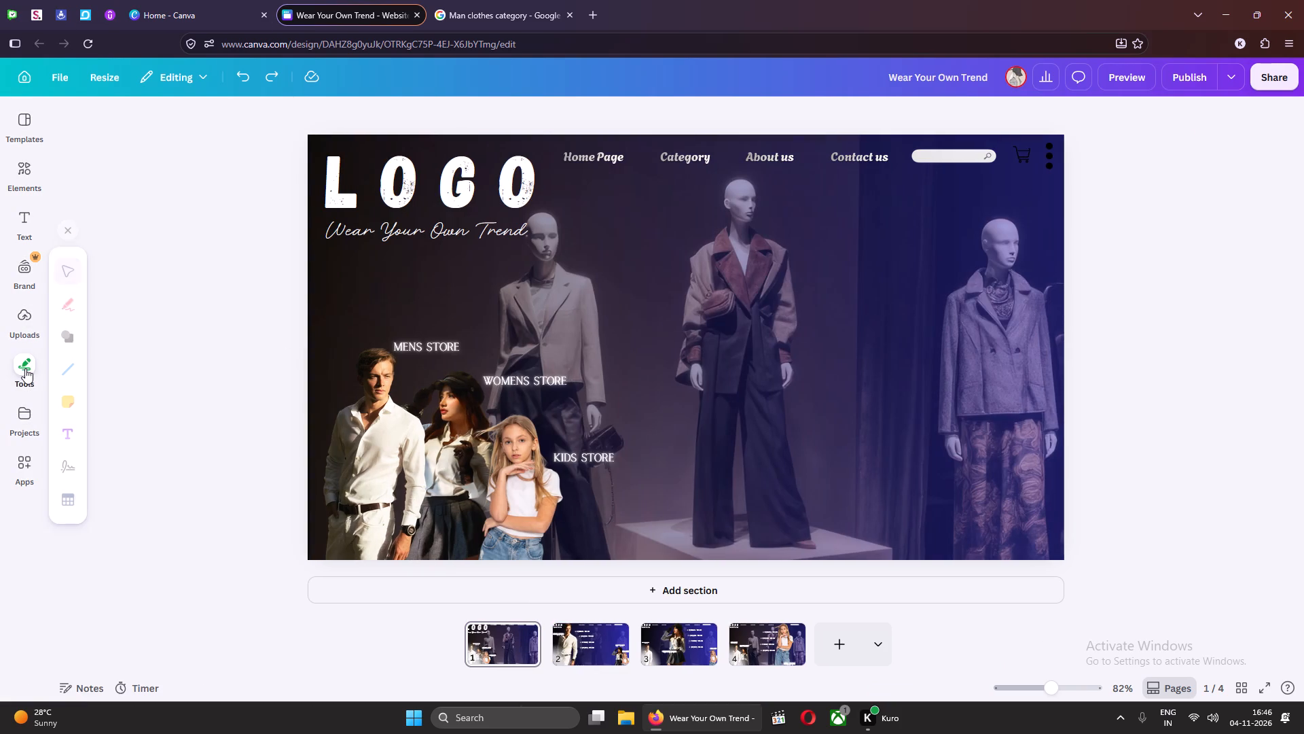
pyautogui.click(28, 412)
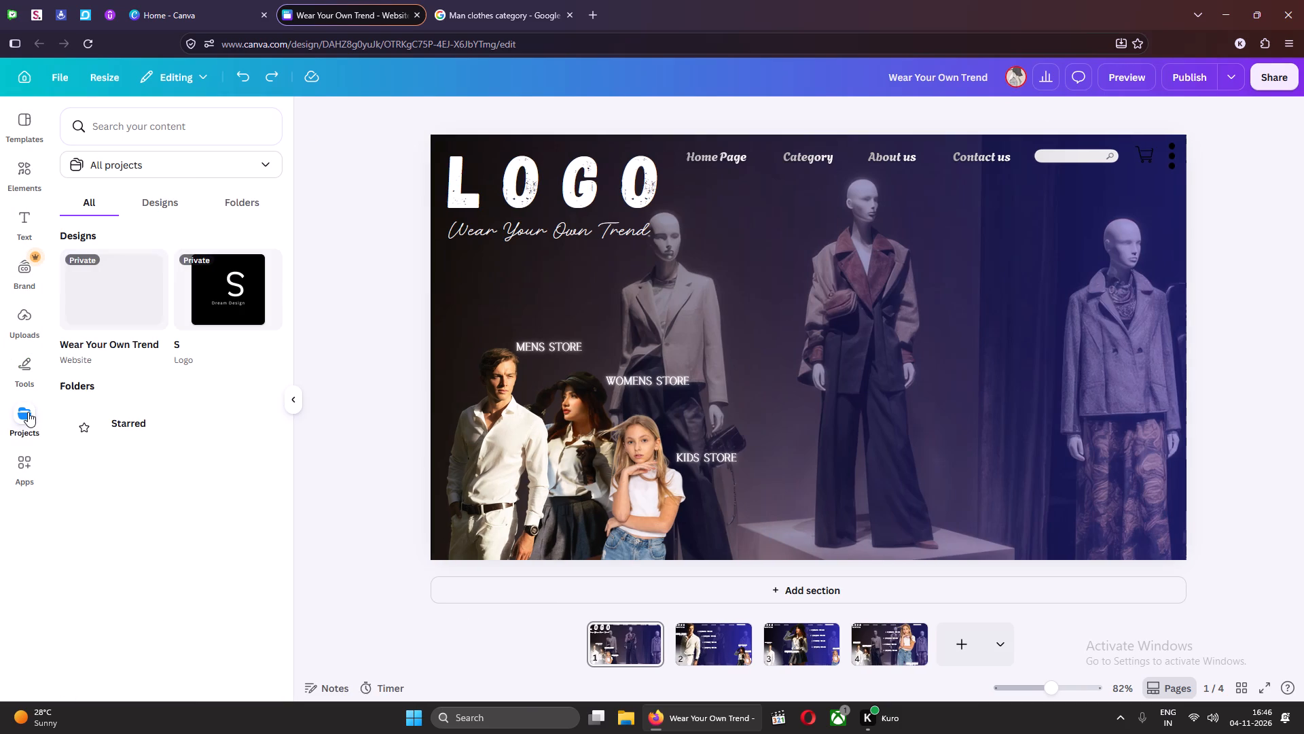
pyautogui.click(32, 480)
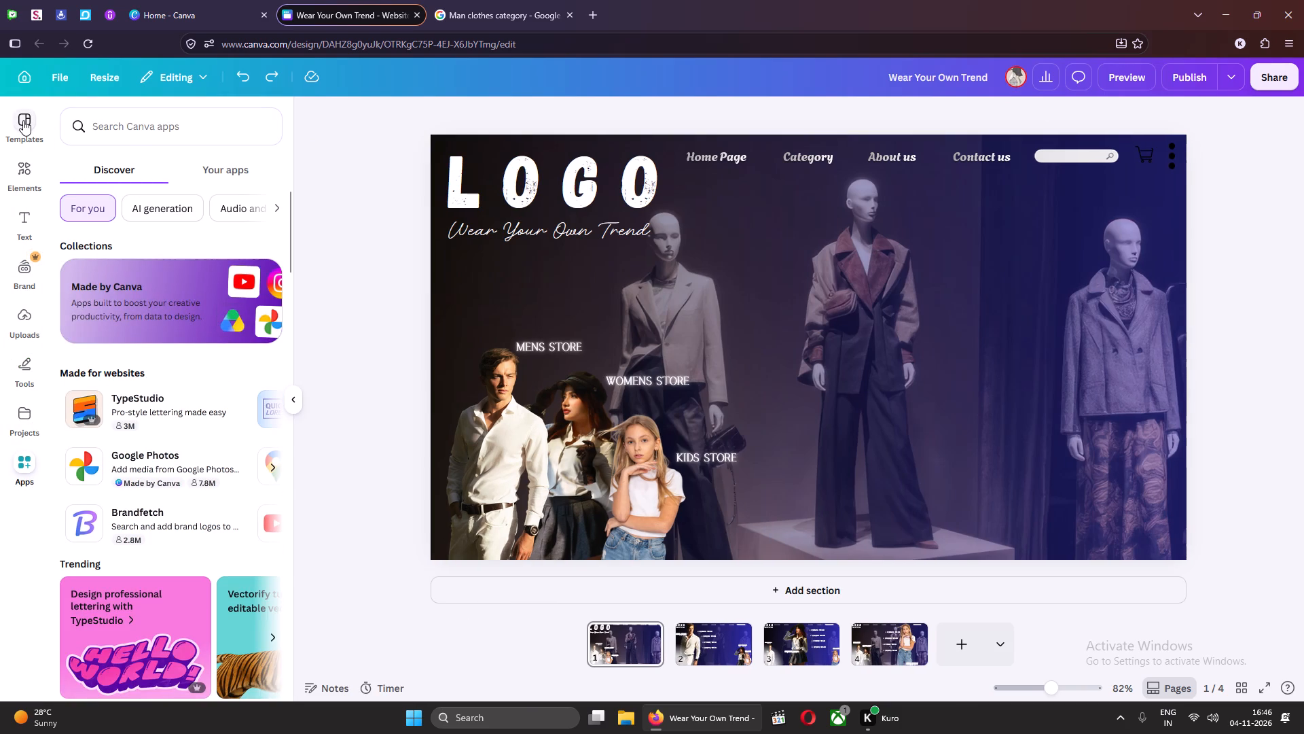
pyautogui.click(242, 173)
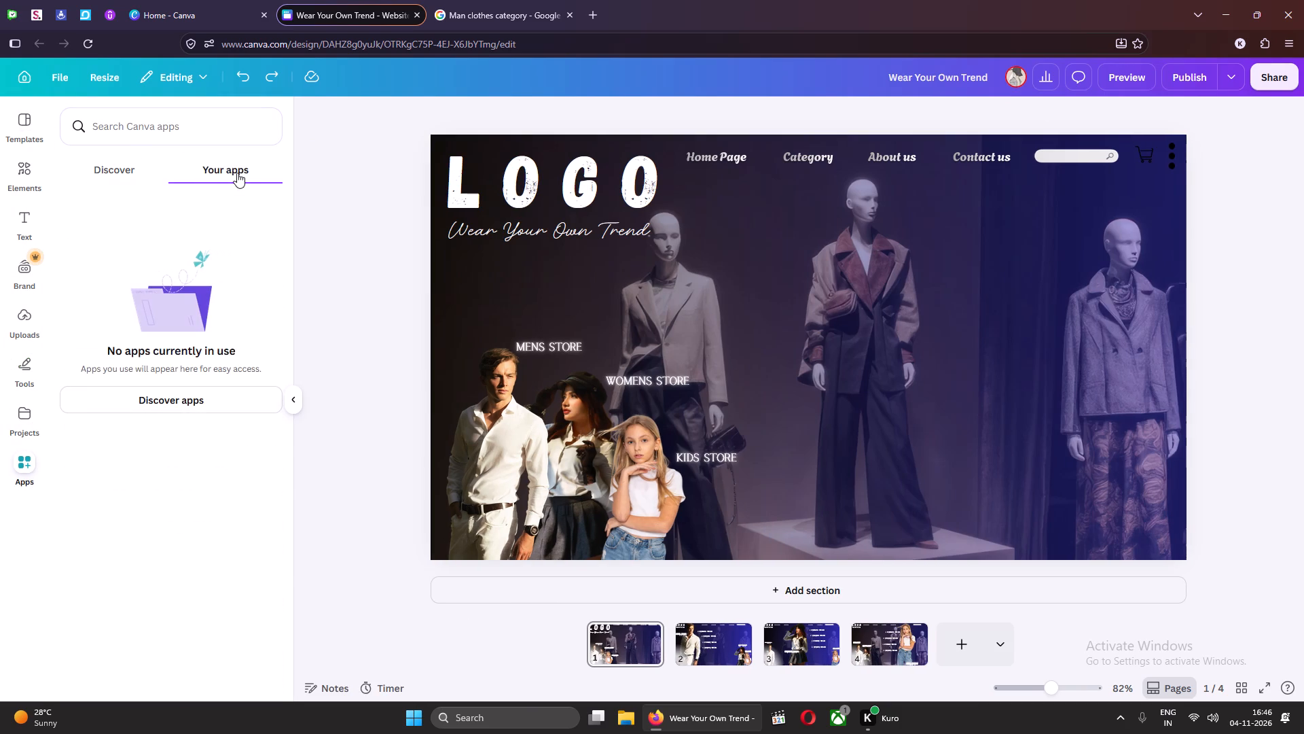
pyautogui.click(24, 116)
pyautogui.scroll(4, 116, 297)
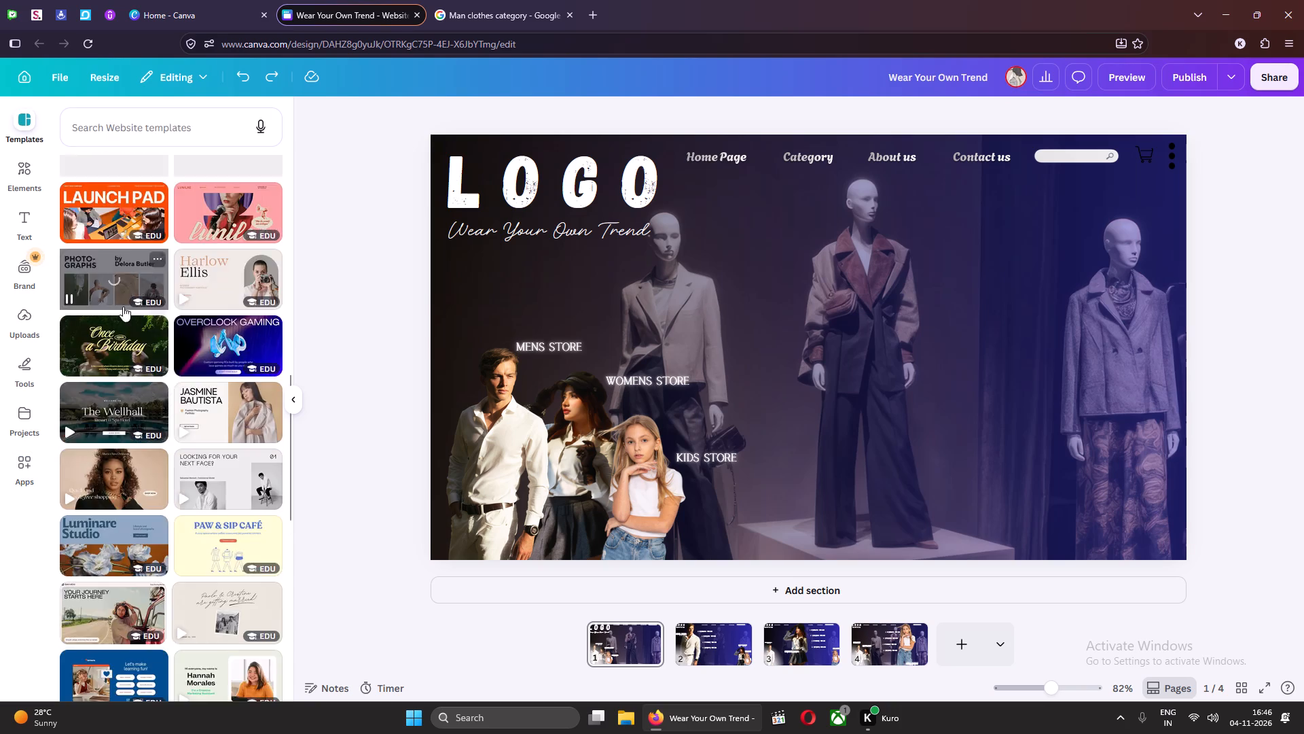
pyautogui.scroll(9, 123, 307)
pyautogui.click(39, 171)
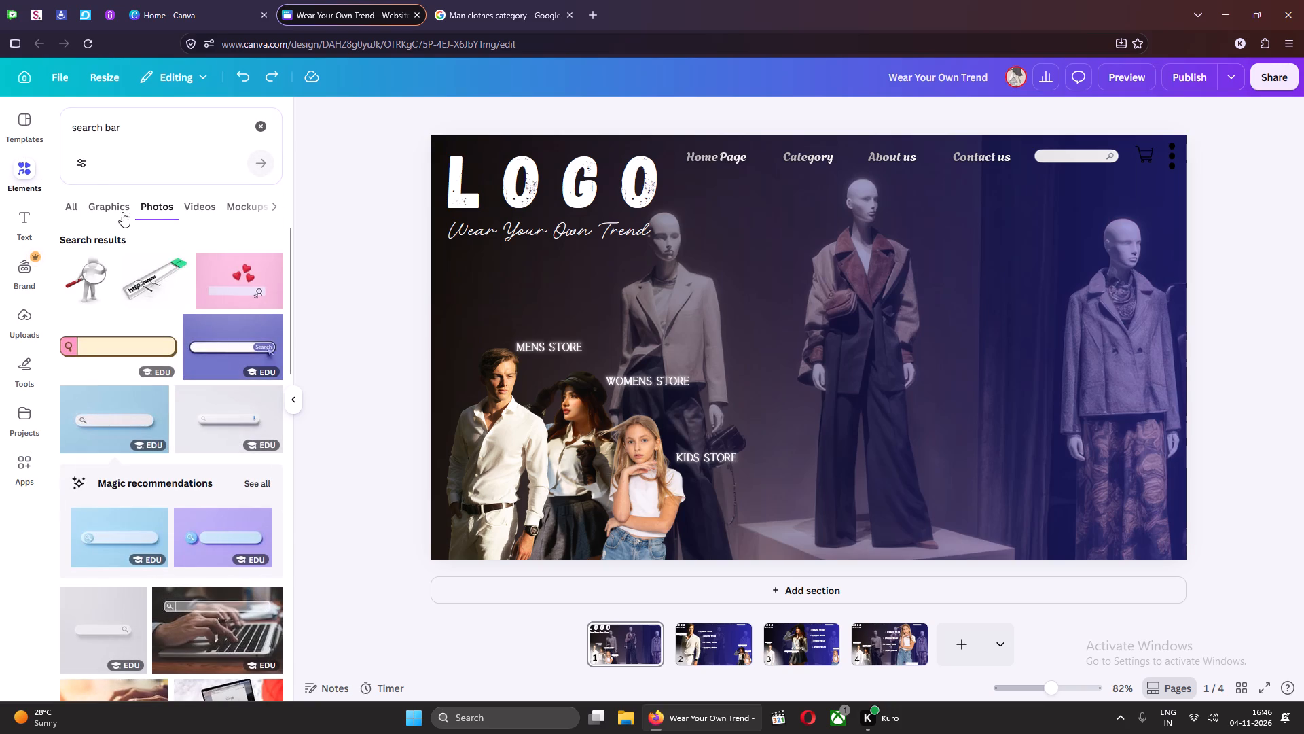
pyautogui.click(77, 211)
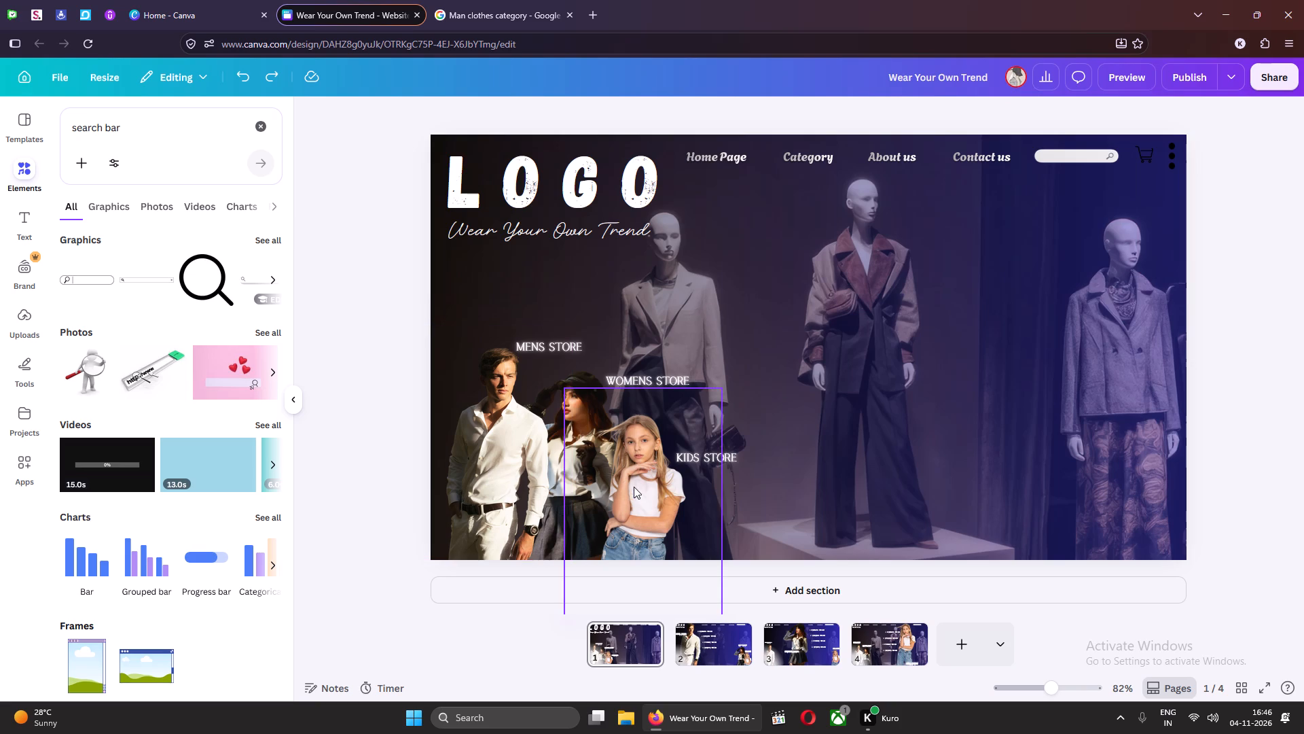
# Apply the Tectonic page animation to pages 1 and 2 together.
pyautogui.keyDown('shift'); pyautogui.click(721, 638); pyautogui.keyUp('shift')
pyautogui.click(770, 113)
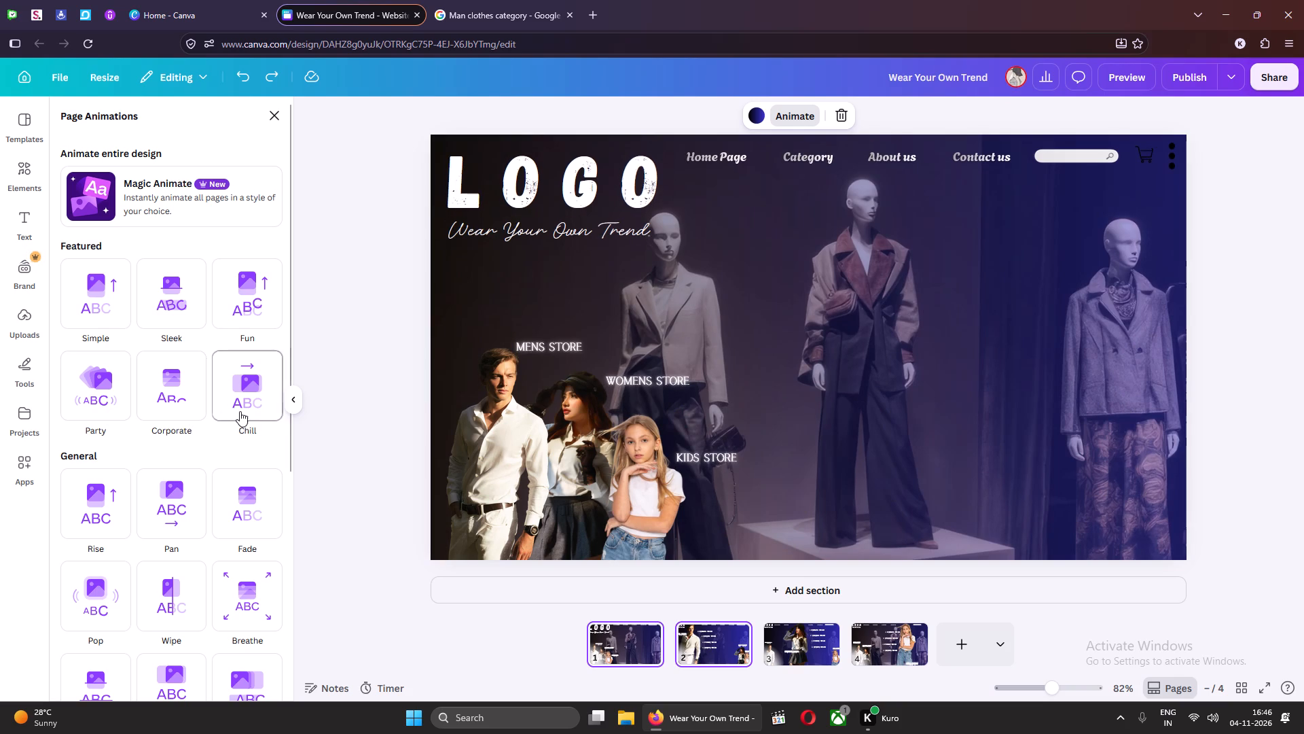
pyautogui.scroll(-2, 236, 430)
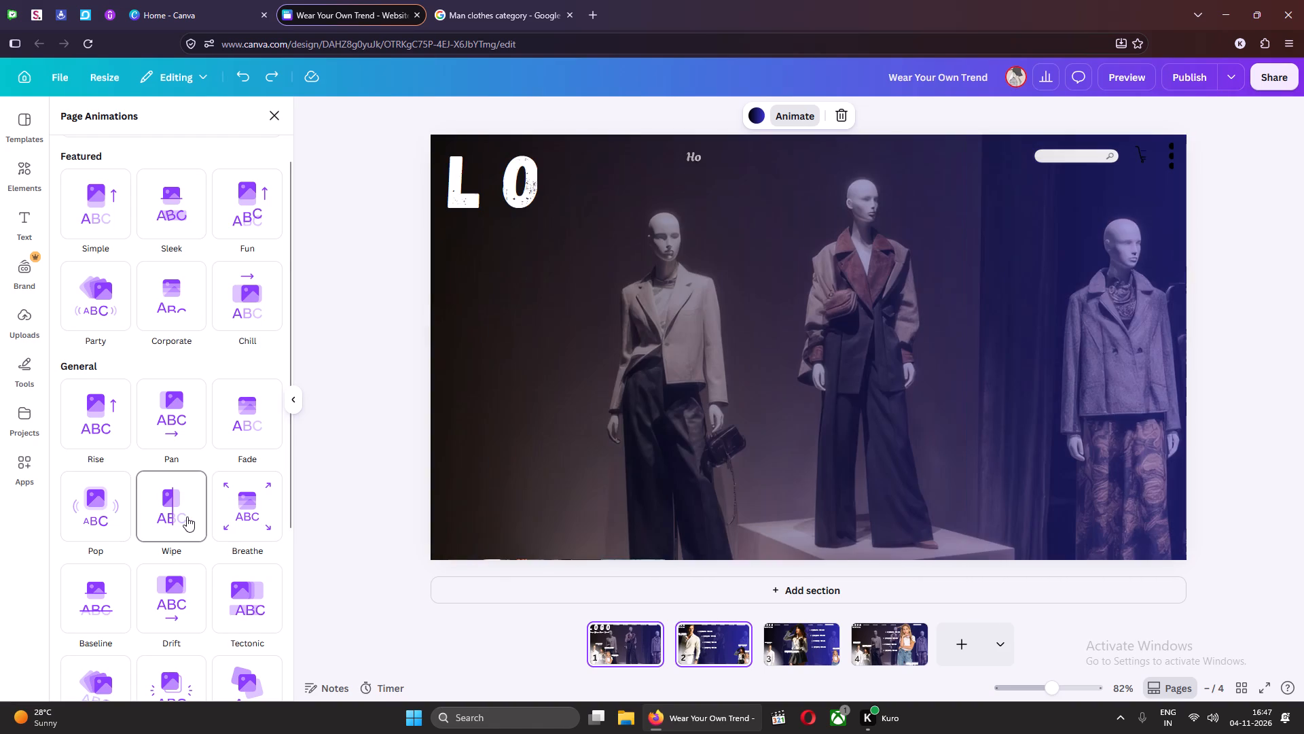
pyautogui.scroll(-2, 187, 517)
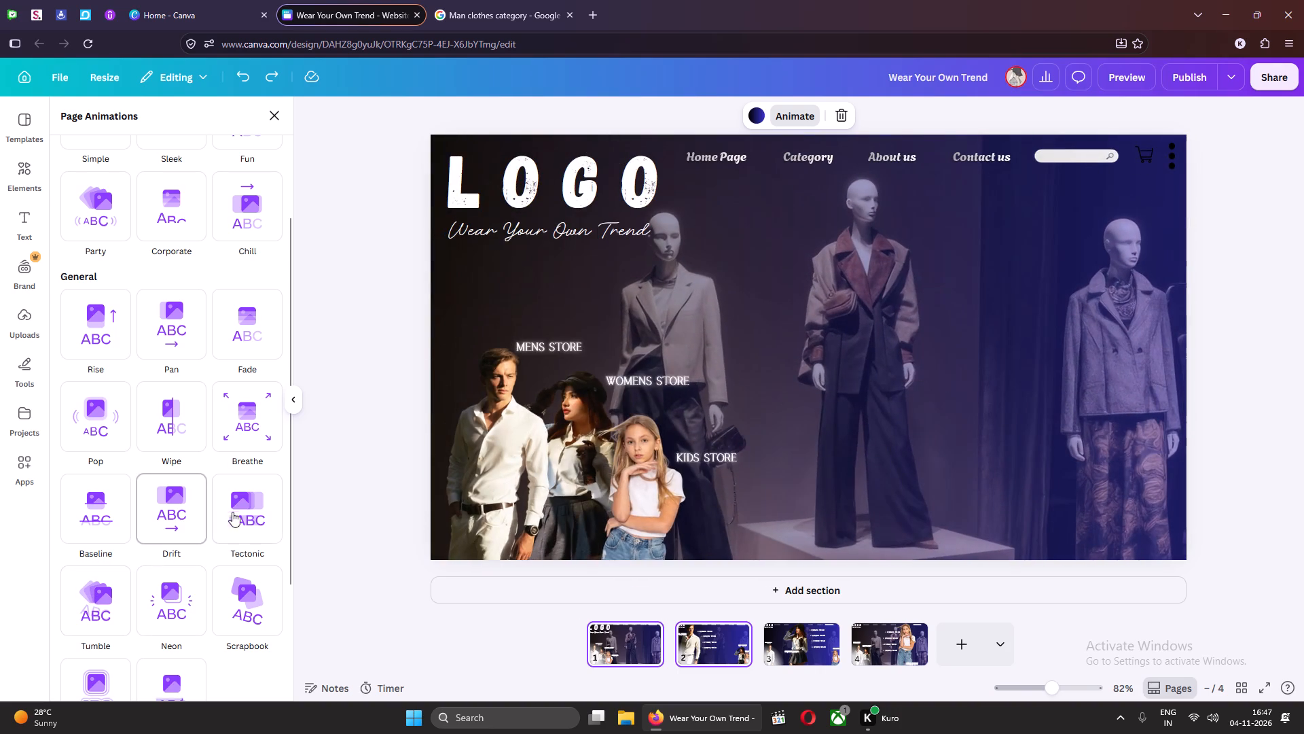
pyautogui.scroll(-1, 244, 500)
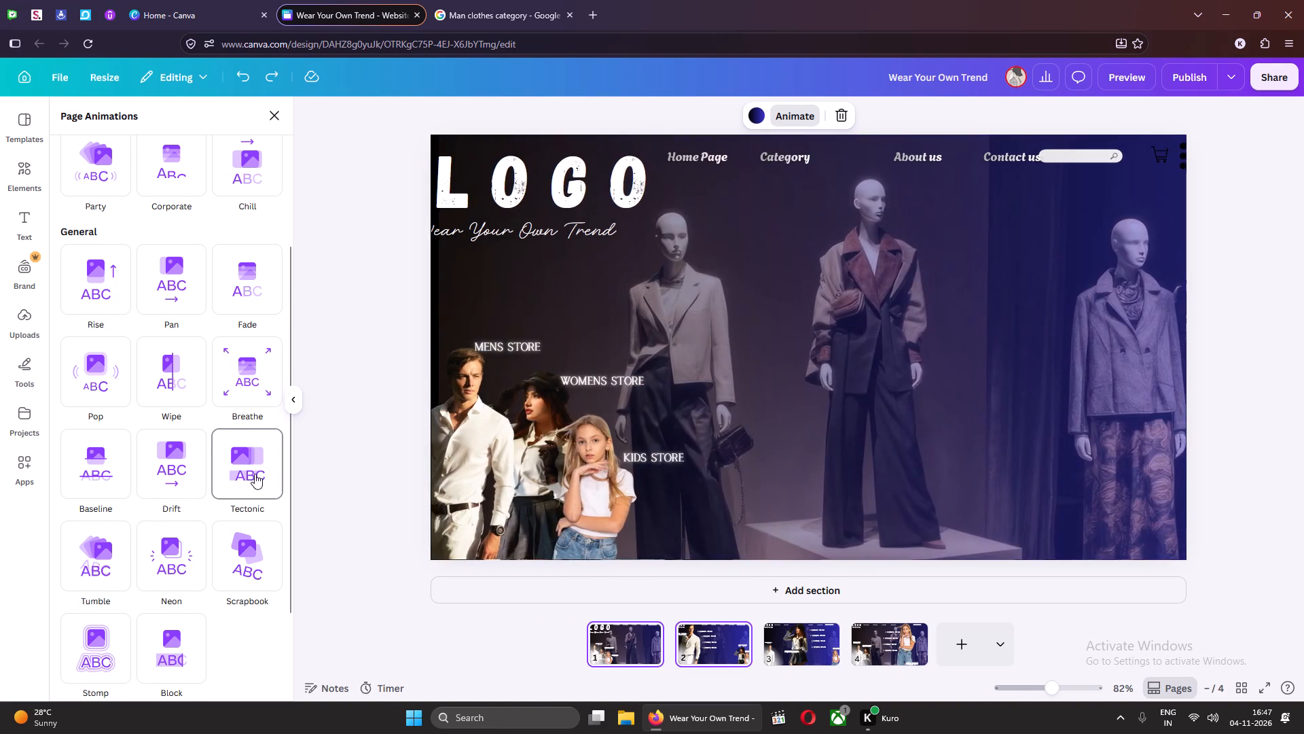
pyautogui.click(255, 474)
# Try high, minimum and medium Tectonic intensities on pages 1 and 2, settling on a low level of about 15% of the range.
pyautogui.moveTo(174, 566); pyautogui.dragTo(222, 566)
pyautogui.moveTo(222, 566); pyautogui.dragTo(280, 563)
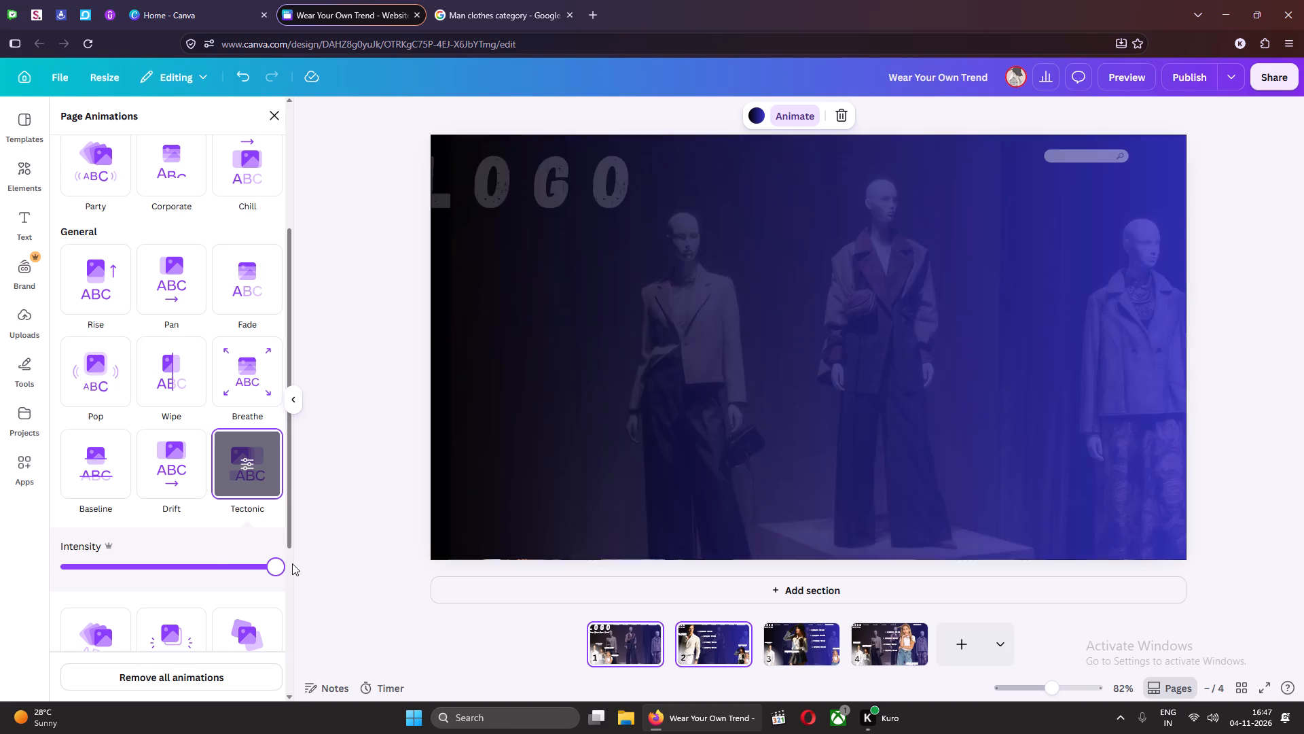
pyautogui.moveTo(158, 565); pyautogui.dragTo(39, 565)
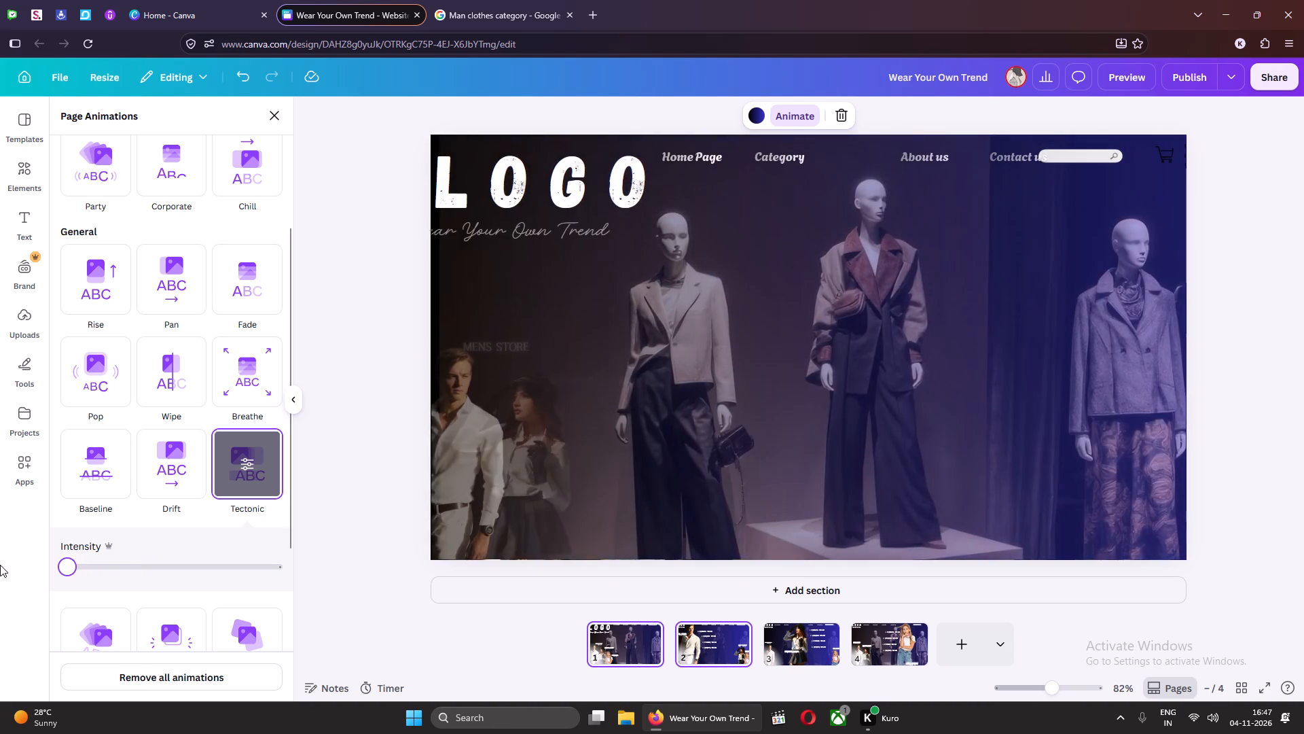
pyautogui.click(165, 561)
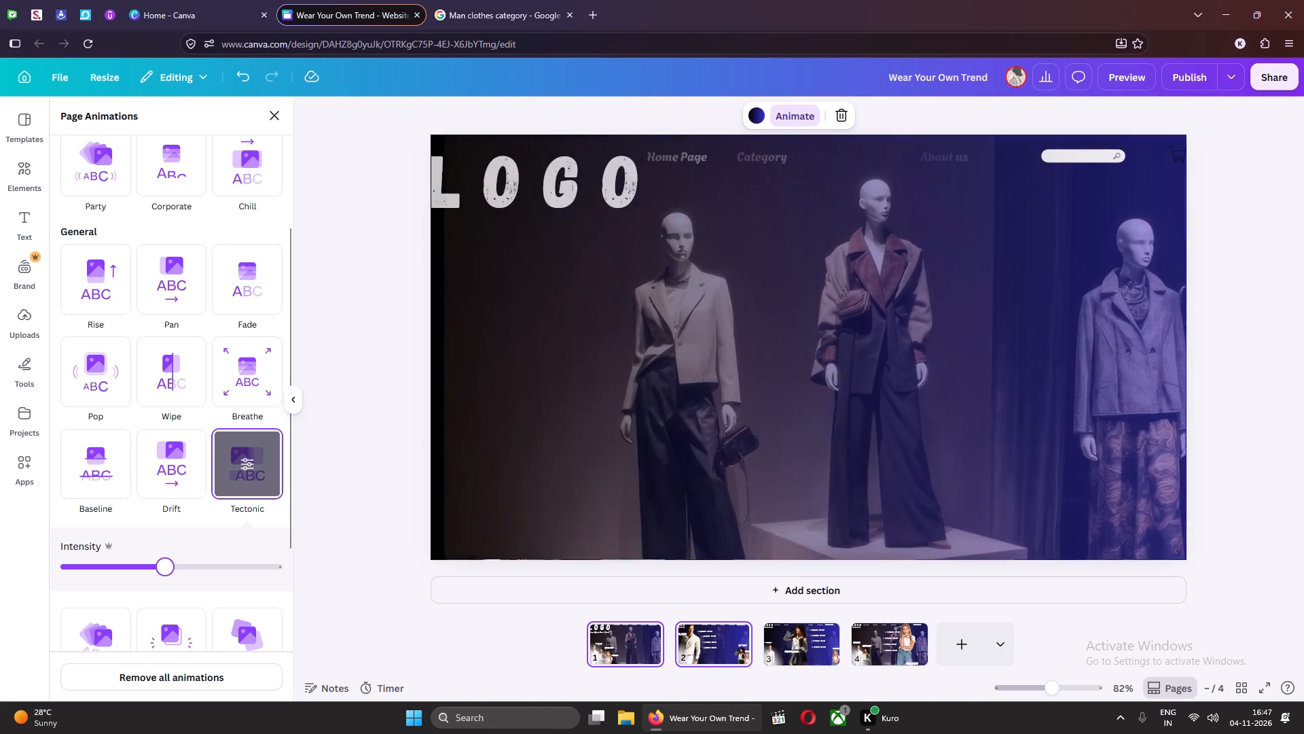
pyautogui.click(97, 567)
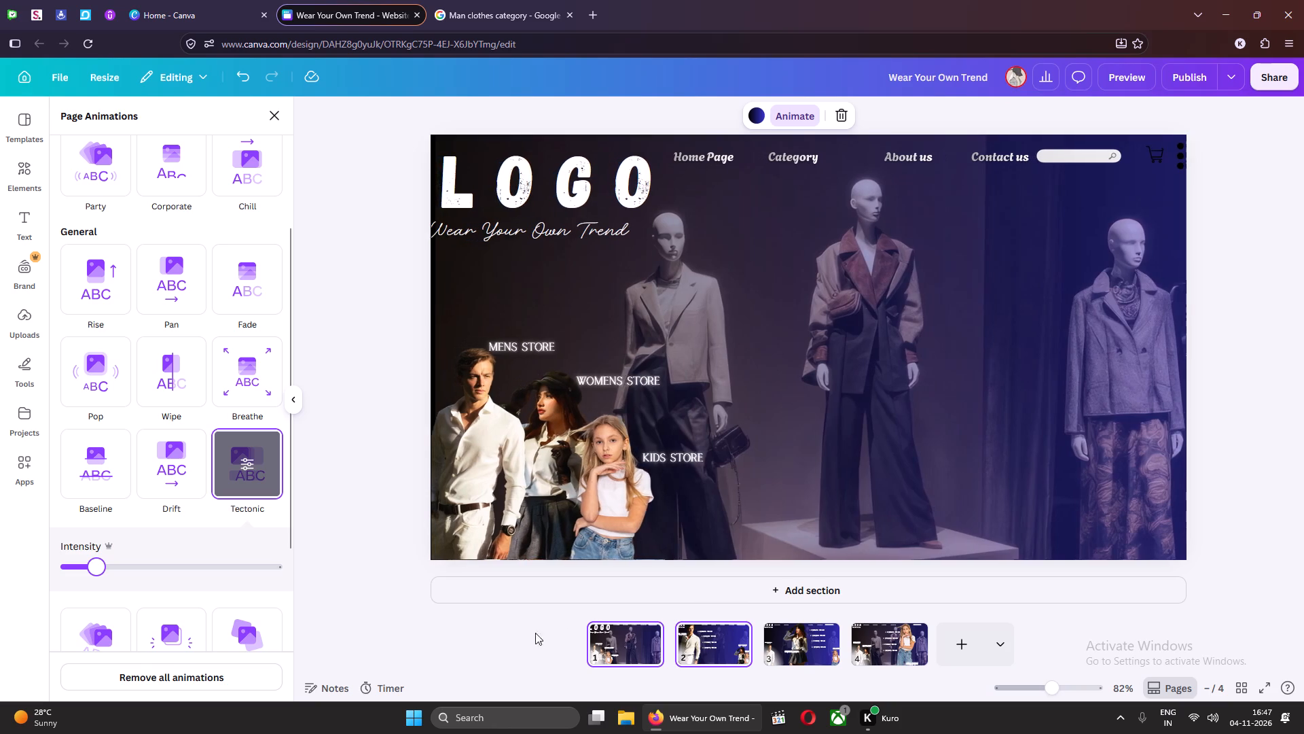
pyautogui.click(526, 635)
# Switch between pages 1 and 2 to check their animation settings.
pyautogui.click(704, 643)
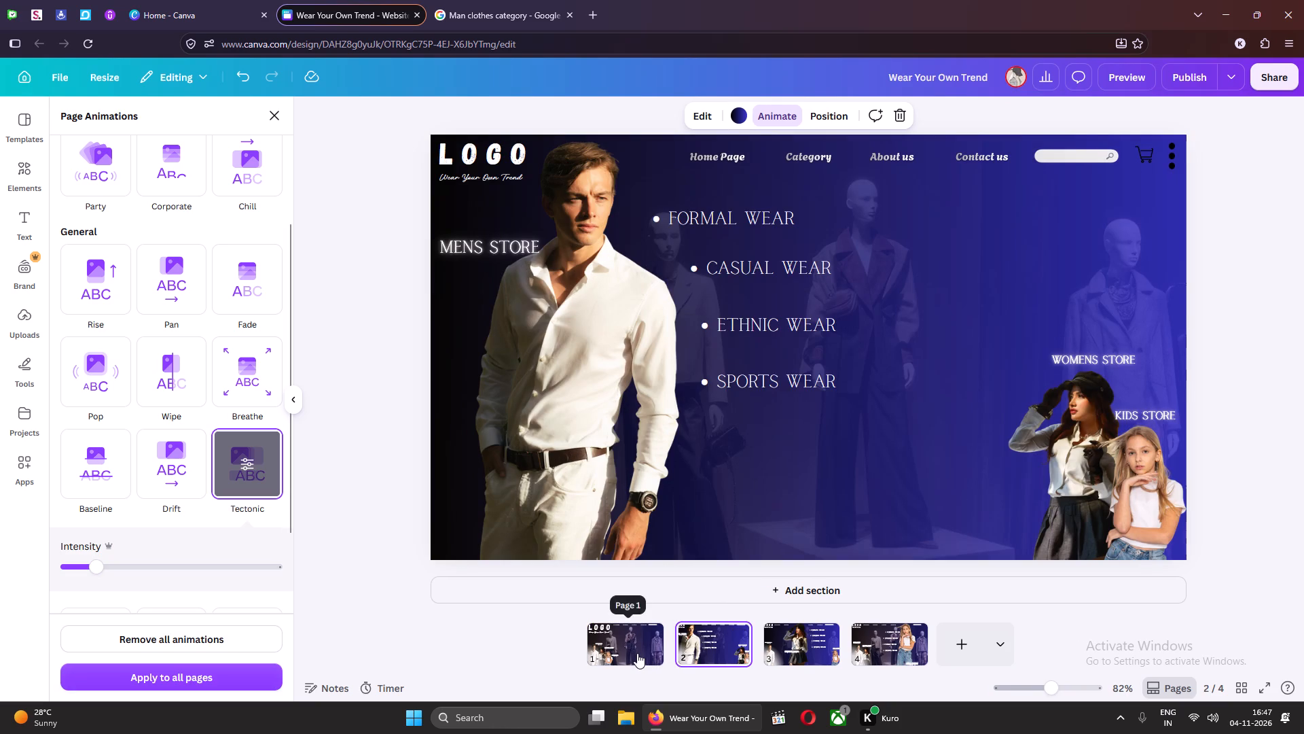
pyautogui.click(637, 653)
pyautogui.click(709, 646)
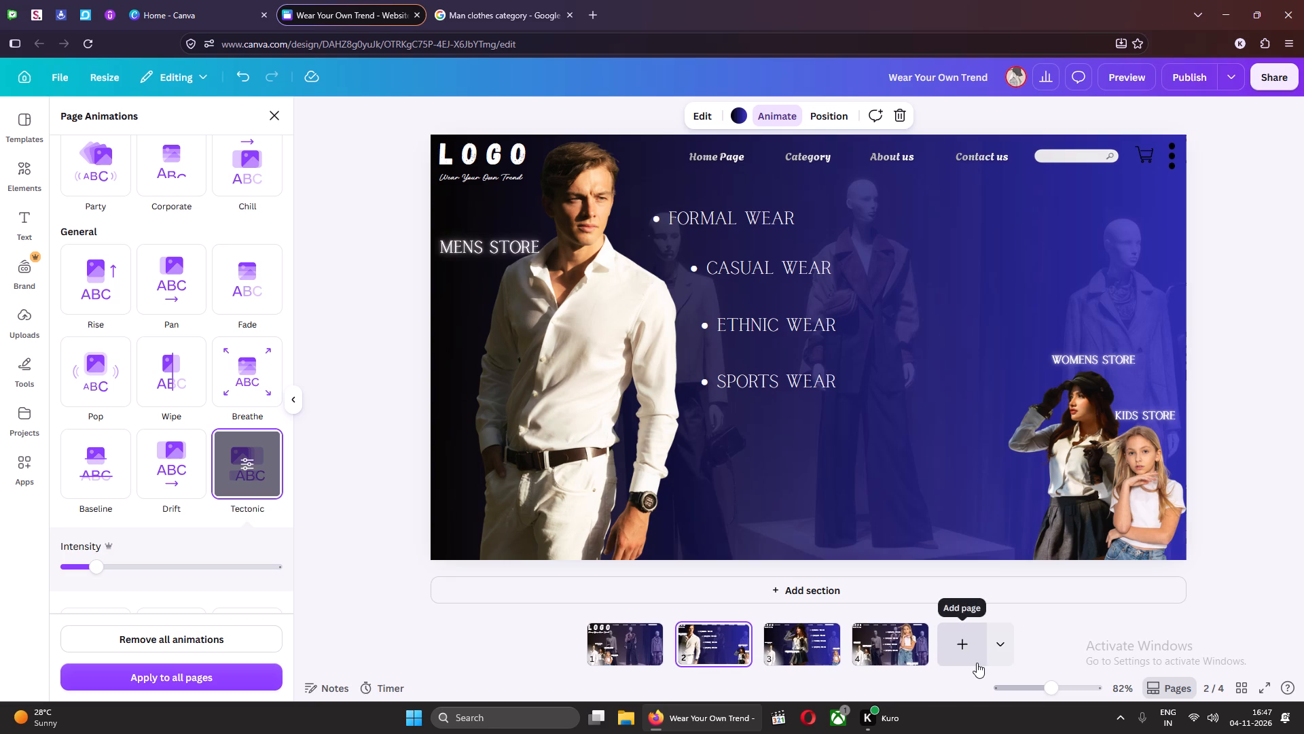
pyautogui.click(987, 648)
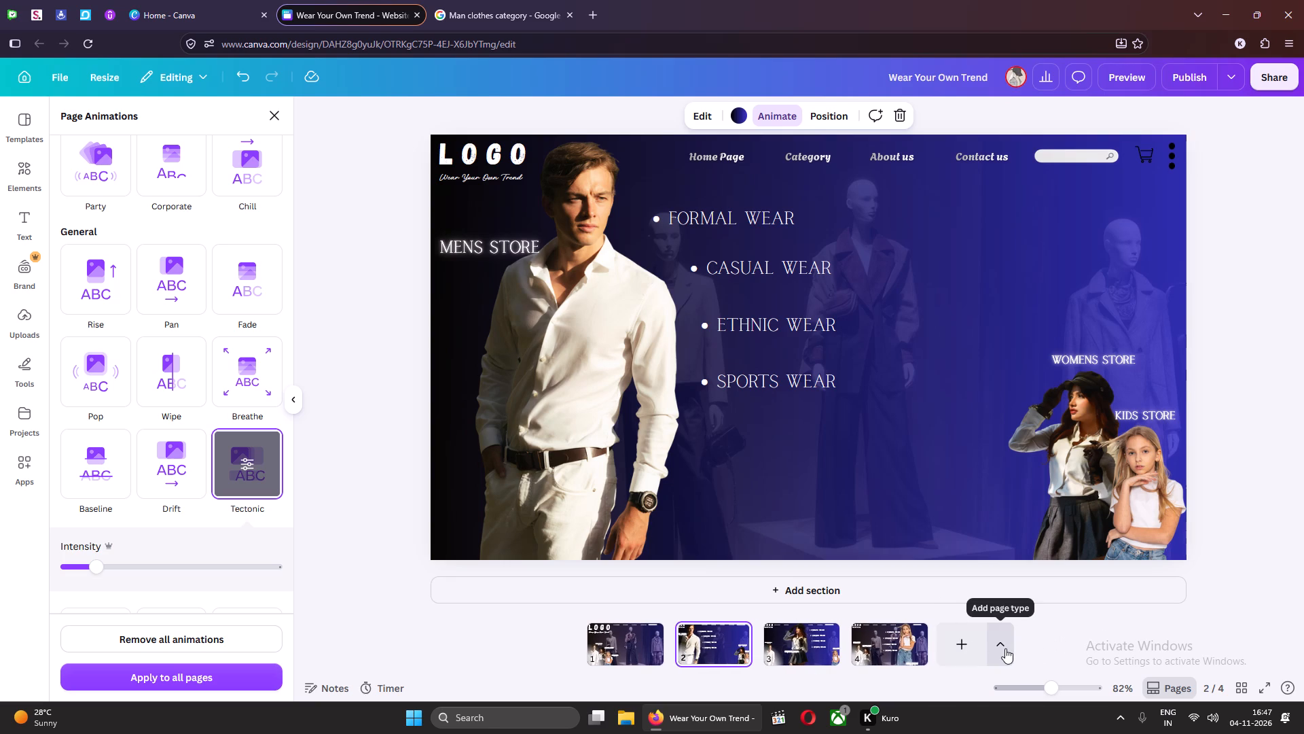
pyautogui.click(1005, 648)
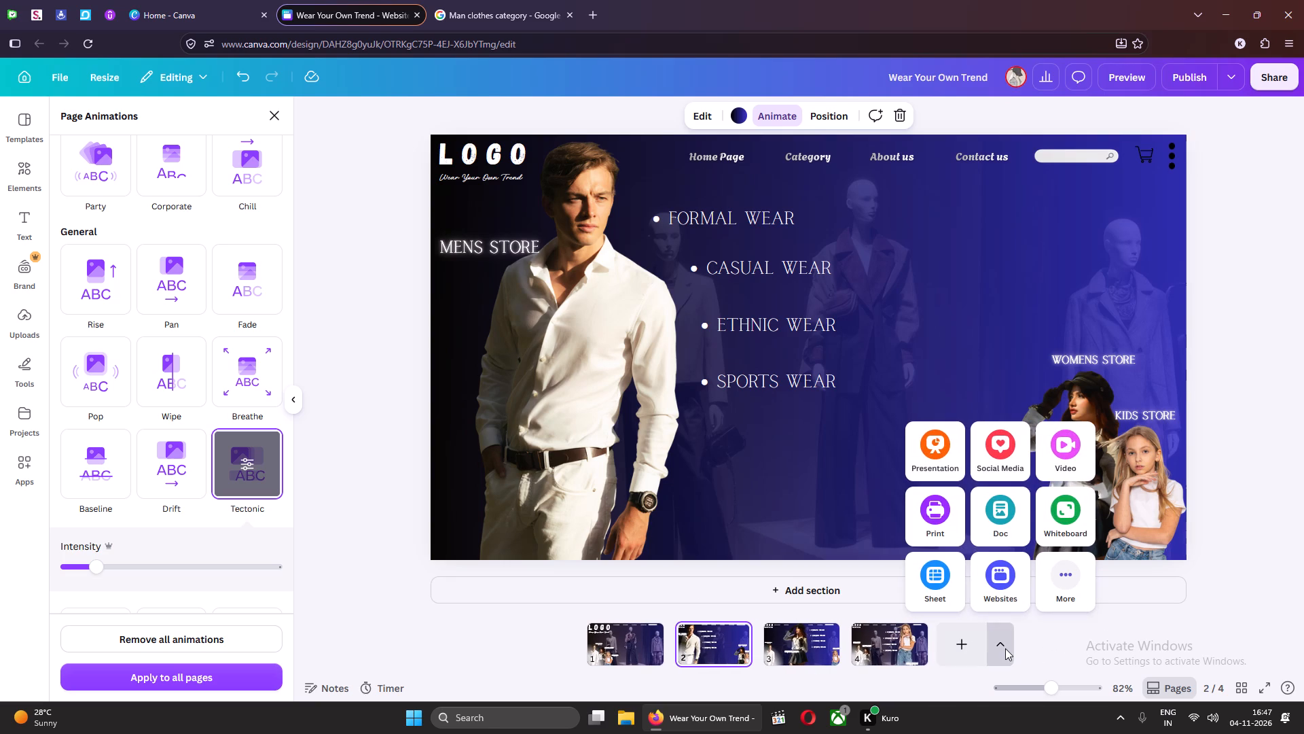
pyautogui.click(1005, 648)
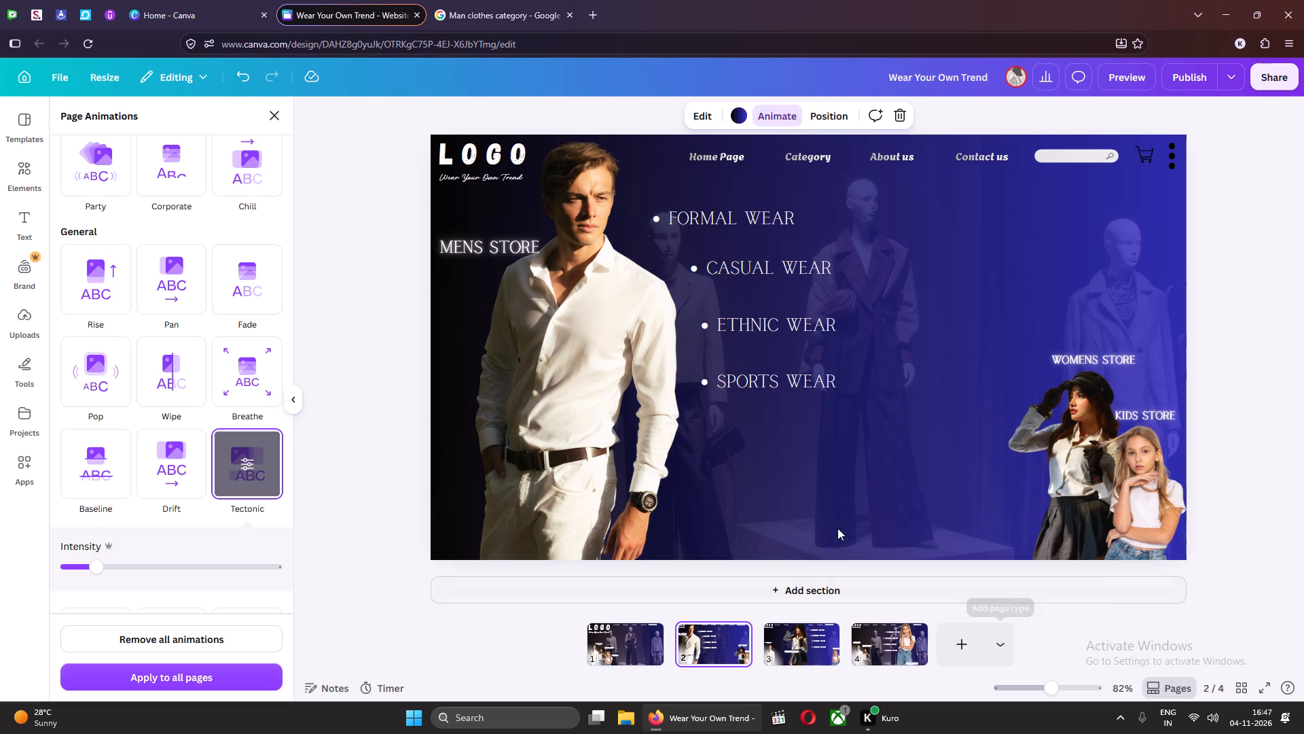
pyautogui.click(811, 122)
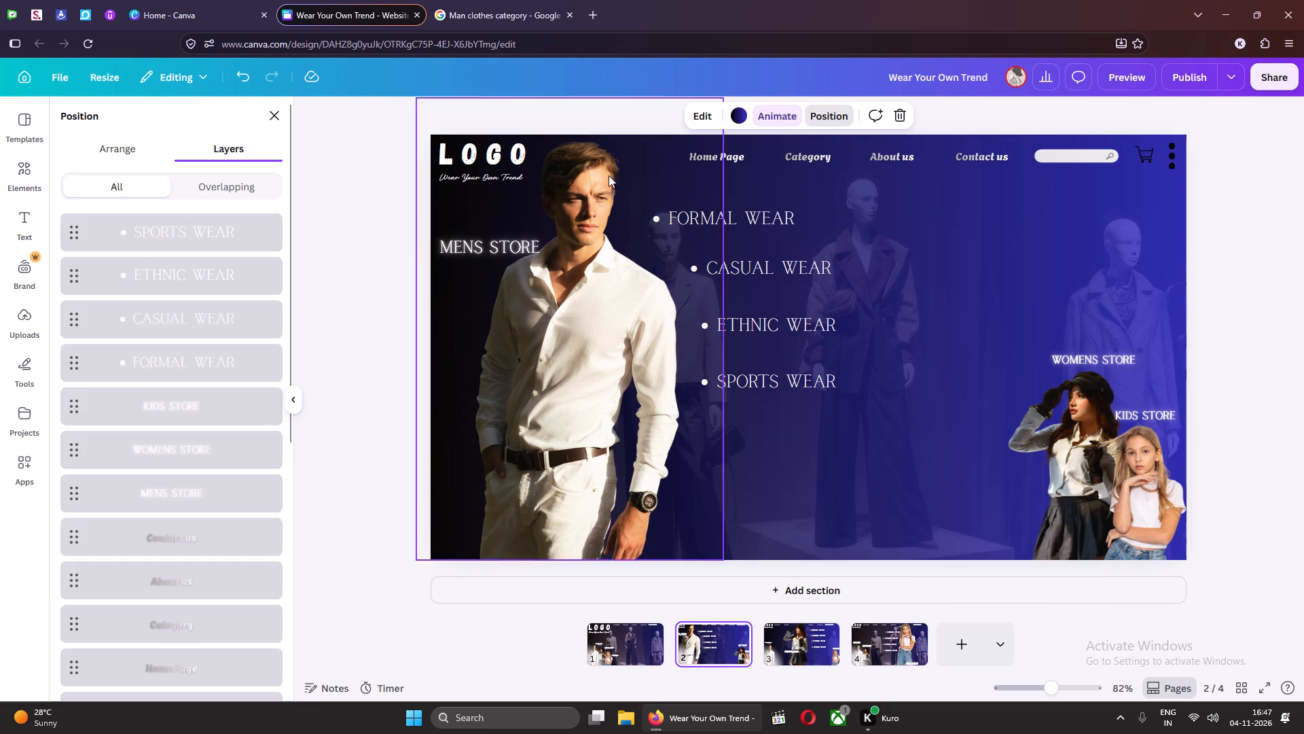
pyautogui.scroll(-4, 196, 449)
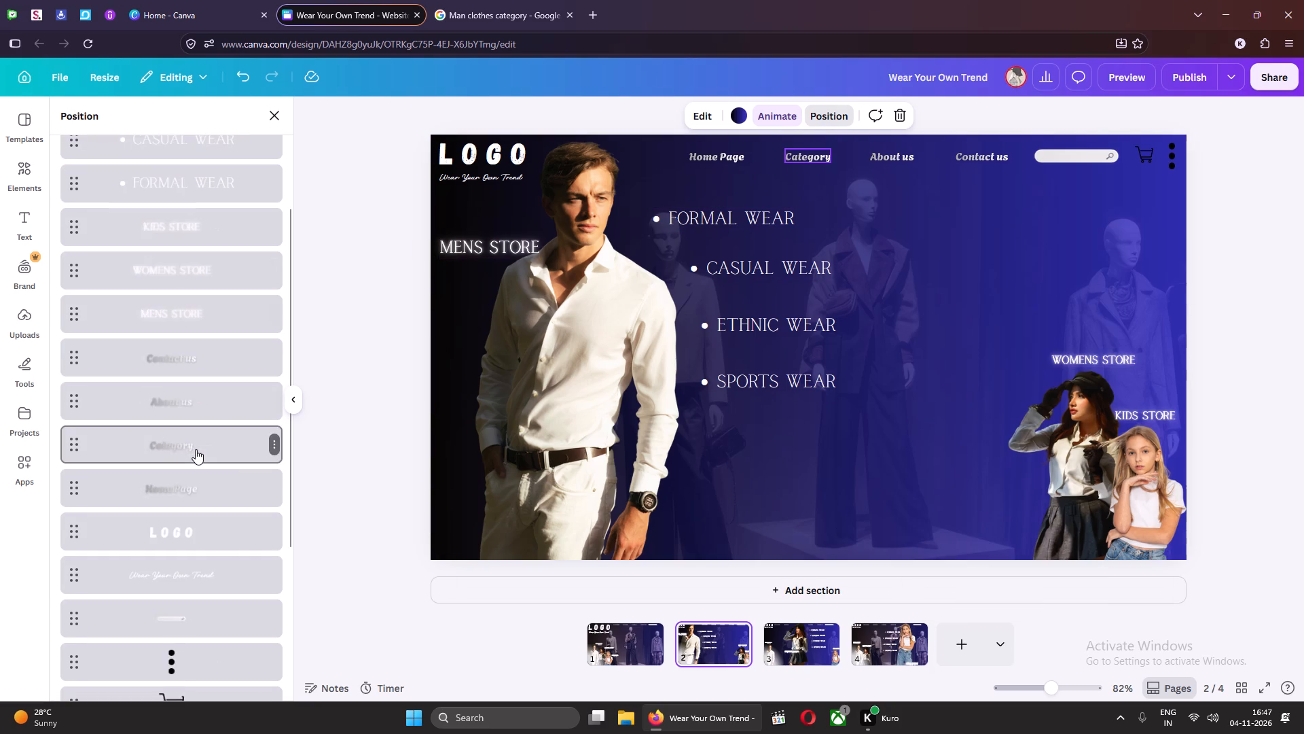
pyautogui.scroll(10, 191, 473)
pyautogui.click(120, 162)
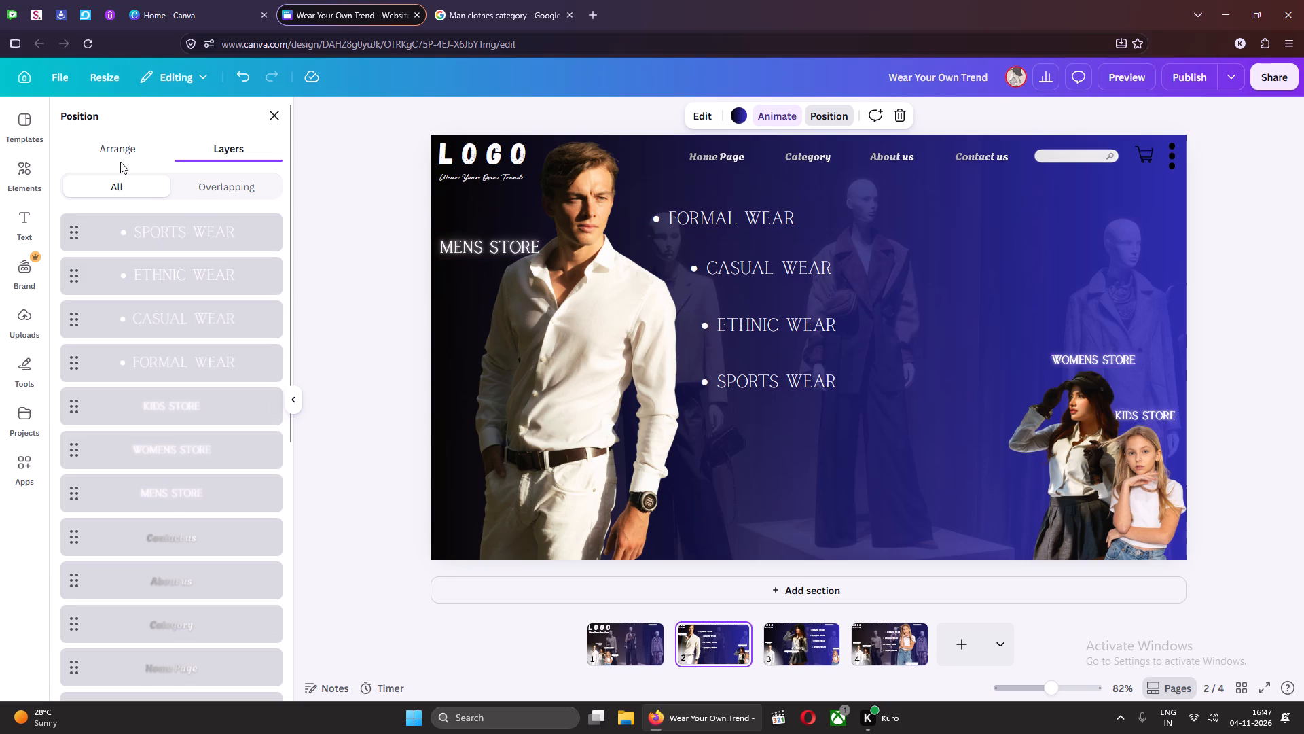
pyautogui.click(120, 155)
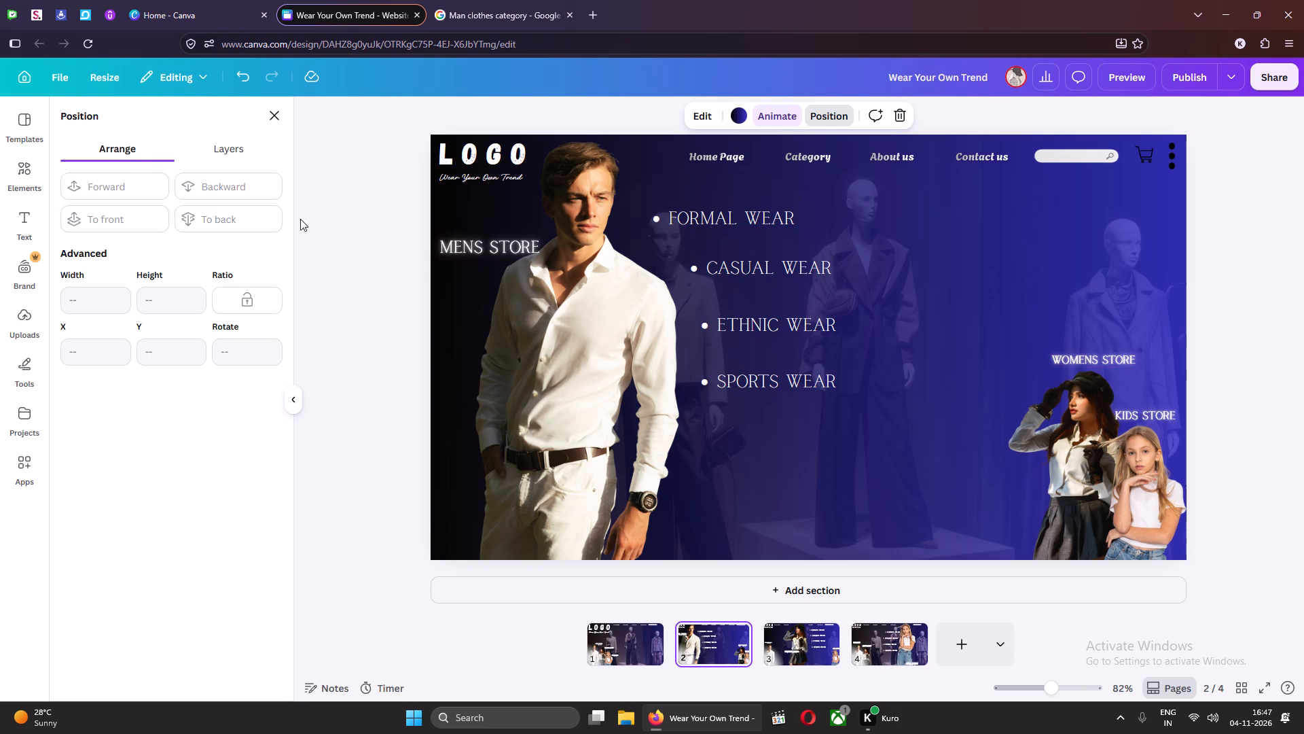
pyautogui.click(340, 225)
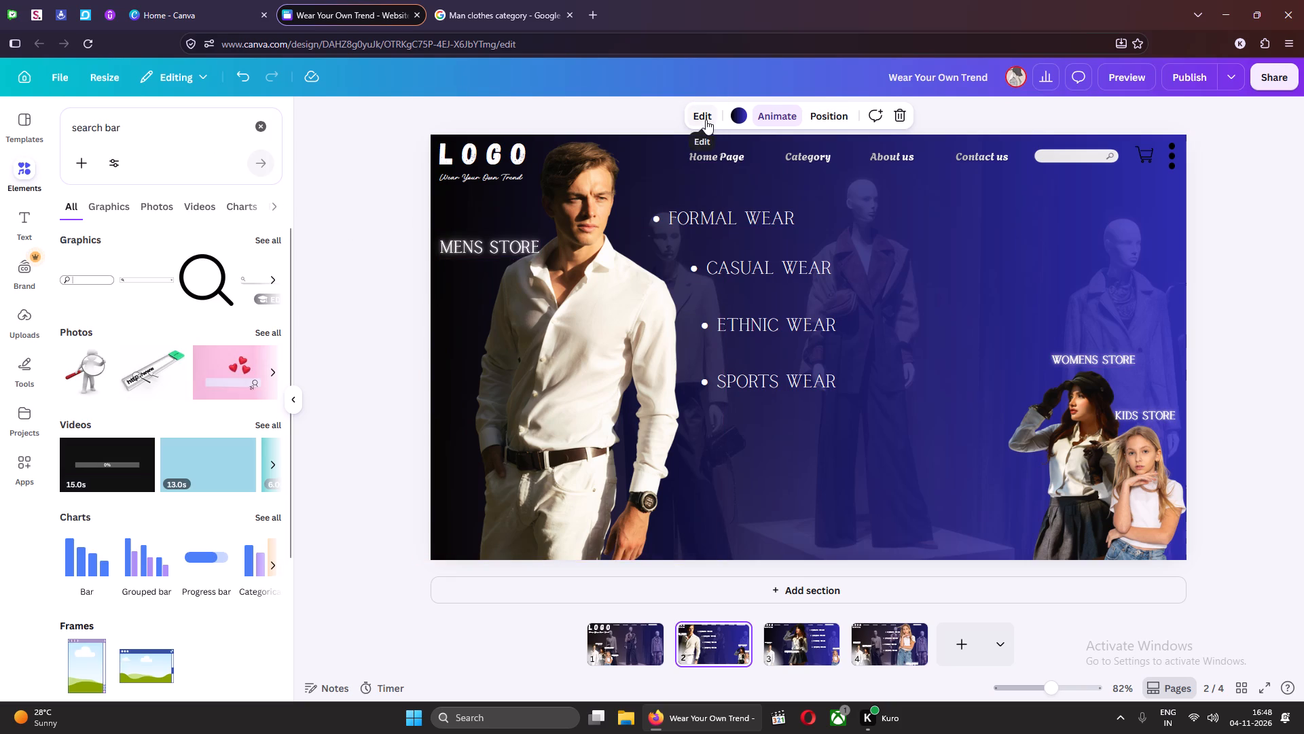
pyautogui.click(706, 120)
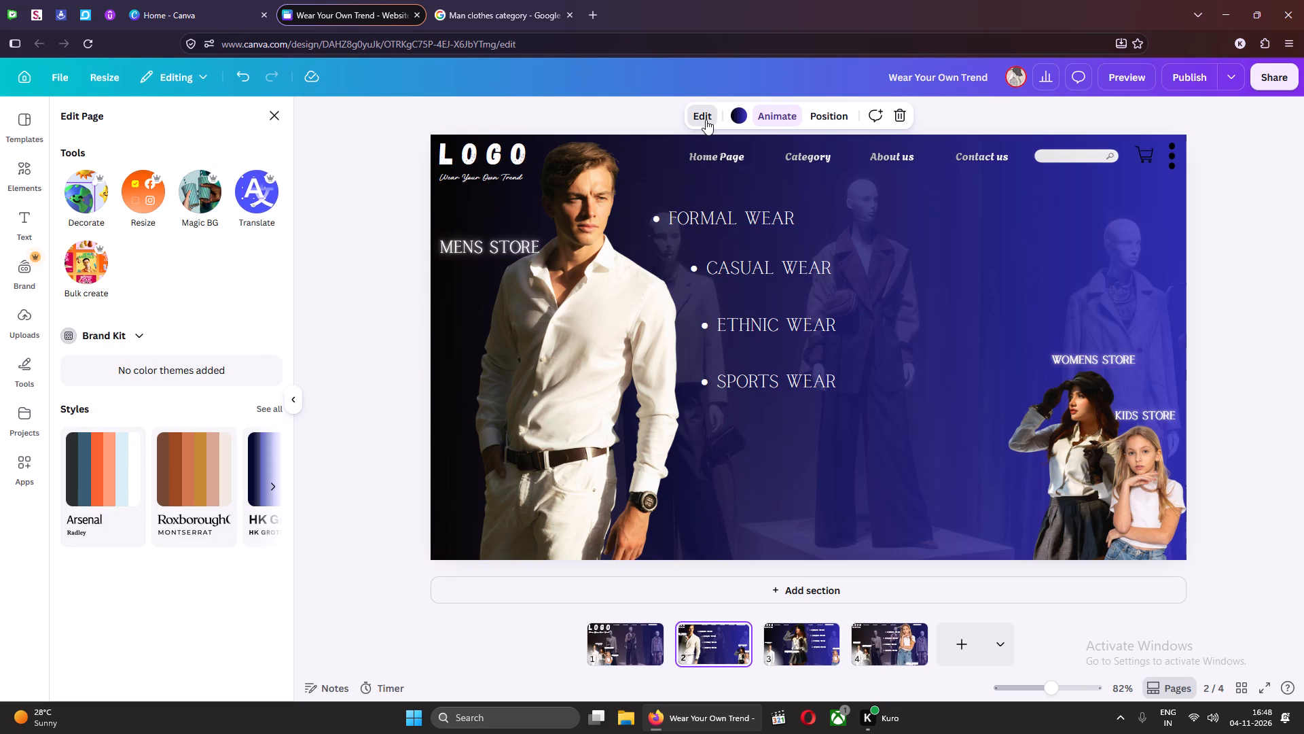
# Apply the Tectonic page animation to page 3 and match its low intensity to page 2.
pyautogui.click(770, 114)
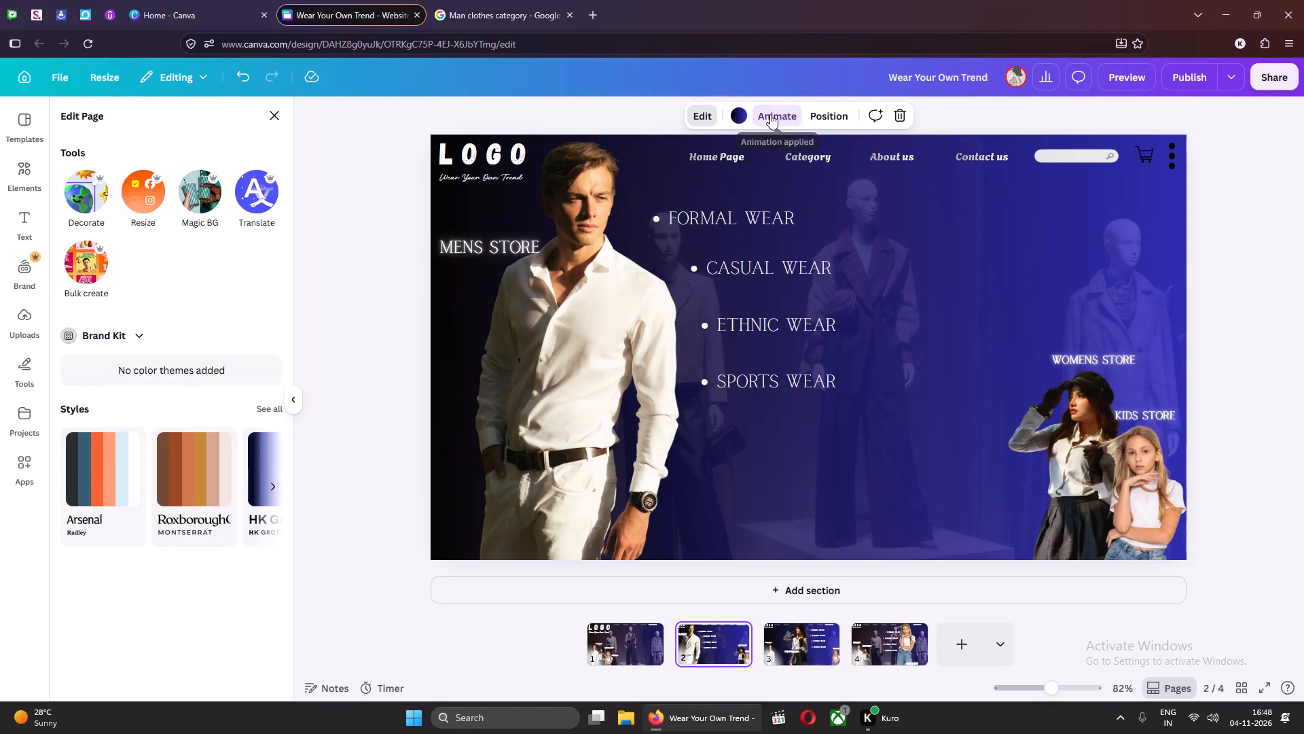
pyautogui.scroll(-1, 204, 520)
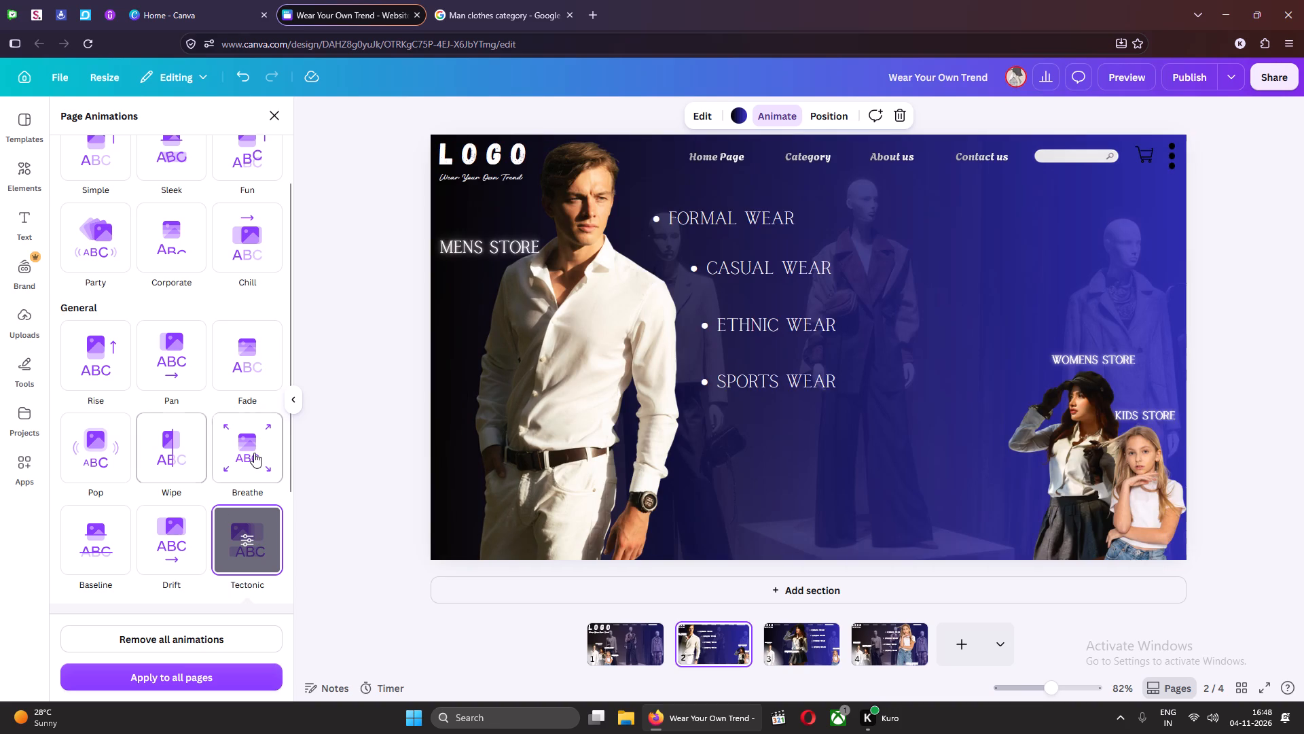
pyautogui.scroll(1, 254, 453)
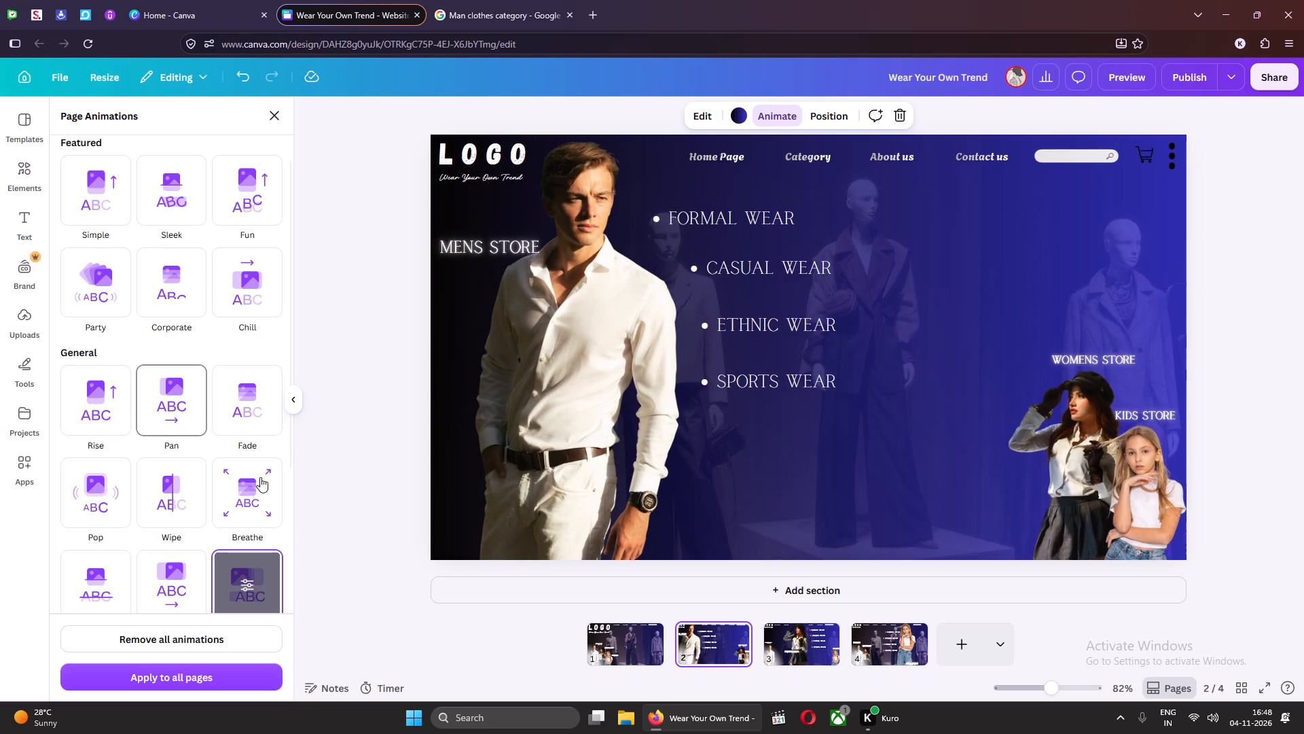
pyautogui.scroll(-2, 242, 534)
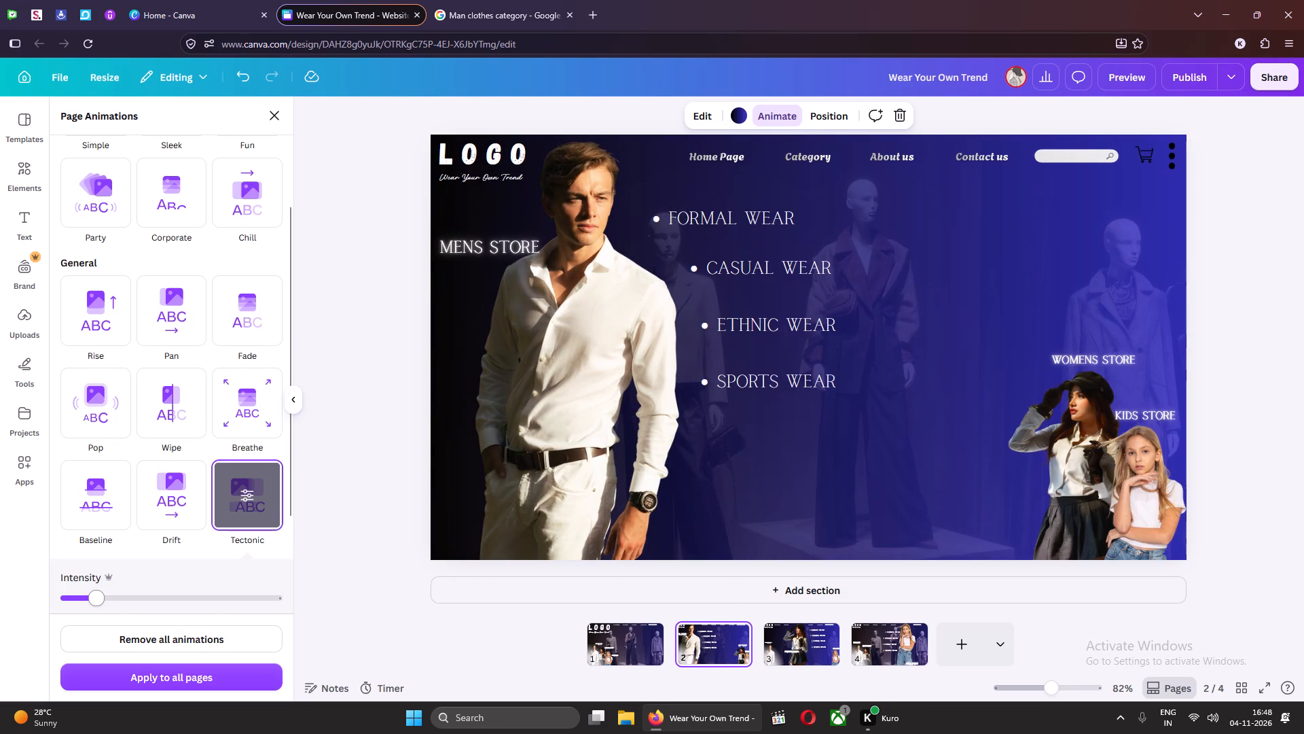
pyautogui.click(776, 648)
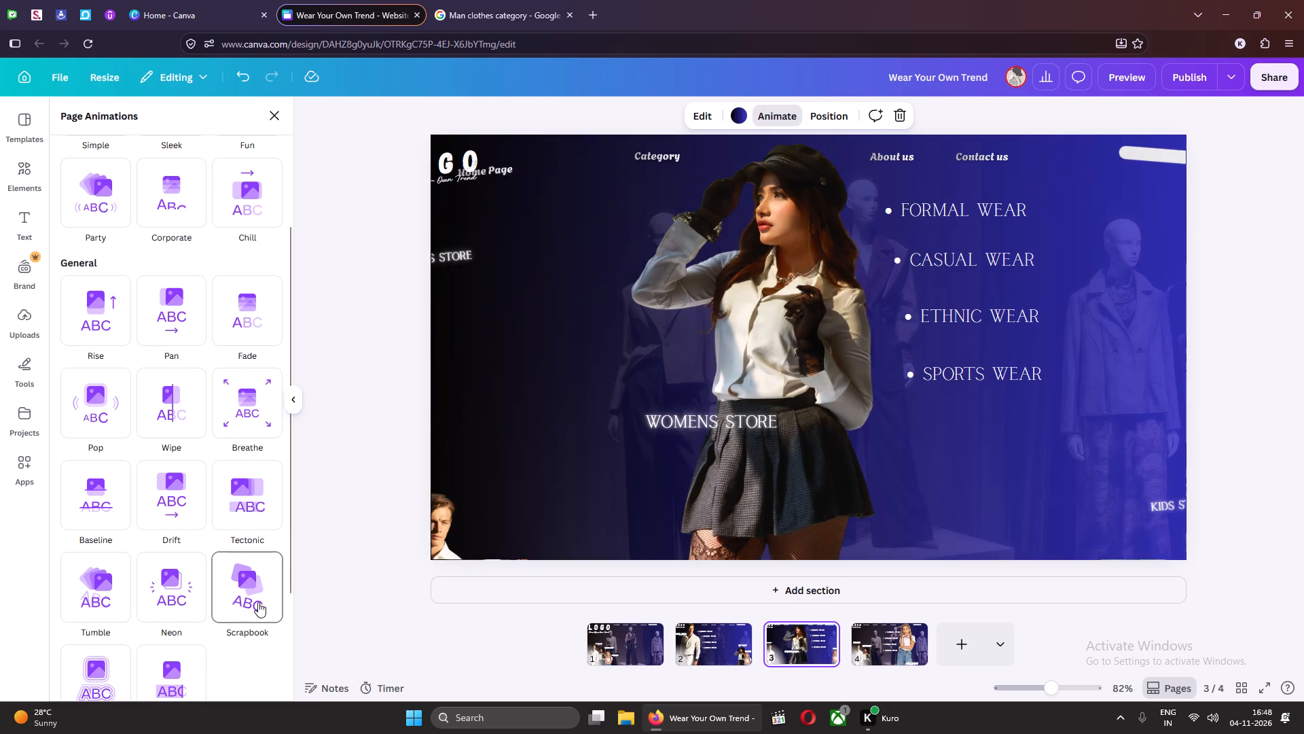
pyautogui.click(242, 508)
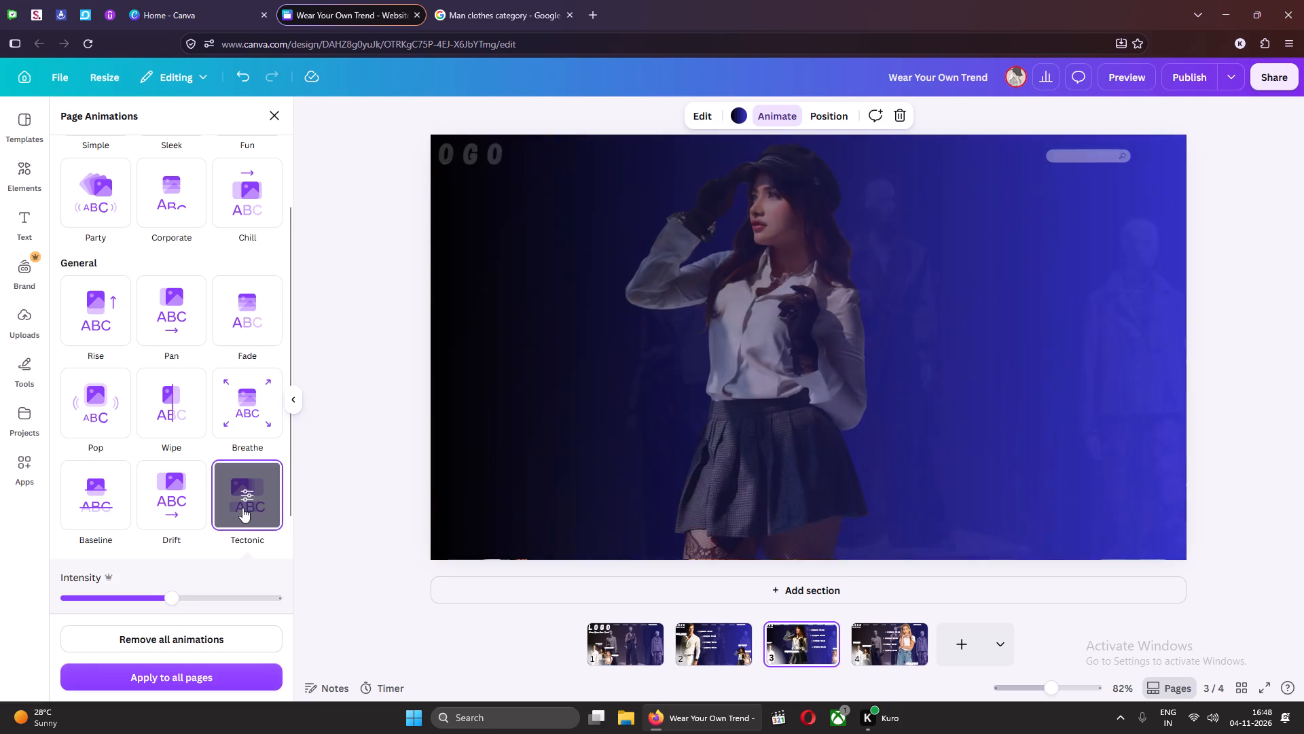
pyautogui.click(92, 595)
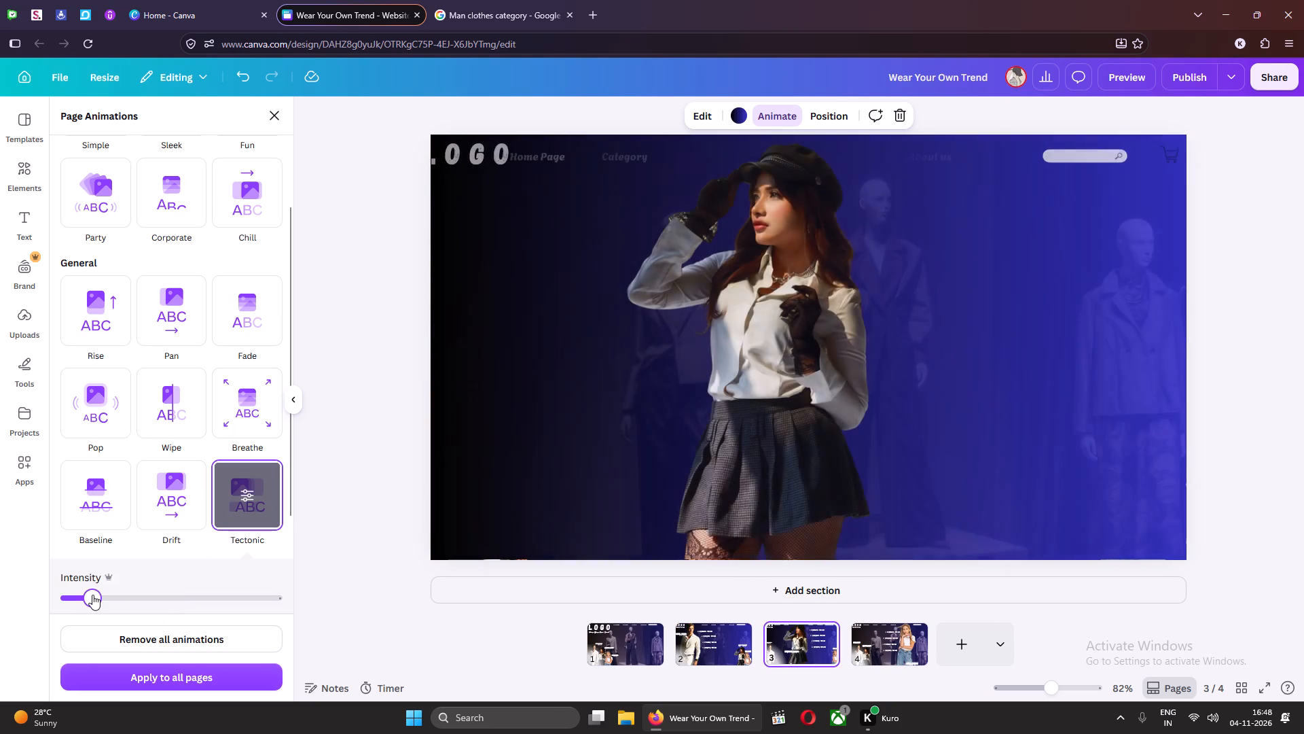
pyautogui.click(723, 650)
pyautogui.click(772, 650)
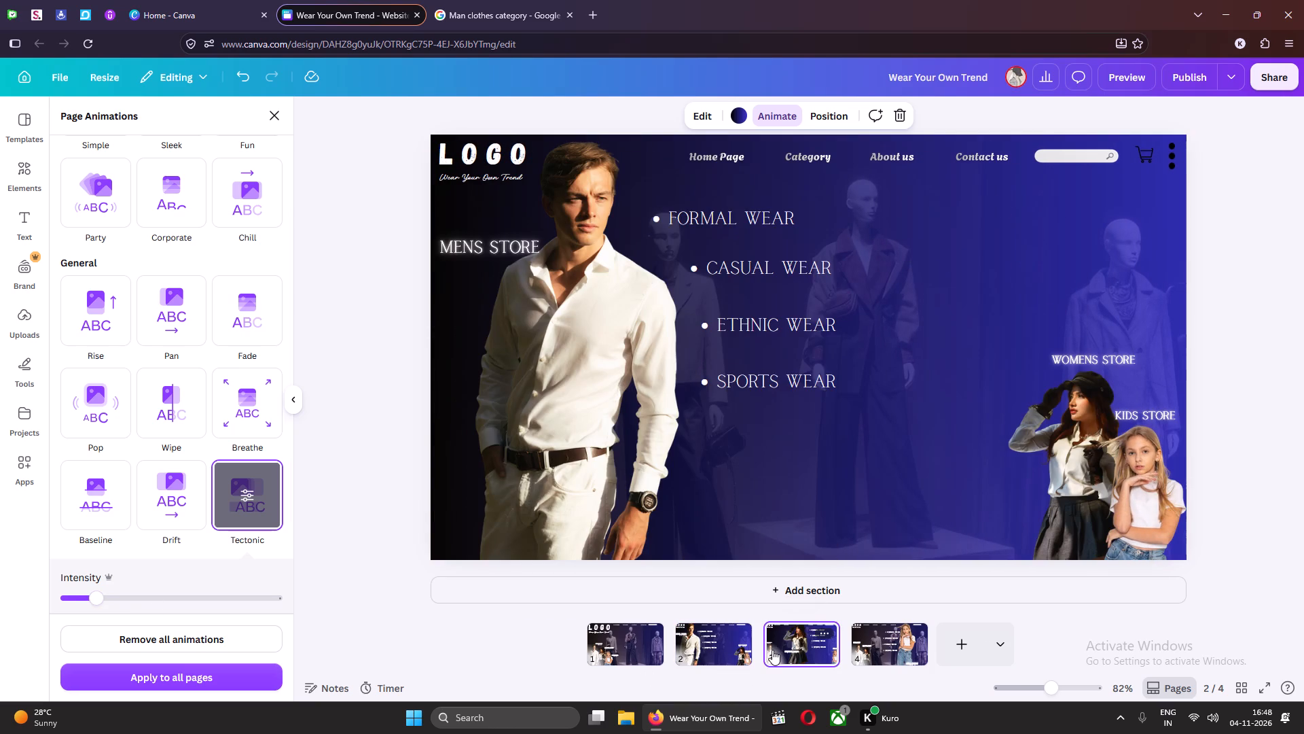
pyautogui.click(100, 601)
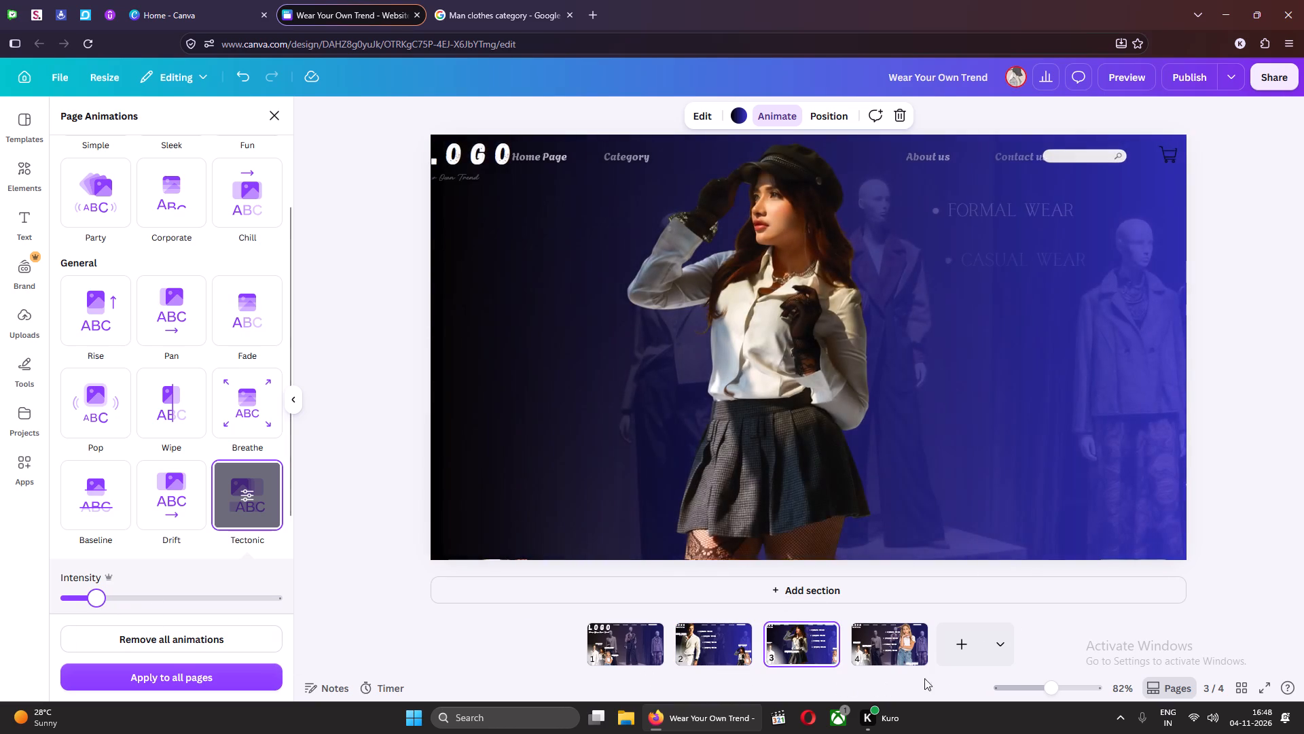
# Apply the Tectonic page animation to page 4 with the same low intensity as the other pages.
pyautogui.click(875, 659)
pyautogui.click(257, 519)
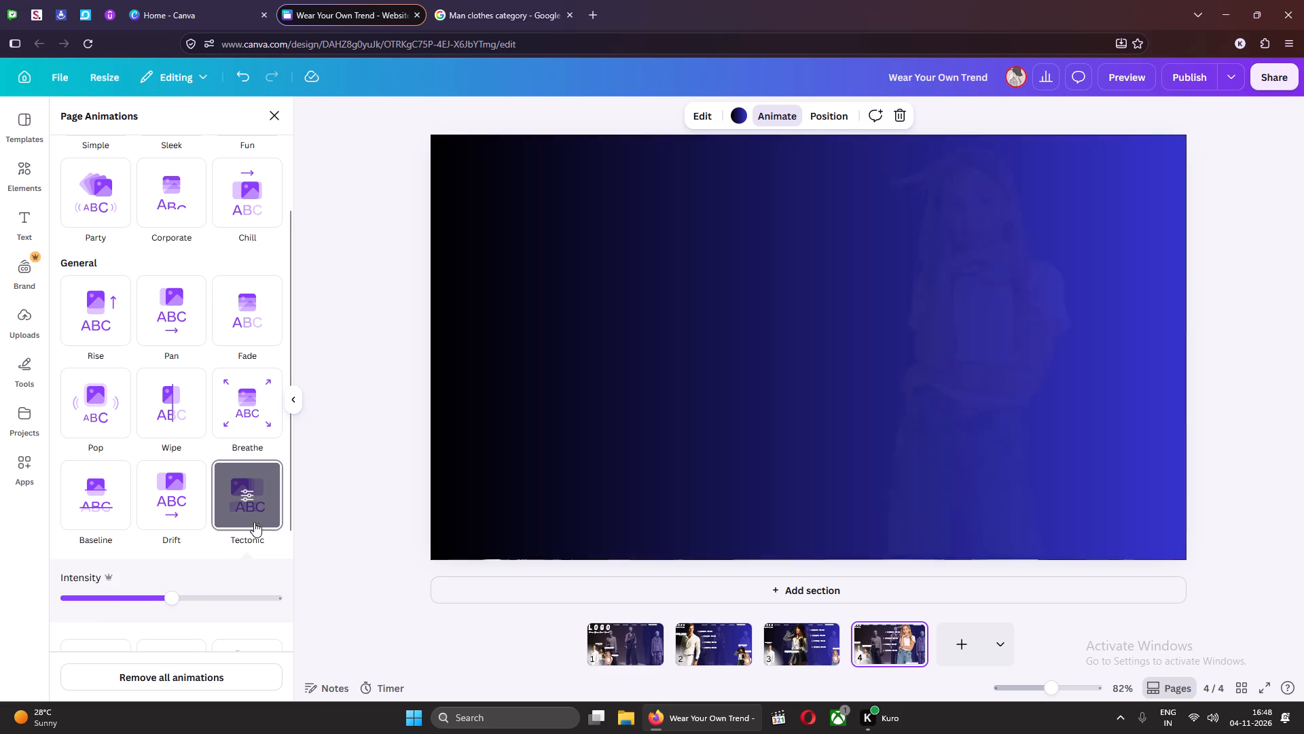
pyautogui.click(99, 599)
pyautogui.click(95, 599)
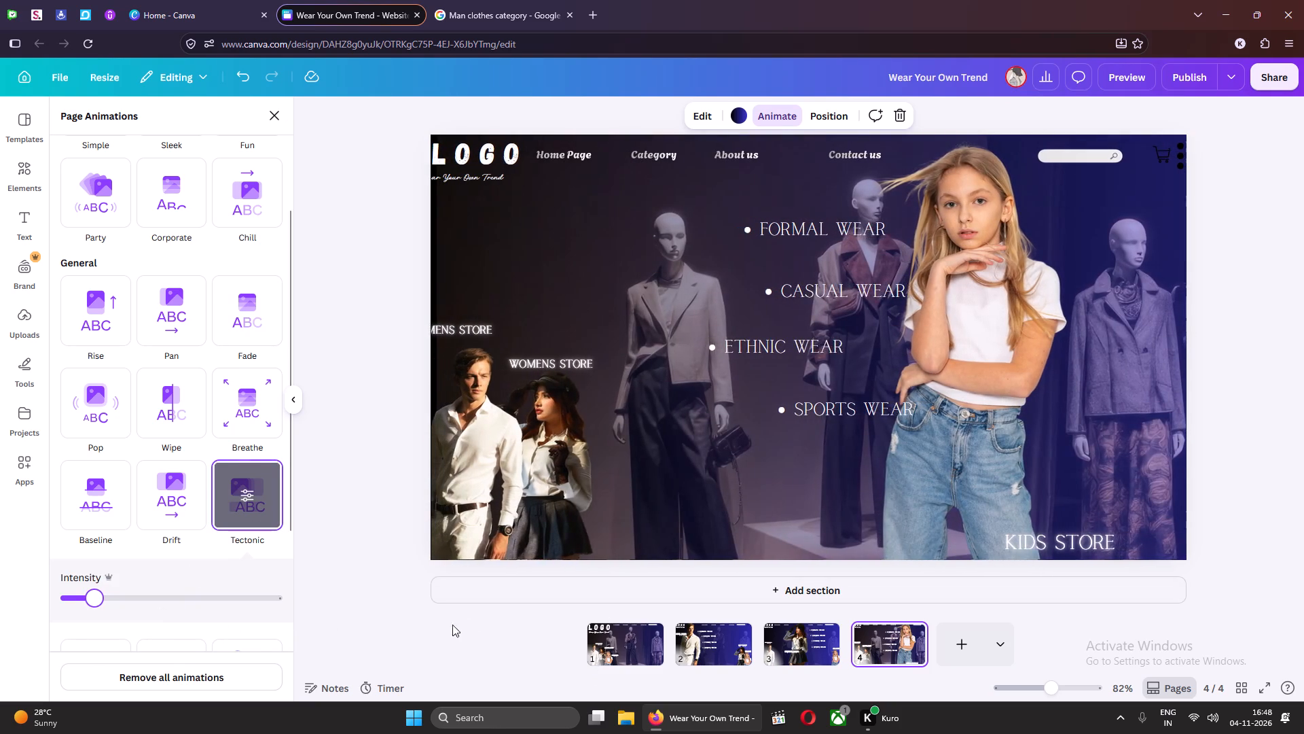
pyautogui.click(449, 633)
# Browse the element animations available for the large man's photo on page 2, the men's store page.
pyautogui.click(614, 655)
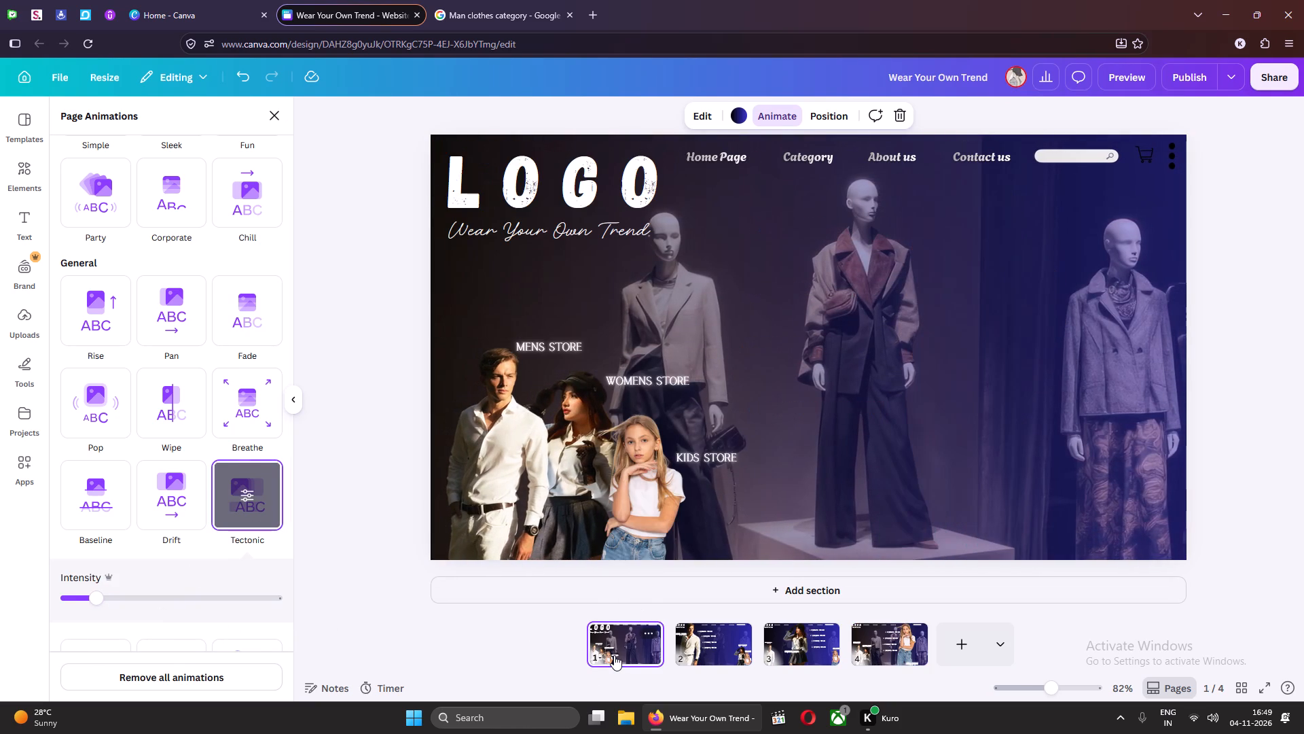
pyautogui.click(704, 644)
pyautogui.click(600, 419)
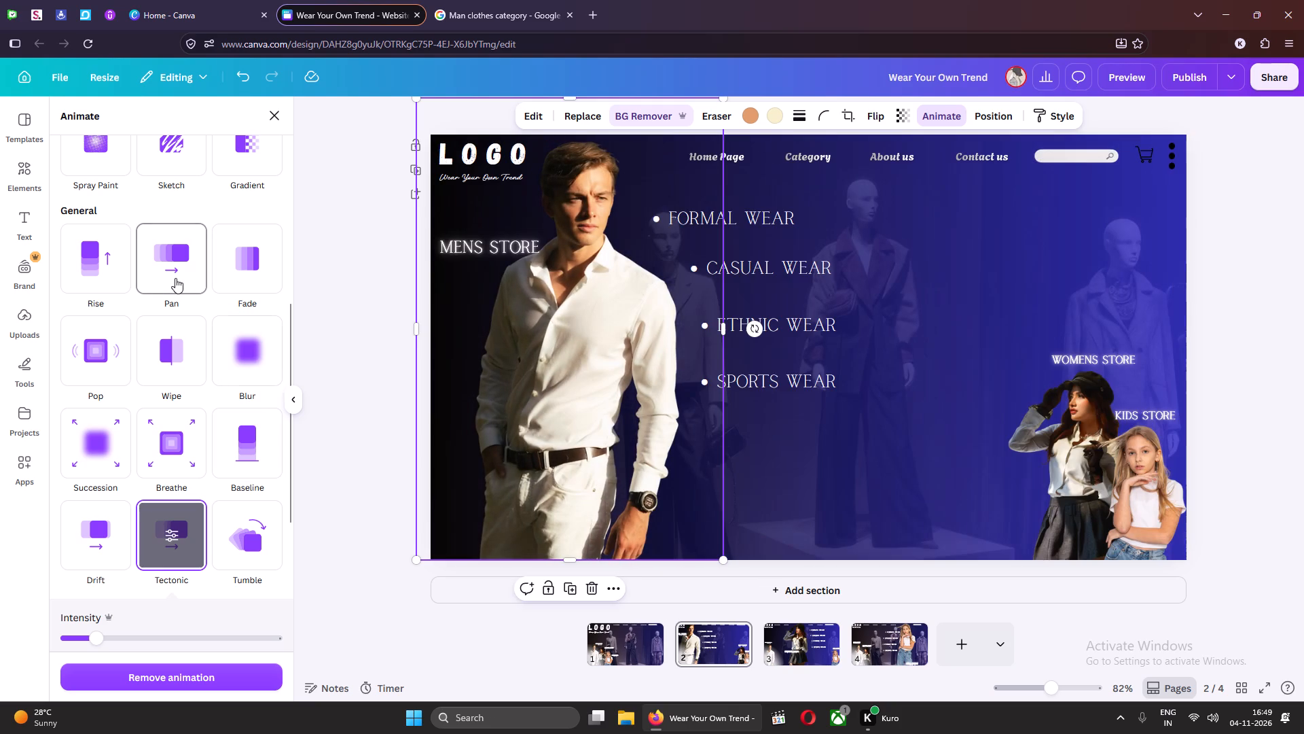
pyautogui.scroll(3, 139, 320)
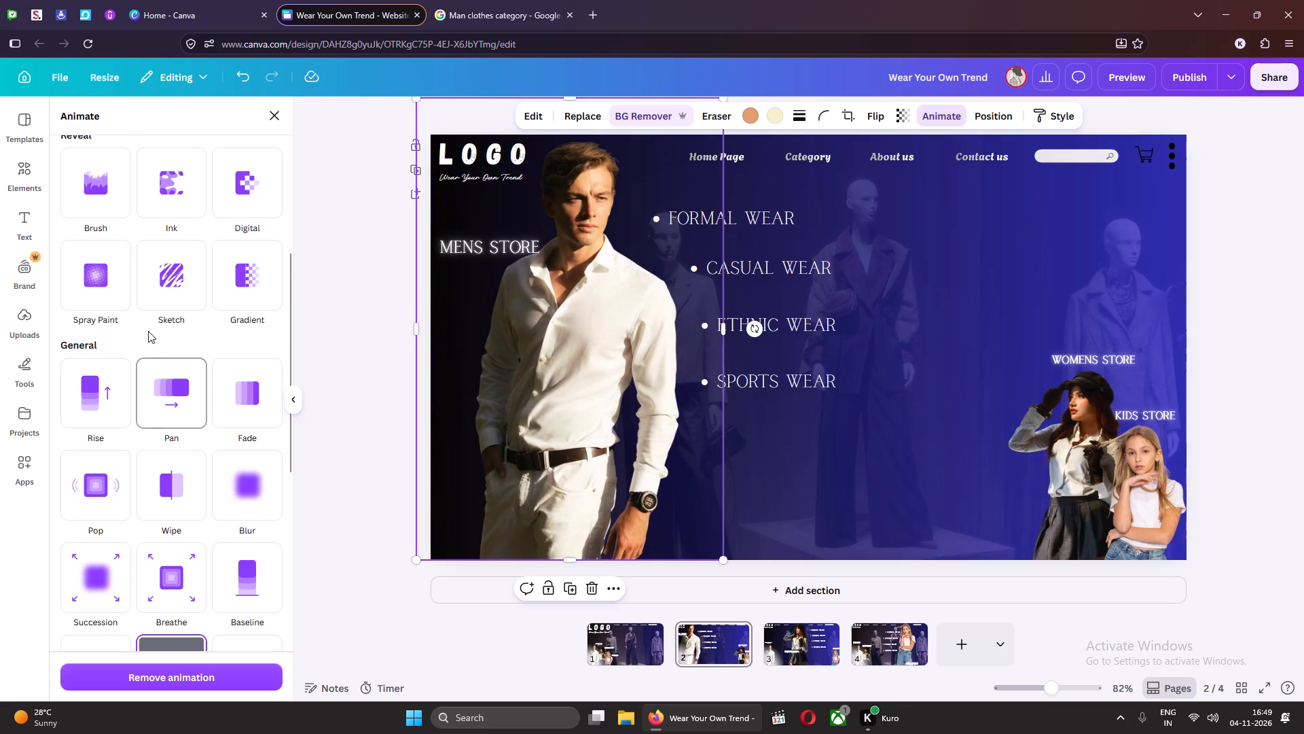
pyautogui.scroll(-6, 240, 368)
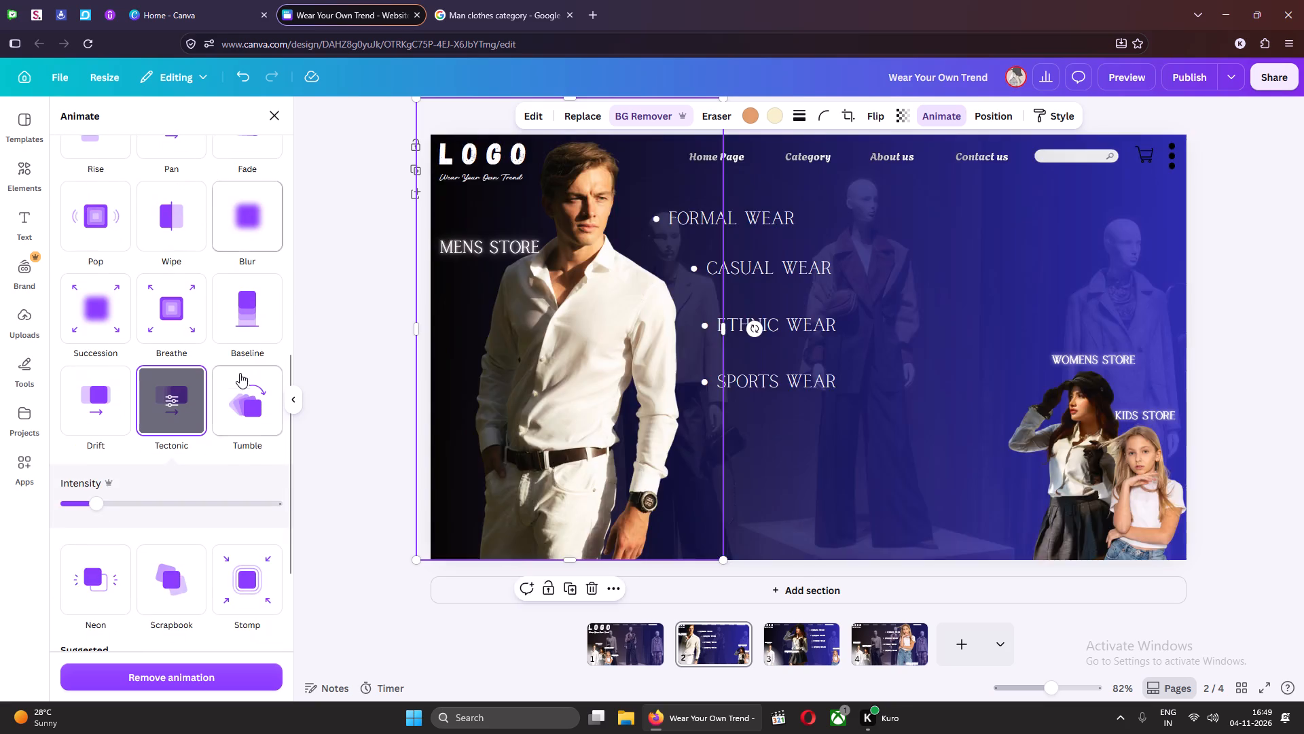
pyautogui.scroll(-2, 207, 550)
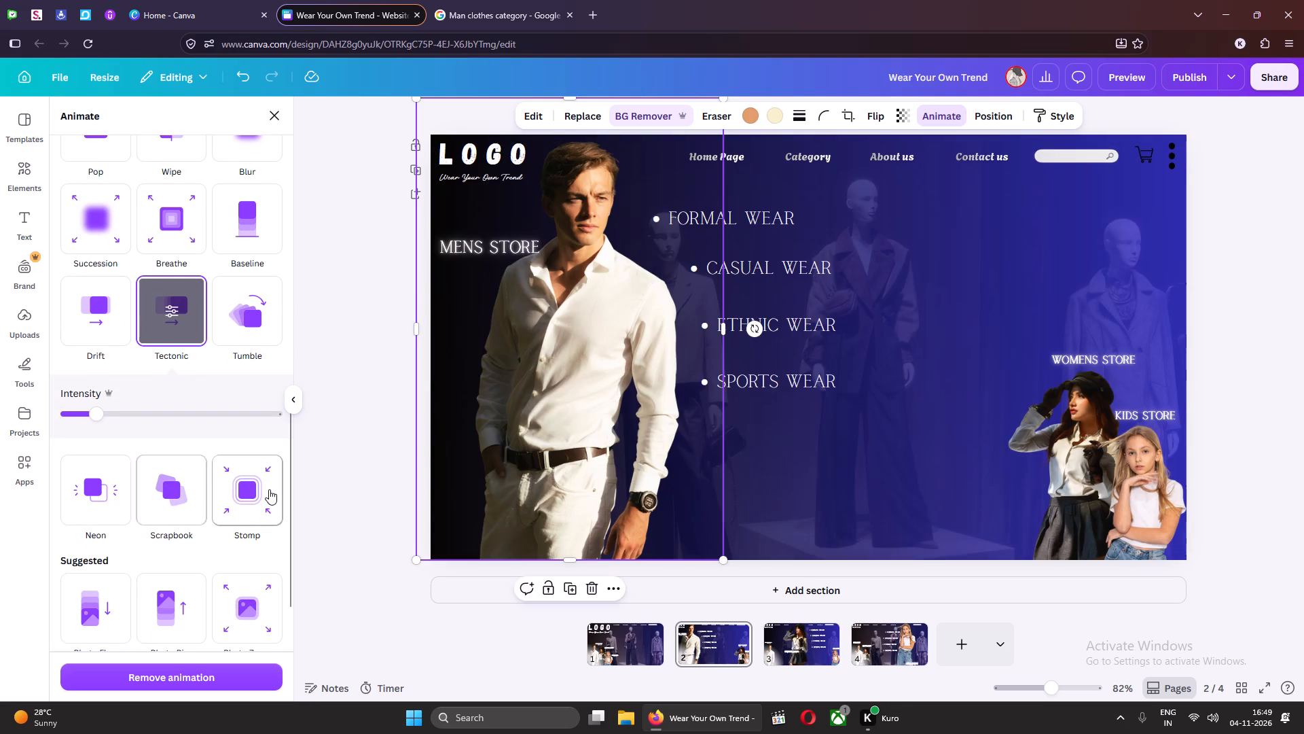
pyautogui.scroll(-2, 266, 490)
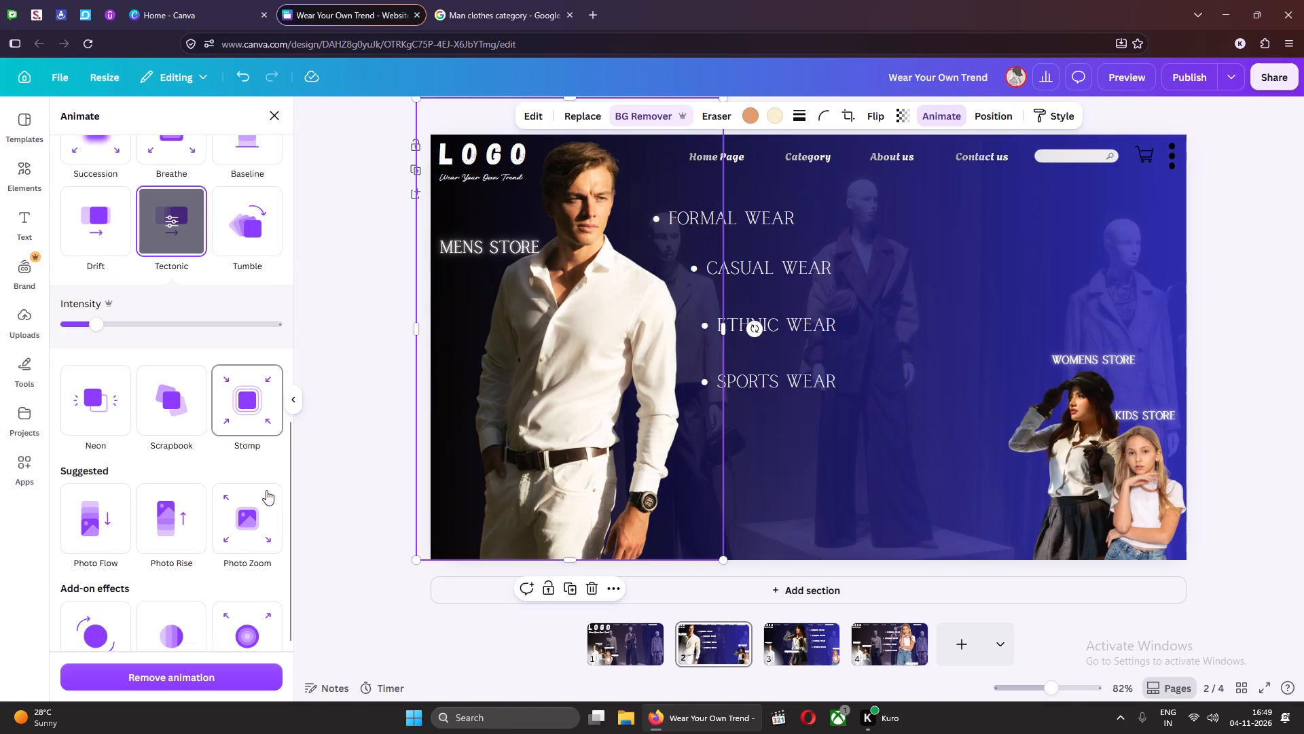
pyautogui.scroll(3, 262, 533)
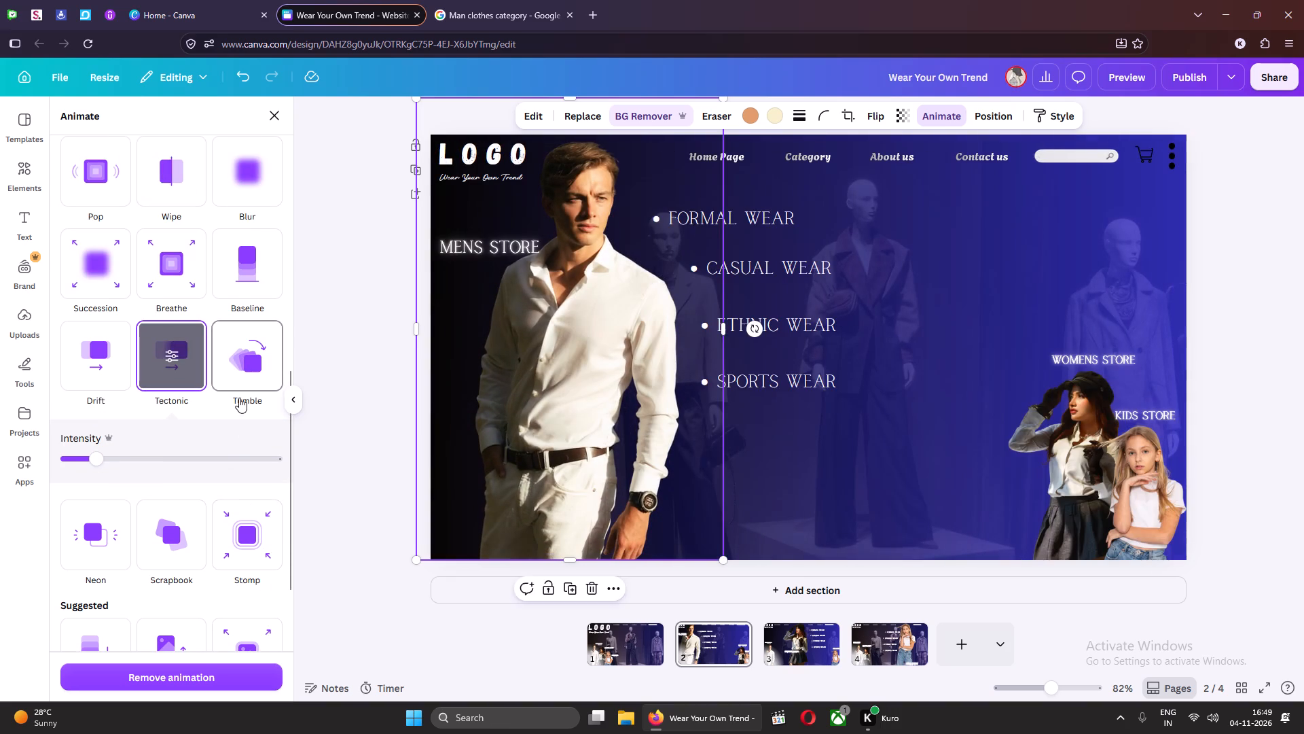
pyautogui.scroll(1, 240, 396)
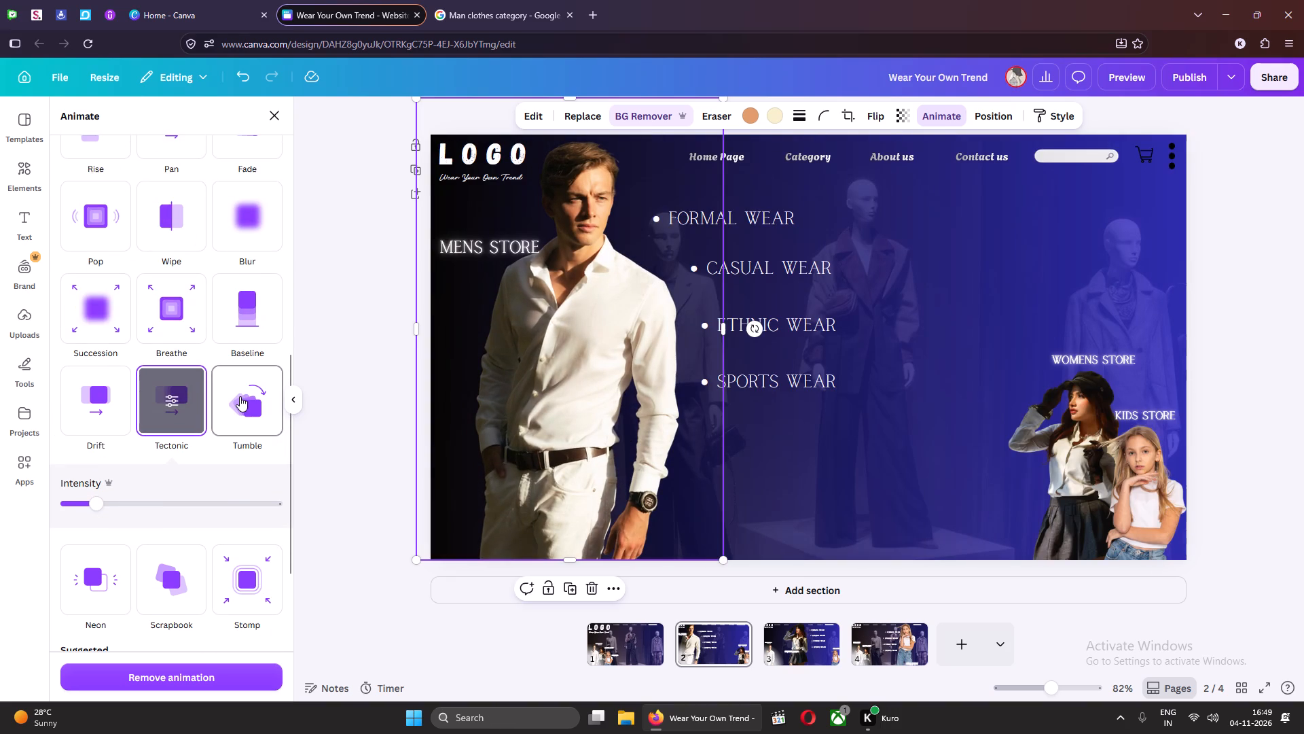
pyautogui.scroll(1, 240, 396)
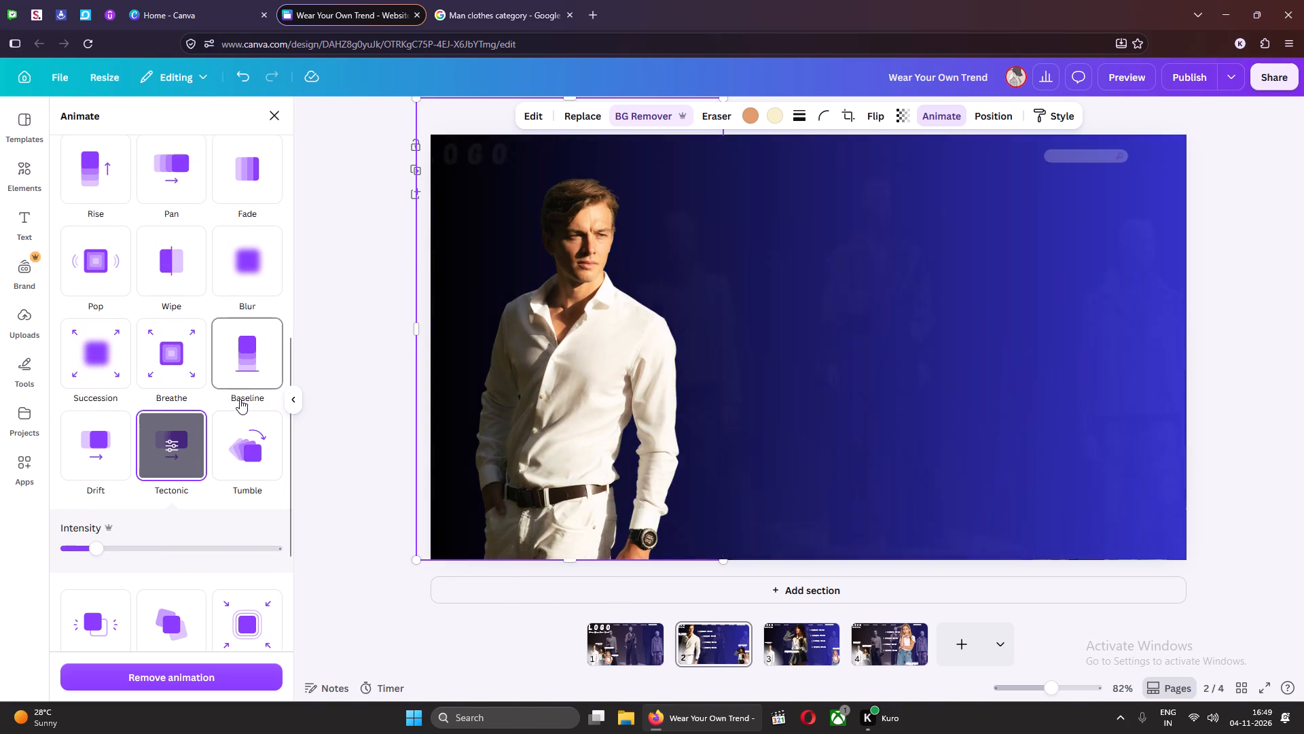
pyautogui.scroll(-7, 232, 461)
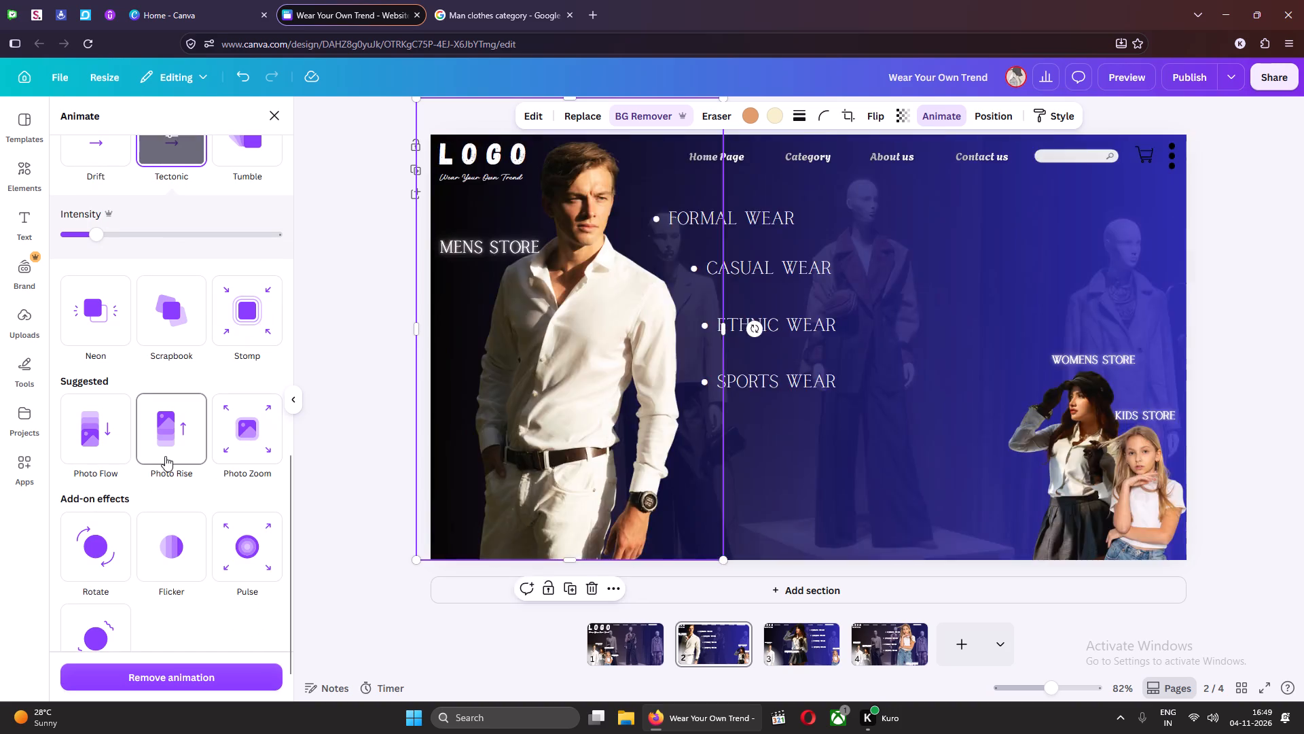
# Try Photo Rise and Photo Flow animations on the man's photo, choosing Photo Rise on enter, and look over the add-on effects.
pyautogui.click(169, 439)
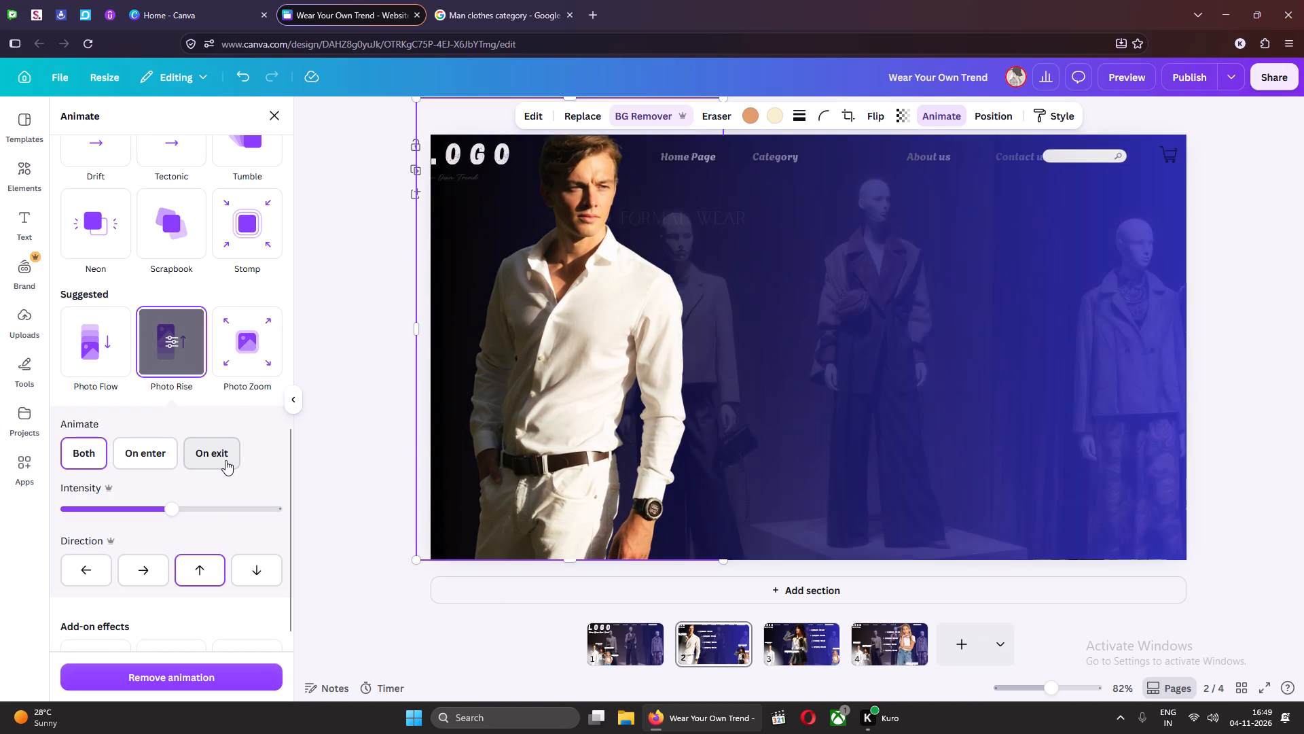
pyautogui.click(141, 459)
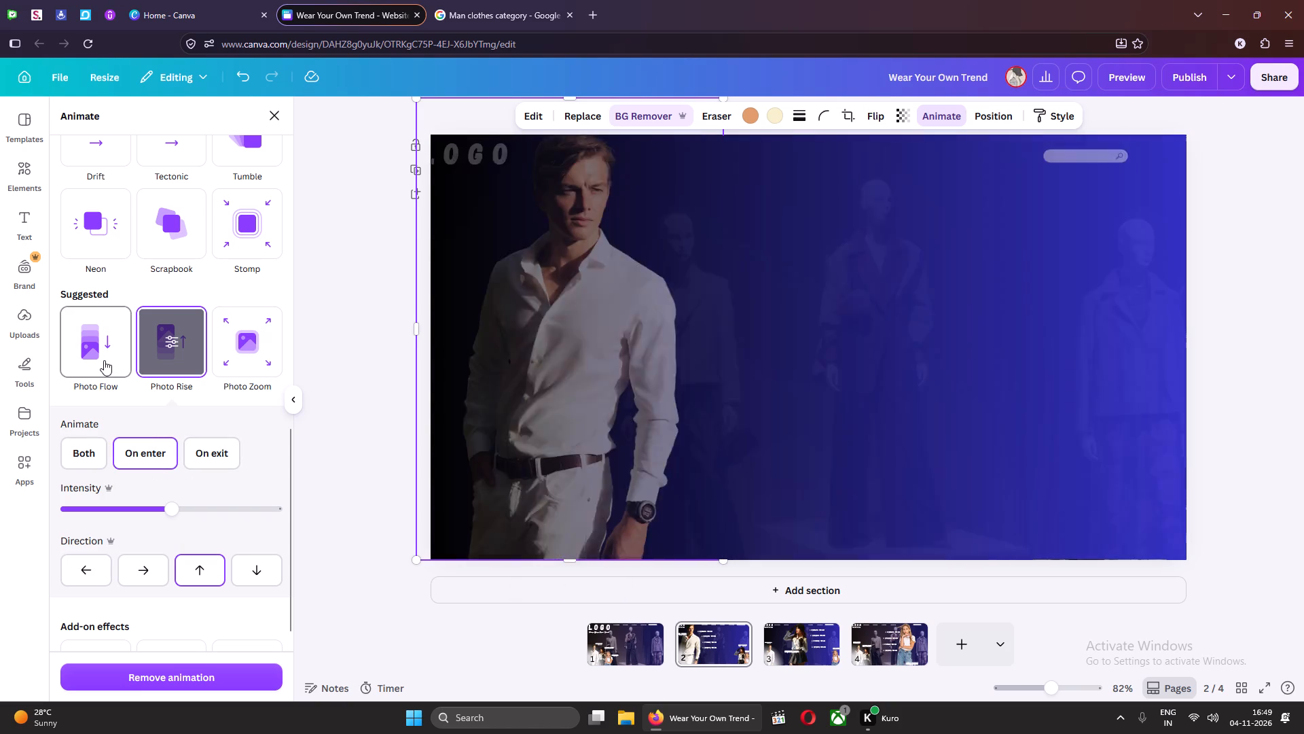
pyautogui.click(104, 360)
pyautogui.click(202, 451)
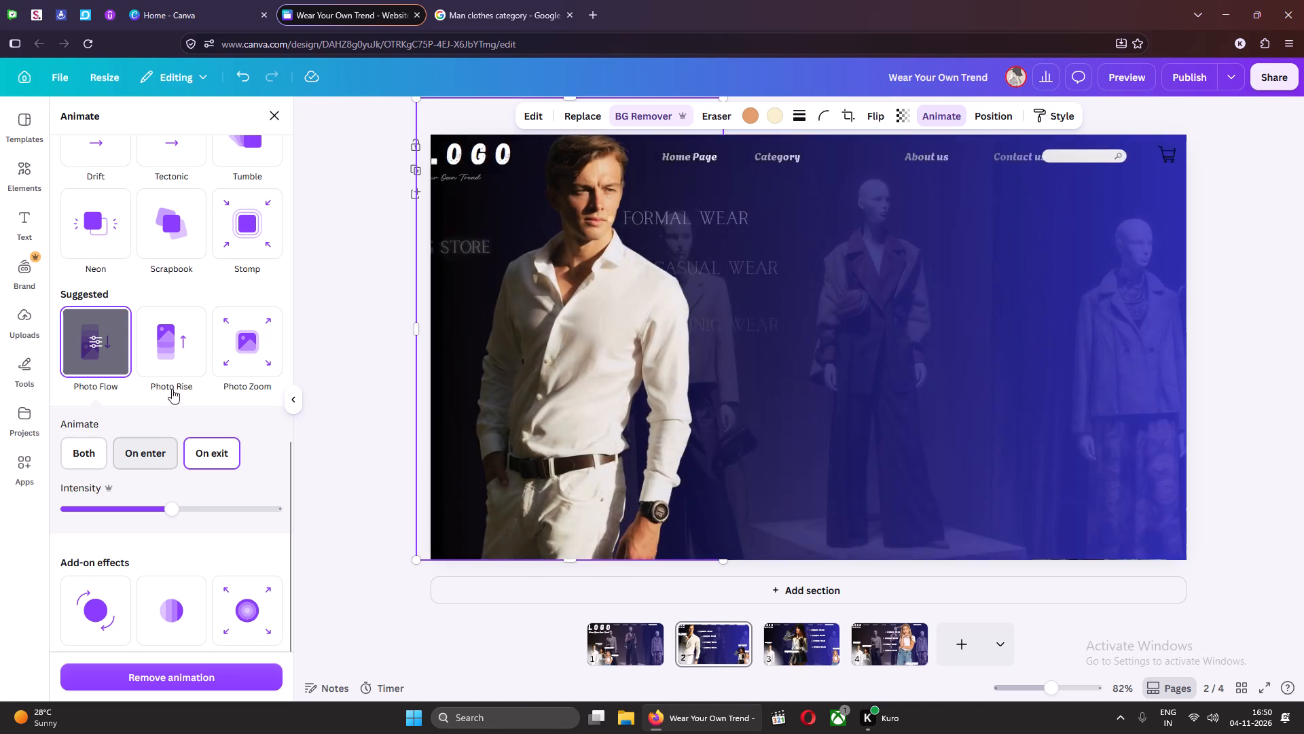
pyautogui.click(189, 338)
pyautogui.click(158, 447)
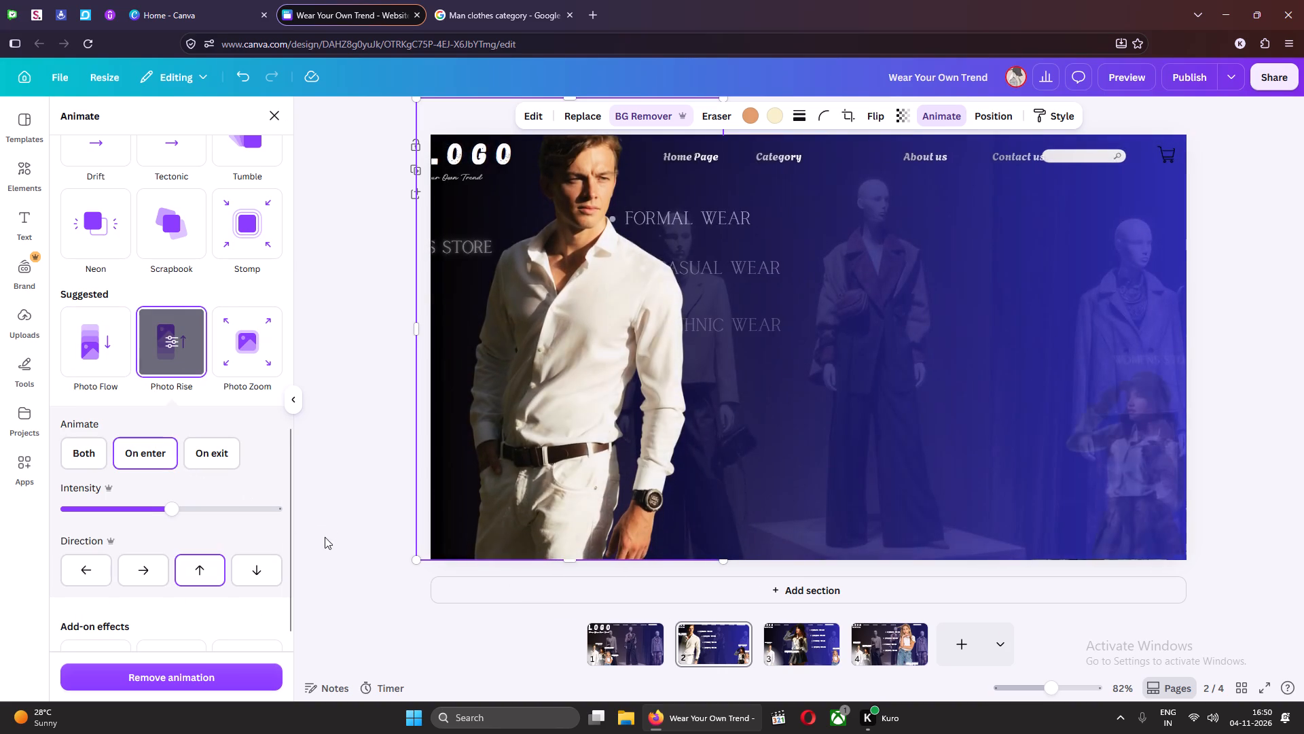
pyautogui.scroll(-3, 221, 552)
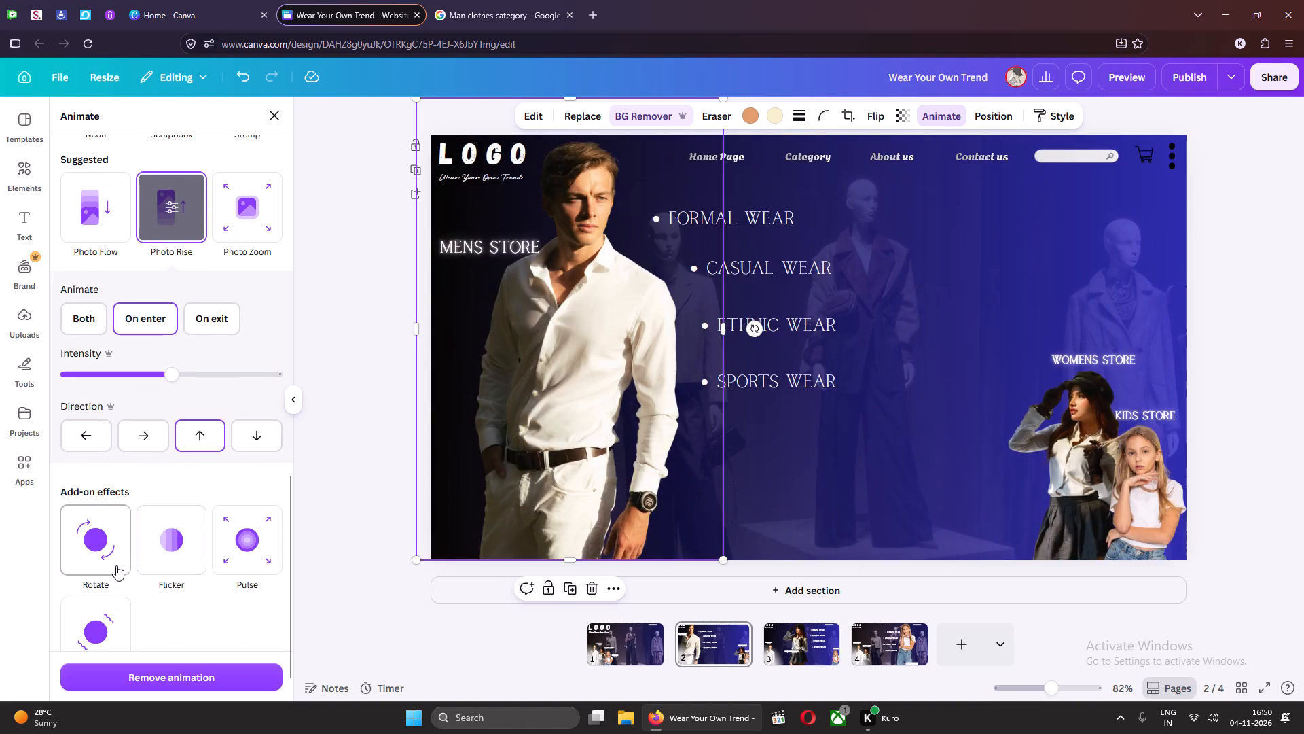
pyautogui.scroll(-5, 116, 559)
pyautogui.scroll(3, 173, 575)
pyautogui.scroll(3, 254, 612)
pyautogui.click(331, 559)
# Look through pages 1 to 3 and check the page animation used on page 3.
pyautogui.click(626, 635)
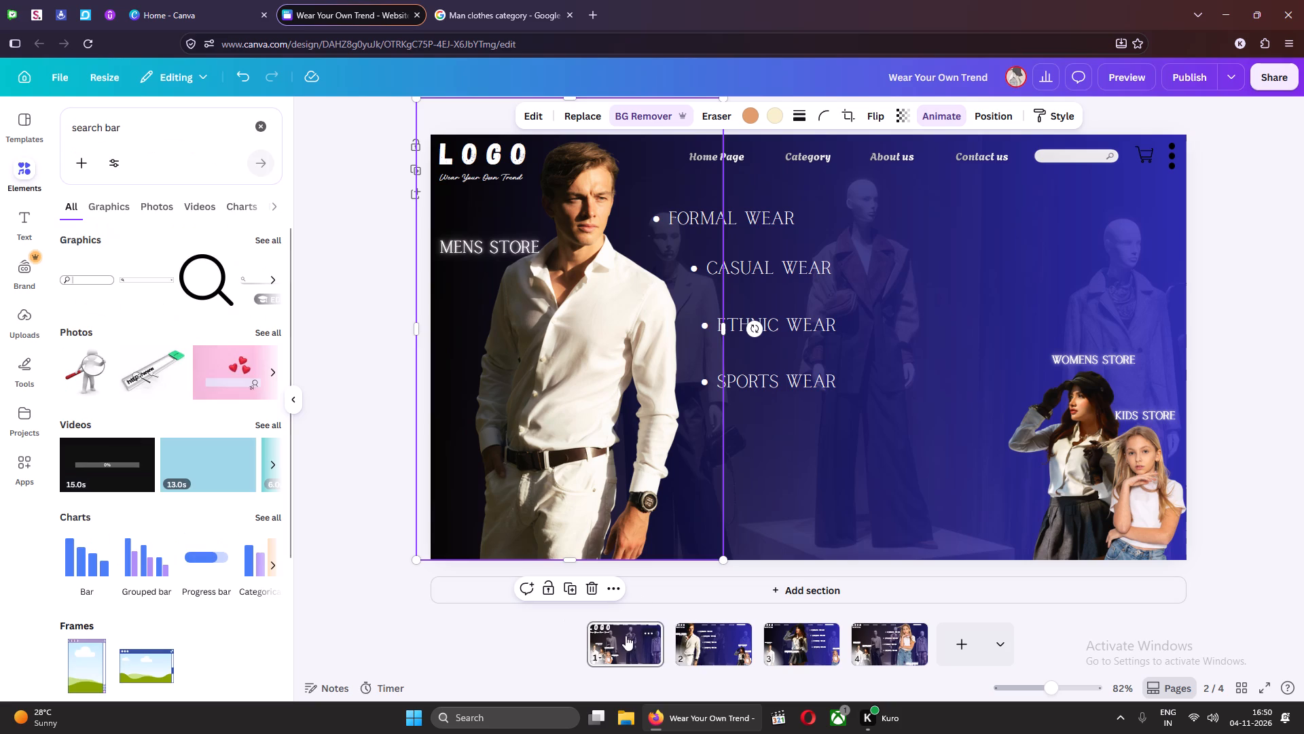
pyautogui.click(700, 649)
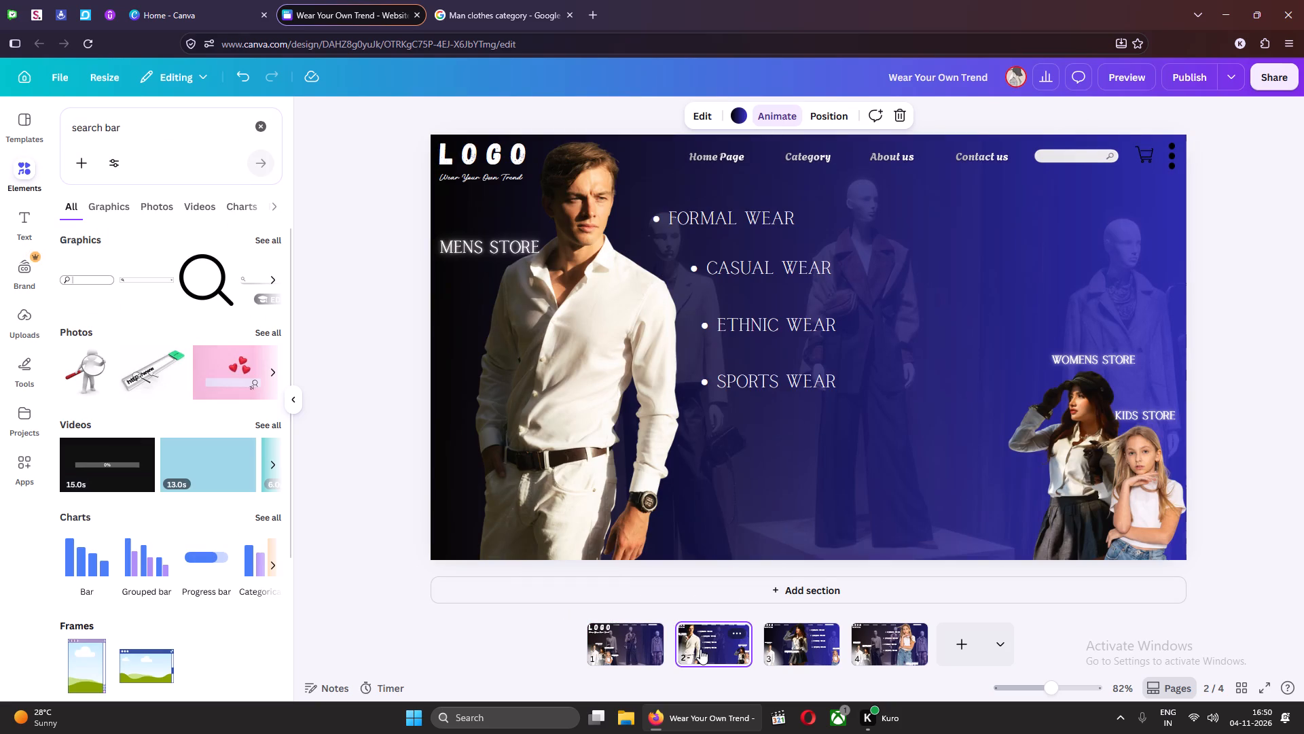
pyautogui.click(795, 652)
pyautogui.scroll(2, 251, 479)
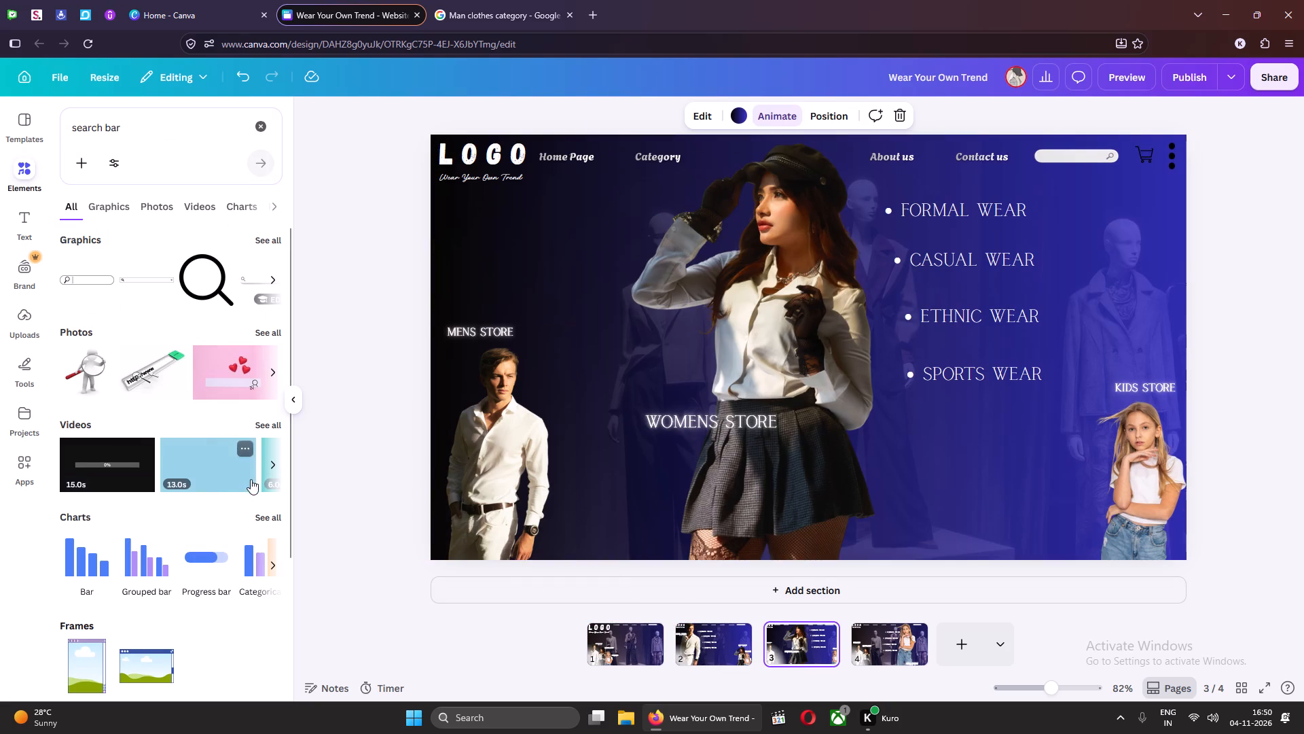
pyautogui.scroll(2, 251, 479)
pyautogui.click(786, 111)
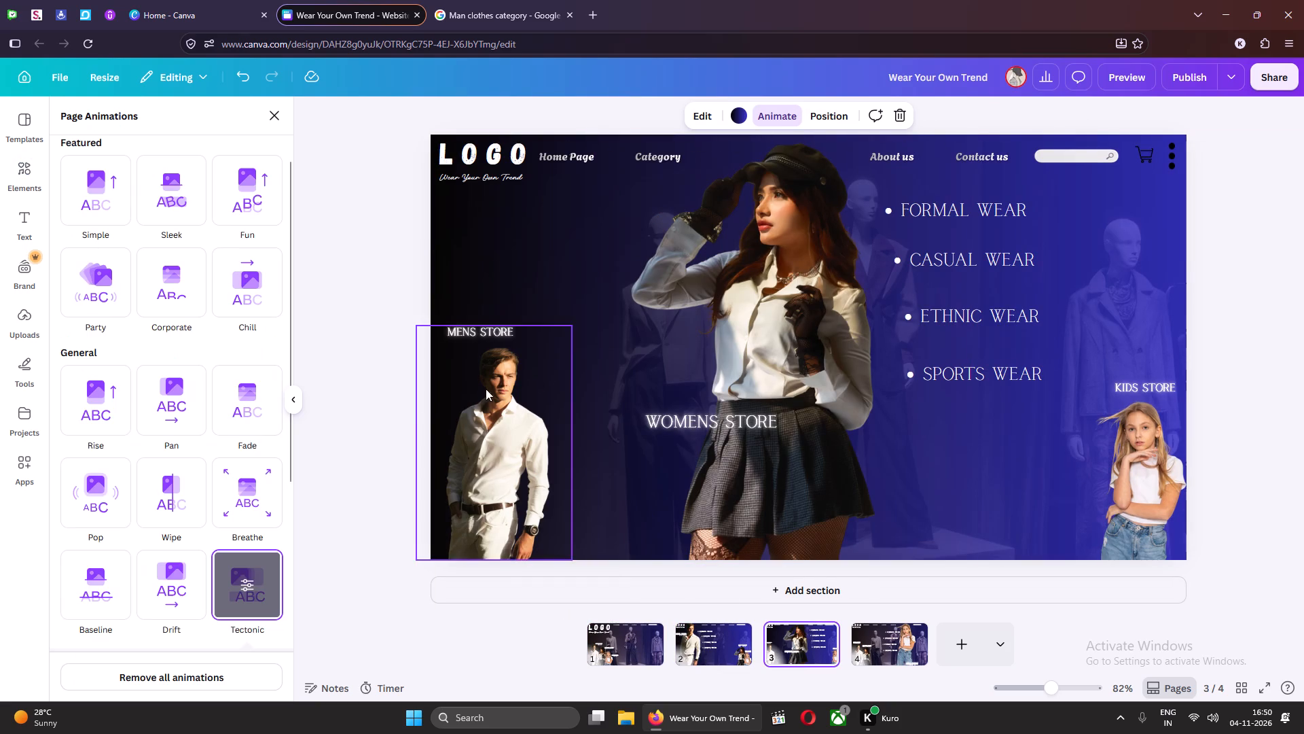
pyautogui.click(339, 427)
pyautogui.click(339, 427)
# Apply the Baseline animation to the large woman's photo on page 3.
pyautogui.click(753, 274)
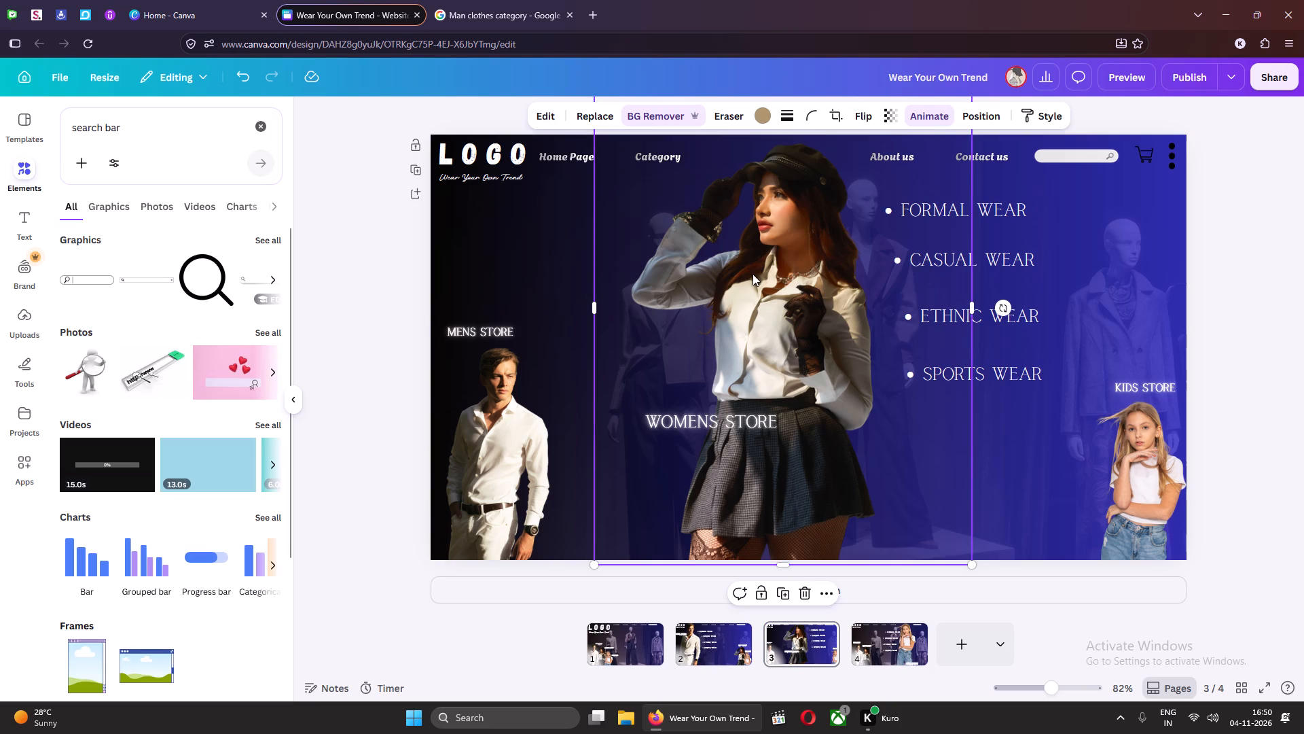
pyautogui.click(914, 121)
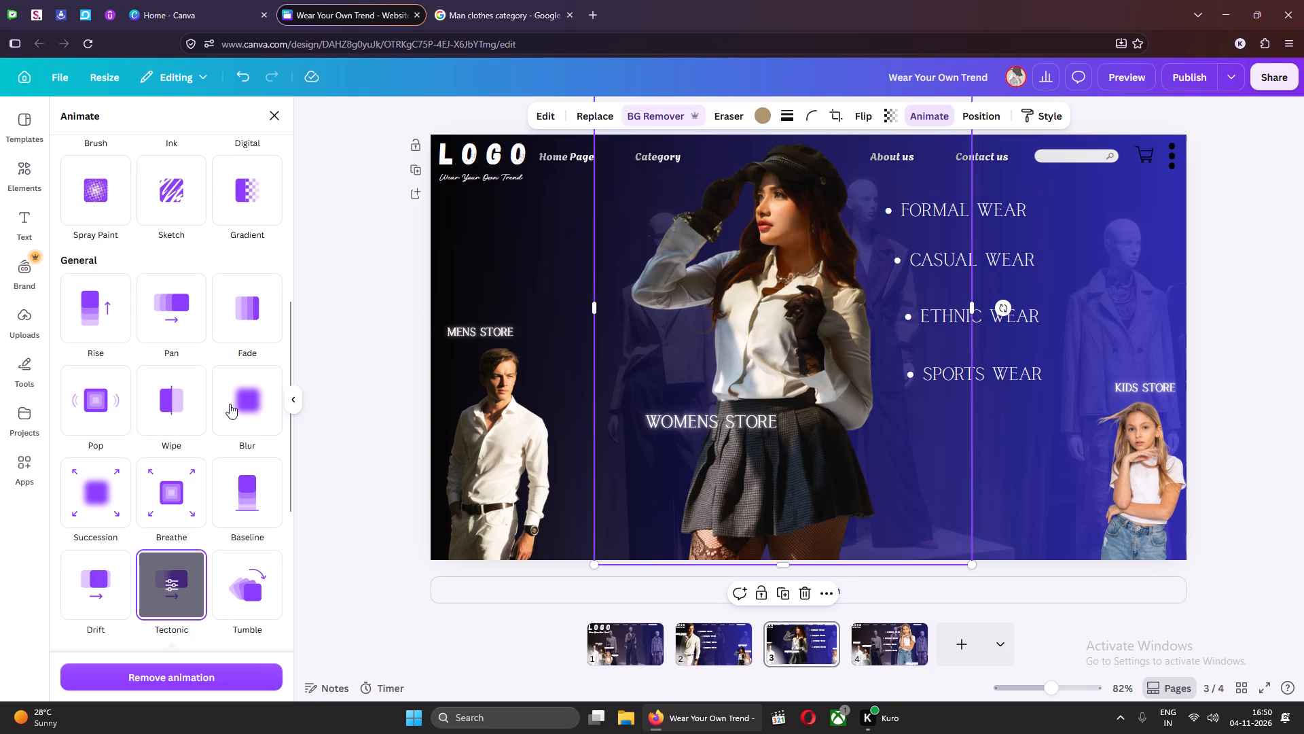
pyautogui.scroll(-7, 222, 406)
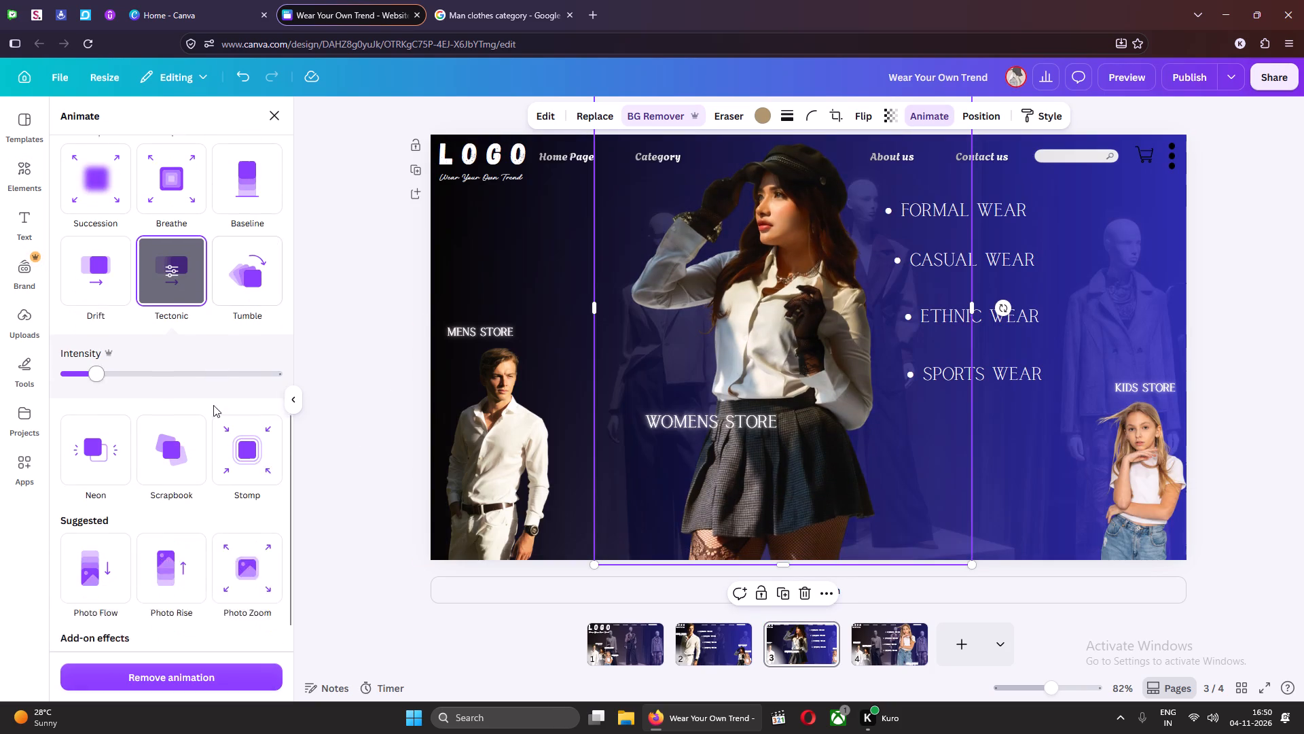
pyautogui.scroll(-3, 213, 405)
pyautogui.scroll(4, 212, 401)
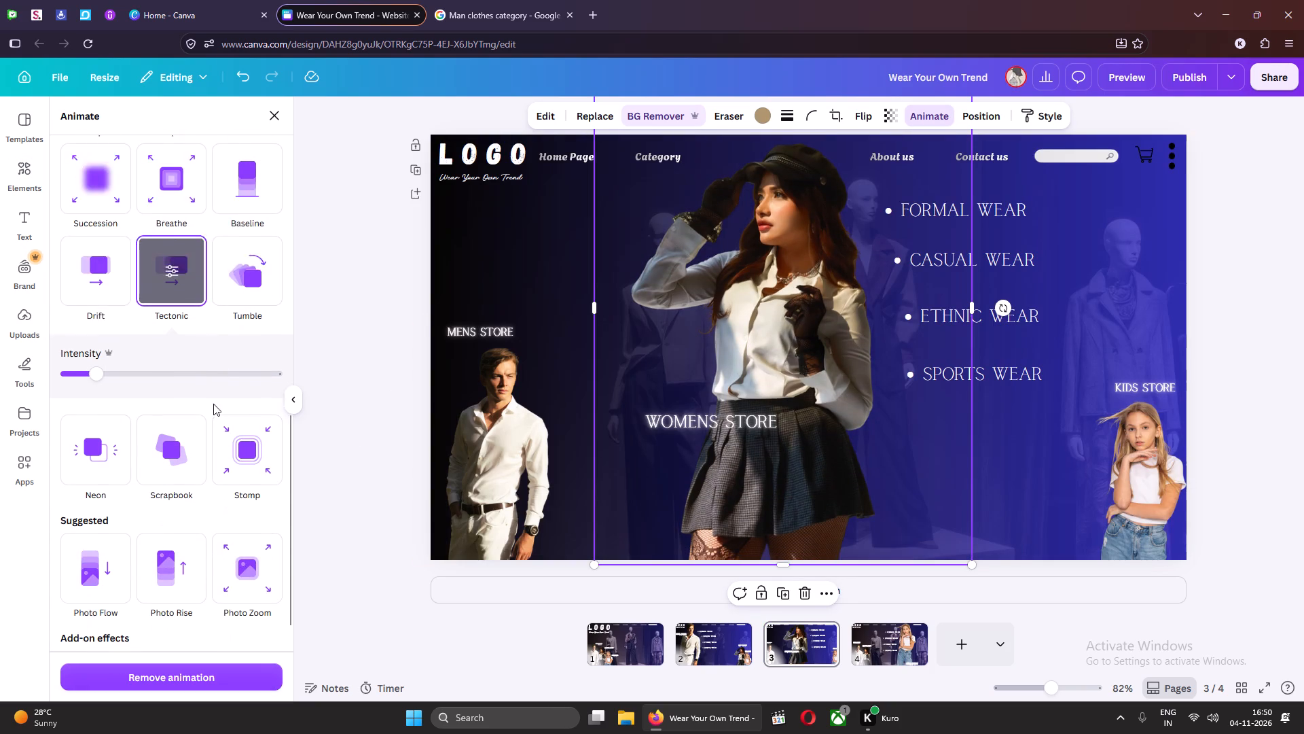
pyautogui.scroll(2, 213, 404)
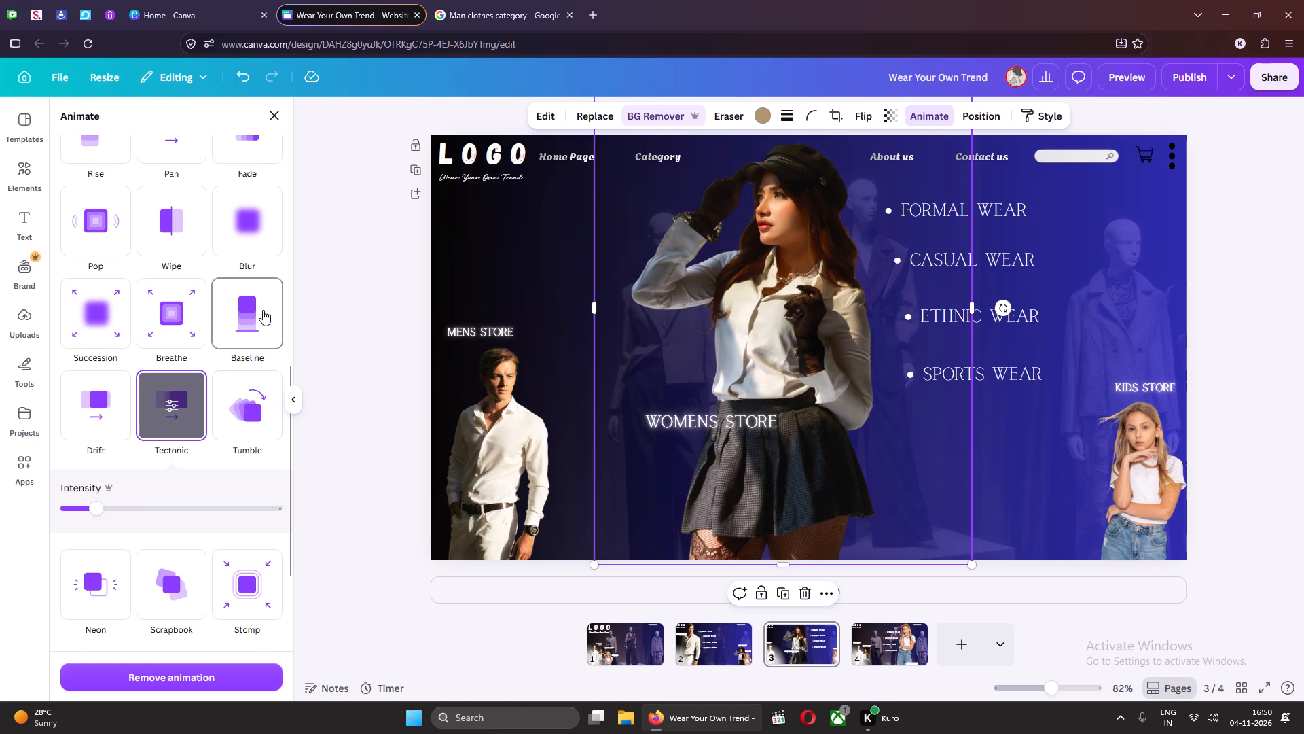
pyautogui.click(263, 310)
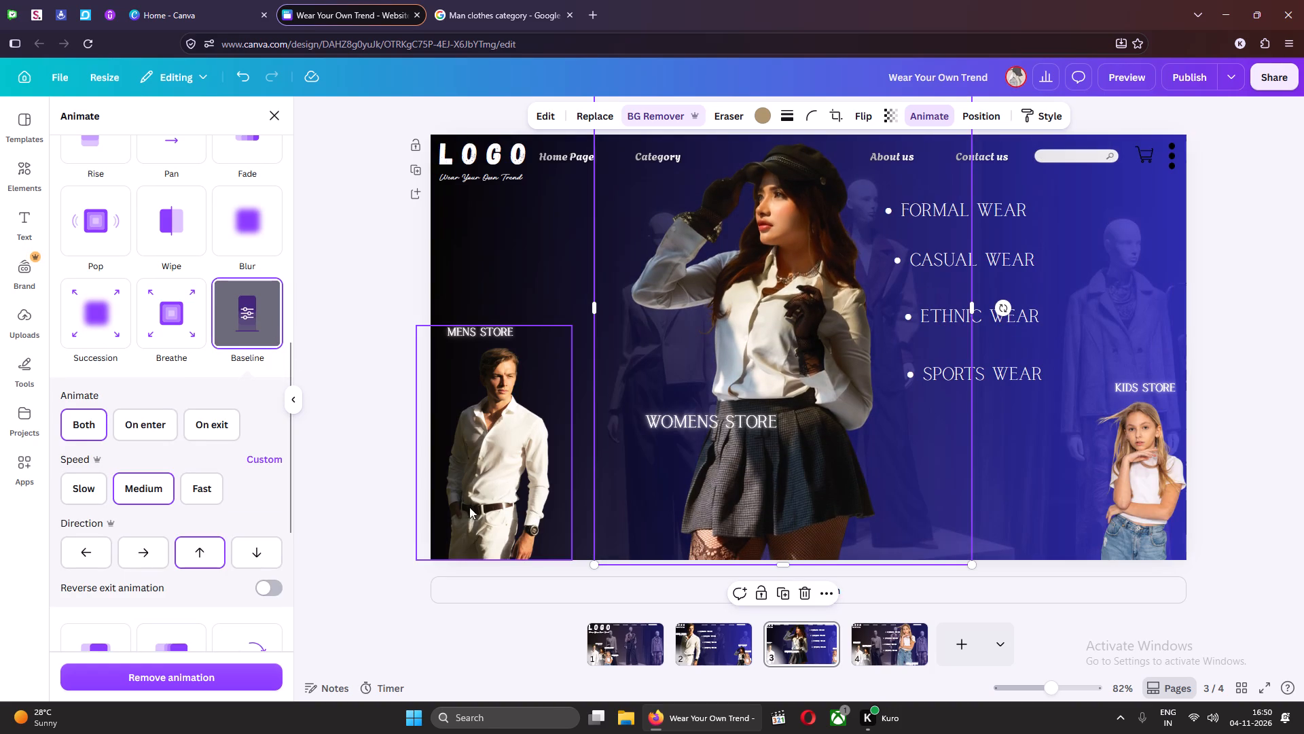
# Change the animation of the large man's photo on page 2 to Baseline.
pyautogui.click(716, 645)
pyautogui.click(524, 424)
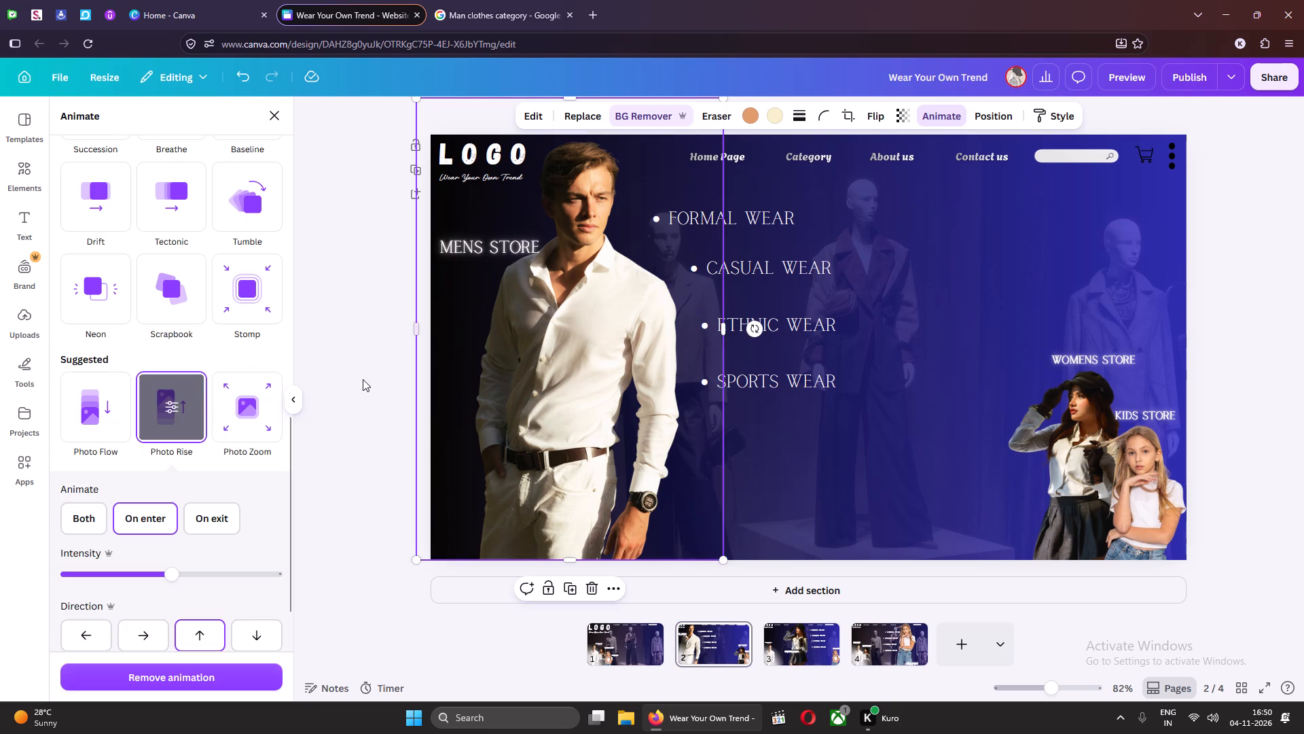
pyautogui.scroll(3, 183, 445)
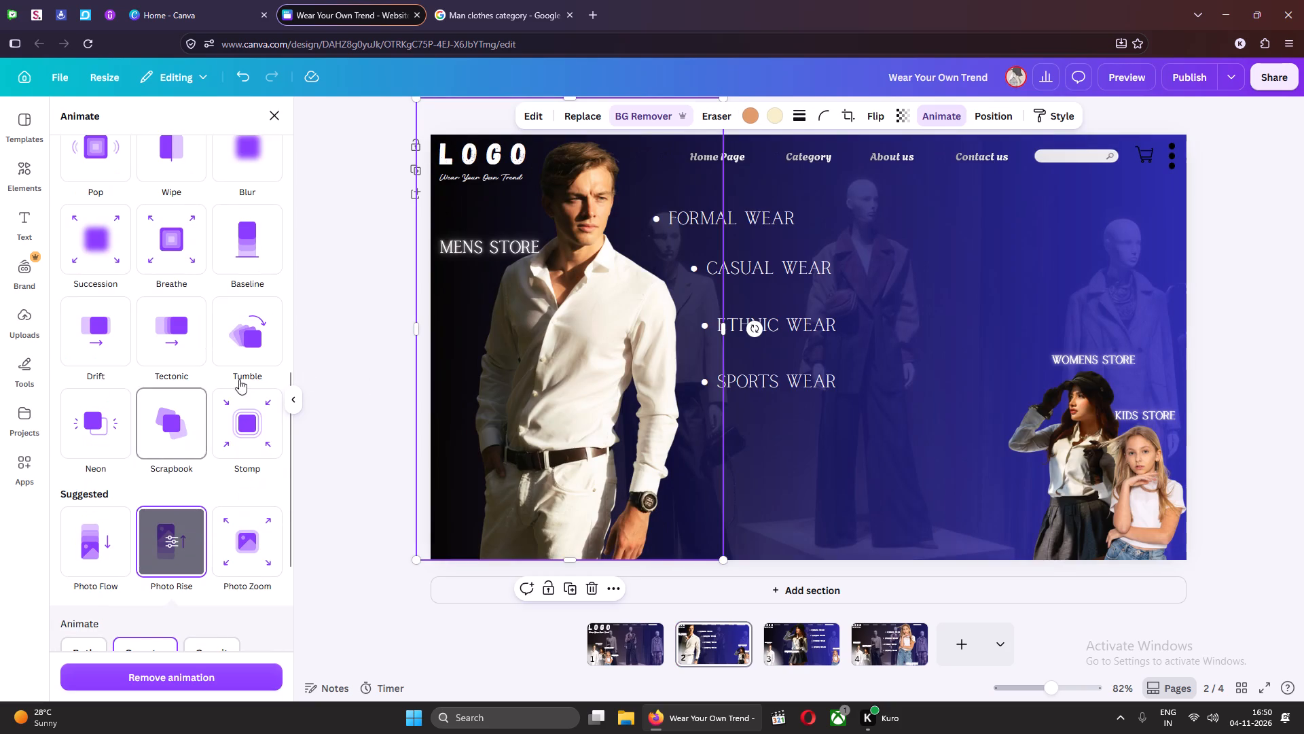
pyautogui.click(247, 249)
# Apply the Baseline animation to the large girl's photo on page 4.
pyautogui.click(880, 652)
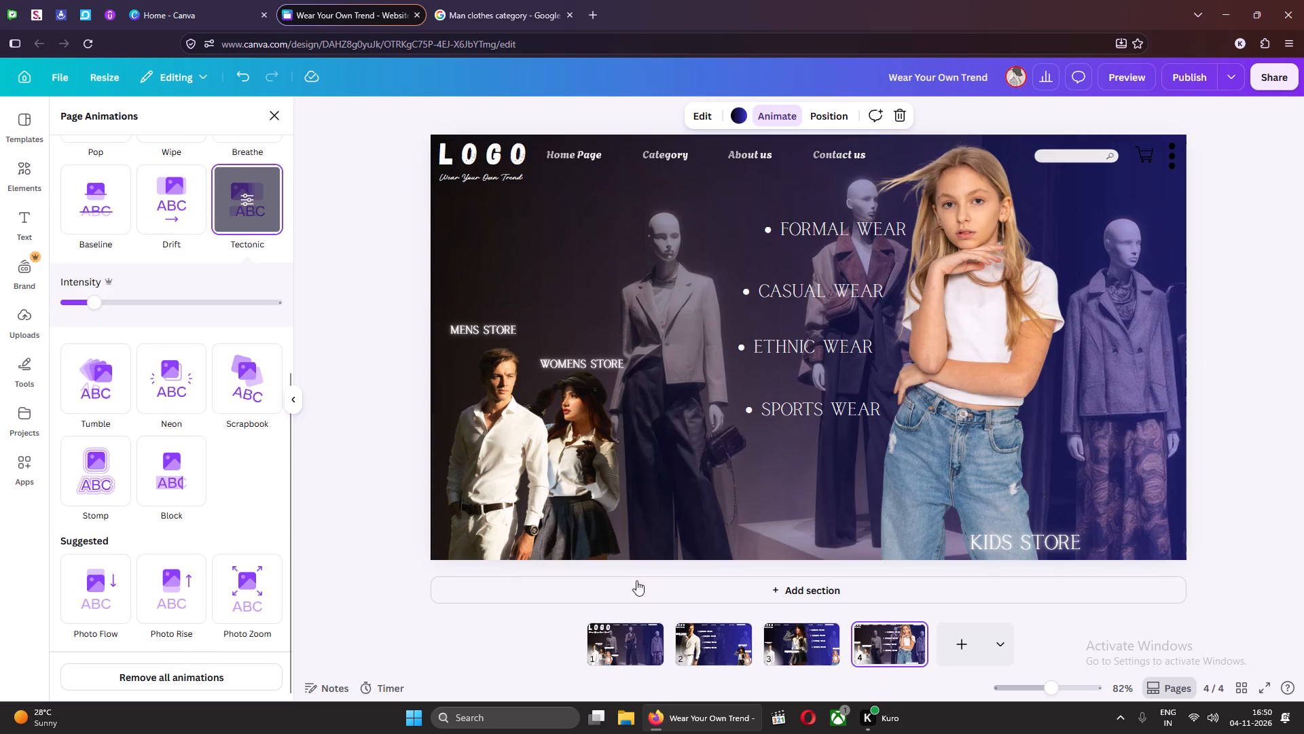
pyautogui.click(950, 368)
pyautogui.scroll(4, 230, 325)
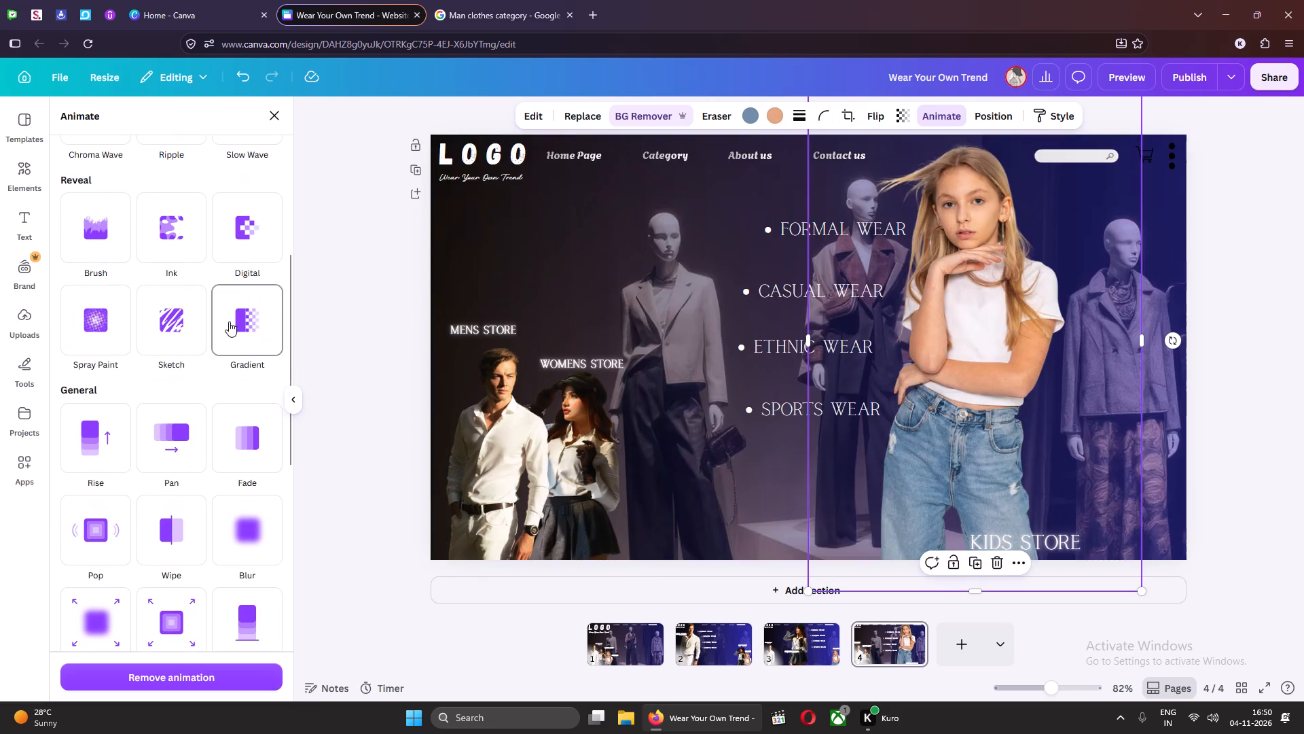
pyautogui.scroll(-3, 255, 413)
pyautogui.click(249, 484)
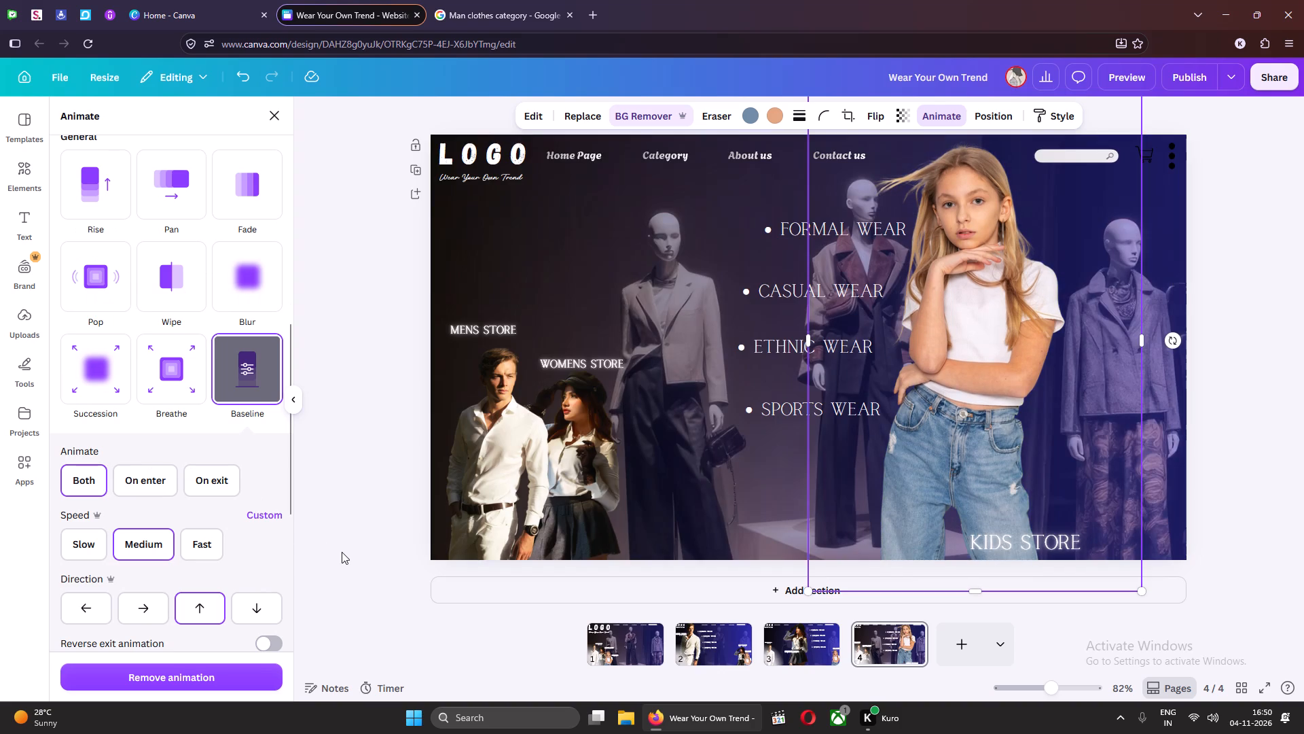
pyautogui.click(342, 552)
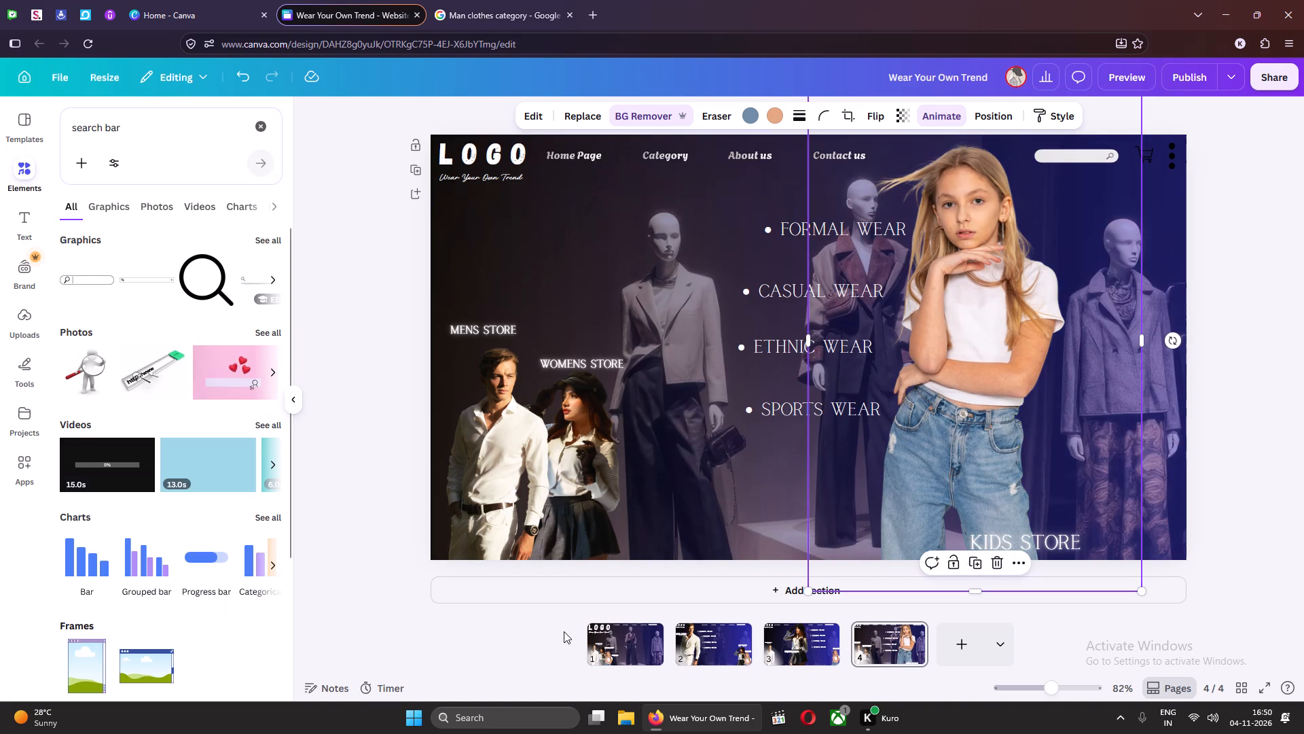
# Review pages 1 to 4 in turn and return to the home page.
pyautogui.click(608, 645)
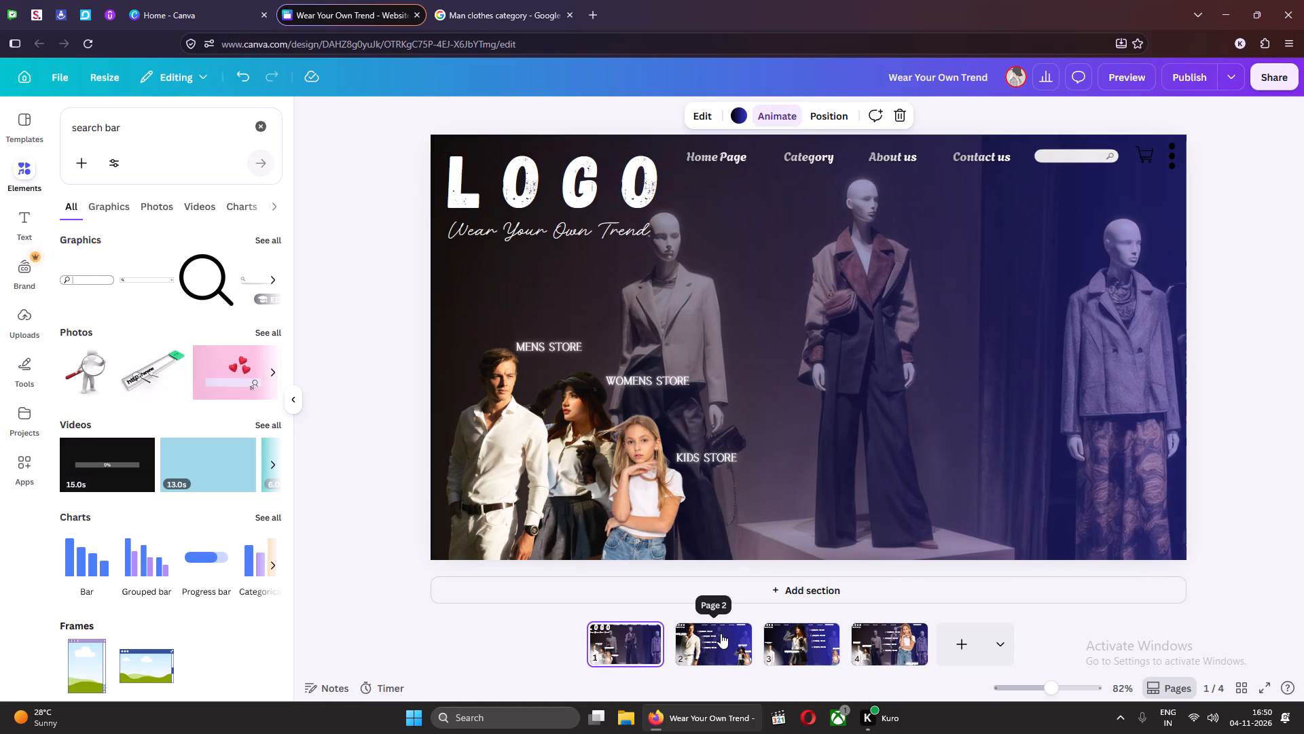
pyautogui.click(721, 635)
pyautogui.click(786, 640)
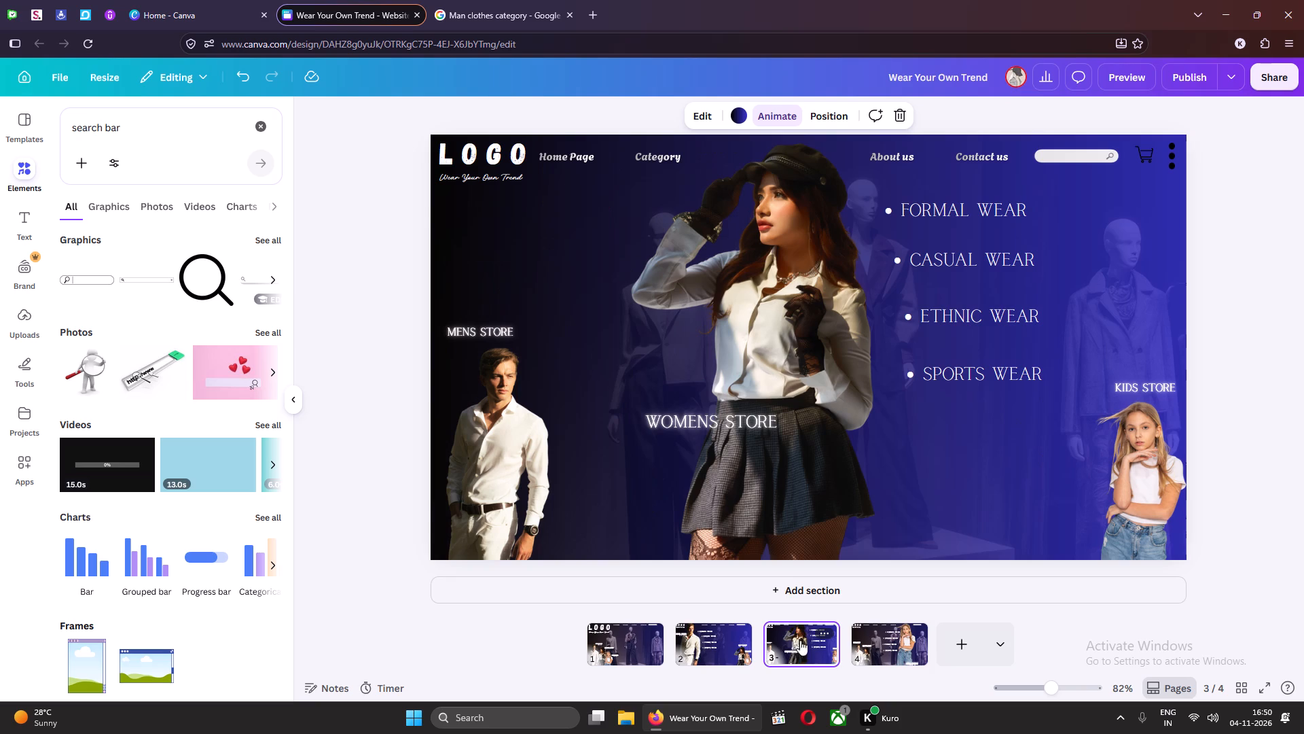
pyautogui.click(881, 641)
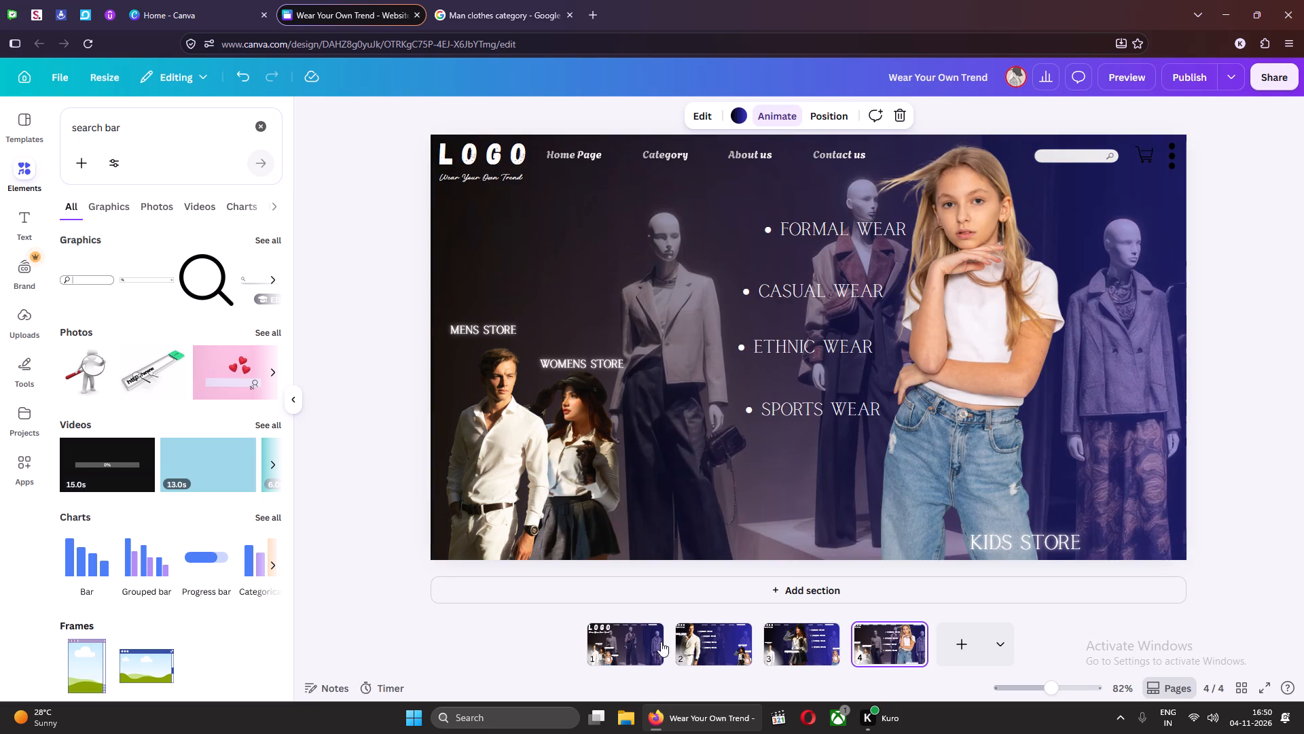
pyautogui.click(624, 641)
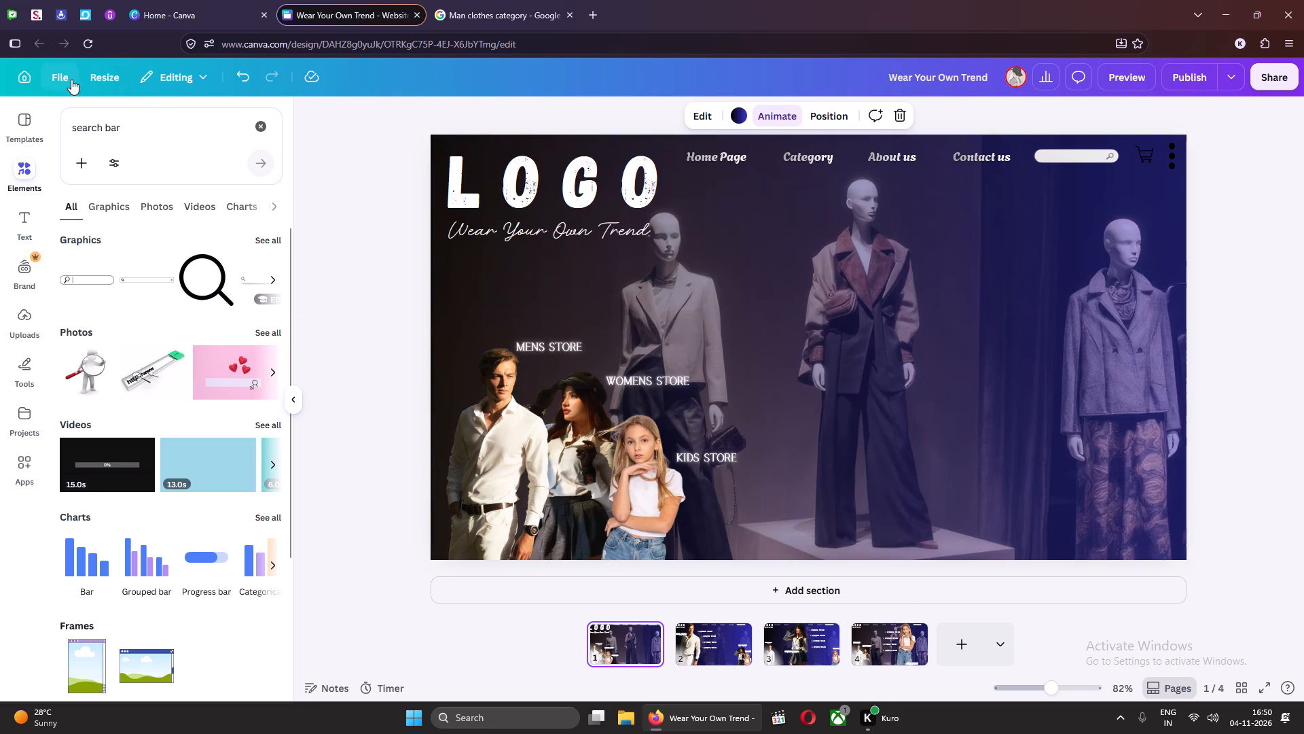
# Save the website design.
pyautogui.click(365, 234)
pyautogui.hotkey('ctrl', 's')
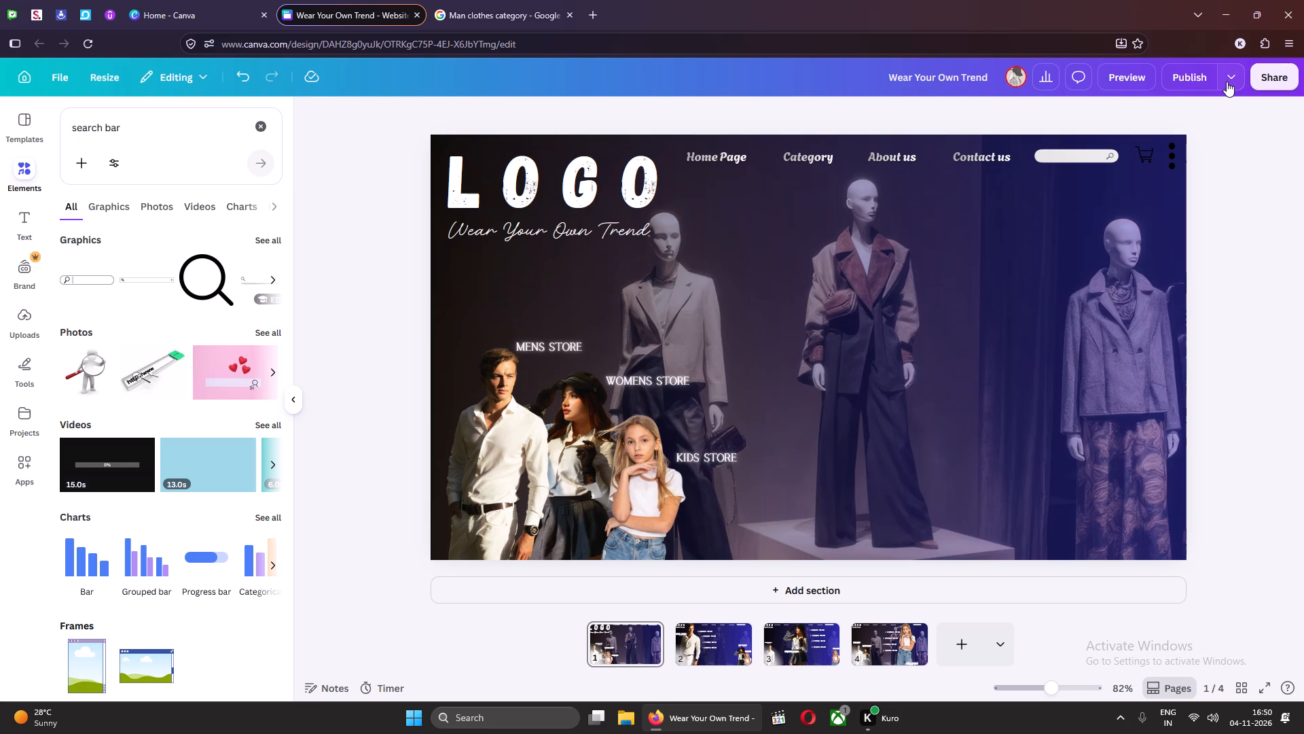
# Preview the site, going through pages 2 to 4 in mobile view and checking the home page in desktop view.
pyautogui.click(1134, 81)
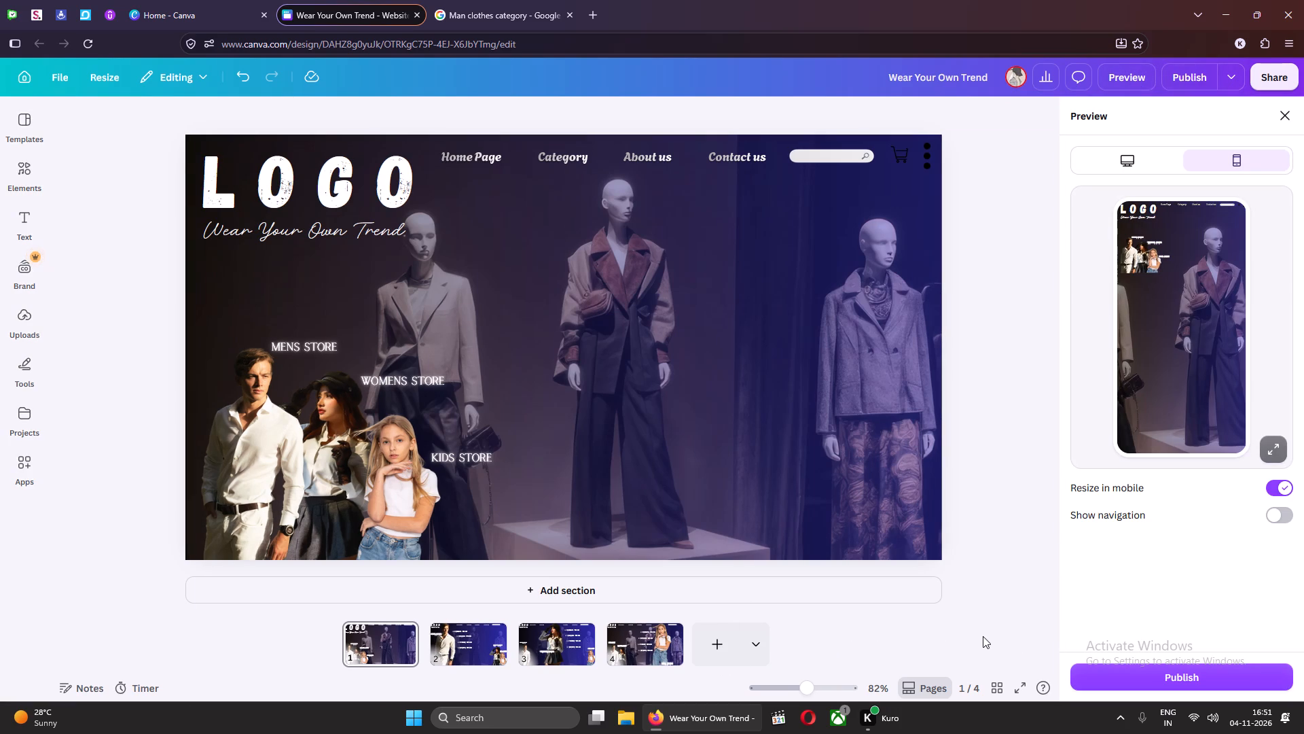
pyautogui.click(475, 640)
pyautogui.click(562, 640)
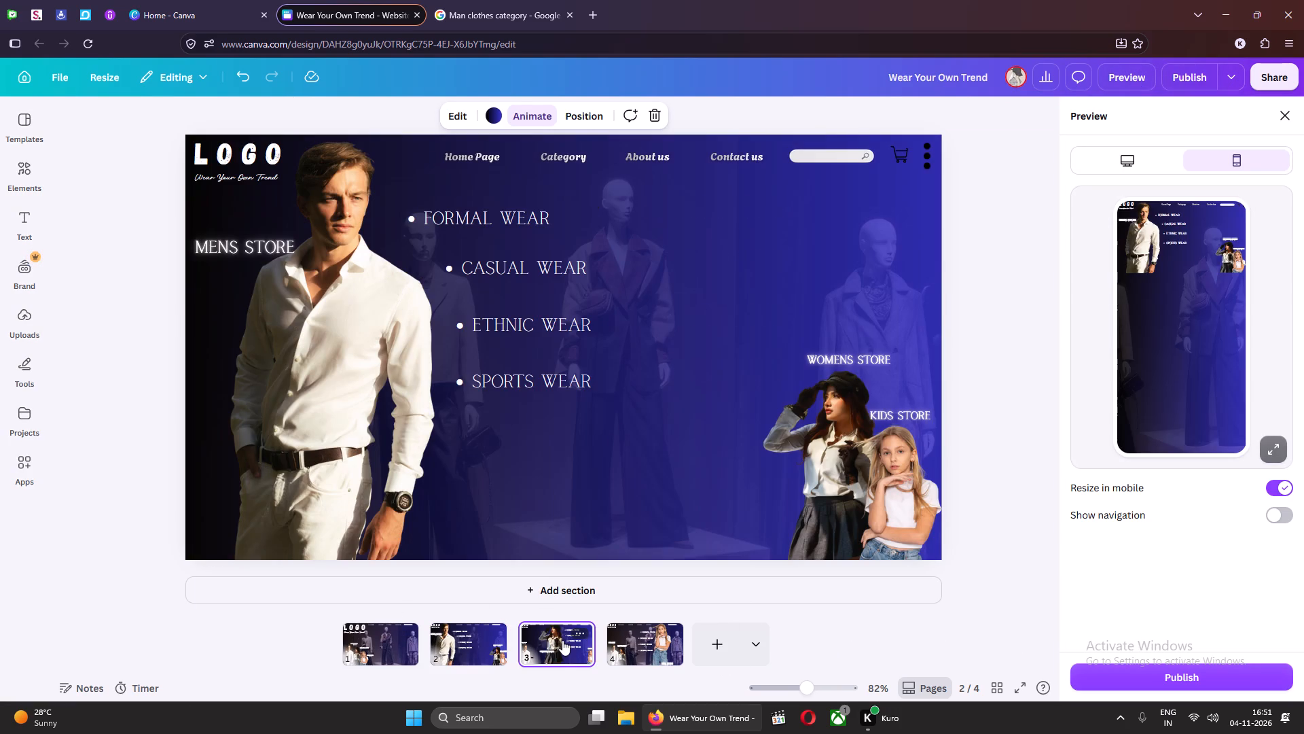
pyautogui.click(641, 641)
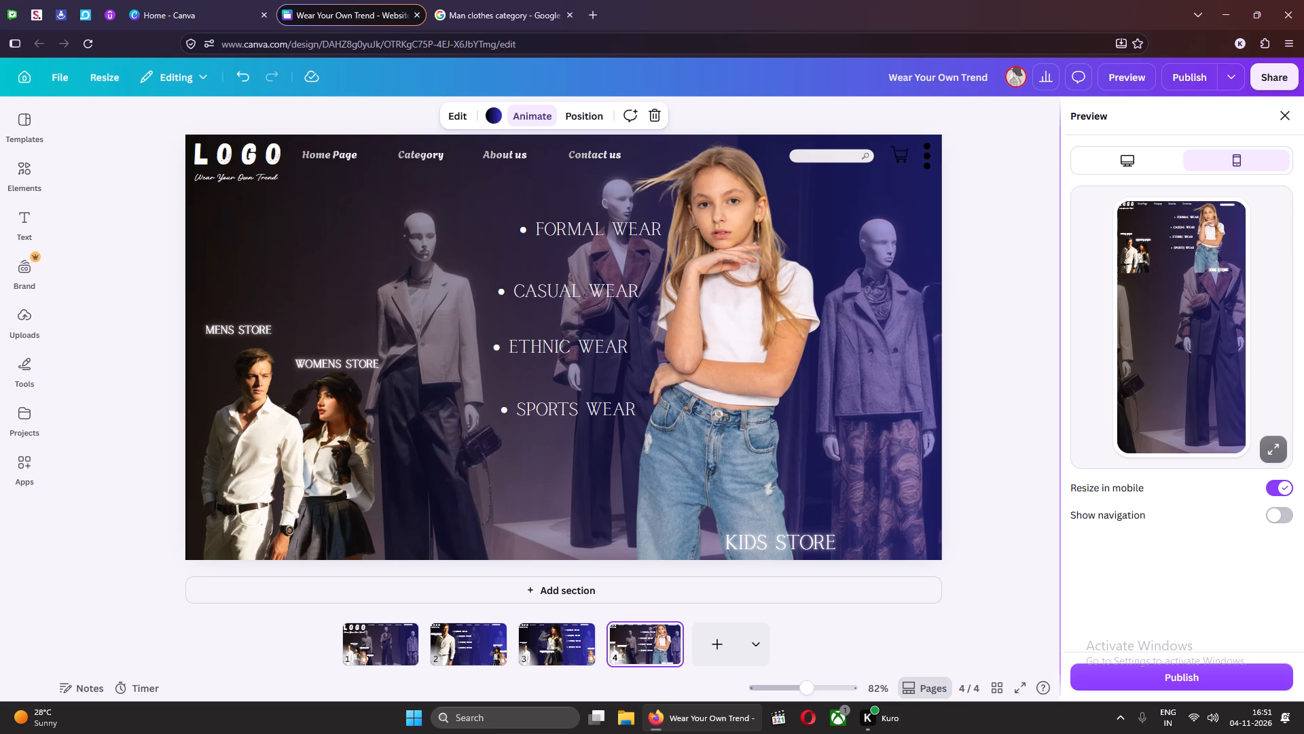
pyautogui.click(1118, 172)
pyautogui.click(1126, 160)
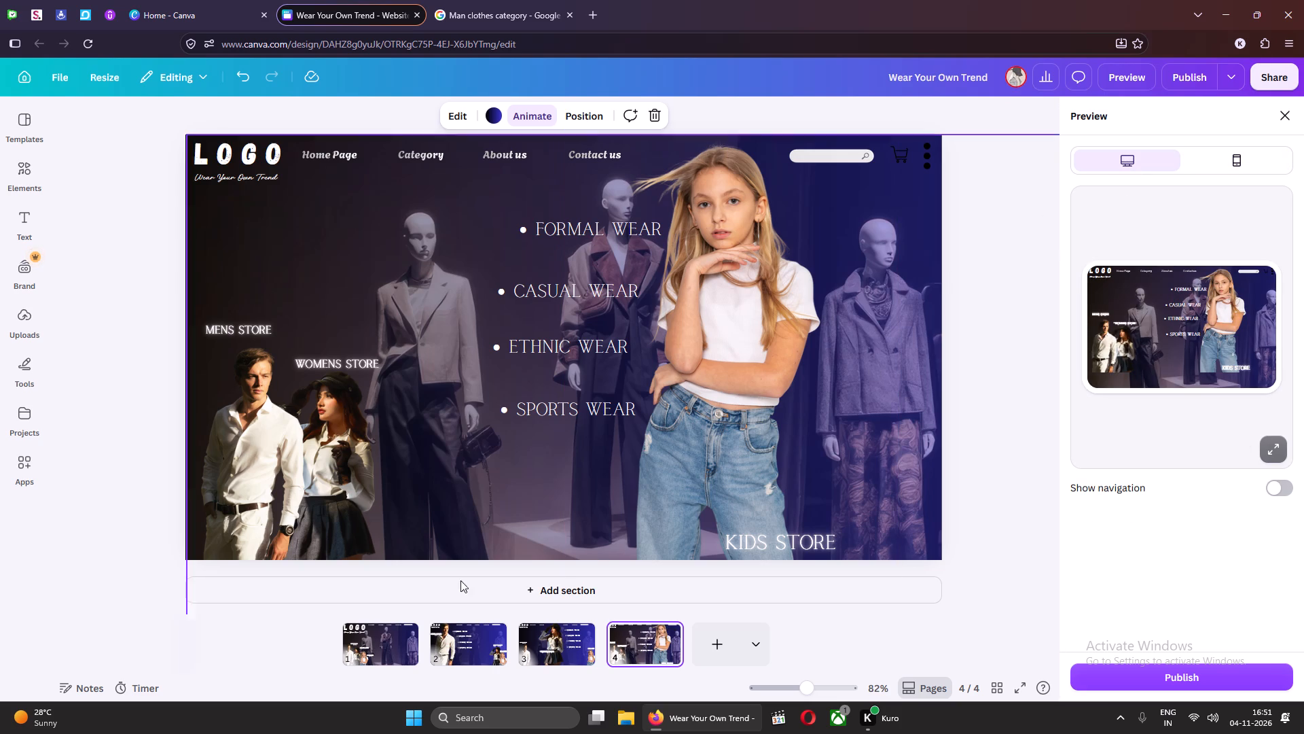
pyautogui.click(374, 634)
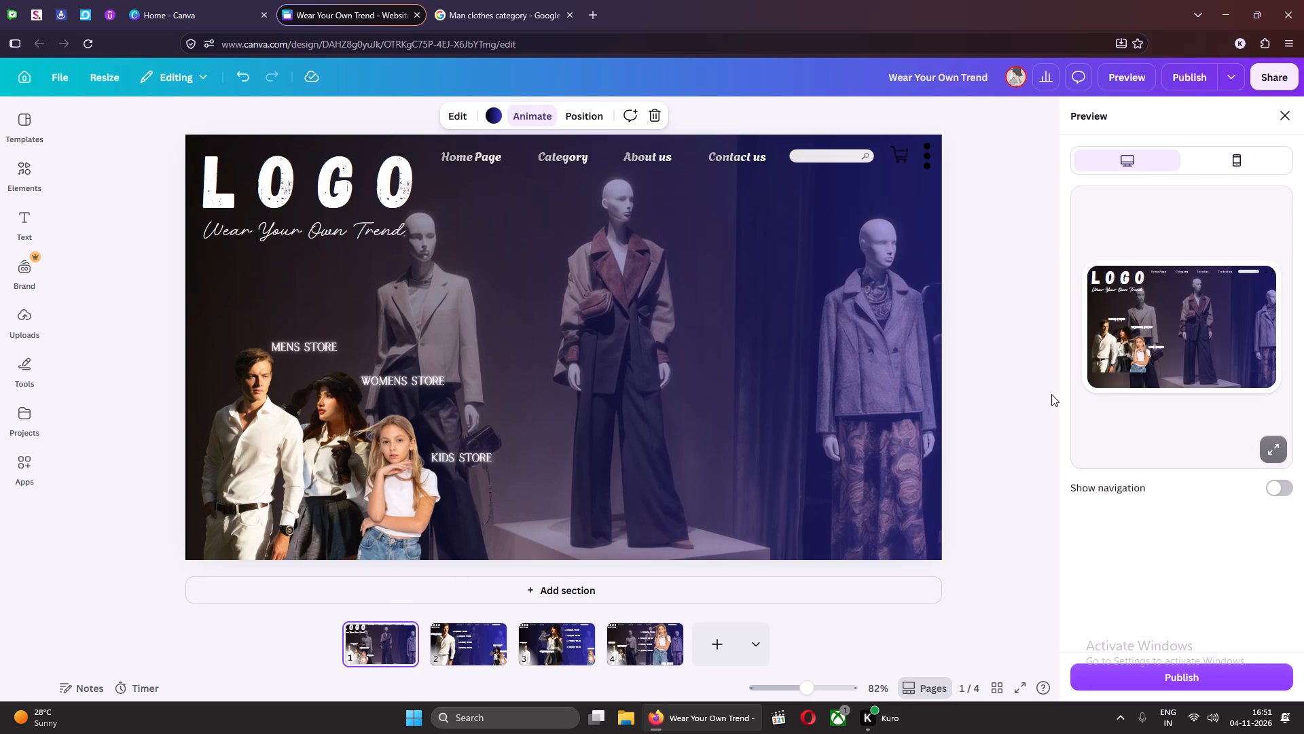
pyautogui.click(1135, 357)
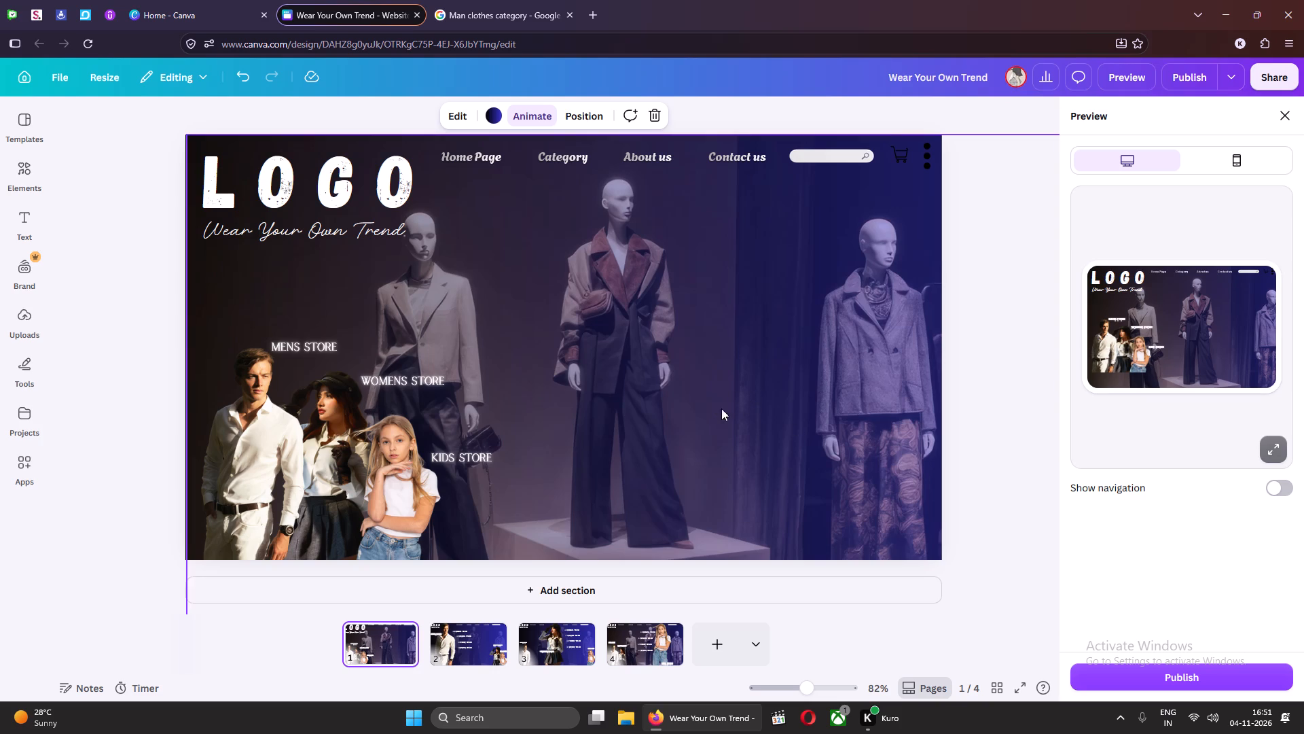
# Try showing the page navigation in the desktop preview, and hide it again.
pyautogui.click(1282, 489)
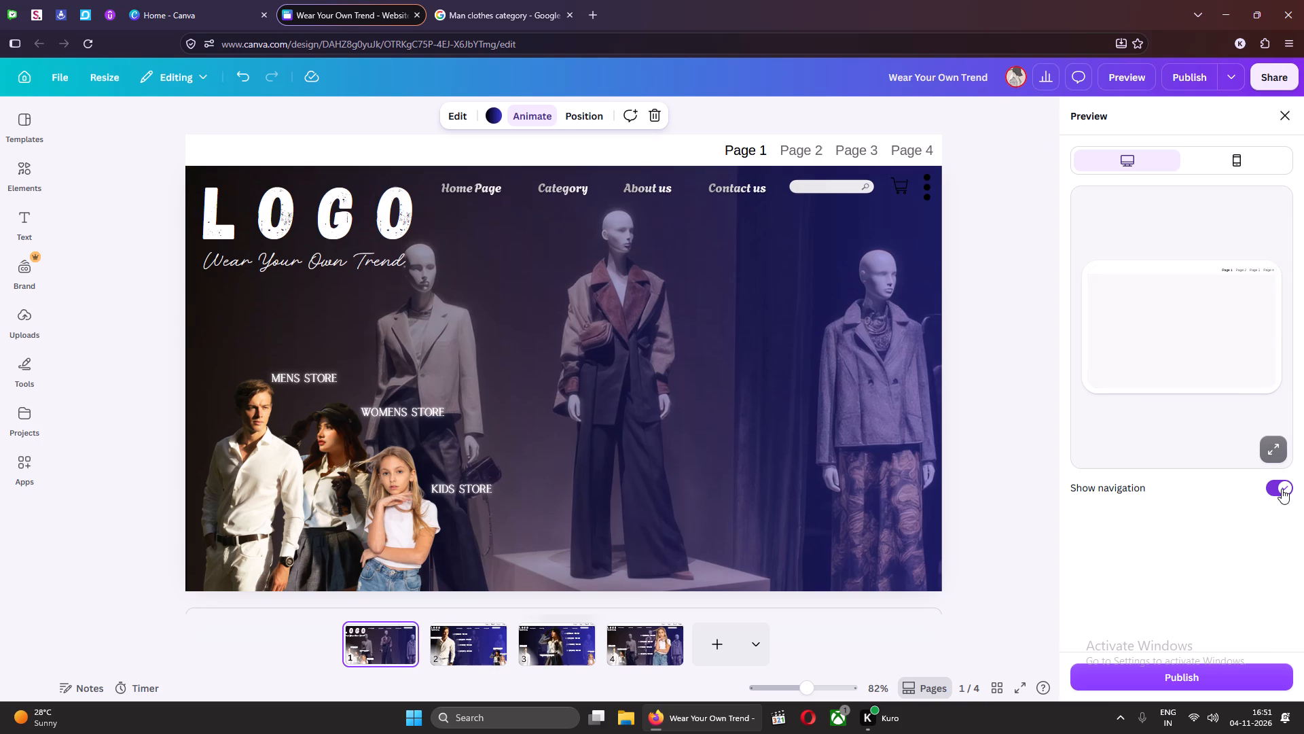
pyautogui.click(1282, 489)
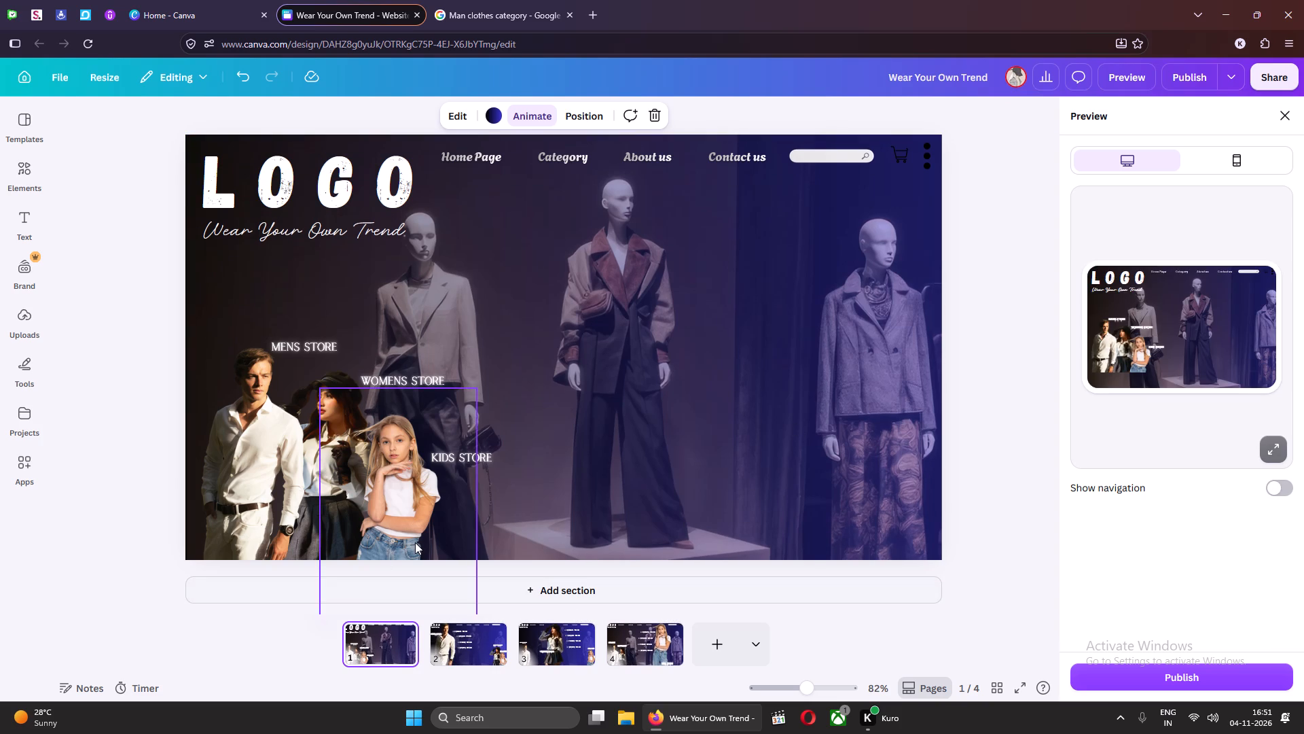
# Turn off Resize in mobile for the website, return to the desktop preview and close the preview.
pyautogui.scroll(-2, 415, 542)
pyautogui.scroll(-3, 549, 585)
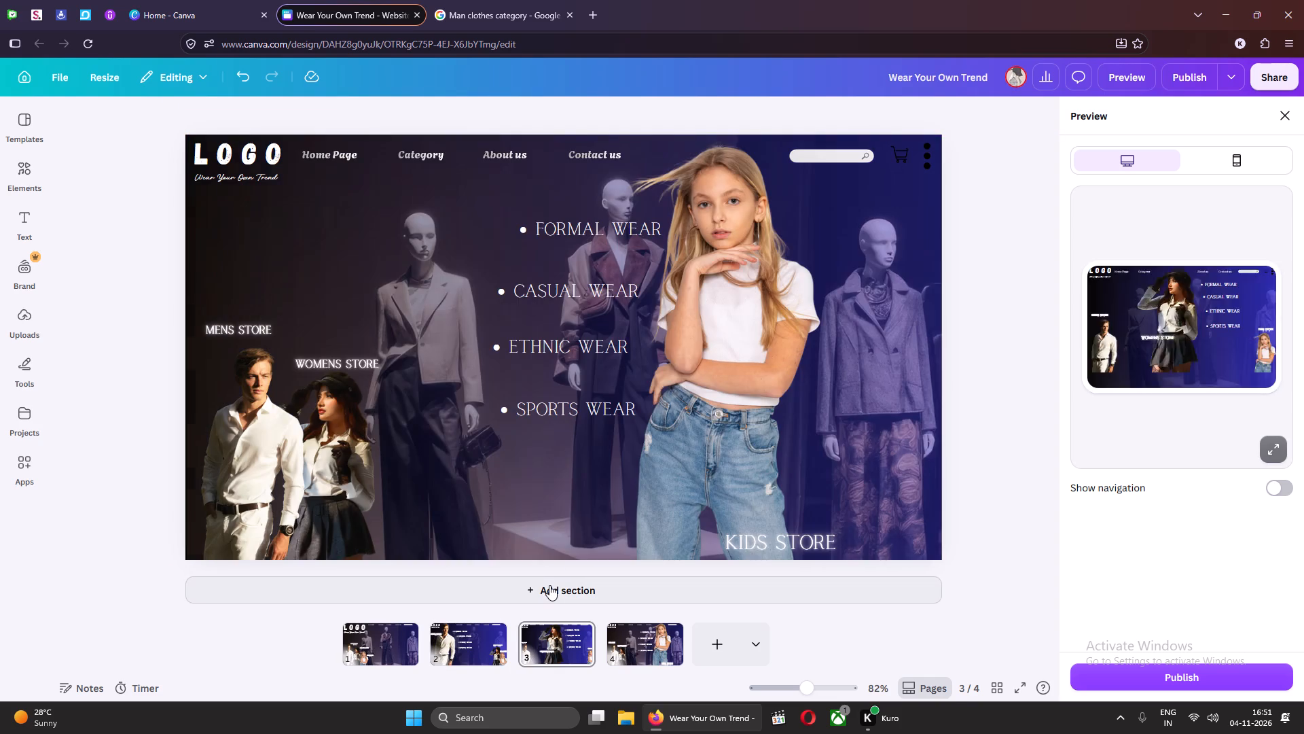
pyautogui.scroll(7, 549, 585)
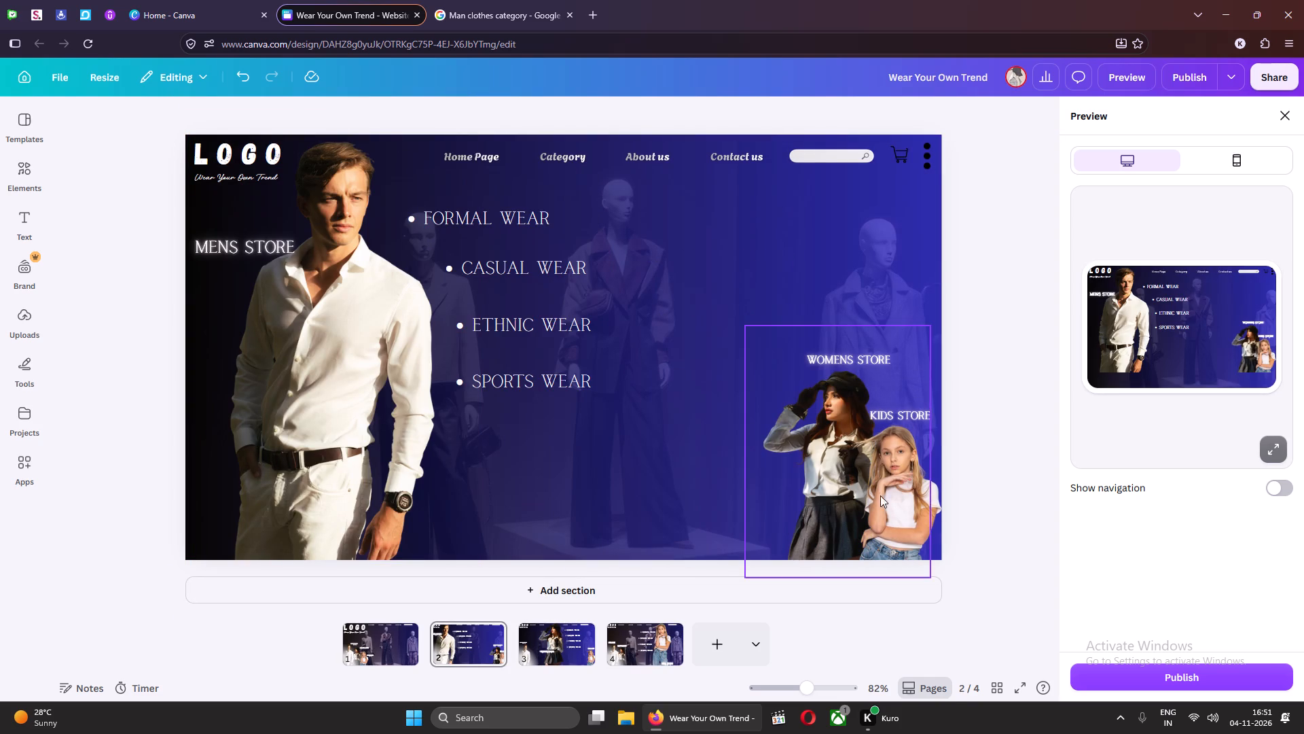
pyautogui.click(1242, 158)
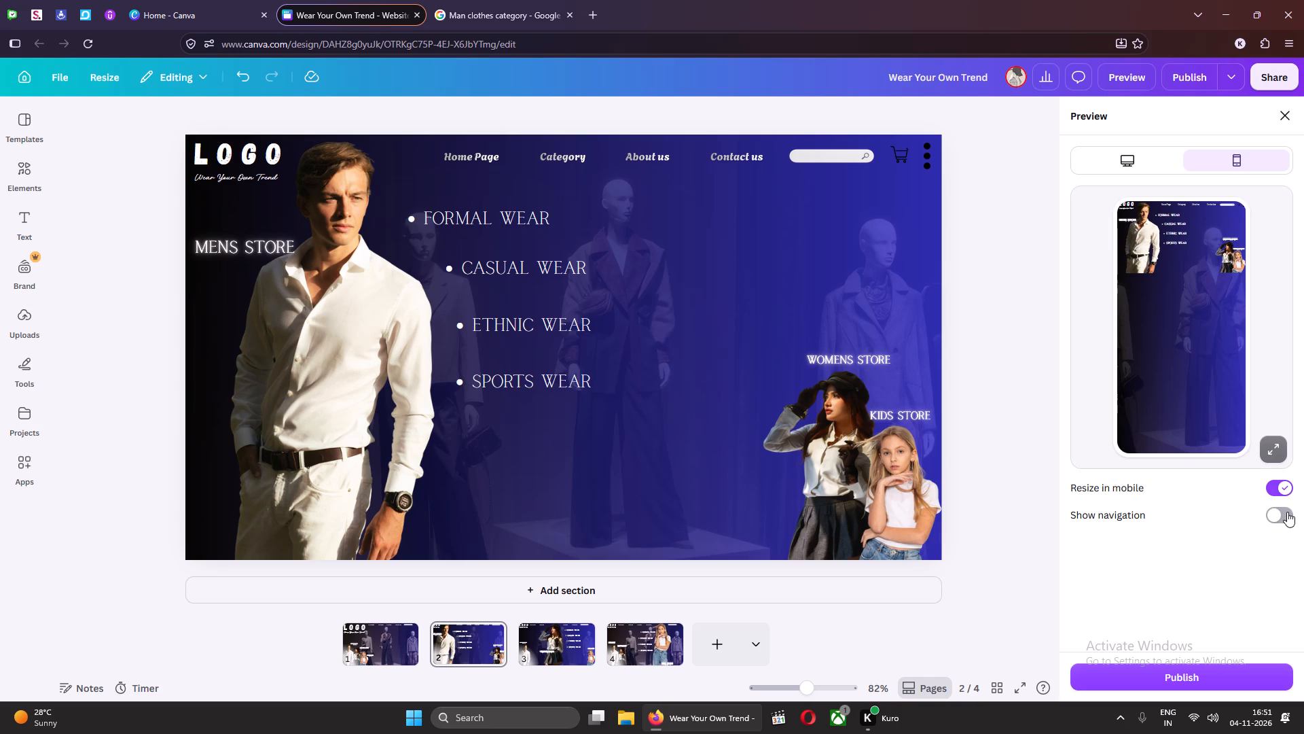
pyautogui.click(1284, 484)
pyautogui.click(1284, 484)
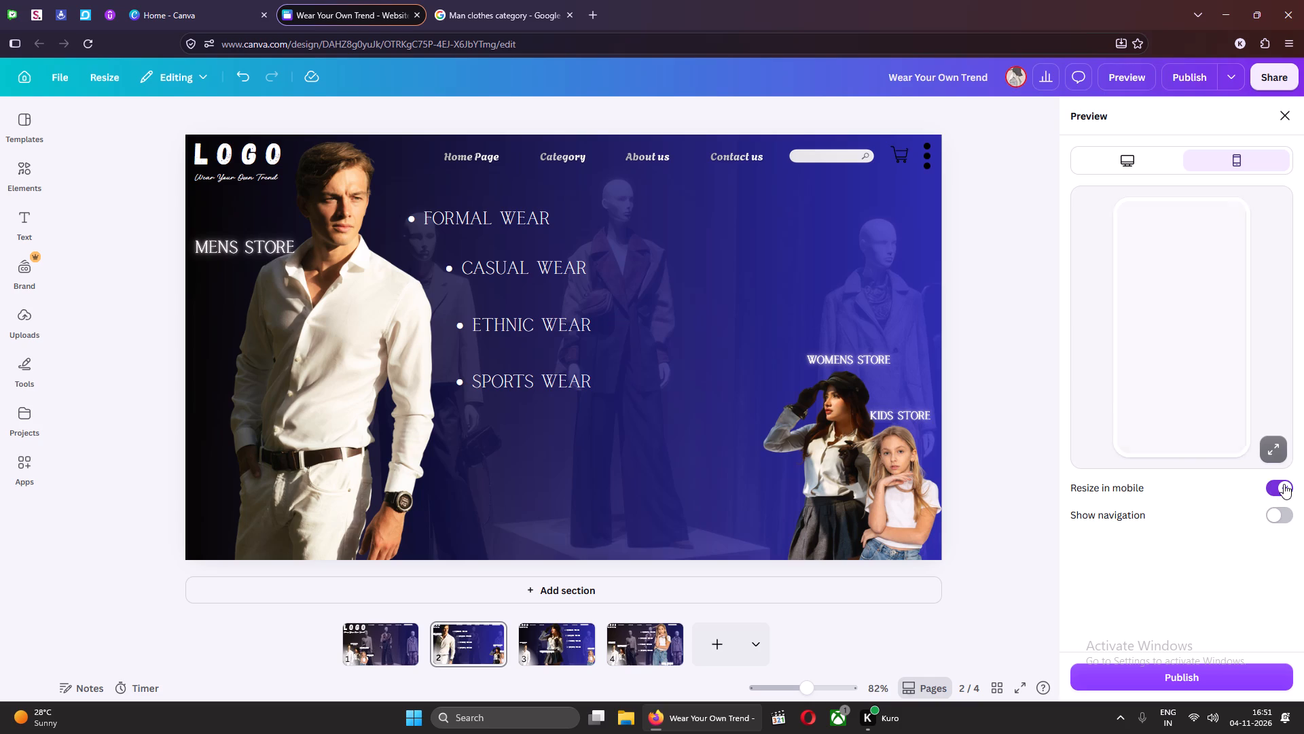
pyautogui.click(1282, 490)
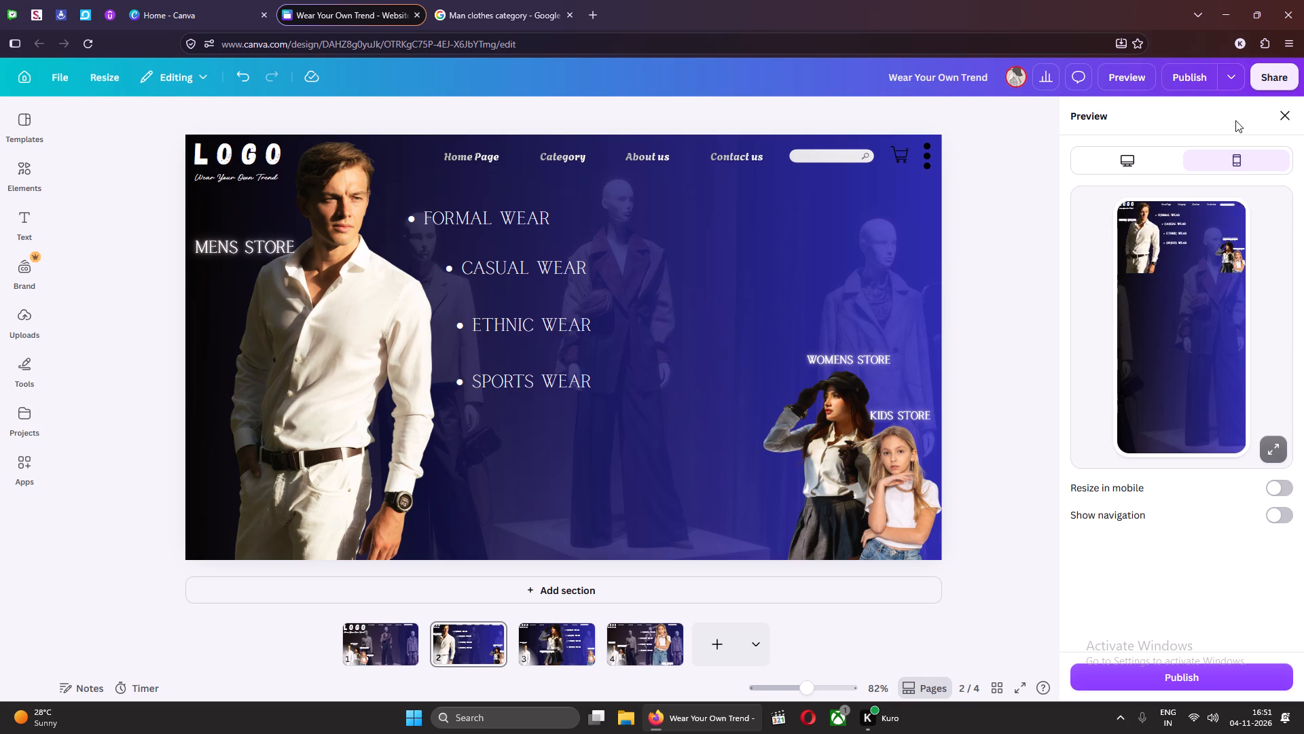
pyautogui.click(1145, 162)
pyautogui.click(1279, 111)
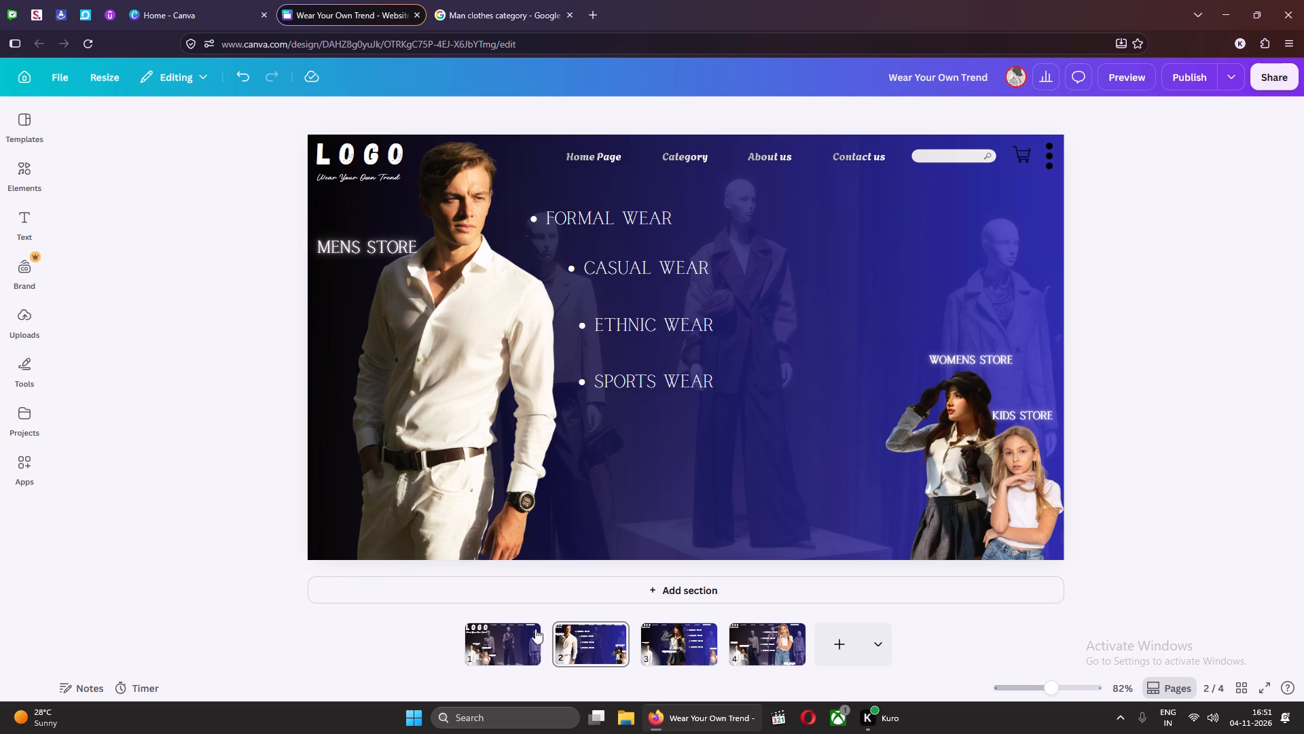
# Add a new section to the home page below the mannequin banner.
pyautogui.click(487, 636)
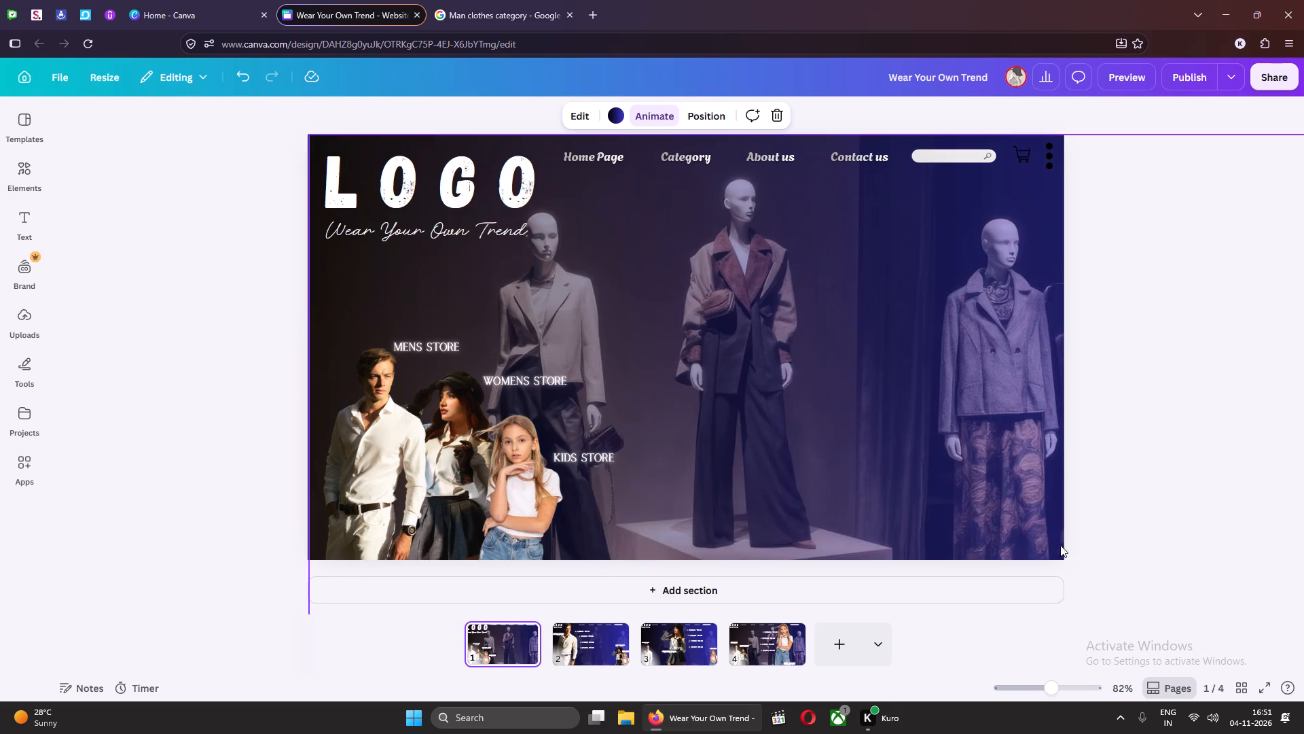
pyautogui.scroll(-1, 1132, 487)
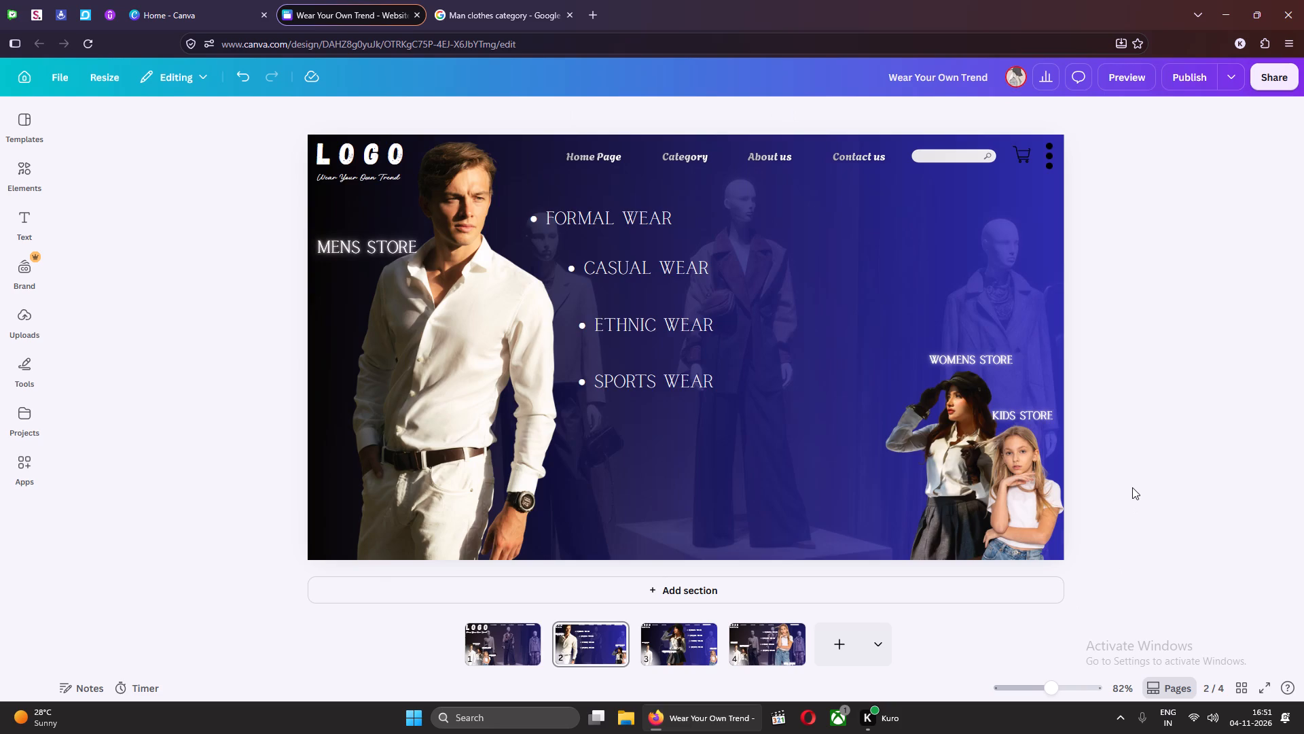
pyautogui.scroll(1, 1132, 487)
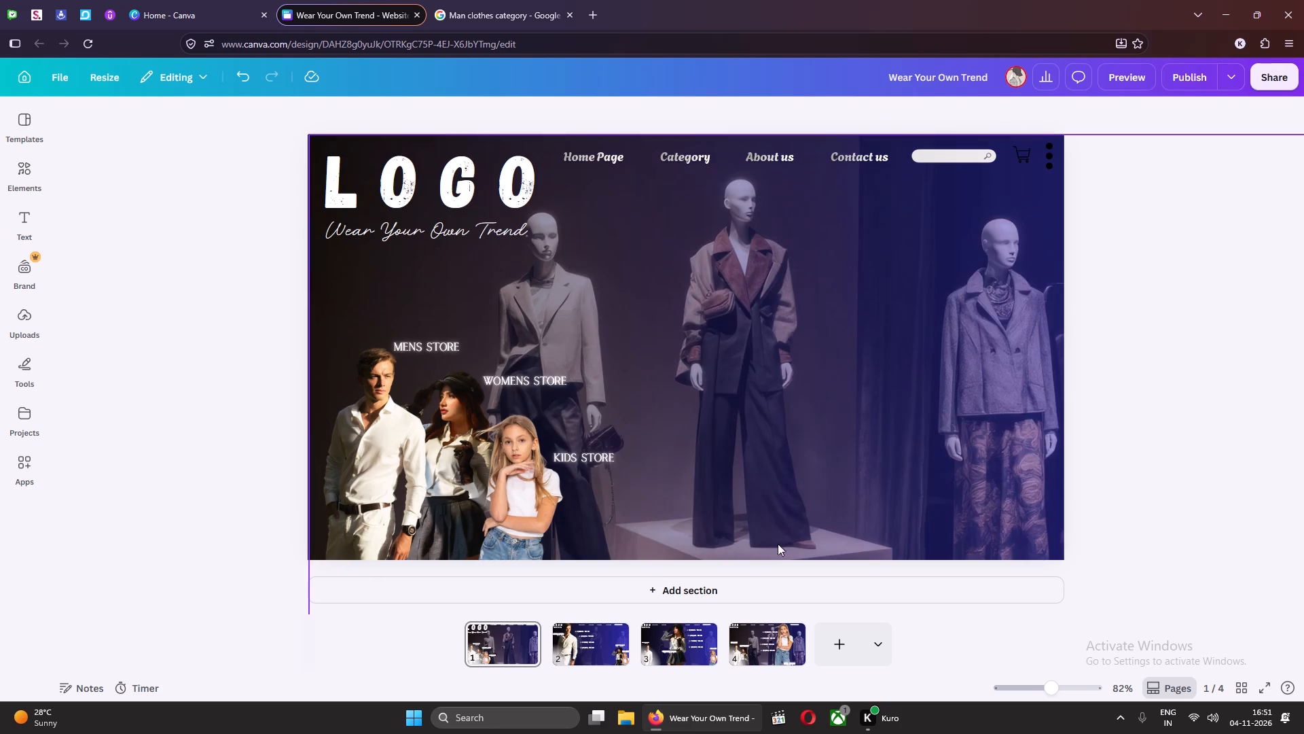
pyautogui.click(723, 586)
# Examine the home page's new blank gradient section and how it joins the banner above.
pyautogui.scroll(3, 1125, 503)
pyautogui.scroll(-4, 1125, 503)
pyautogui.scroll(2, 1125, 503)
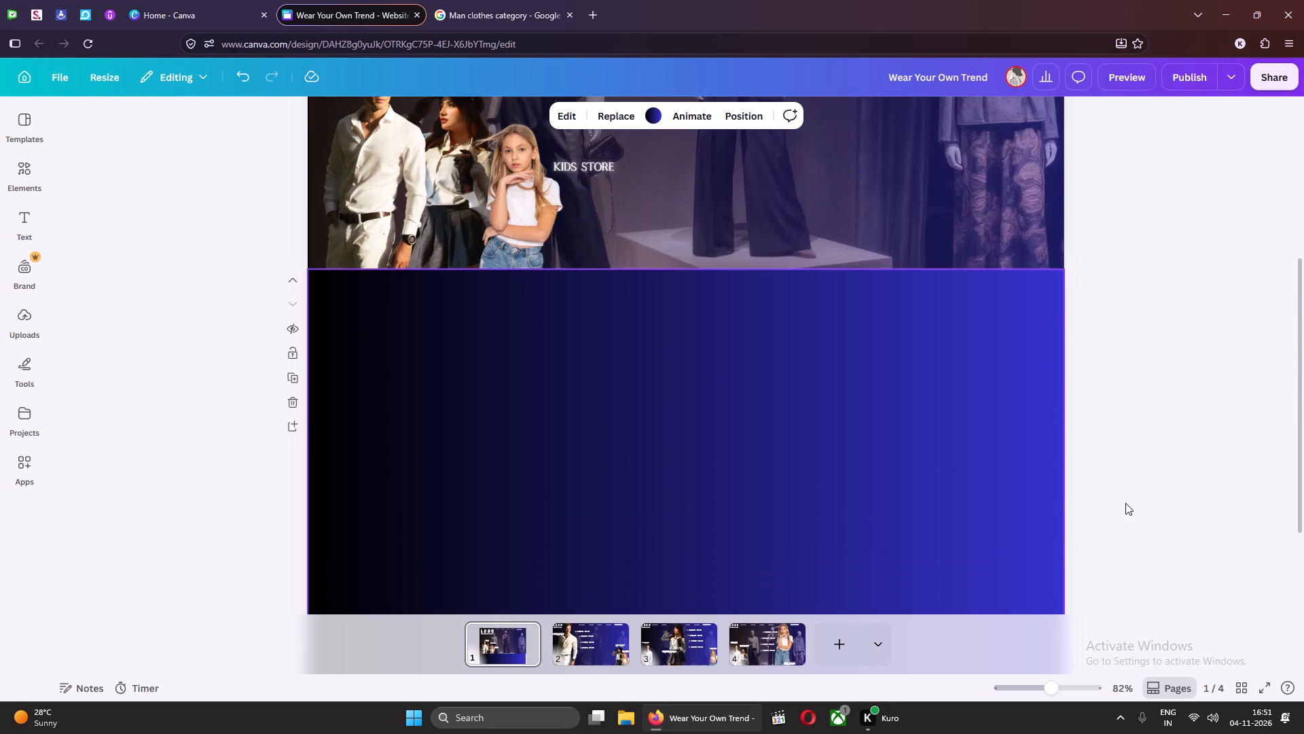
pyautogui.scroll(4, 1125, 503)
pyautogui.click(880, 372)
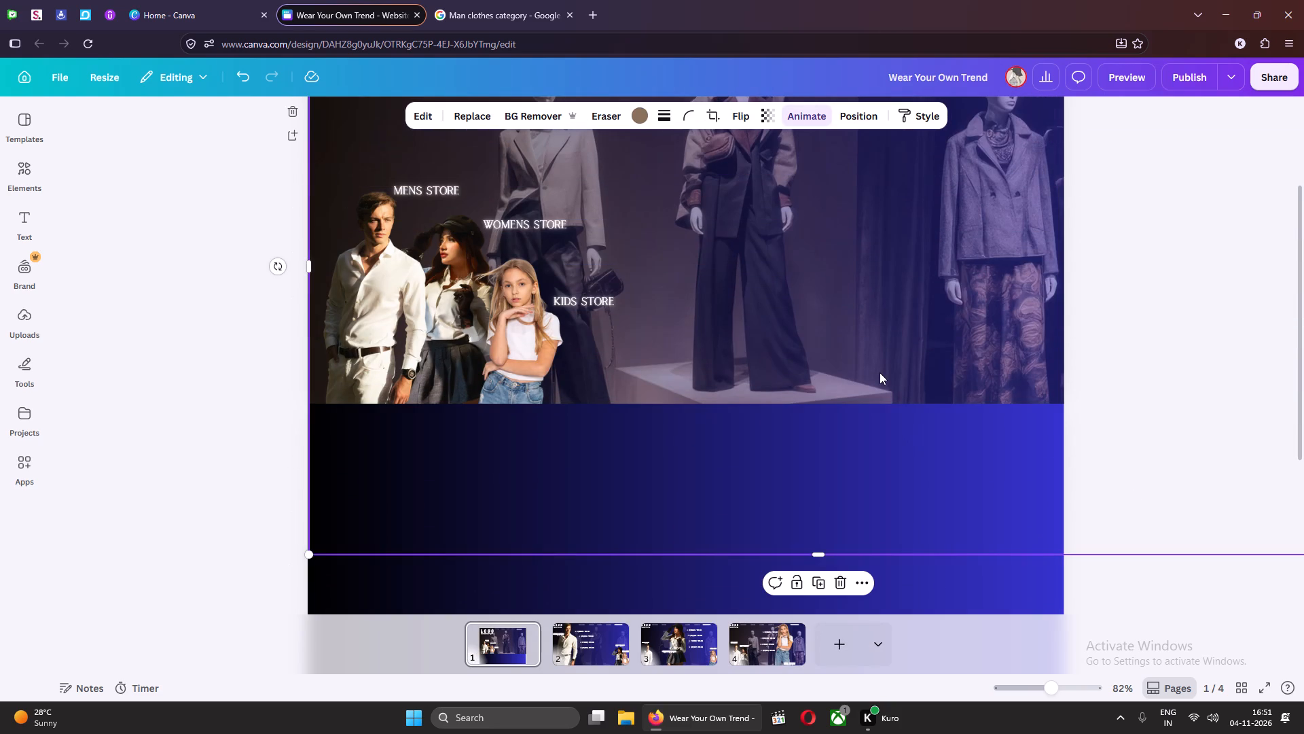
pyautogui.click(170, 396)
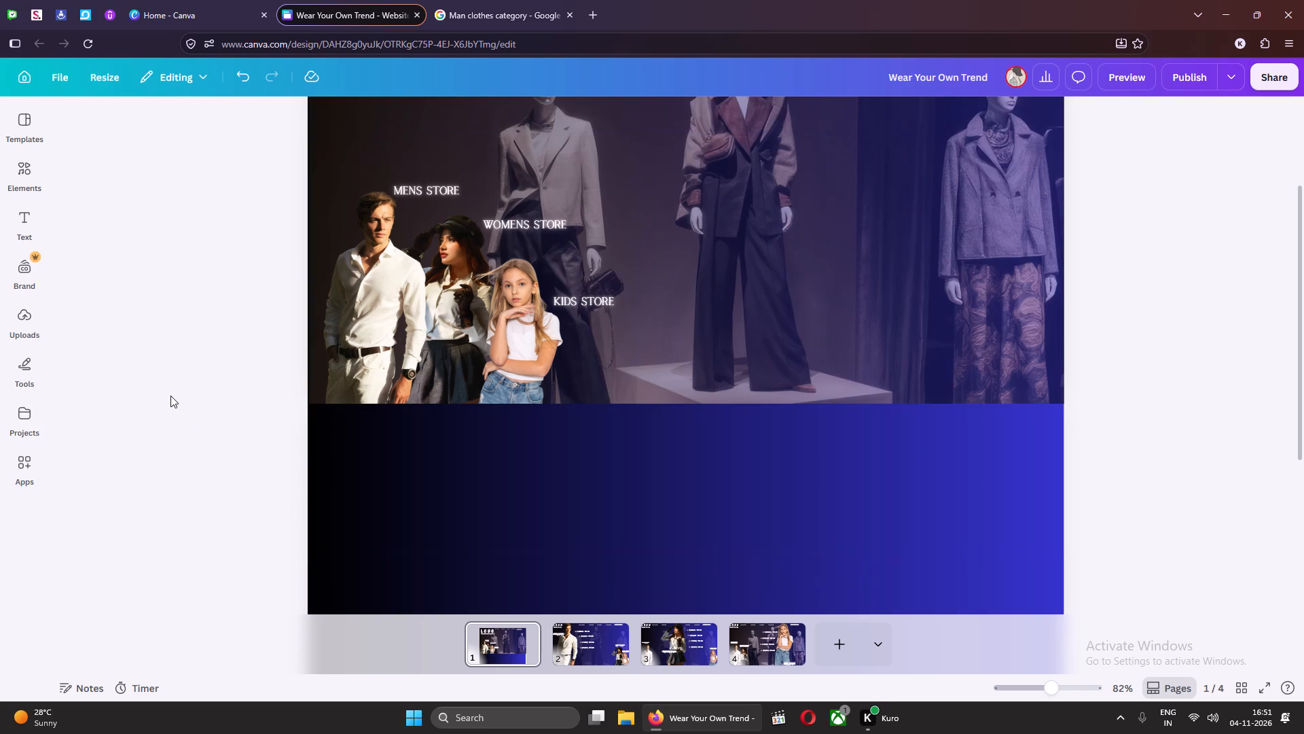
pyautogui.scroll(-11, 609, 428)
pyautogui.scroll(11, 609, 438)
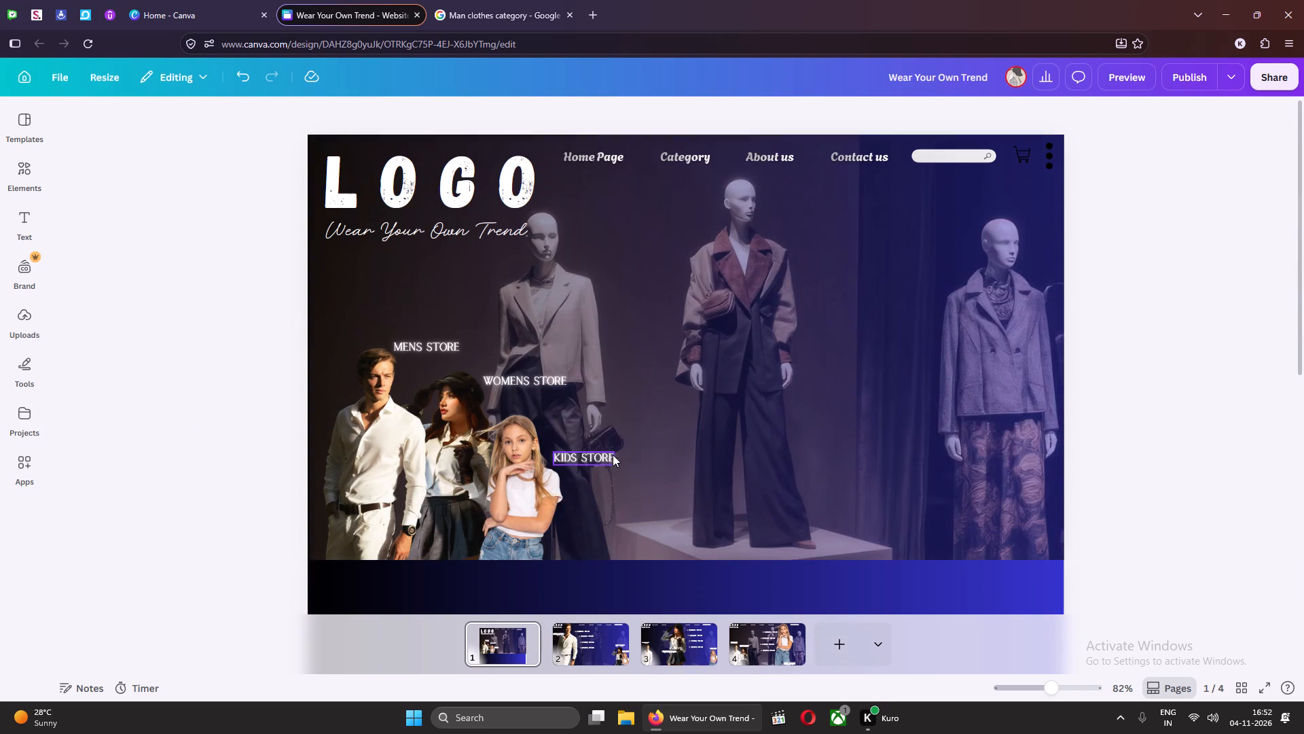
pyautogui.scroll(2, 613, 455)
pyautogui.scroll(-7, 623, 396)
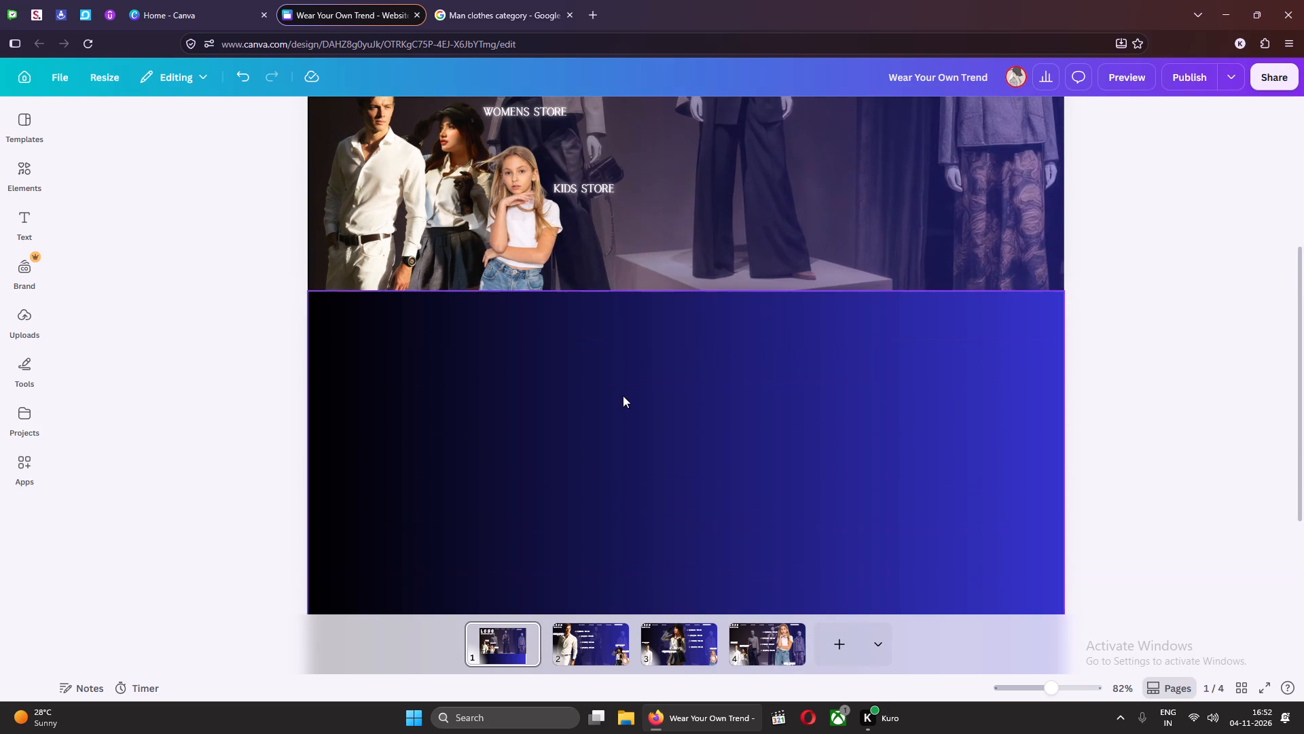
pyautogui.scroll(-3, 623, 396)
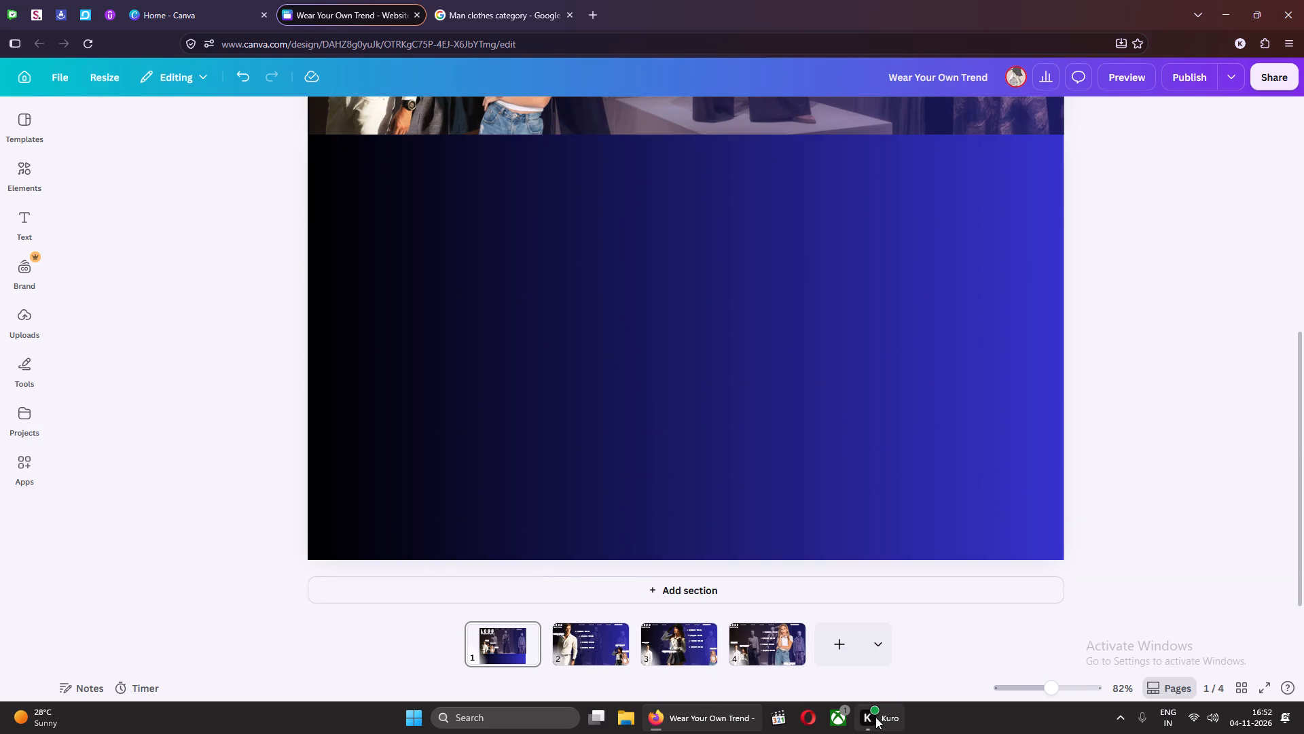
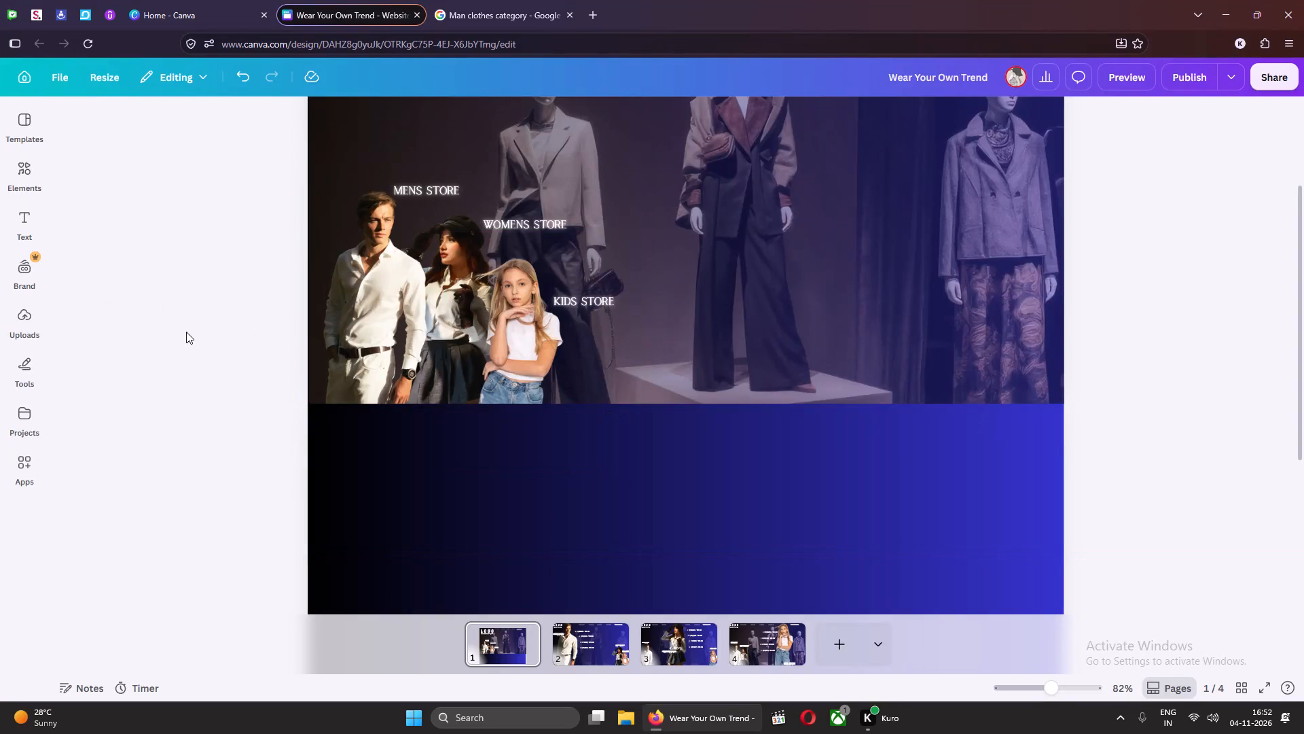
# Search the elements library for T SHIRT.
pyautogui.scroll(6, 186, 329)
pyautogui.click(27, 125)
pyautogui.click(27, 171)
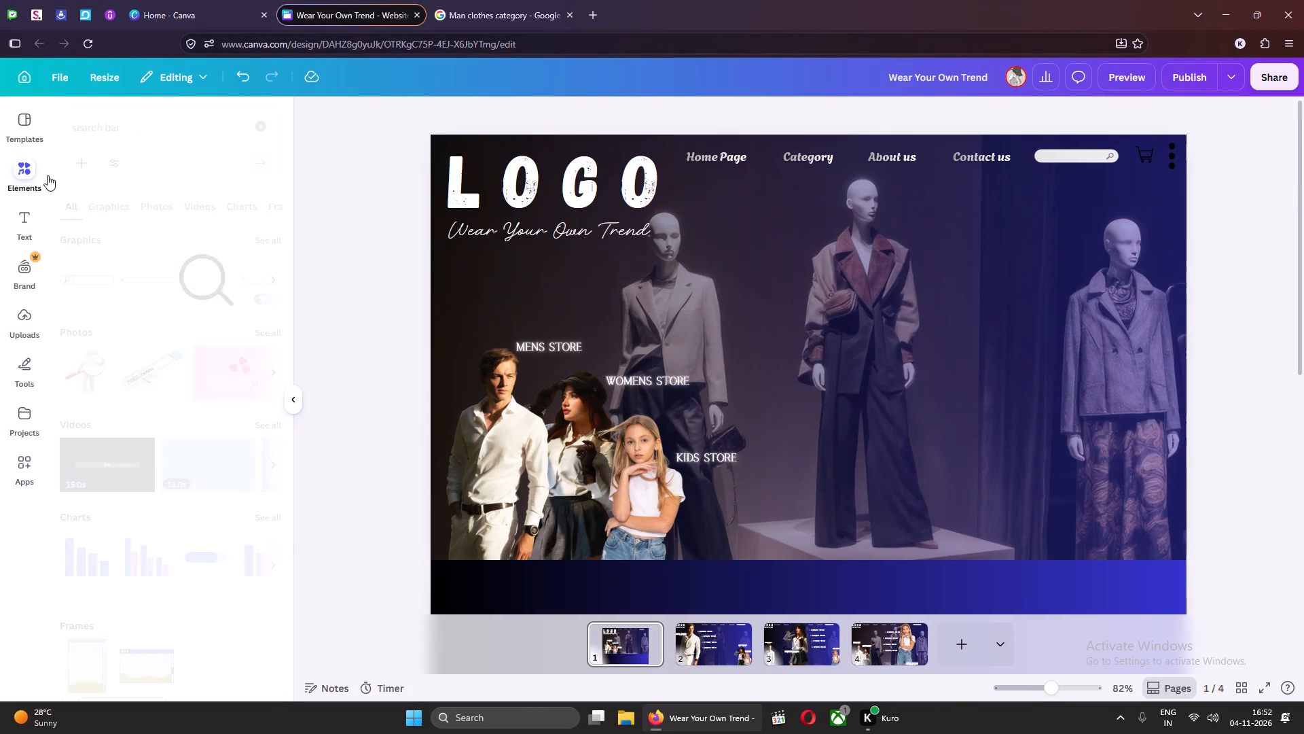
pyautogui.moveTo(128, 126); pyautogui.dragTo(68, 124)
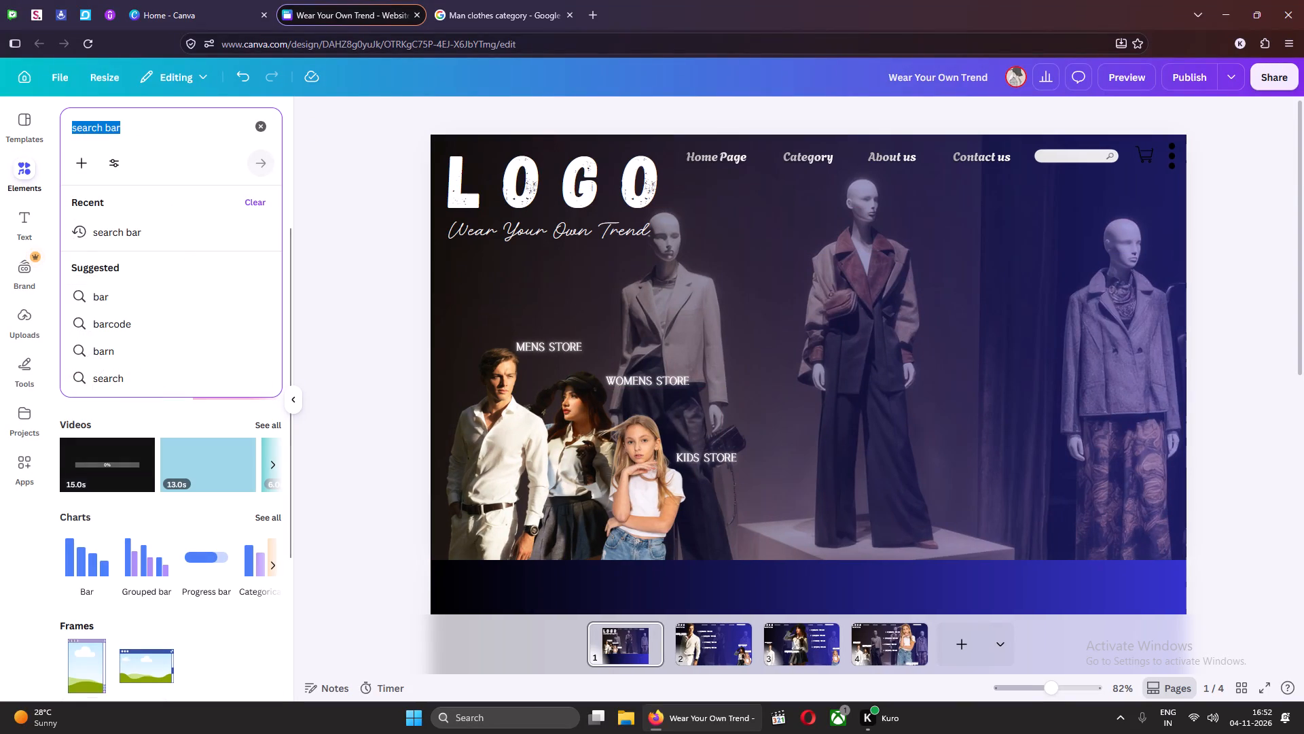
pyautogui.write('T SHIRT')
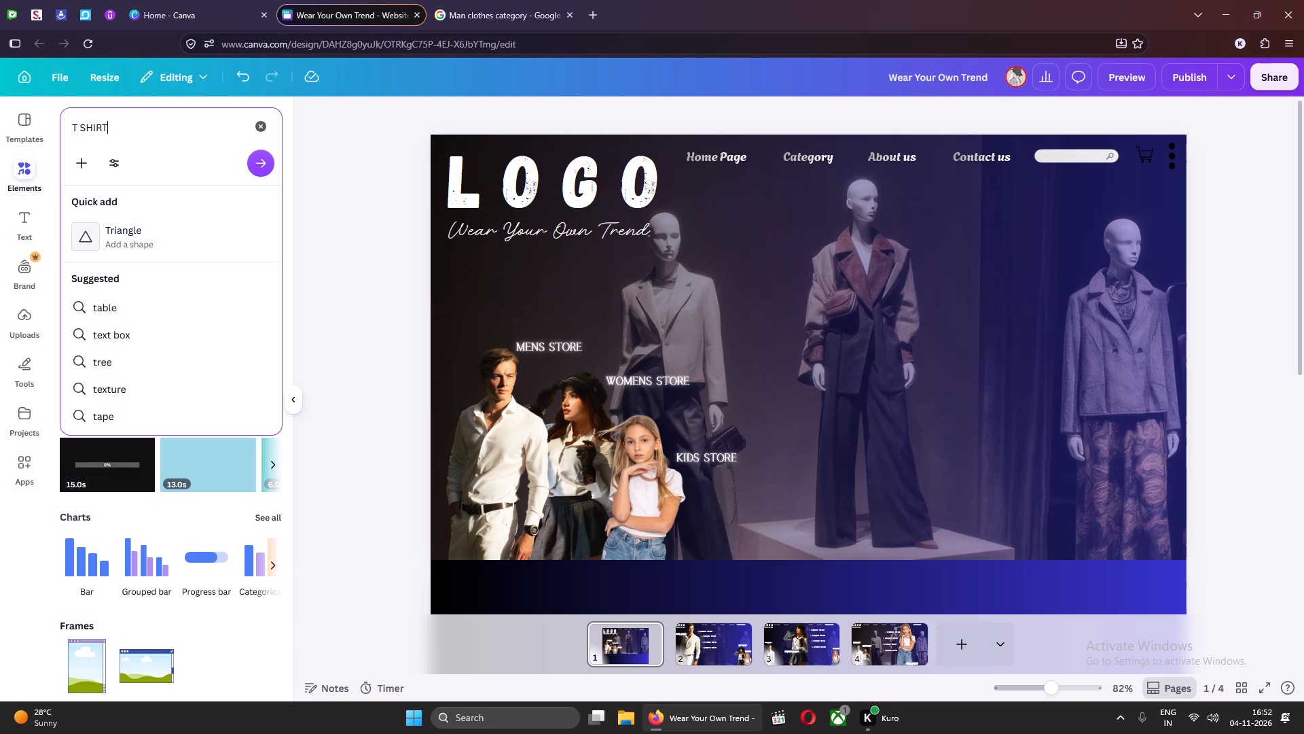
pyautogui.press('Return')
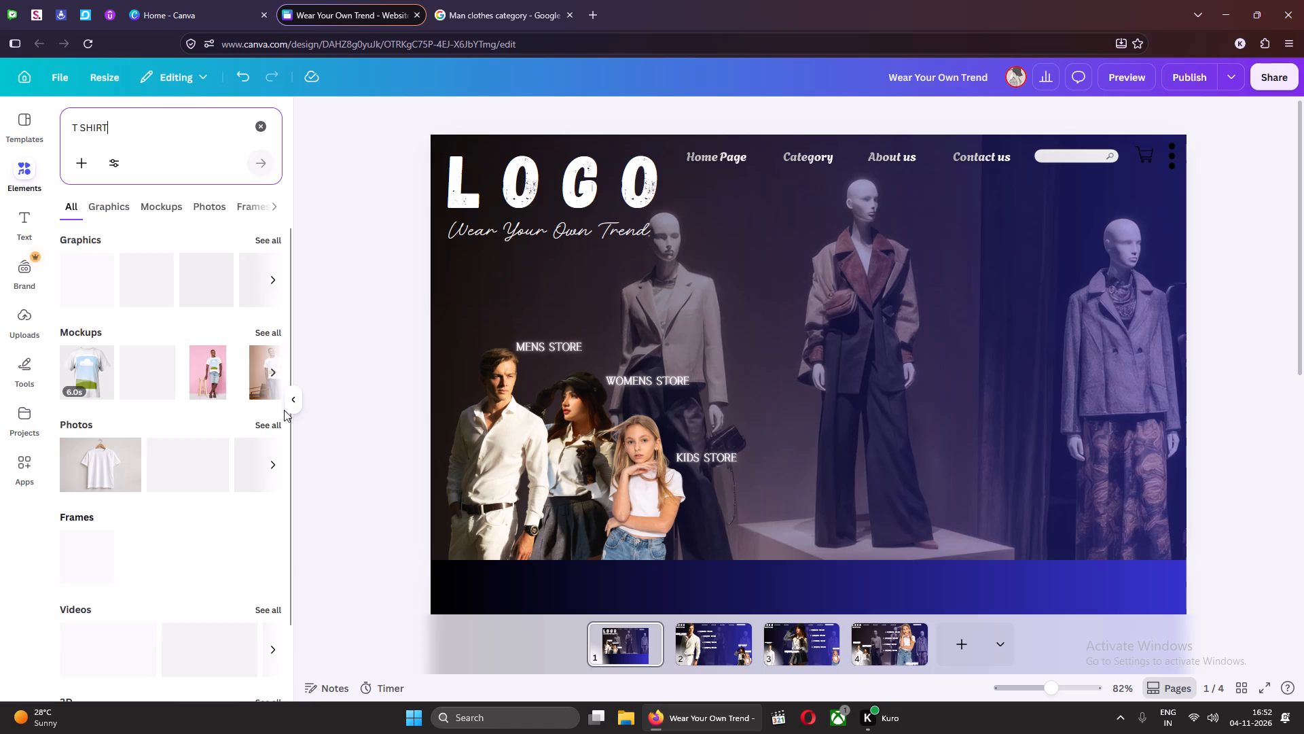
# Look over pages 2, 3 and 4 of the website design and return to page 1.
pyautogui.scroll(2, 376, 506)
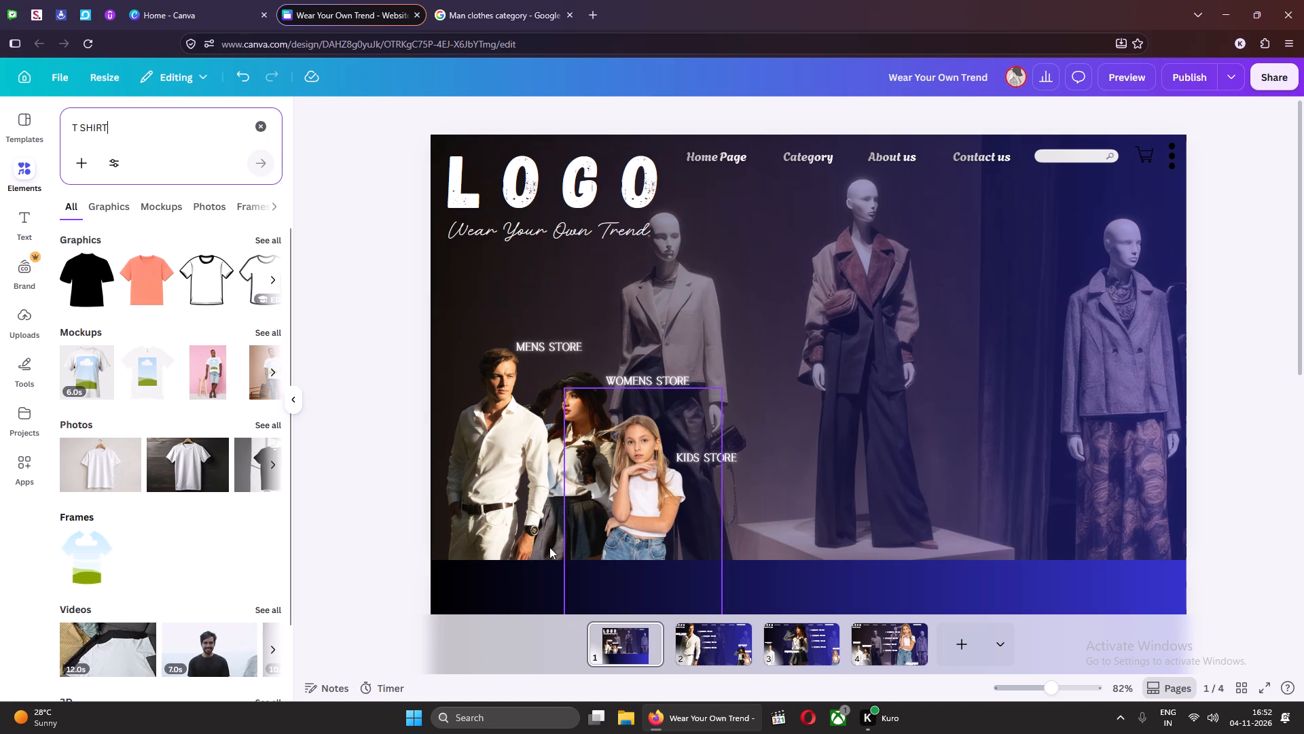
pyautogui.click(731, 654)
pyautogui.click(802, 639)
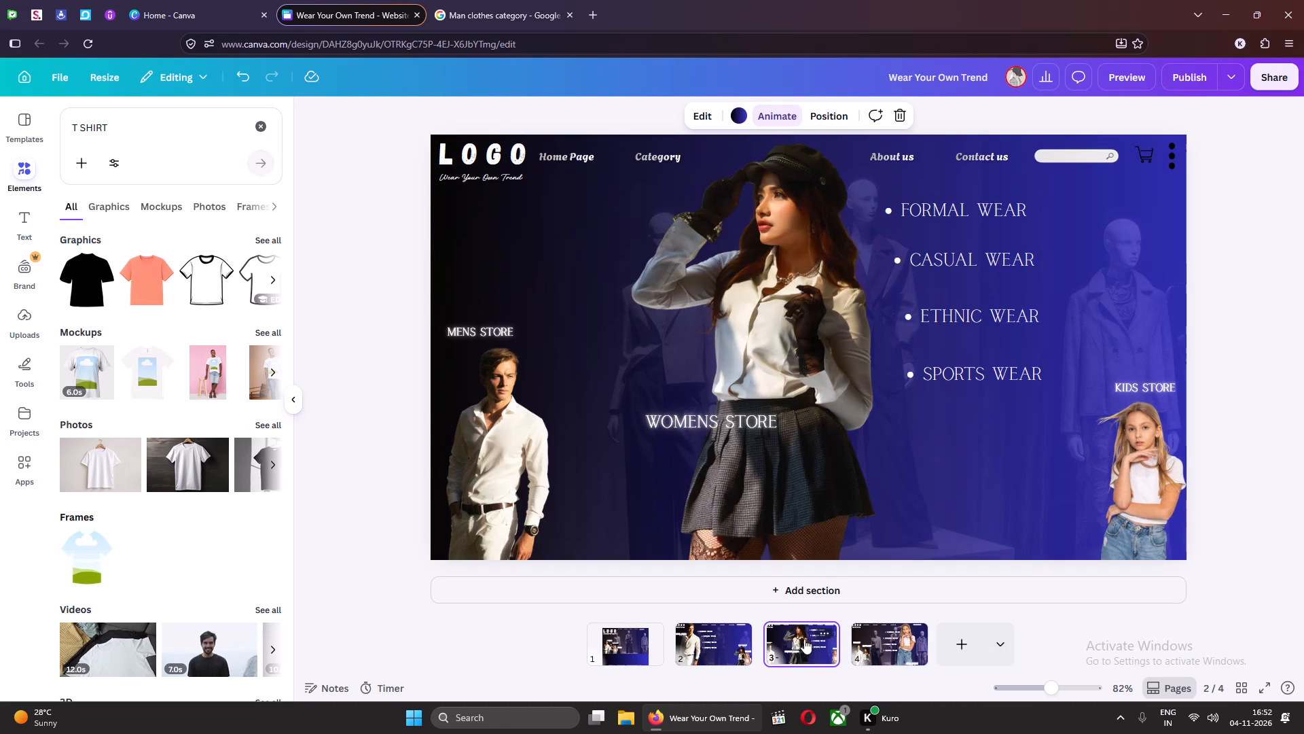
pyautogui.click(871, 640)
pyautogui.click(645, 655)
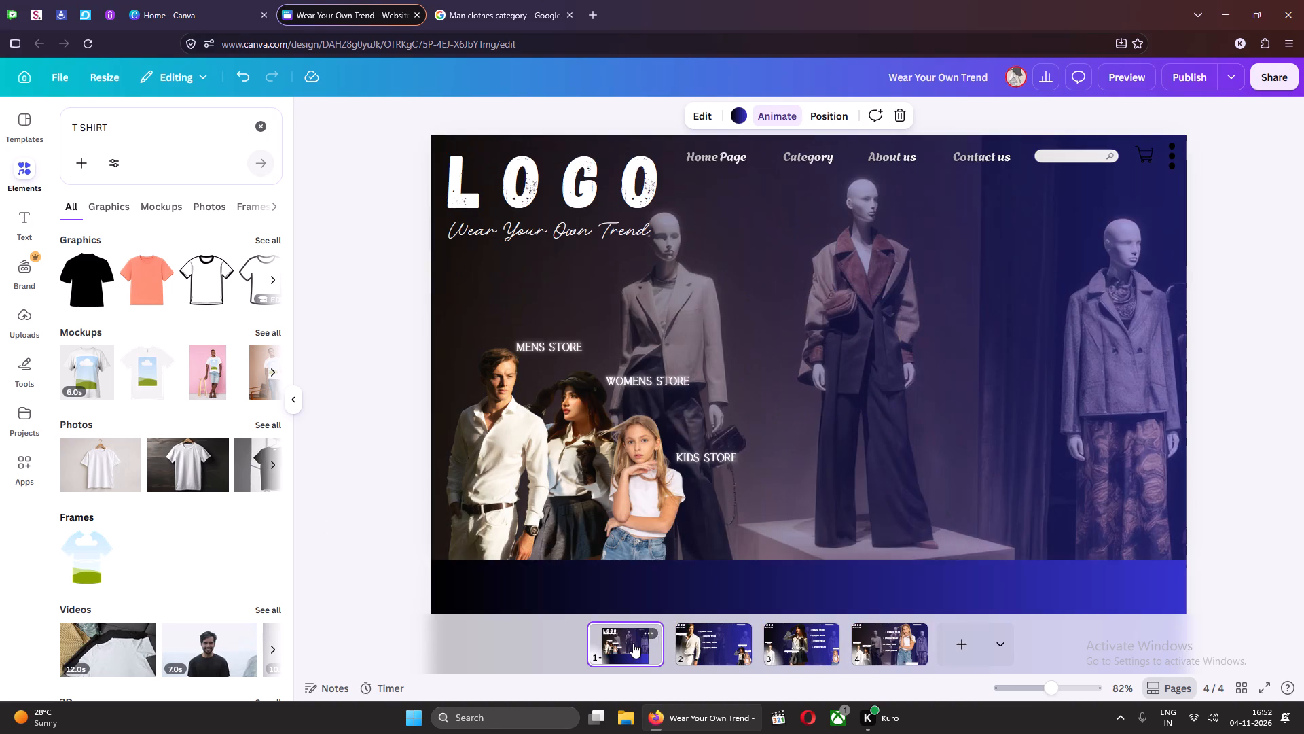
pyautogui.click(327, 472)
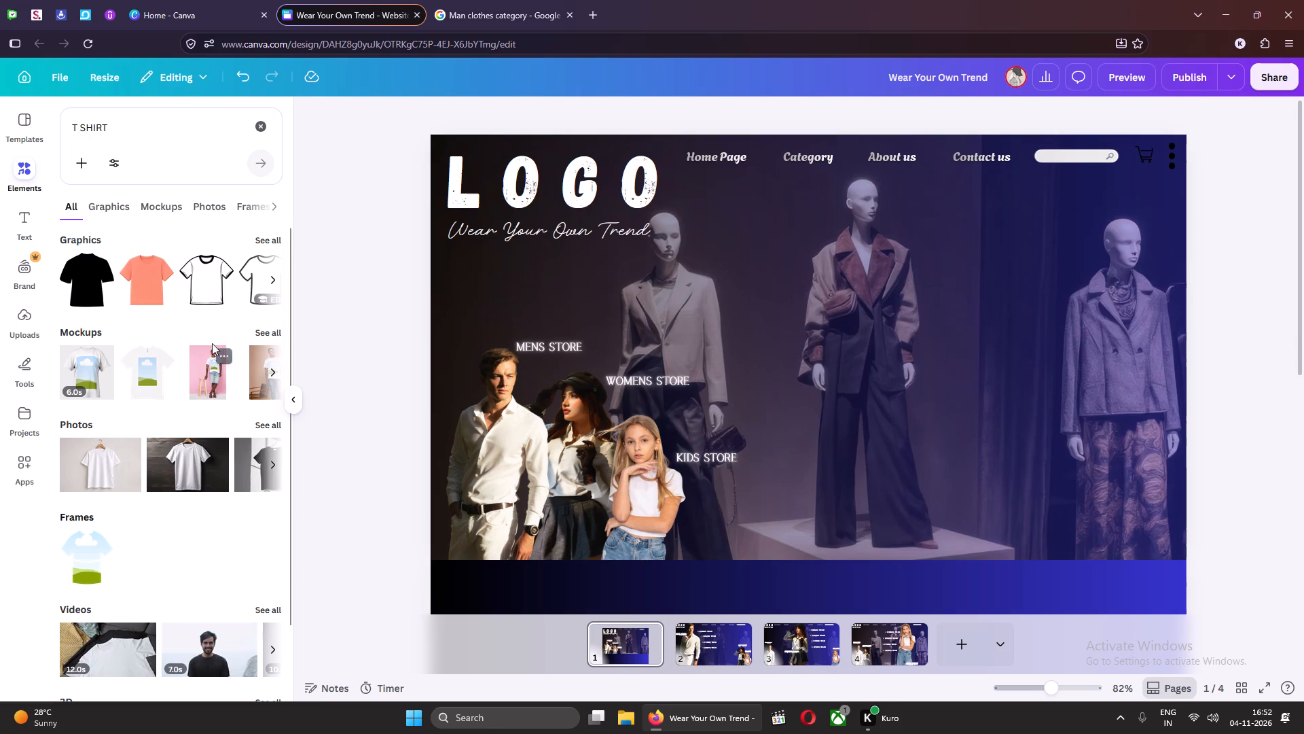
# Show all photo results for T SHIRT and examine them for a picture suited to the home page.
pyautogui.click(268, 432)
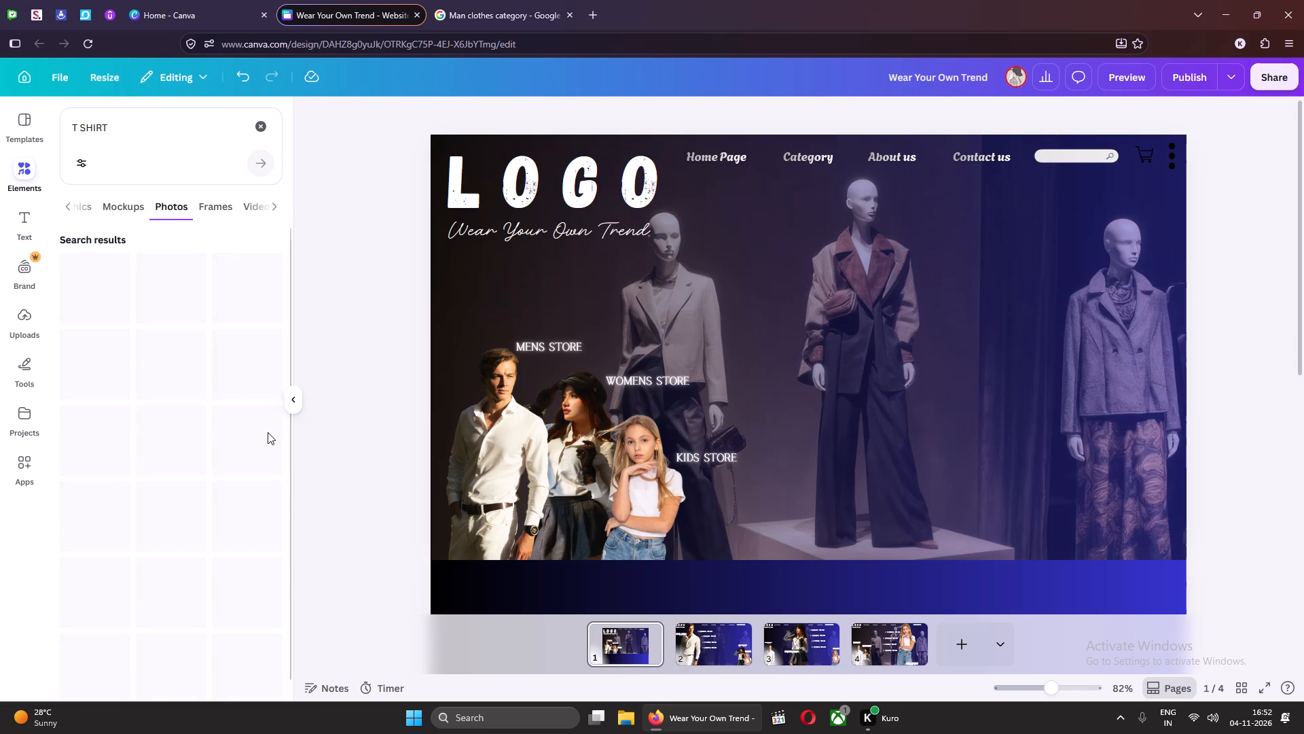
pyautogui.scroll(-5, 251, 492)
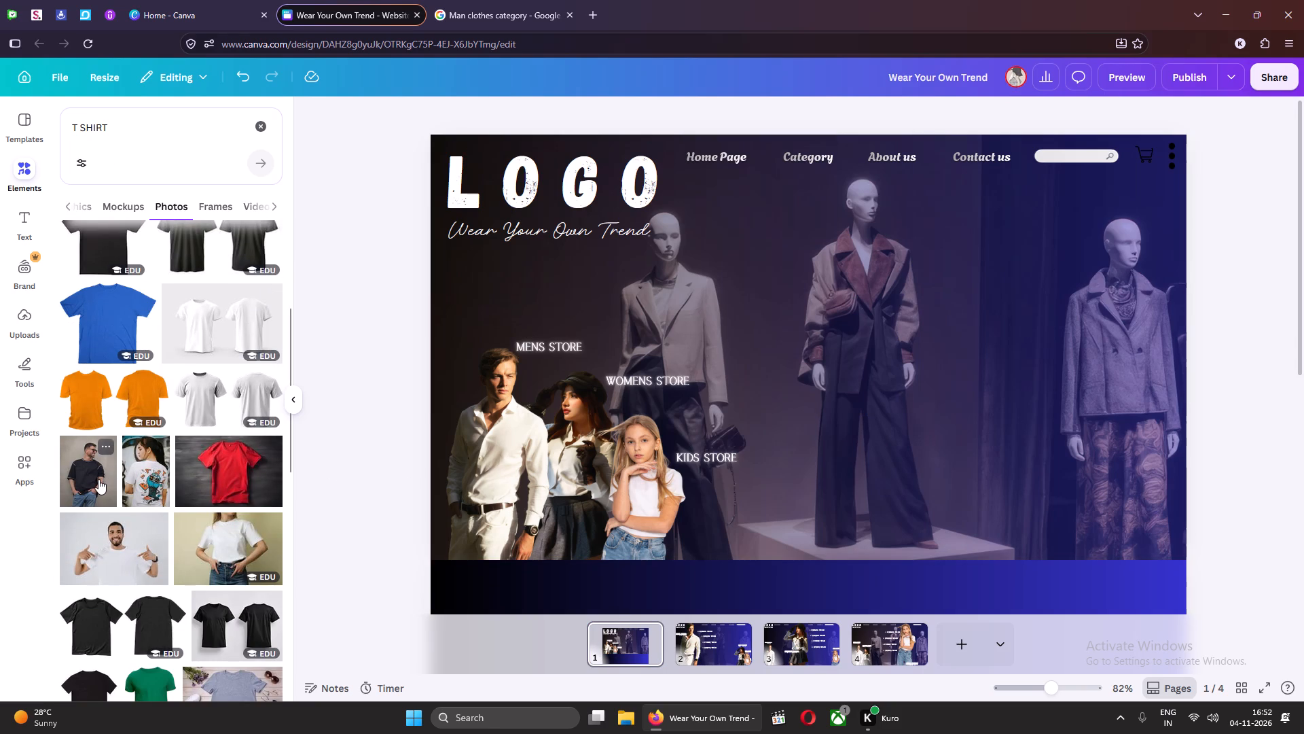
pyautogui.scroll(-3, 98, 479)
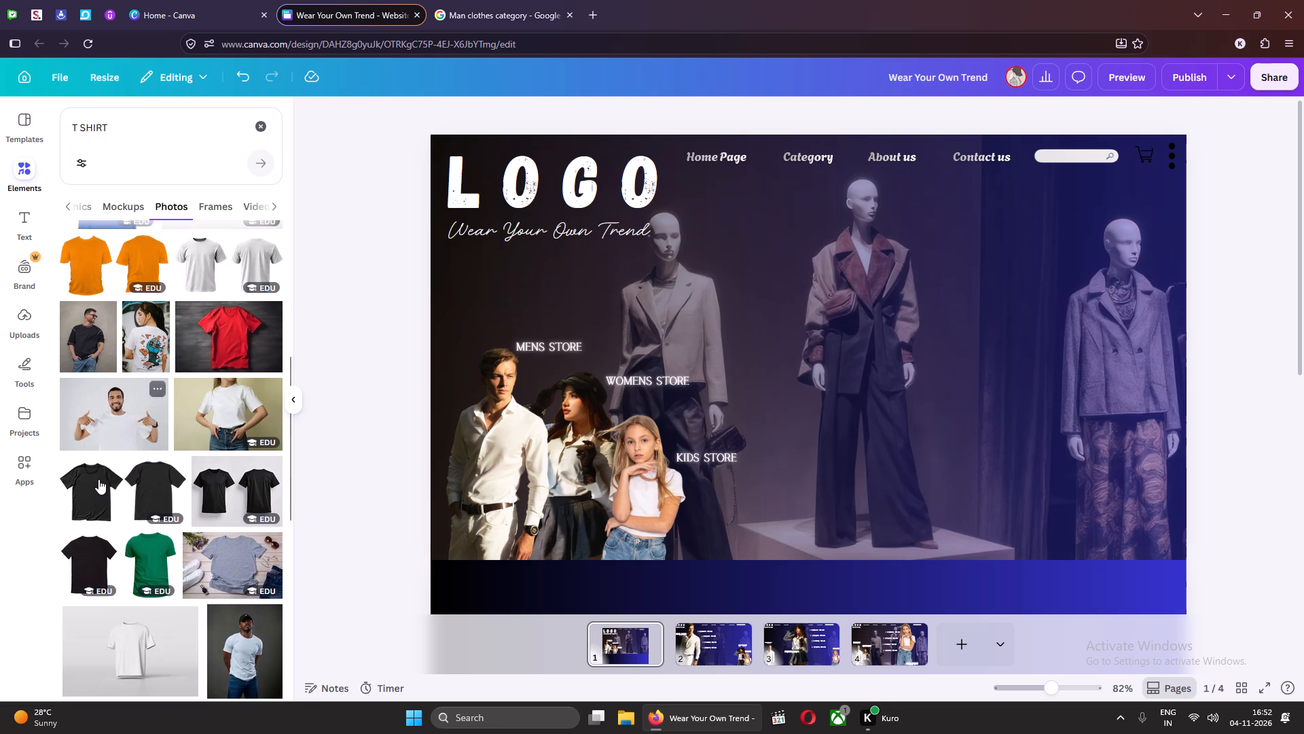
pyautogui.scroll(-8, 213, 446)
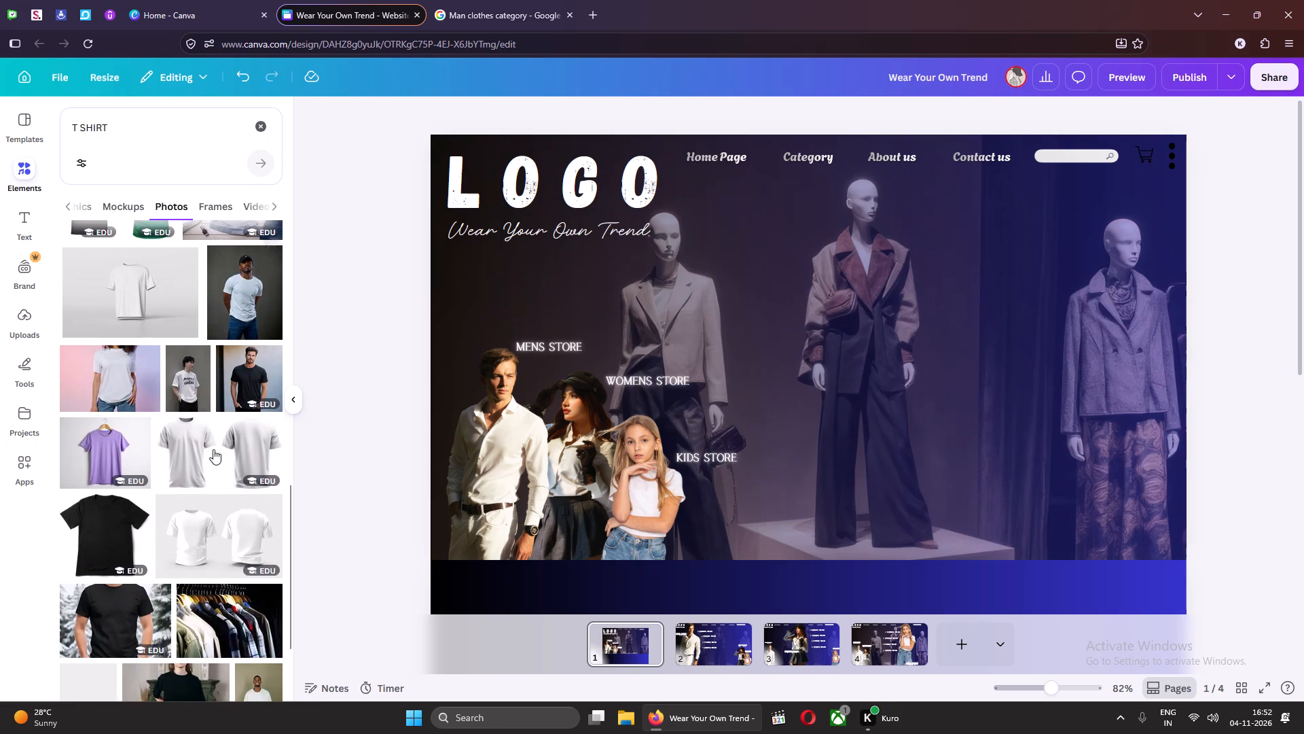
pyautogui.scroll(-8, 213, 449)
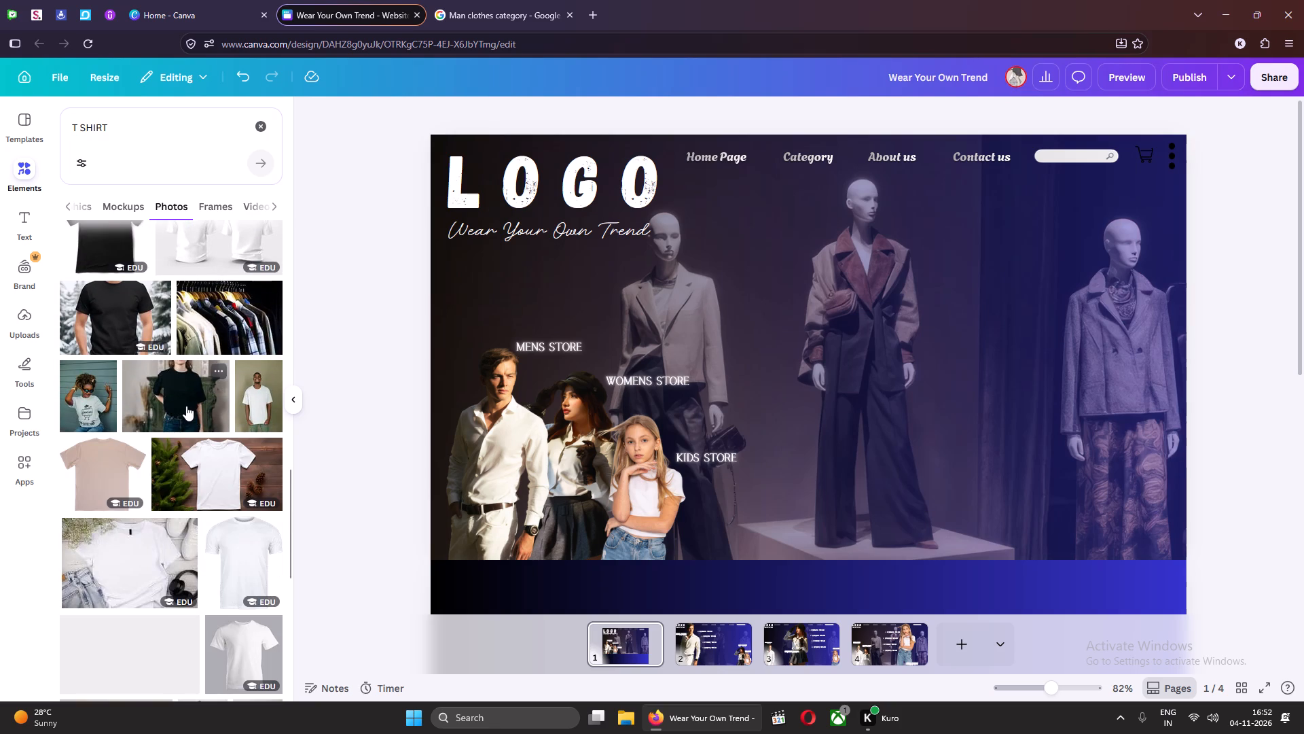
pyautogui.scroll(-7, 186, 405)
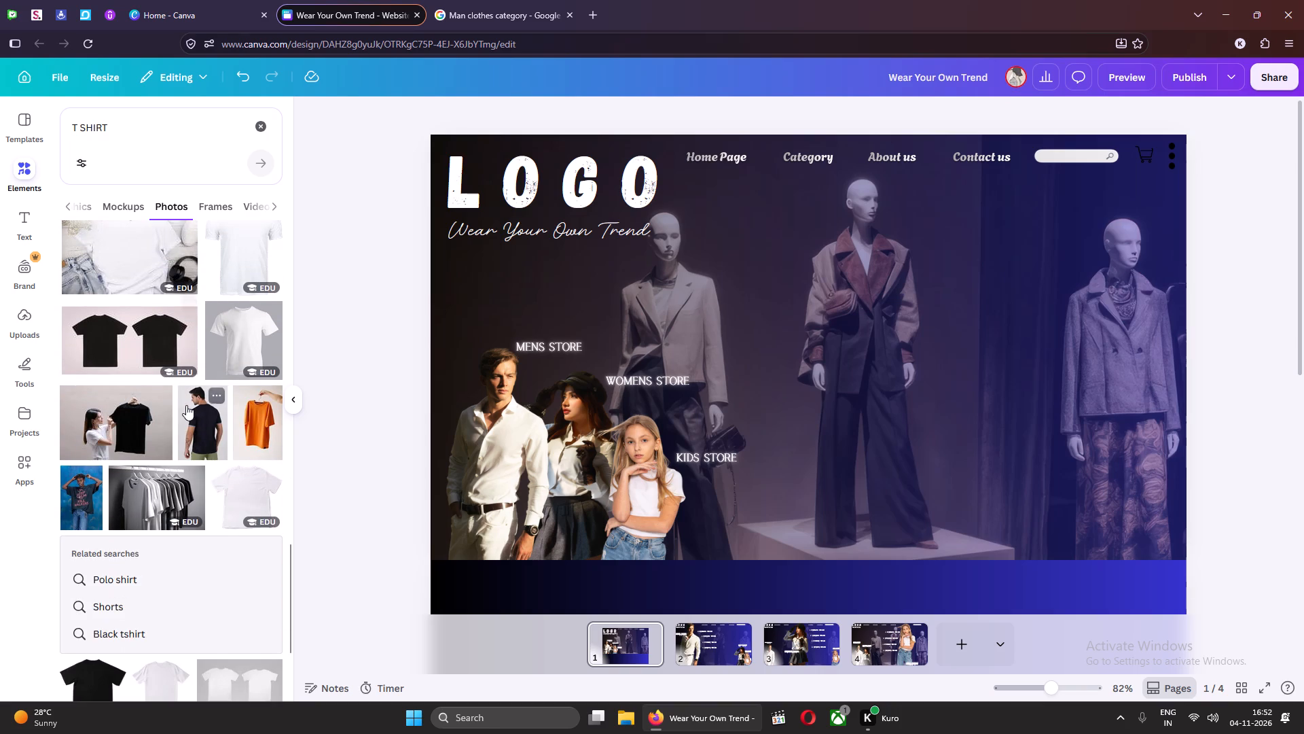
pyautogui.scroll(3, 156, 391)
pyautogui.scroll(-6, 167, 359)
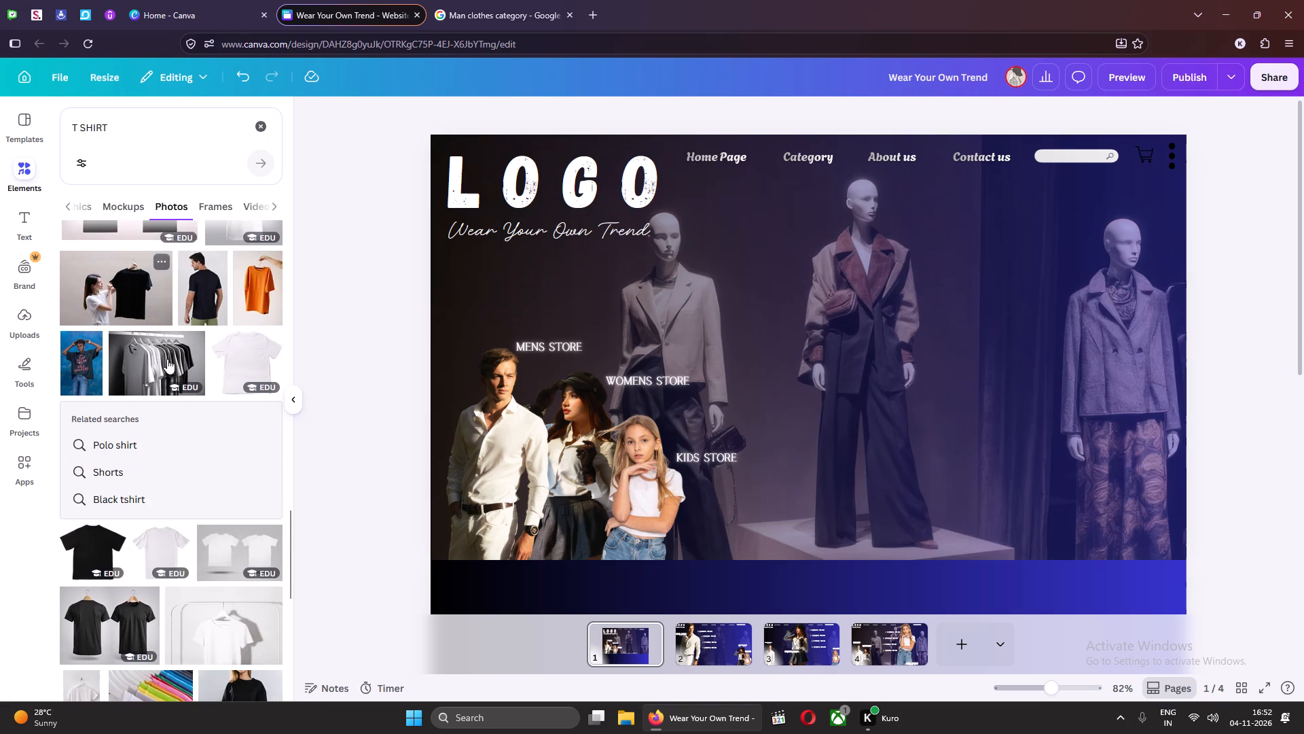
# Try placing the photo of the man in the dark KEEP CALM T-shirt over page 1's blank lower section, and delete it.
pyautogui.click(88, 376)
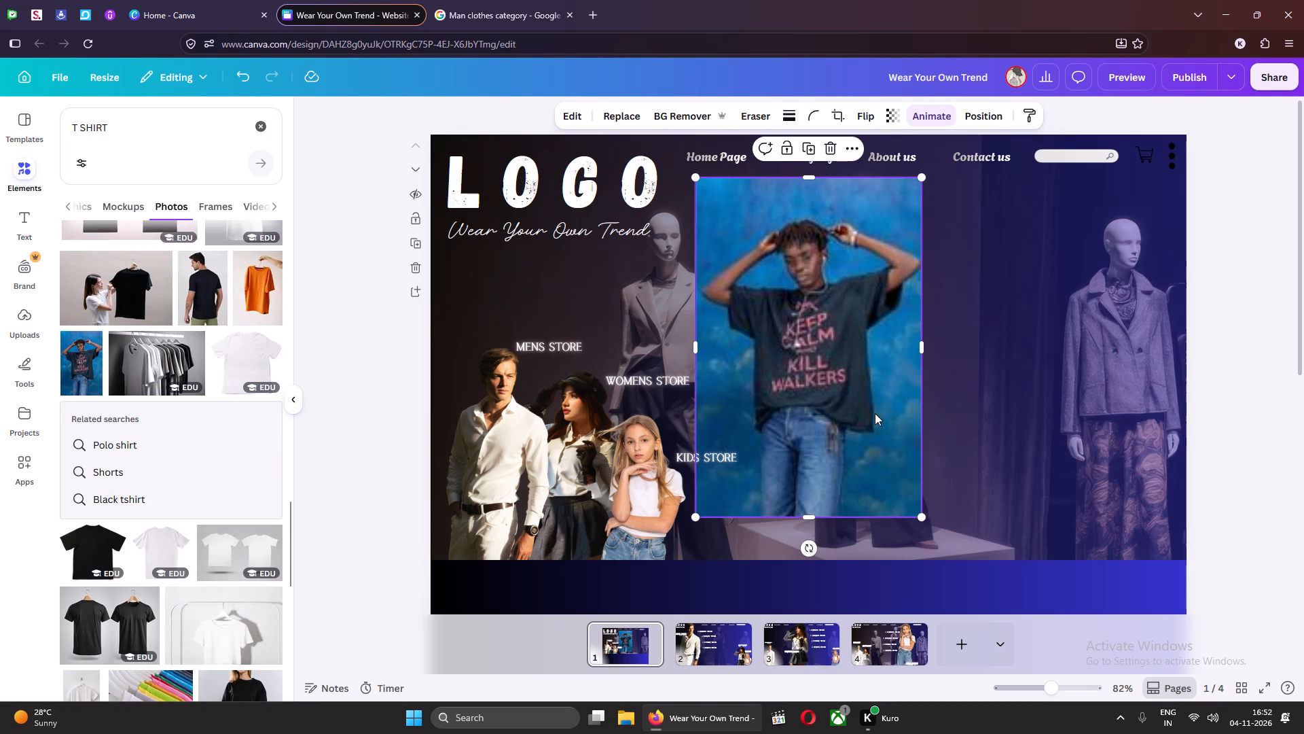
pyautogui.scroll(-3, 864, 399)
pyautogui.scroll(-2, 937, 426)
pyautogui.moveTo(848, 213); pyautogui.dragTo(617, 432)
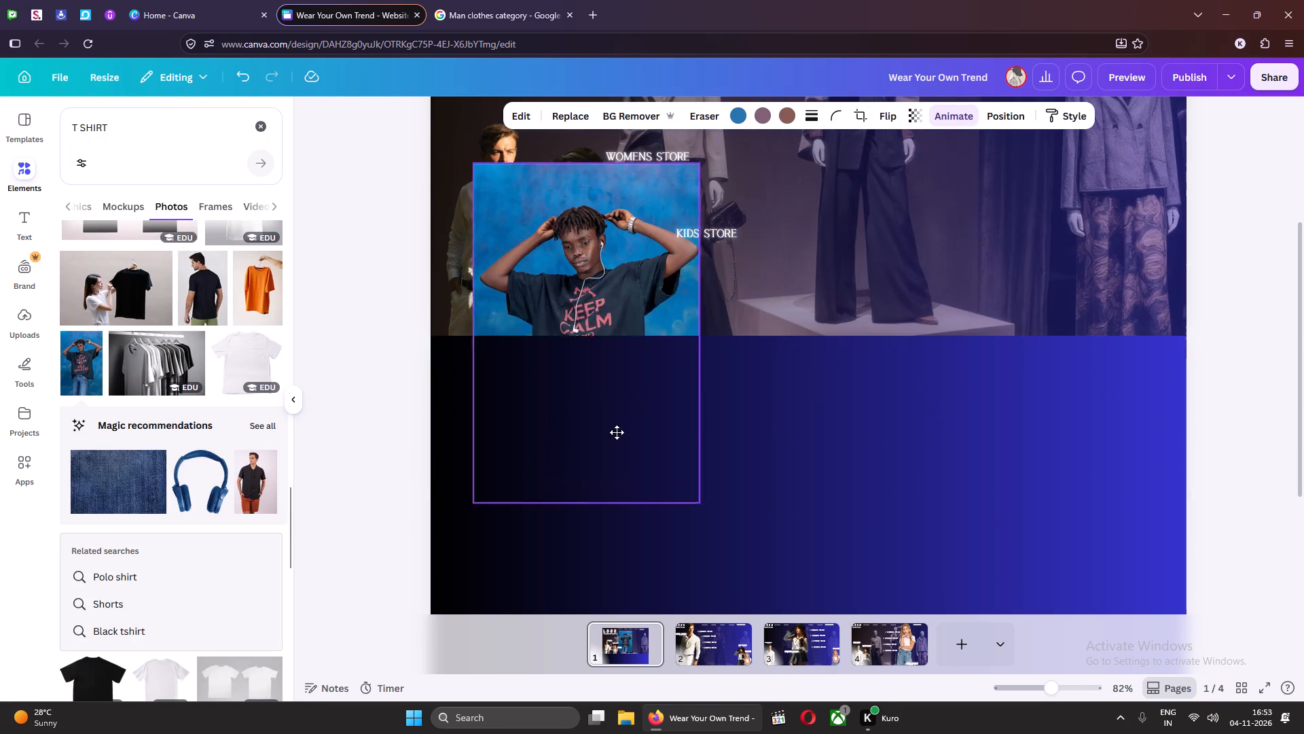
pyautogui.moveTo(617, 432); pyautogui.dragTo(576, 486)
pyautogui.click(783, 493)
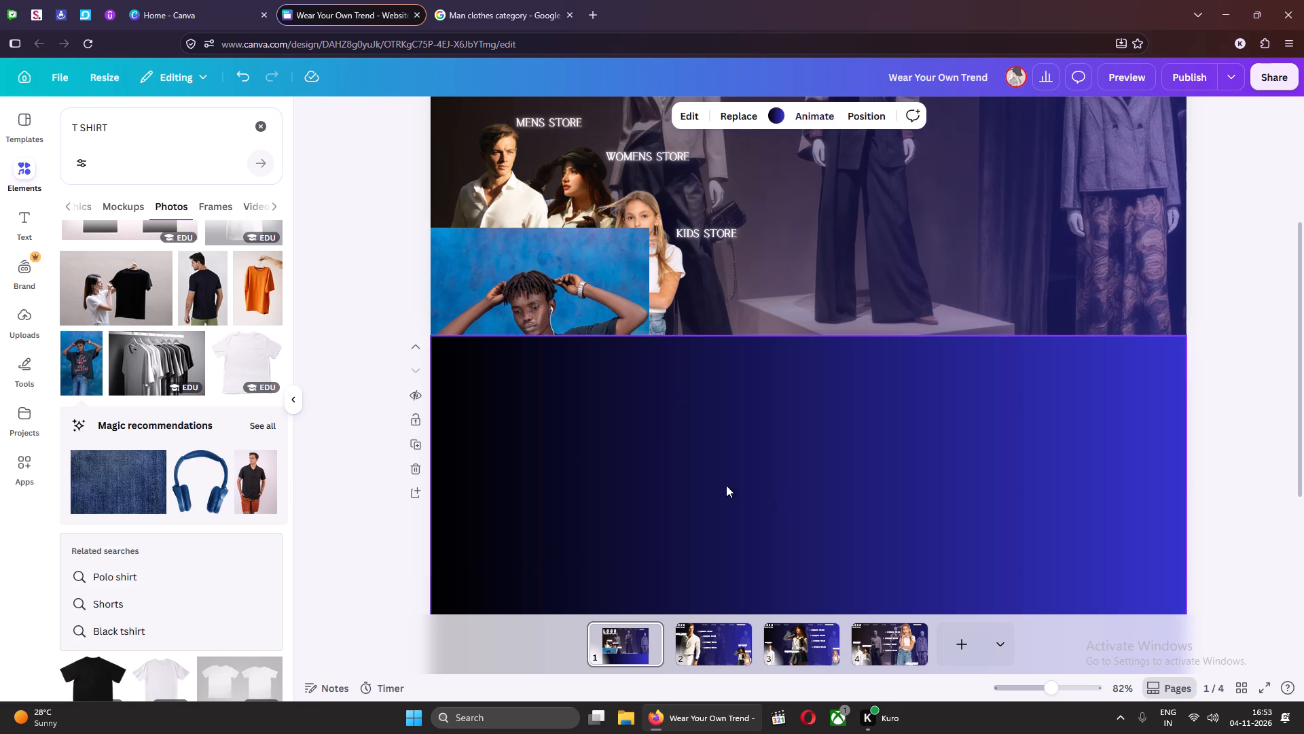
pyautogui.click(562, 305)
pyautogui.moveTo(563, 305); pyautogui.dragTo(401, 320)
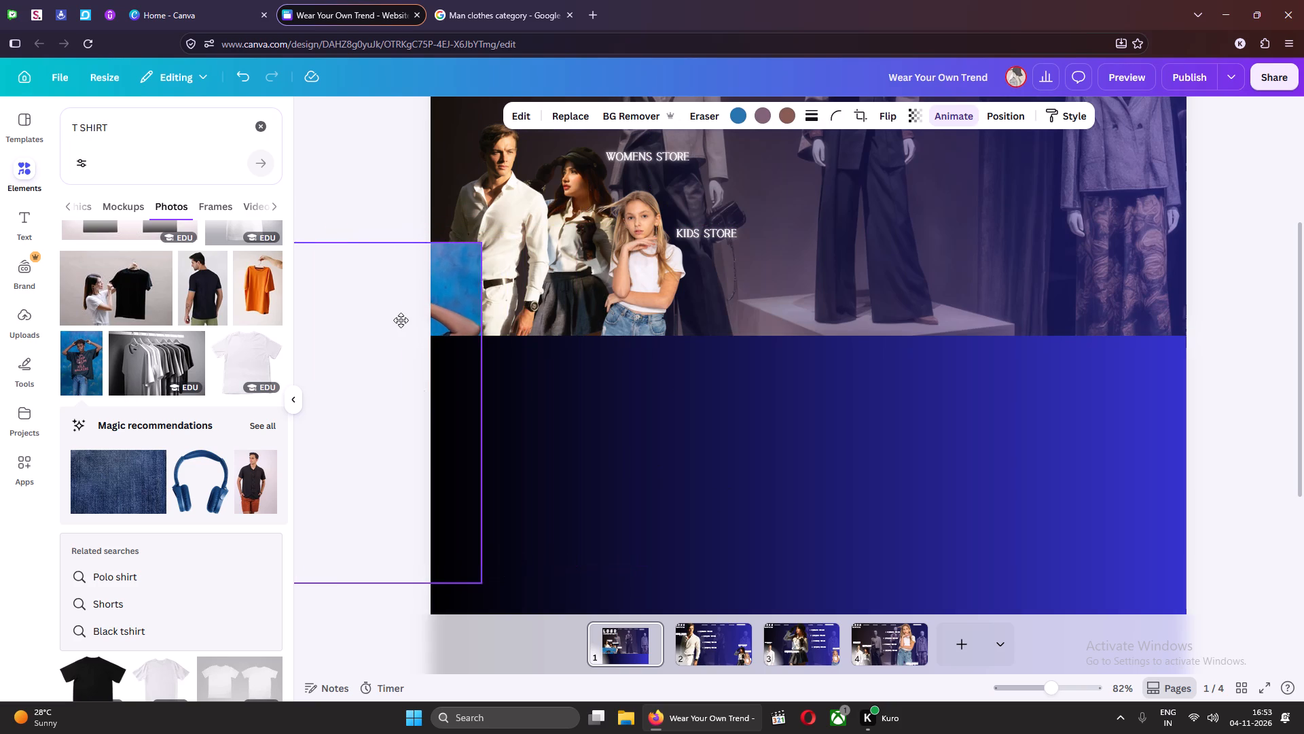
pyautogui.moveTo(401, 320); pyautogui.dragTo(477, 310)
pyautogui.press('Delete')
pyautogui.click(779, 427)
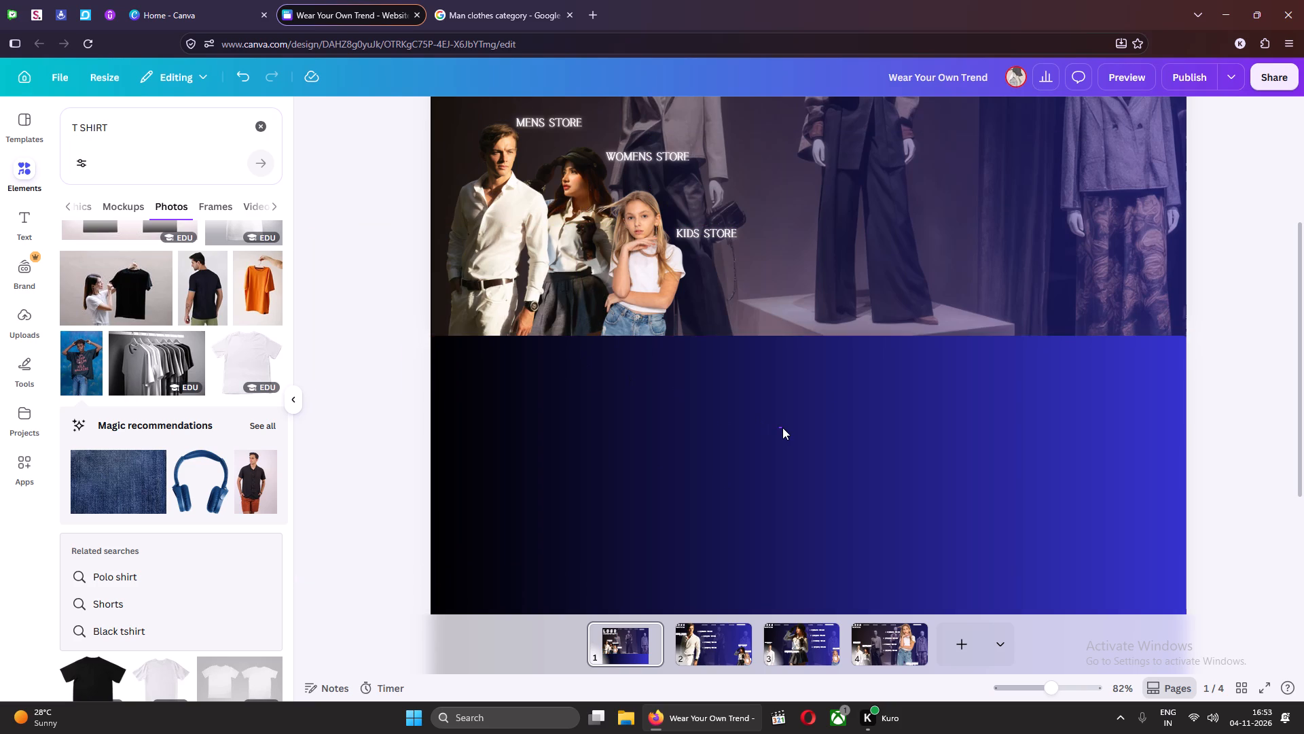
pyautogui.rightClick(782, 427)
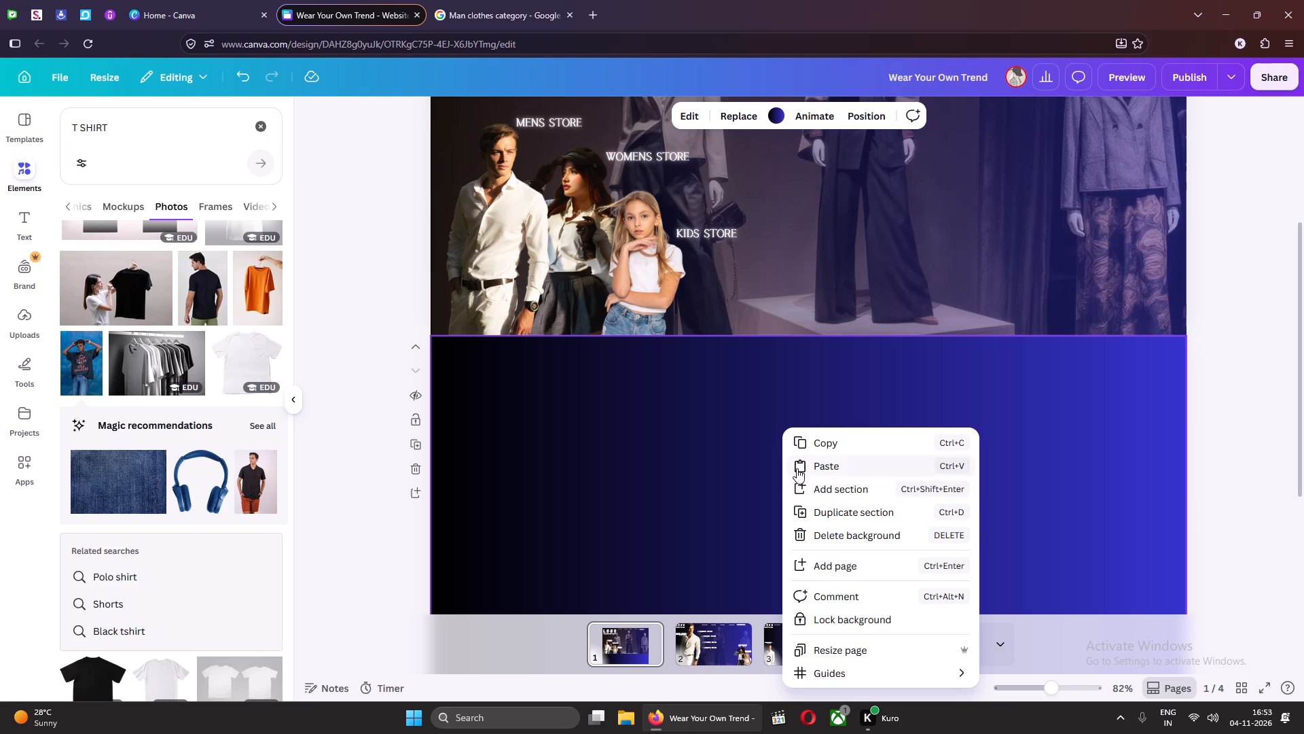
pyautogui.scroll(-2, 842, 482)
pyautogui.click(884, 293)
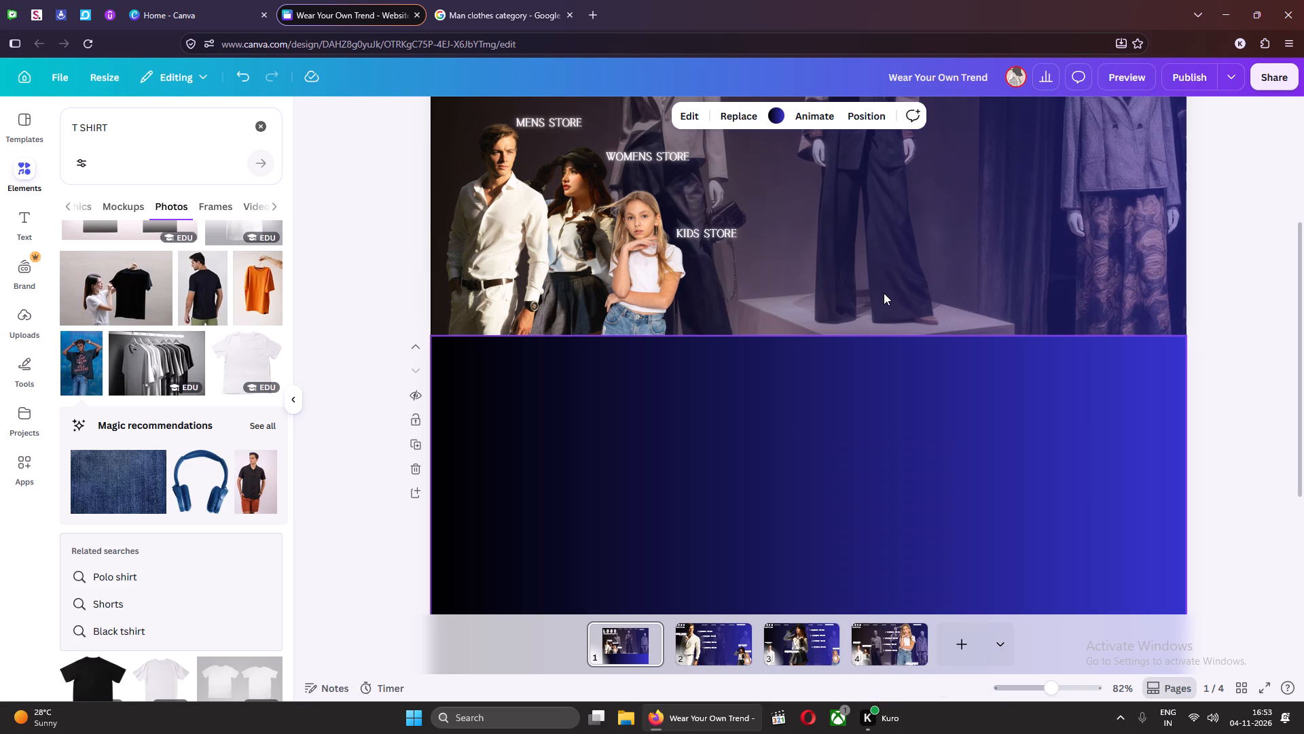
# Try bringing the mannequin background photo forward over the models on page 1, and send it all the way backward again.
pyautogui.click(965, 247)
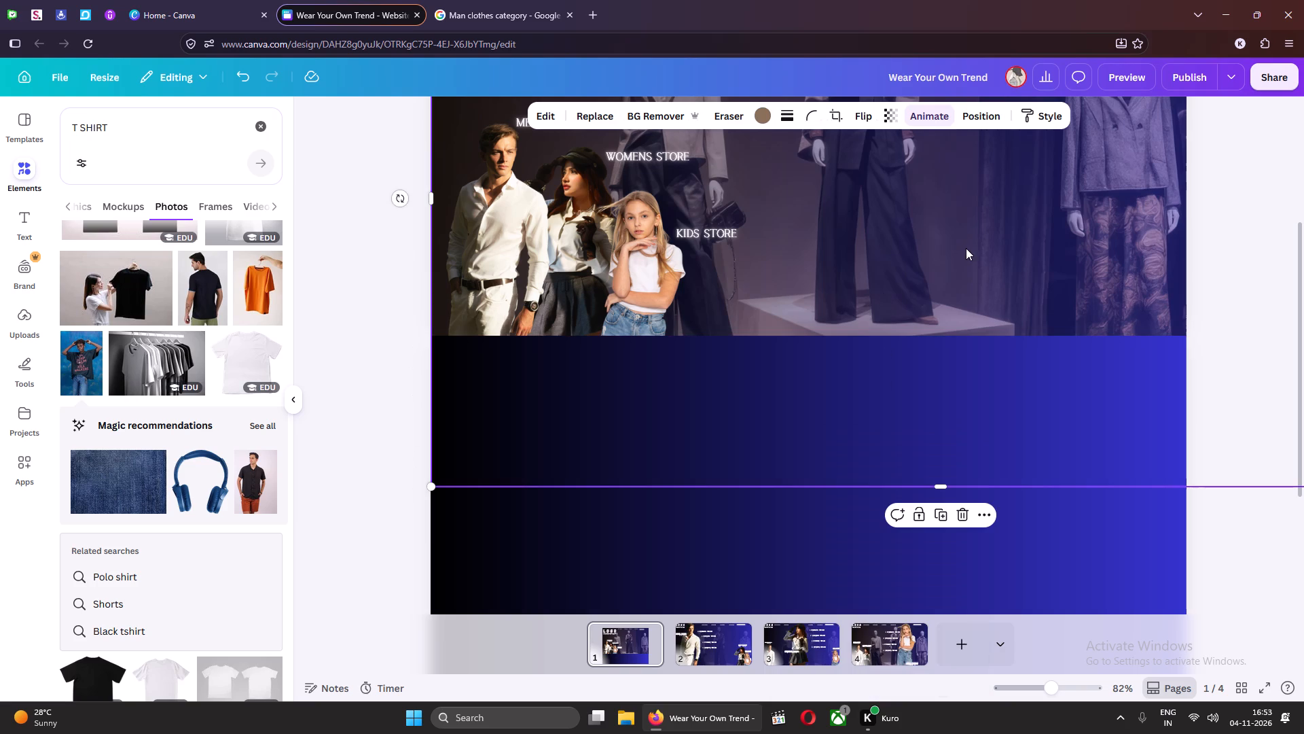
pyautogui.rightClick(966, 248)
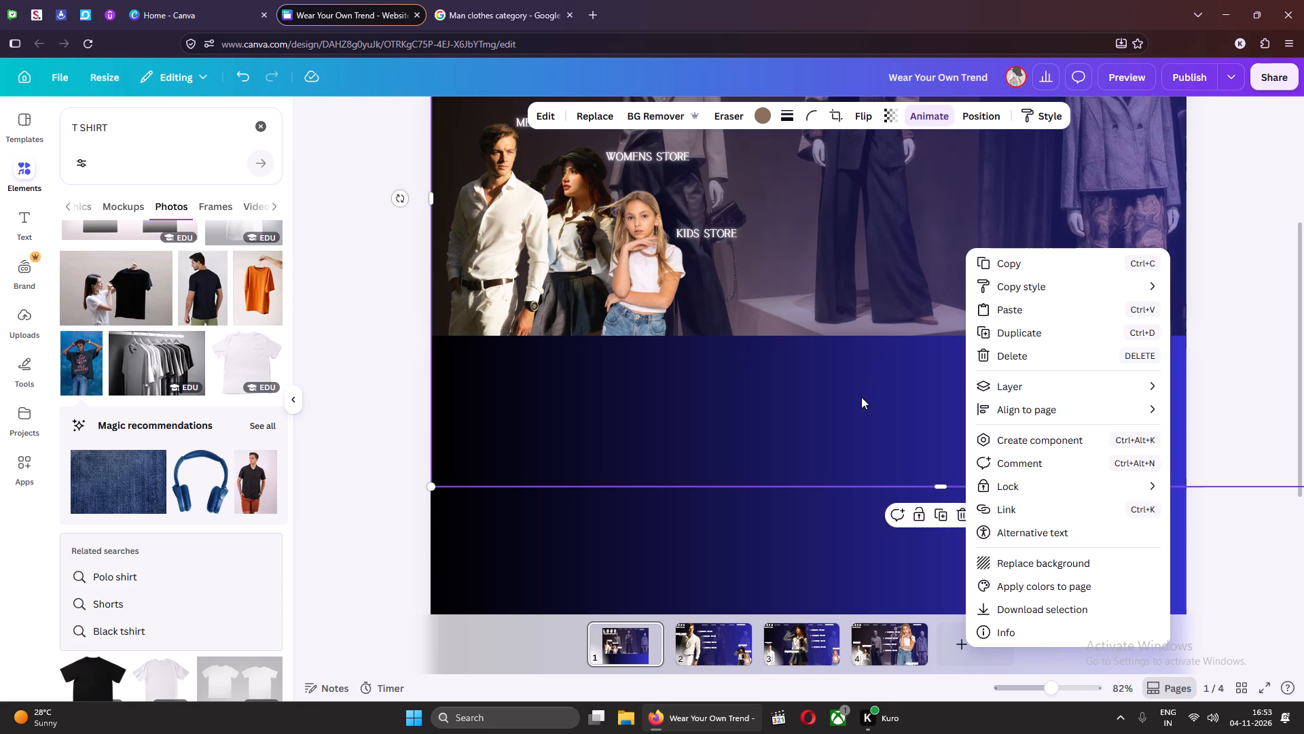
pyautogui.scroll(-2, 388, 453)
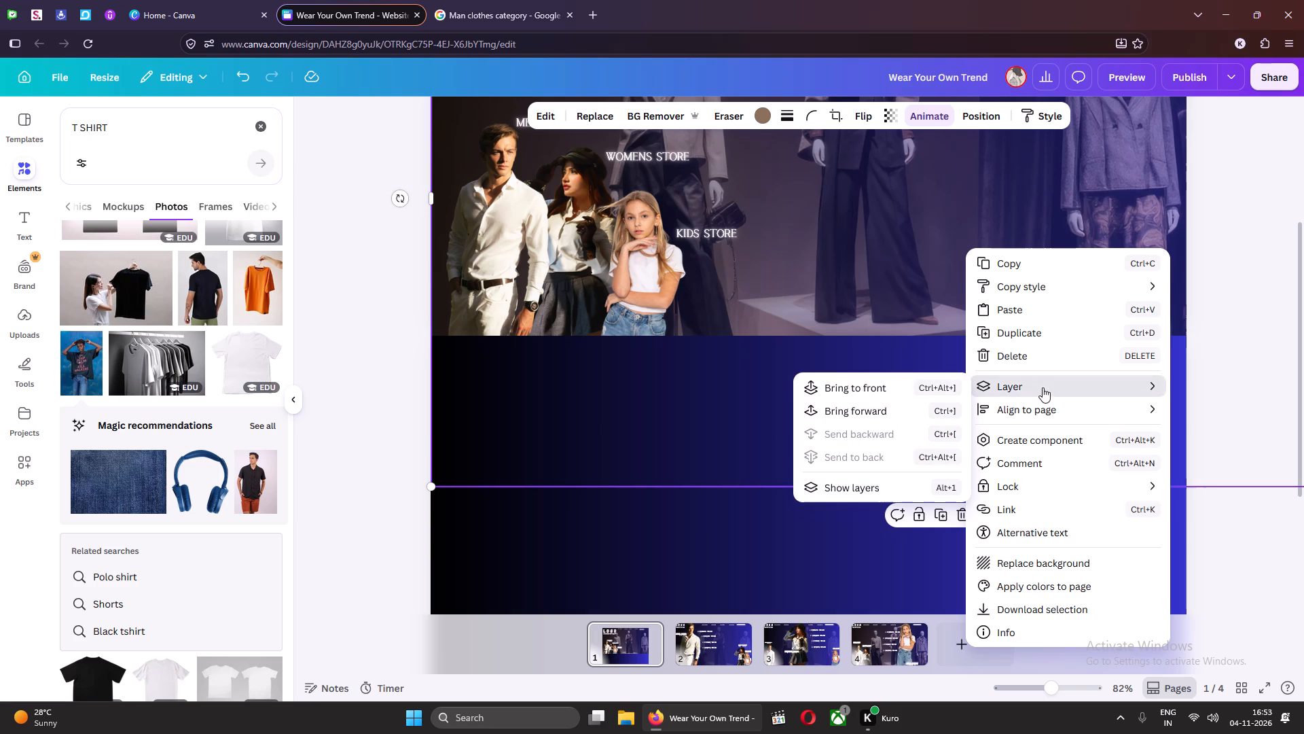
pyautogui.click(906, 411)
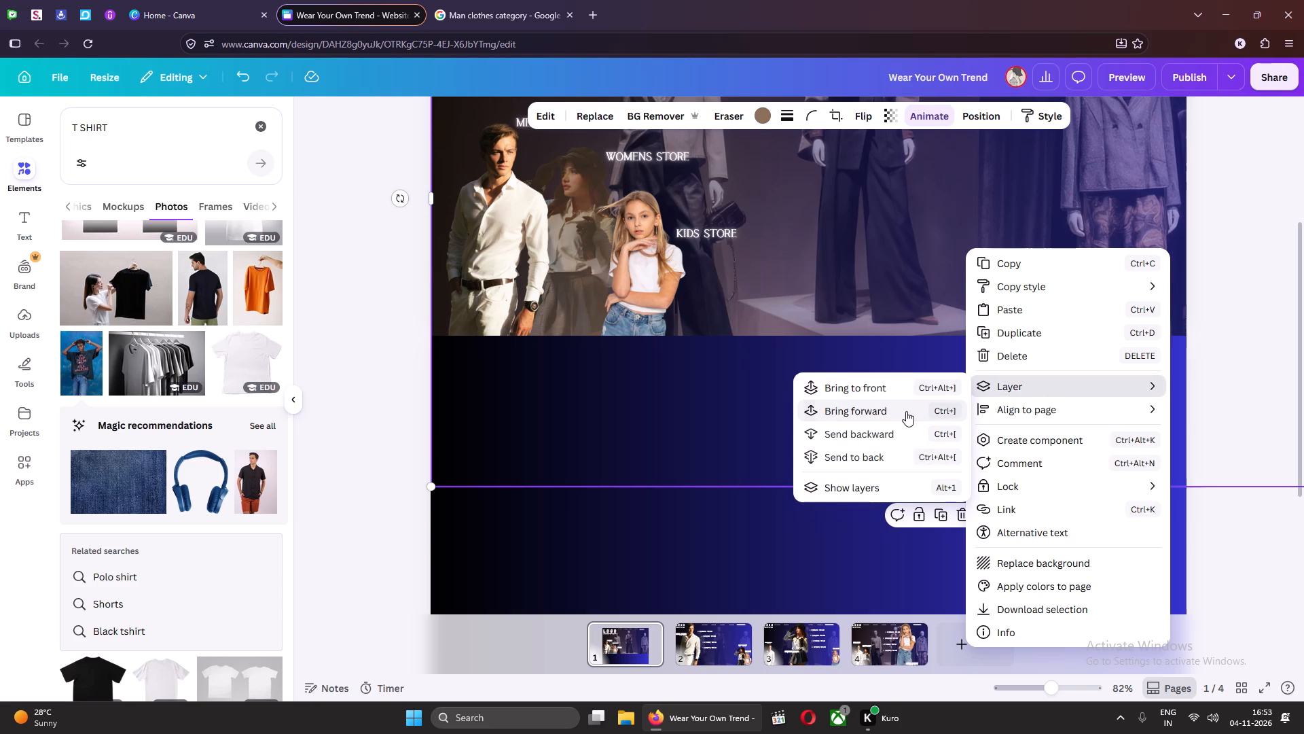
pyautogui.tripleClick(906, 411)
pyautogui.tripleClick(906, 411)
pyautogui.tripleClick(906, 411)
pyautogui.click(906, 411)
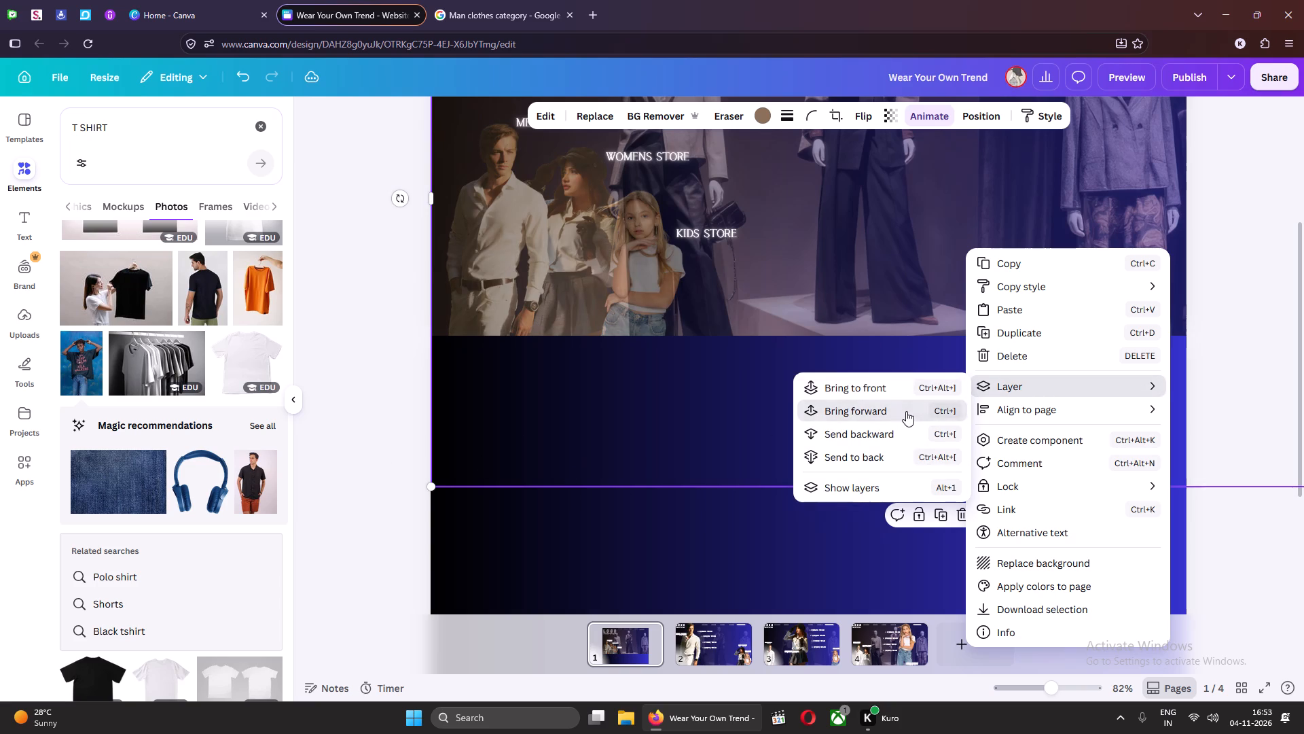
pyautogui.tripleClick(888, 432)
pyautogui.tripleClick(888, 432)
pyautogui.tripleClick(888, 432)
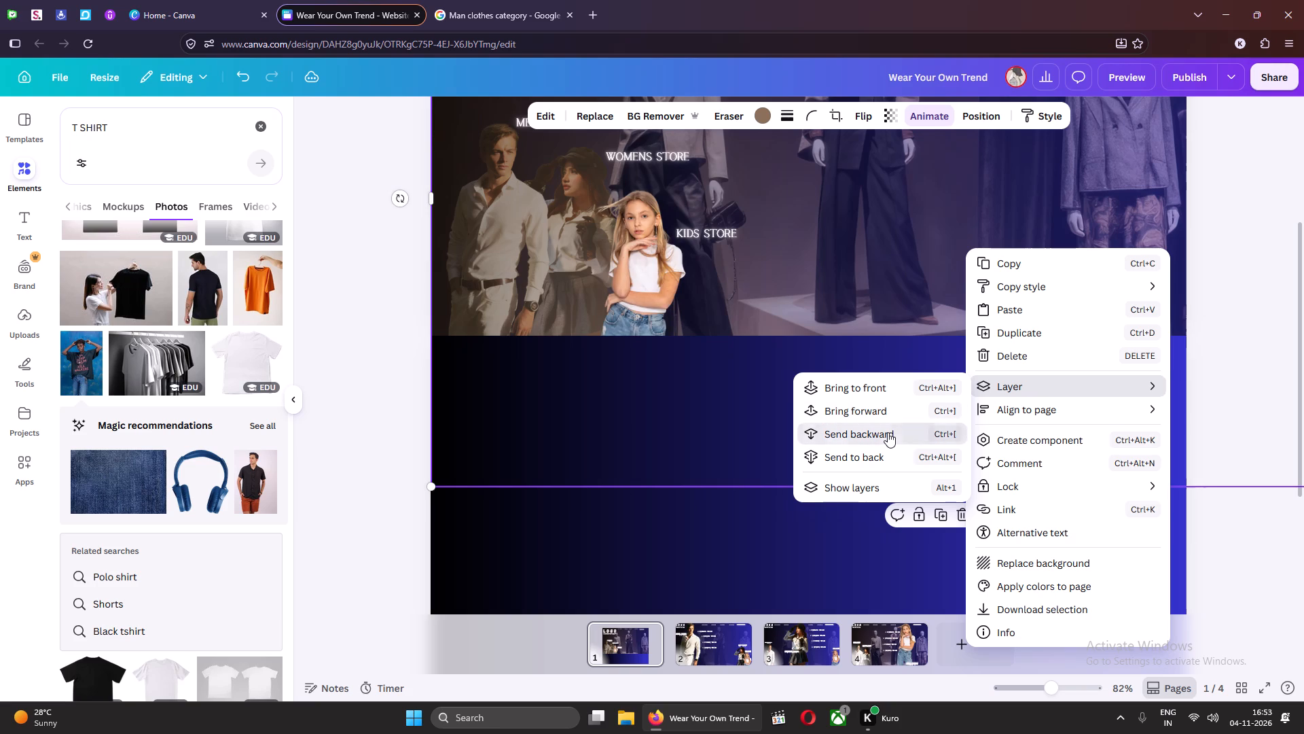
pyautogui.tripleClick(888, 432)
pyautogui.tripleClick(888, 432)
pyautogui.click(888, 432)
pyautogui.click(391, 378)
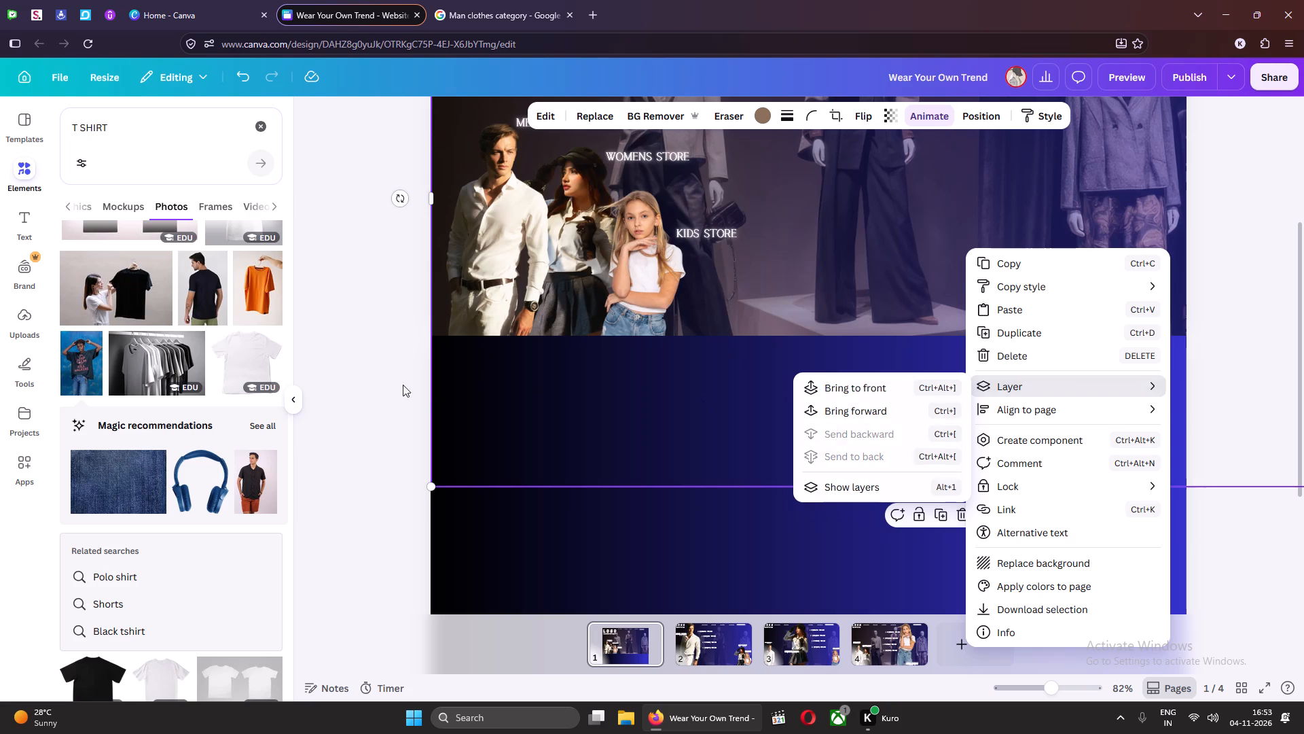
# Hide the blank gradient section below the mannequin banner on page 1.
pyautogui.scroll(-4, 629, 429)
pyautogui.click(864, 451)
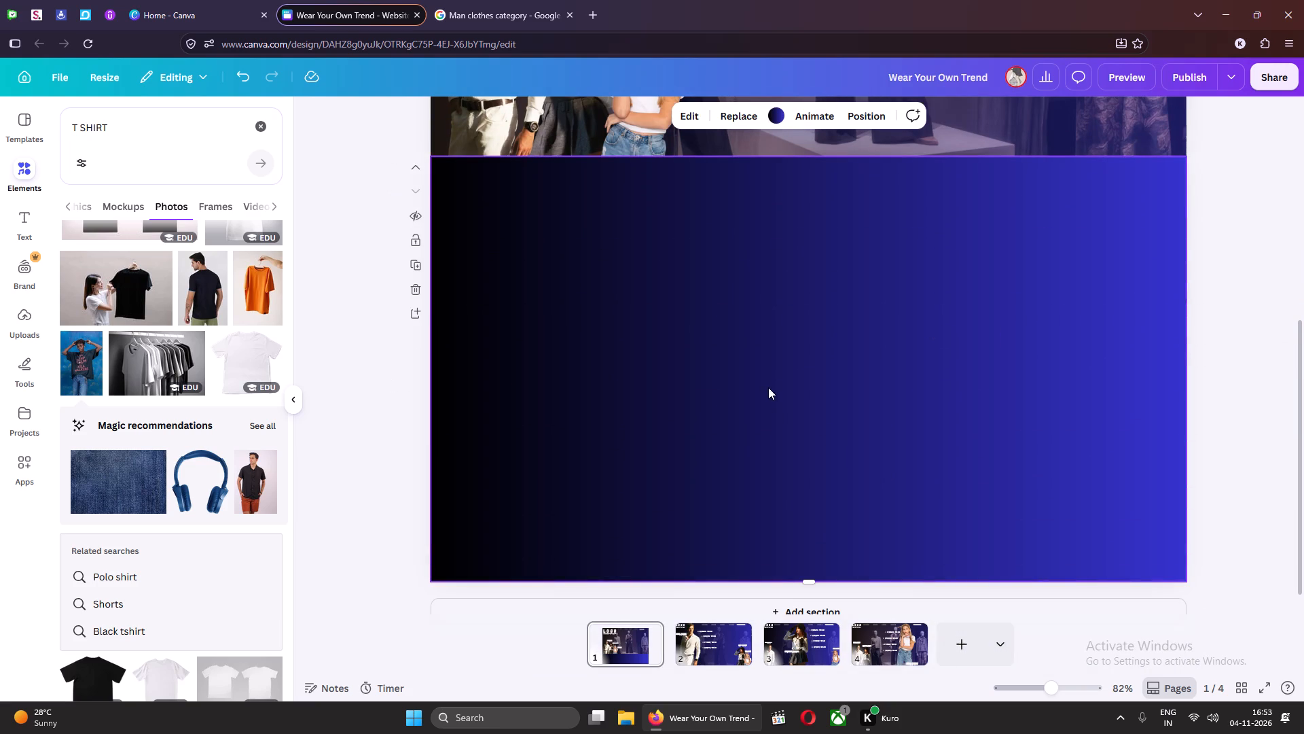
pyautogui.click(418, 217)
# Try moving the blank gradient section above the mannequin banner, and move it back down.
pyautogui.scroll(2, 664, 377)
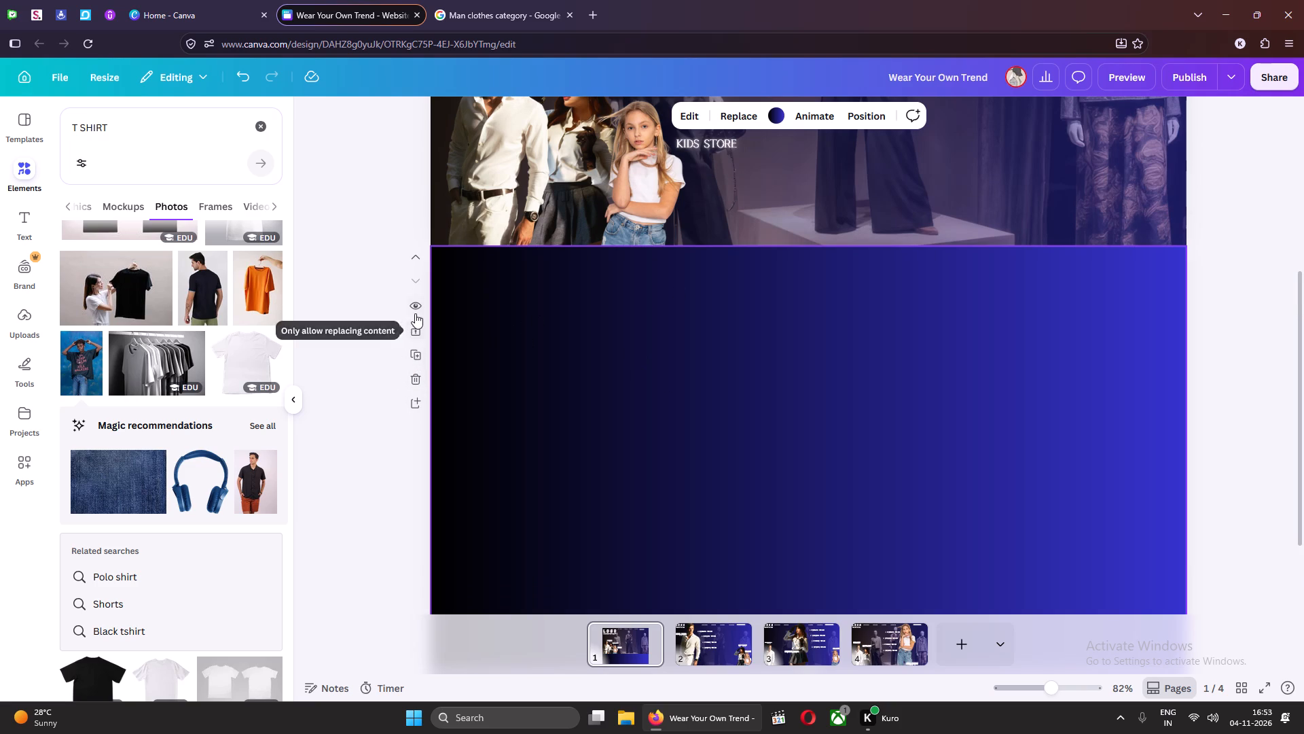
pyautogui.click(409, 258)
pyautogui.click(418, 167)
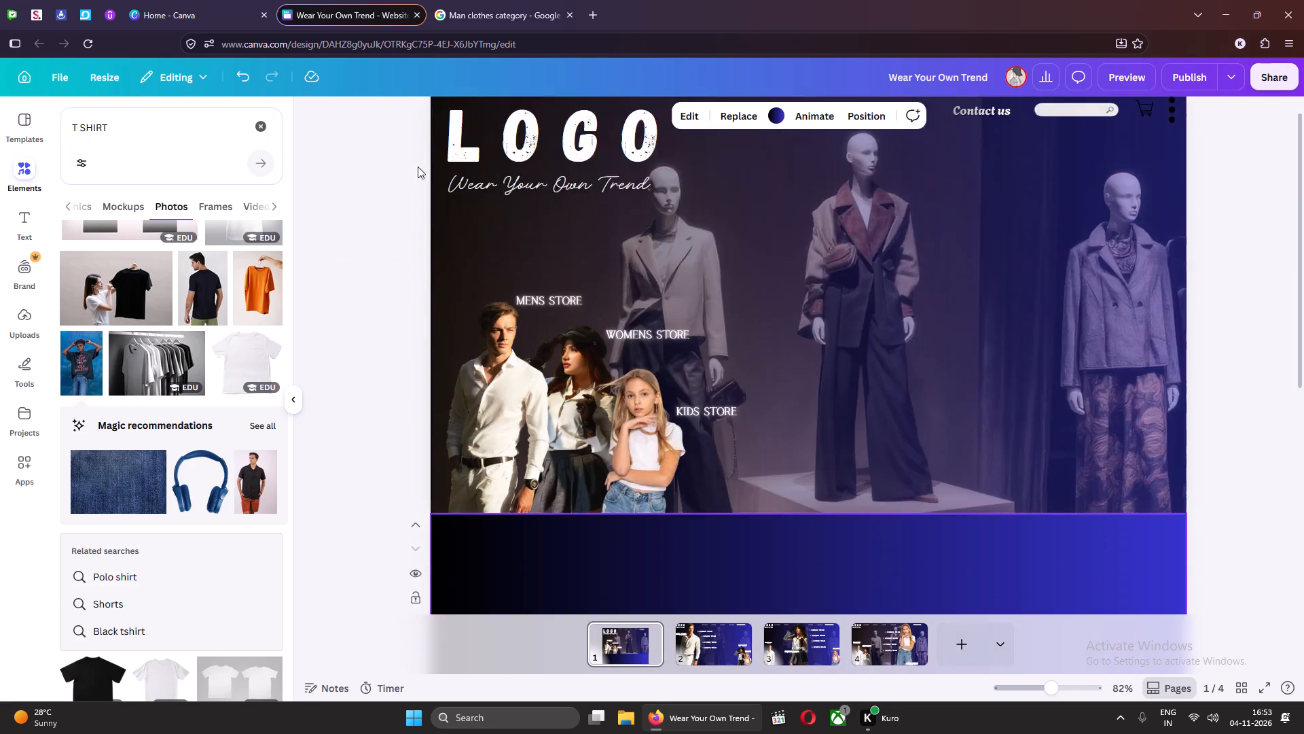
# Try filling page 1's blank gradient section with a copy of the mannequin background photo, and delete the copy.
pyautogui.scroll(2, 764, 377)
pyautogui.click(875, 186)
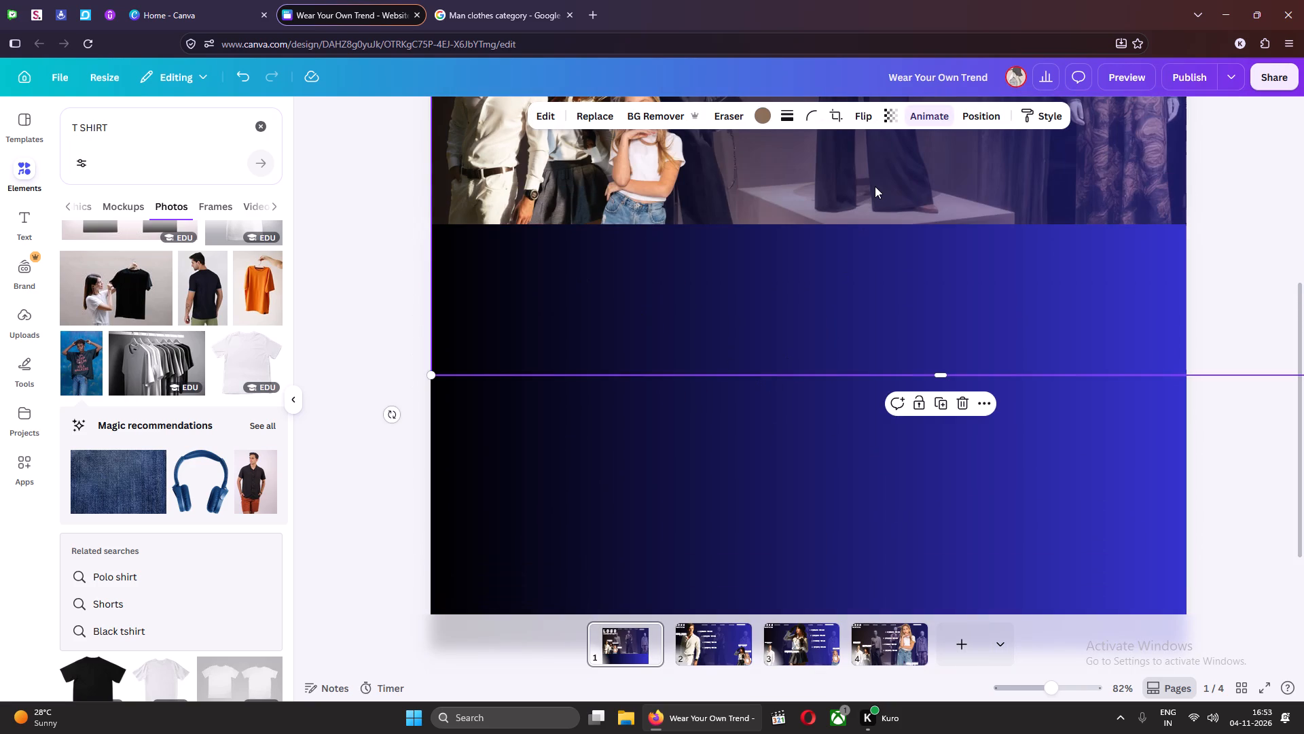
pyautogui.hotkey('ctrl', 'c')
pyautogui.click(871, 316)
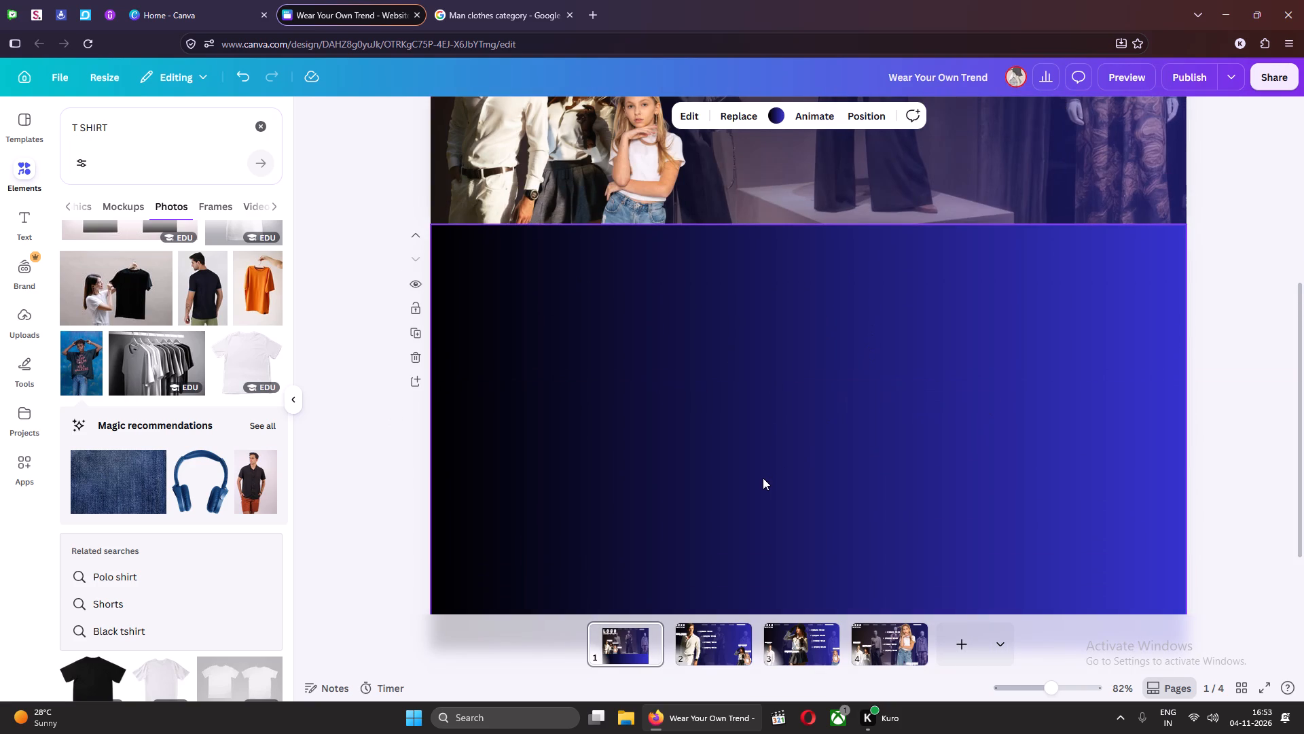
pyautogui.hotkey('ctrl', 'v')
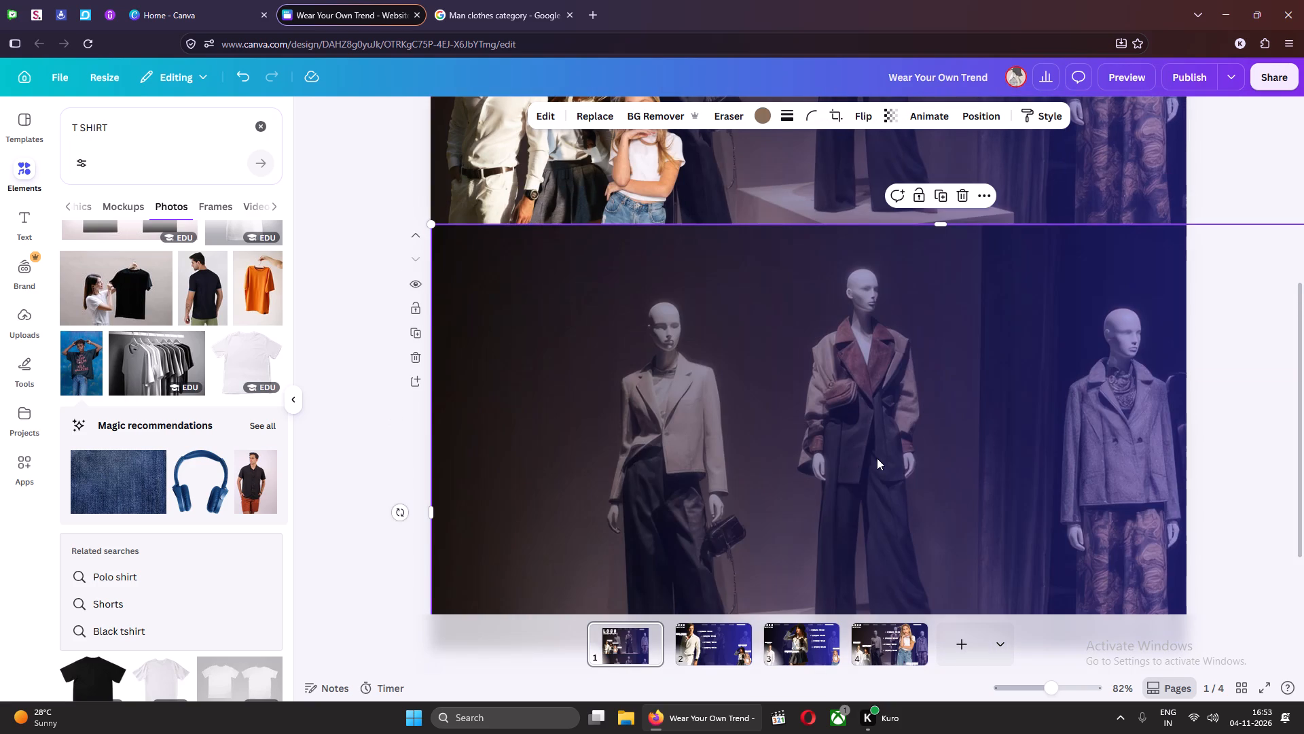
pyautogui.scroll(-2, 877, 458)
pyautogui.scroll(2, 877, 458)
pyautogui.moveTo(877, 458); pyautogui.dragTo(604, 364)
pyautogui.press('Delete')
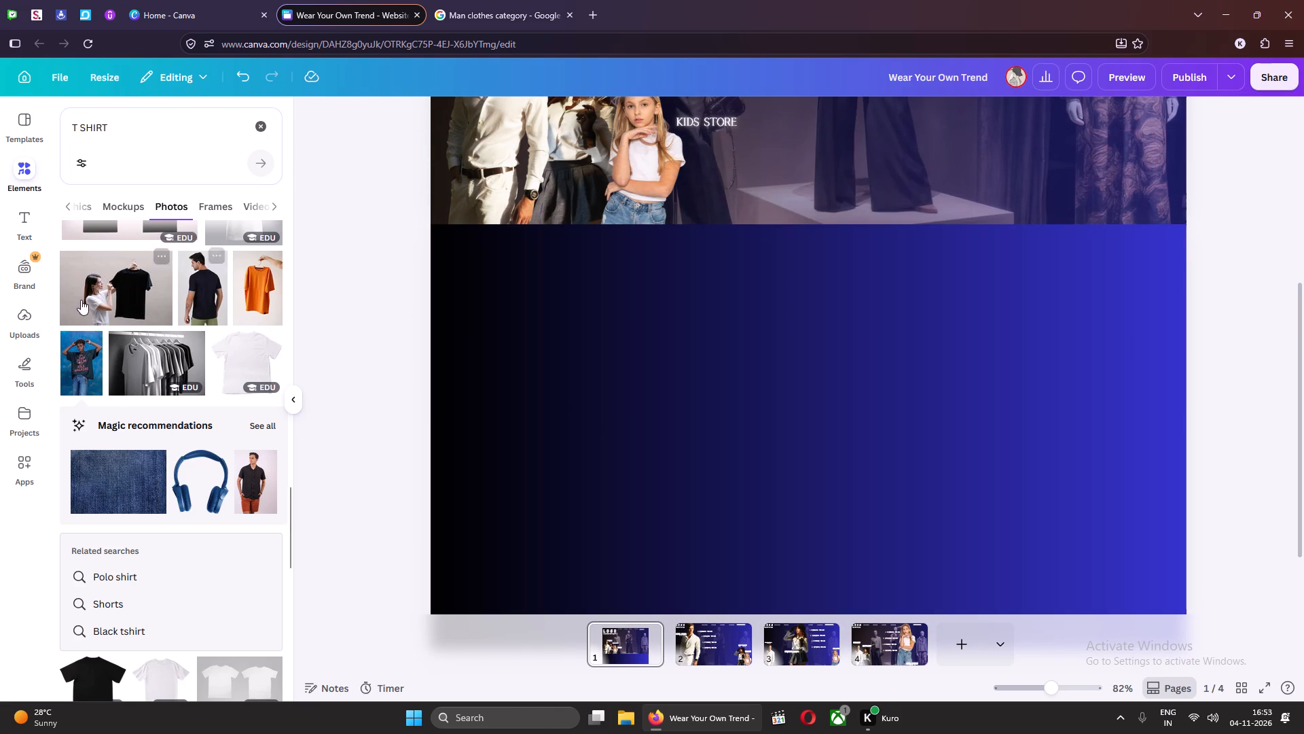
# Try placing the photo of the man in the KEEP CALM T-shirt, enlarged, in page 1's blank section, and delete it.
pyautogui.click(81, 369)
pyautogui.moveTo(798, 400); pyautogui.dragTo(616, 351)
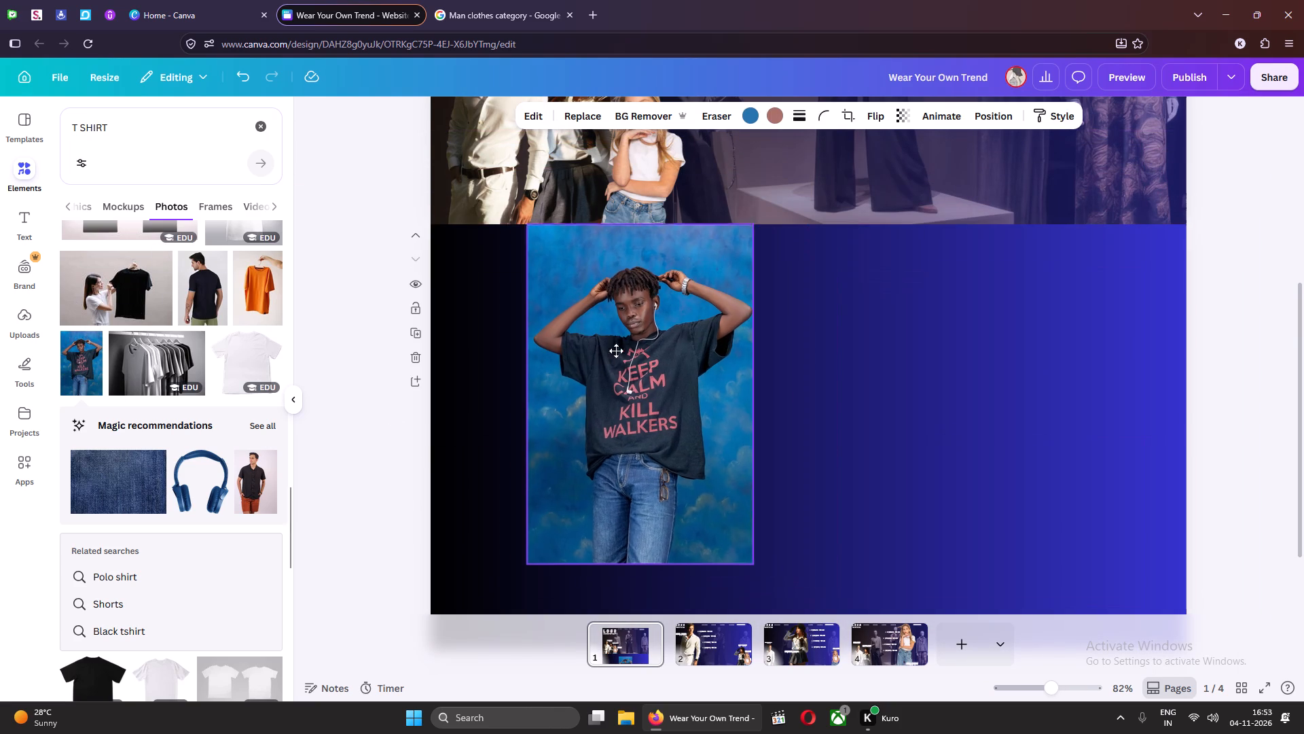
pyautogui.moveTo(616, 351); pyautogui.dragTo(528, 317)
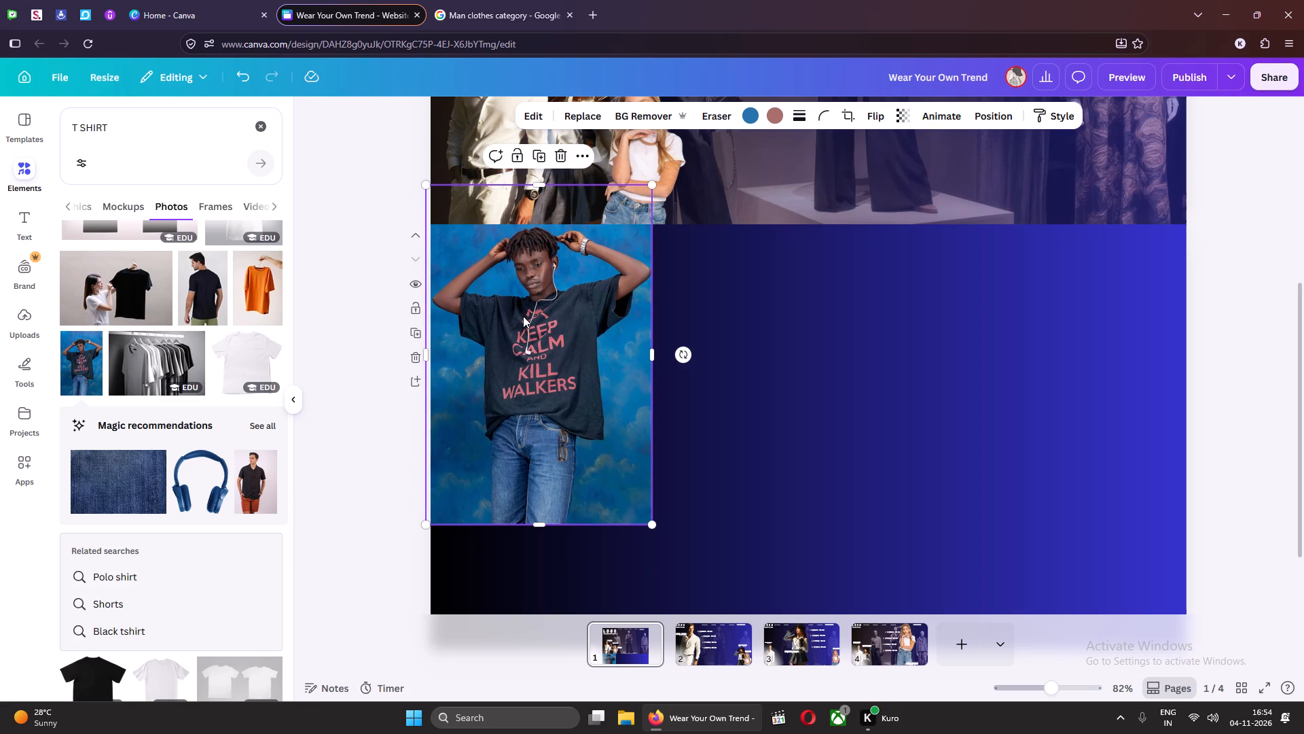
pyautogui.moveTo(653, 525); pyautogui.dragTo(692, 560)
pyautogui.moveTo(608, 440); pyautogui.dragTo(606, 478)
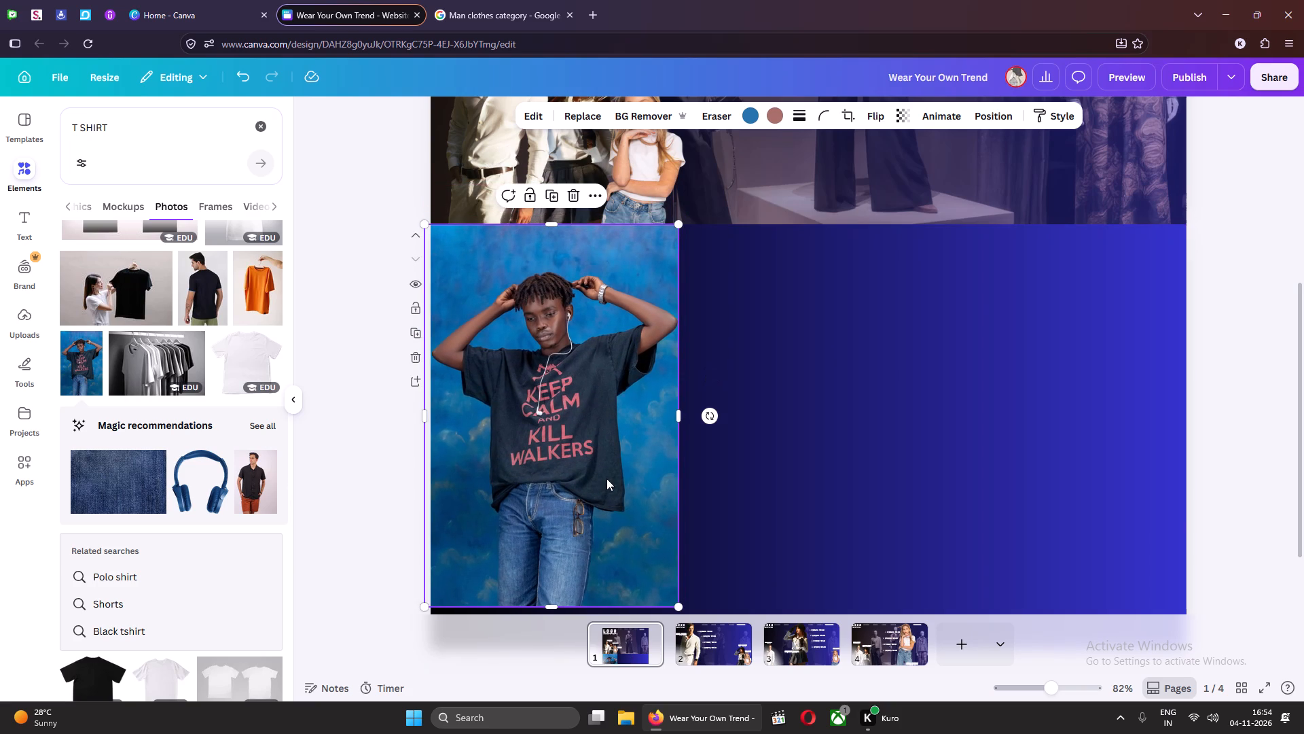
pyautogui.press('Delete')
# Review page 1's banner and blank section, and search the photo library for BUBBLE.
pyautogui.scroll(-4, 242, 409)
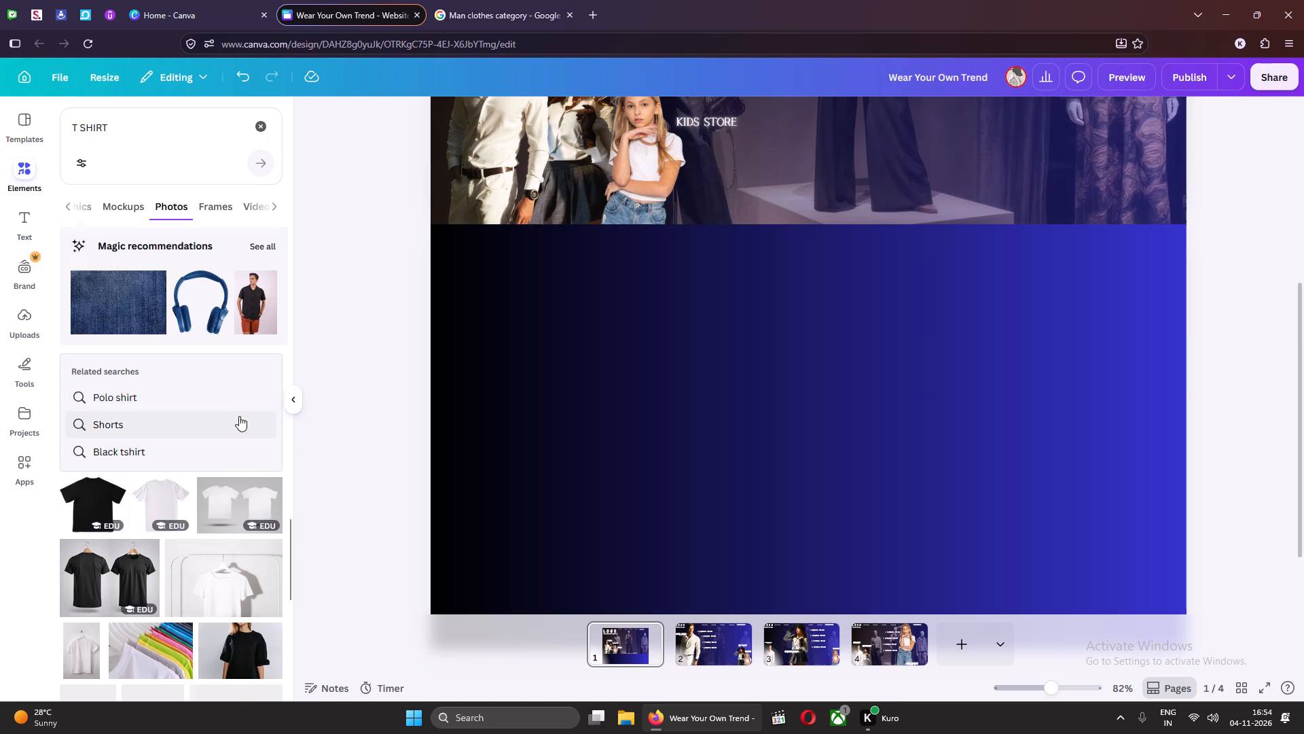
pyautogui.scroll(11, 239, 416)
pyautogui.moveTo(117, 124); pyautogui.dragTo(96, 120)
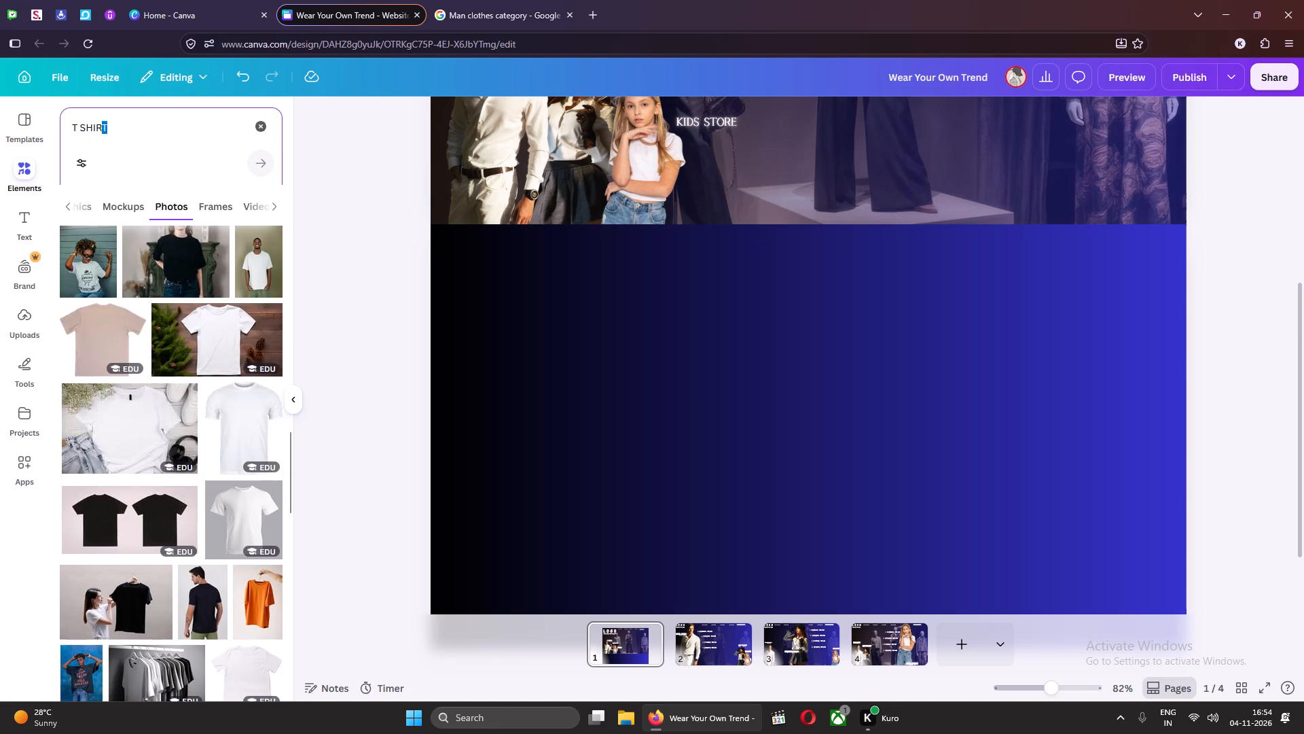
pyautogui.moveTo(96, 120); pyautogui.dragTo(63, 119)
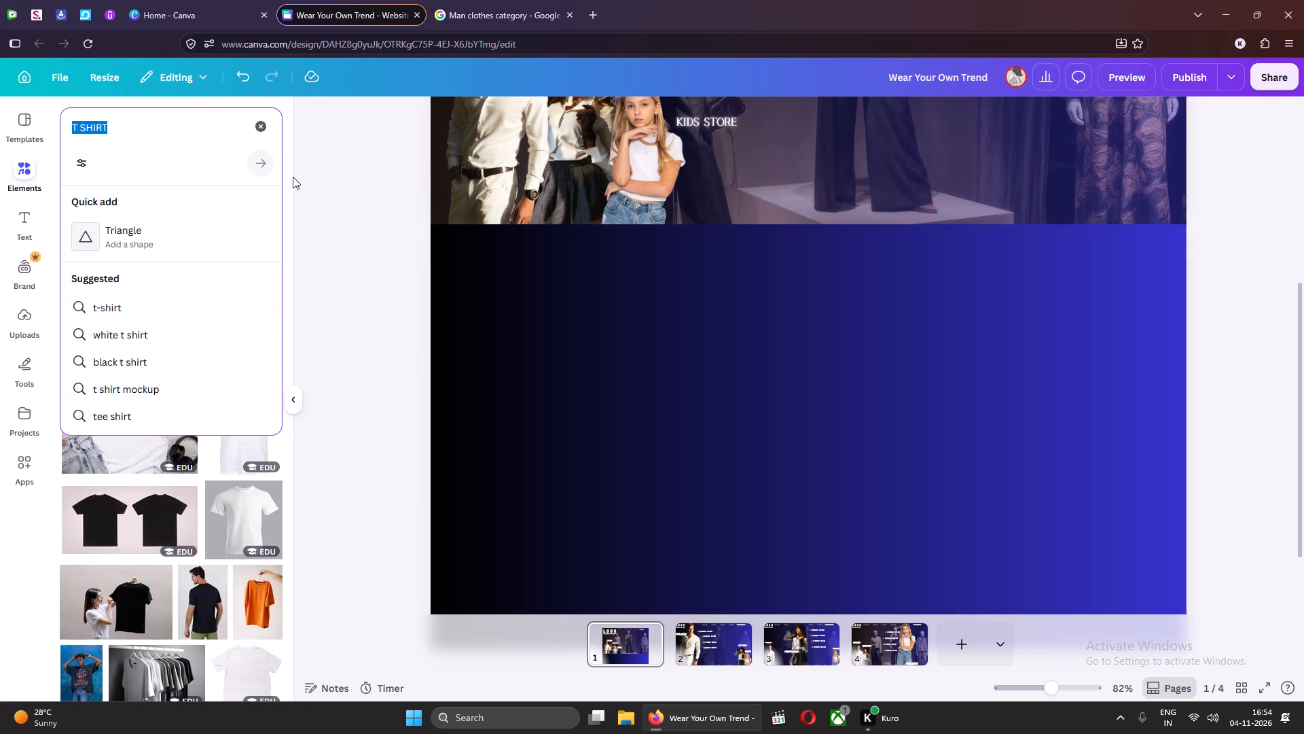
pyautogui.scroll(-8, 695, 315)
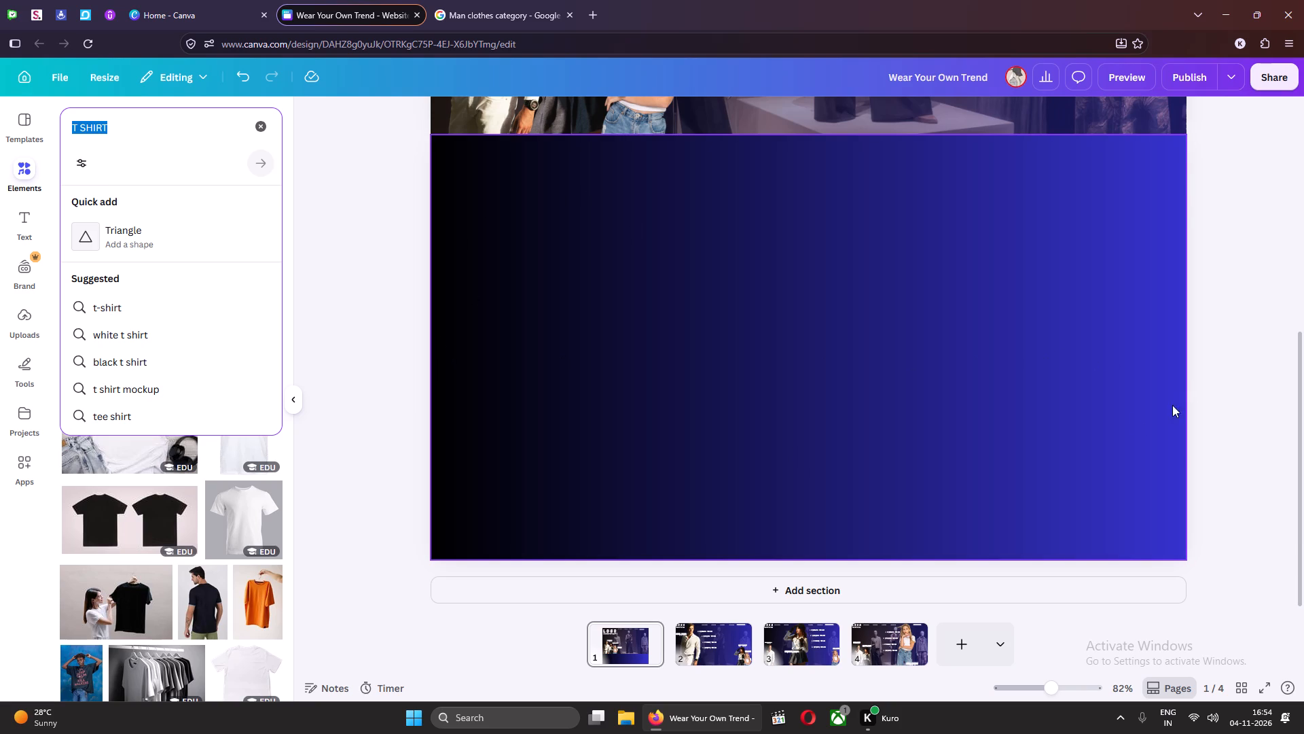
pyautogui.scroll(9, 1035, 432)
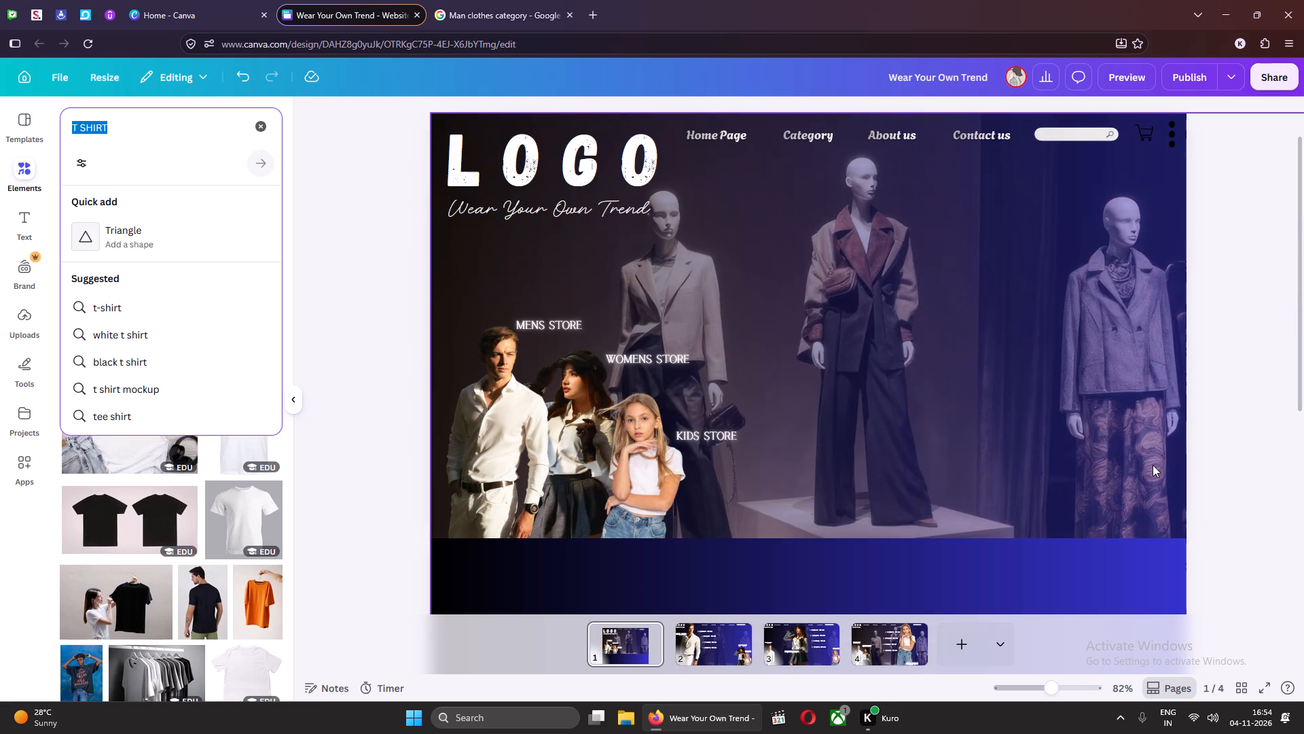
pyautogui.scroll(-2, 1175, 454)
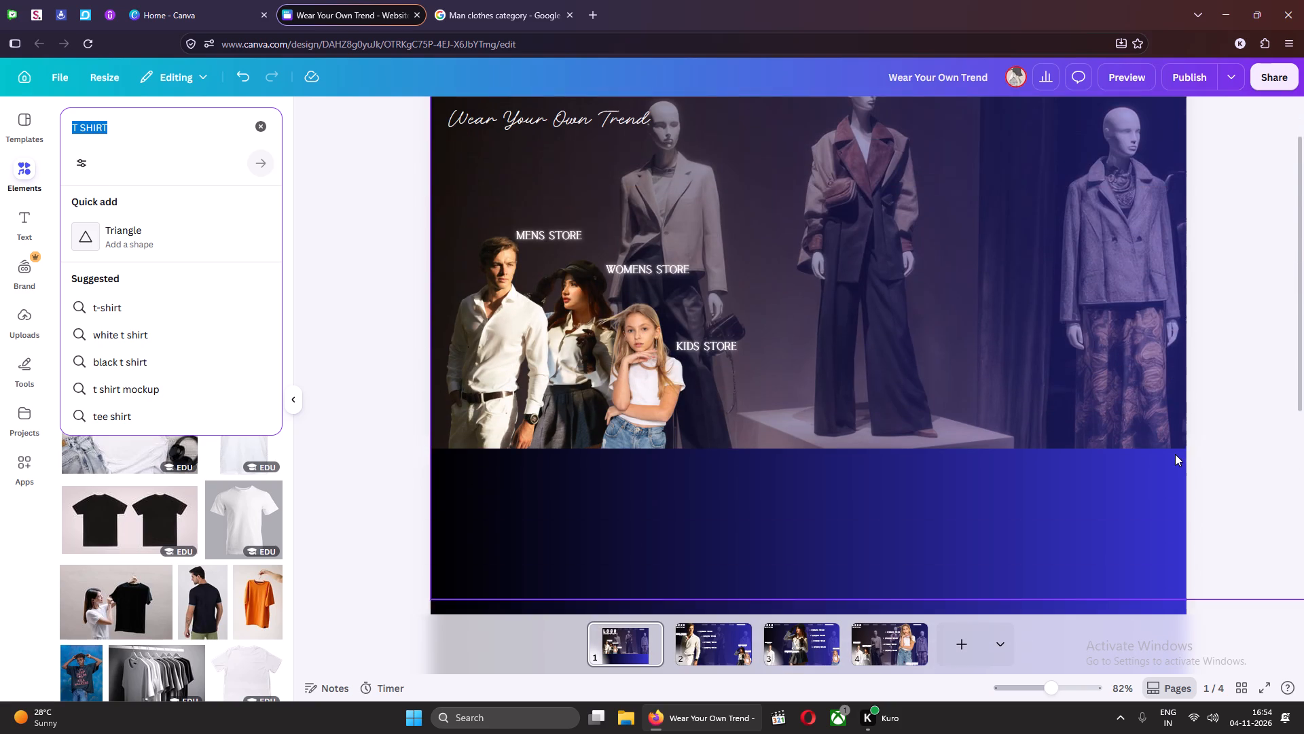
pyautogui.scroll(-7, 1175, 454)
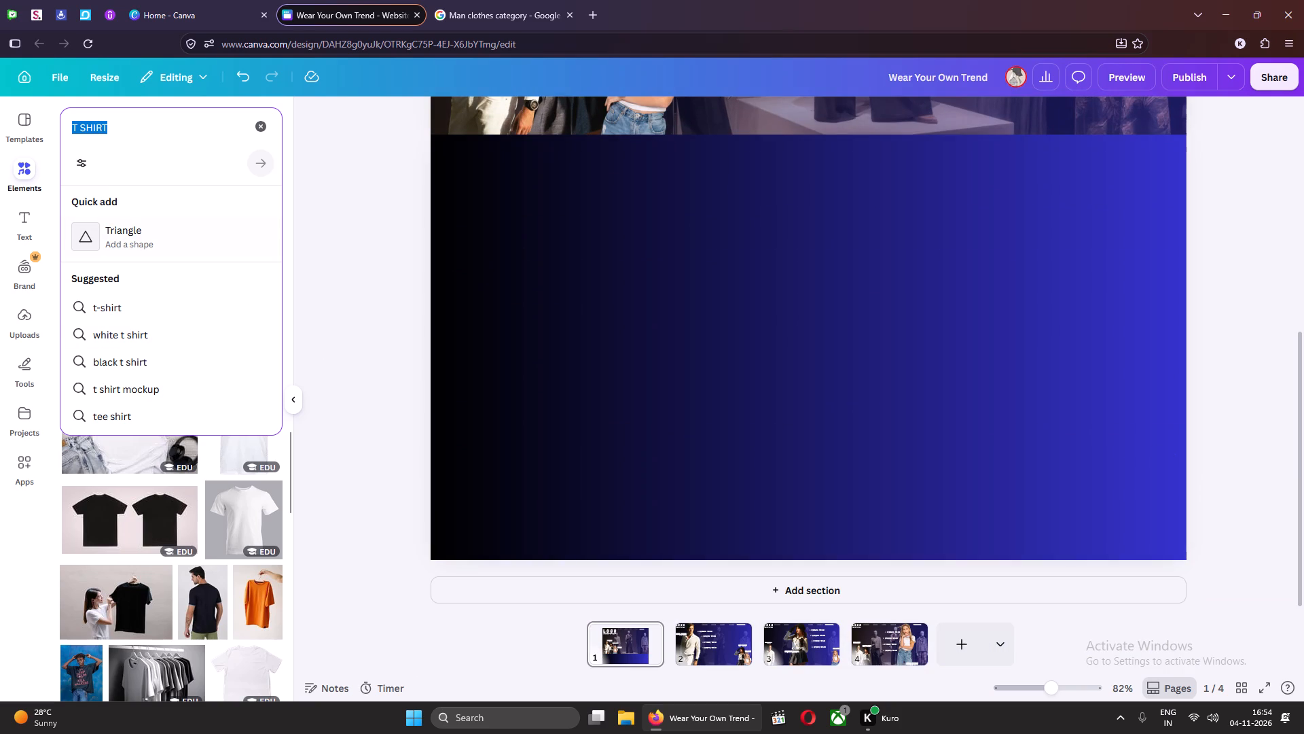
pyautogui.press('c')
pyautogui.press('BackSpace')
pyautogui.write('BUBBLE')
pyautogui.press('Return')
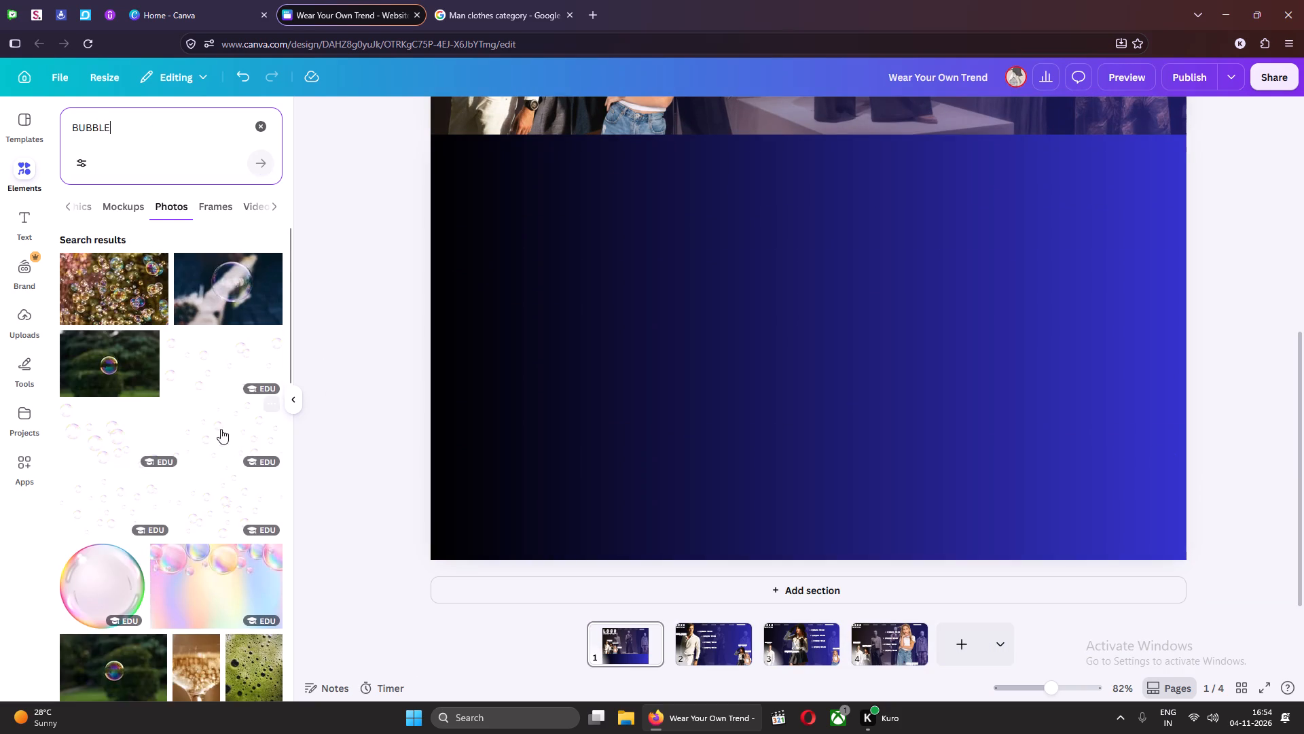
pyautogui.scroll(-3, 219, 429)
pyautogui.scroll(4, 194, 301)
# Refine the photo search to CHAT BUBBLE and browse the speech bubble images.
pyautogui.click(75, 124)
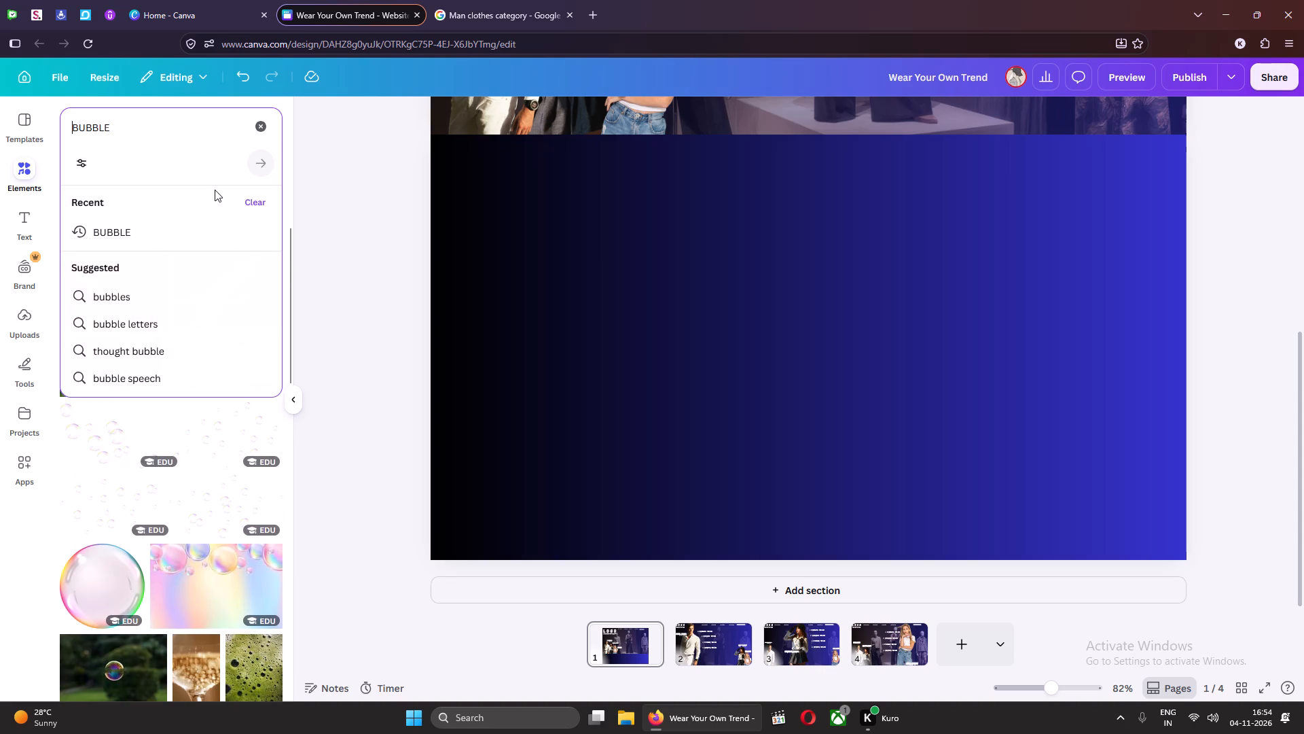
pyautogui.write('CHAT')
pyautogui.press('space')
pyautogui.press('Return')
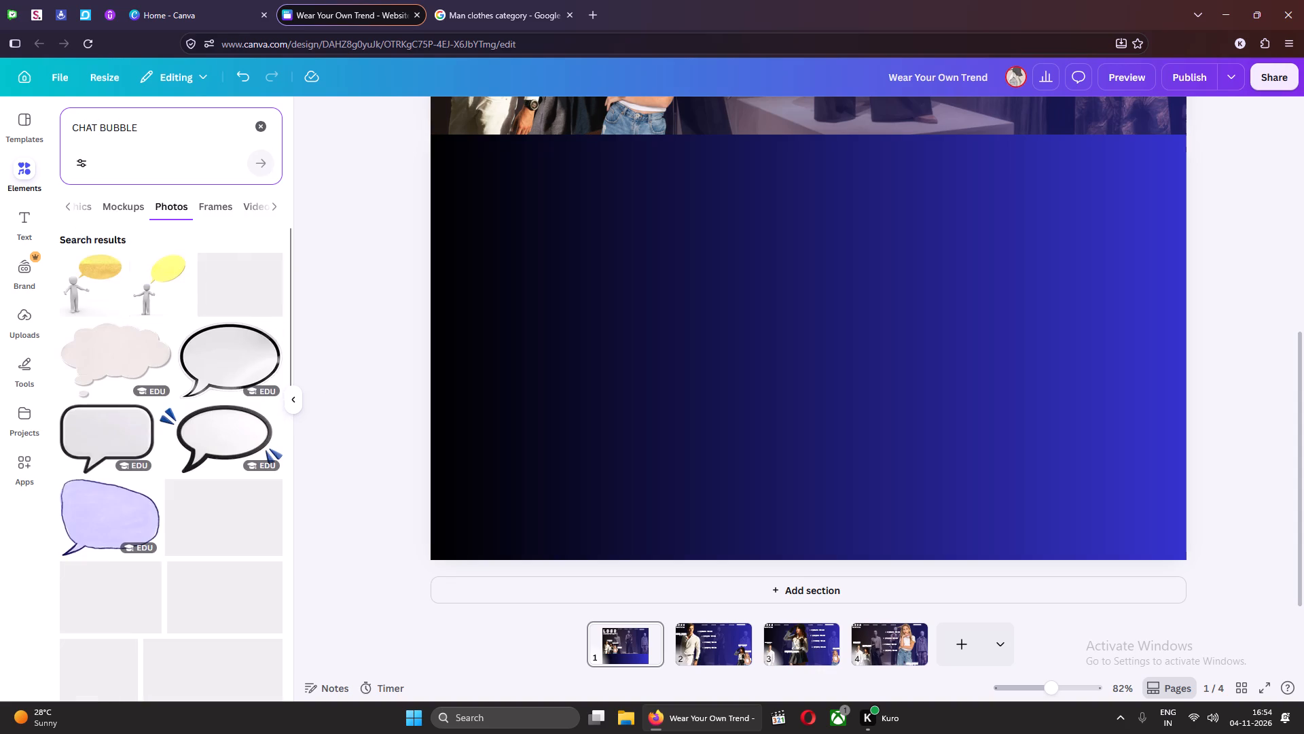
pyautogui.scroll(-3, 231, 284)
pyautogui.scroll(-7, 218, 400)
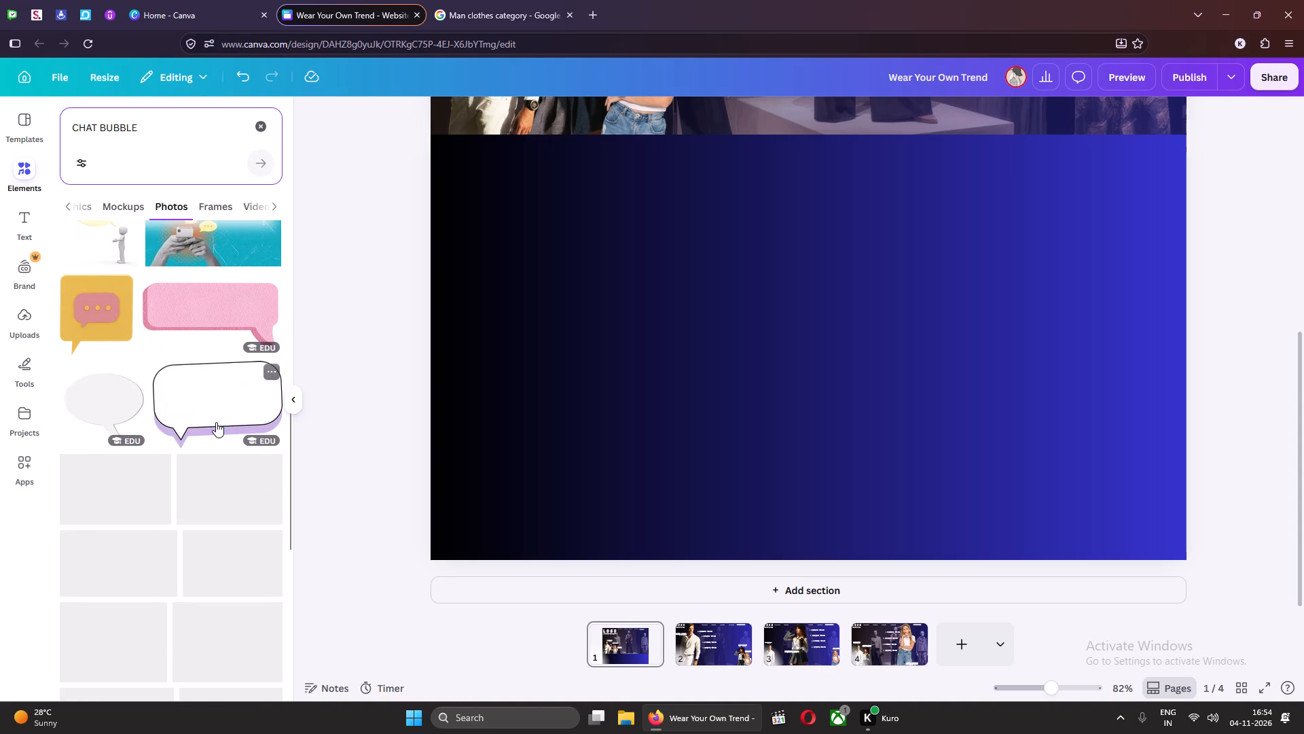
pyautogui.scroll(-8, 216, 422)
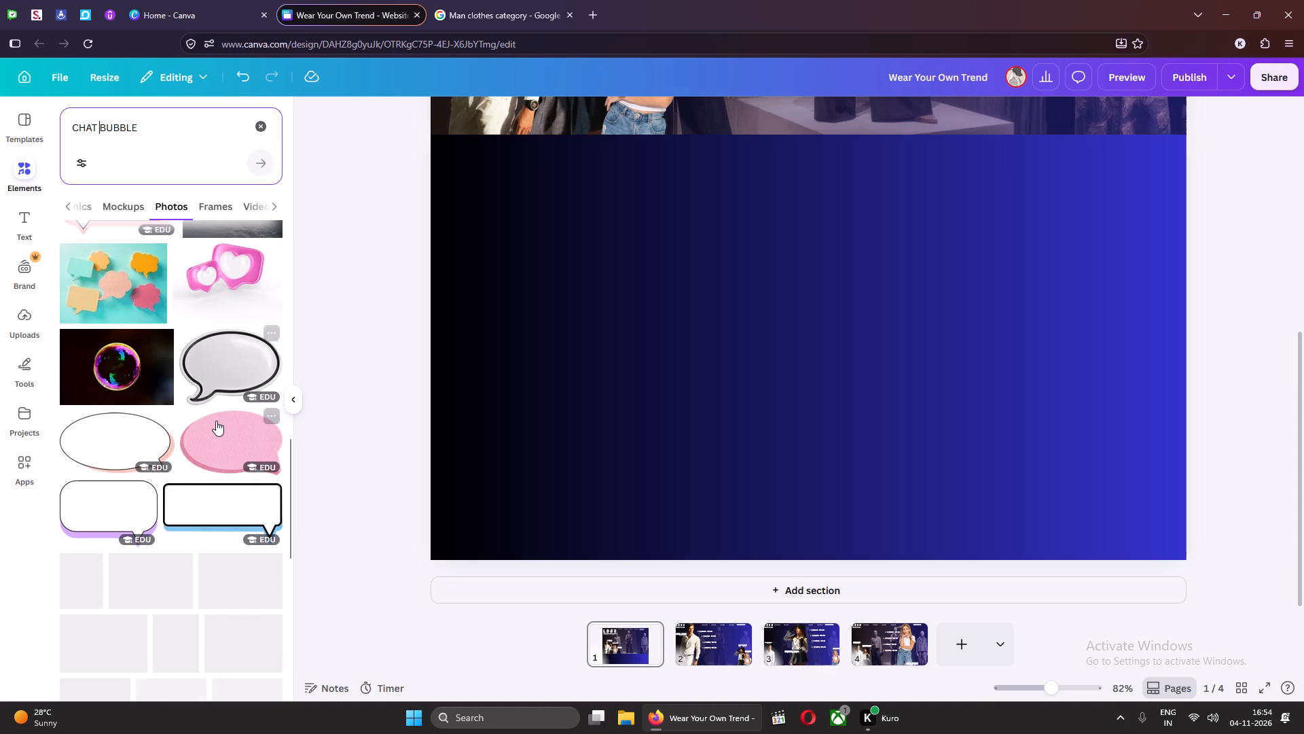
# Switch to the Google Images browser tab and go back to the "ecom website" image results.
pyautogui.click(454, 0)
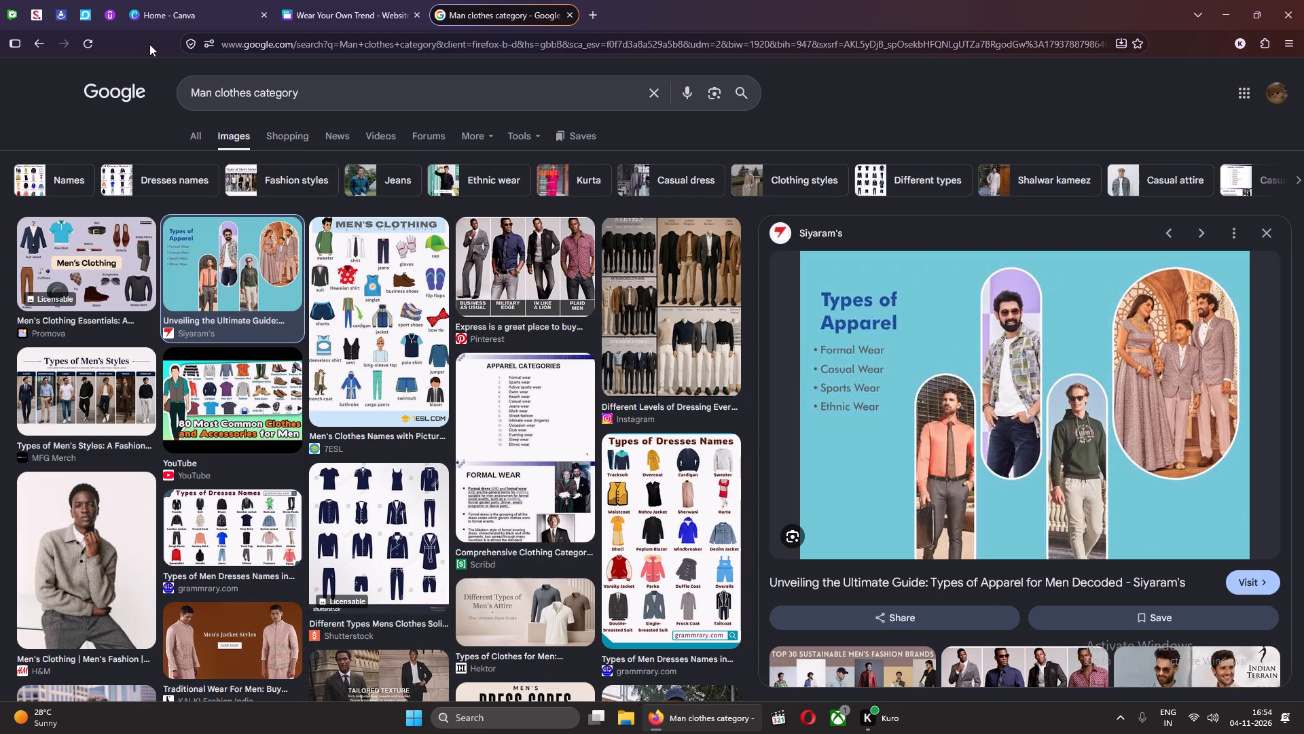
pyautogui.click(44, 43)
pyautogui.click(44, 43)
pyautogui.click(44, 43)
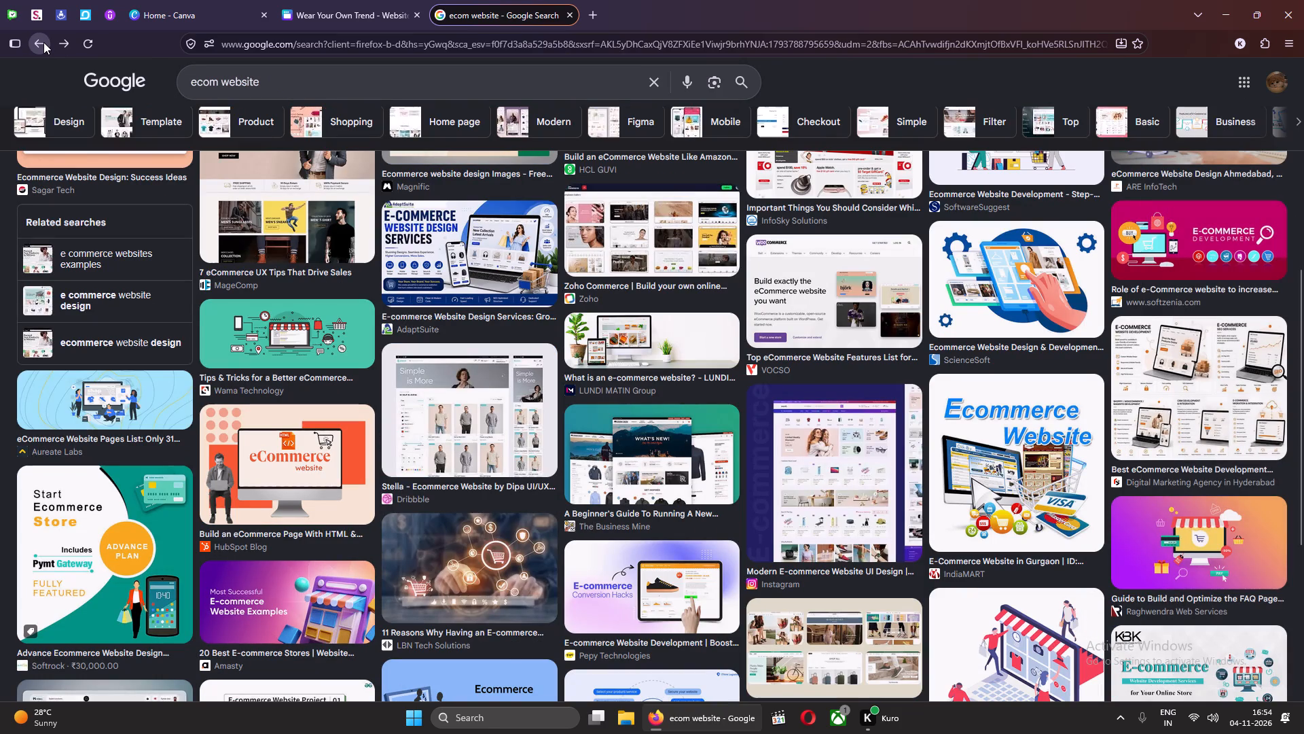
pyautogui.scroll(3, 320, 326)
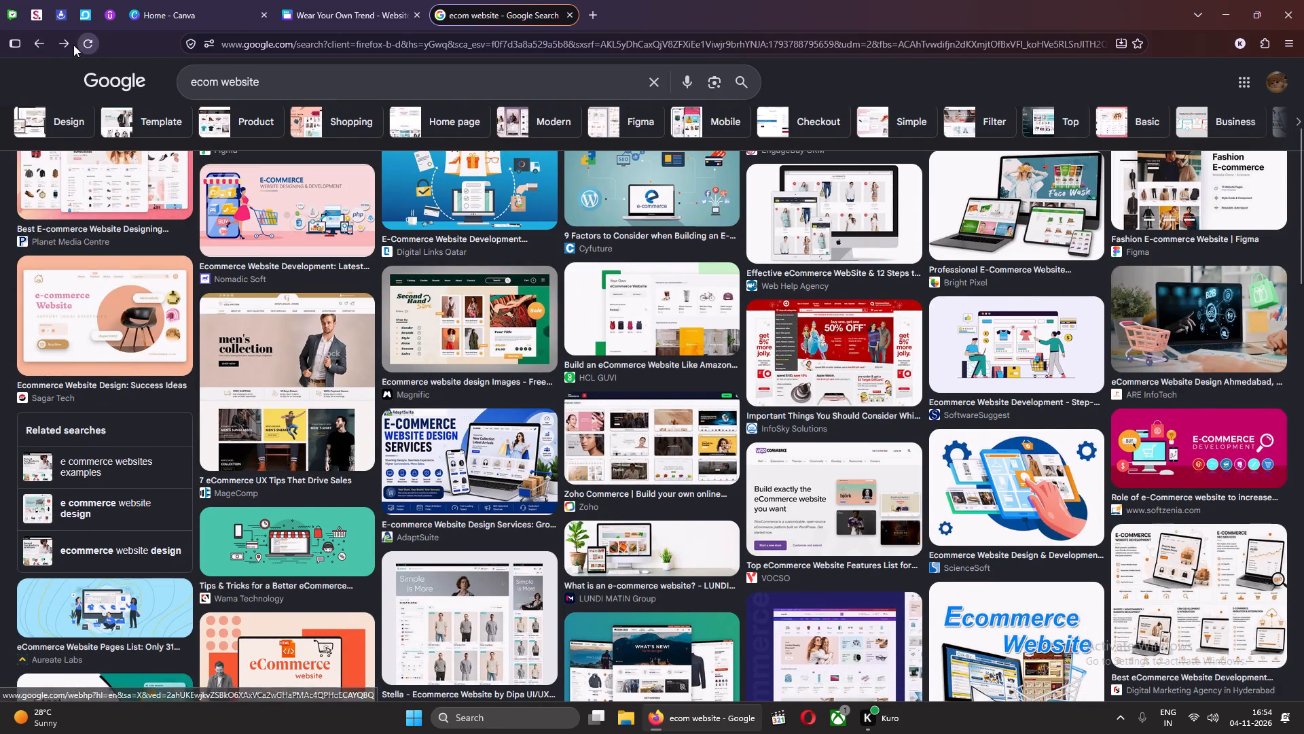
pyautogui.click(45, 46)
pyautogui.click(66, 40)
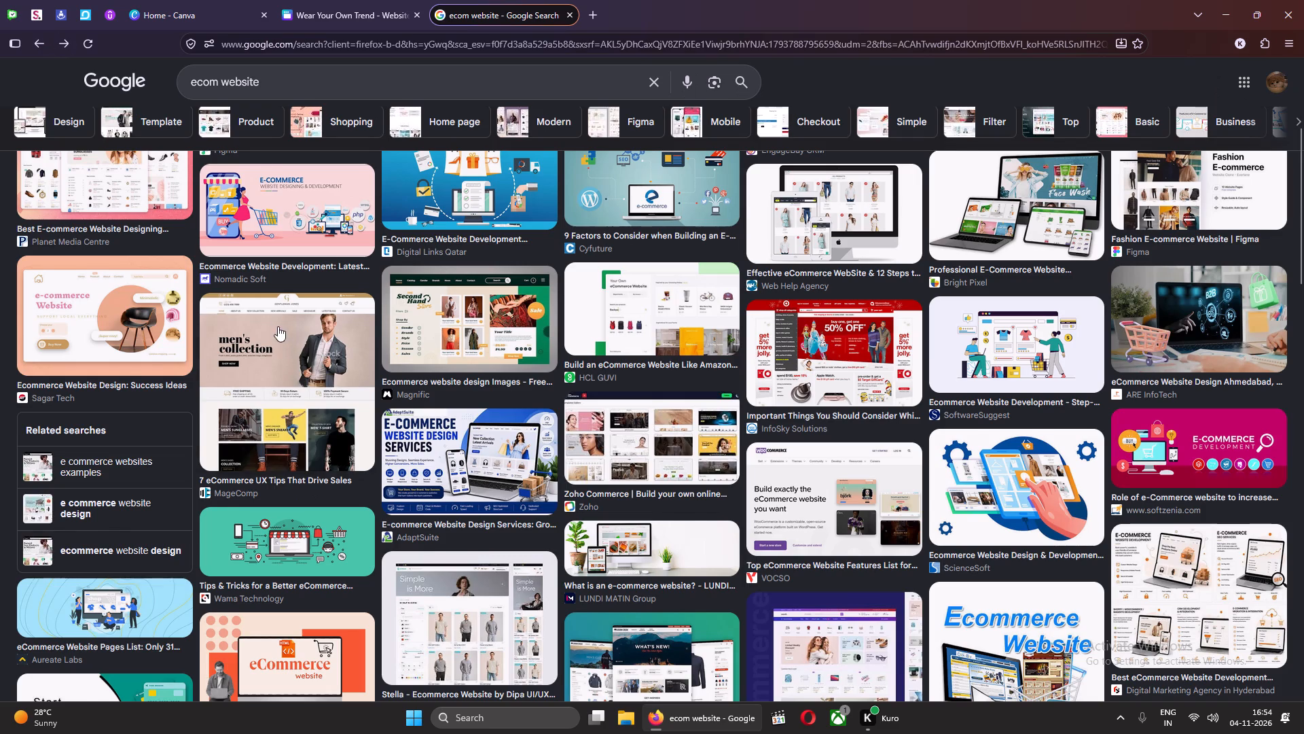
# Browse the first e-commerce designs and open the Digital Marketing Agency in Hyderabad image result in a new browser tab.
pyautogui.scroll(2, 285, 333)
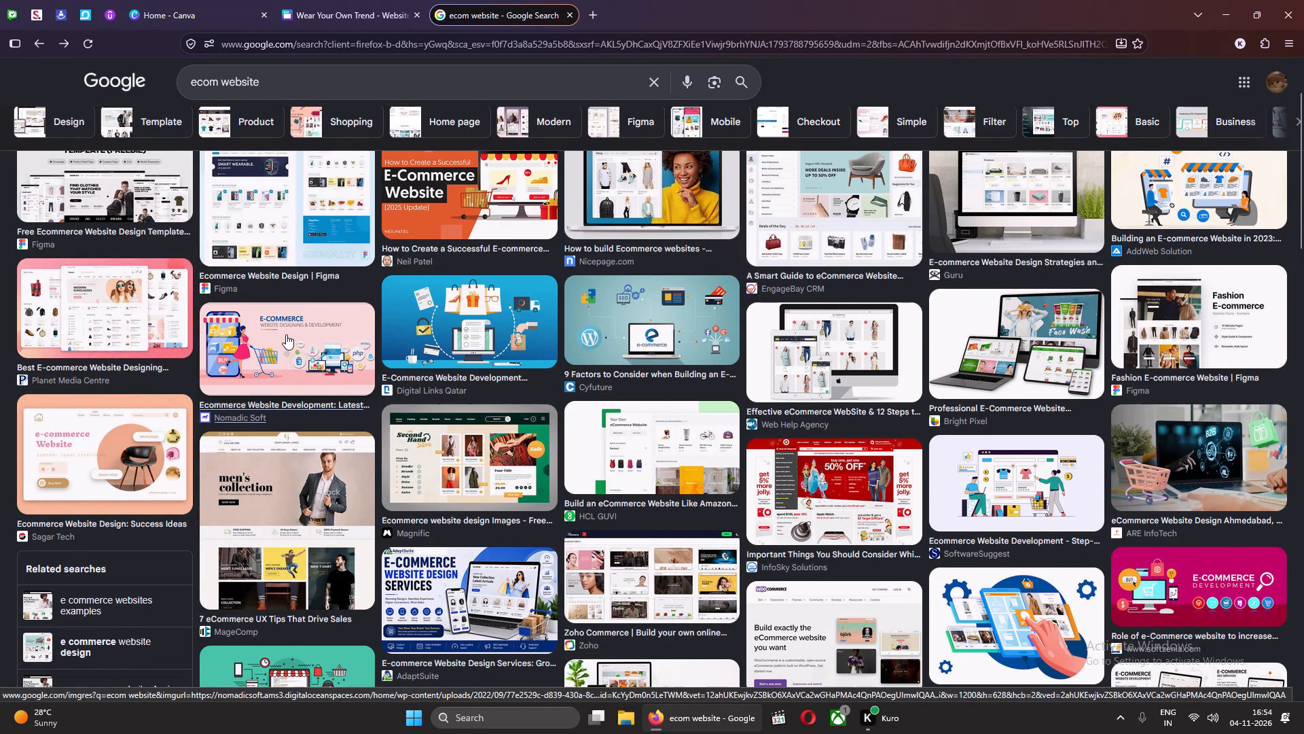
pyautogui.scroll(3, 286, 334)
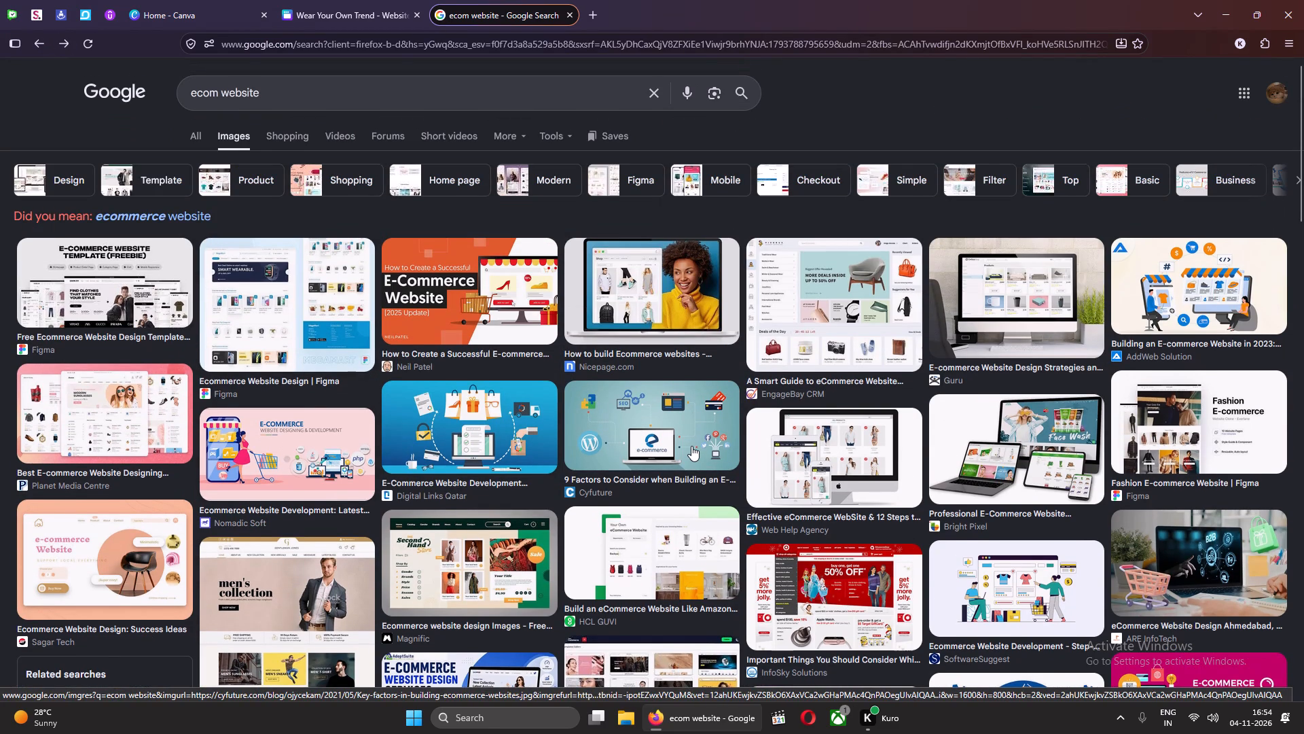
pyautogui.scroll(-8, 691, 444)
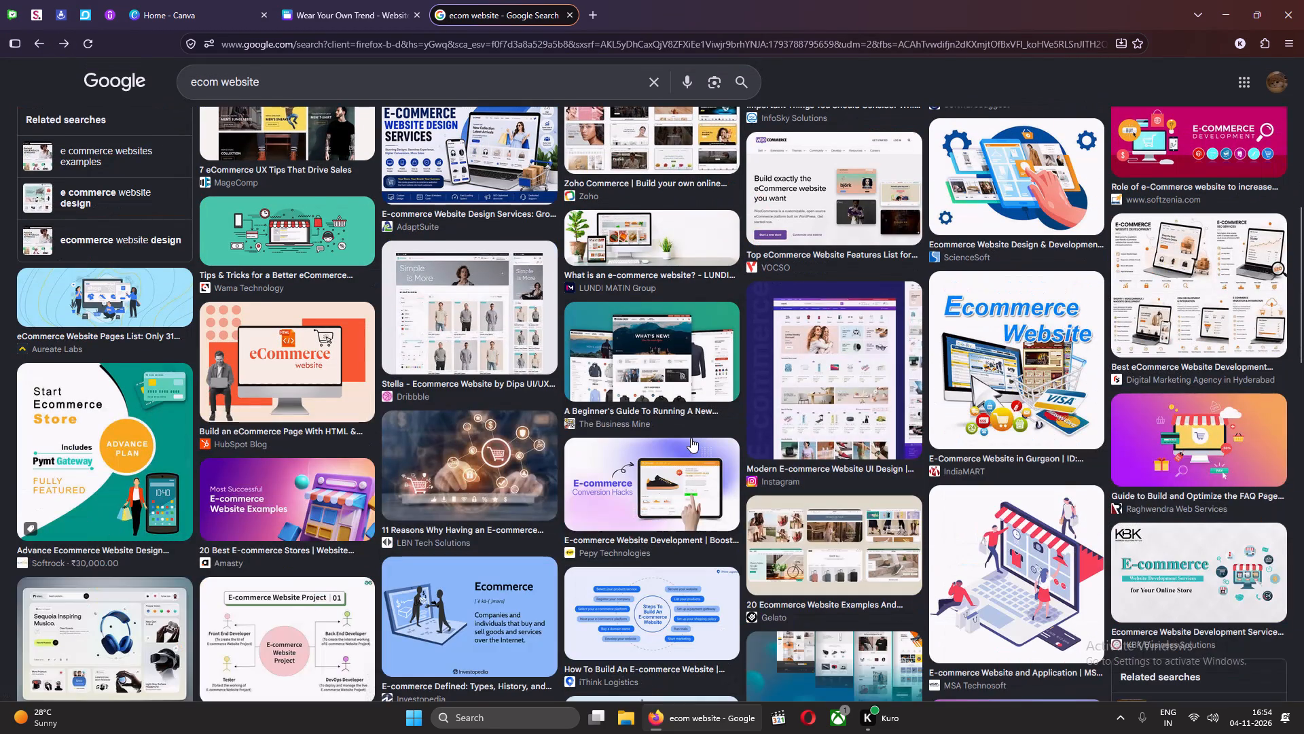
pyautogui.middleClick(1220, 296)
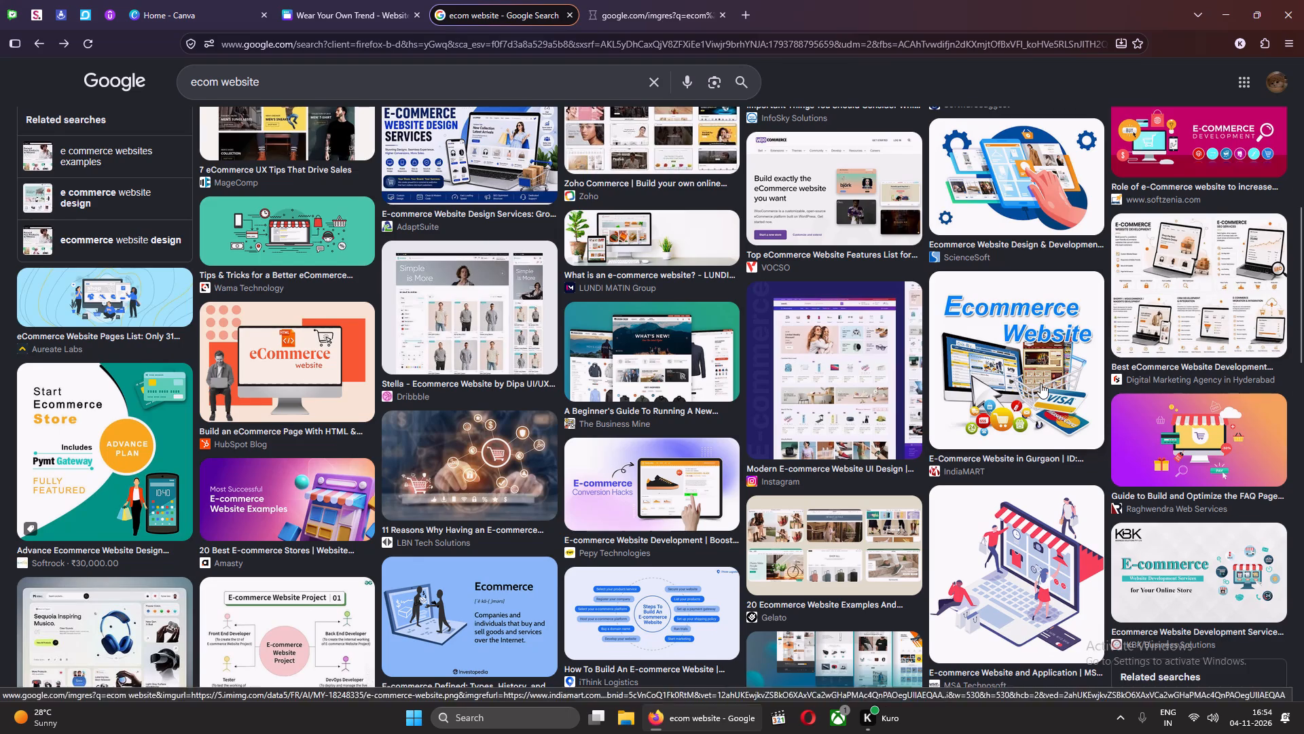
# Browse further down the "ecom website" image results and open the Pixel77 home decor design in a new browser tab.
pyautogui.scroll(-3, 979, 399)
pyautogui.scroll(-3, 766, 389)
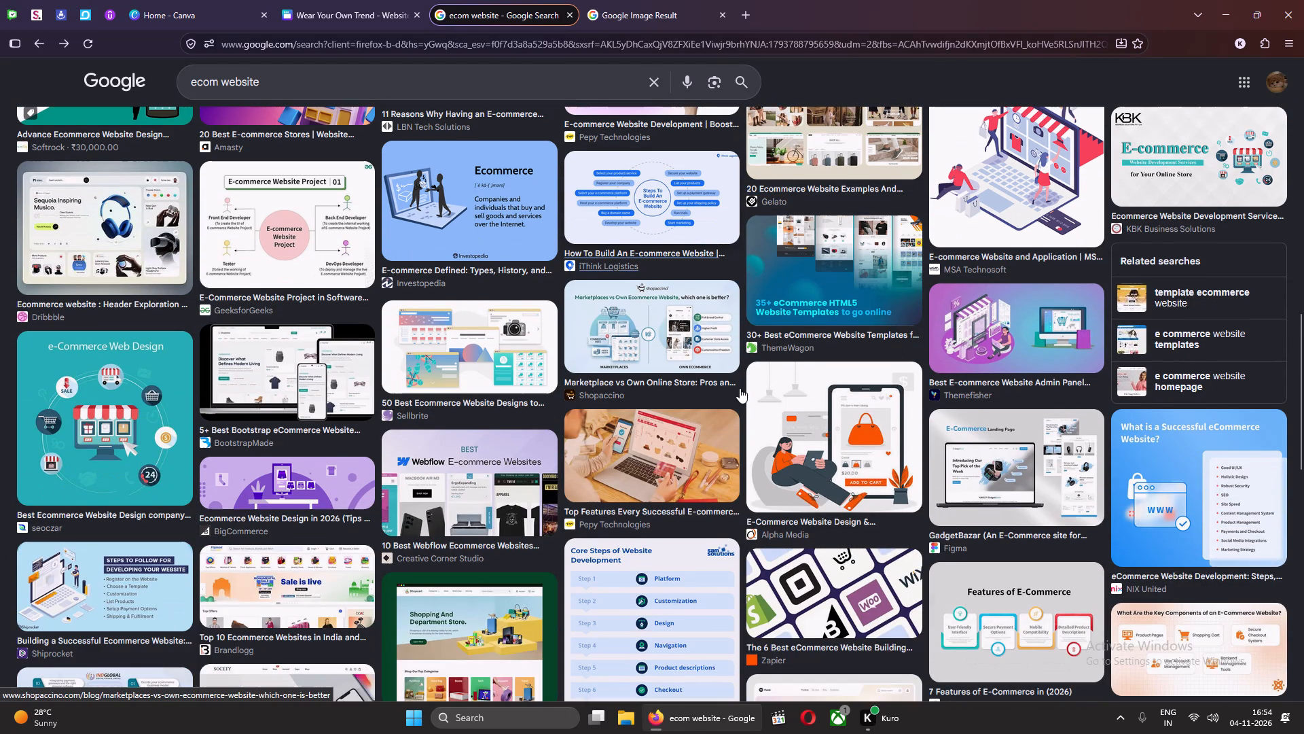
pyautogui.scroll(-3, 740, 388)
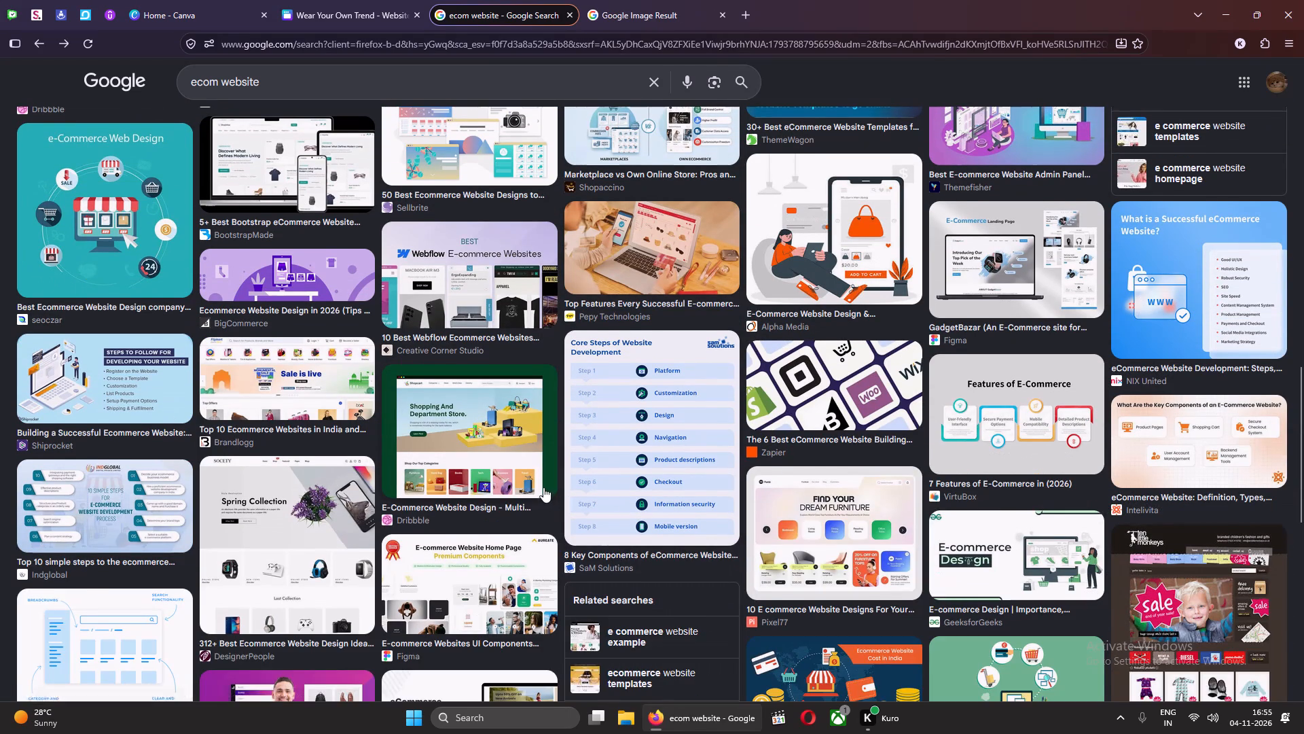
pyautogui.scroll(-4, 346, 392)
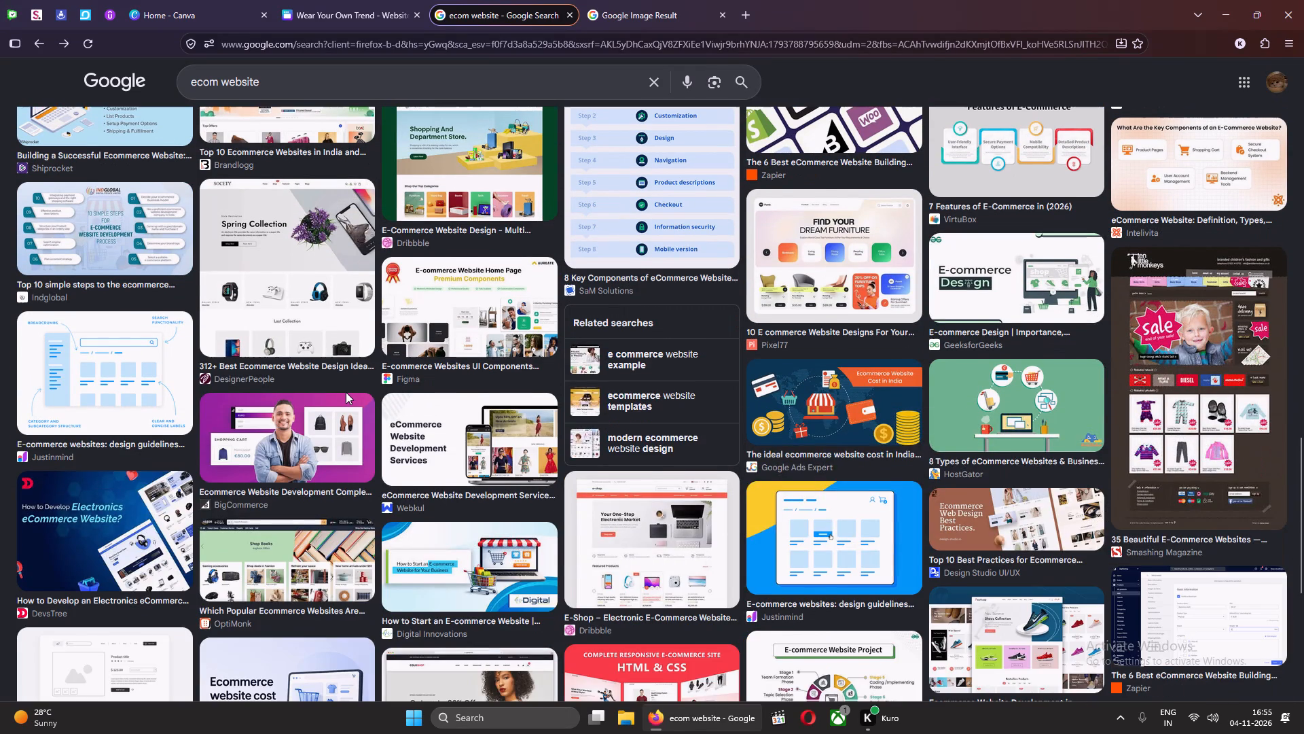
pyautogui.scroll(-12, 346, 392)
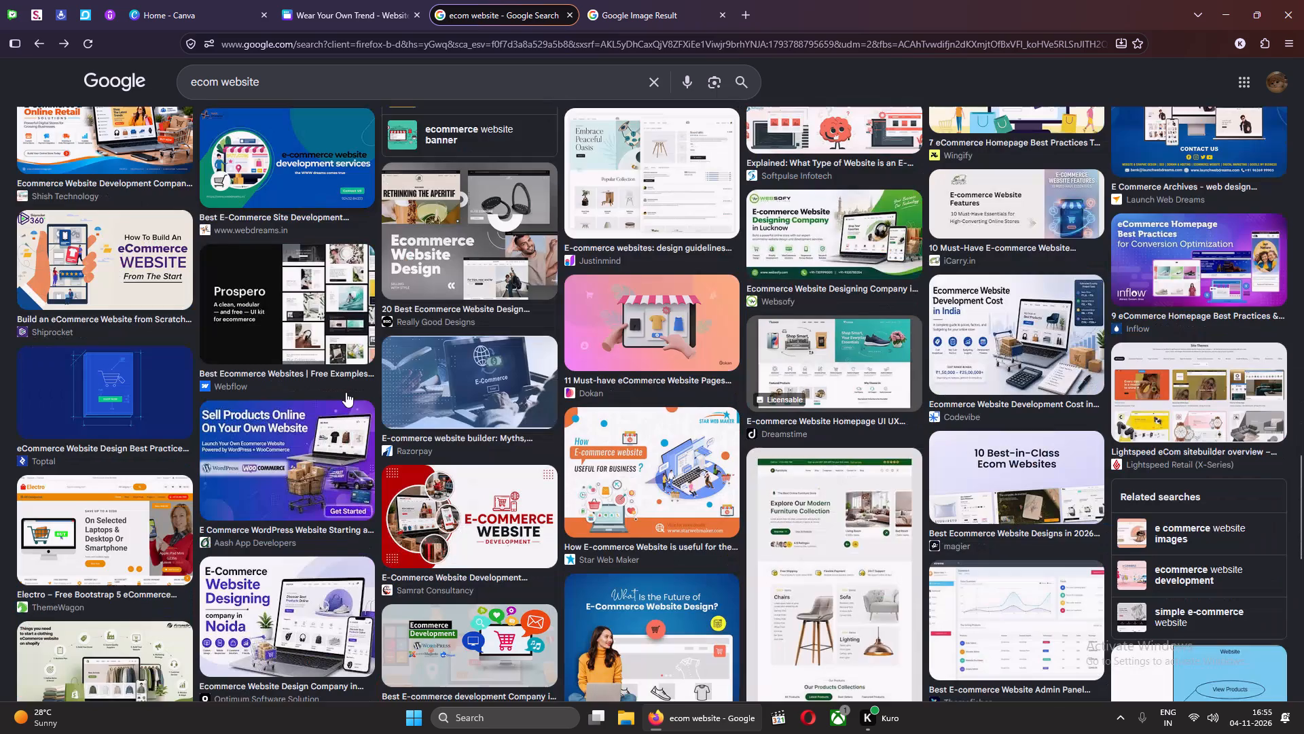
pyautogui.scroll(-3, 345, 390)
pyautogui.scroll(-6, 670, 377)
pyautogui.scroll(-4, 759, 385)
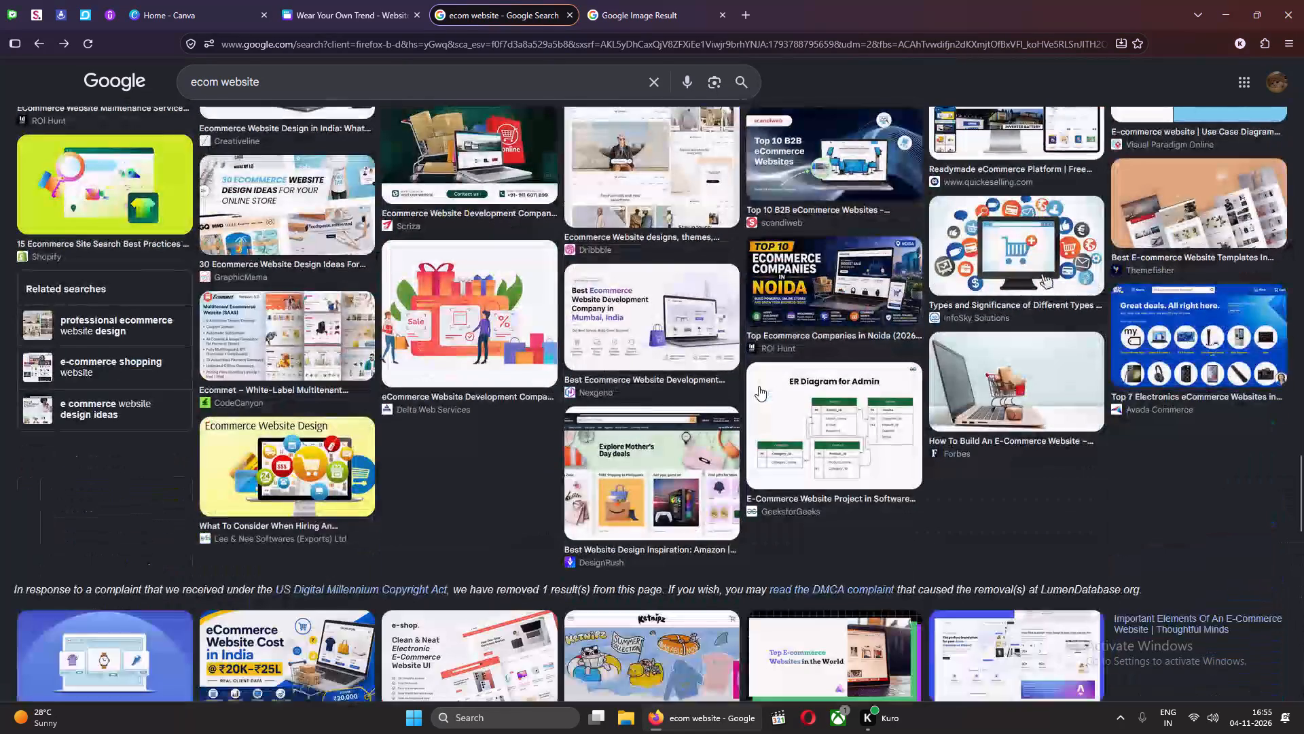
pyautogui.scroll(-7, 759, 386)
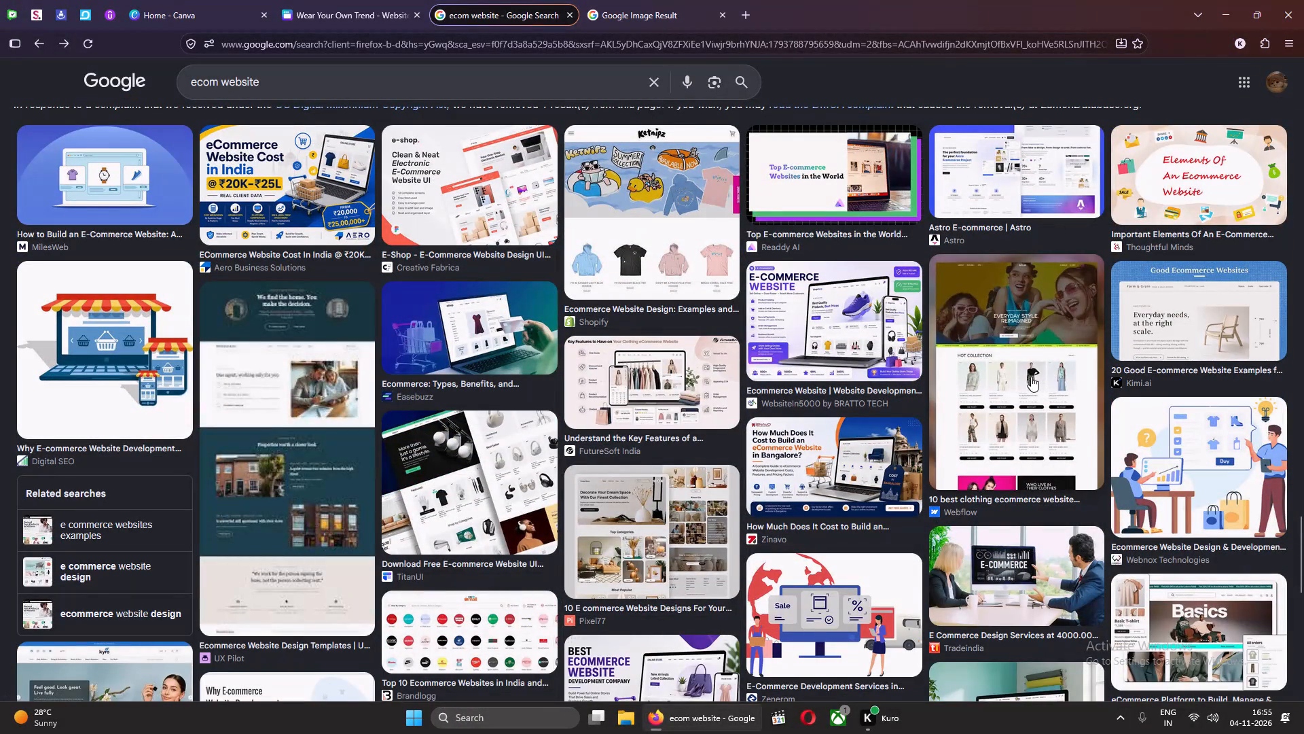
pyautogui.scroll(-1, 1031, 377)
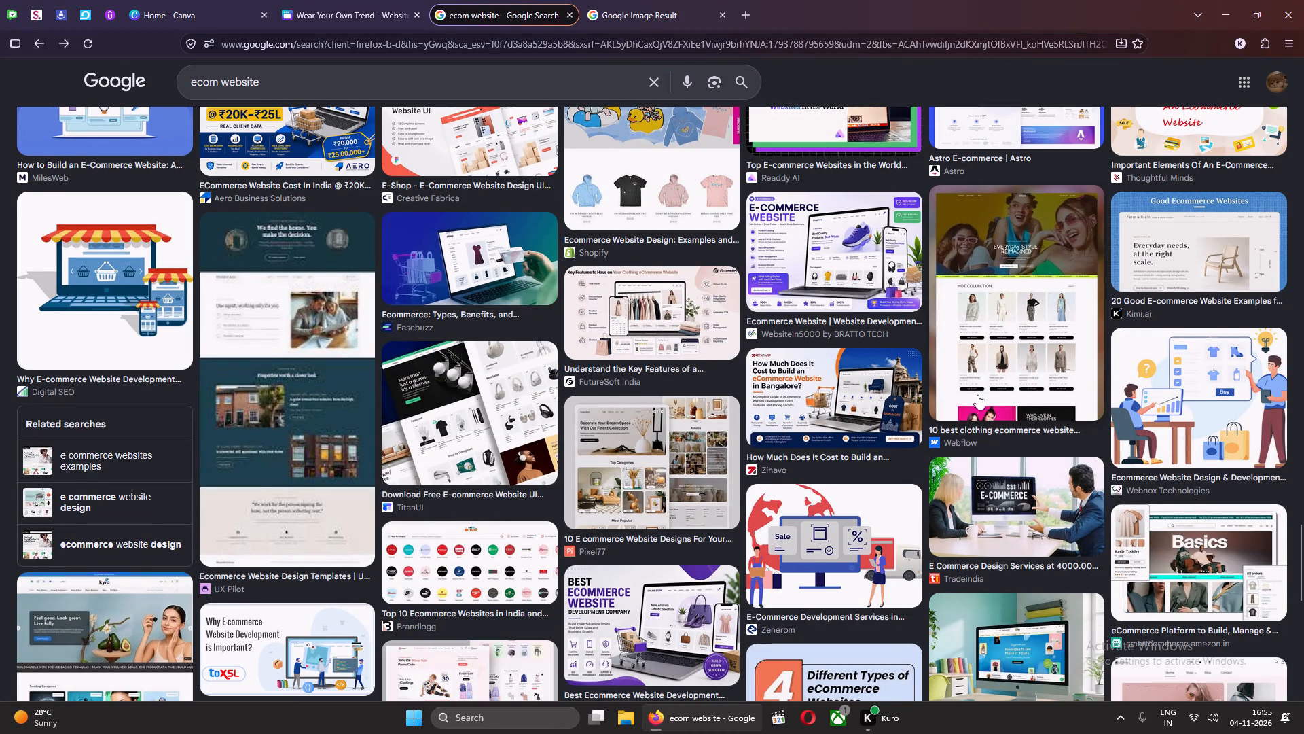
pyautogui.scroll(-1, 1013, 298)
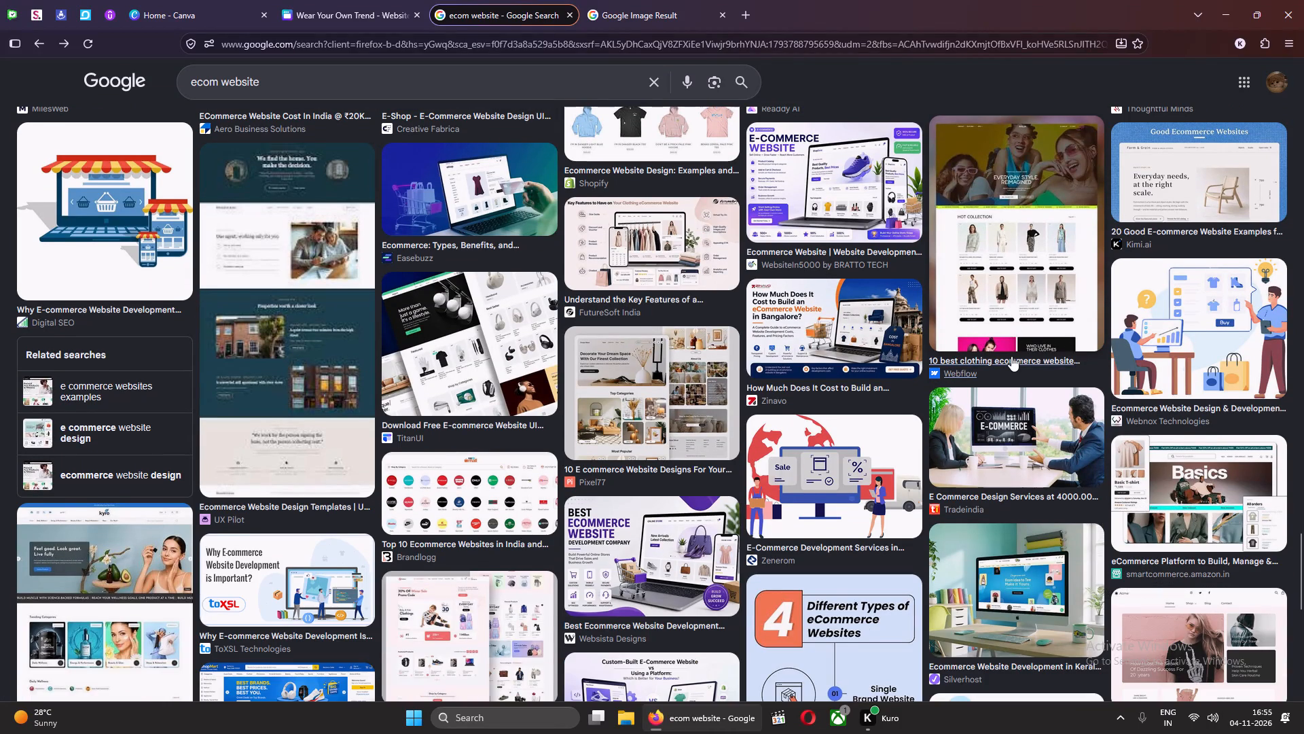
pyautogui.middleClick(643, 393)
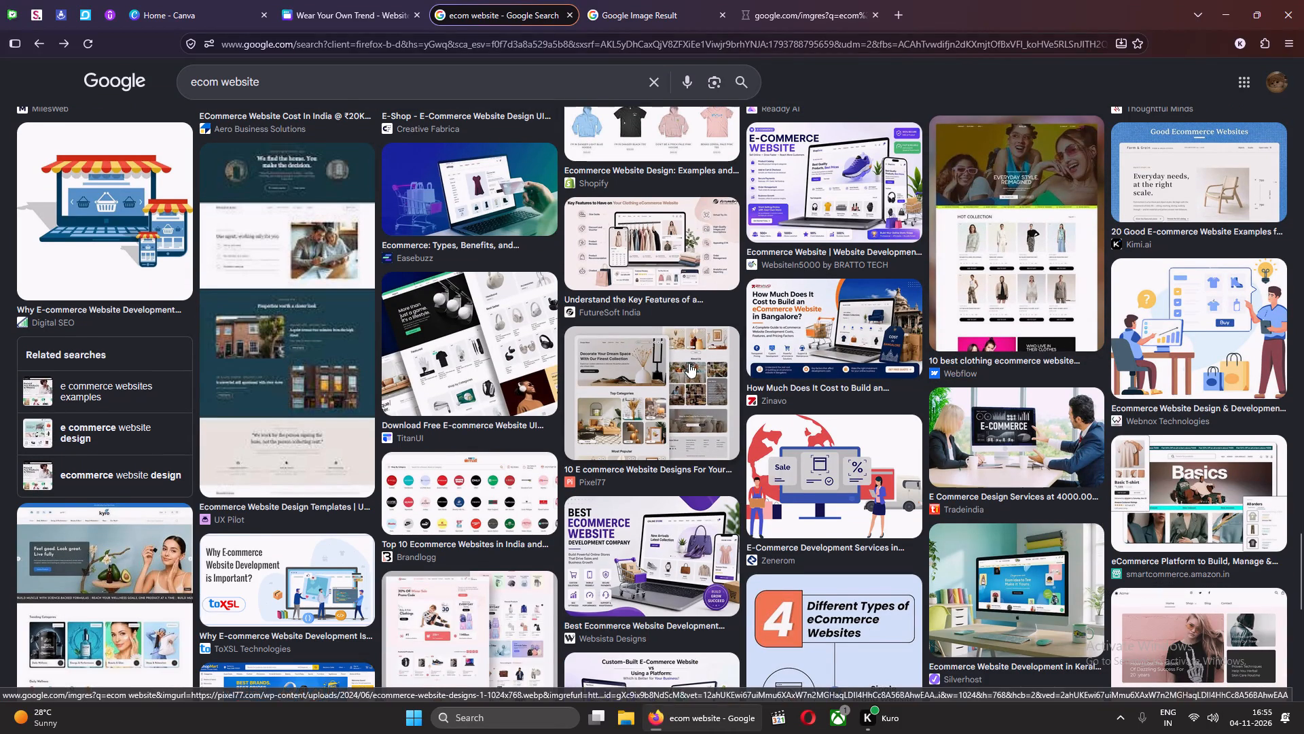
# Scan more of the image results and examine the Pixel77 home decor layout in its own browser tab.
pyautogui.scroll(-9, 699, 357)
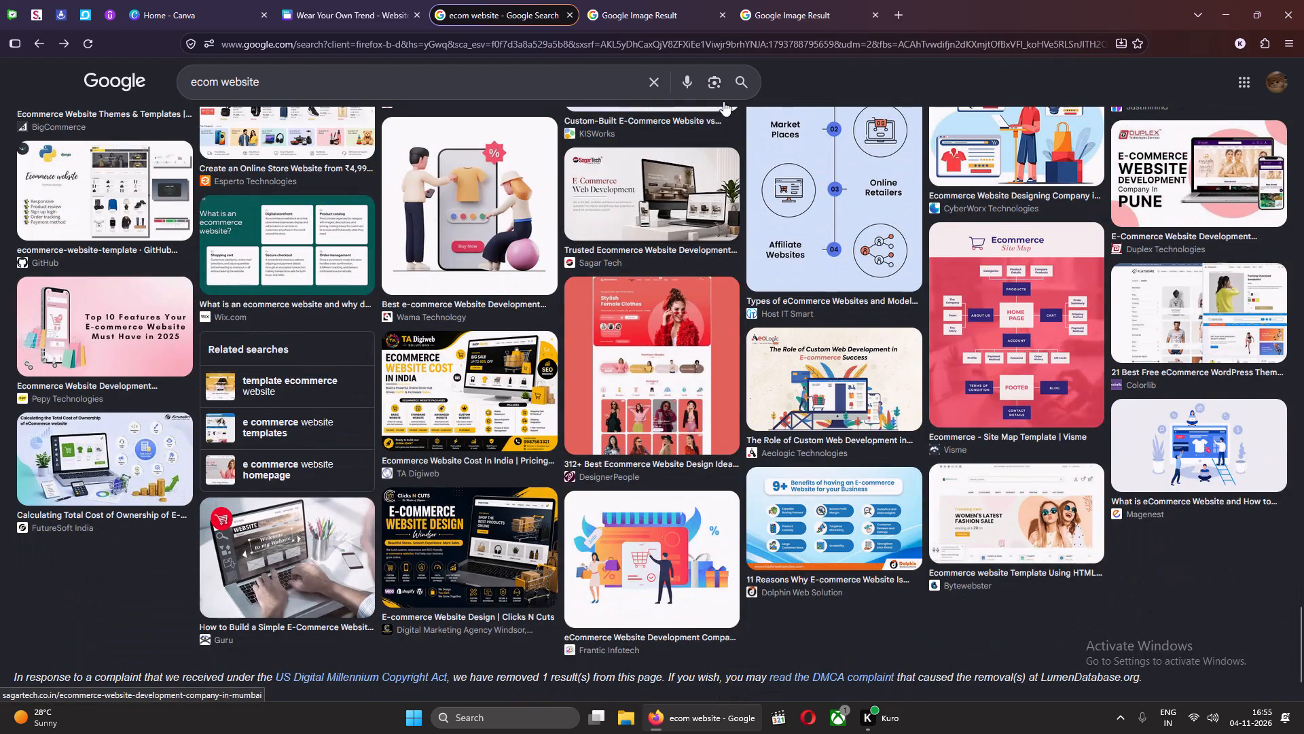
pyautogui.click(738, 7)
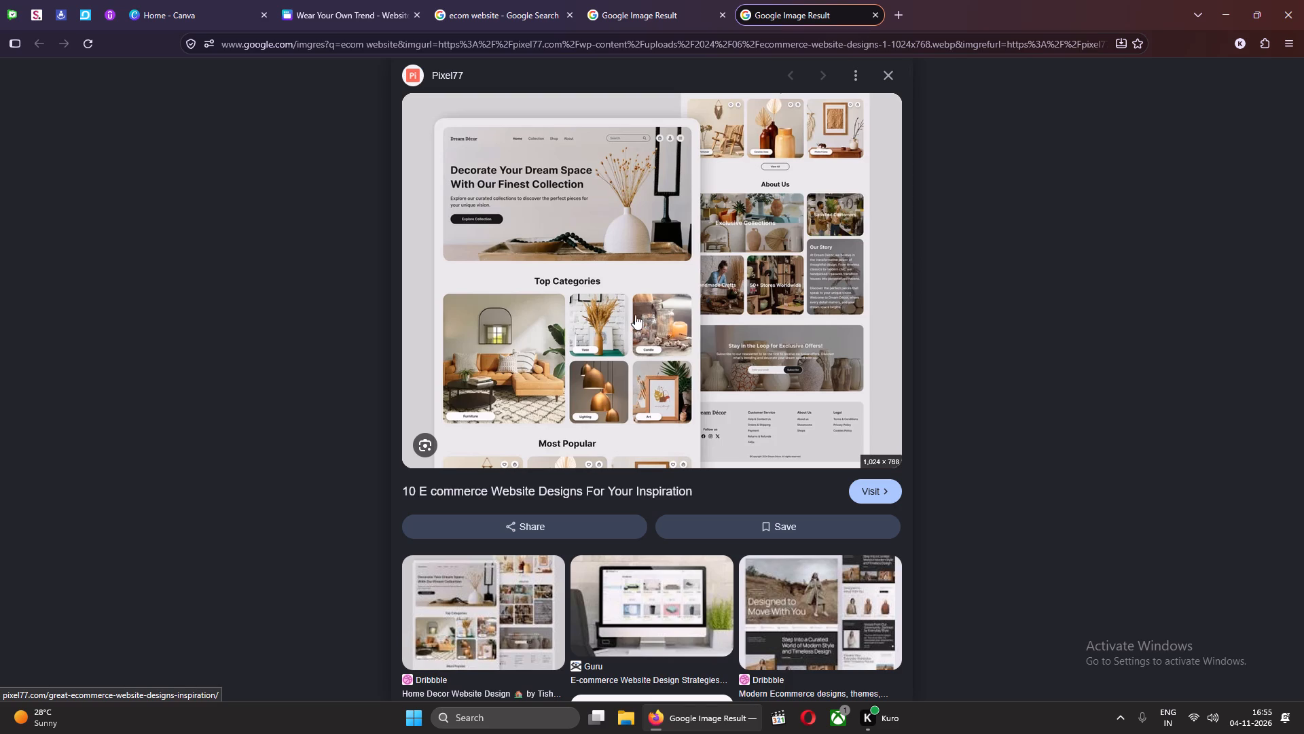
pyautogui.scroll(-1, 637, 315)
# Switch back to the Wear Your Own Trend design tab and clear the CHAT BUBBLE element search.
pyautogui.click(332, 0)
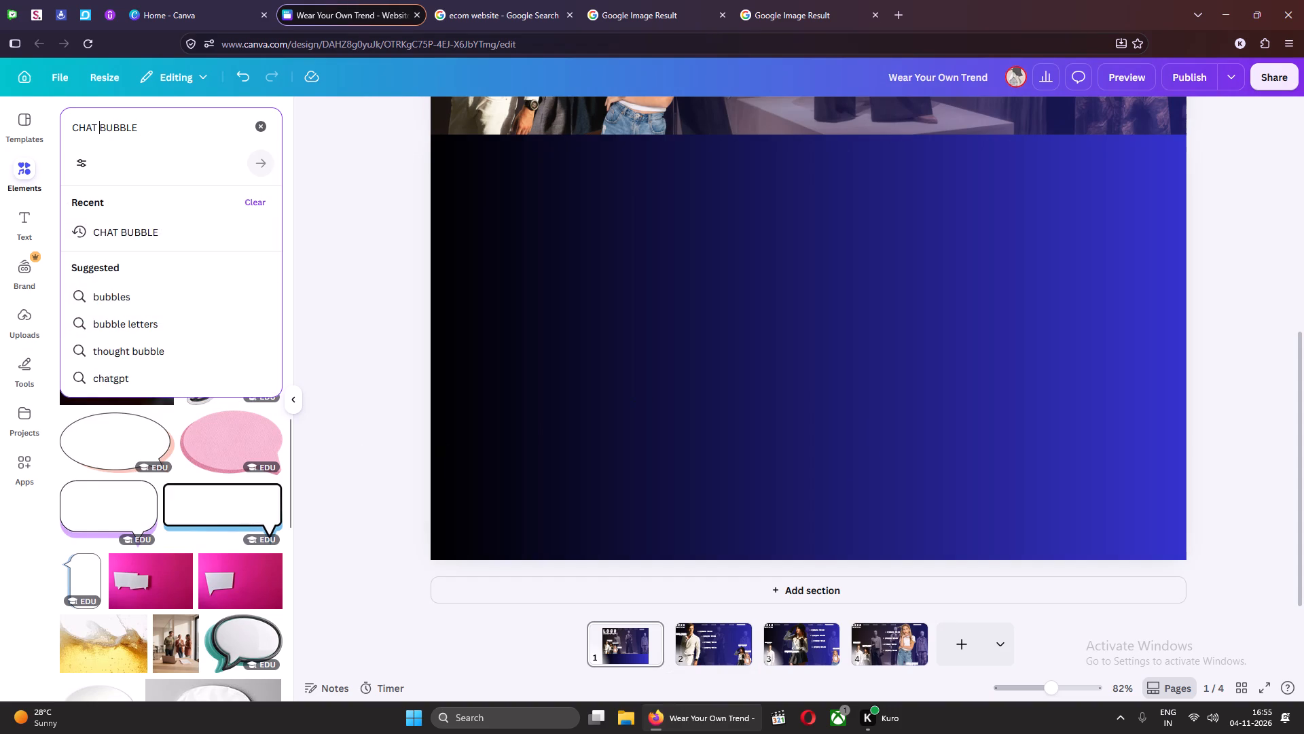
pyautogui.click(162, 130)
pyautogui.hotkey('ctrl', 'a')
pyautogui.press('BackSpace')
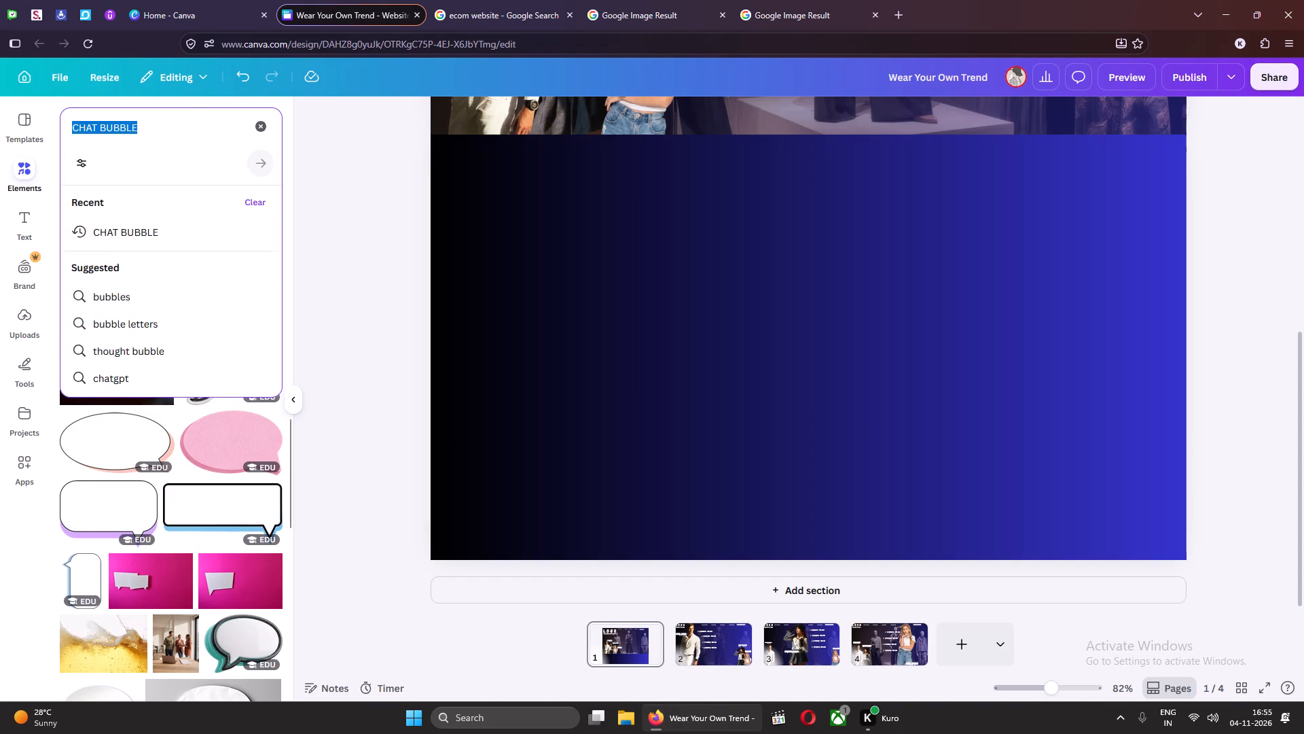
# Return to the Pixel77 reference design's browser tab and study its page layout again.
pyautogui.click(596, 0)
pyautogui.click(518, 0)
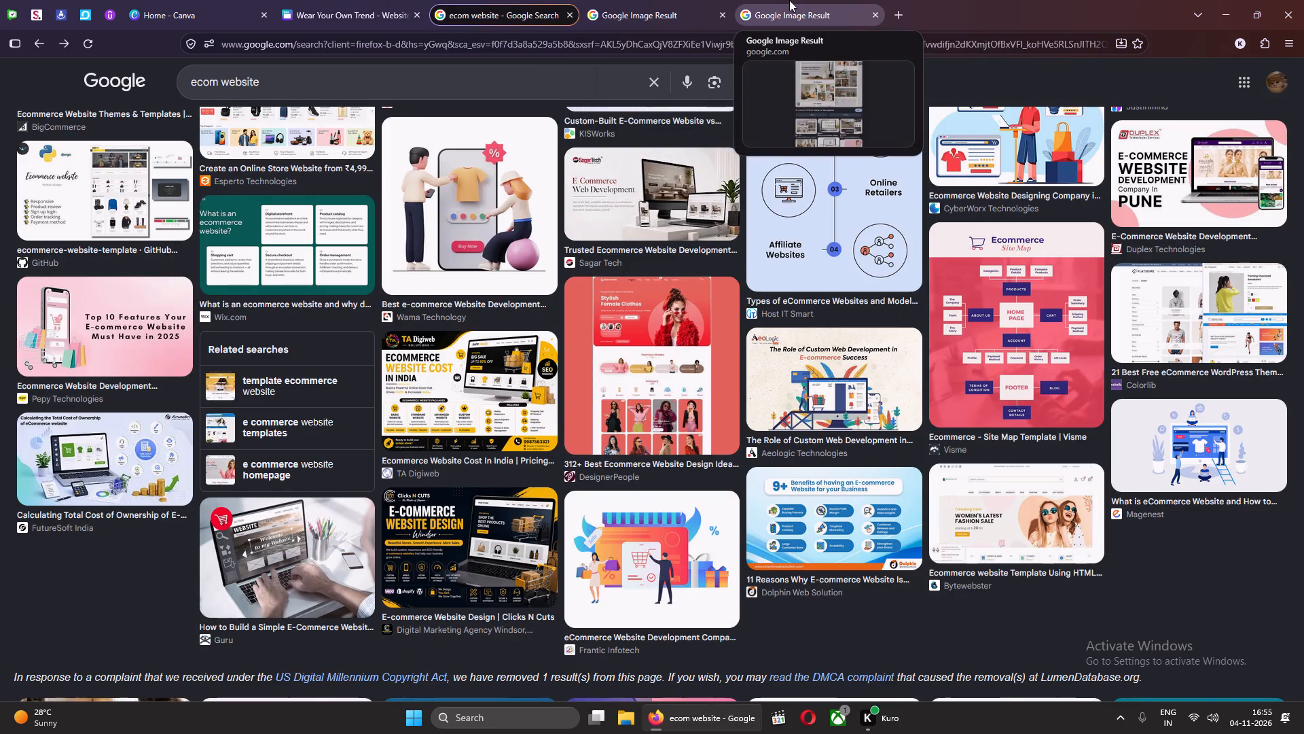
pyautogui.click(793, 0)
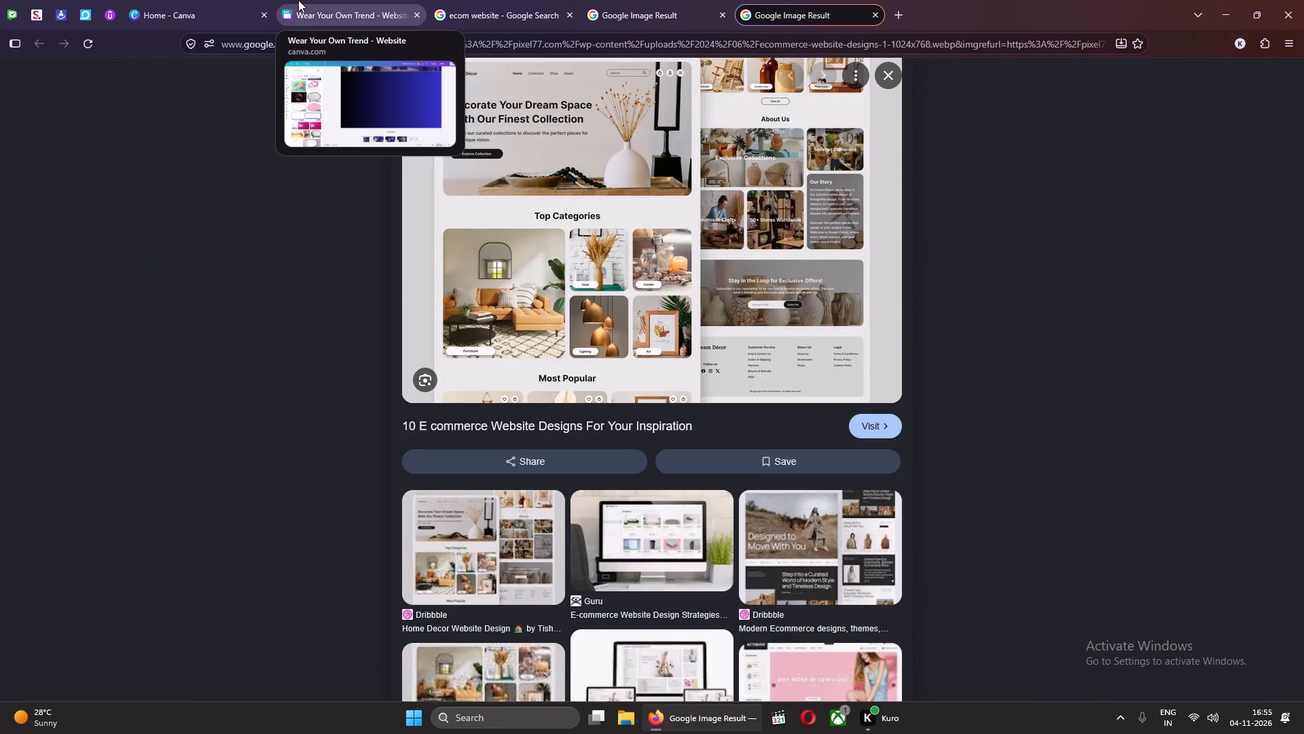
# Switch back to the Wear Your Own Trend design, search the photo library for BACKGROUND and browse the images.
pyautogui.click(342, 0)
pyautogui.scroll(3, 486, 445)
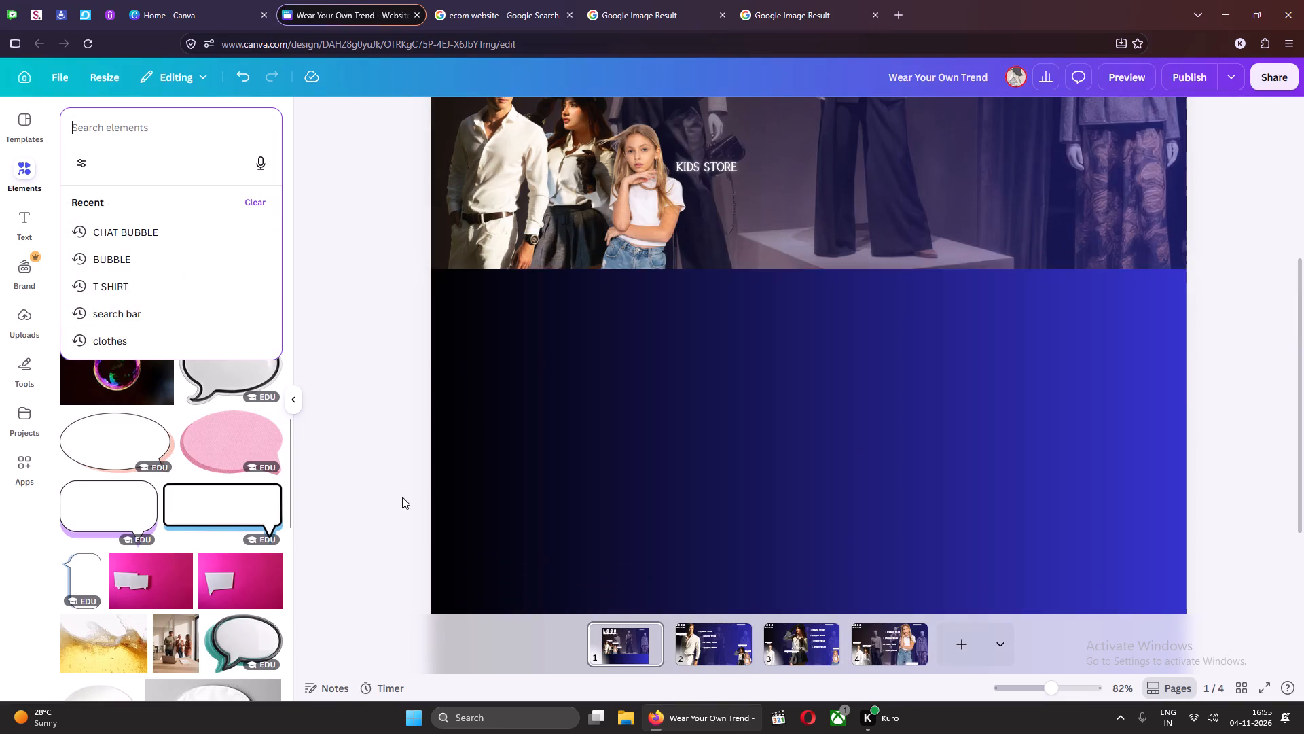
pyautogui.scroll(2, 396, 496)
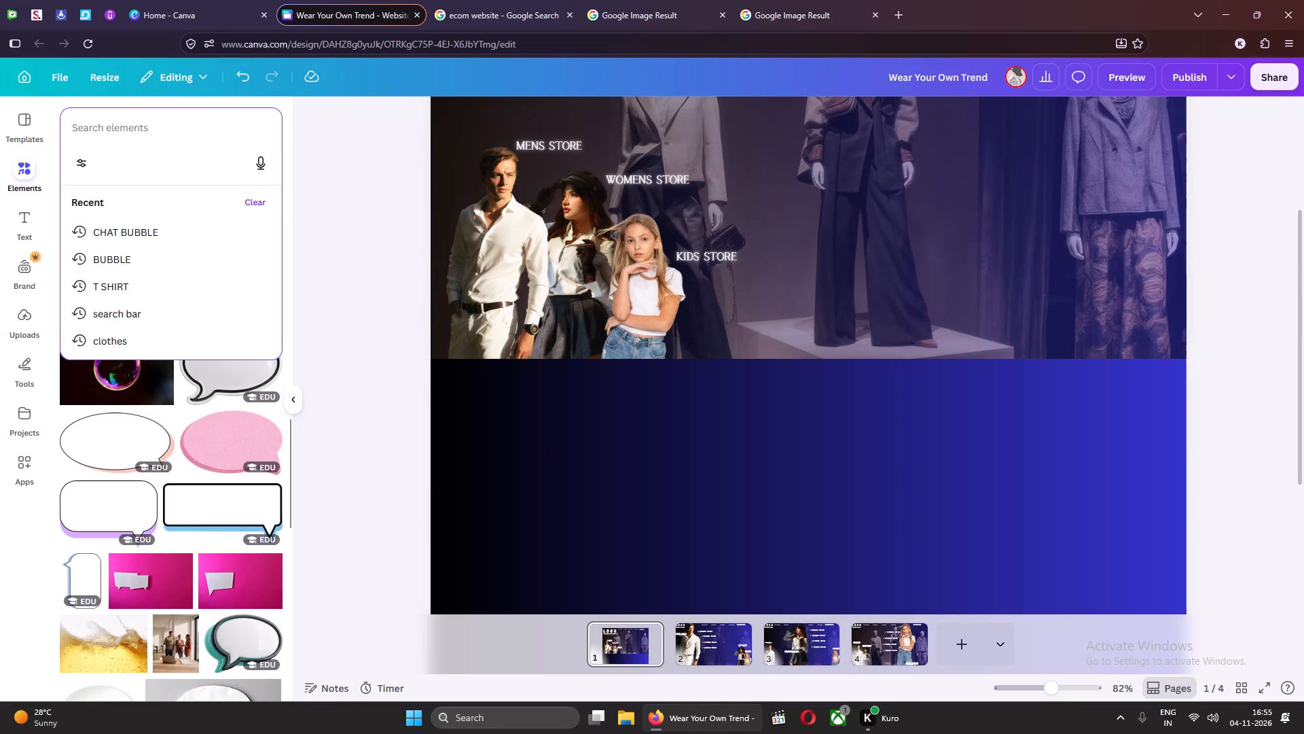
pyautogui.write('BACKGROUND')
pyautogui.press('Return')
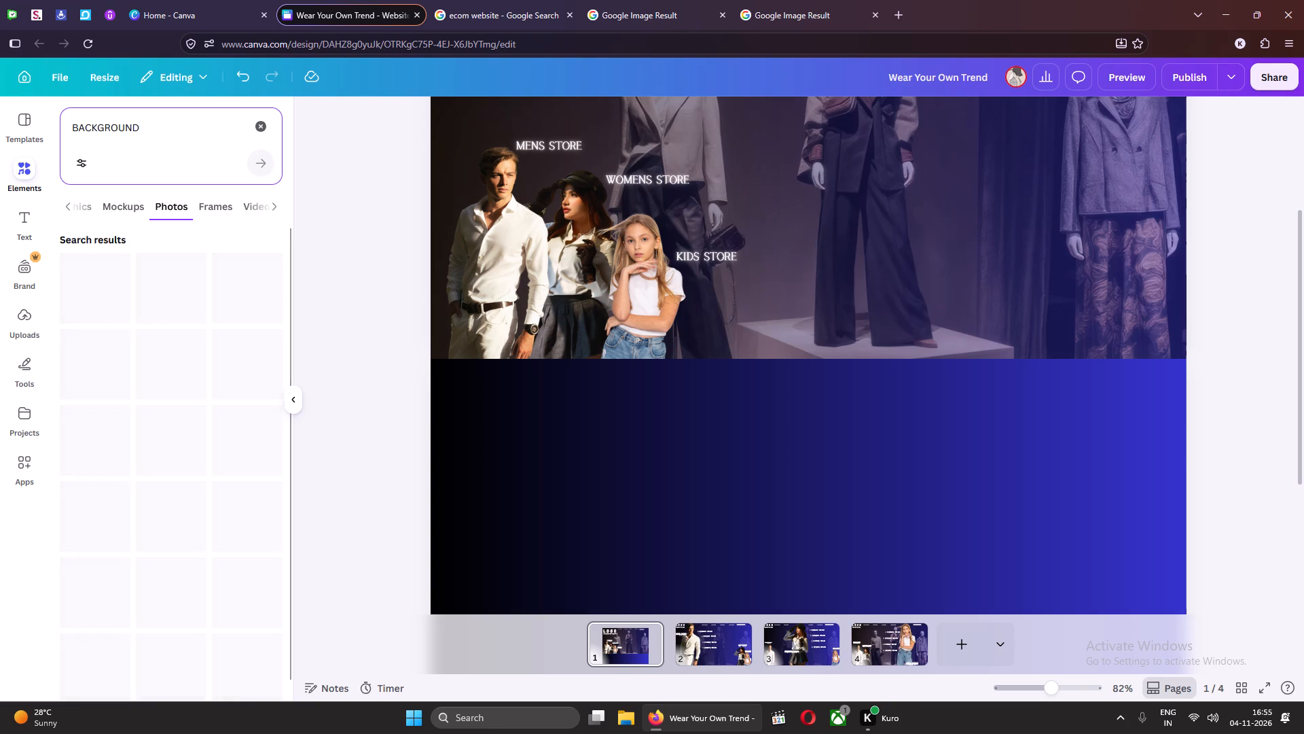
pyautogui.scroll(-3, 251, 452)
pyautogui.scroll(3, 249, 451)
pyautogui.scroll(-11, 220, 469)
# Clear the BACKGROUND search and search all elements for CLOTHES LISTING.
pyautogui.hotkey('ctrl', 'a')
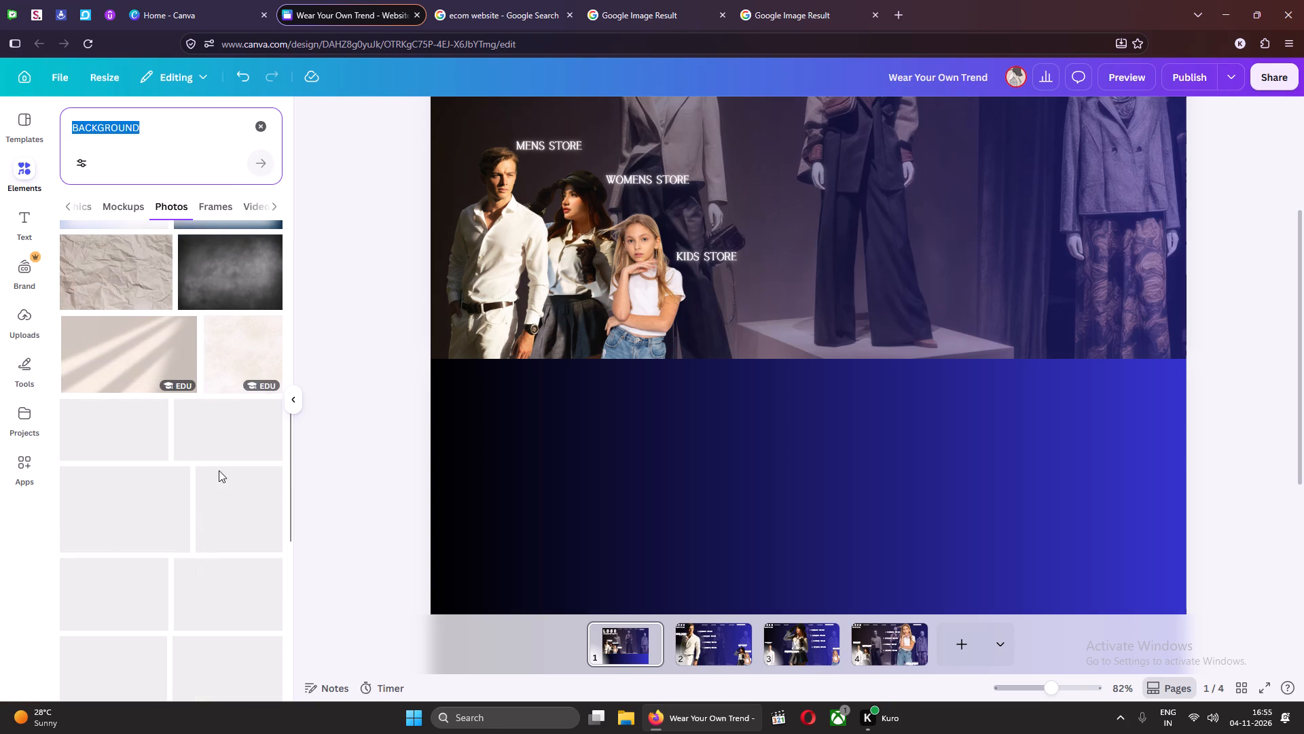
pyautogui.click(338, 351)
pyautogui.click(259, 126)
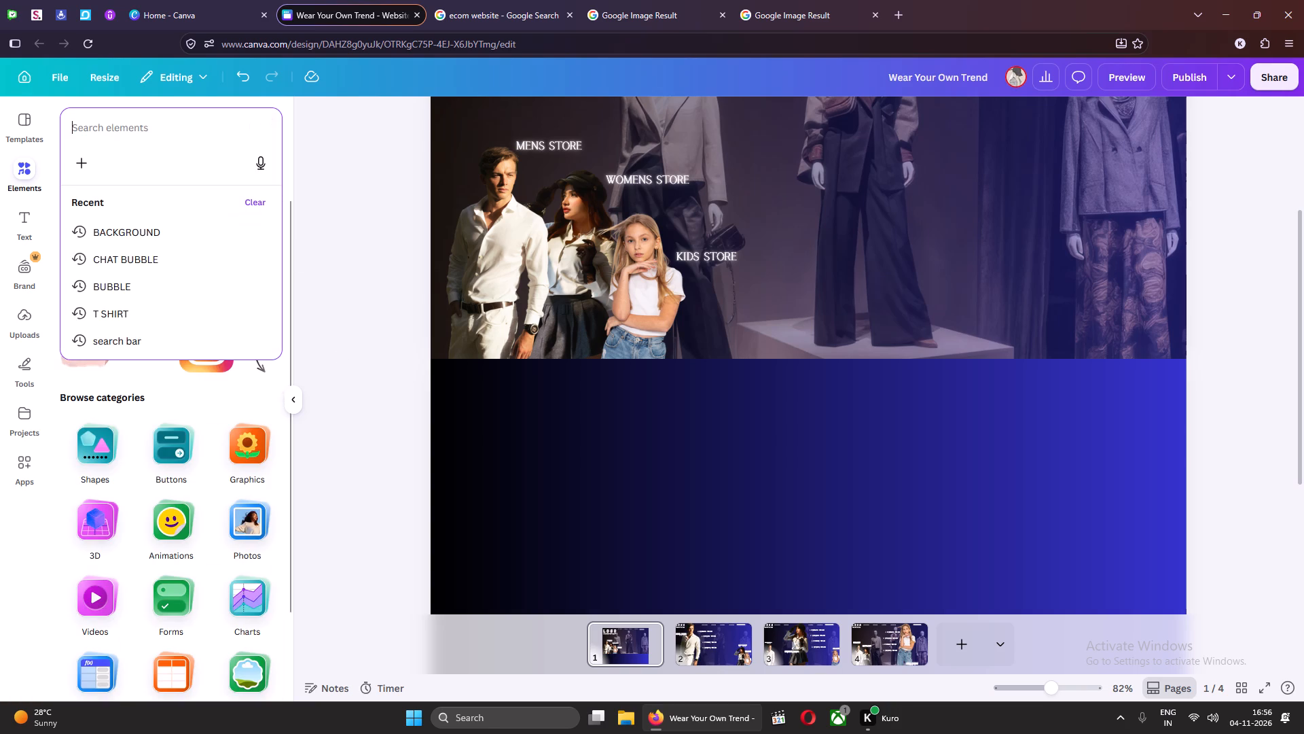
pyautogui.write('CLOTHE')
pyautogui.write('S LISTINFG')
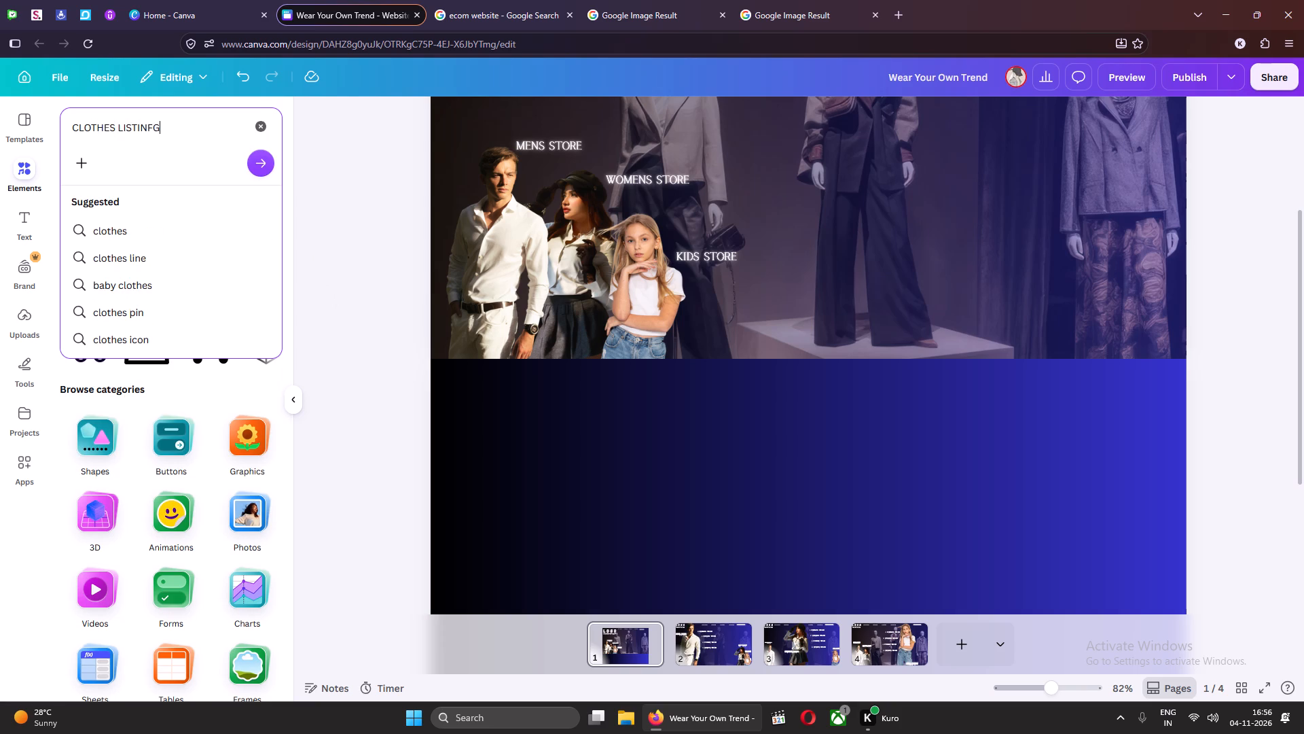
pyautogui.press('BackSpace')
pyautogui.press('BackSpace')
pyautogui.press('g')
pyautogui.press('Return')
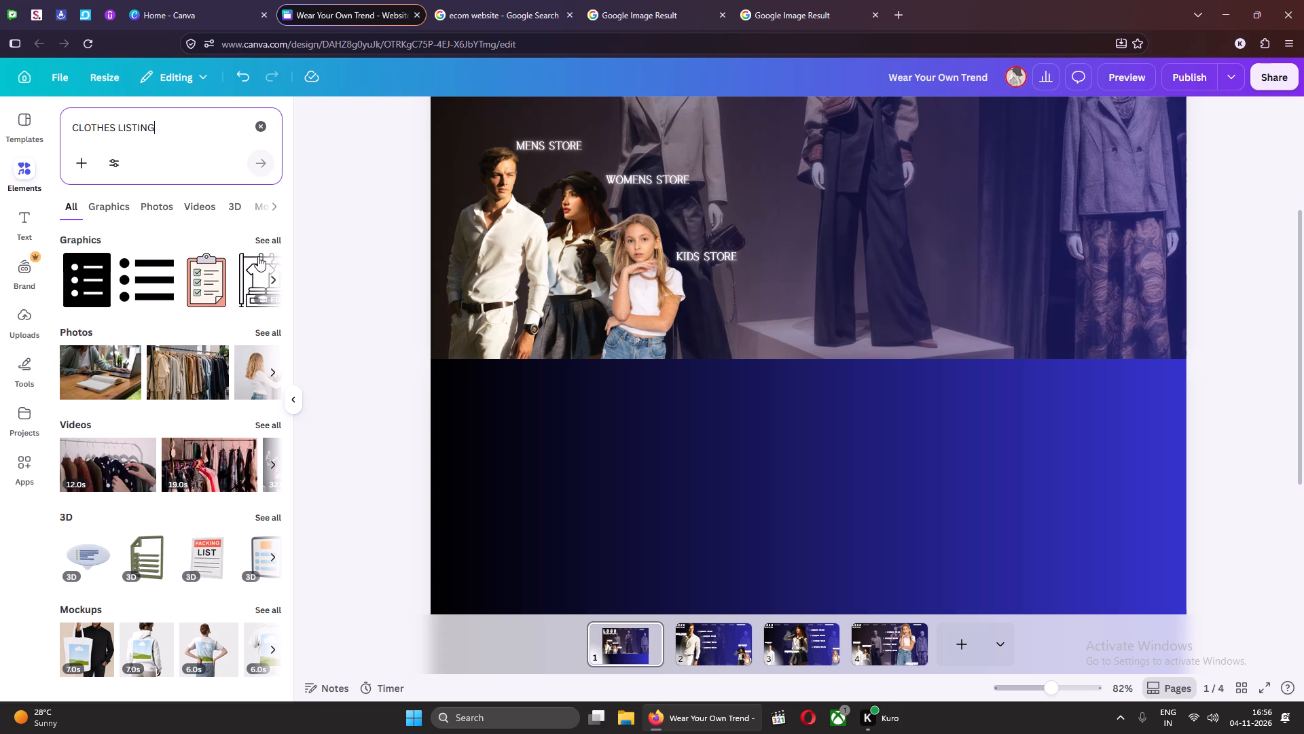
# Review the clothes listing elements and recheck the Pixel77 home decor reference in its browser tab.
pyautogui.scroll(2, 160, 424)
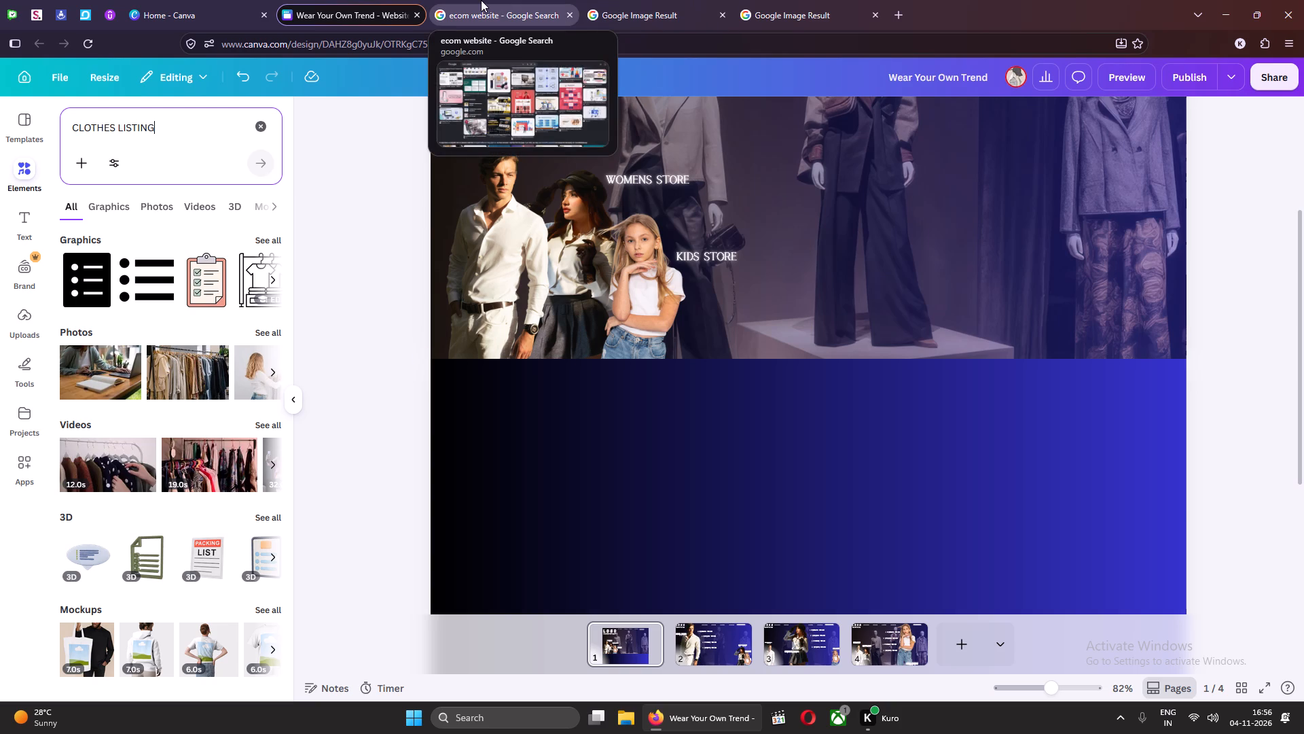
pyautogui.scroll(-3, 218, 423)
pyautogui.scroll(3, 198, 511)
pyautogui.click(500, 0)
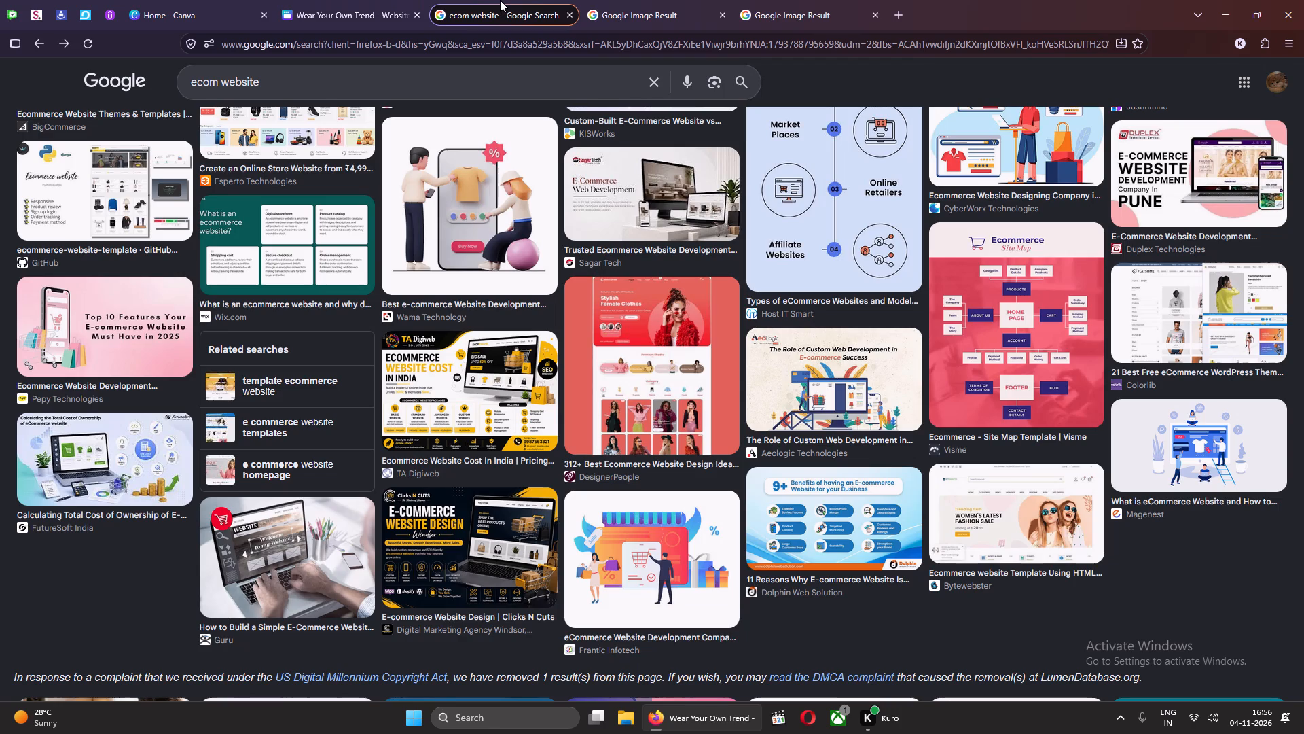
pyautogui.click(759, 0)
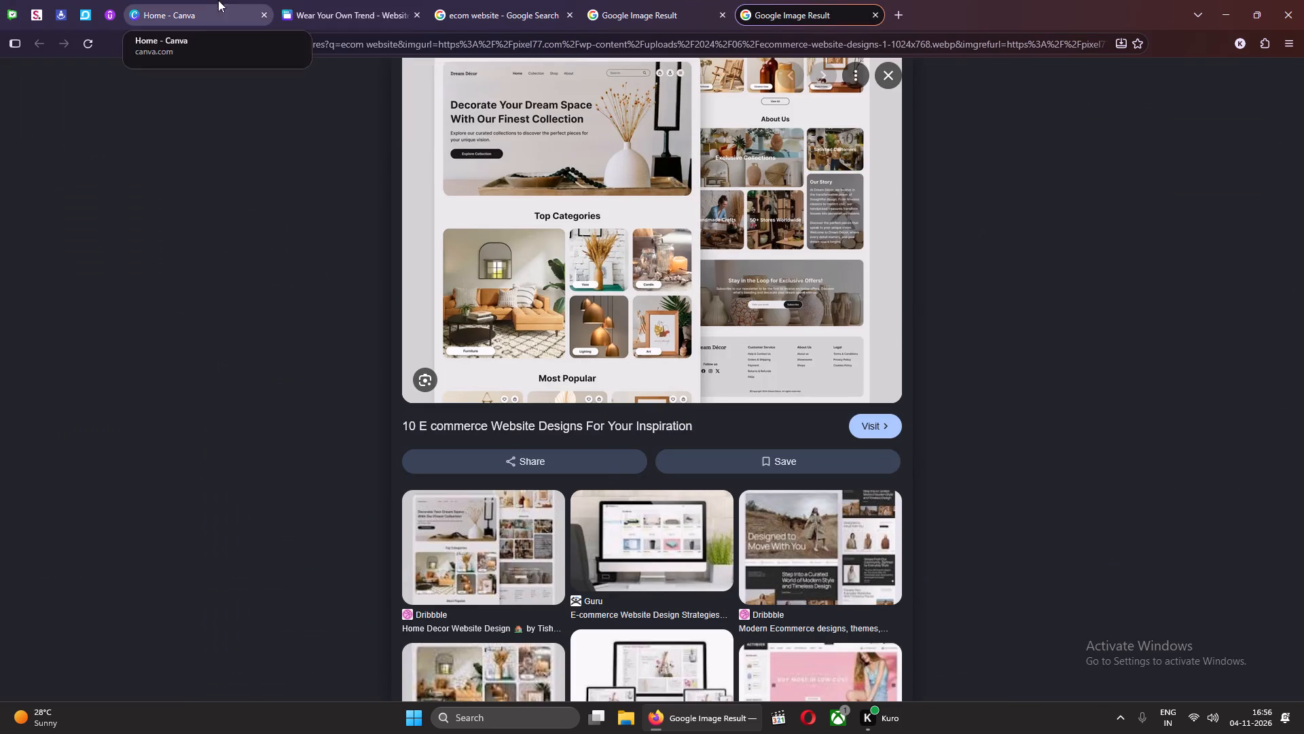
# Go back to the Wear Your Own Trend design and shorten the element search to CLOTHES.
pyautogui.click(319, 0)
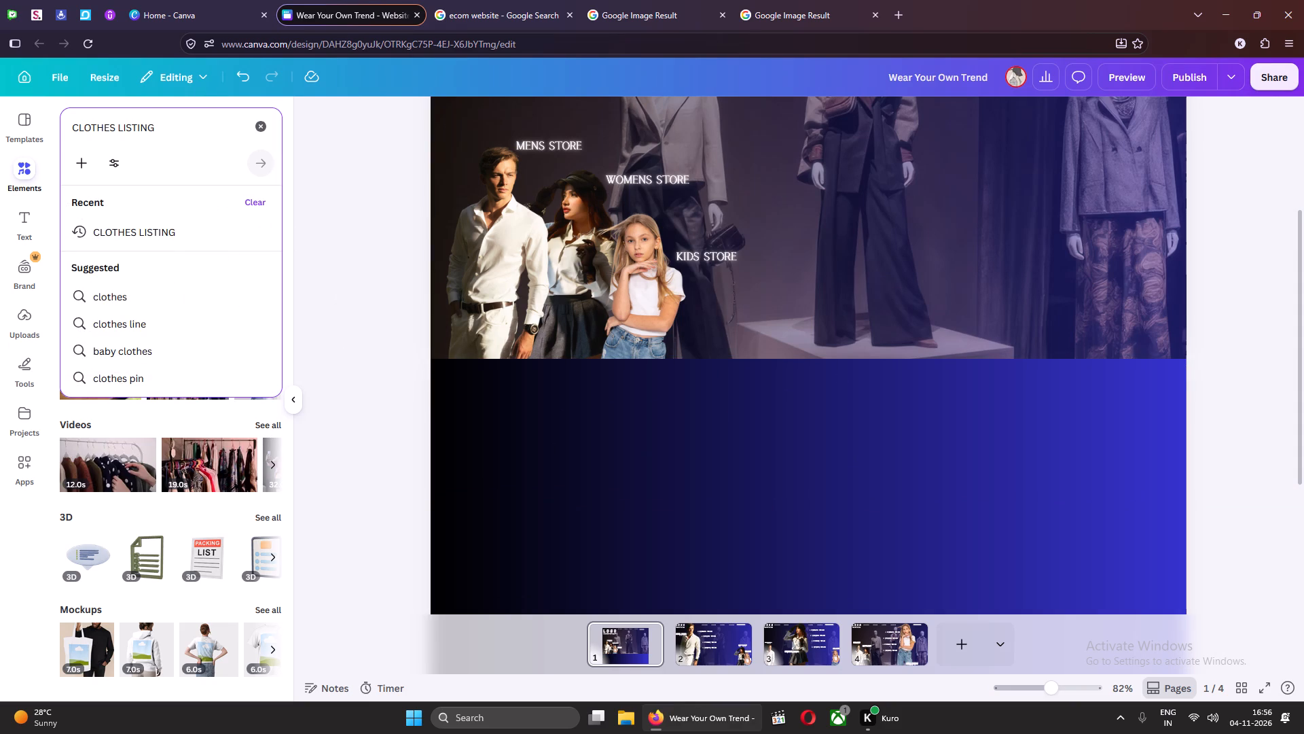
pyautogui.hotkey('ctrl', 'shift', 'Left')
pyautogui.press('BackSpace')
pyautogui.press('BackSpace')
pyautogui.press('BackSpace')
pyautogui.press('BackSpace')
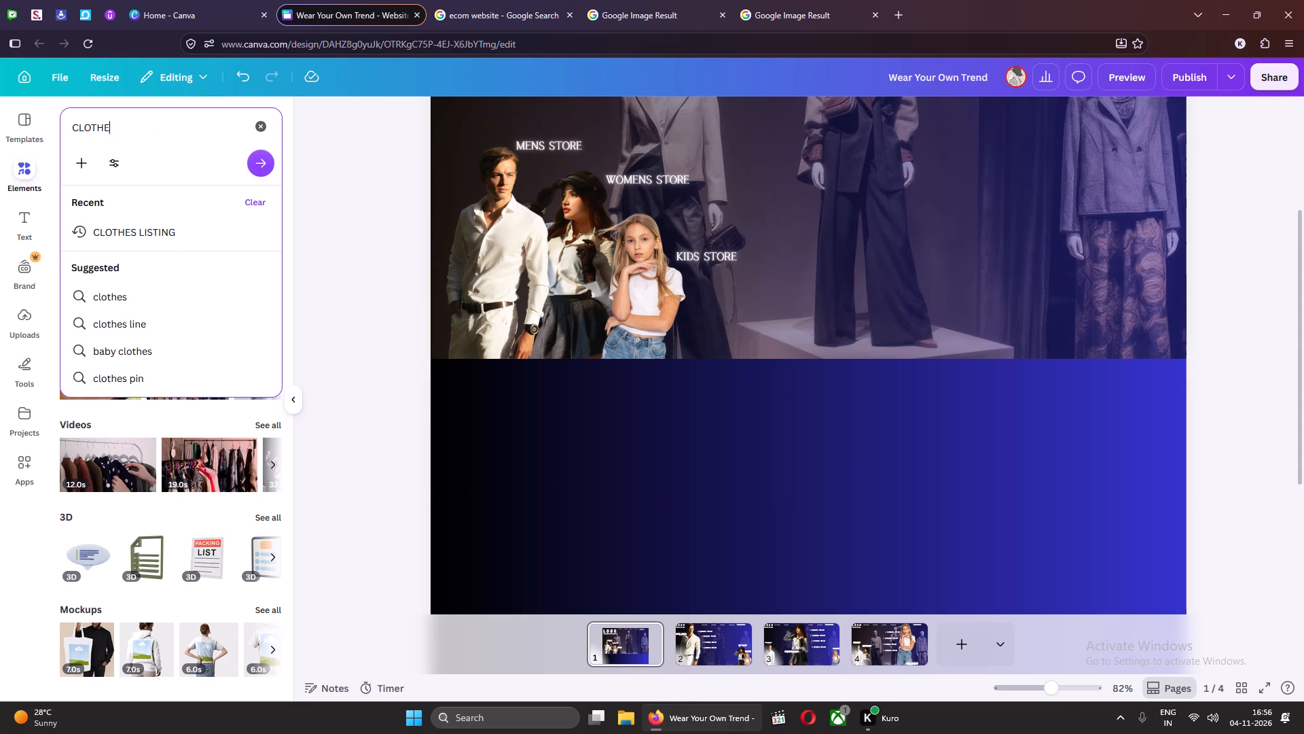
pyautogui.write('ES')
pyautogui.press('Return')
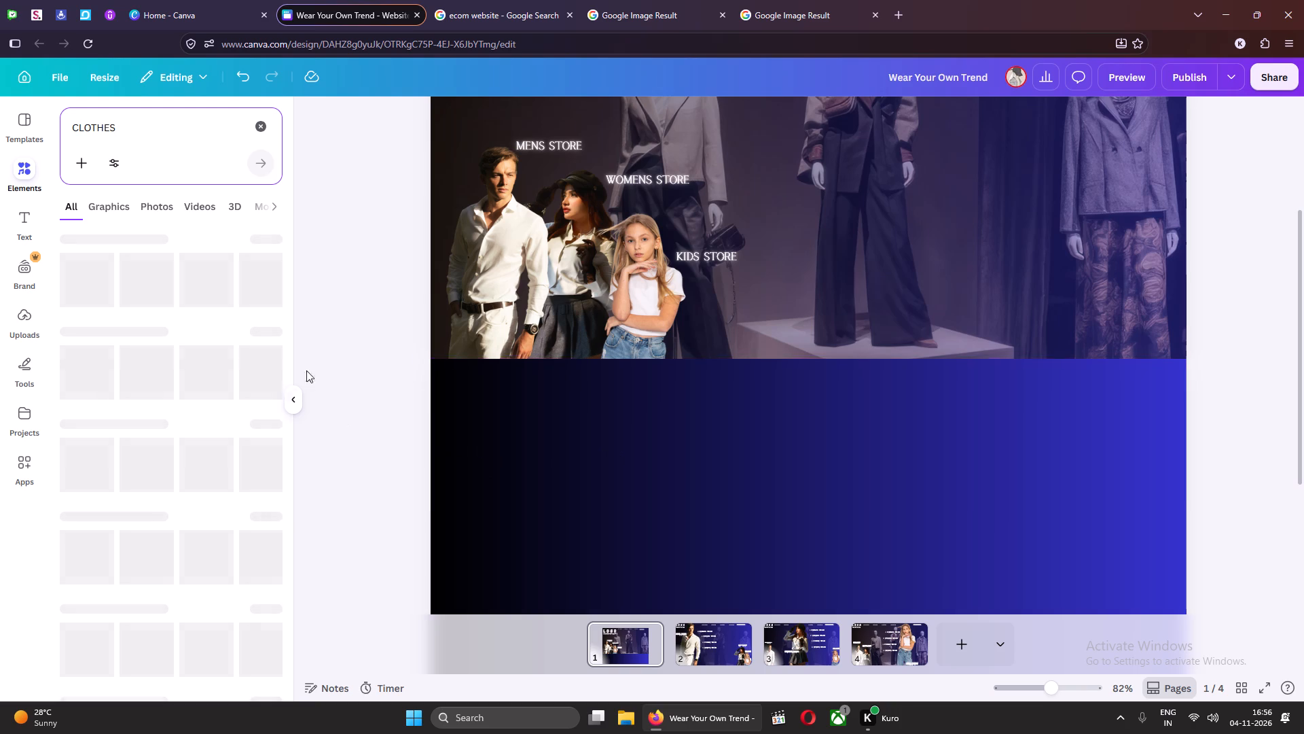
# Select page 1's blank lower section and open the default text styles.
pyautogui.scroll(-3, 1248, 460)
pyautogui.click(937, 364)
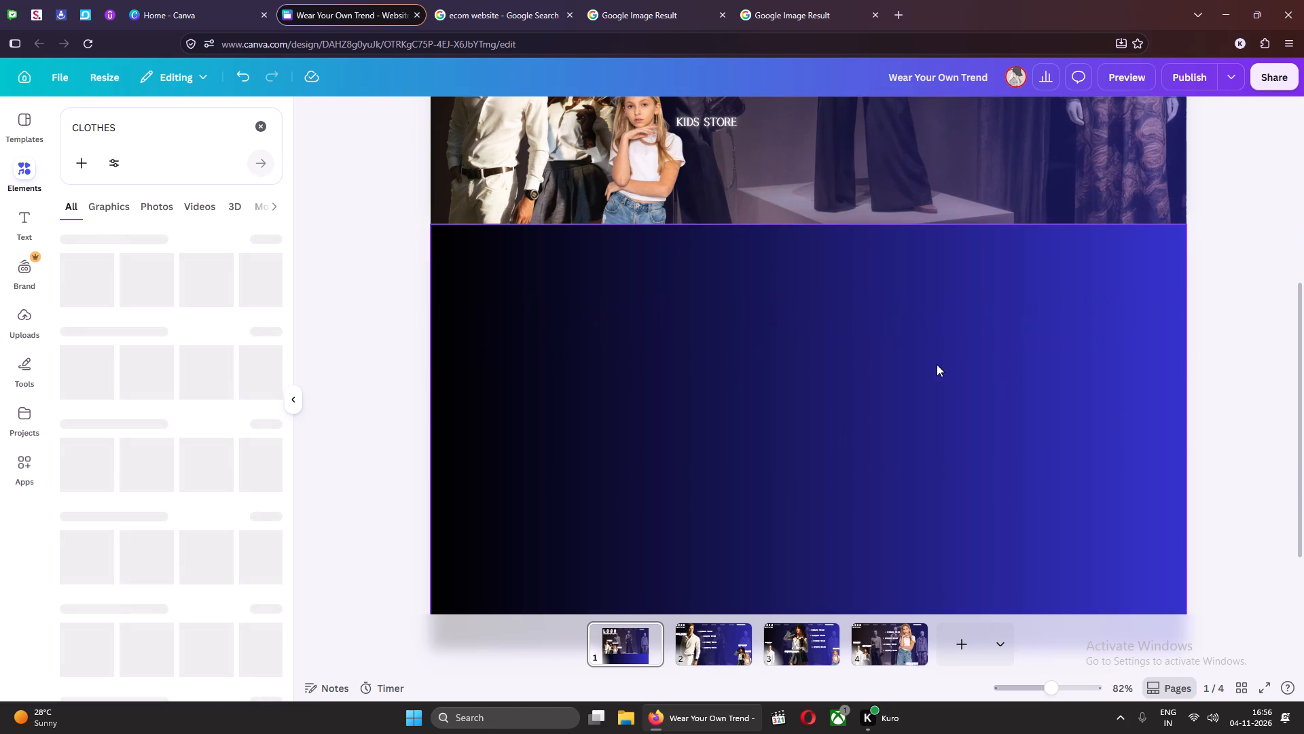
pyautogui.click(32, 214)
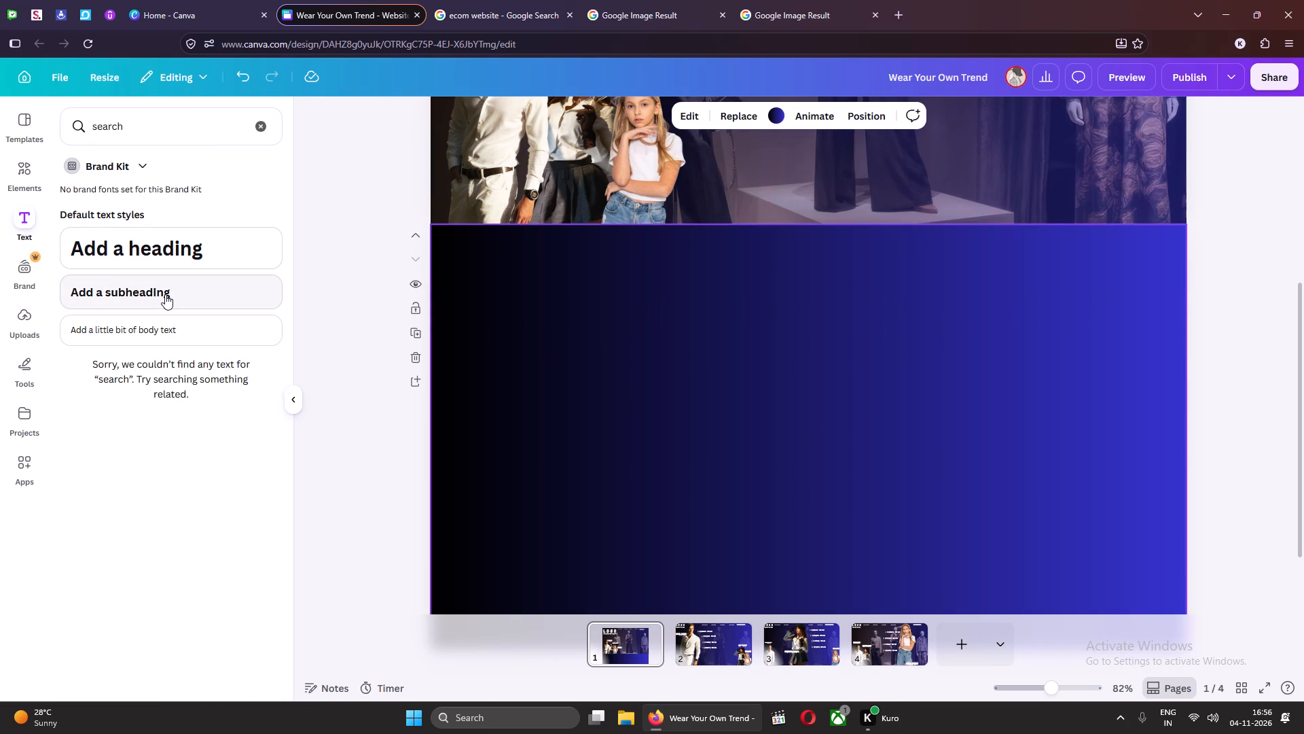
# Copy the banner's mannequin photo into the blank lower section and position it with its top edge near the section's top.
pyautogui.click(911, 186)
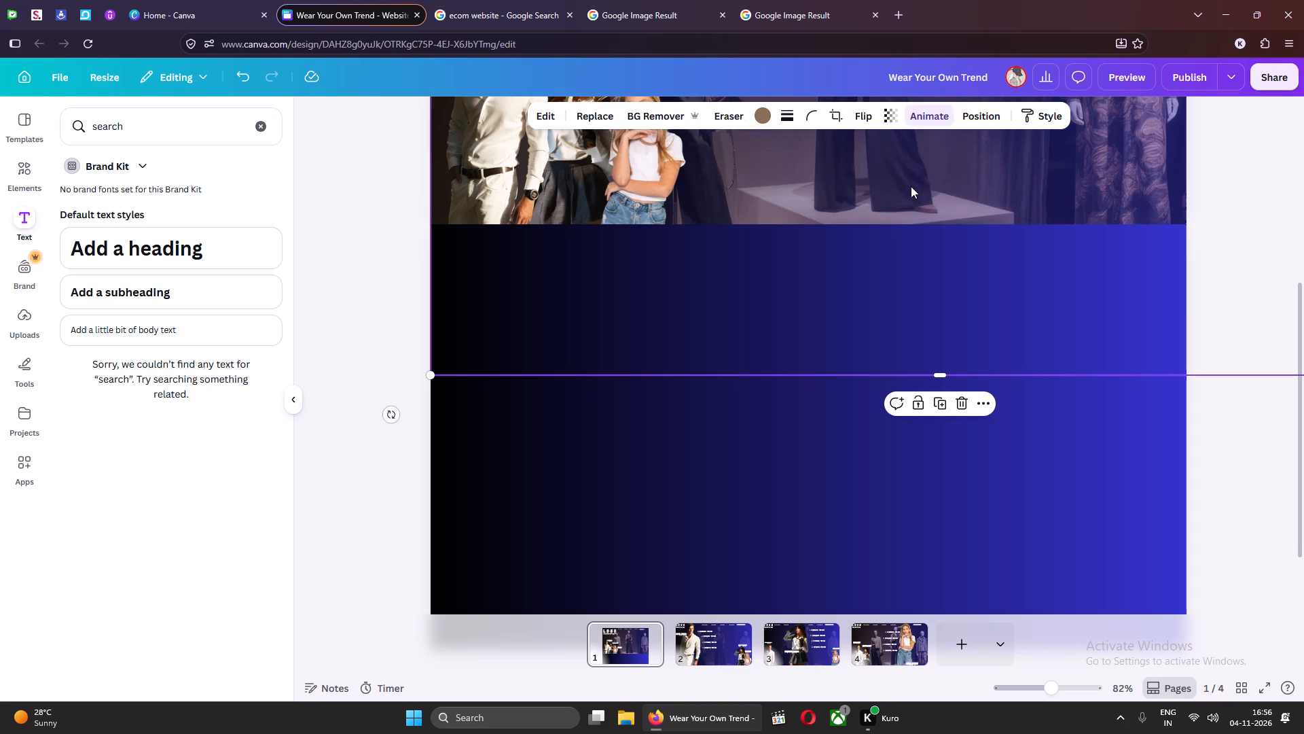
pyautogui.hotkey('ctrl', 'c')
pyautogui.click(810, 476)
pyautogui.hotkey('ctrl', 'v')
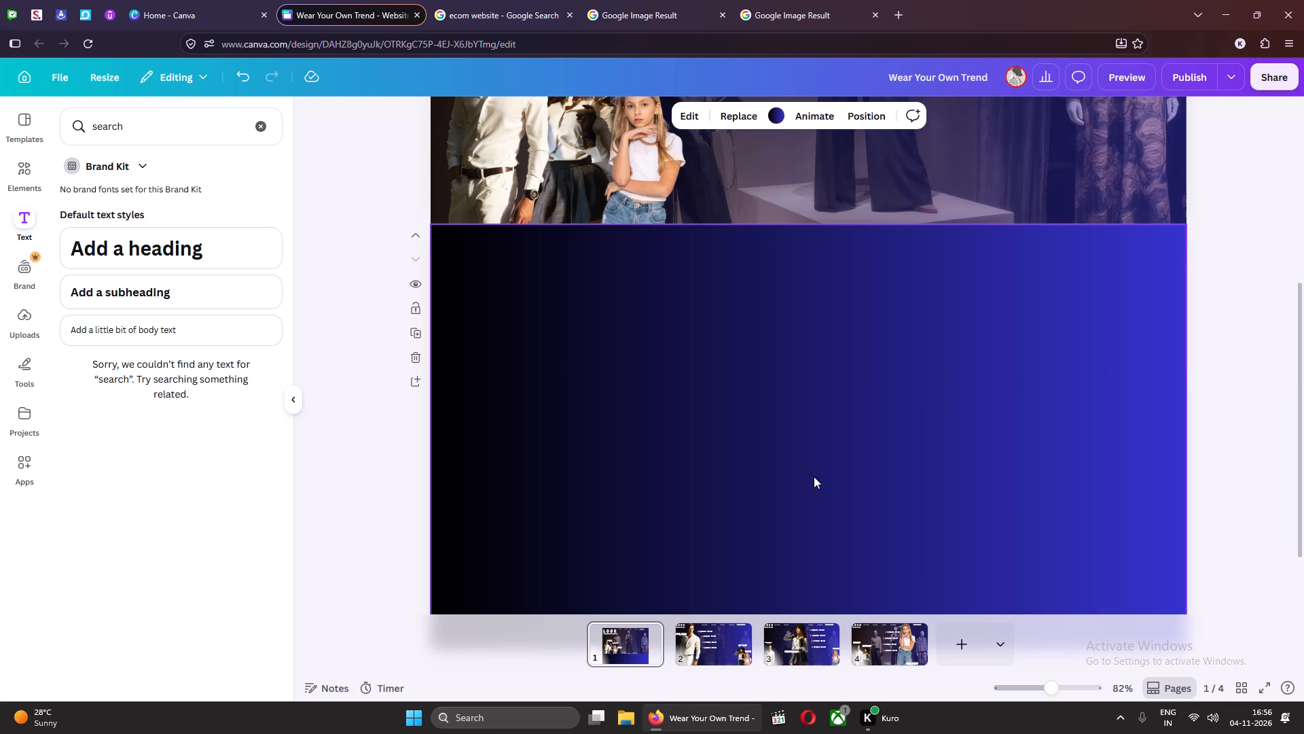
pyautogui.moveTo(903, 443); pyautogui.dragTo(654, 399)
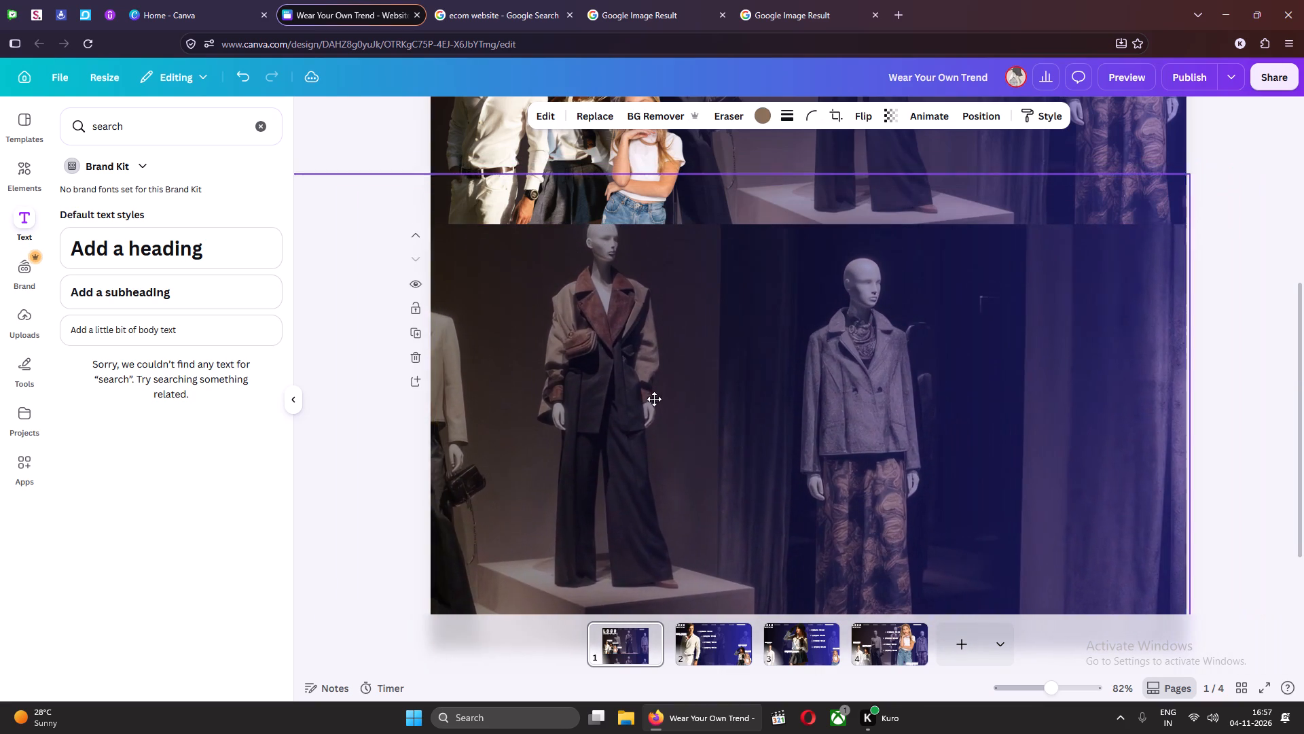
pyautogui.moveTo(654, 399); pyautogui.dragTo(640, 443)
pyautogui.moveTo(642, 443); pyautogui.dragTo(742, 442)
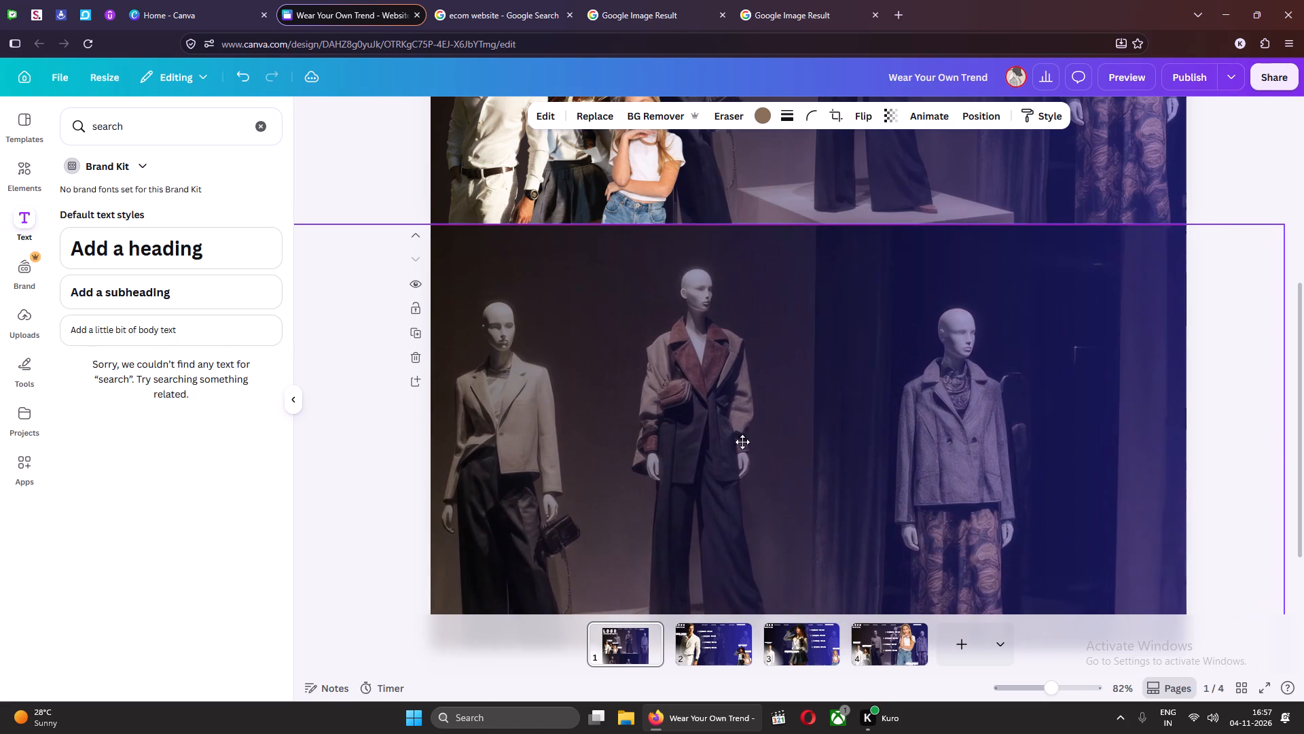
pyautogui.moveTo(742, 442); pyautogui.dragTo(750, 448)
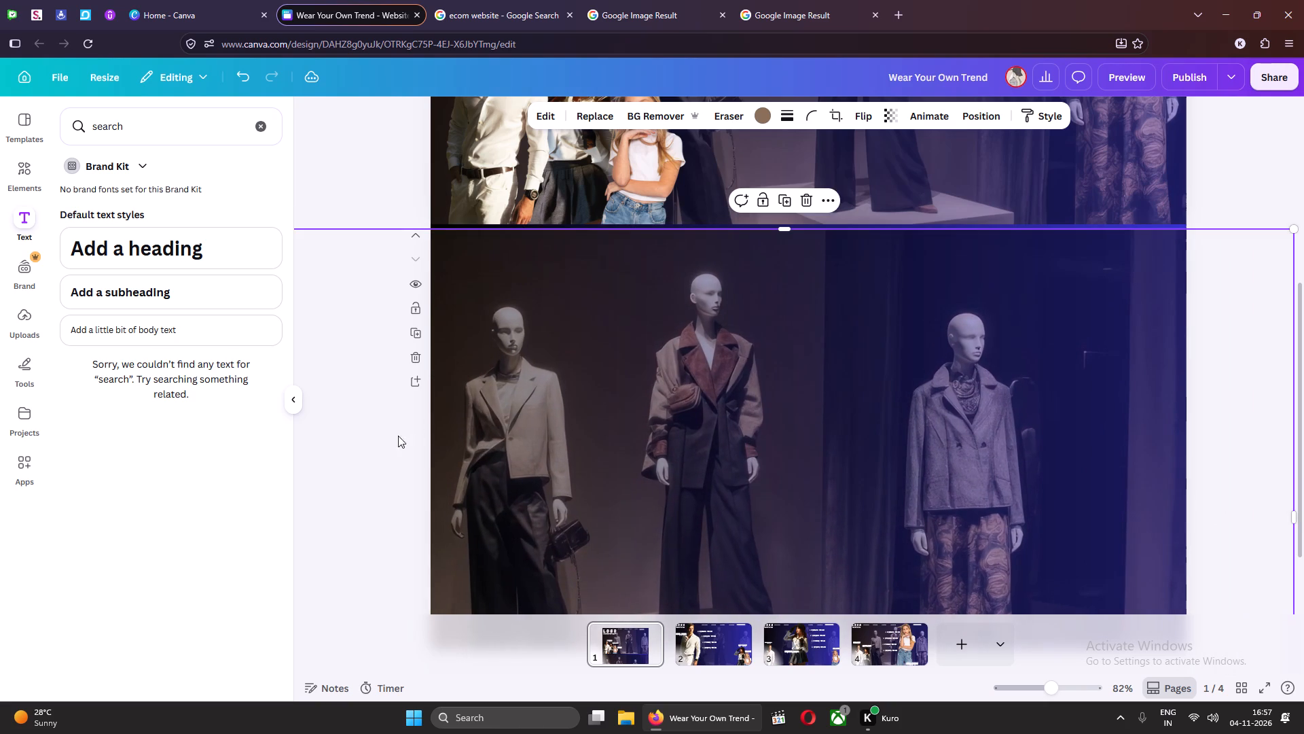
# Search the text library for CLOTHES.
pyautogui.scroll(-3, 365, 434)
pyautogui.scroll(2, 365, 433)
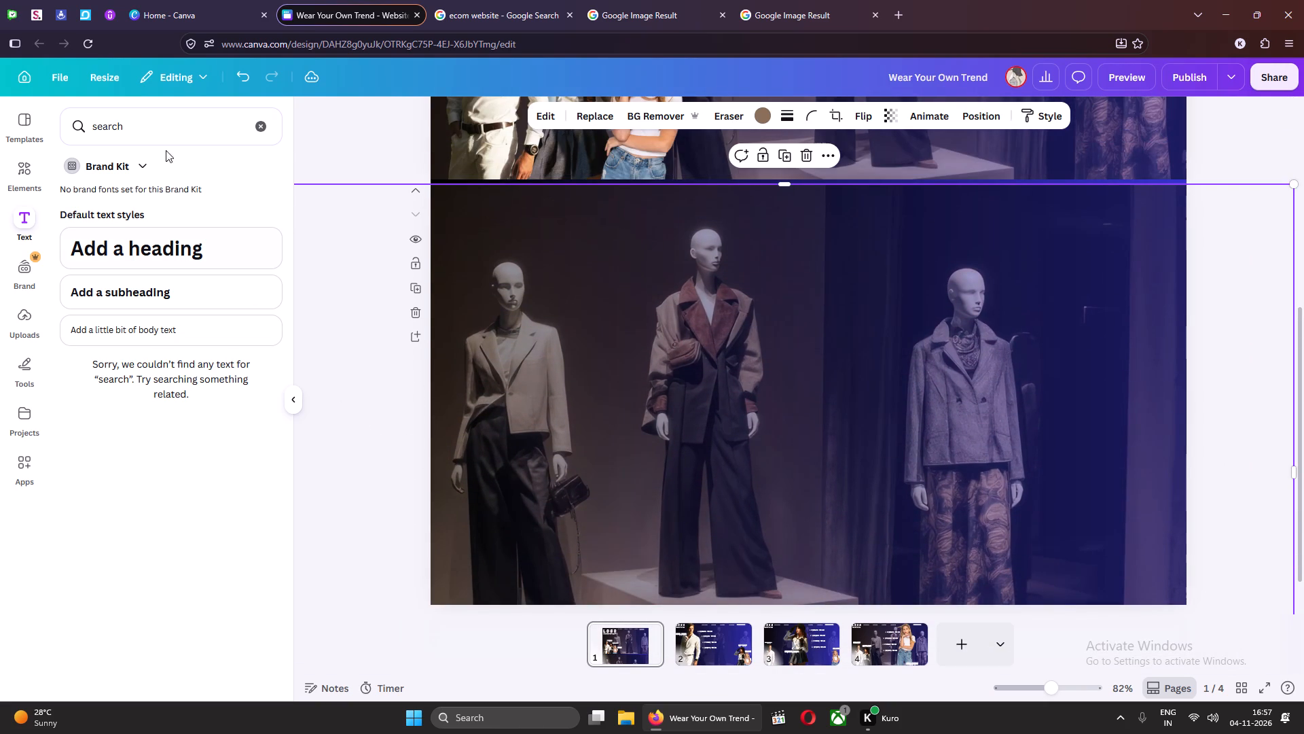
pyautogui.click(153, 128)
pyautogui.hotkey('ctrl', 'a')
pyautogui.write('CLOTHES')
pyautogui.press('Return')
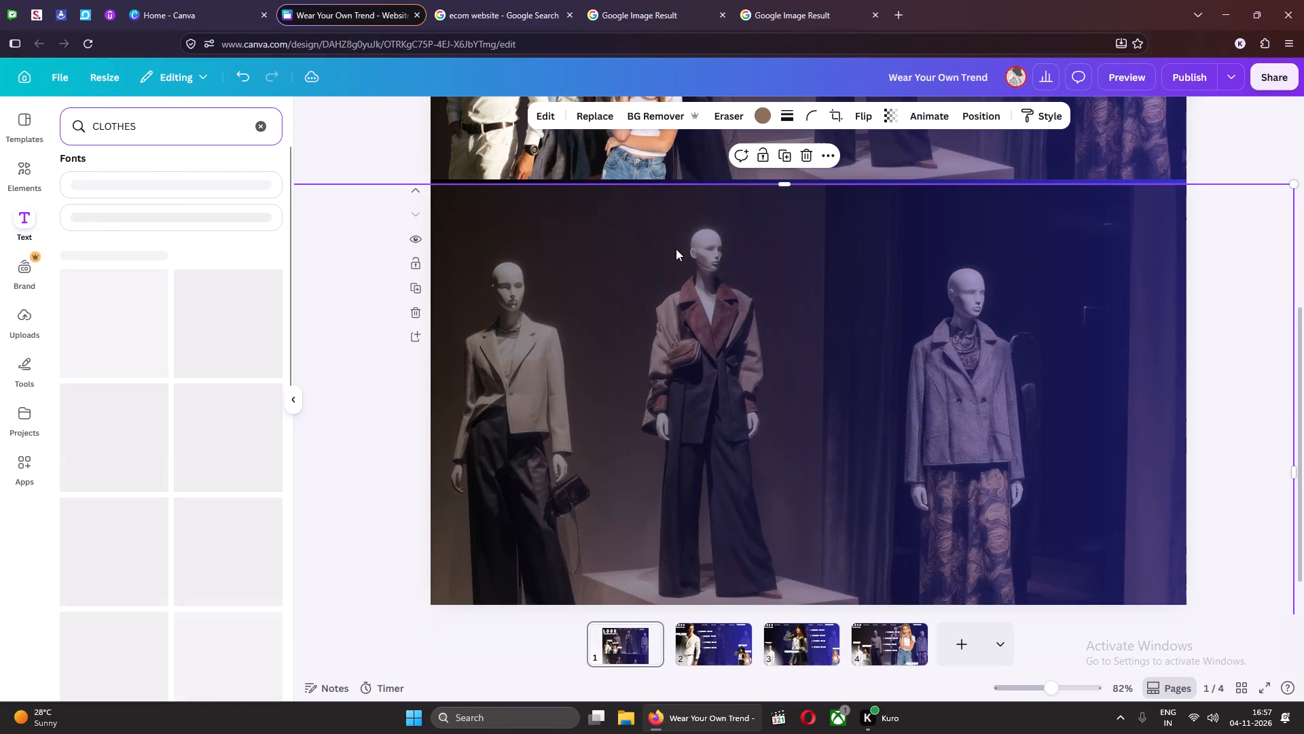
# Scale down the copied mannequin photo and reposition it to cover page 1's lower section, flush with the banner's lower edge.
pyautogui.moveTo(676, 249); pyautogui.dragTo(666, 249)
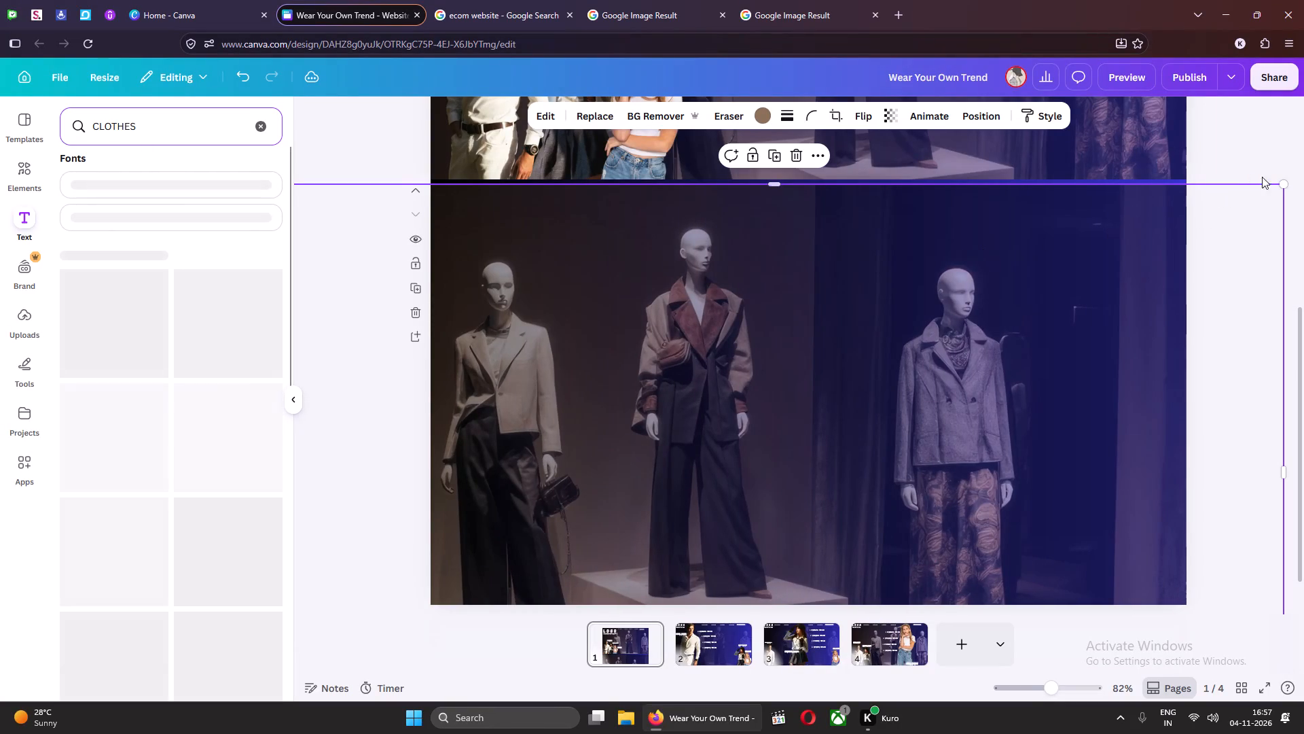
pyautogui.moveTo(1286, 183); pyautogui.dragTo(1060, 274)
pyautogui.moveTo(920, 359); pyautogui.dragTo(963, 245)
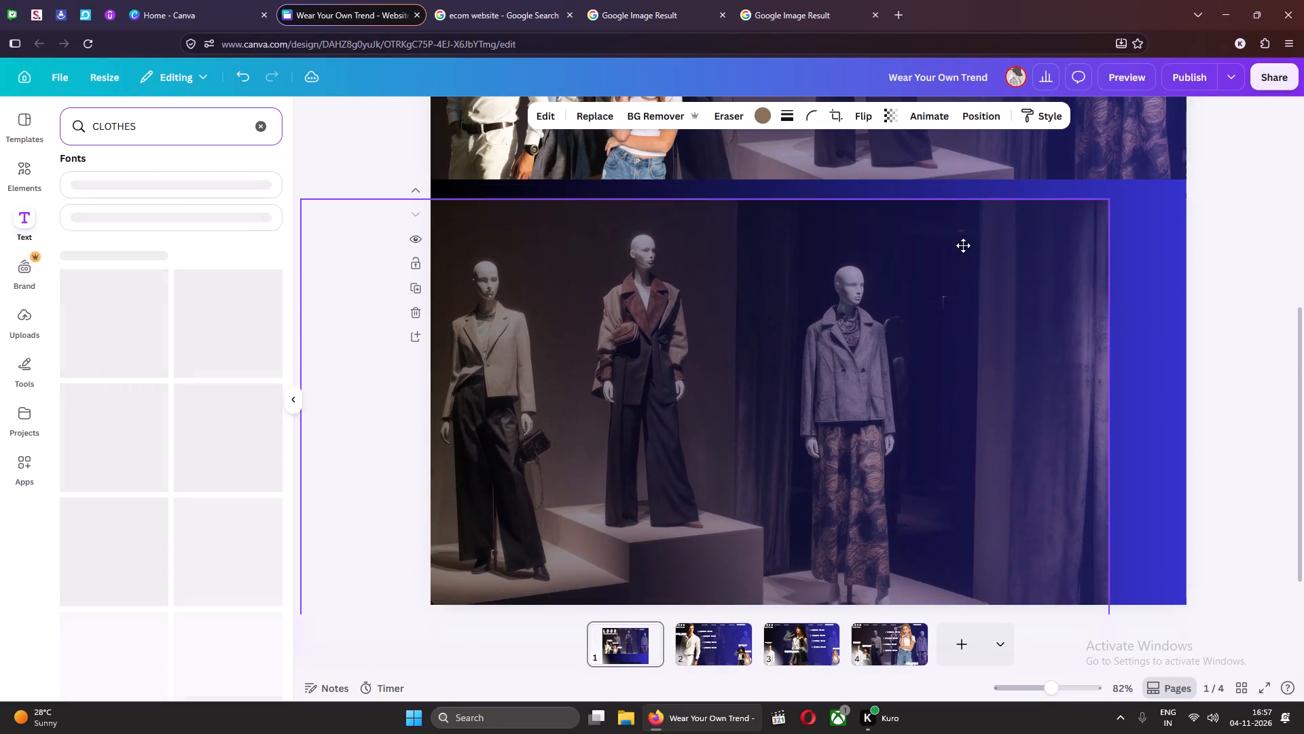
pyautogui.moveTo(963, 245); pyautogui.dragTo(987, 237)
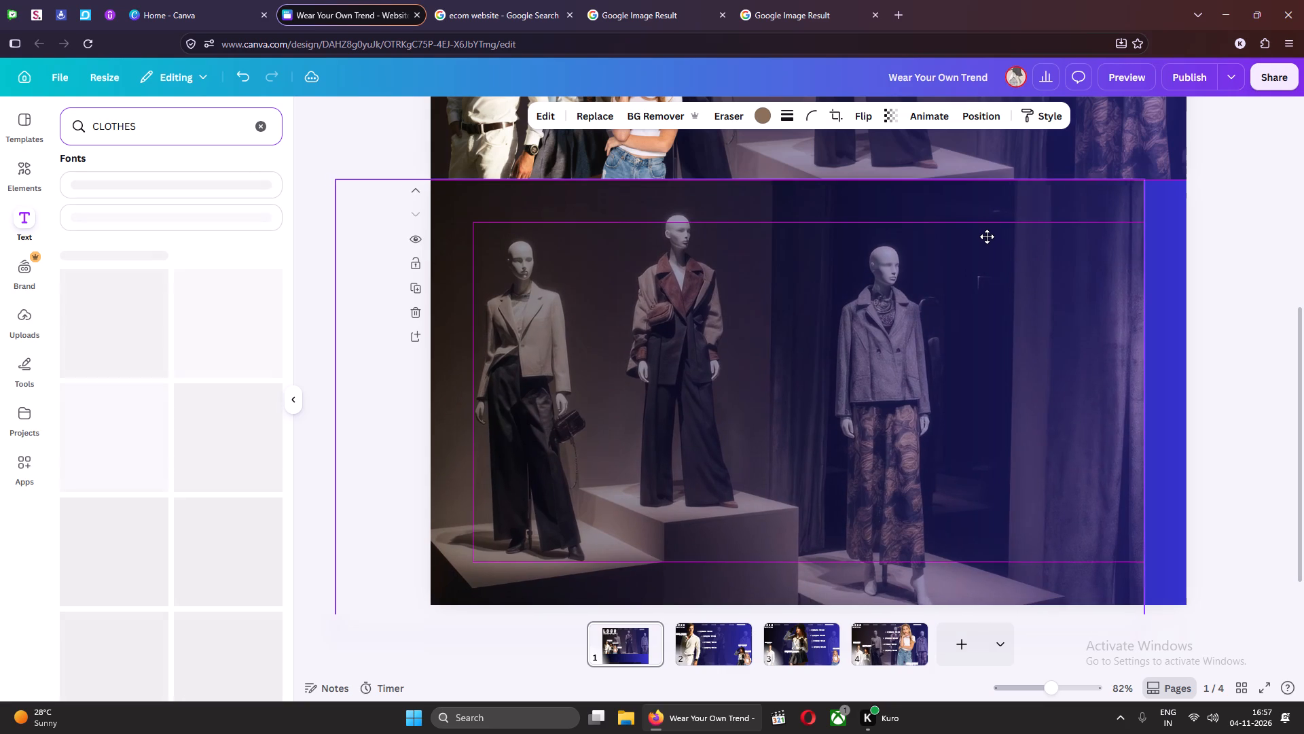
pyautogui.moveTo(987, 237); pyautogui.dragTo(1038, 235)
# Remove the Tectonic animation from the mannequin photo in page 1's banner.
pyautogui.click(704, 656)
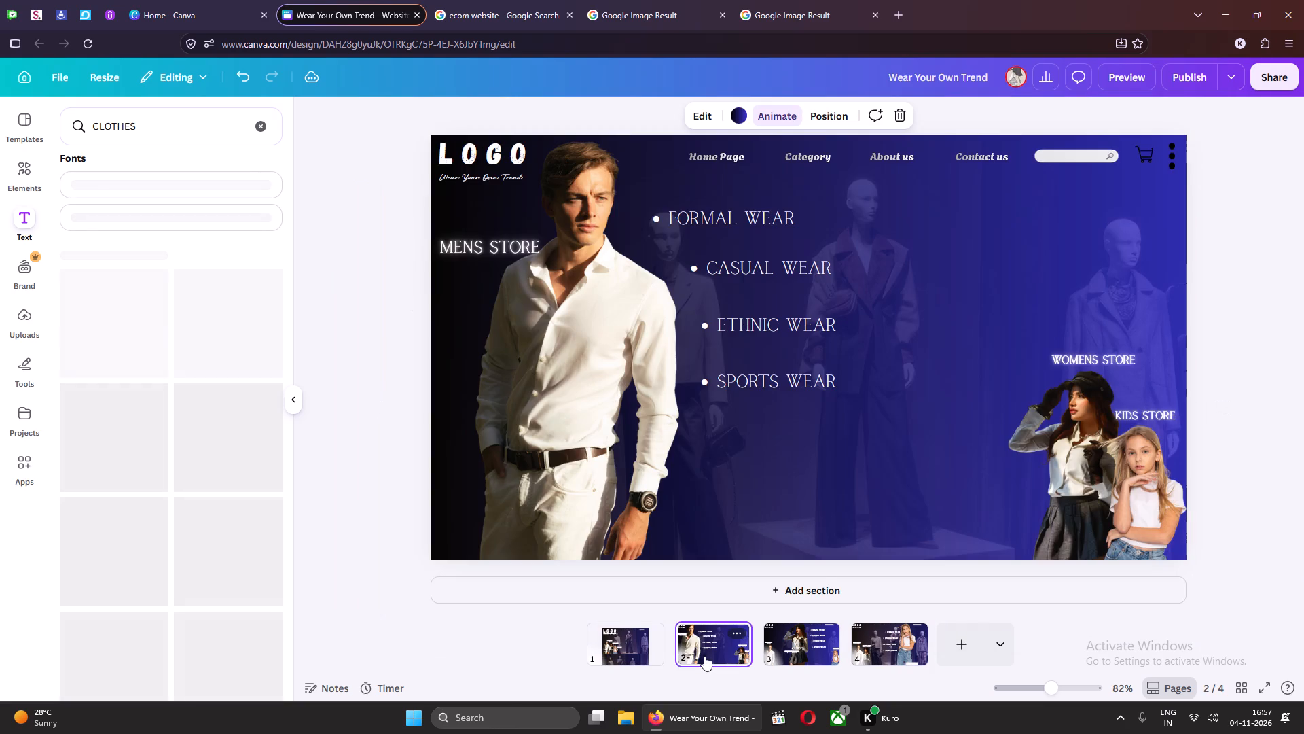
pyautogui.click(617, 659)
pyautogui.scroll(6, 748, 461)
pyautogui.click(769, 288)
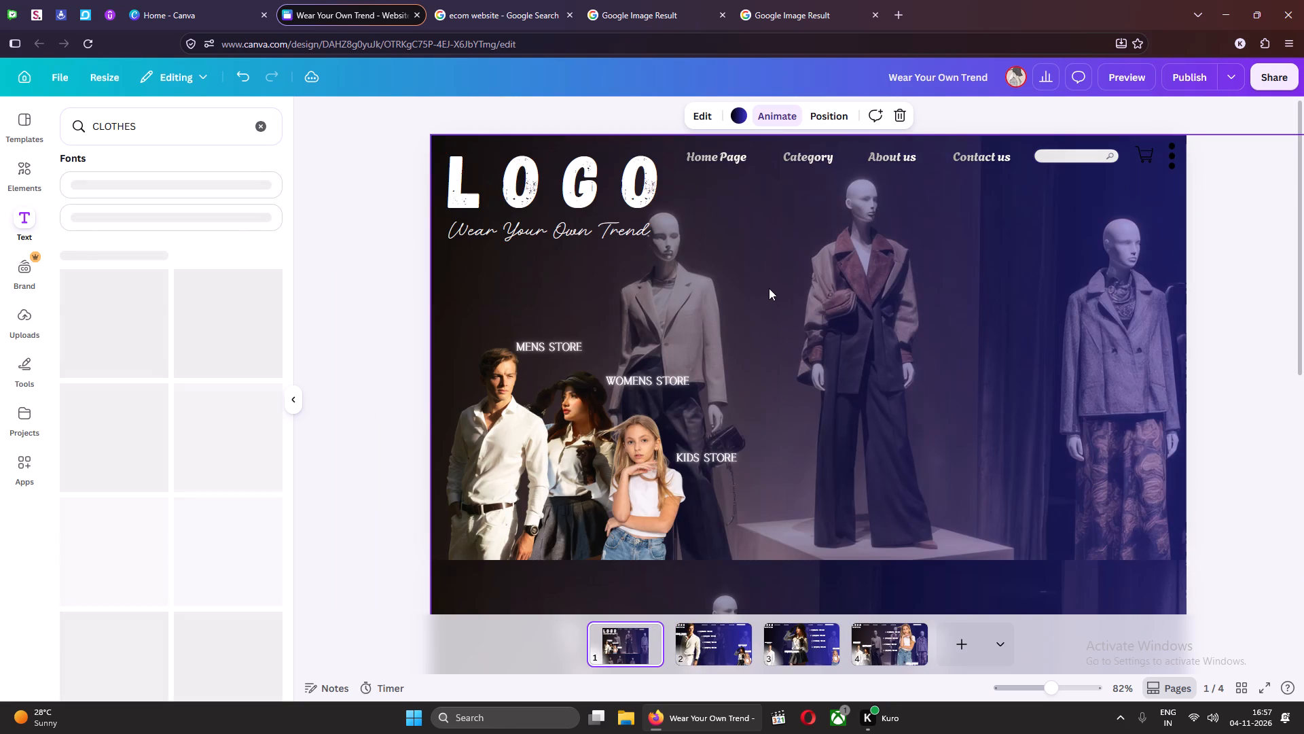
pyautogui.click(939, 114)
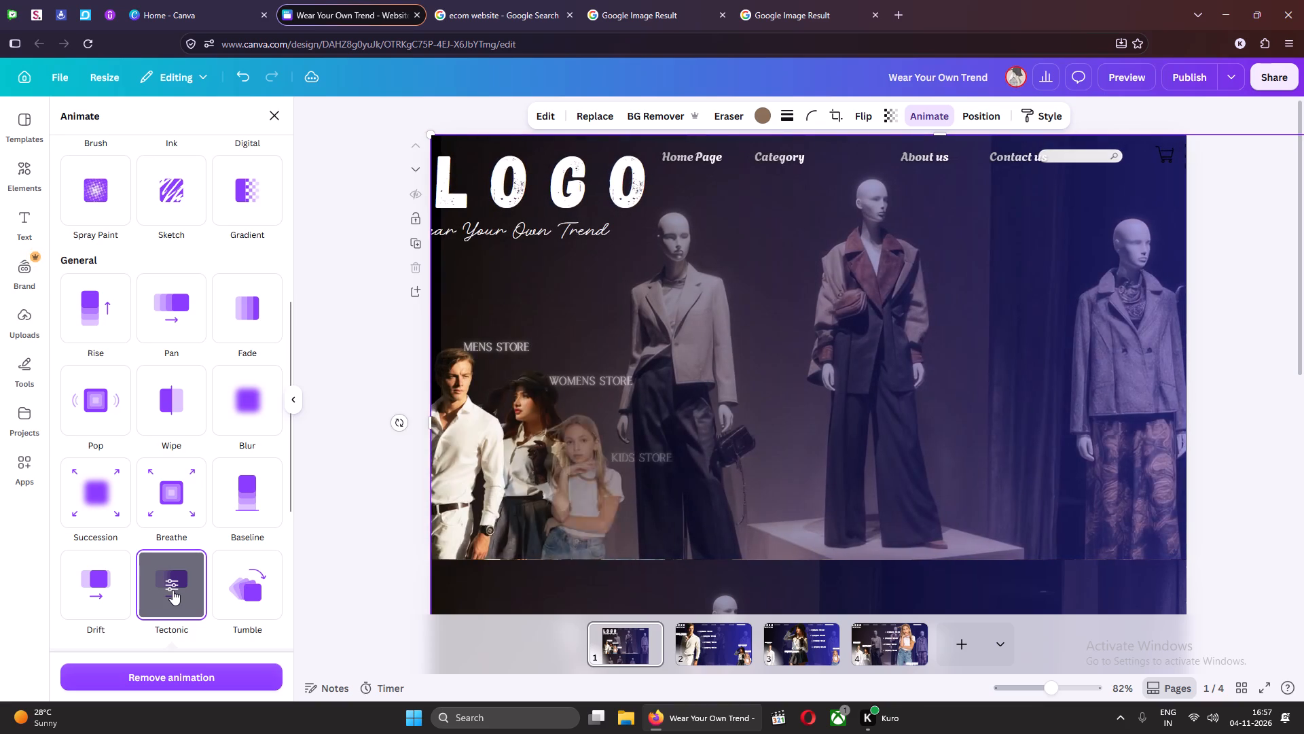
pyautogui.click(173, 590)
pyautogui.click(204, 686)
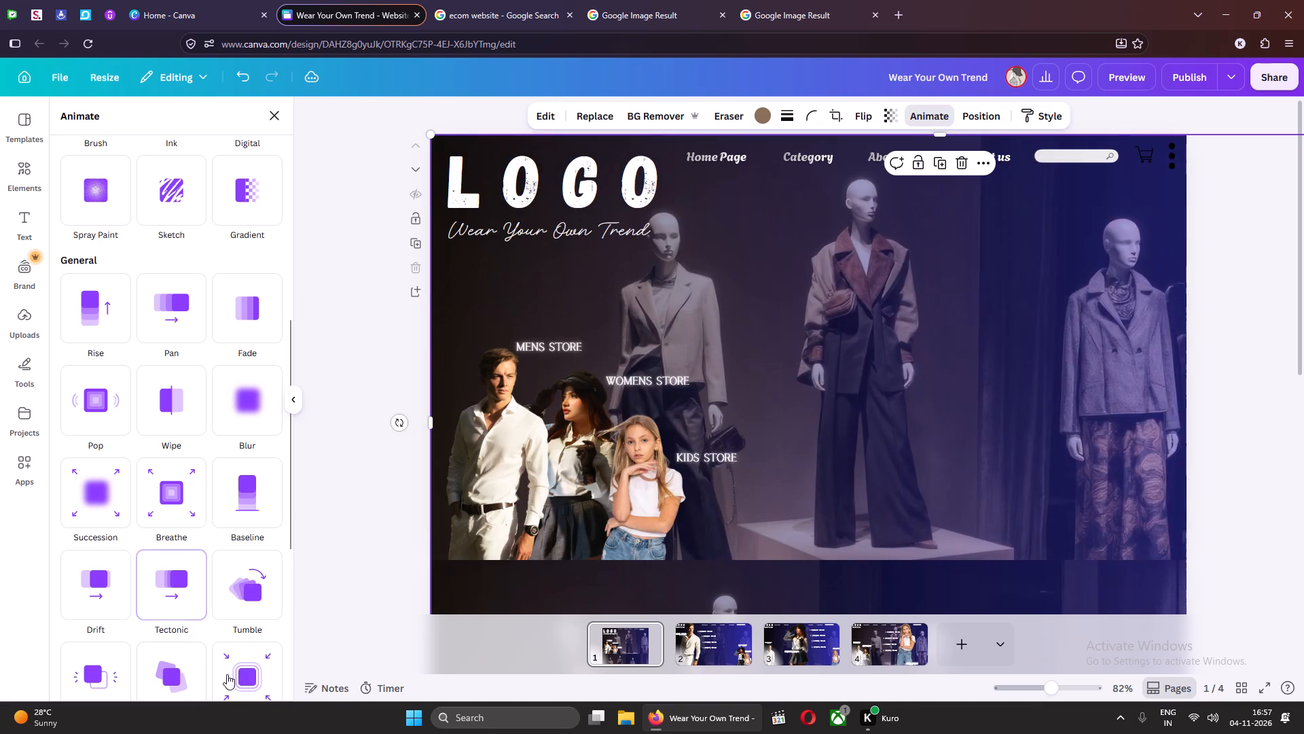
# Select pages 2, 3 and 4 together and remove their page animations.
pyautogui.click(337, 575)
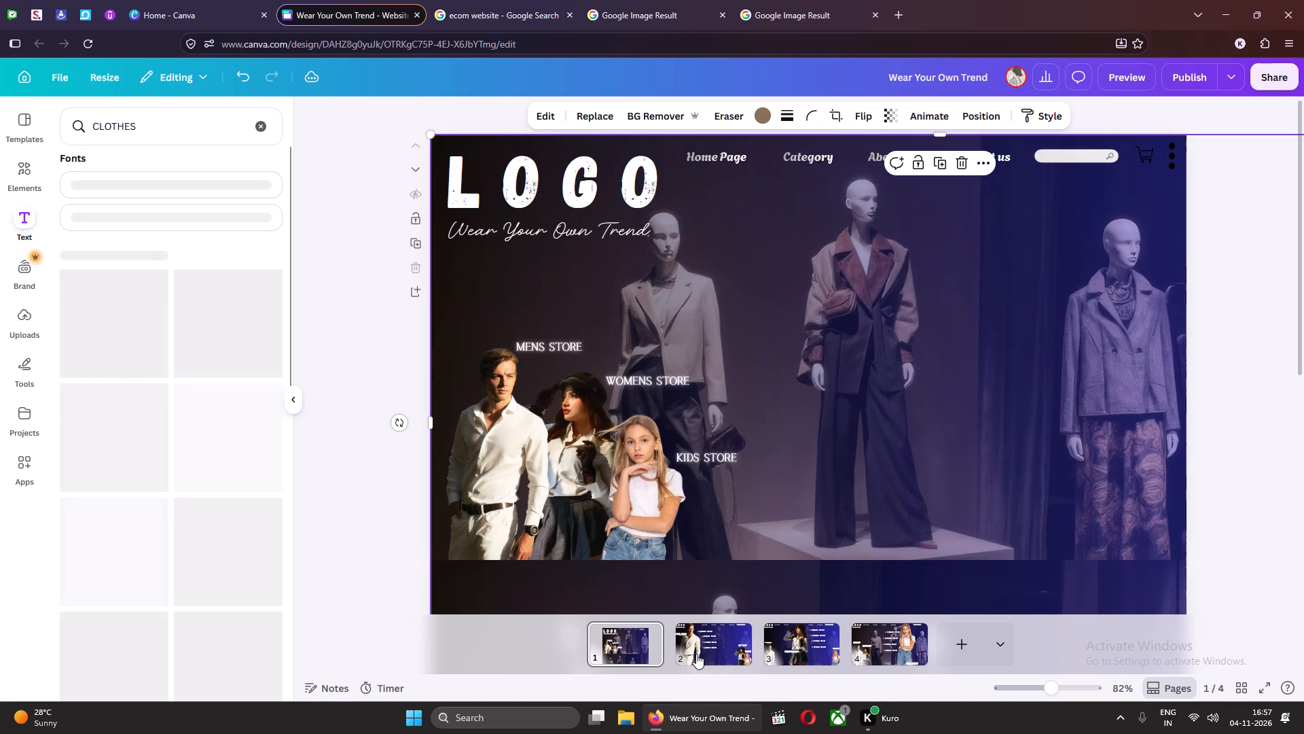
pyautogui.click(719, 657)
pyautogui.keyDown('shift'); pyautogui.click(811, 652); pyautogui.keyUp('shift')
pyautogui.keyDown('shift'); pyautogui.click(897, 652); pyautogui.keyUp('shift')
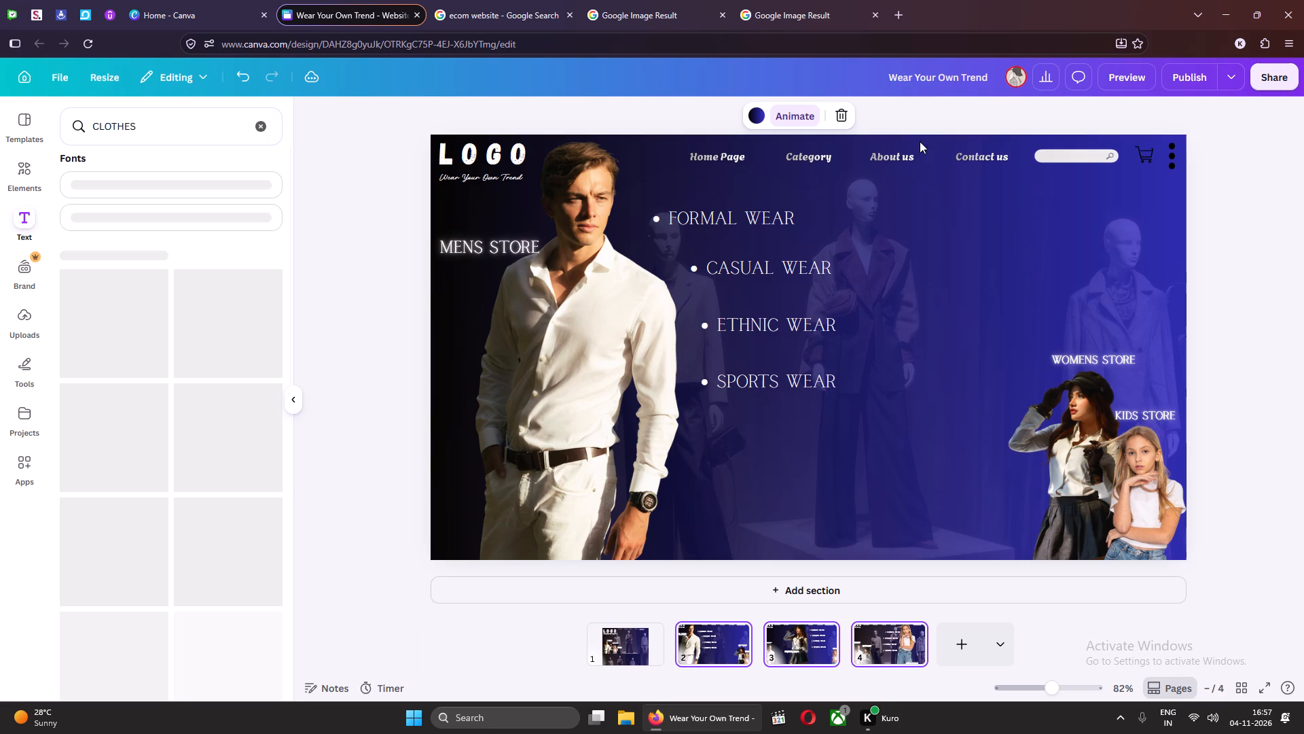
pyautogui.click(800, 120)
pyautogui.click(144, 680)
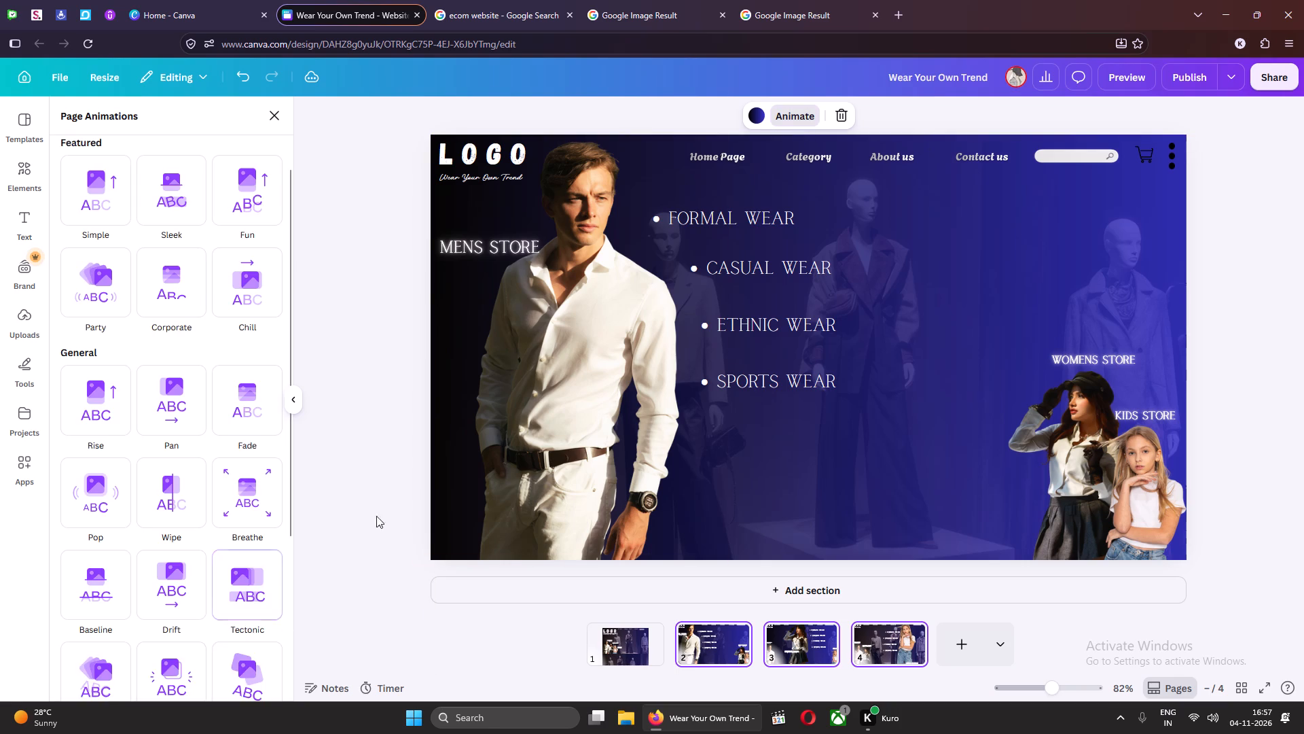
pyautogui.click(385, 497)
# Return to page 1's lower section and search the elements library for Clothes.
pyautogui.click(636, 653)
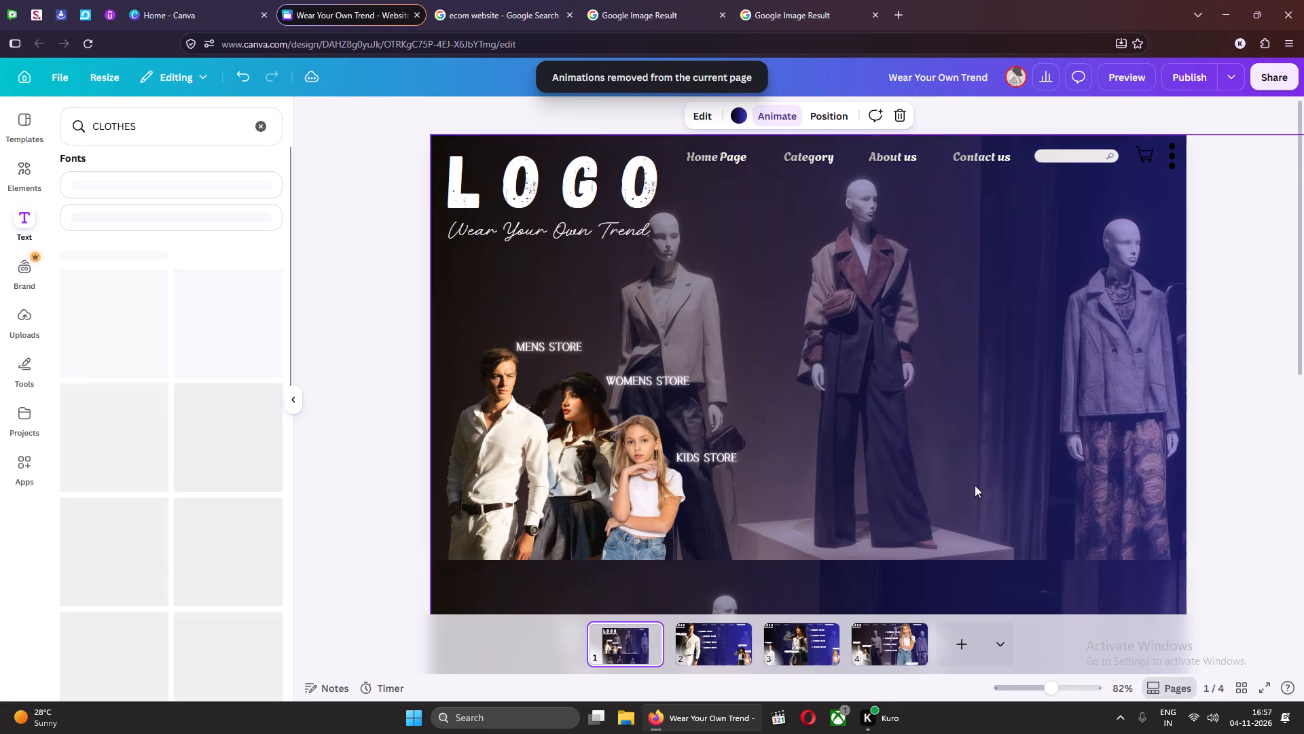
pyautogui.scroll(-9, 994, 430)
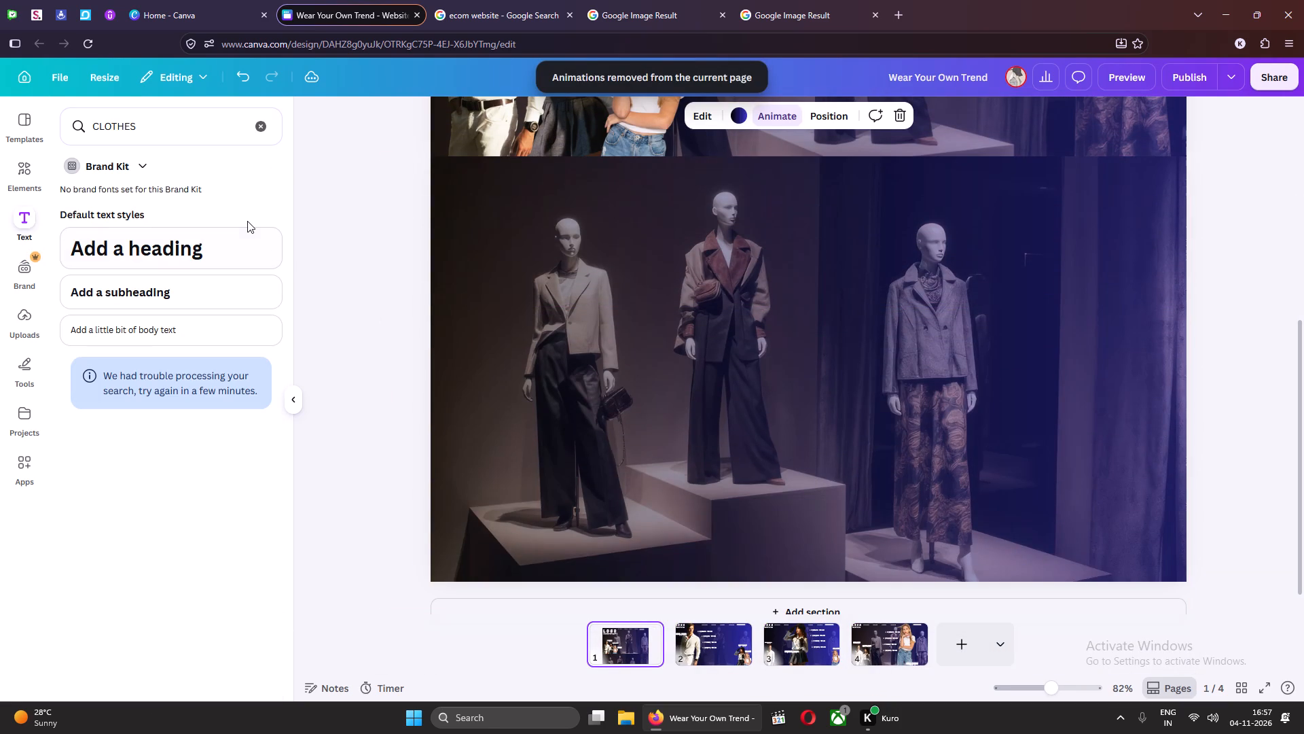
pyautogui.click(29, 158)
pyautogui.click(172, 120)
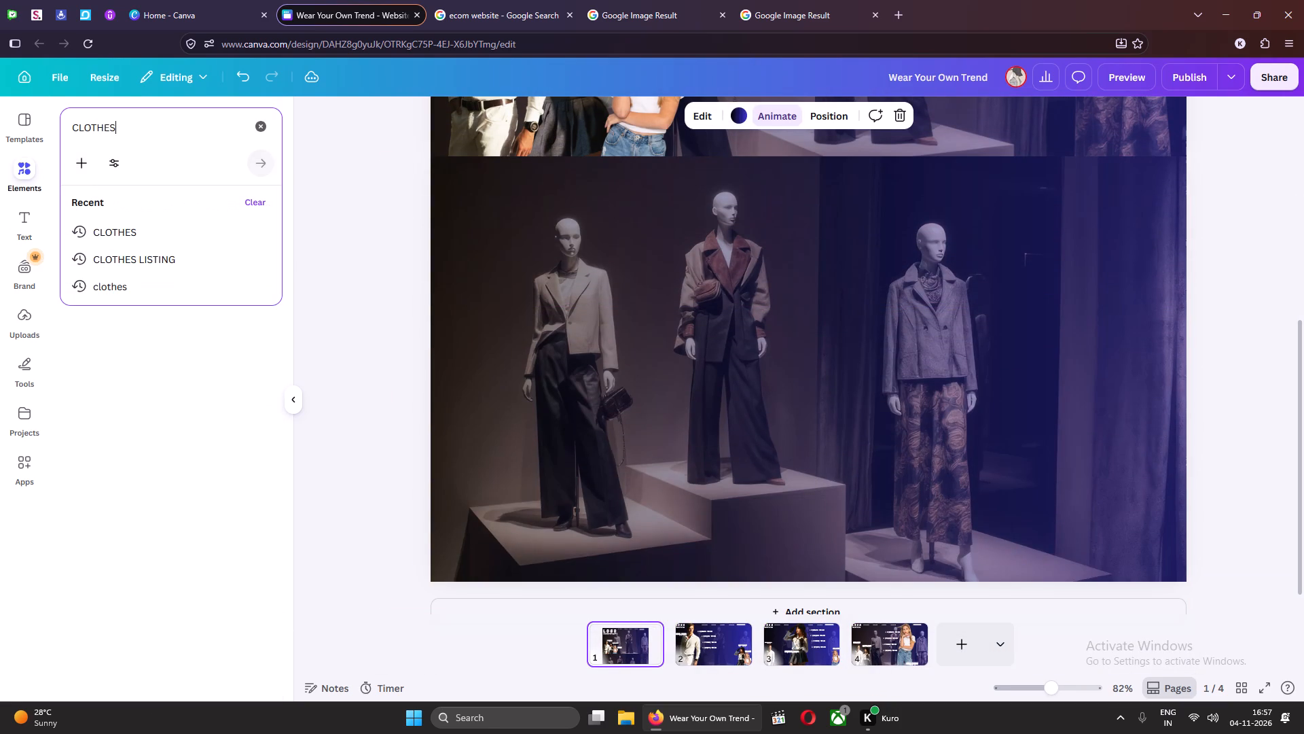
pyautogui.hotkey('ctrl', 'a')
pyautogui.write('Clothes')
pyautogui.press('Return')
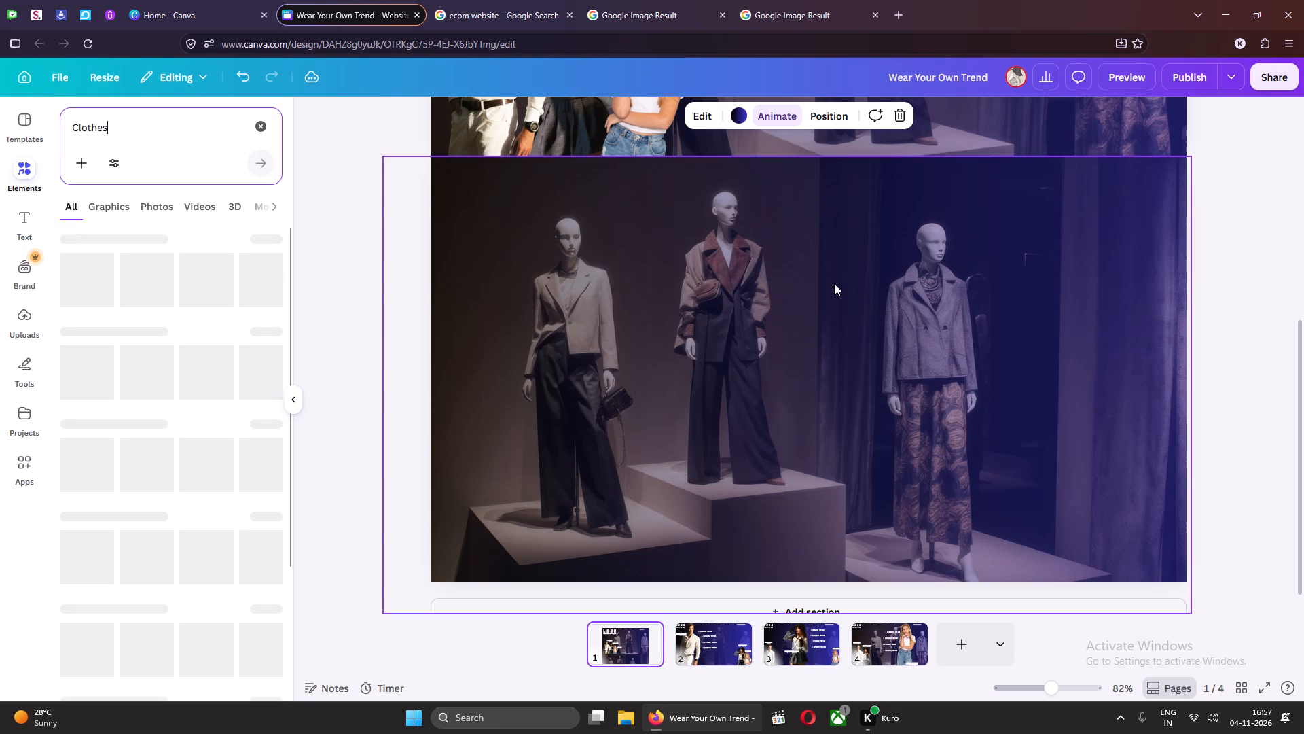
# Delete the copied mannequin photo from page 1's lower section.
pyautogui.click(834, 283)
pyautogui.press('Delete')
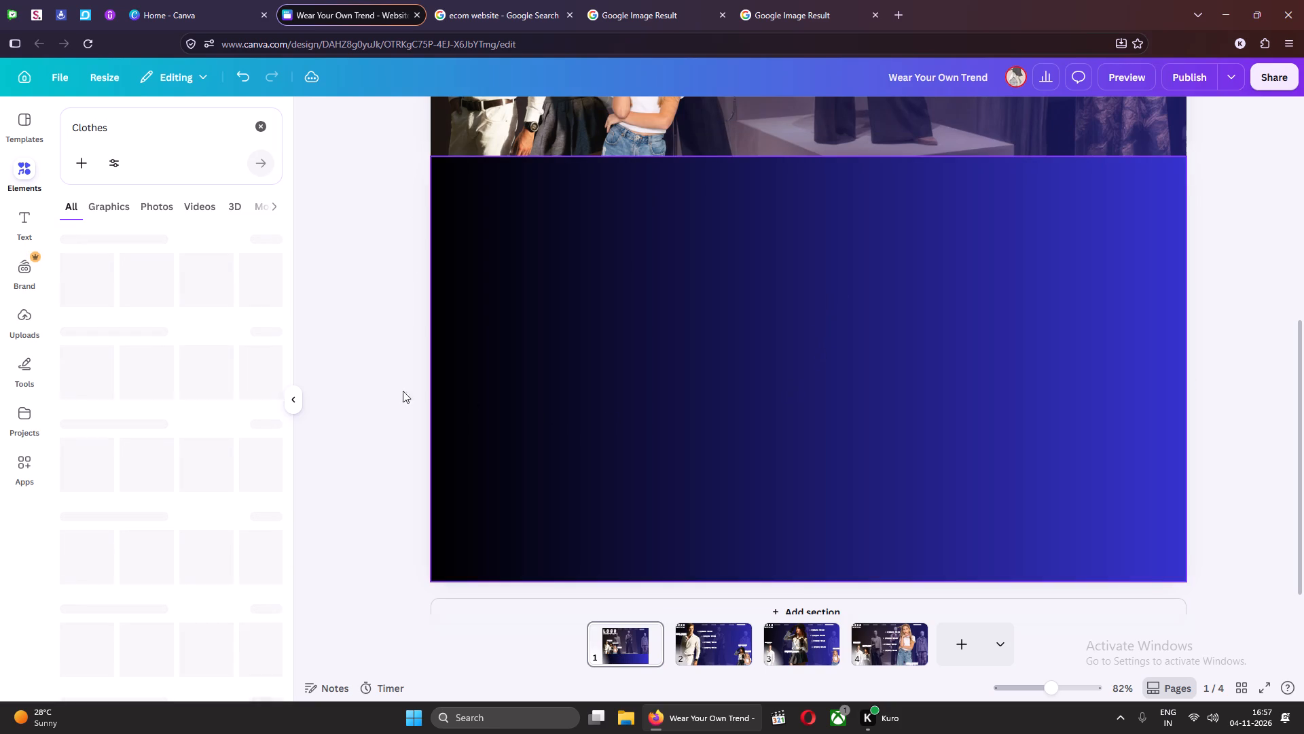
# Go back to page 1's banner and rerun the Clothes search in the elements library.
pyautogui.scroll(11, 365, 381)
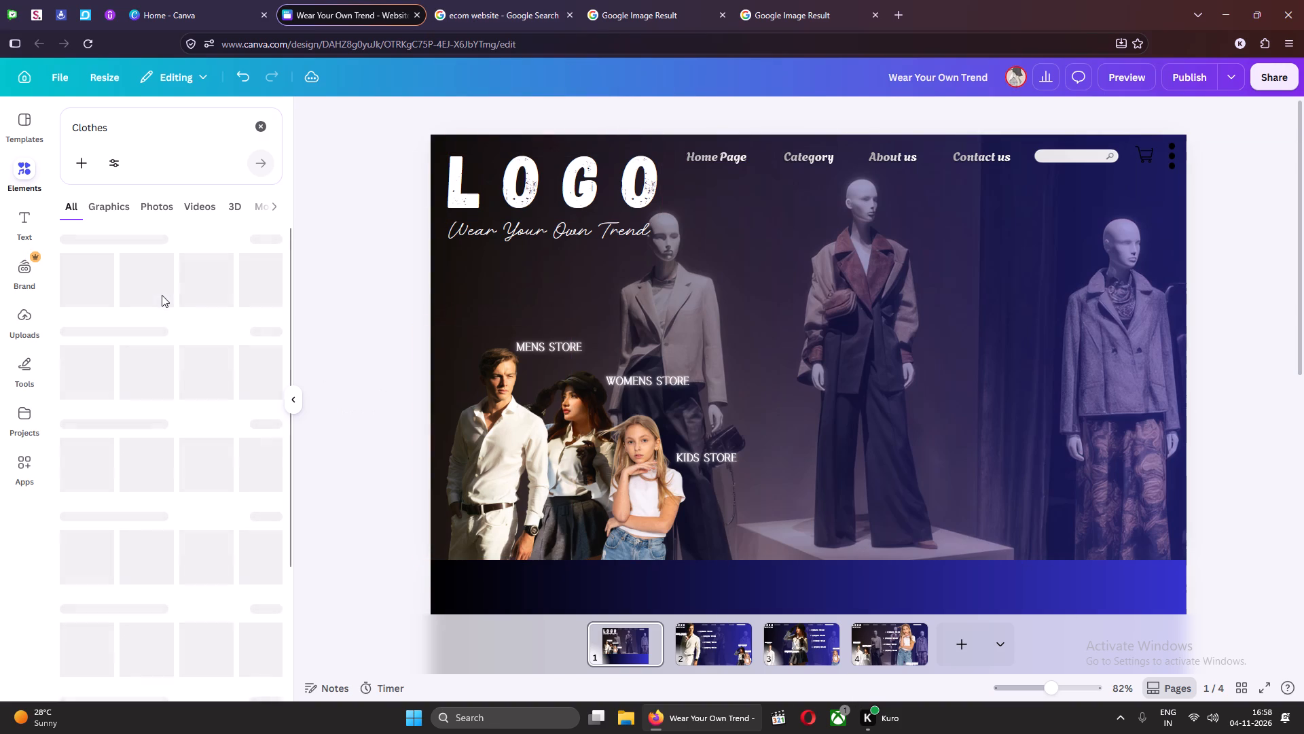
pyautogui.click(24, 211)
pyautogui.click(30, 183)
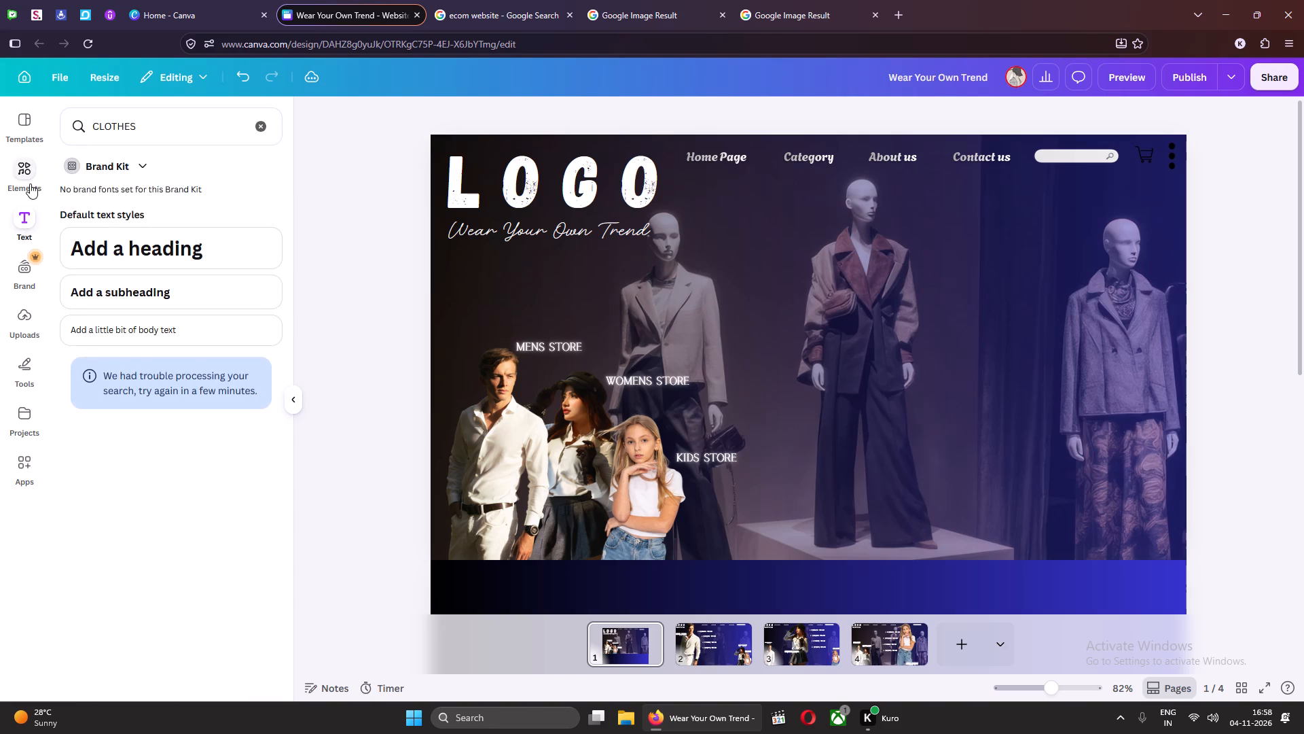
pyautogui.click(258, 164)
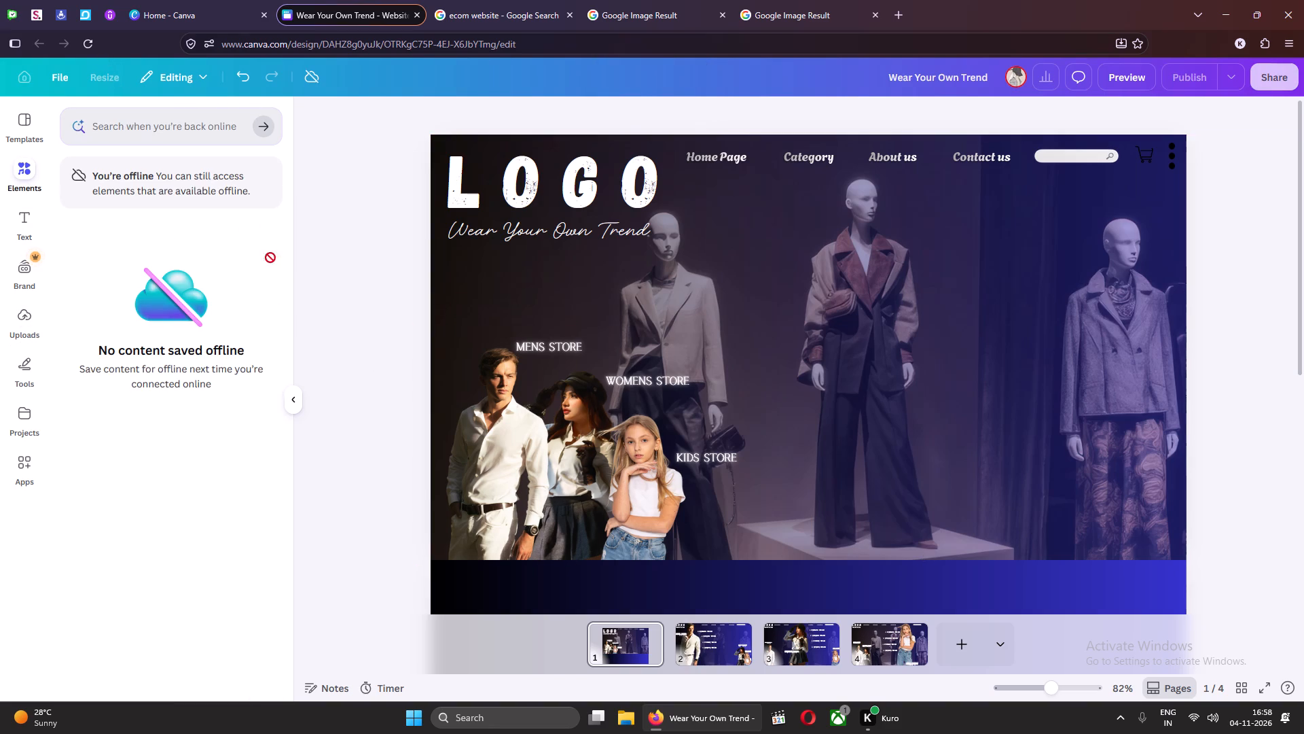
pyautogui.click(371, 357)
pyautogui.click(175, 287)
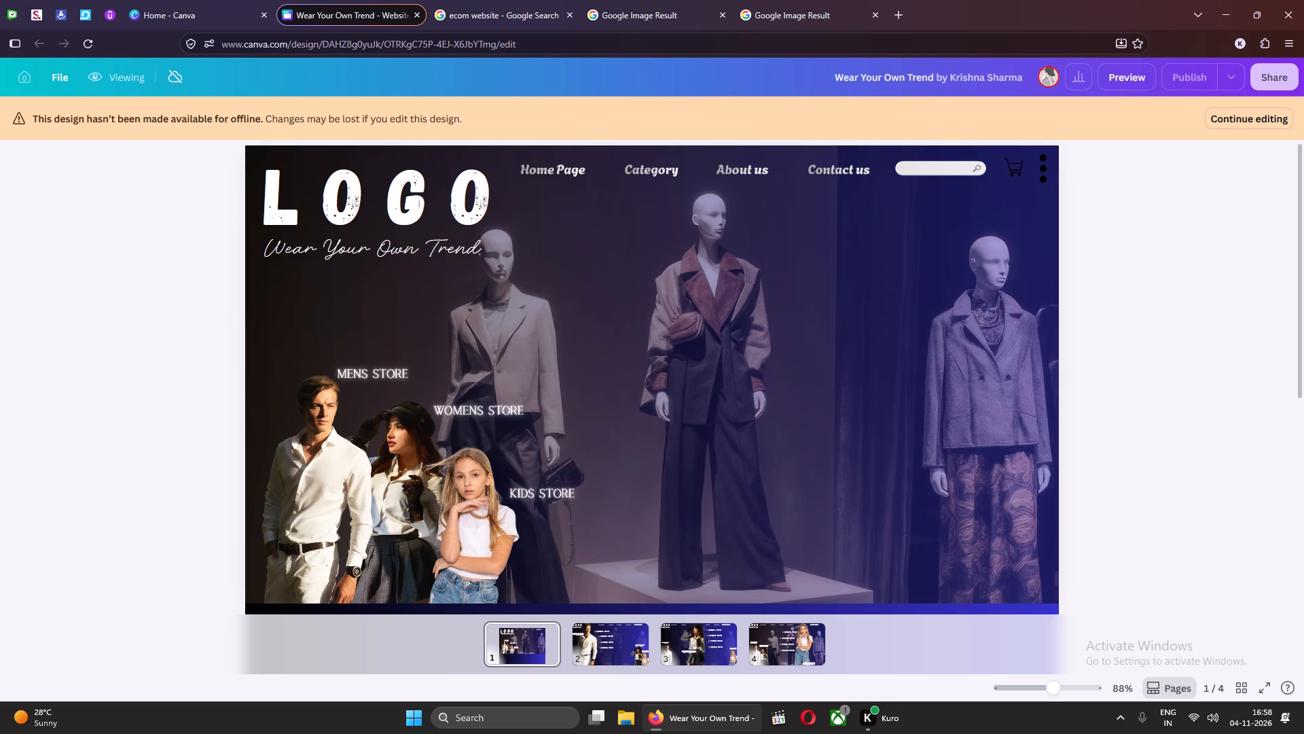
# Continue editing the design while offline and try the elements search again.
pyautogui.click(1263, 117)
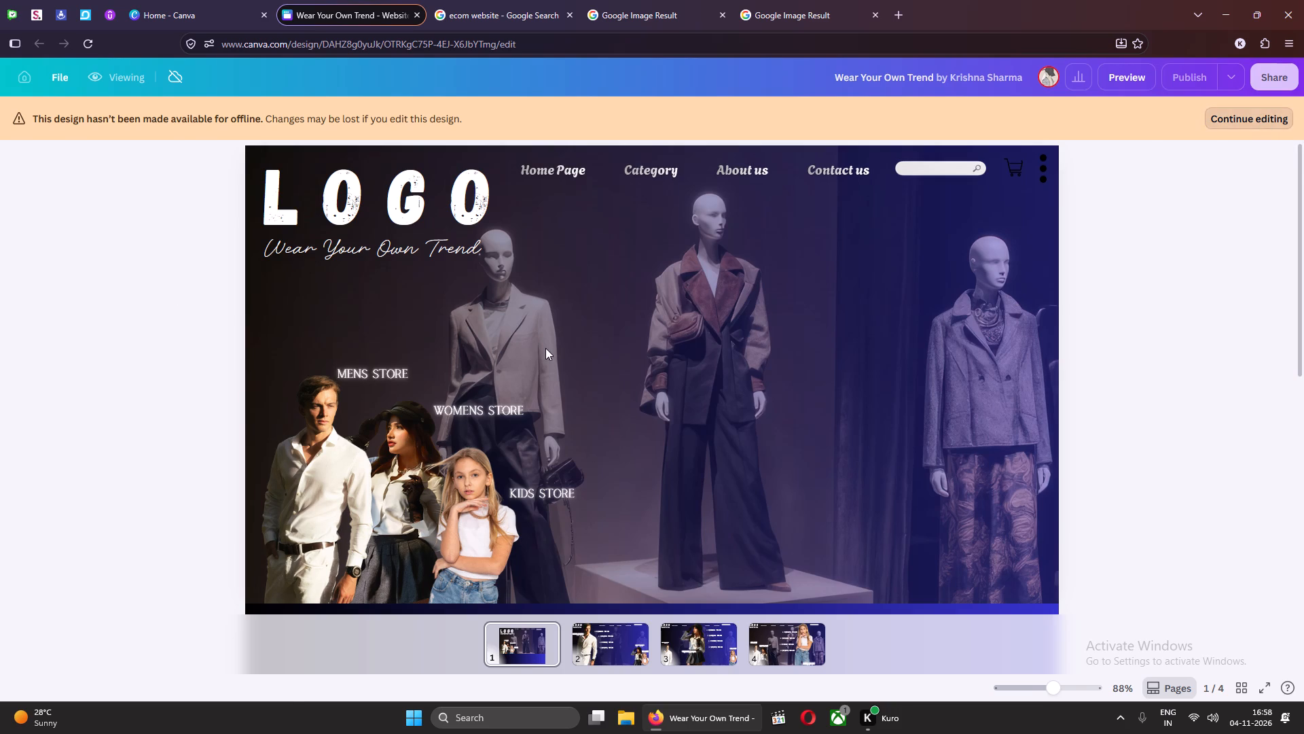
pyautogui.click(262, 166)
pyautogui.click(183, 164)
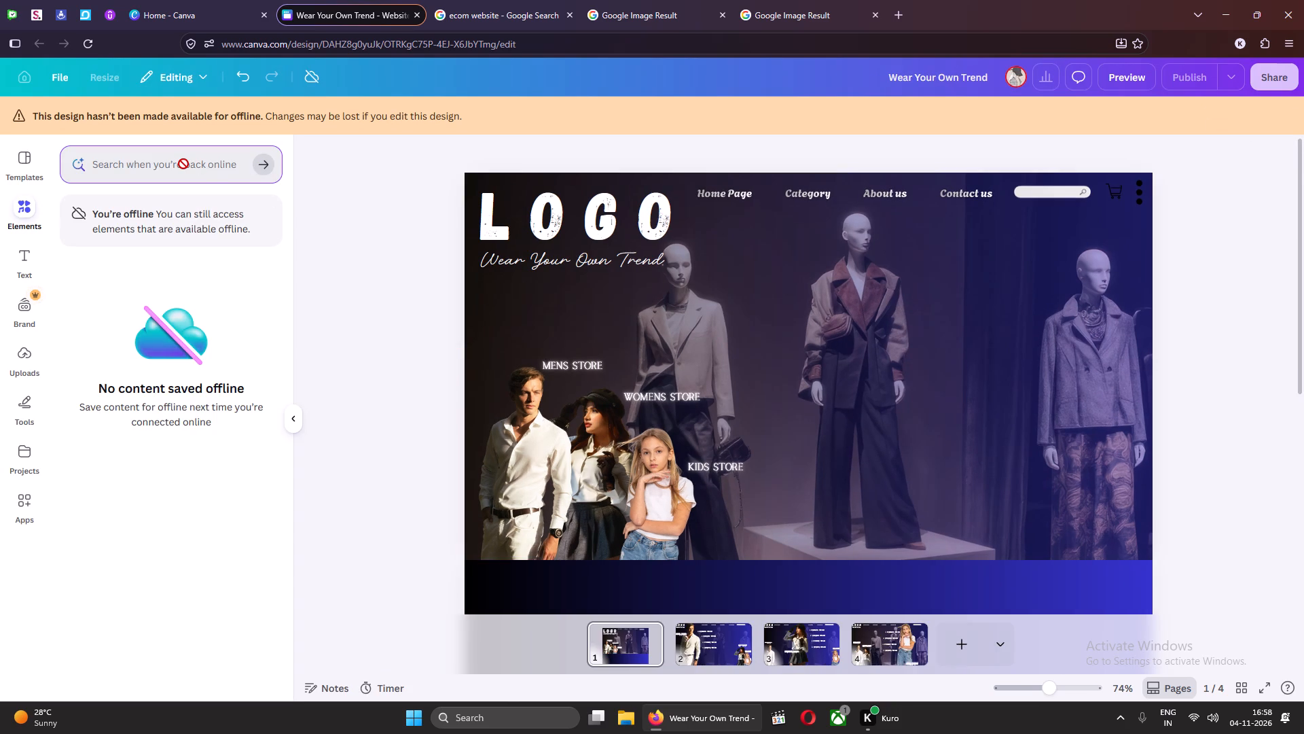